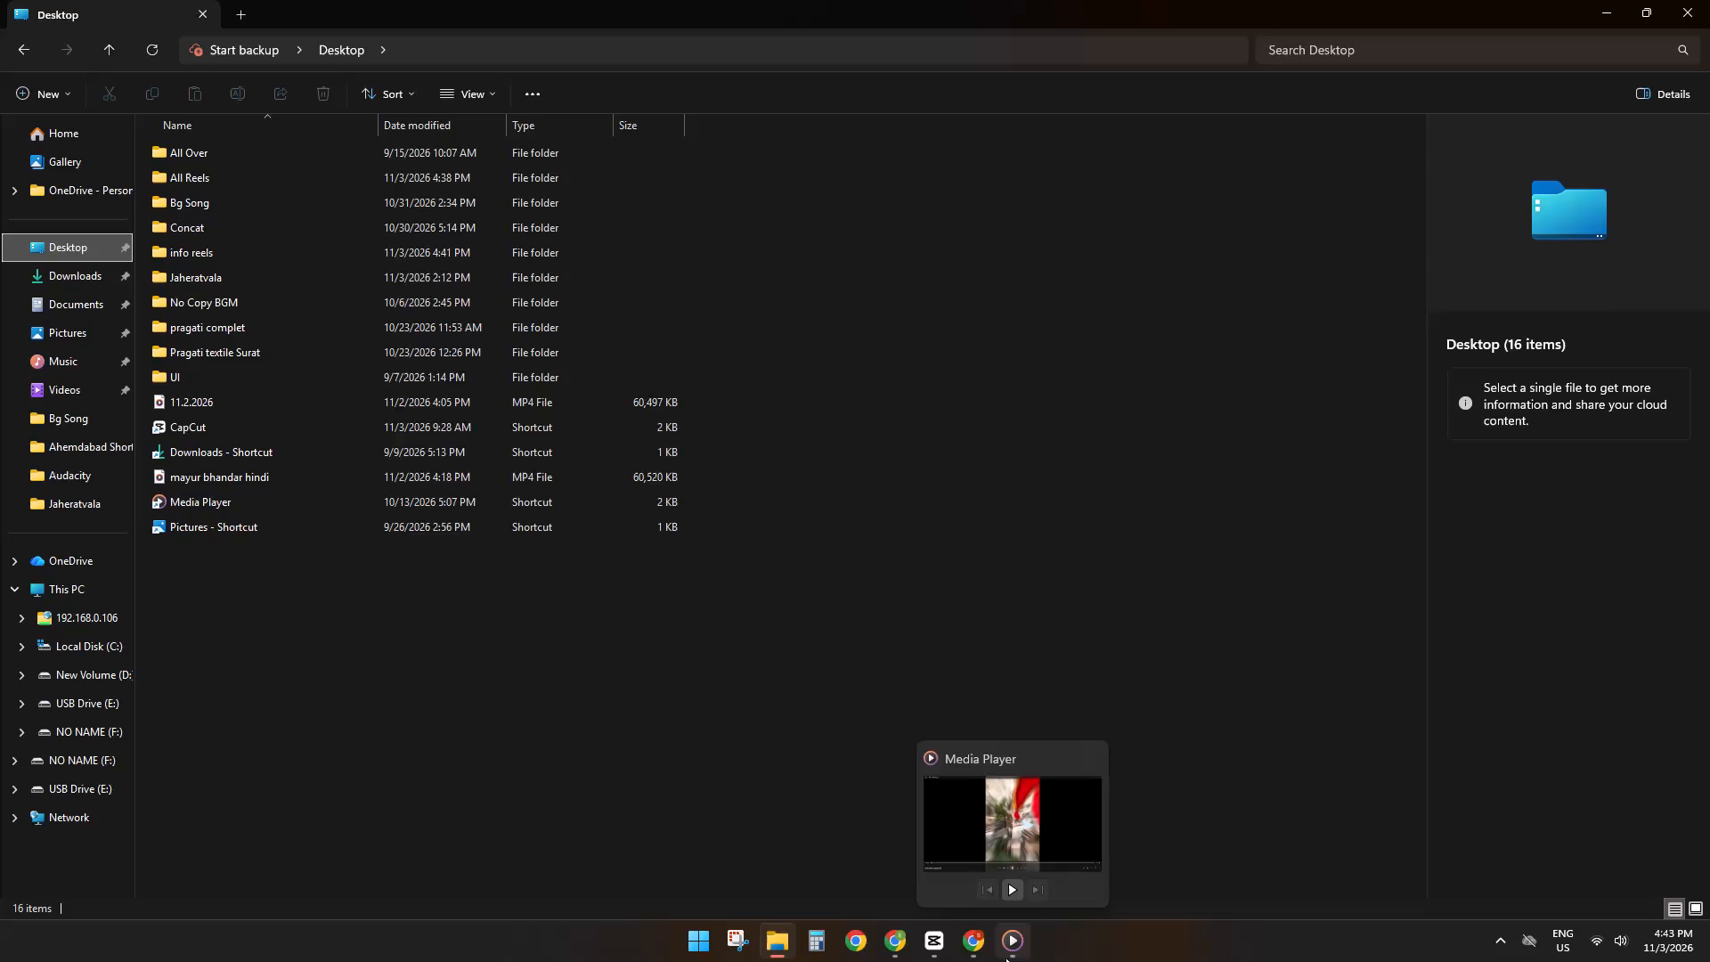
Copy the Ram mandir vastral folder from USB Drive (E:) into the Jaheratvala folder on the Desktop.
click(782, 942)
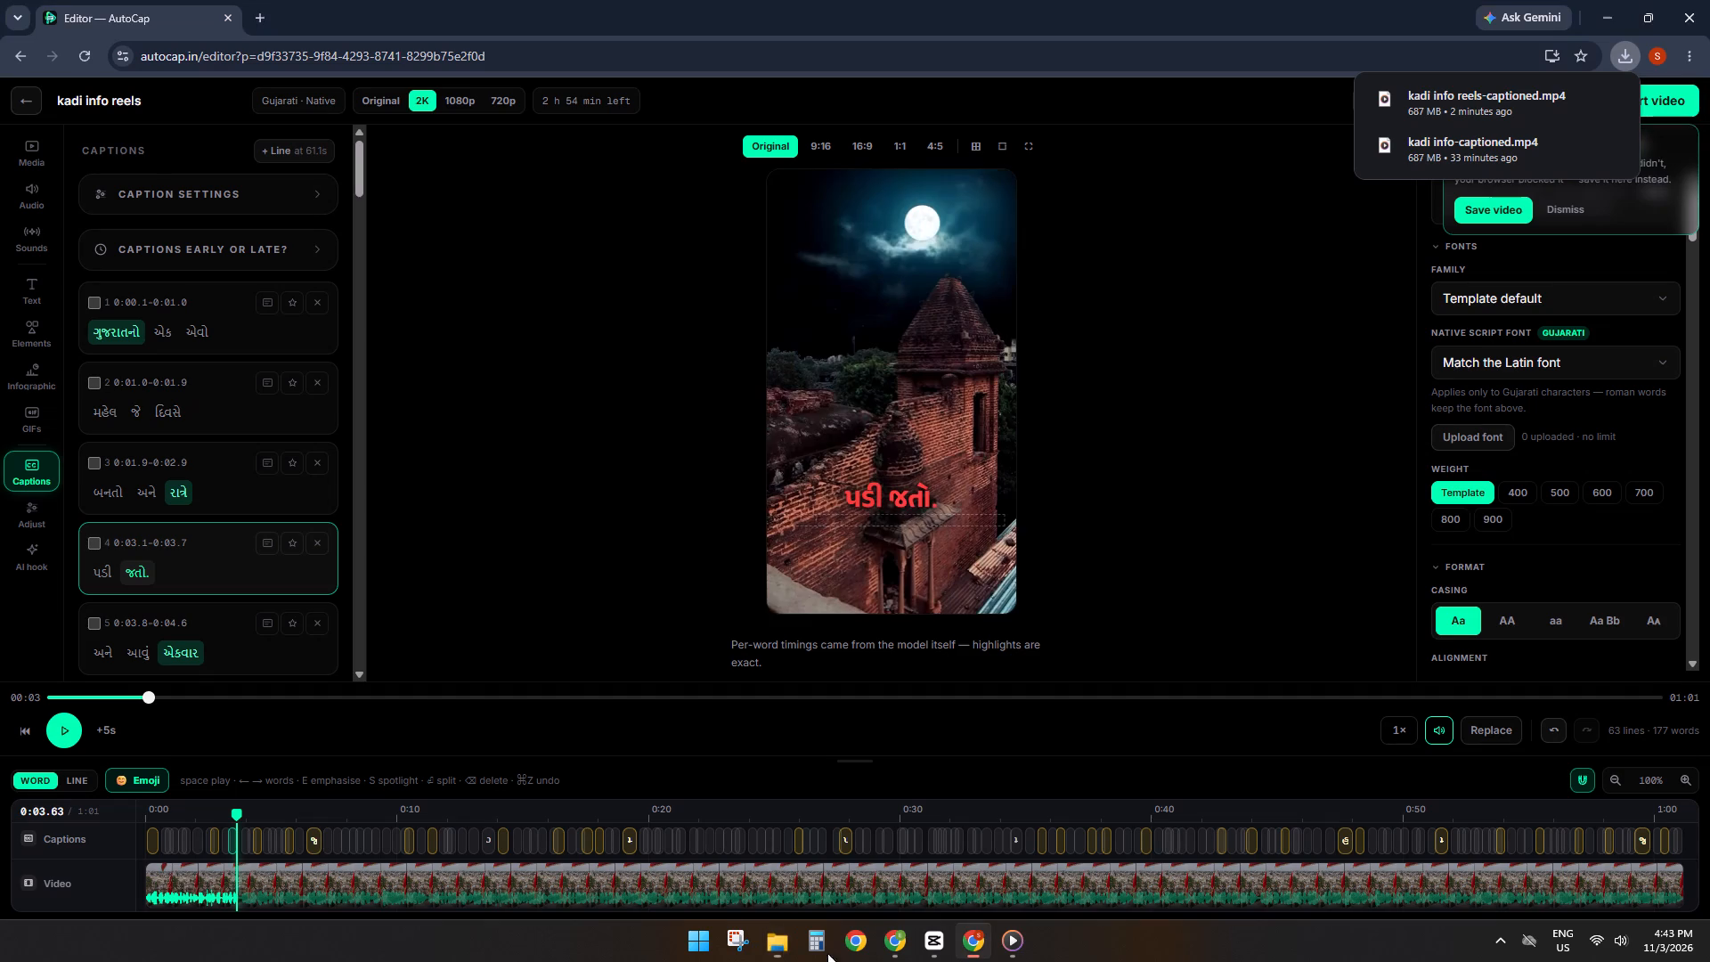
click(776, 961)
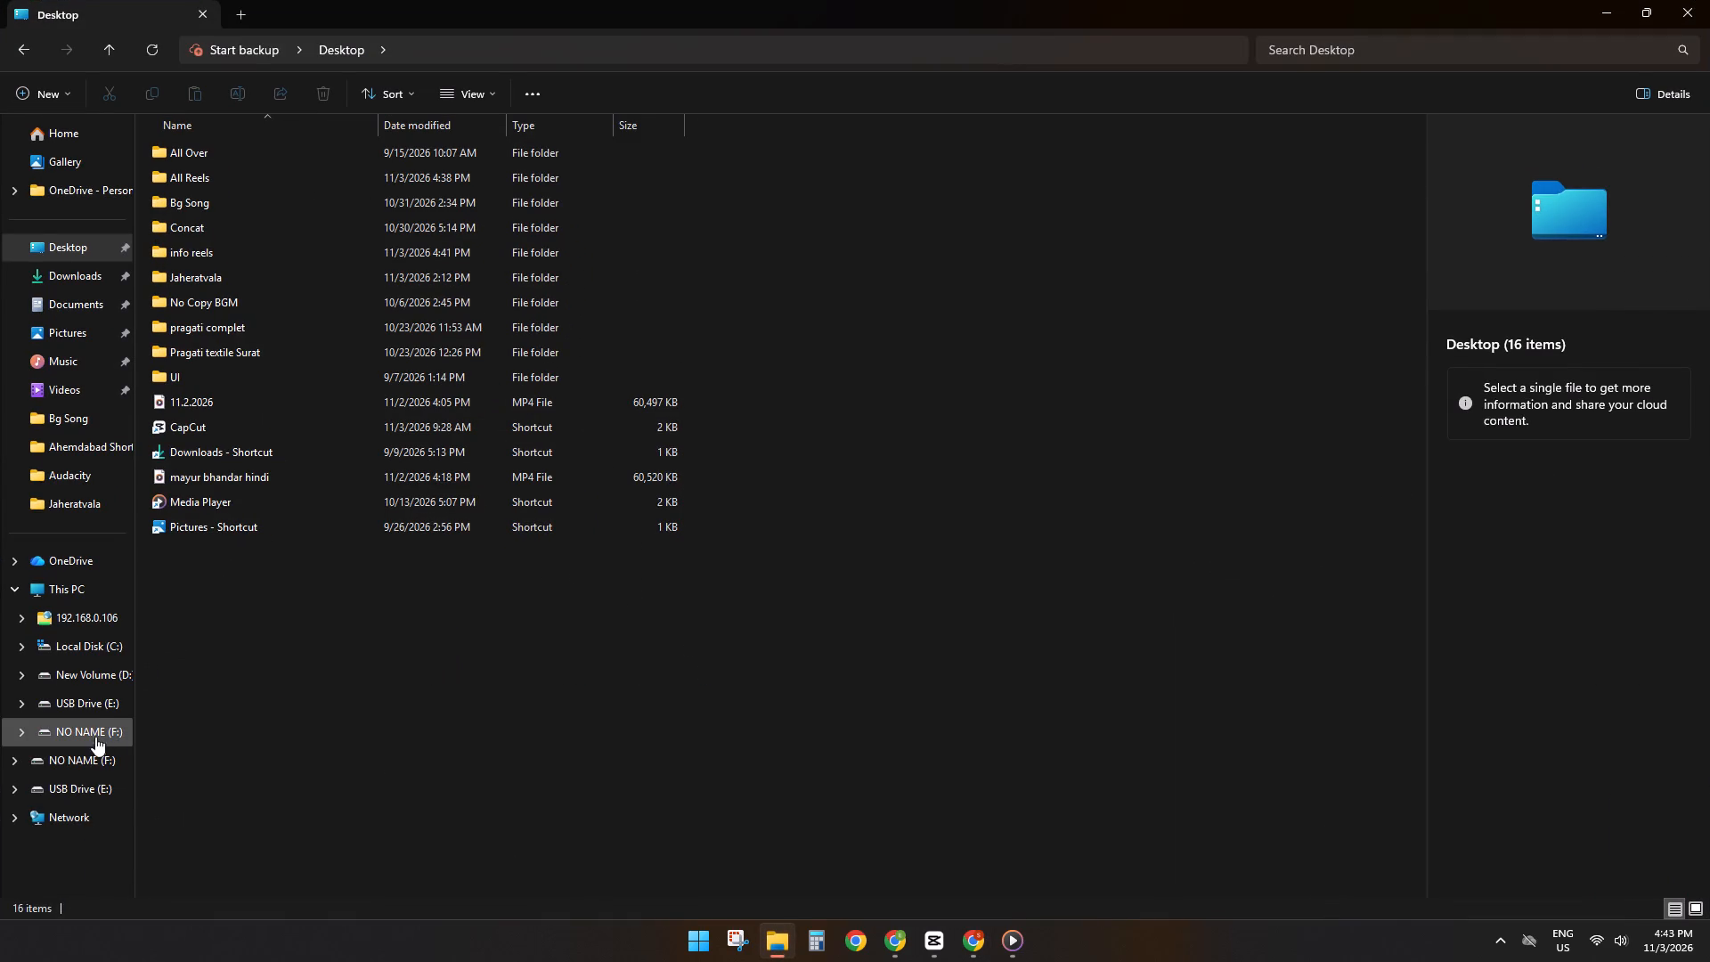
click(91, 718)
click(91, 707)
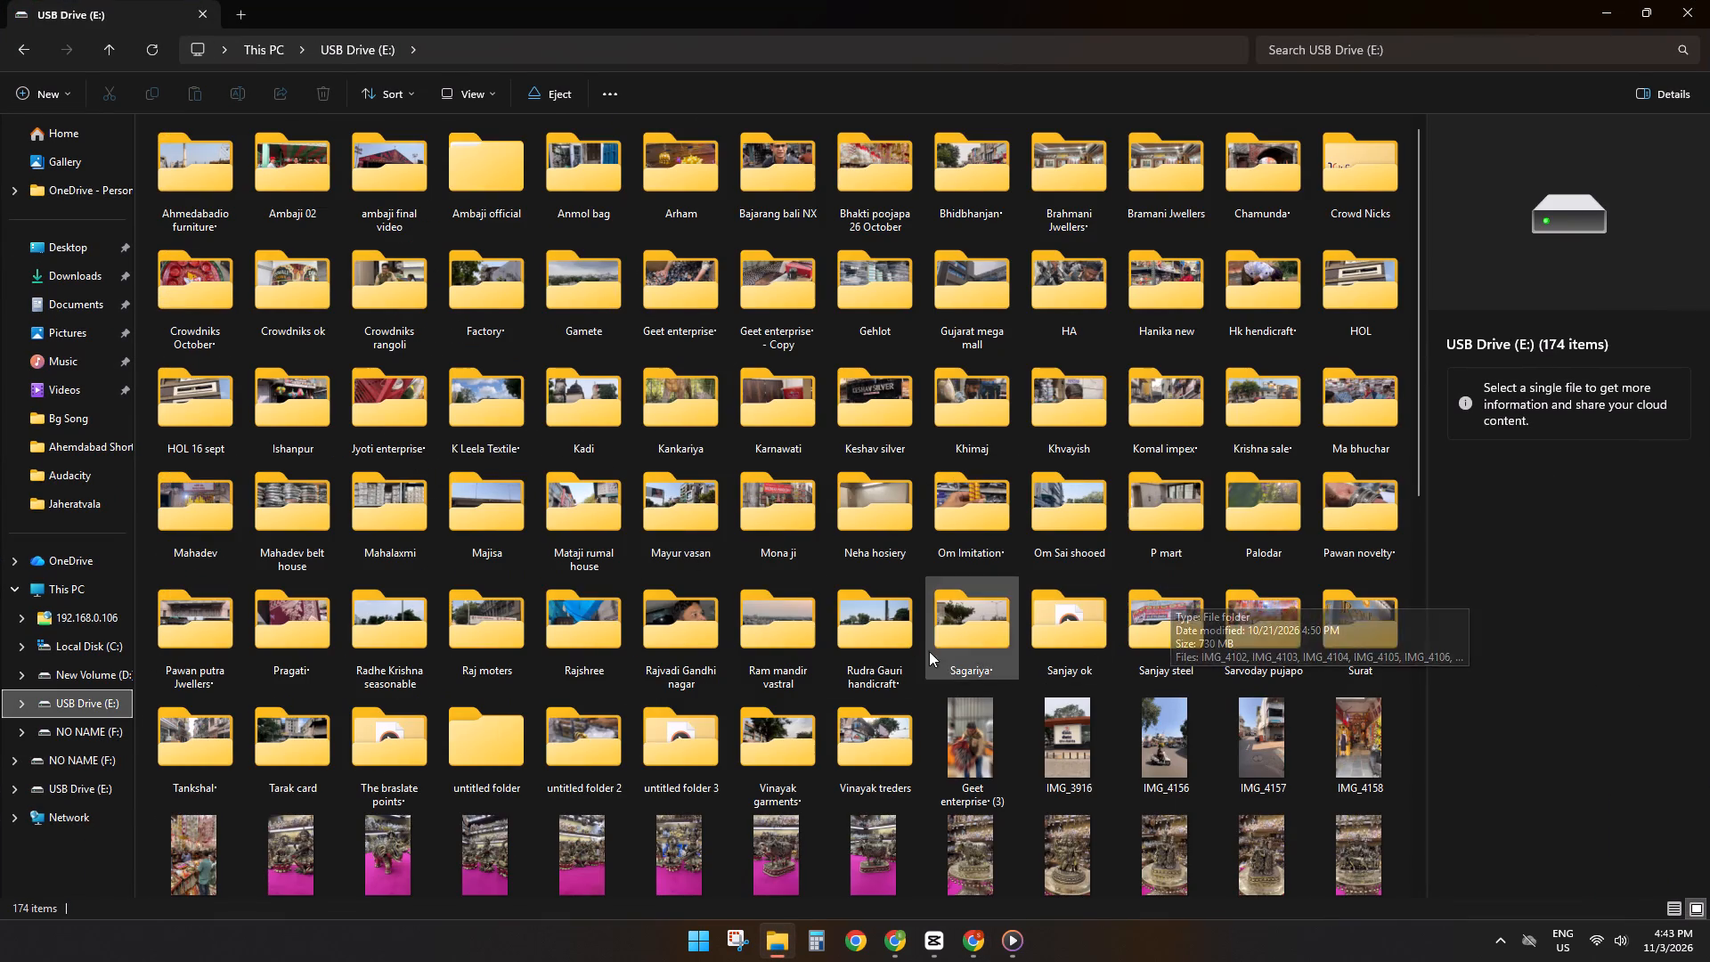
click(787, 630)
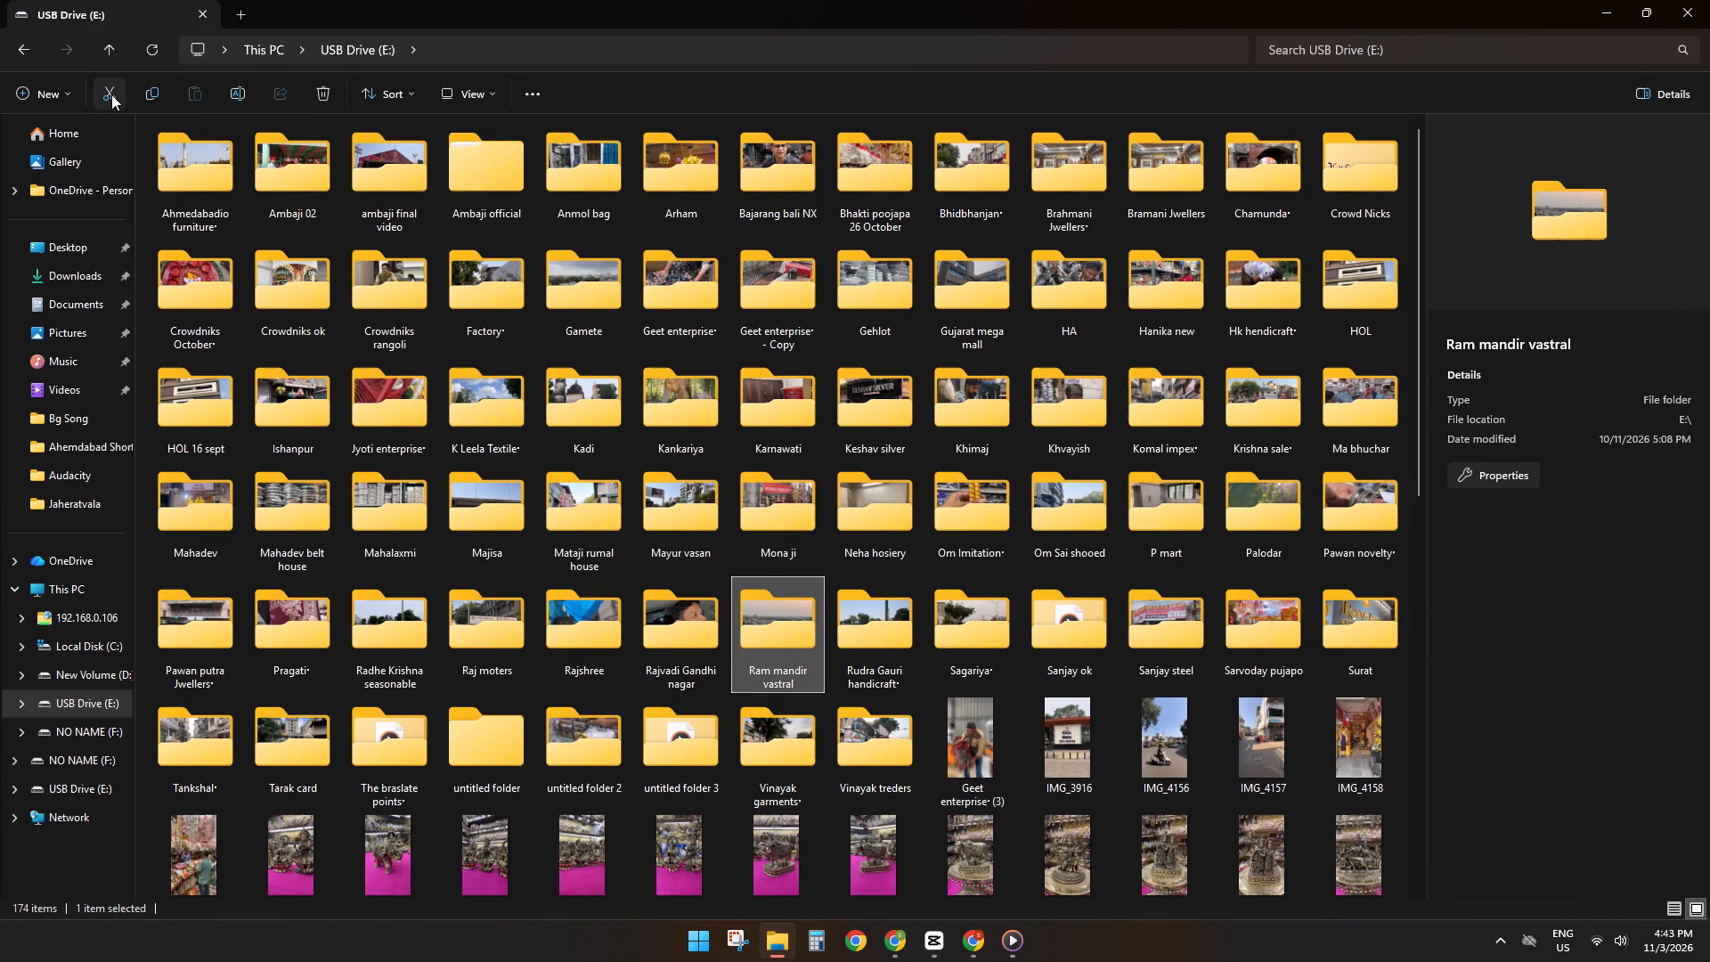
click(111, 94)
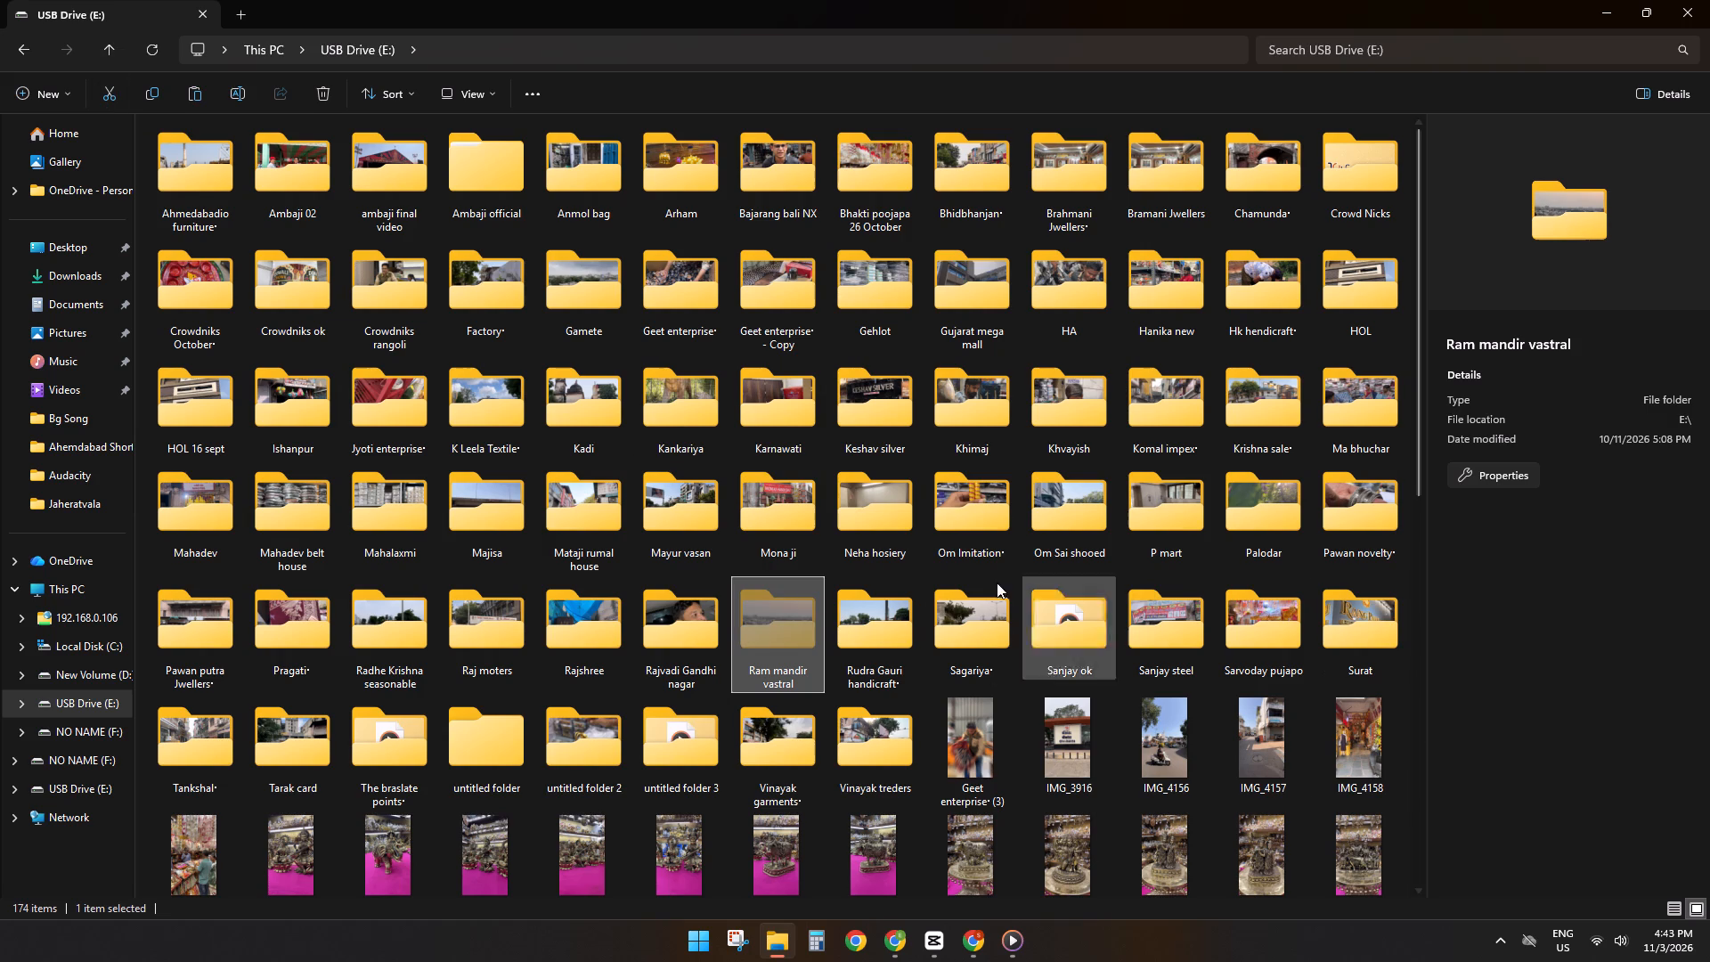
click(149, 95)
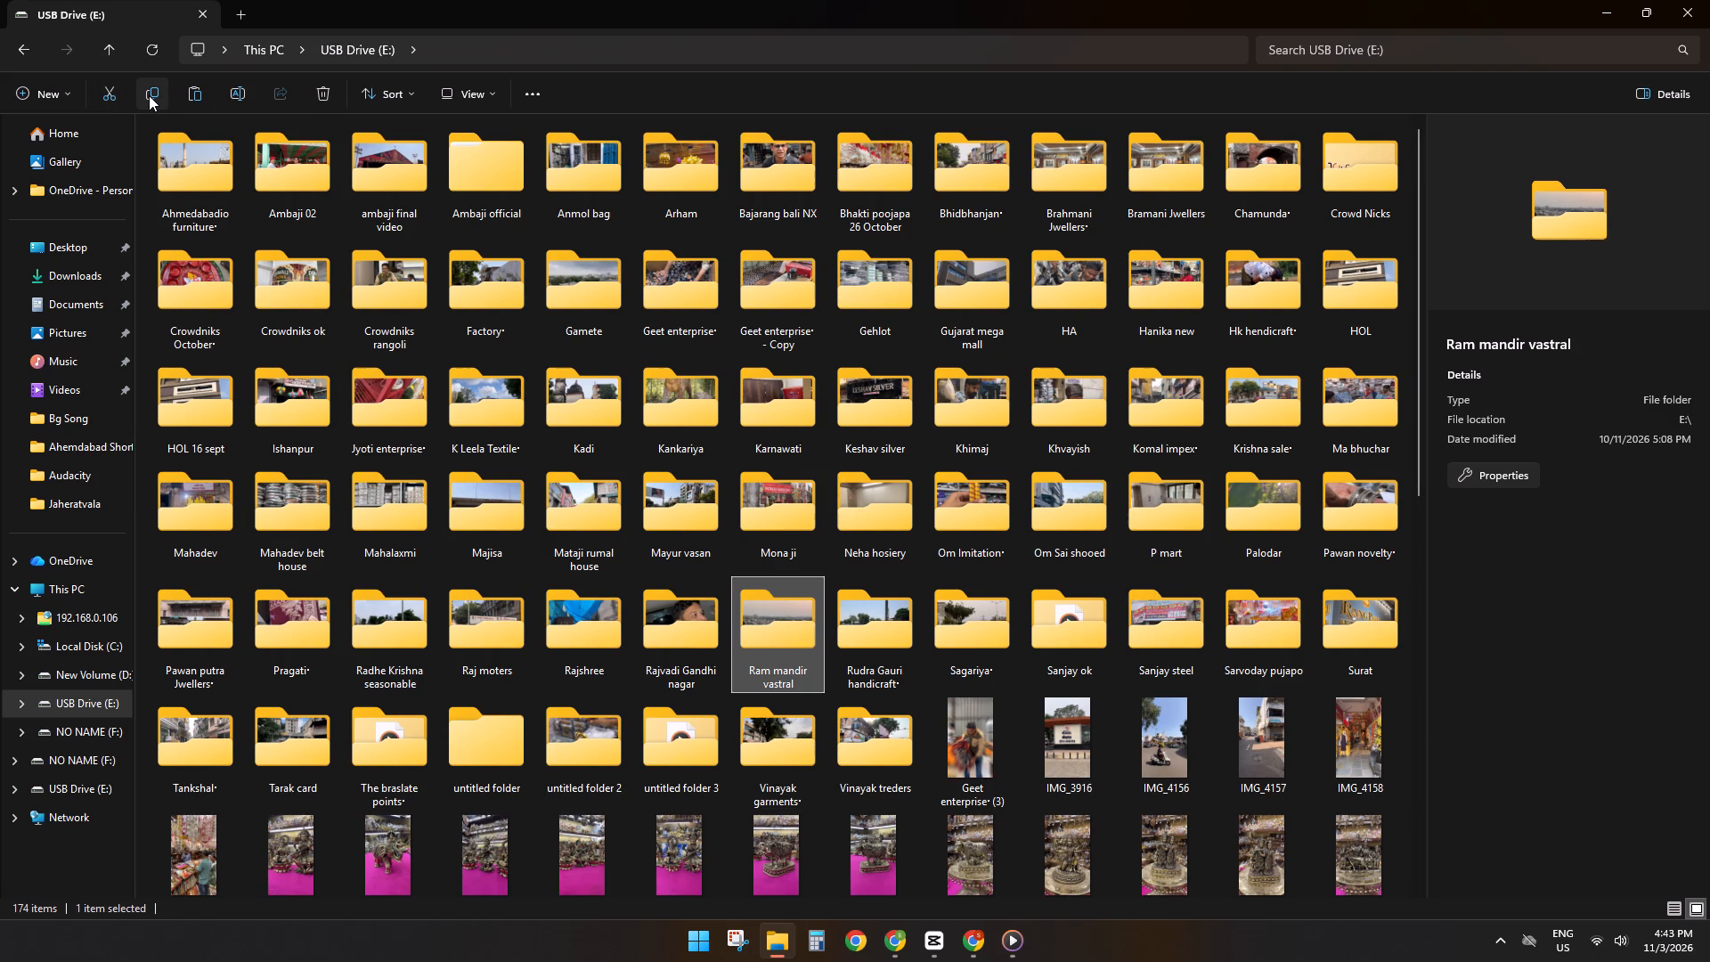
click(70, 262)
click(83, 228)
click(83, 247)
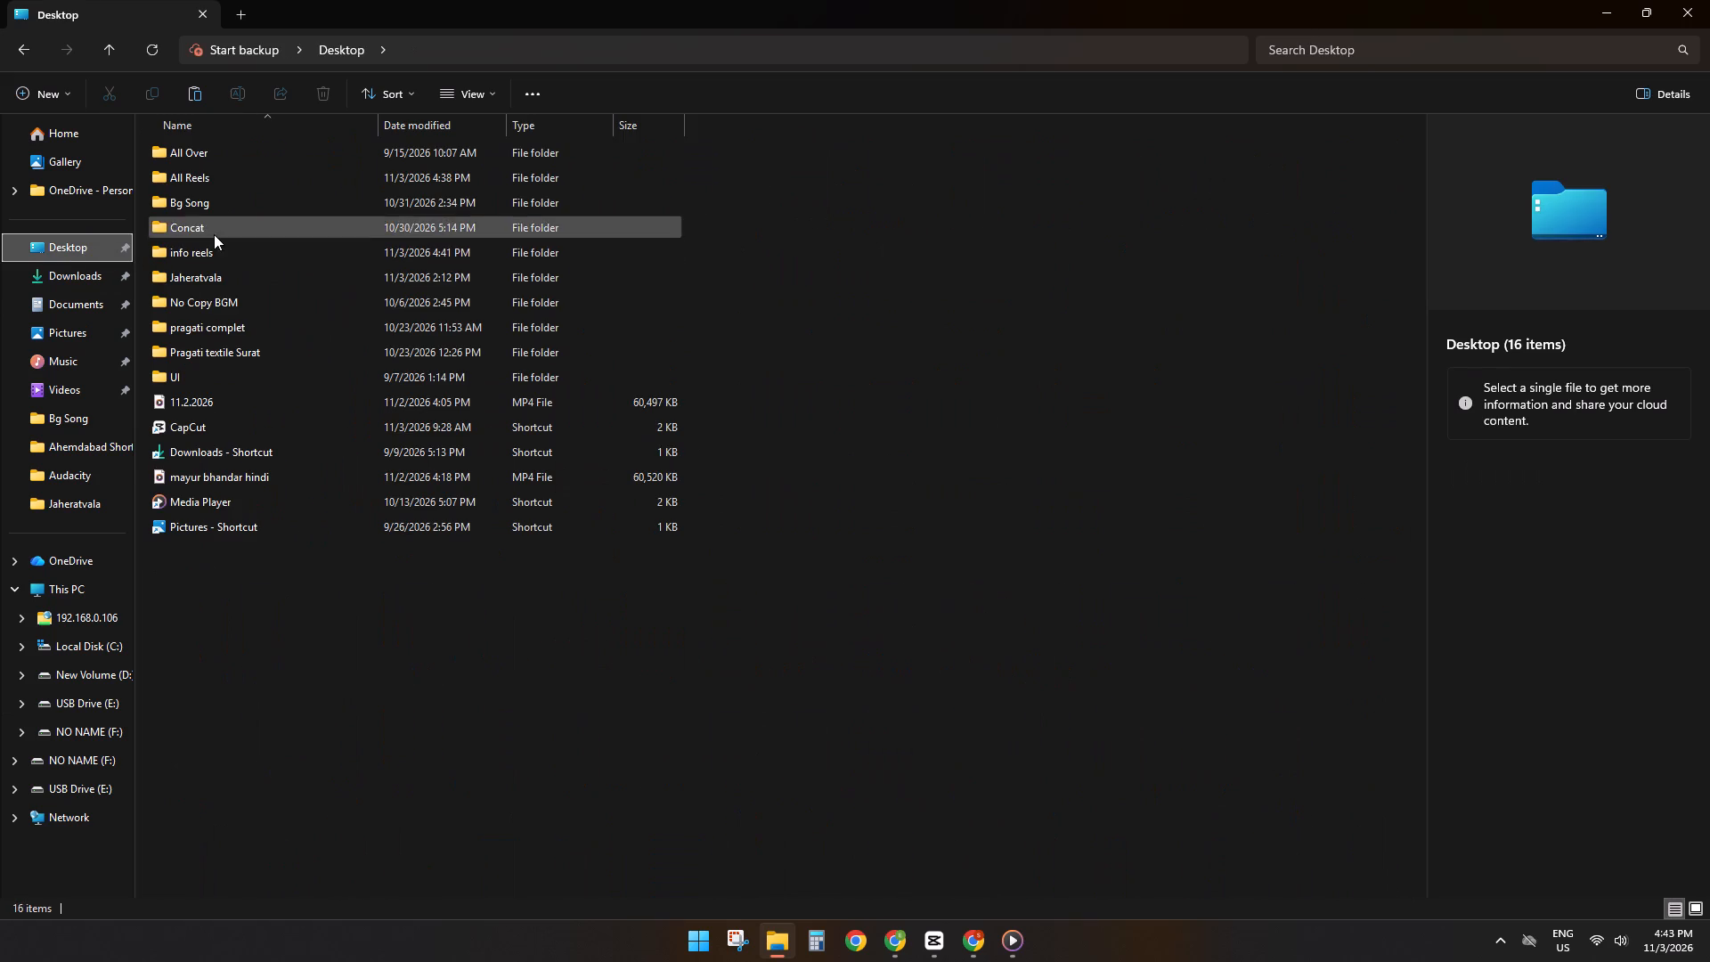
double_click(199, 286)
click(199, 91)
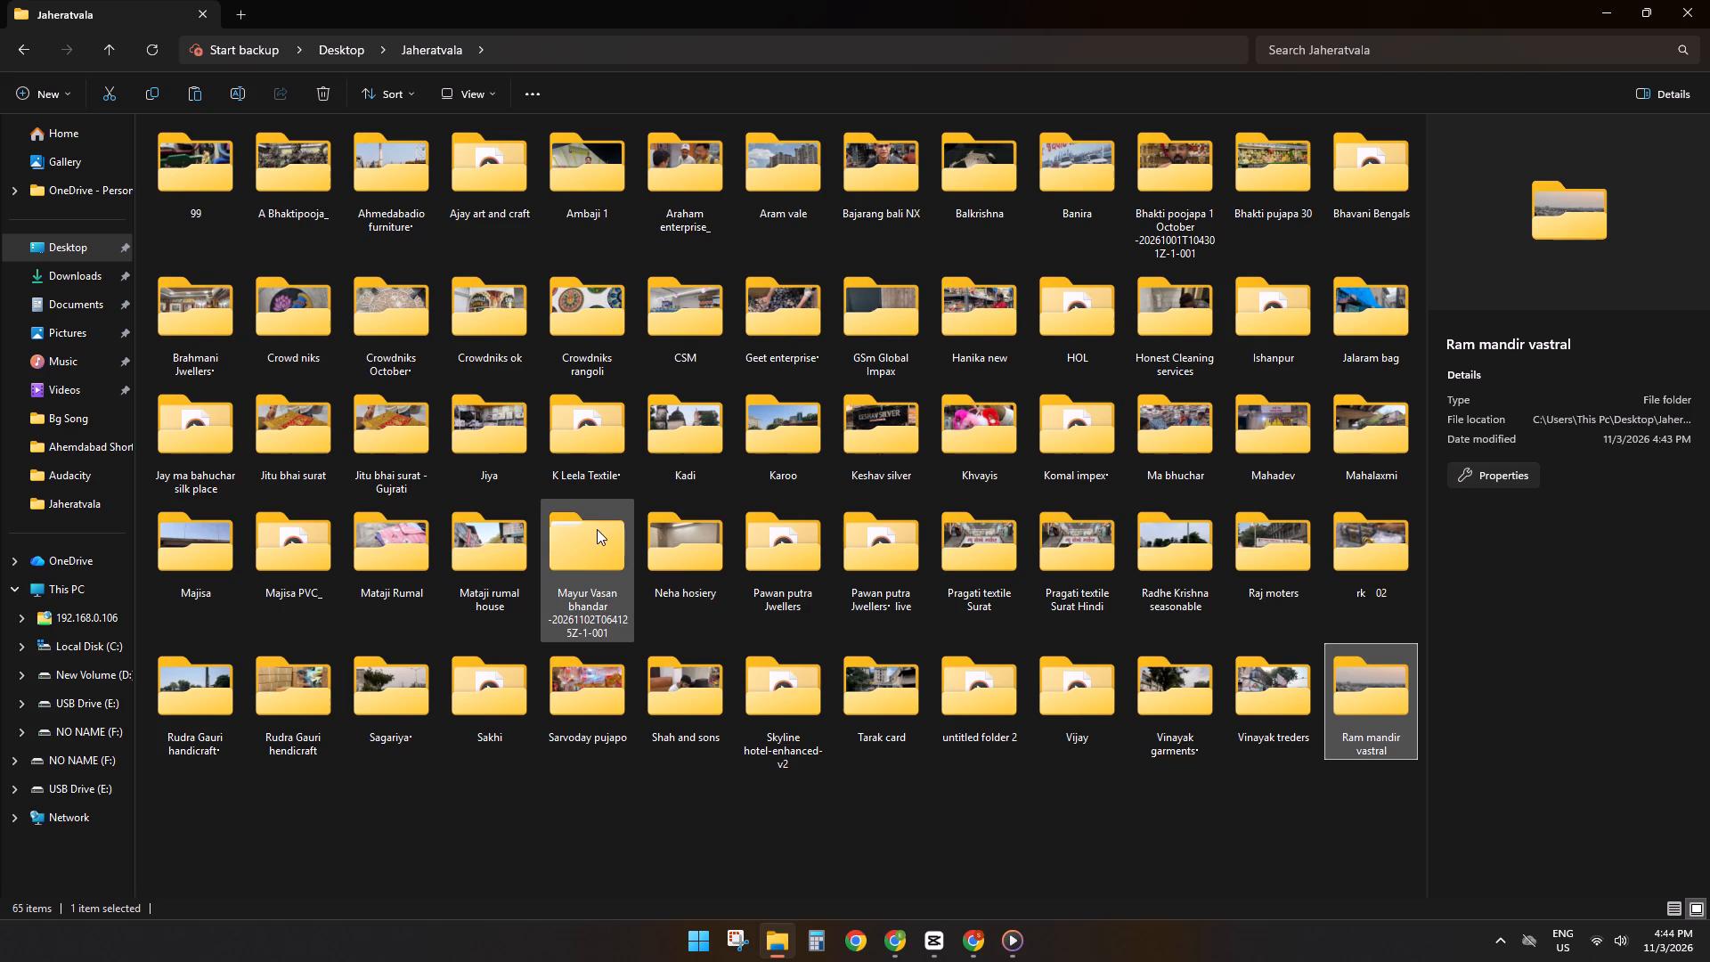
Switch to CapCut and lock the adjustment layer track in Timeline 02.
click(930, 952)
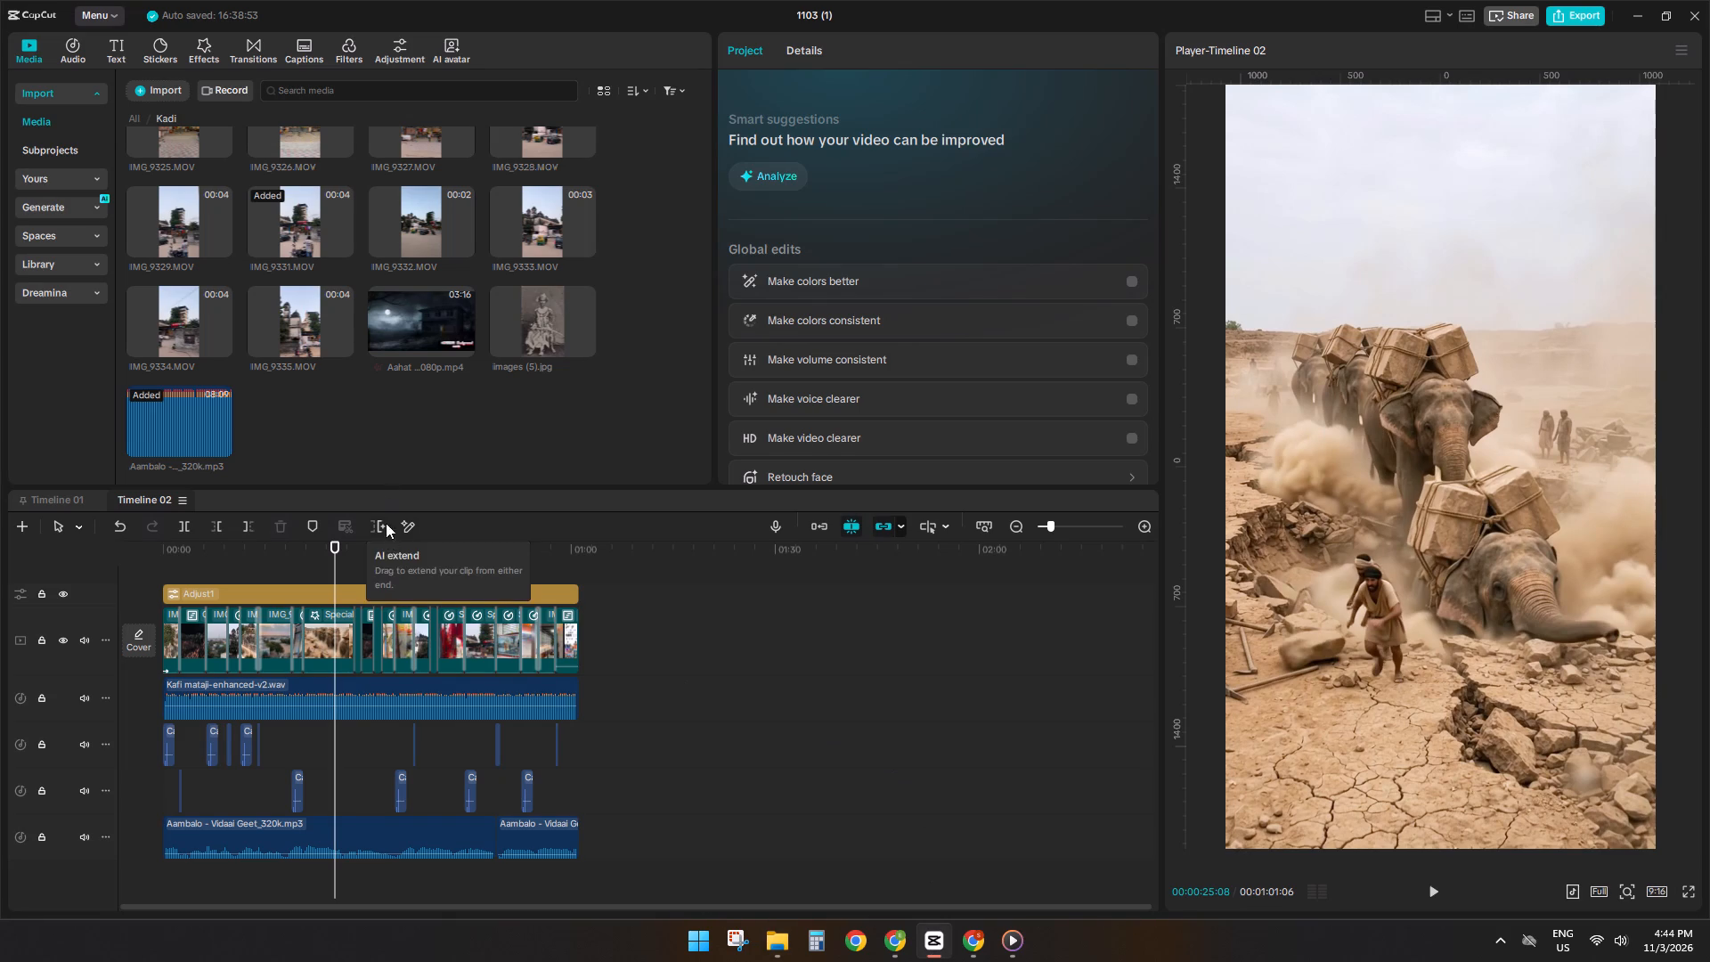
click(334, 563)
double_click(395, 556)
drag(23, 577, 0, 585)
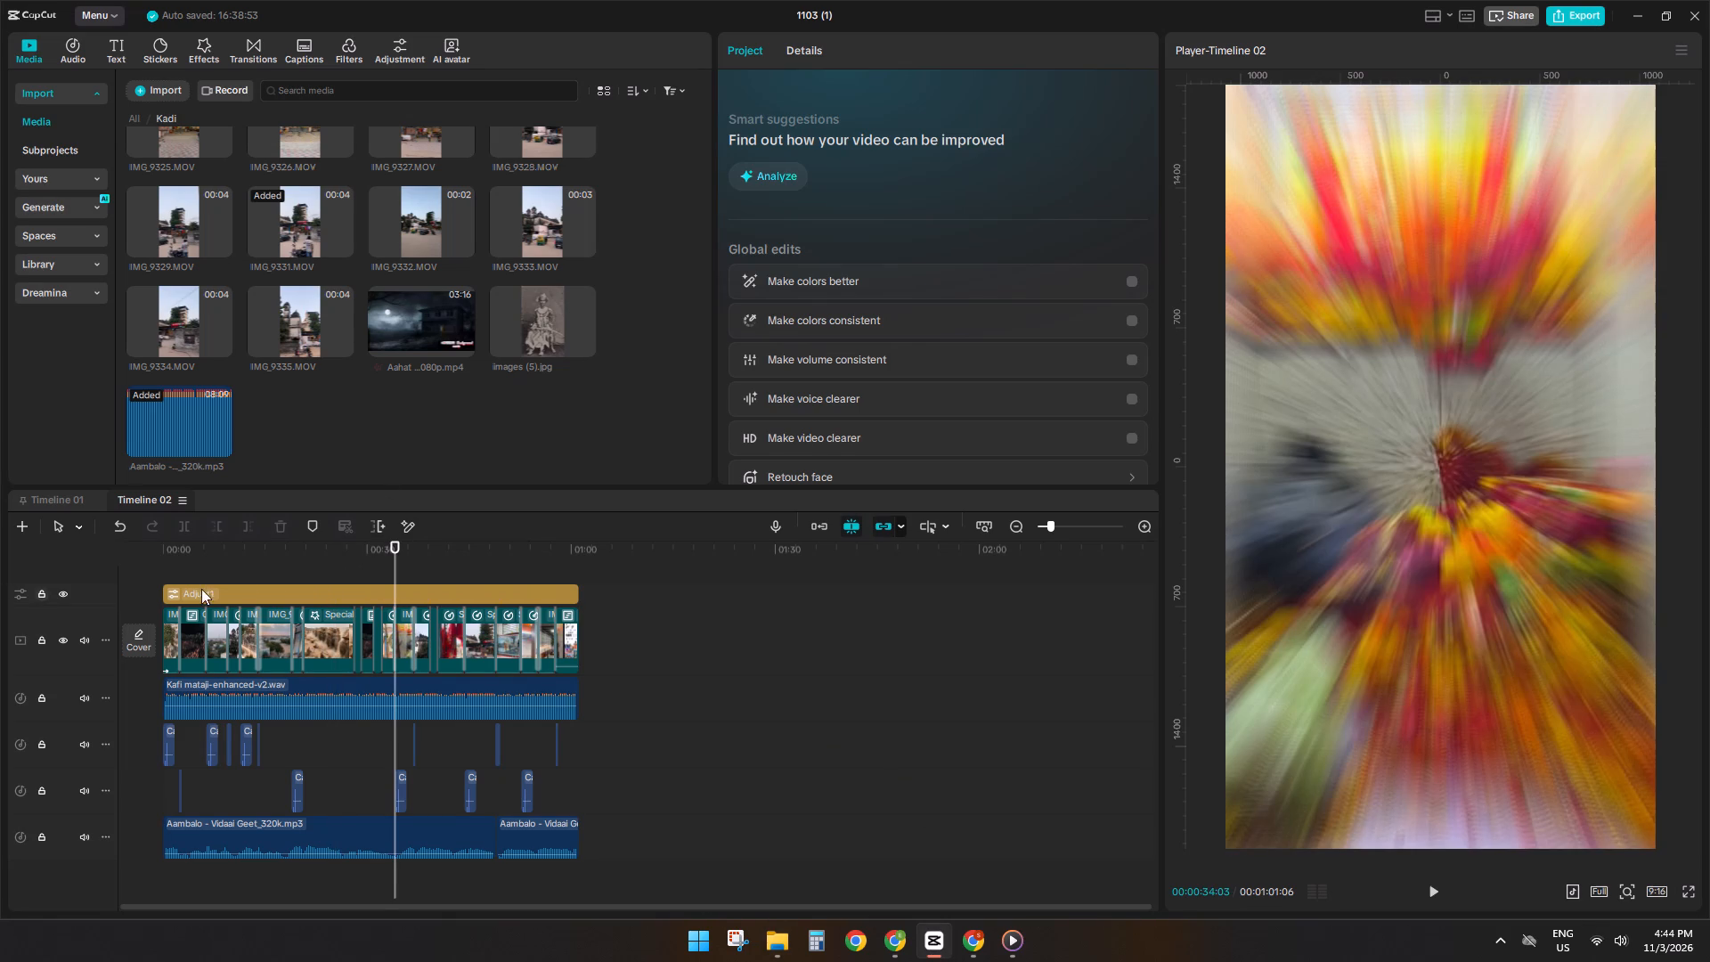
click(271, 571)
drag(271, 571, 41, 590)
click(41, 590)
key(space)
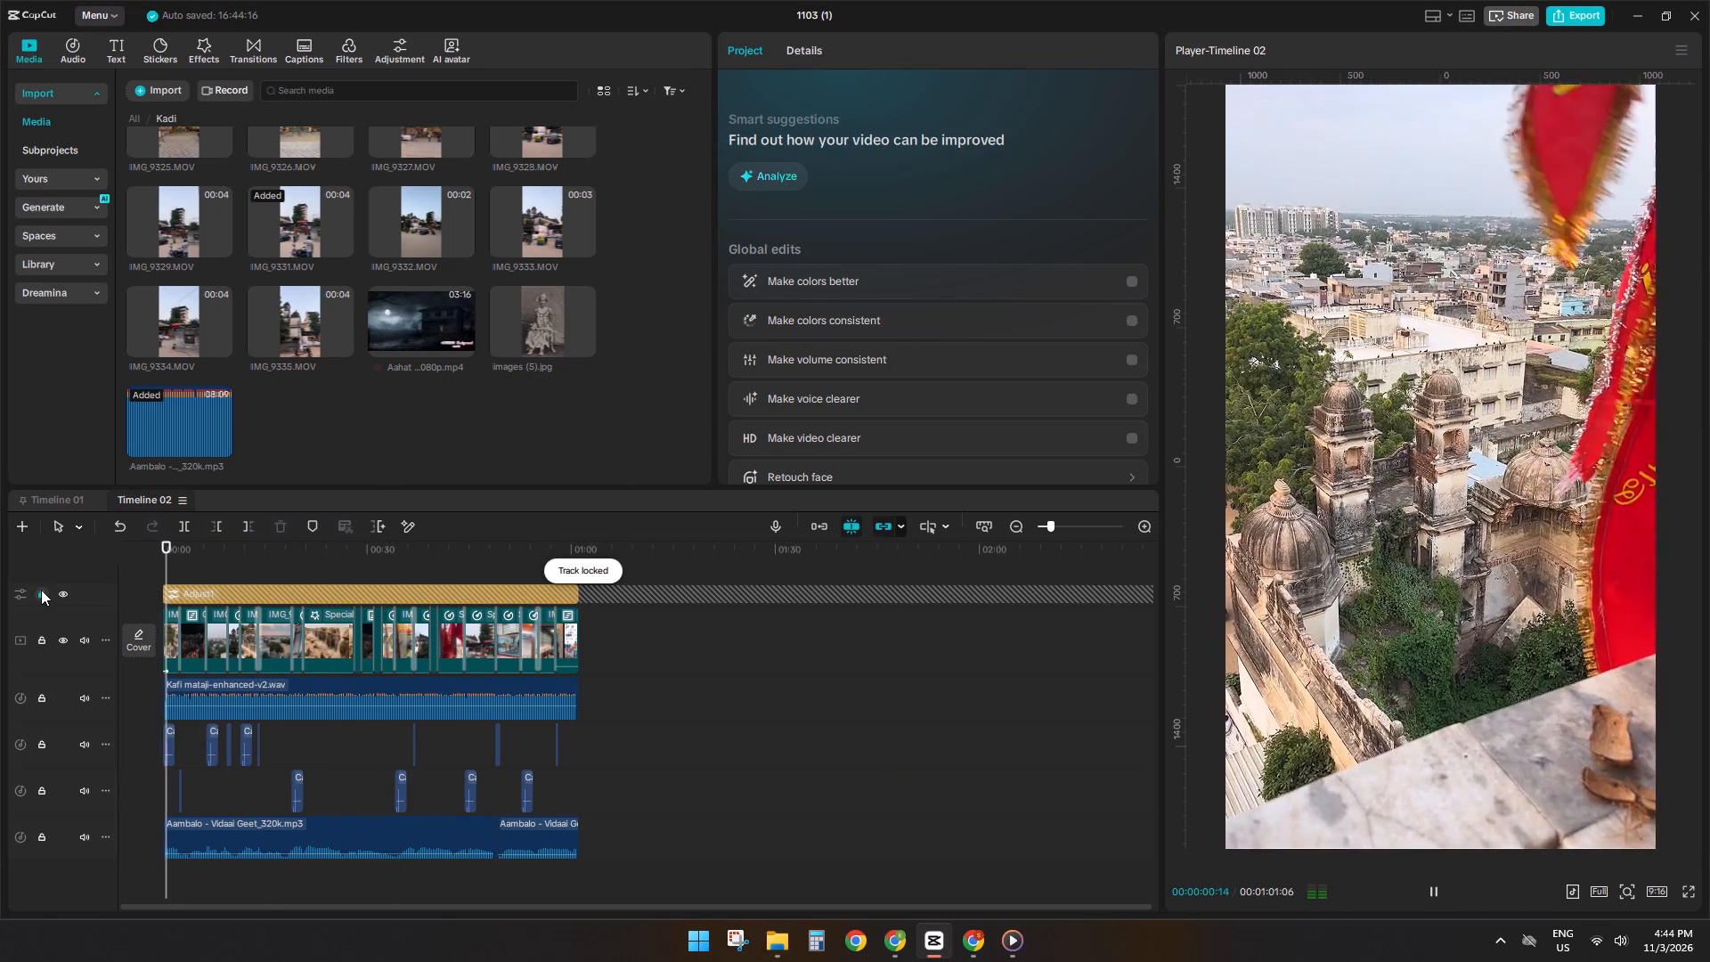
key(space)
click(464, 572)
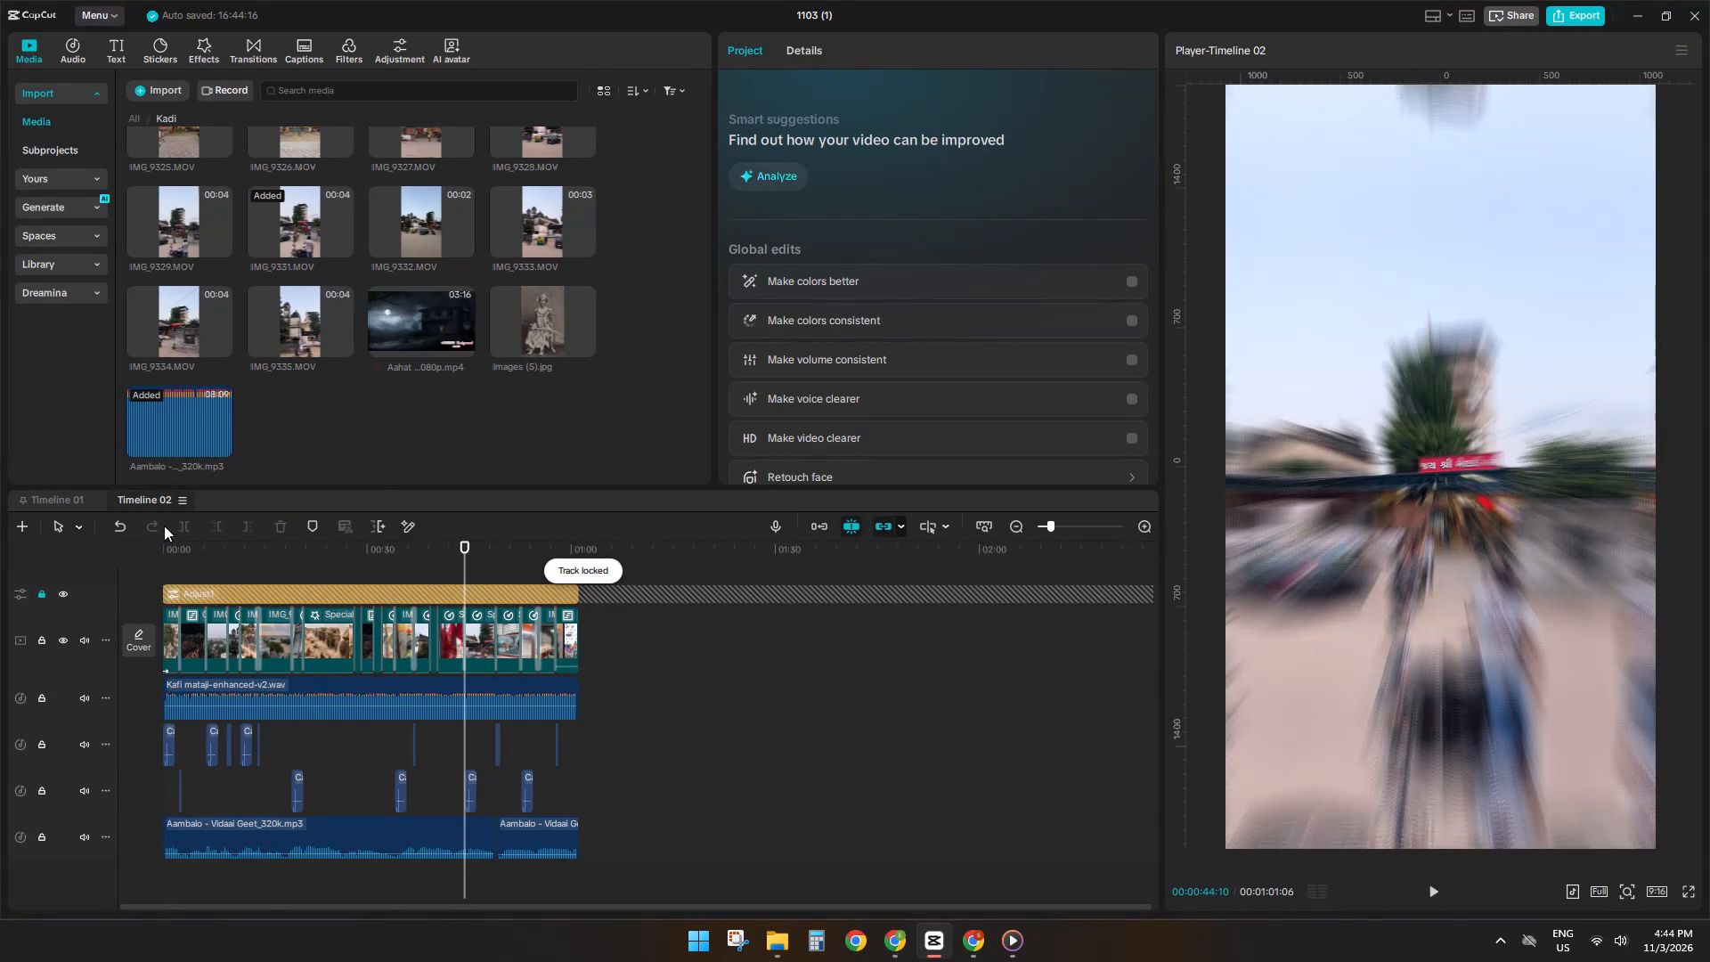
Add a new empty timeline to the 1103 (1) project.
click(19, 524)
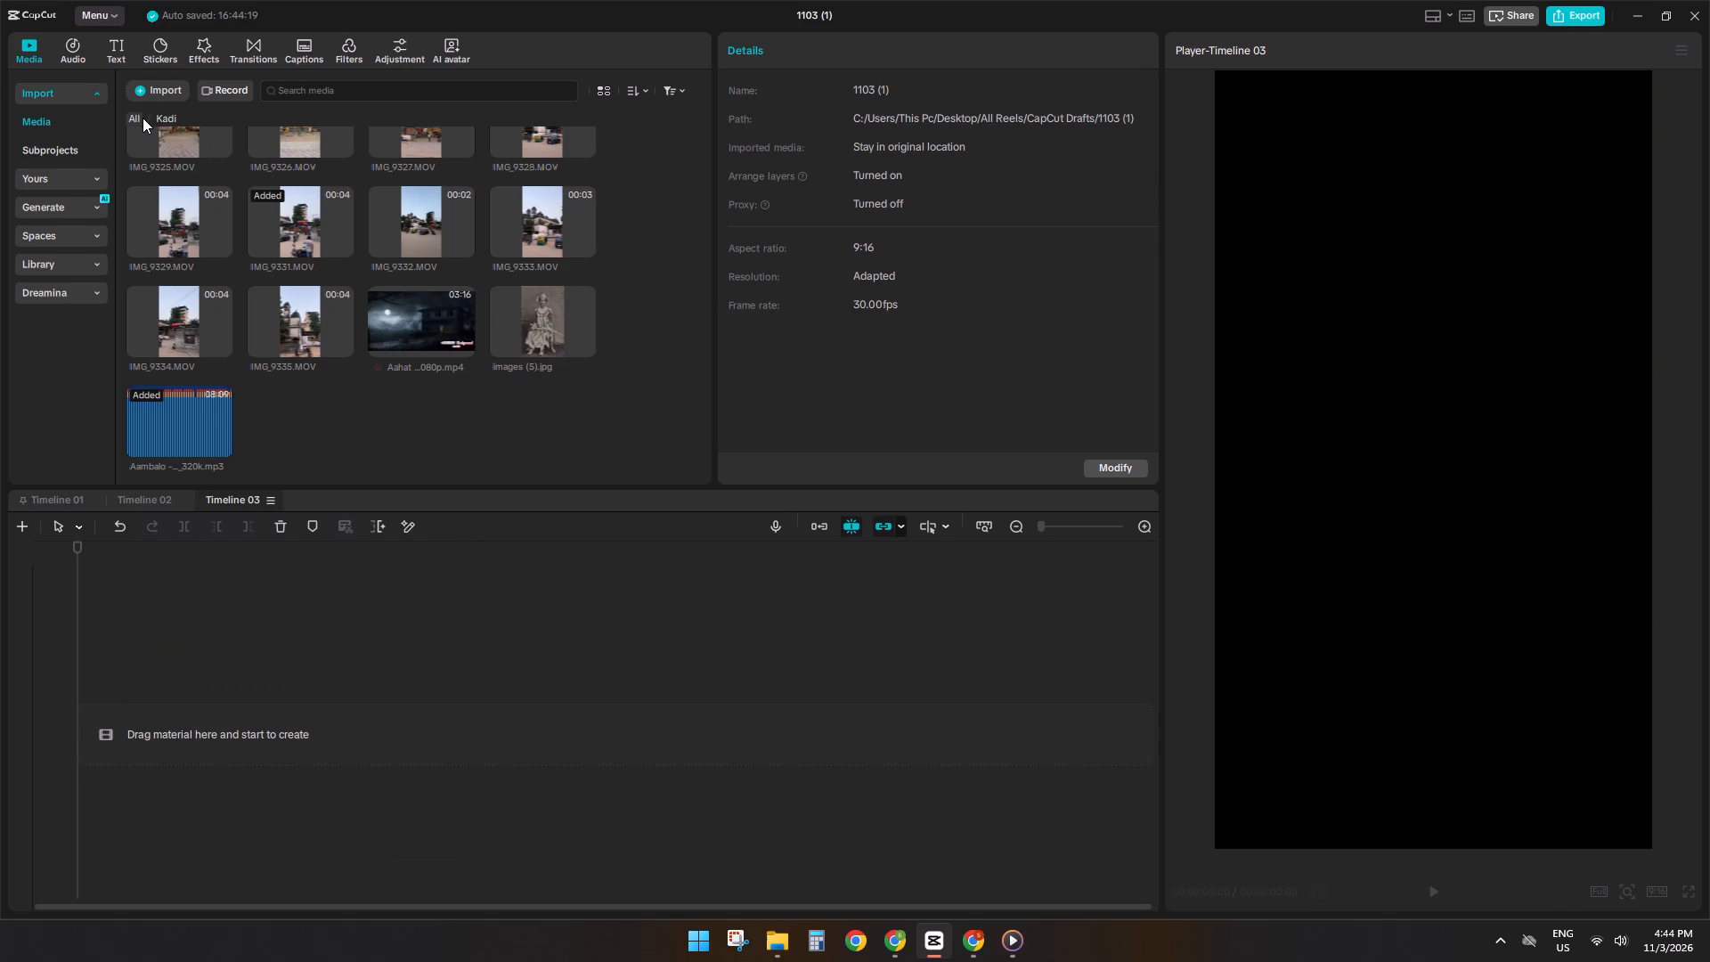
Import the whole Ram mandir vastral folder from Jaheratvala on the Desktop into the top level of the project media.
click(142, 118)
click(159, 83)
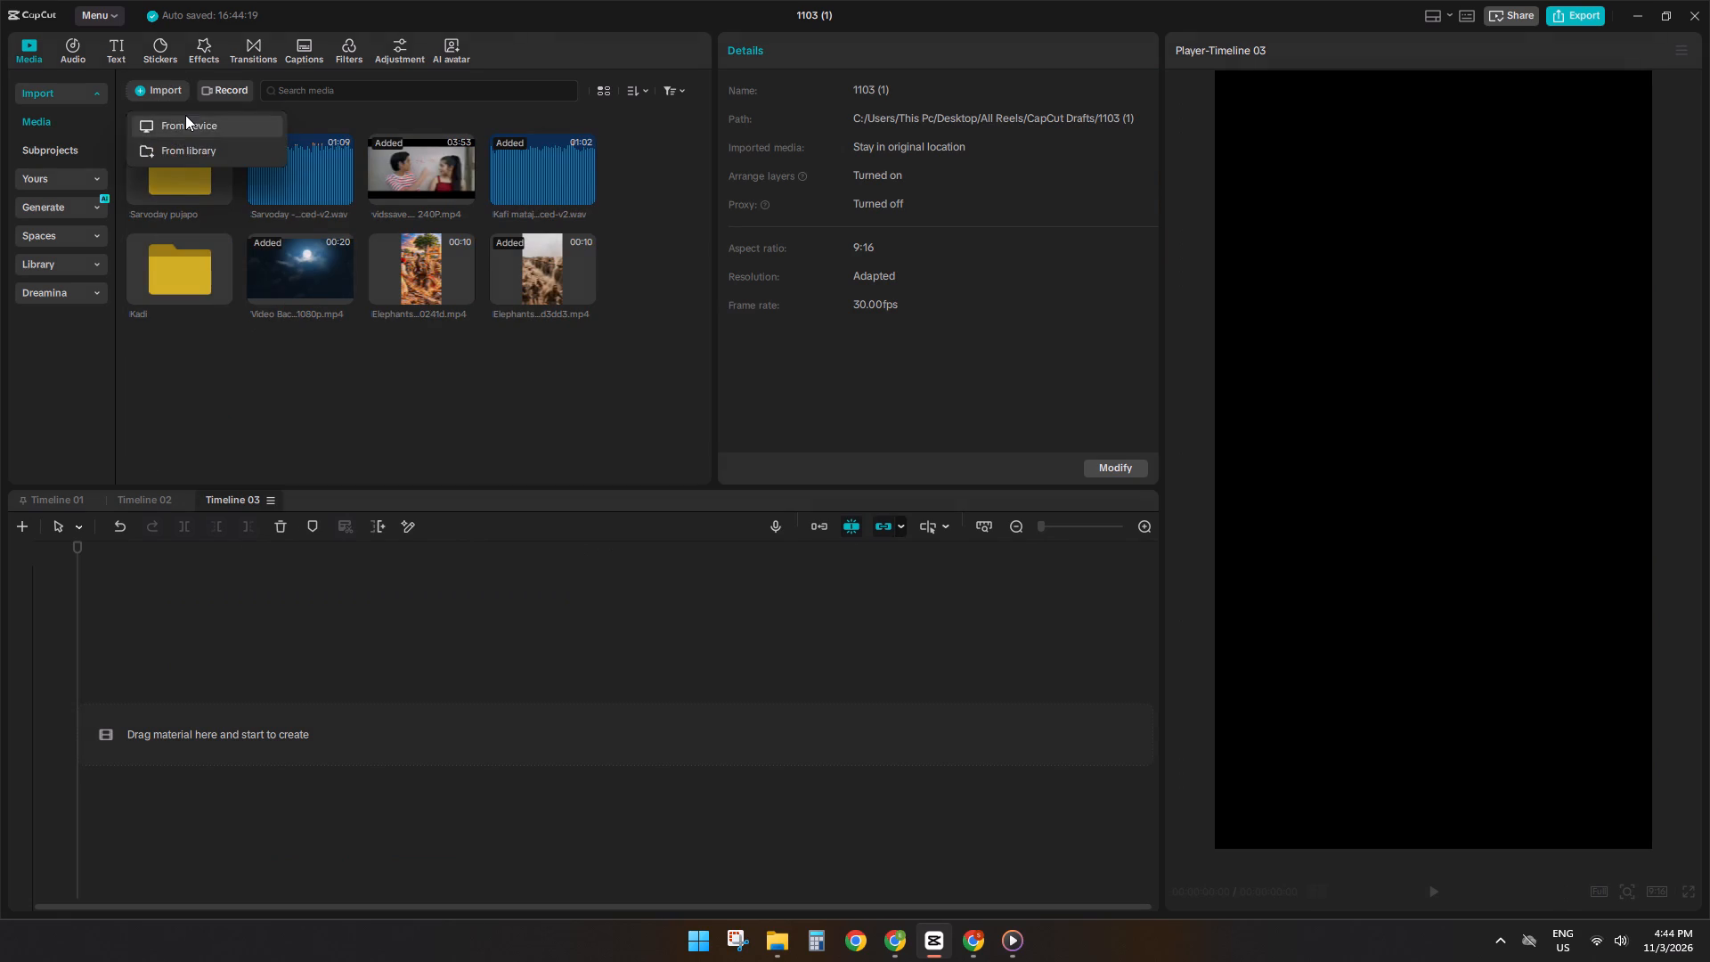
click(185, 116)
click(104, 189)
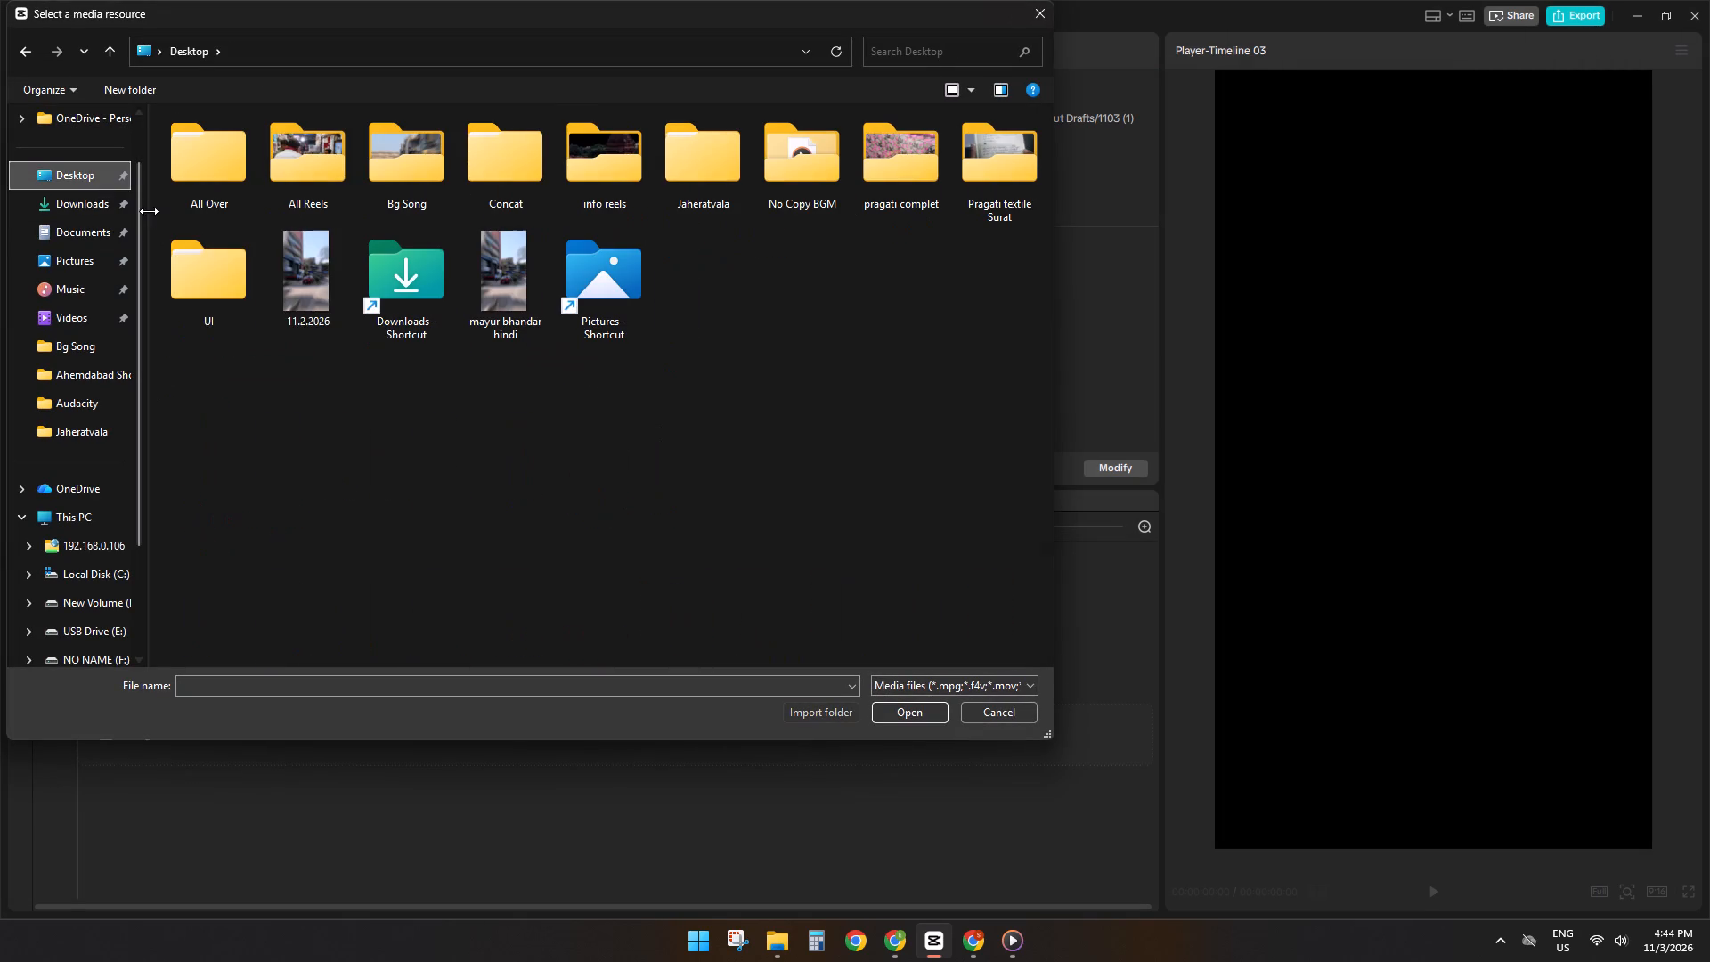
double_click(718, 171)
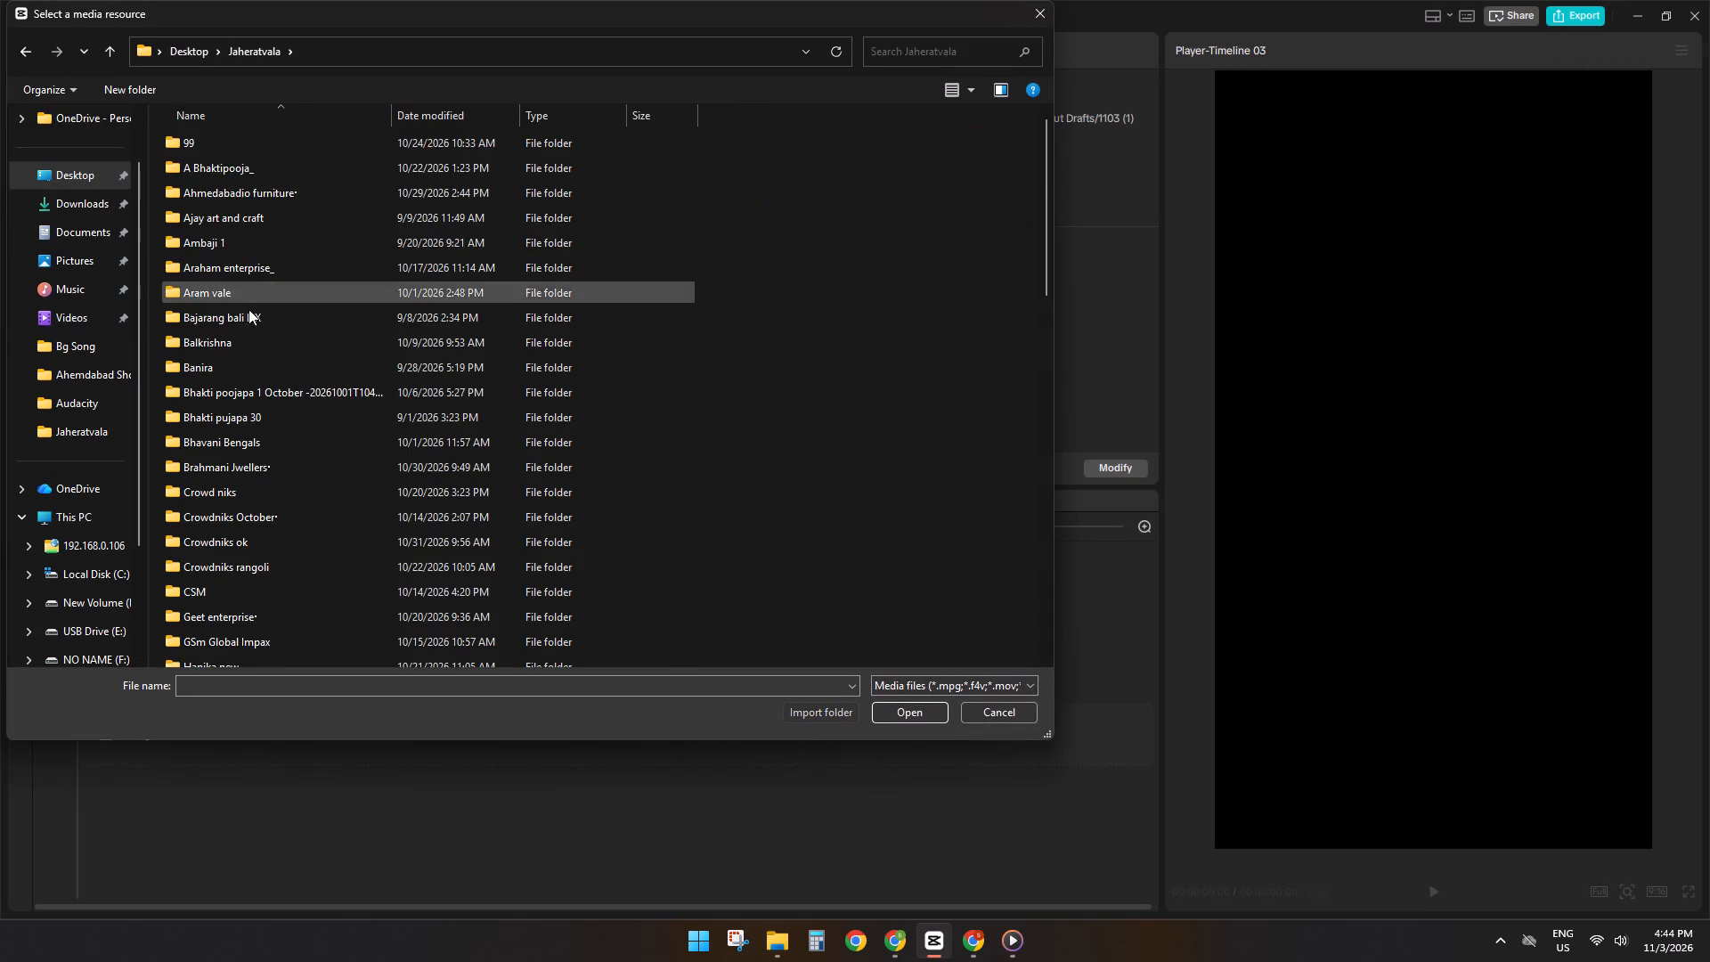
scroll(229, 355, down, 7)
scroll(239, 320, up, 2)
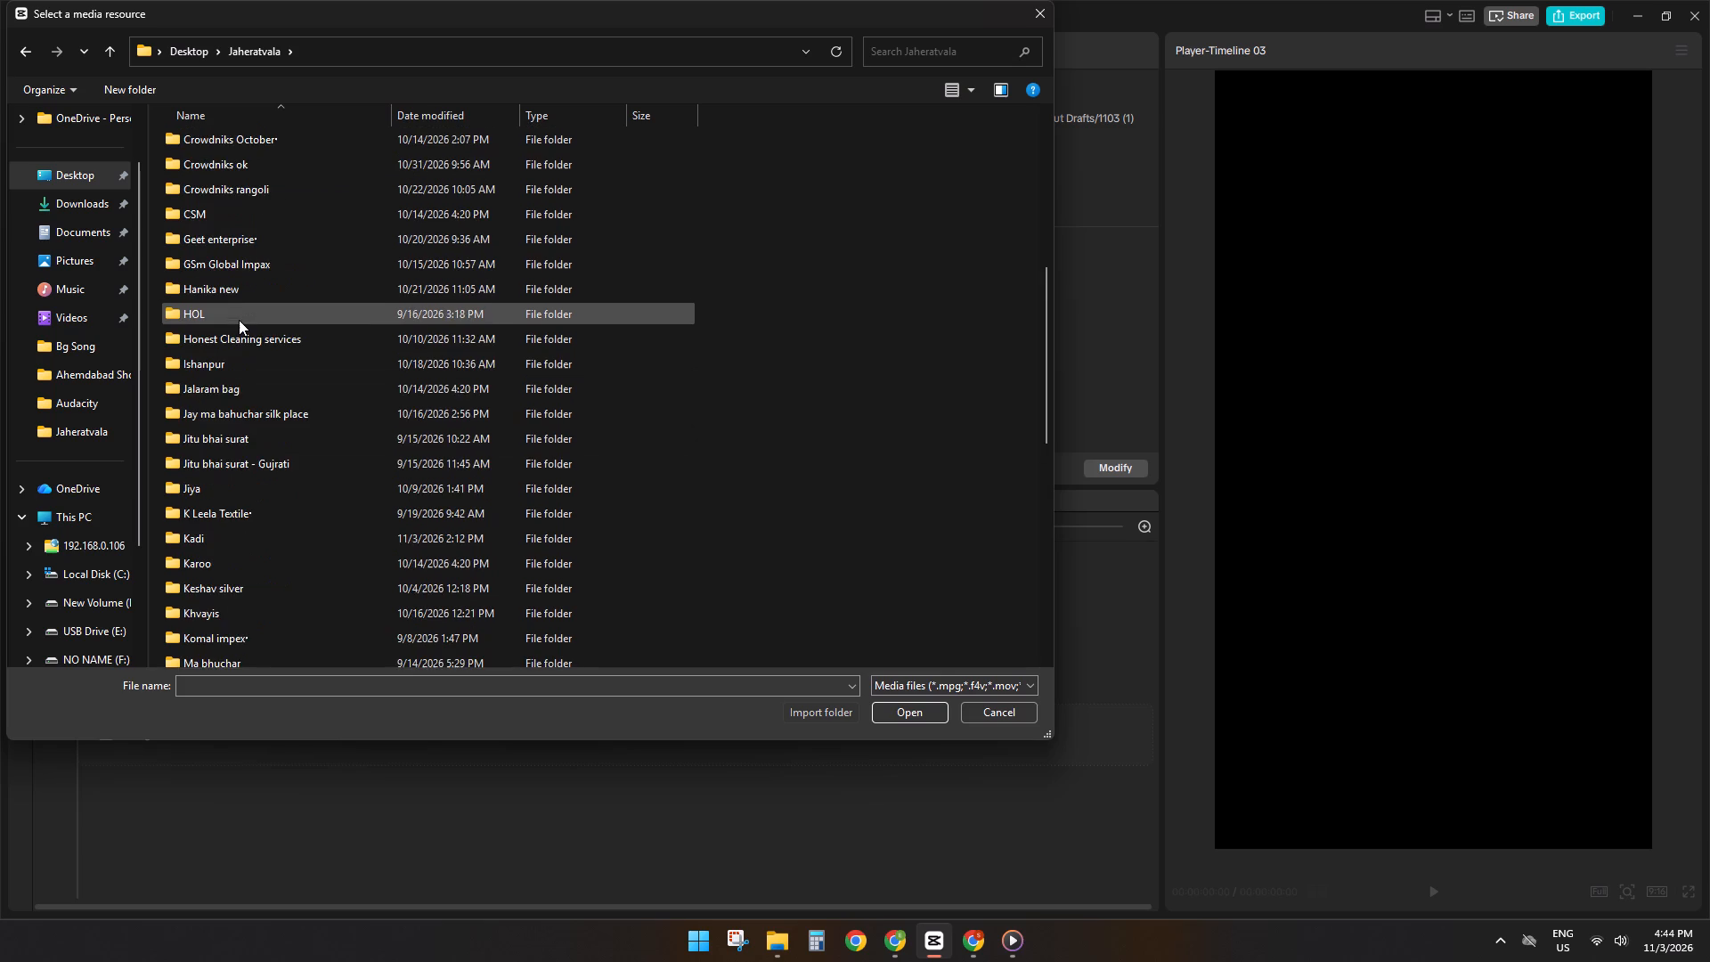
scroll(239, 320, down, 2)
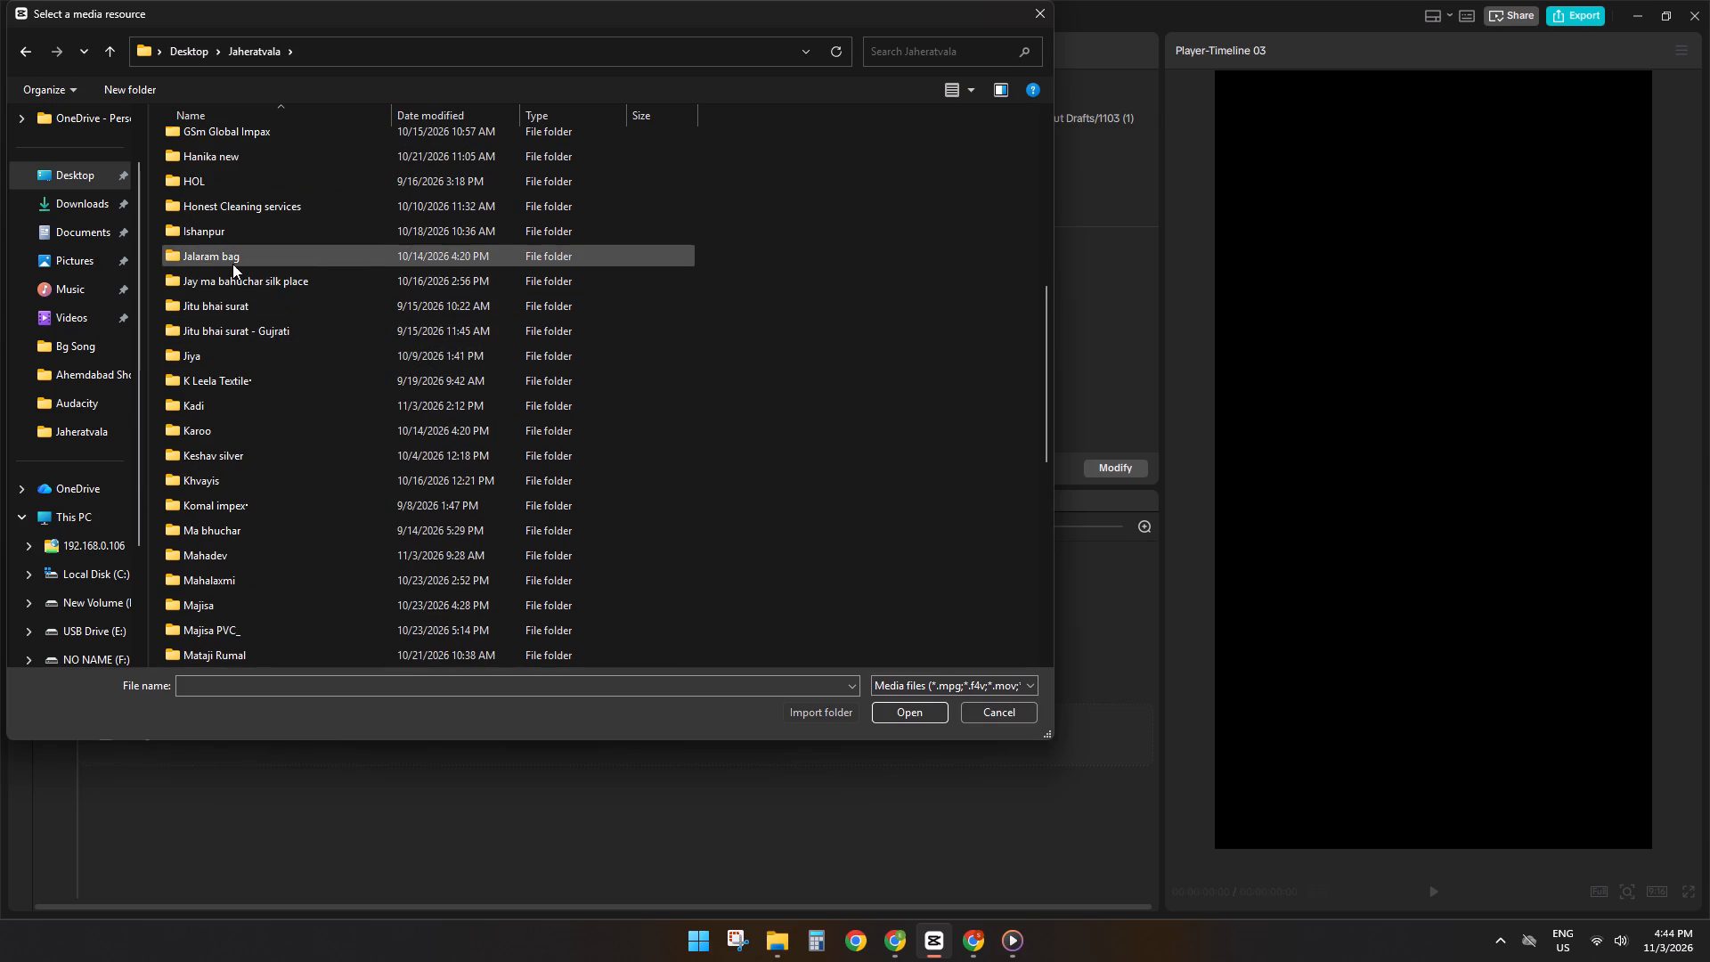
scroll(247, 513, down, 3)
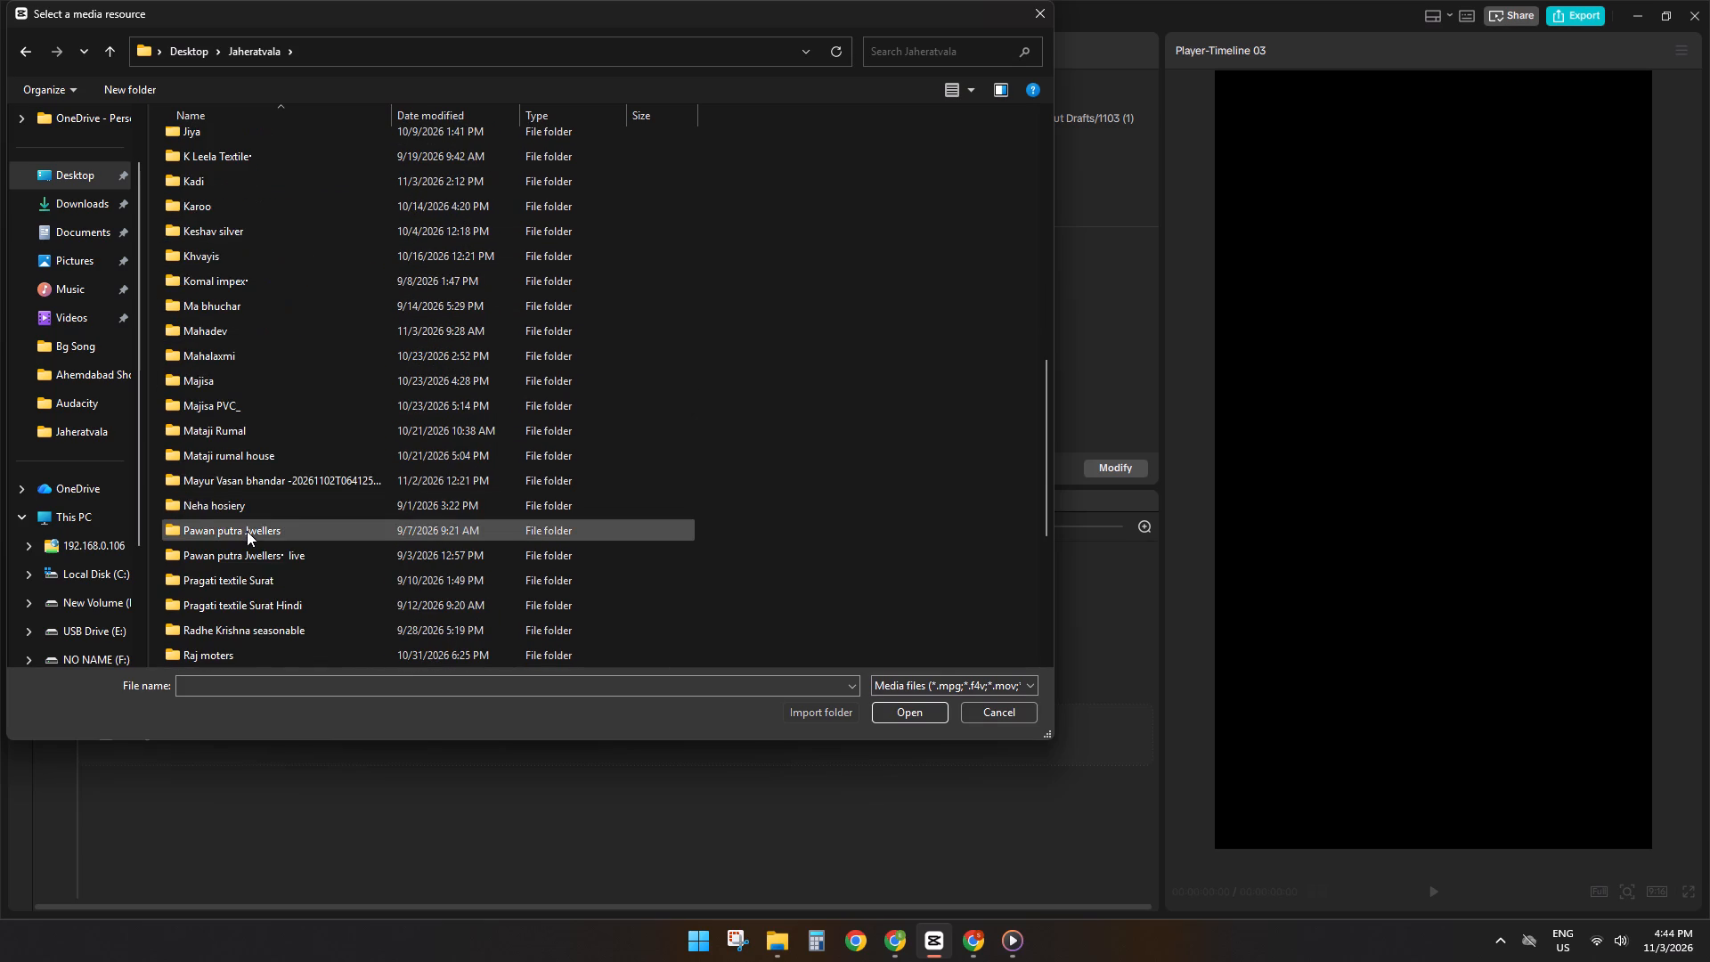
scroll(247, 531, down, 5)
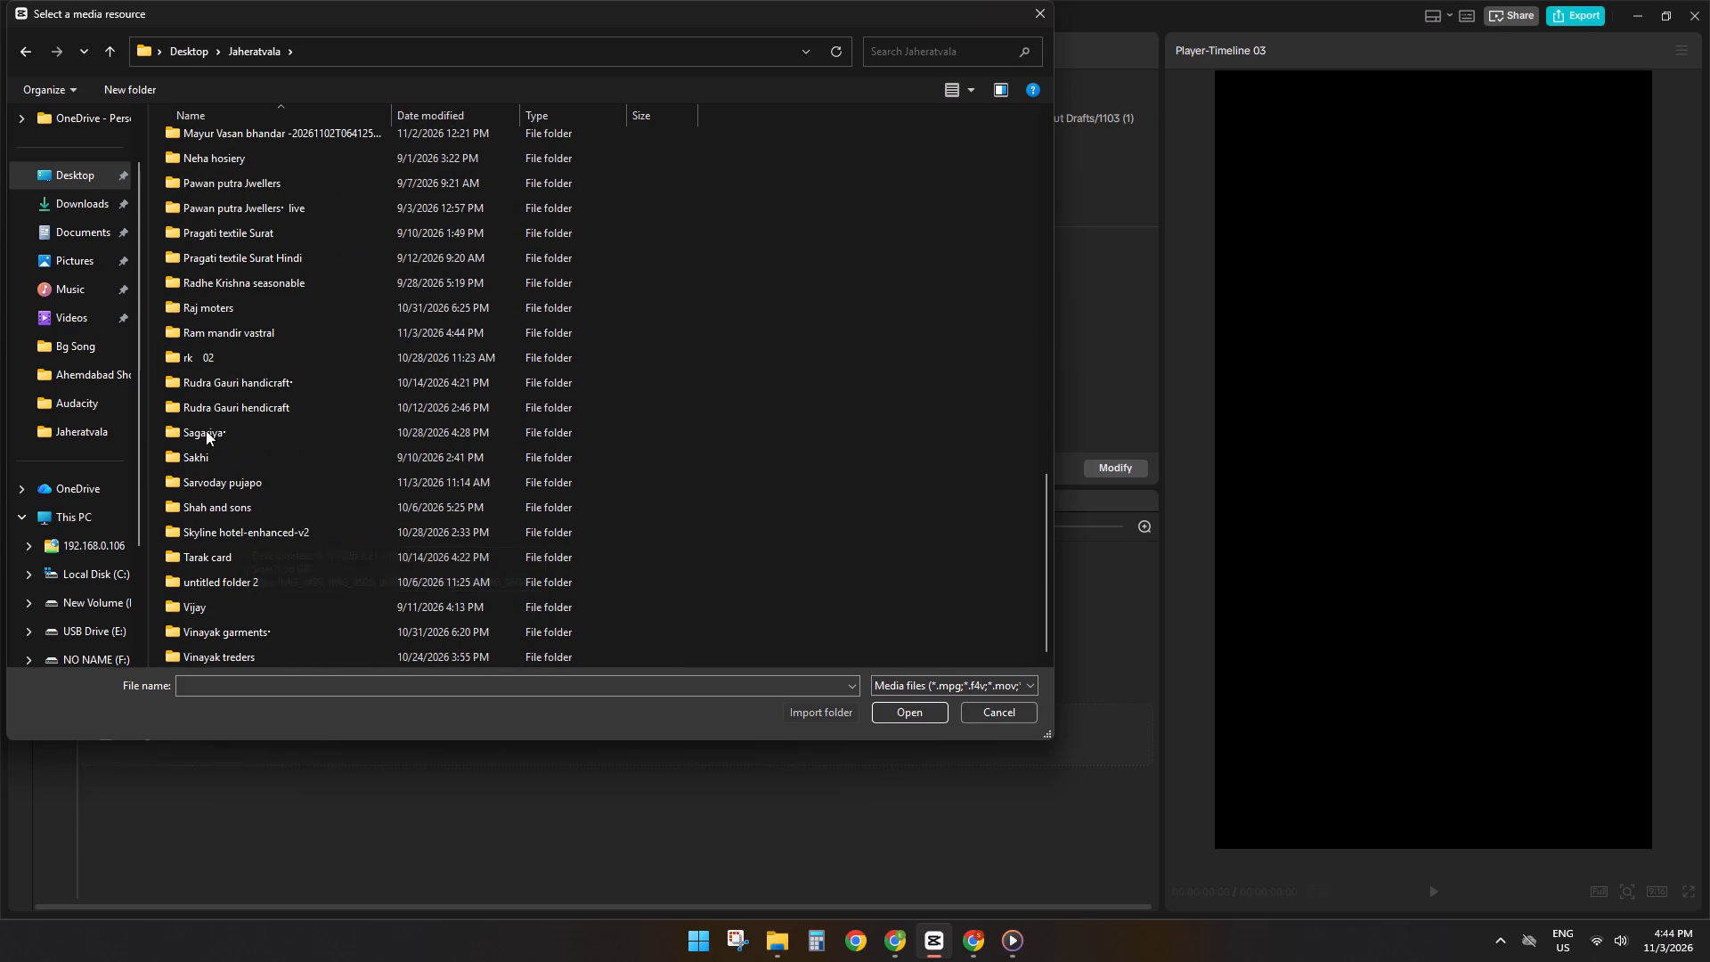
scroll(214, 528, down, 2)
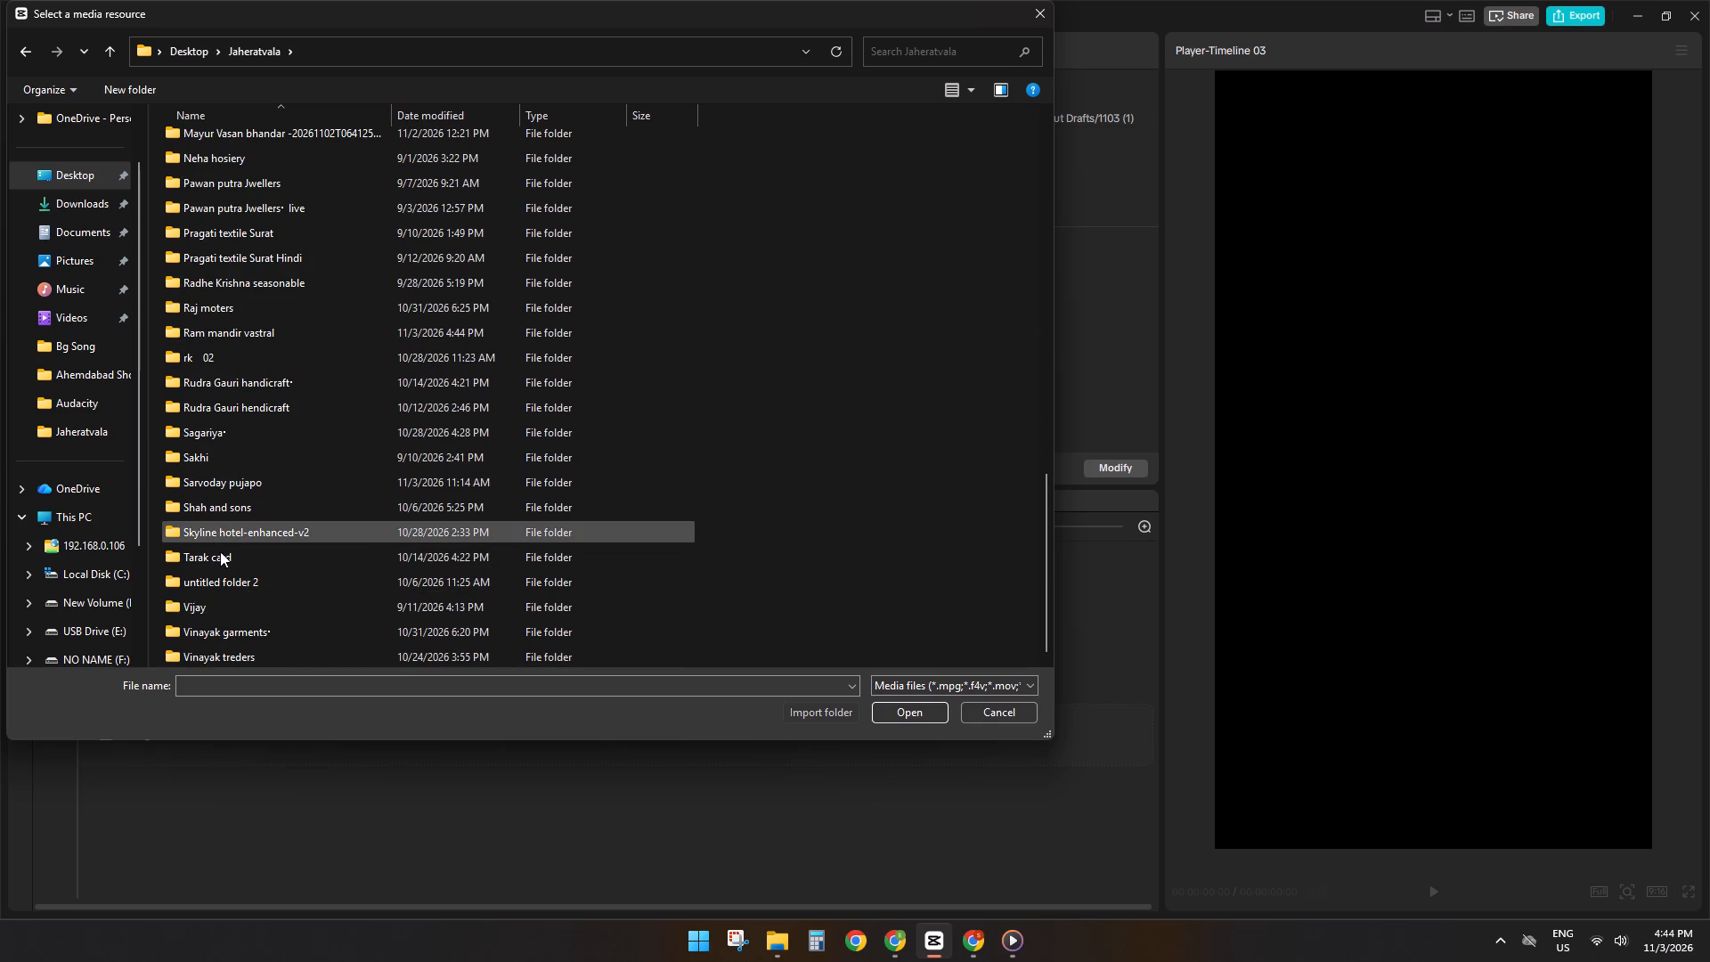
scroll(220, 552, up, 3)
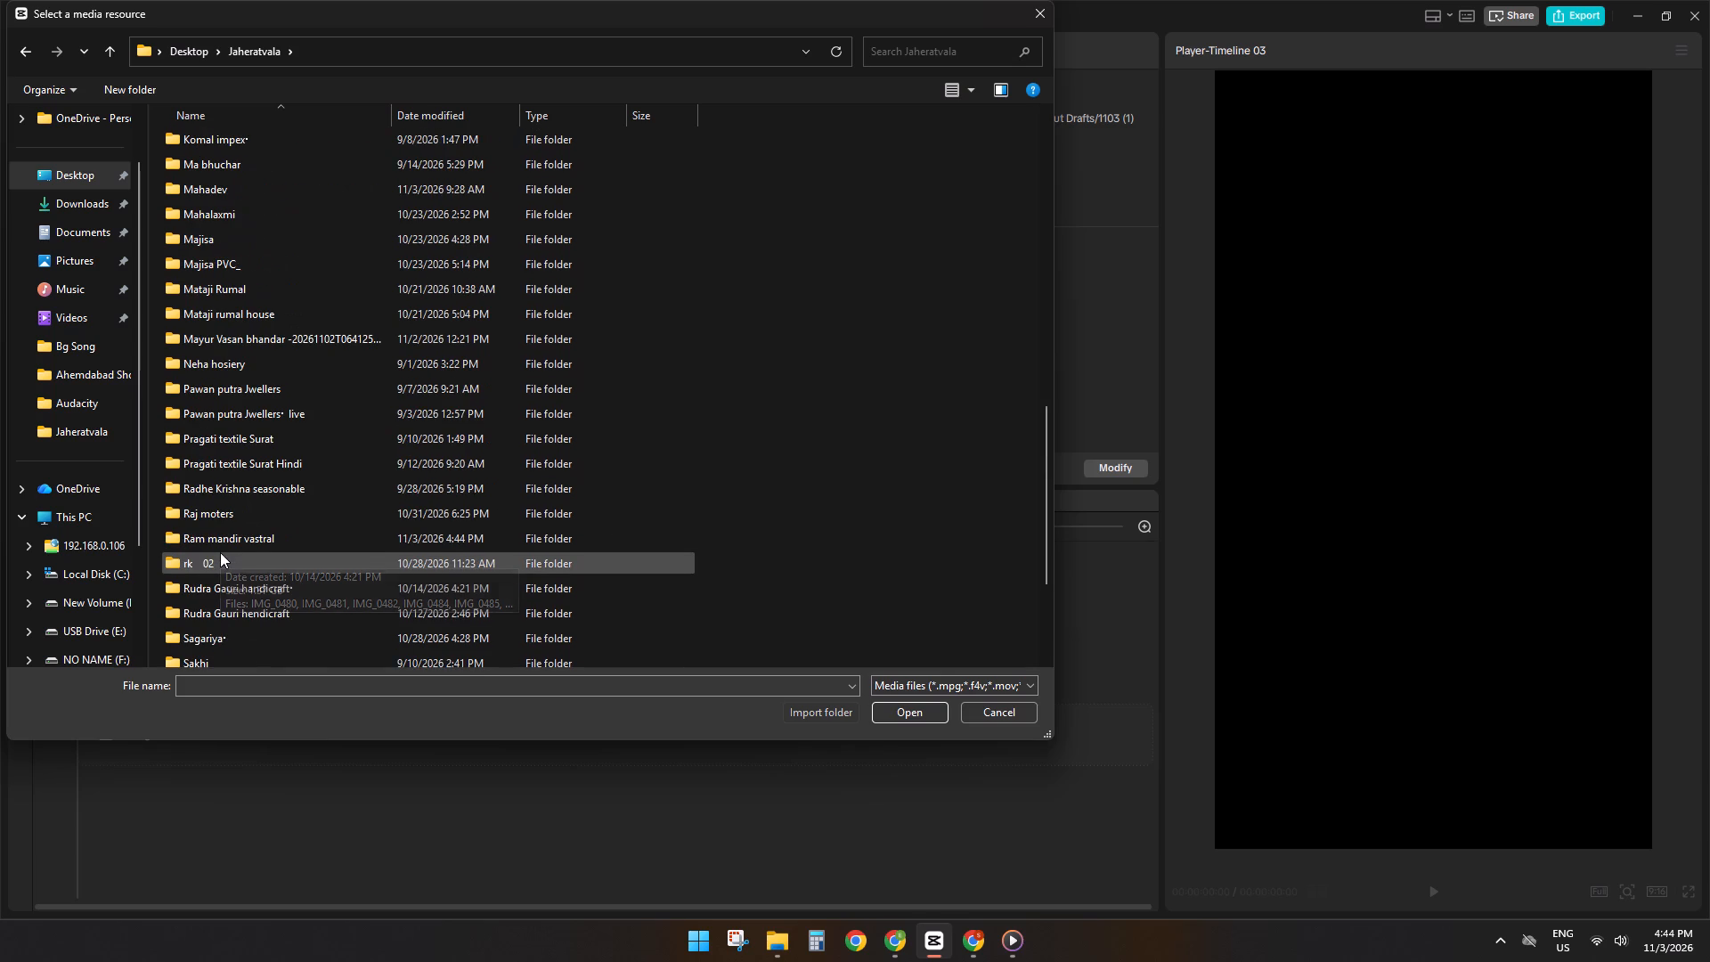
scroll(235, 495, up, 3)
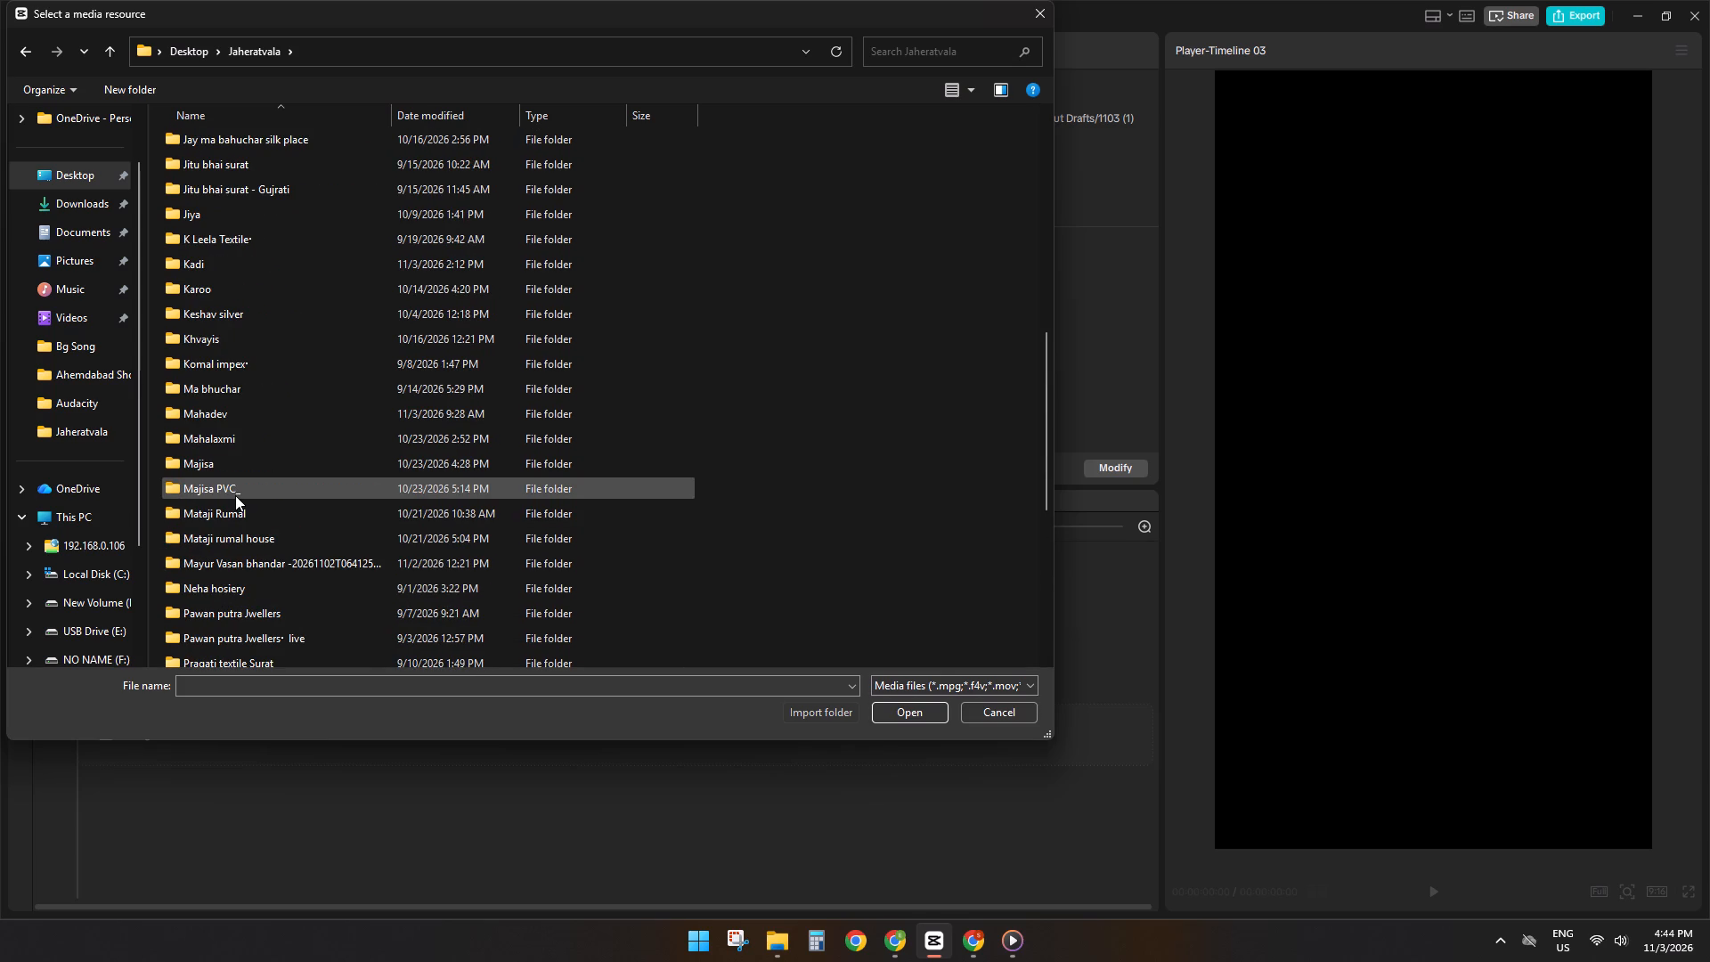
scroll(235, 495, up, 3)
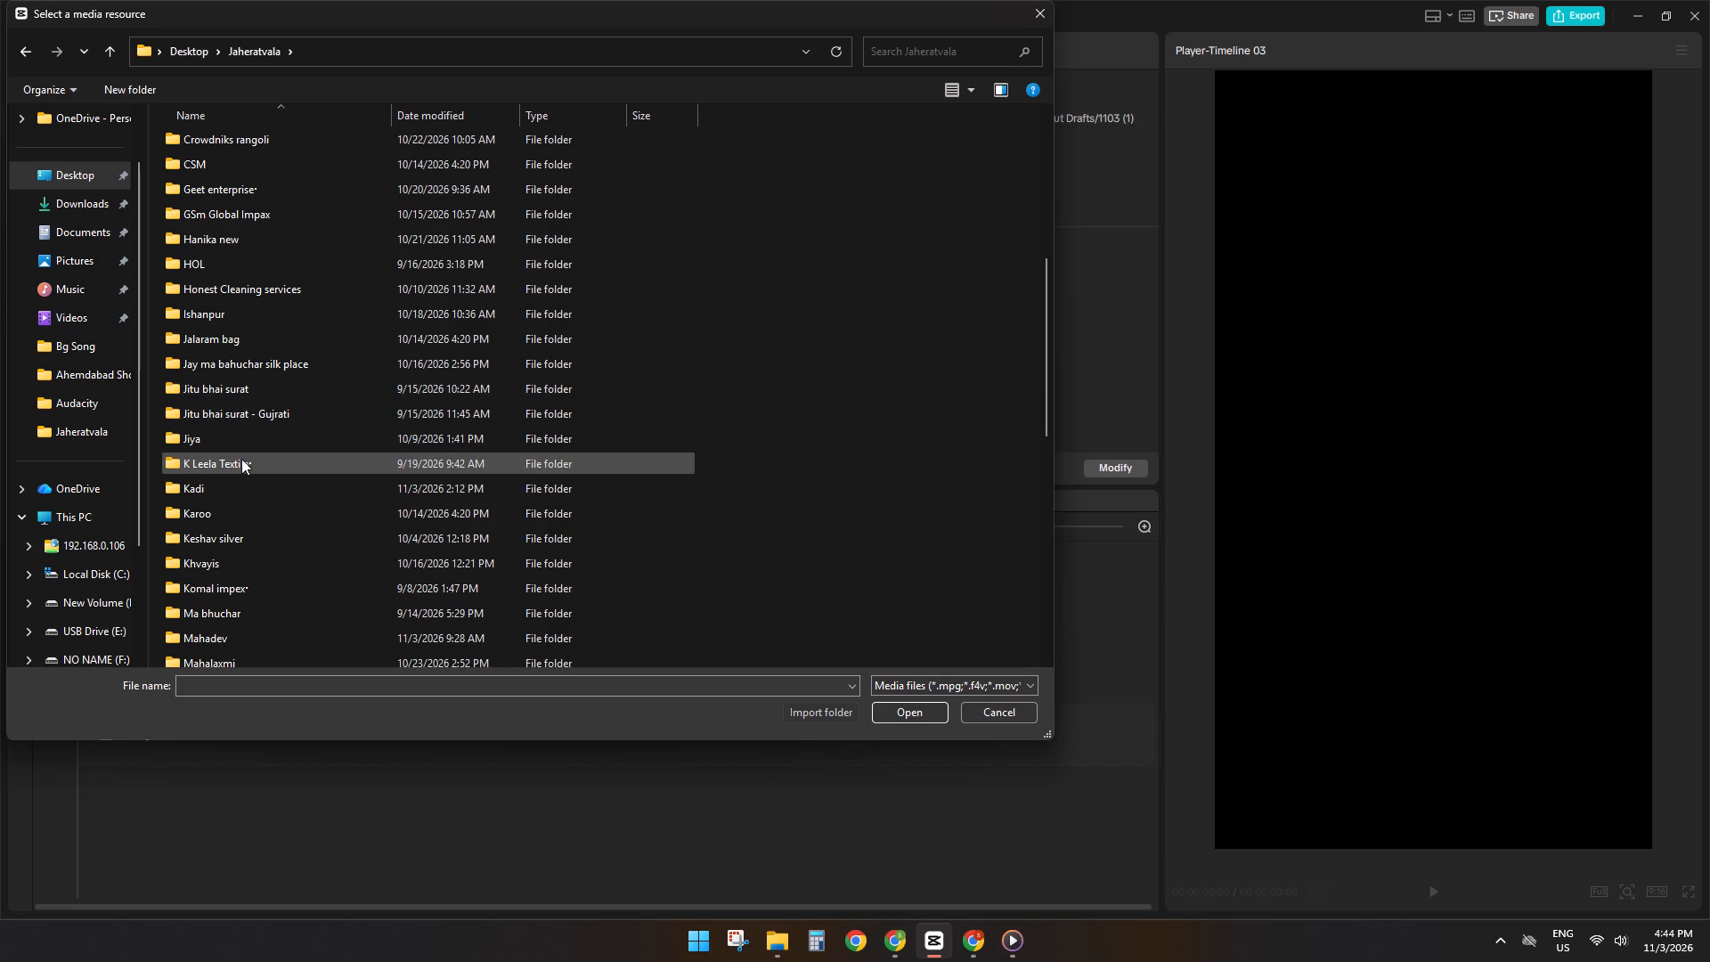
scroll(241, 459, up, 7)
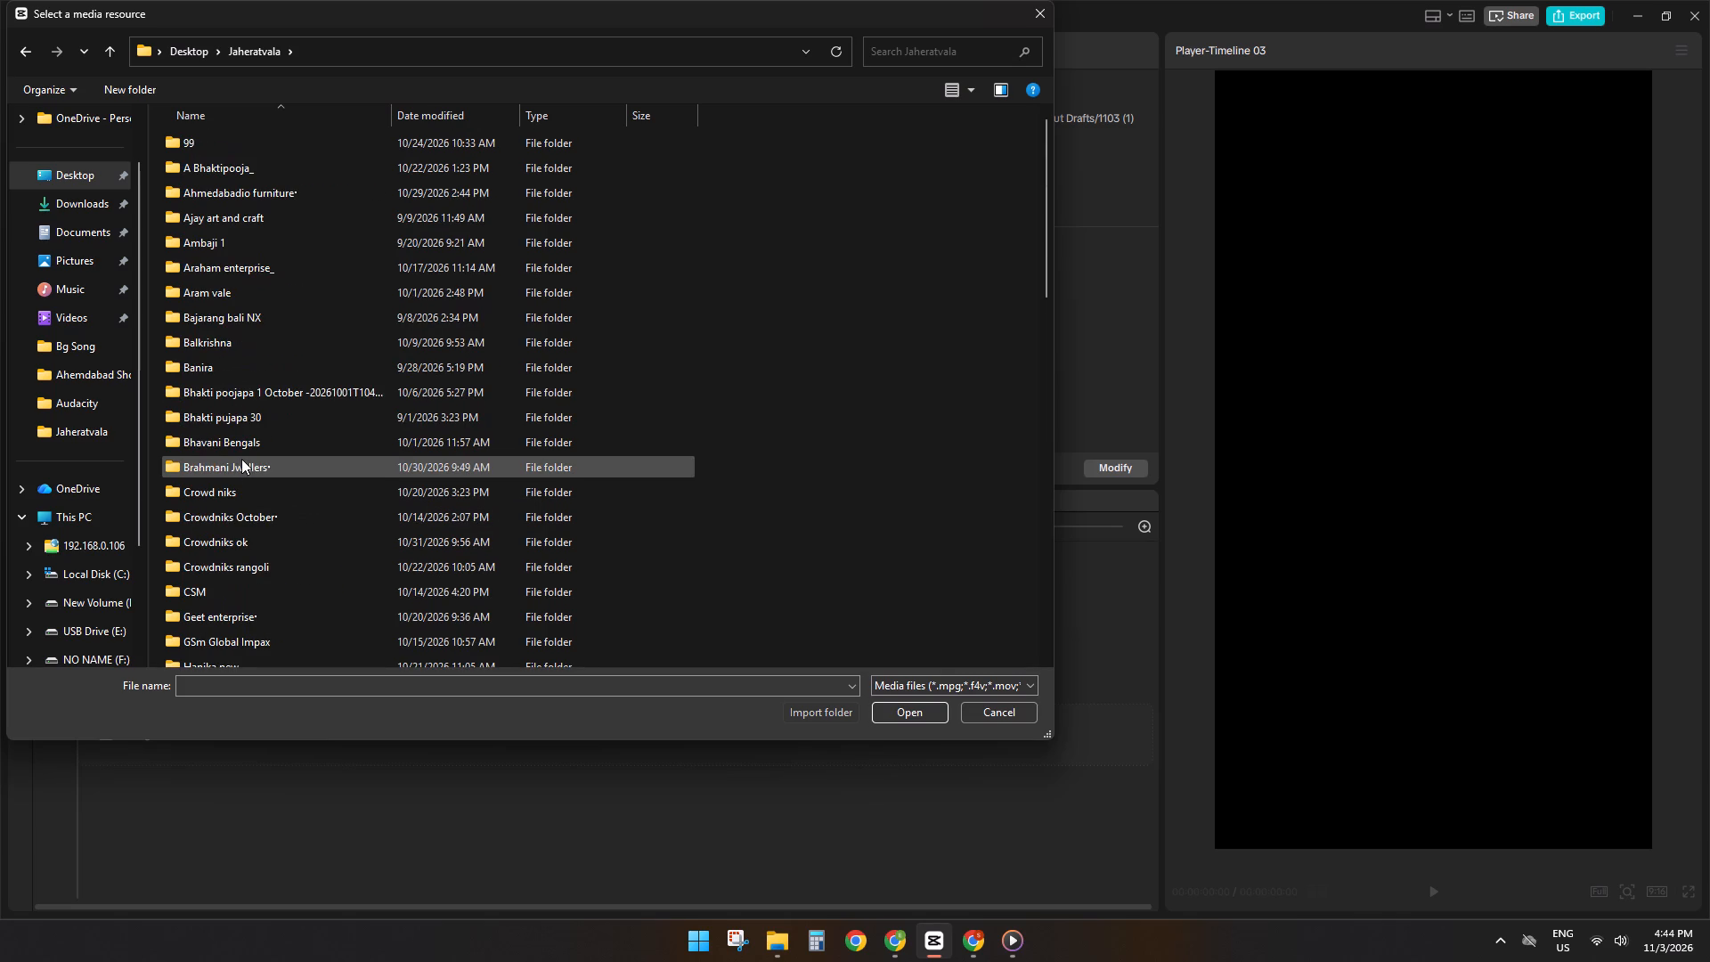
click(776, 942)
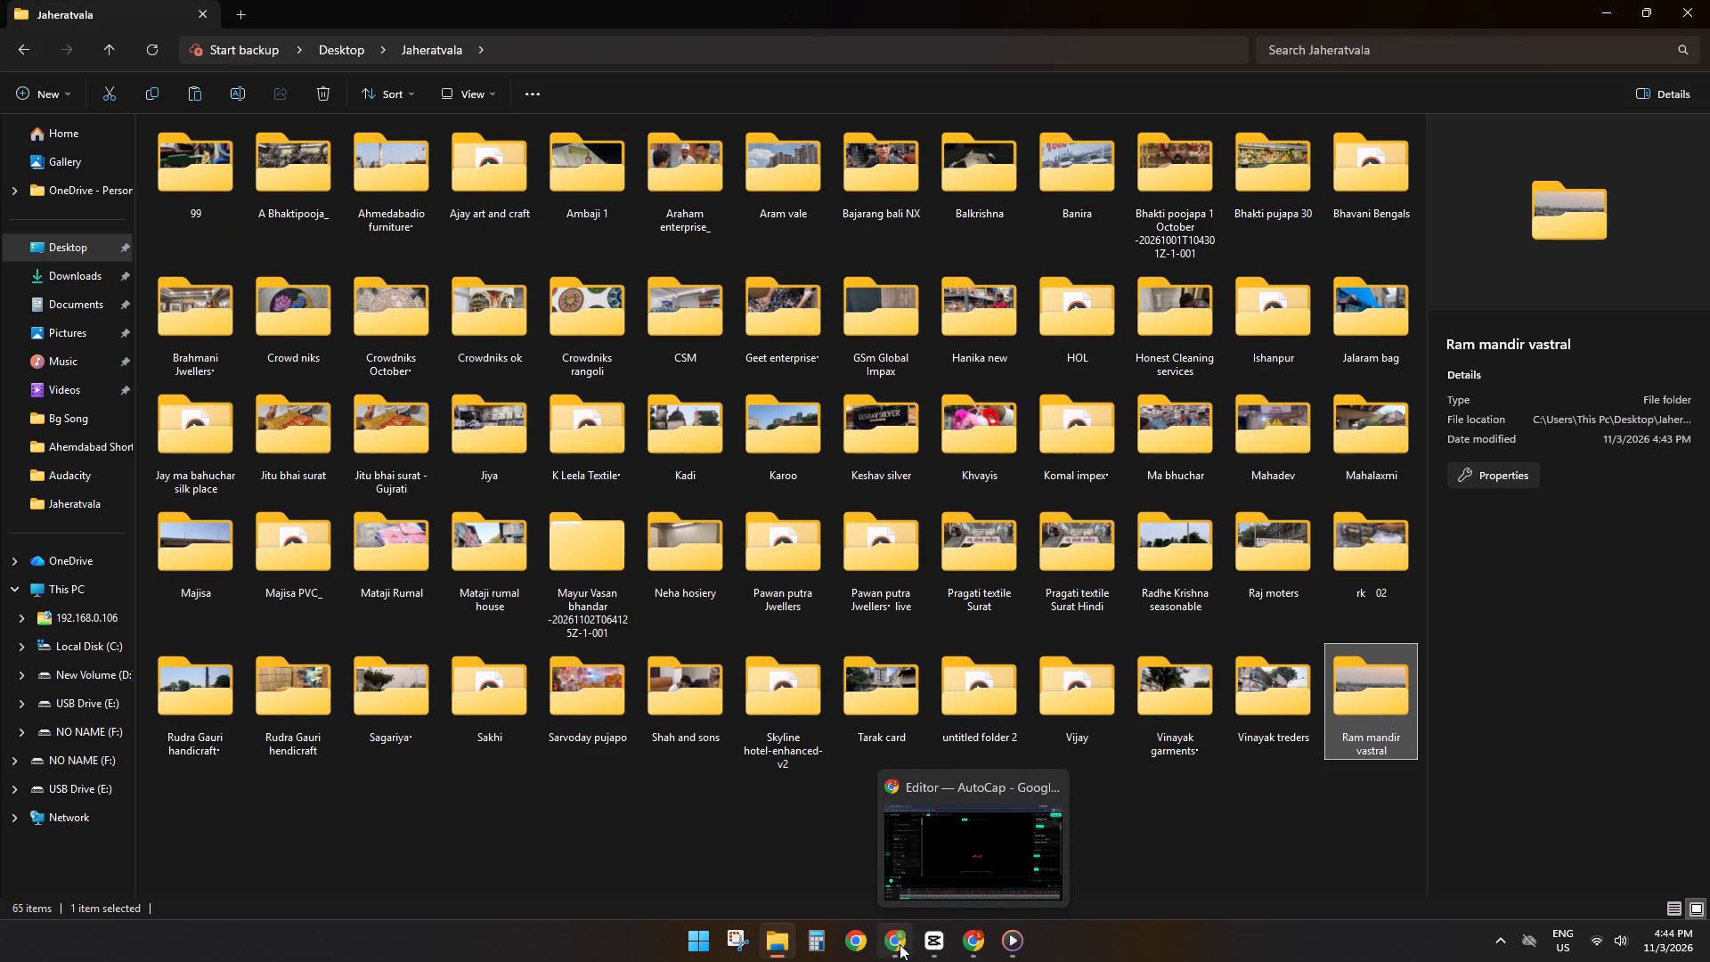
click(922, 937)
scroll(271, 439, down, 3)
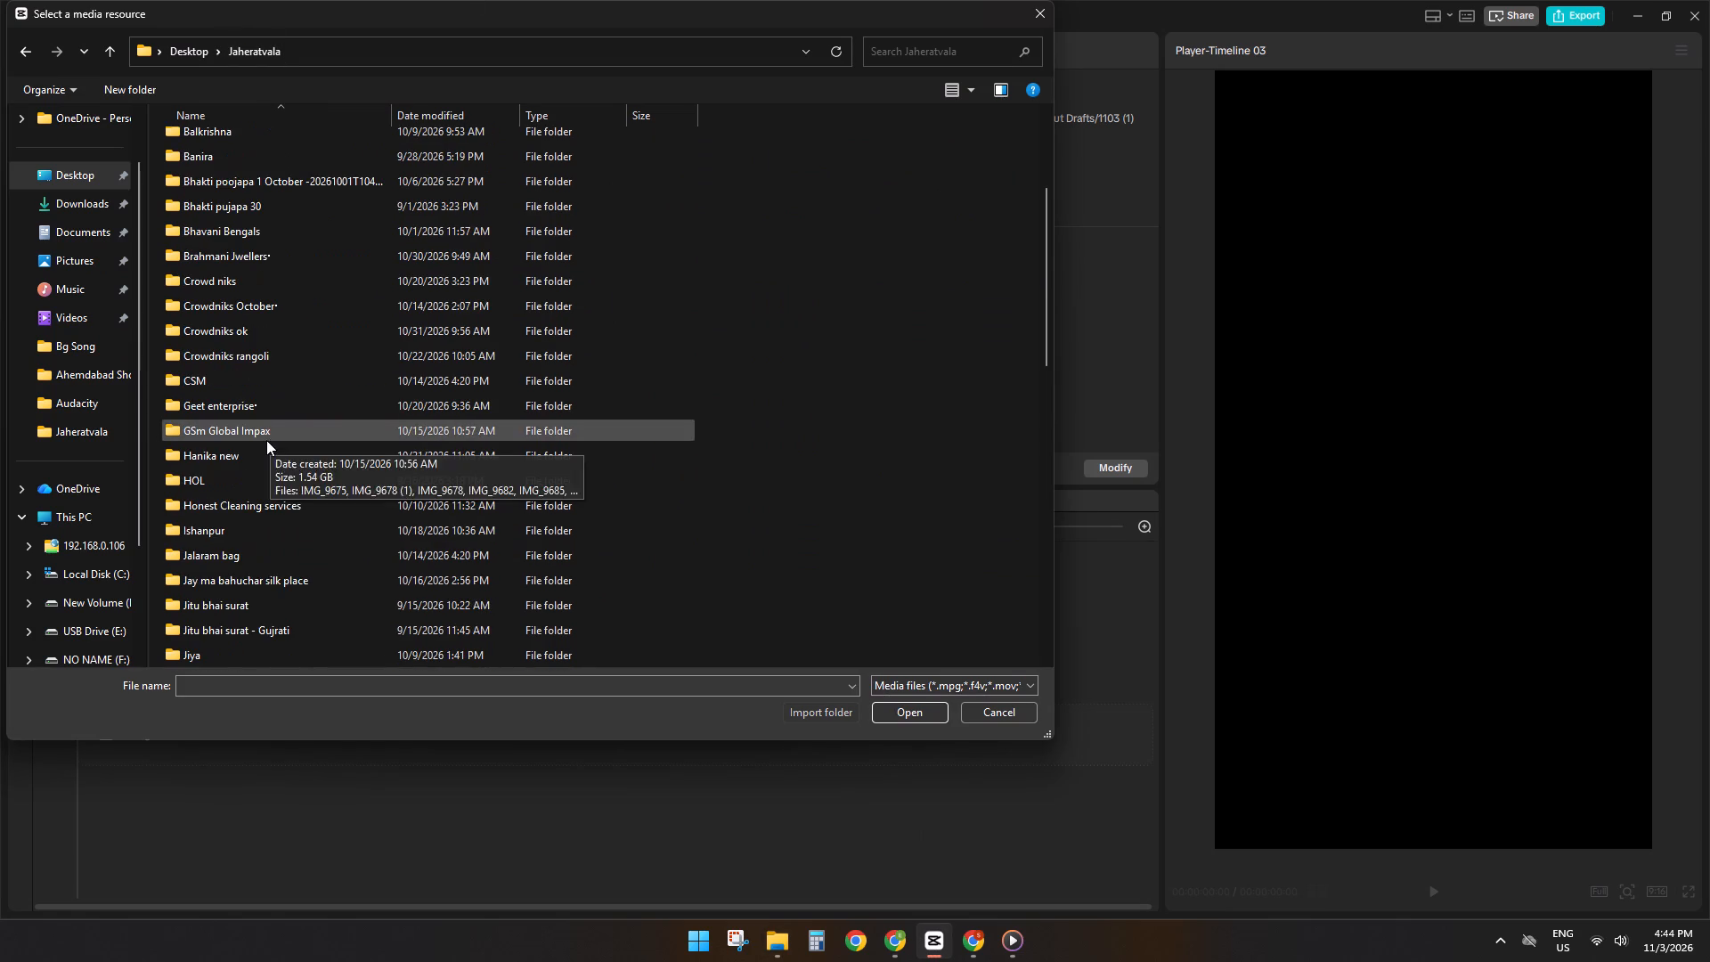
scroll(265, 441, down, 11)
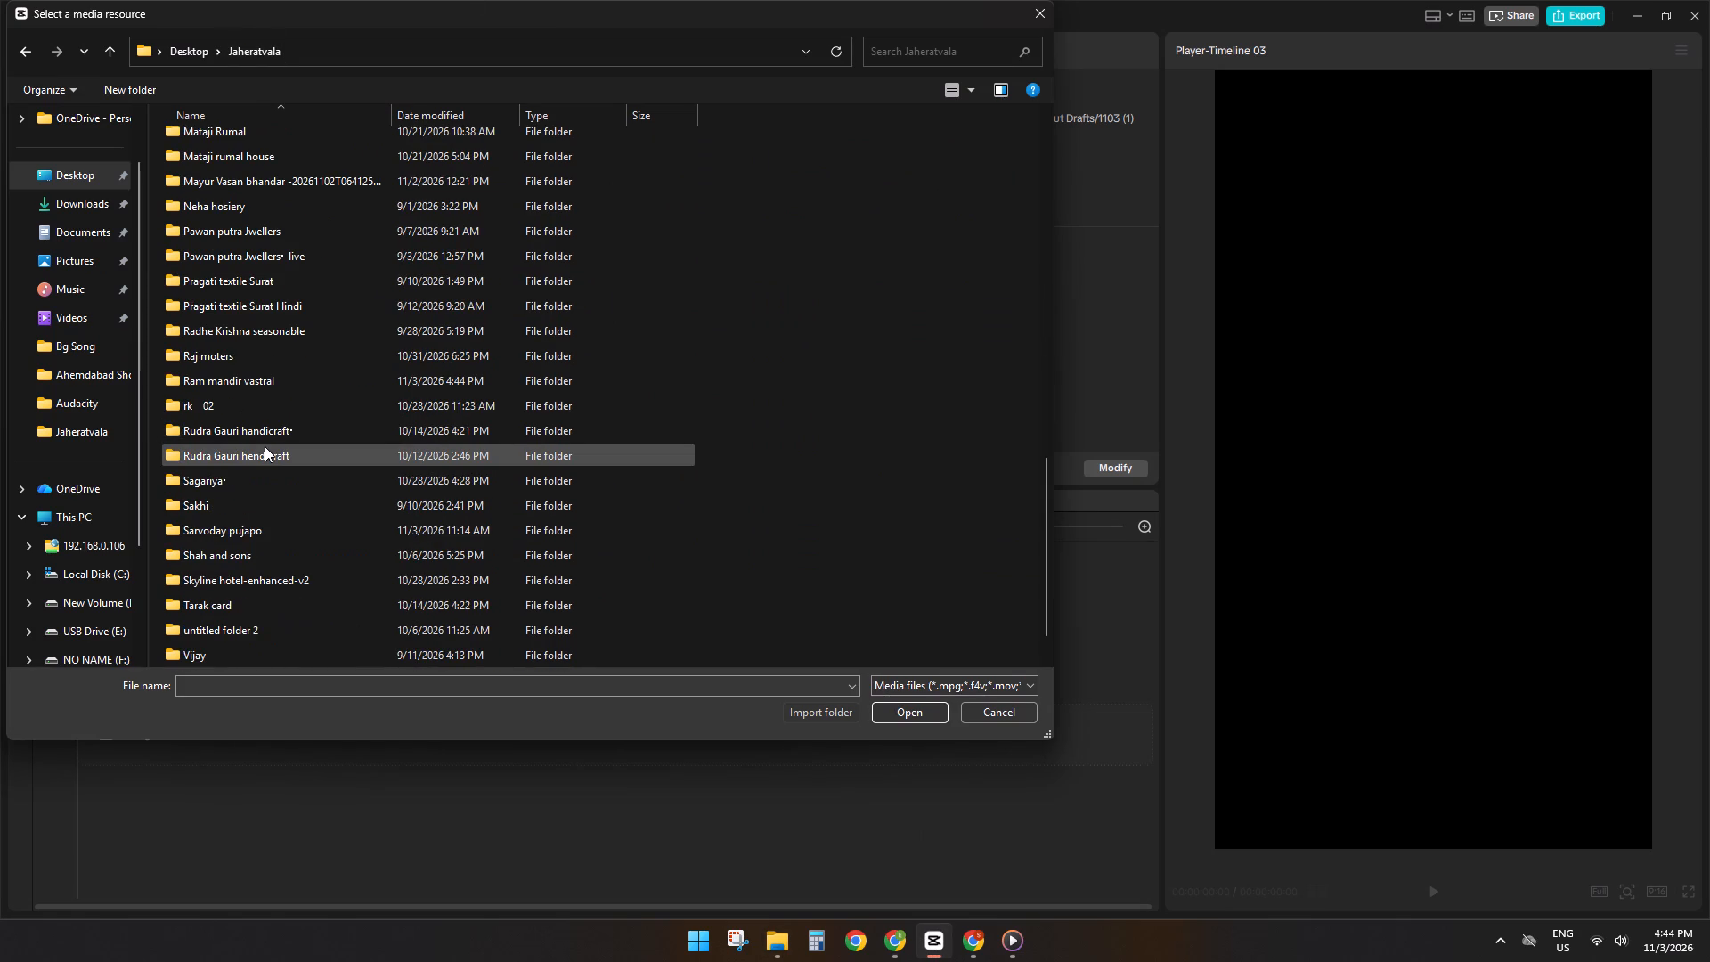
click(244, 387)
click(826, 712)
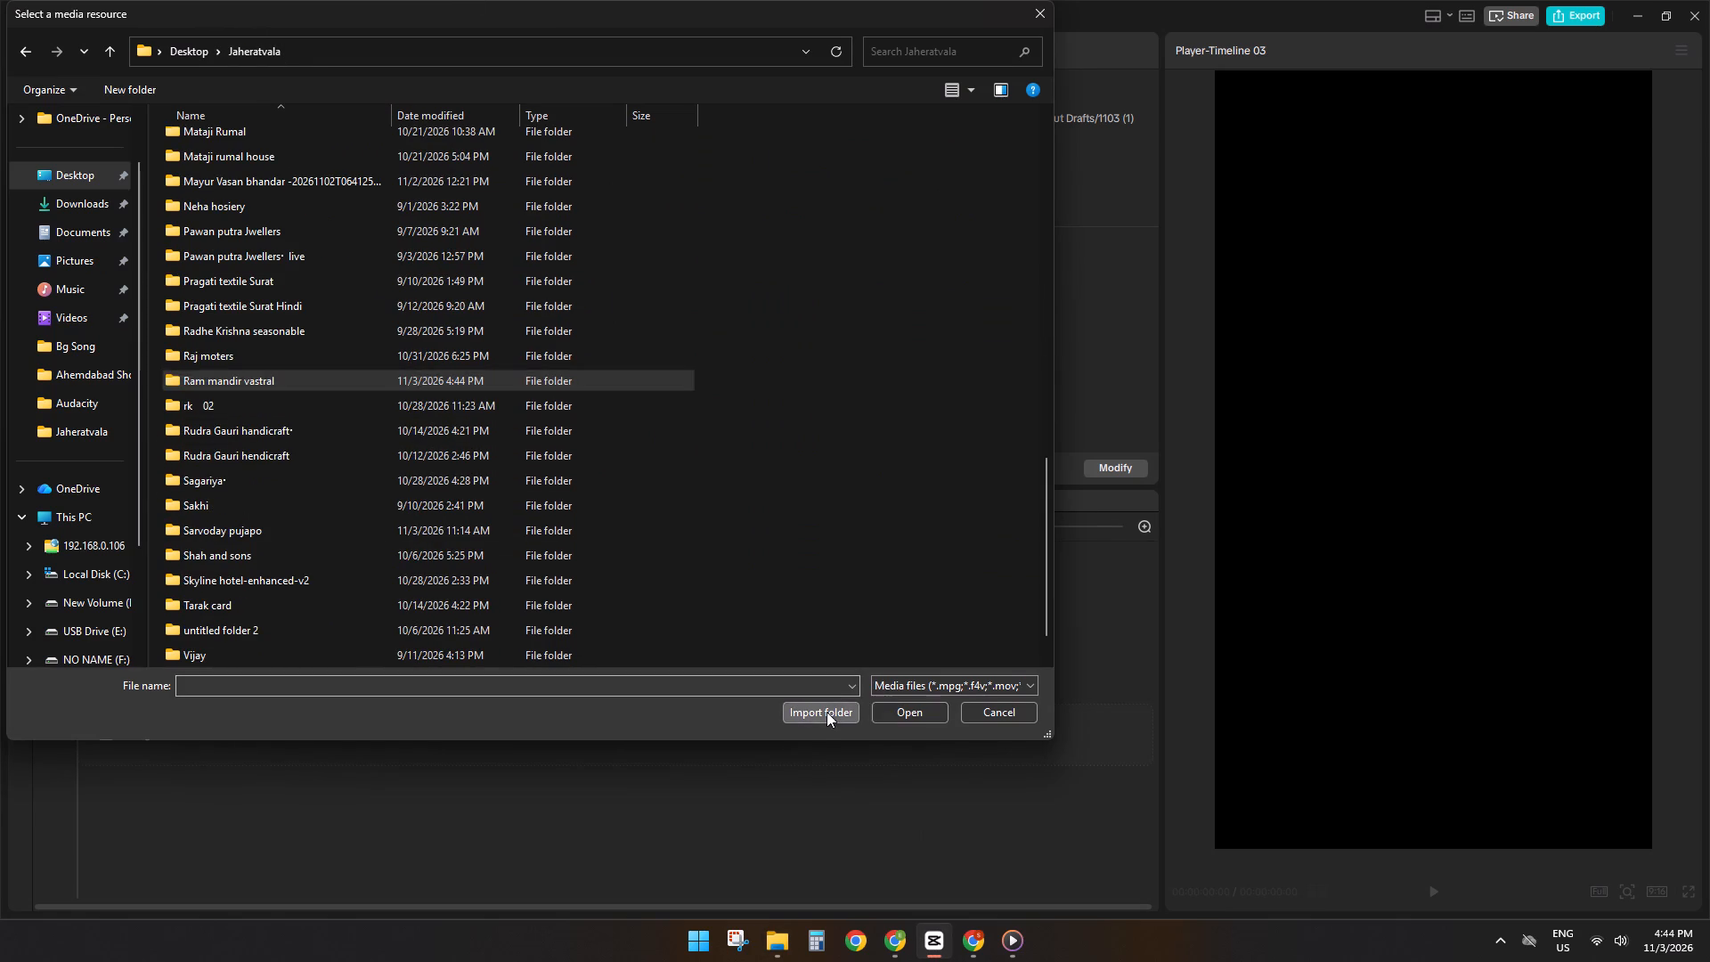
Open the imported Ram mandir vastral folder and preview its final clips, including IMG_3019, IMG_3021, IMG_3022, IMG_3023 and IMG_3025.
double_click(198, 371)
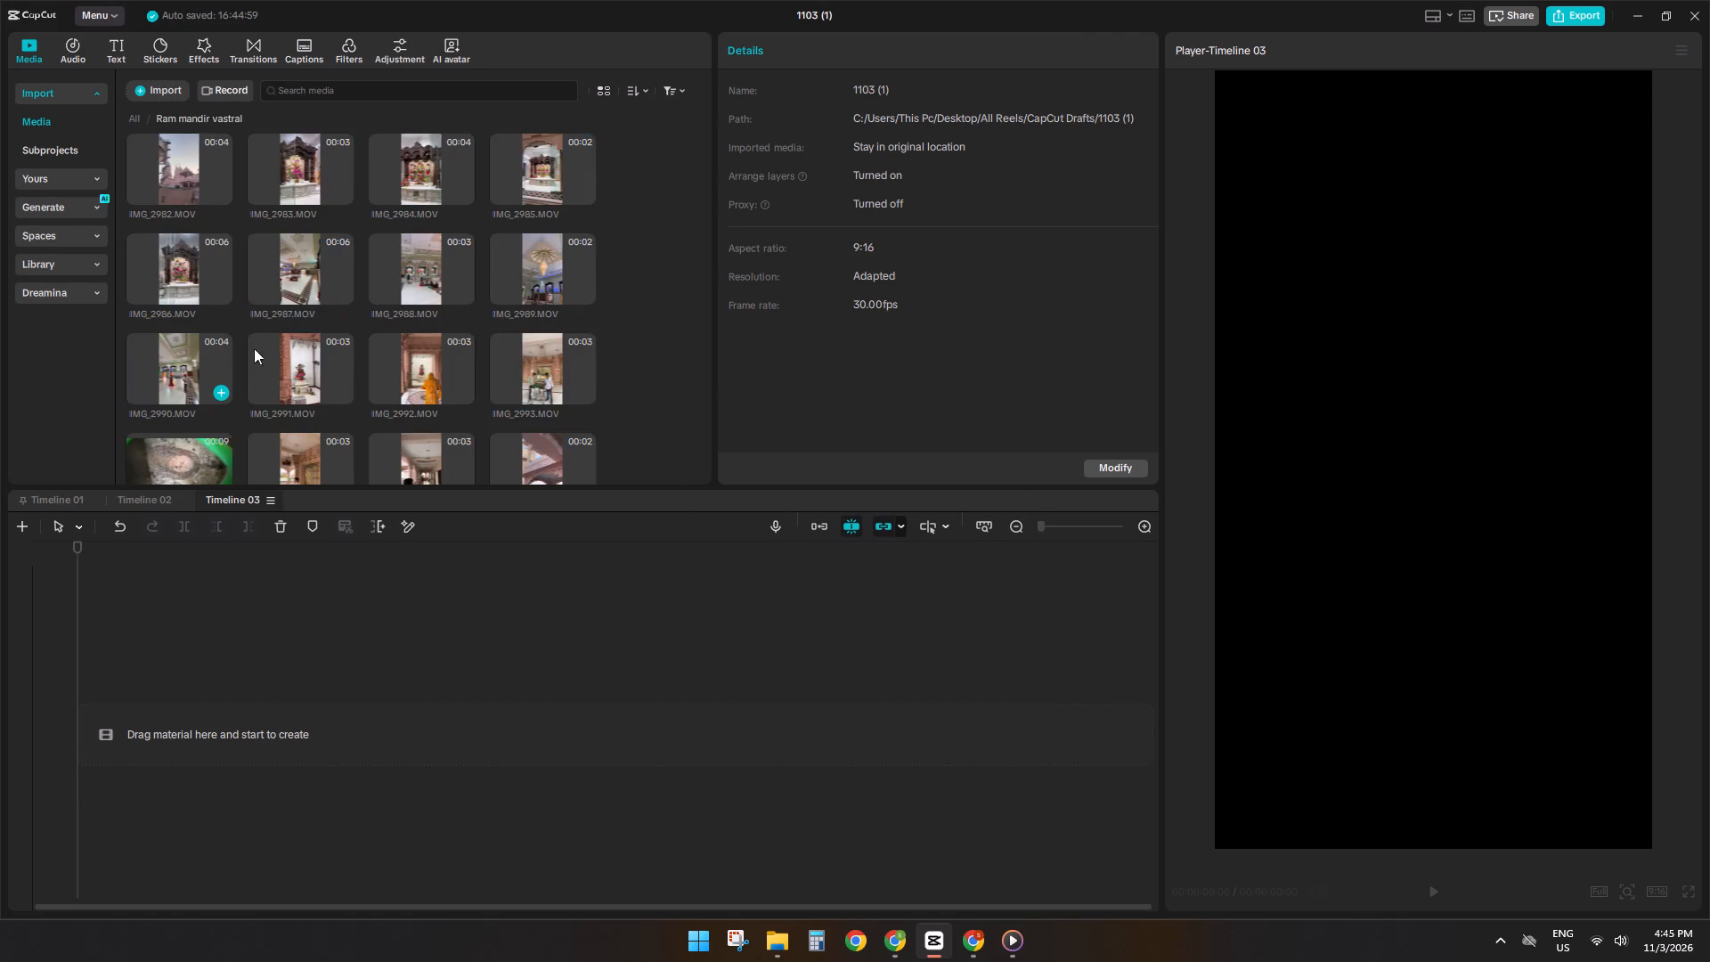
scroll(275, 345, down, 16)
scroll(285, 368, up, 8)
scroll(289, 357, down, 8)
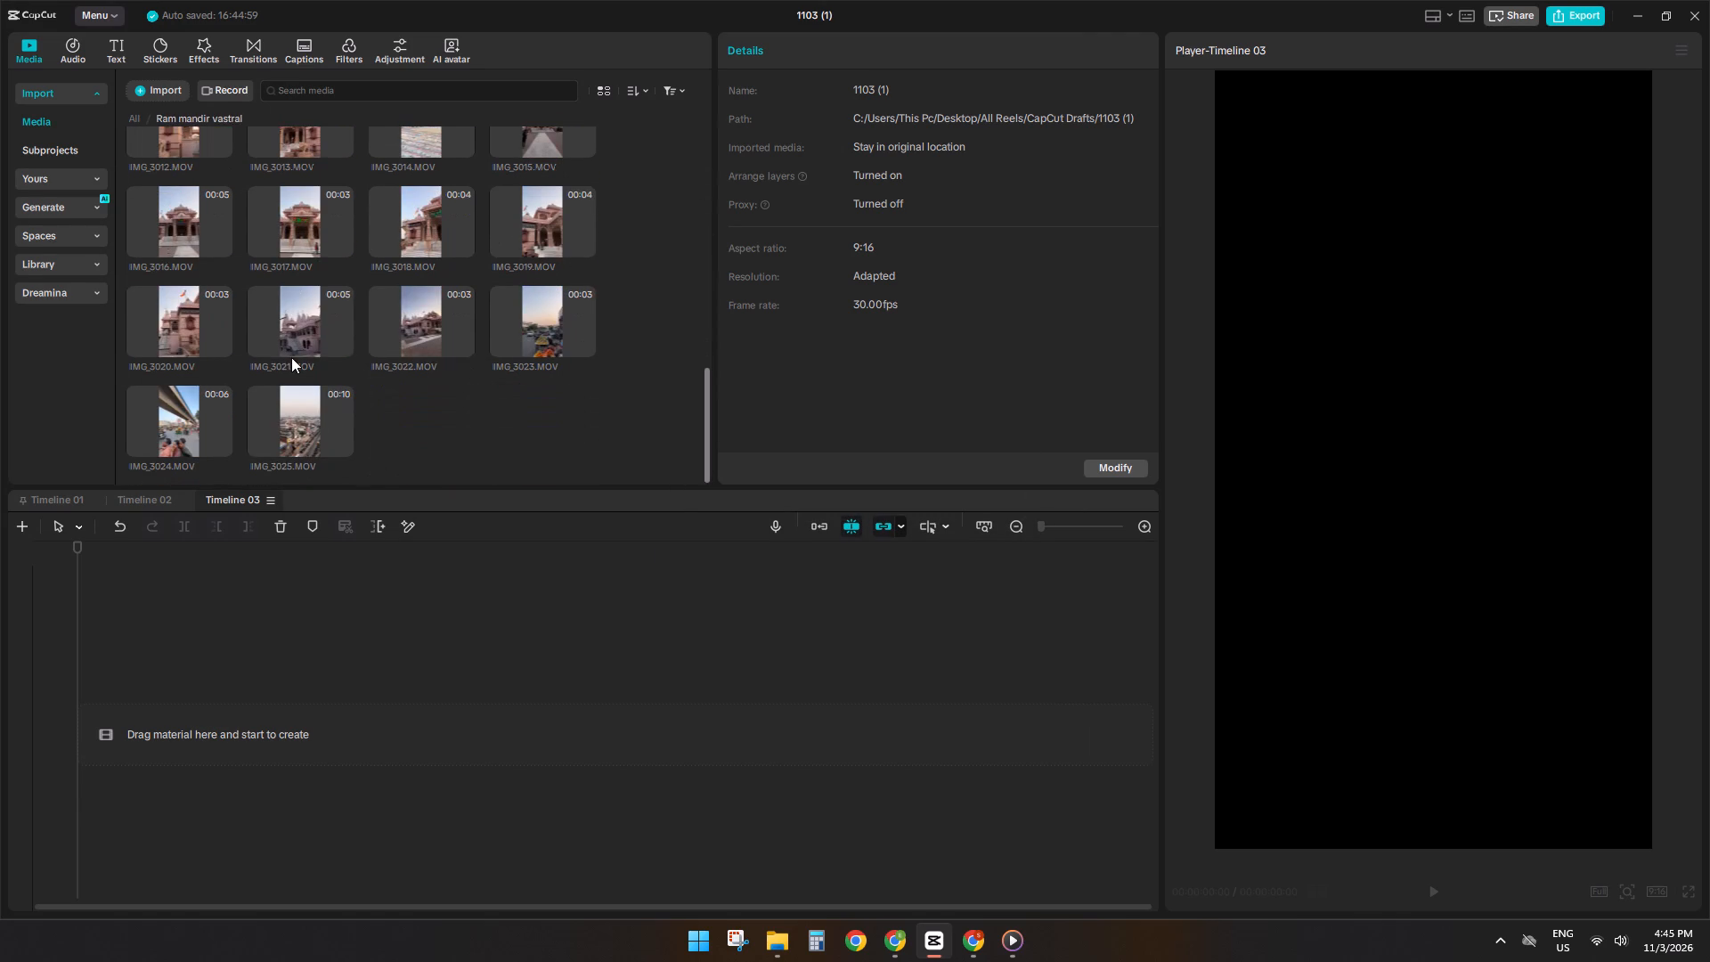
click(291, 357)
click(292, 342)
click(425, 328)
click(291, 403)
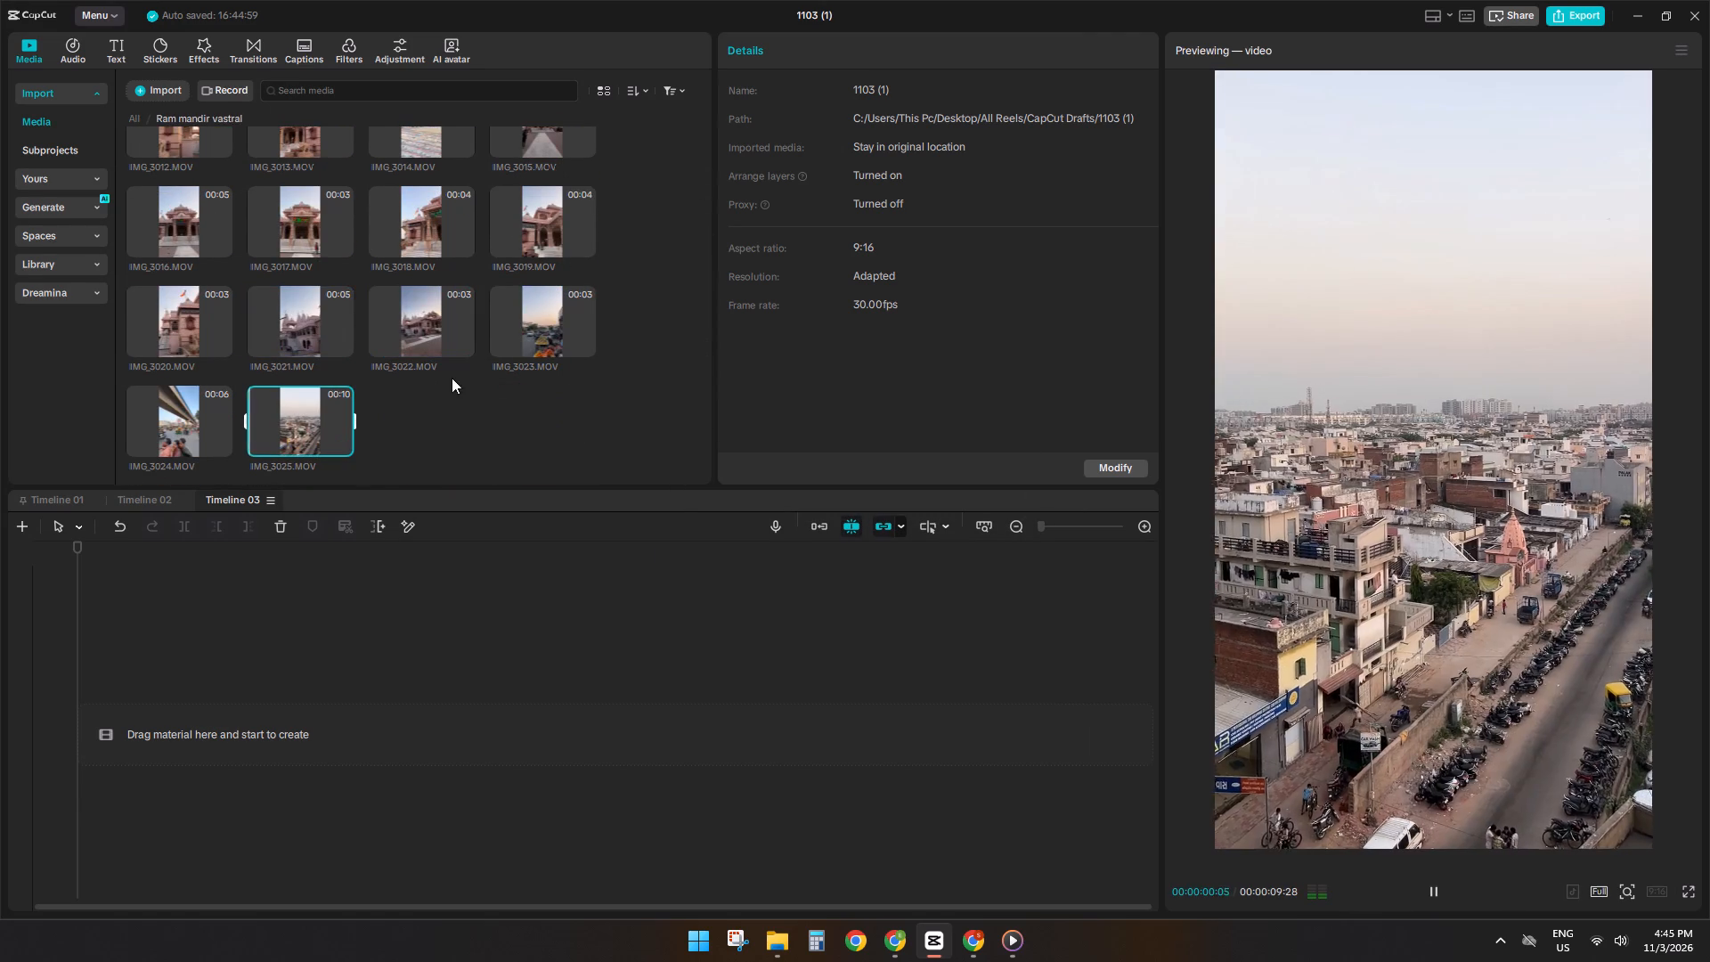
click(512, 322)
click(439, 321)
click(531, 317)
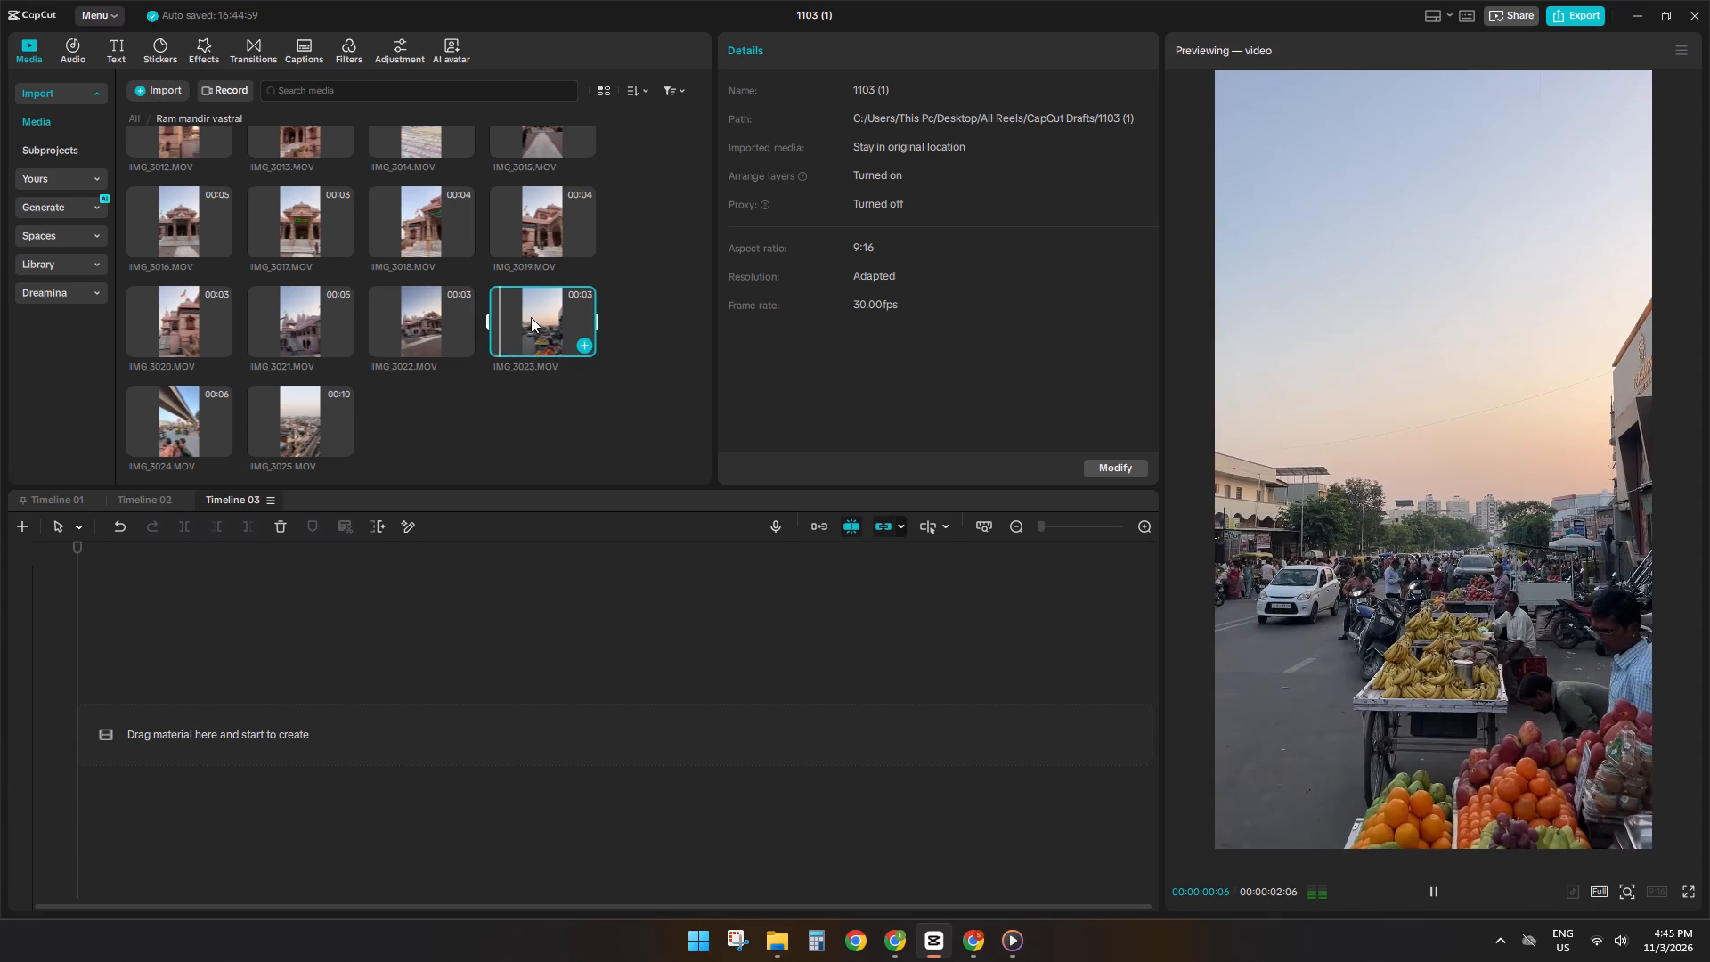
click(536, 211)
click(450, 315)
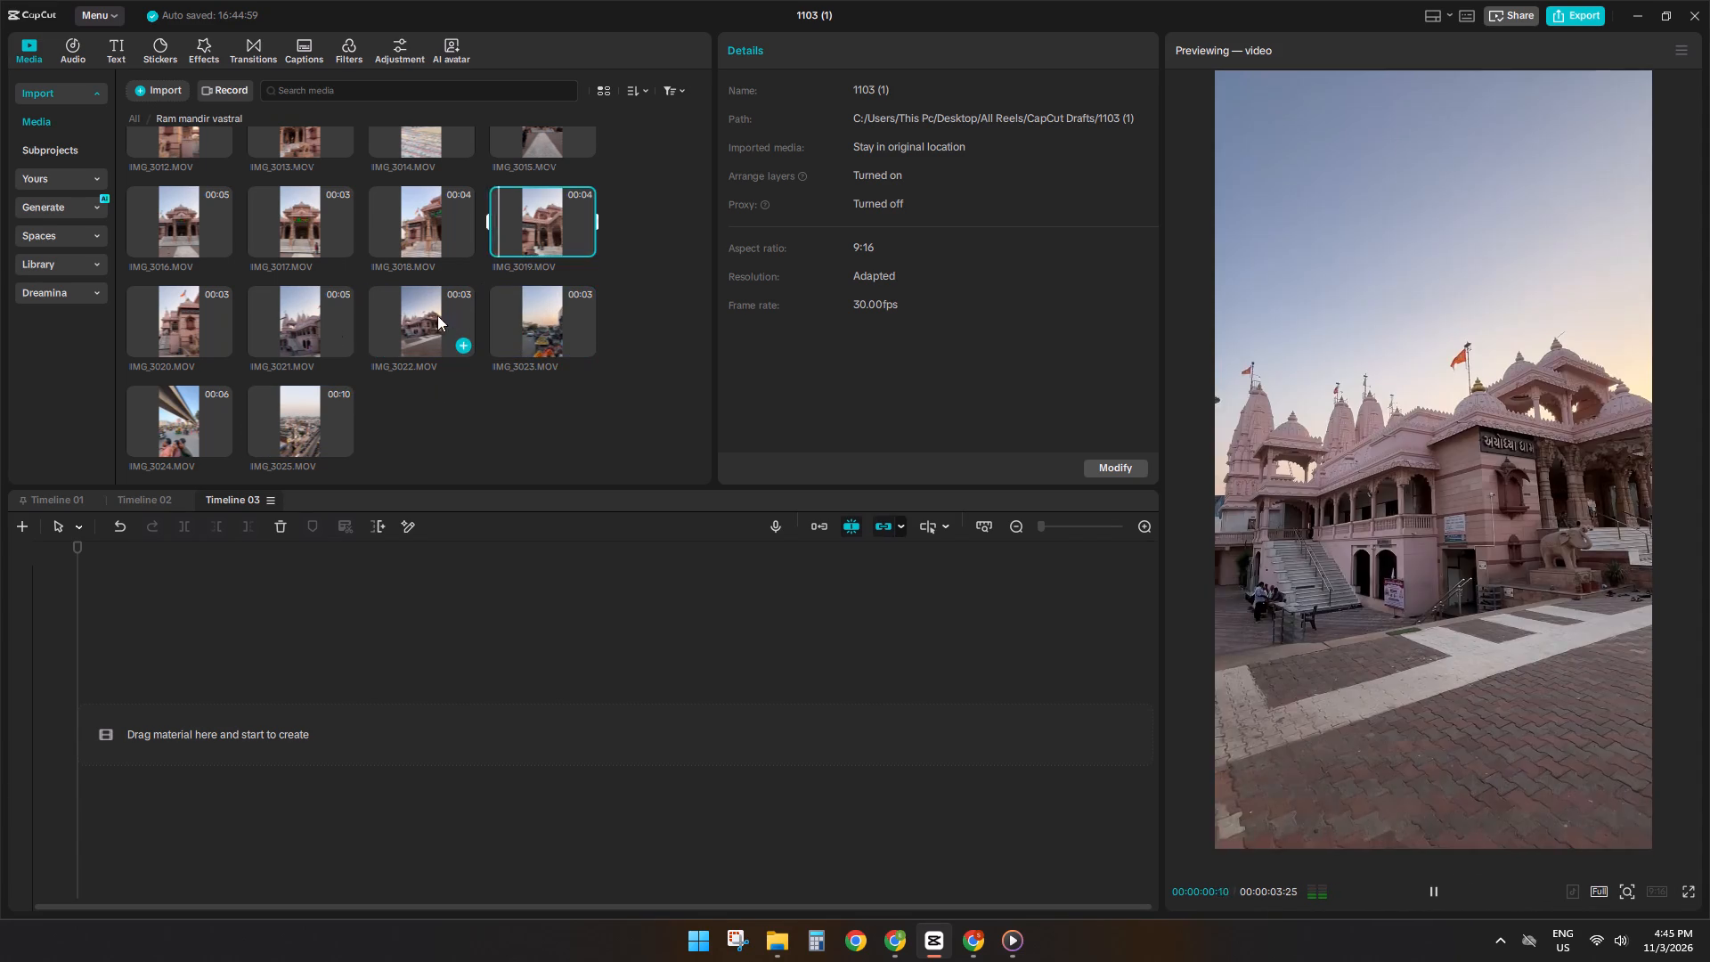
click(271, 413)
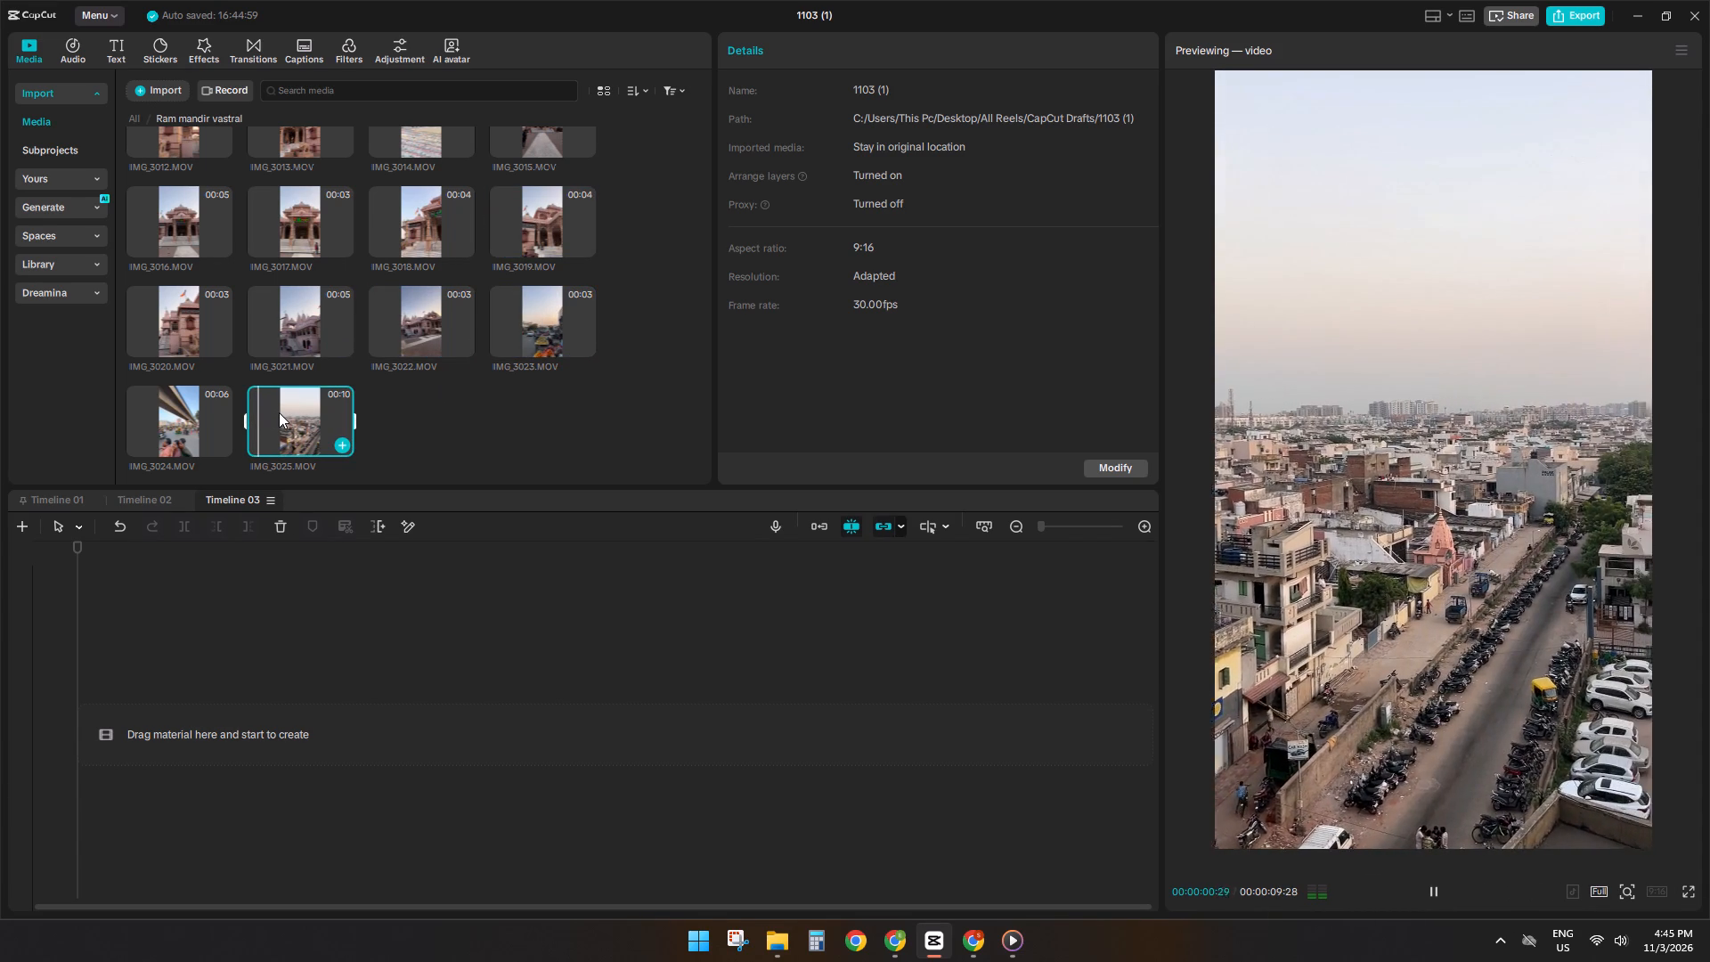
Go back to the start of the Ram mandir vastral folder and preview its opening clips, including IMG_2987, IMG_2983 and IMG_2982.
scroll(401, 311, up, 2)
scroll(404, 309, down, 1)
scroll(404, 309, up, 9)
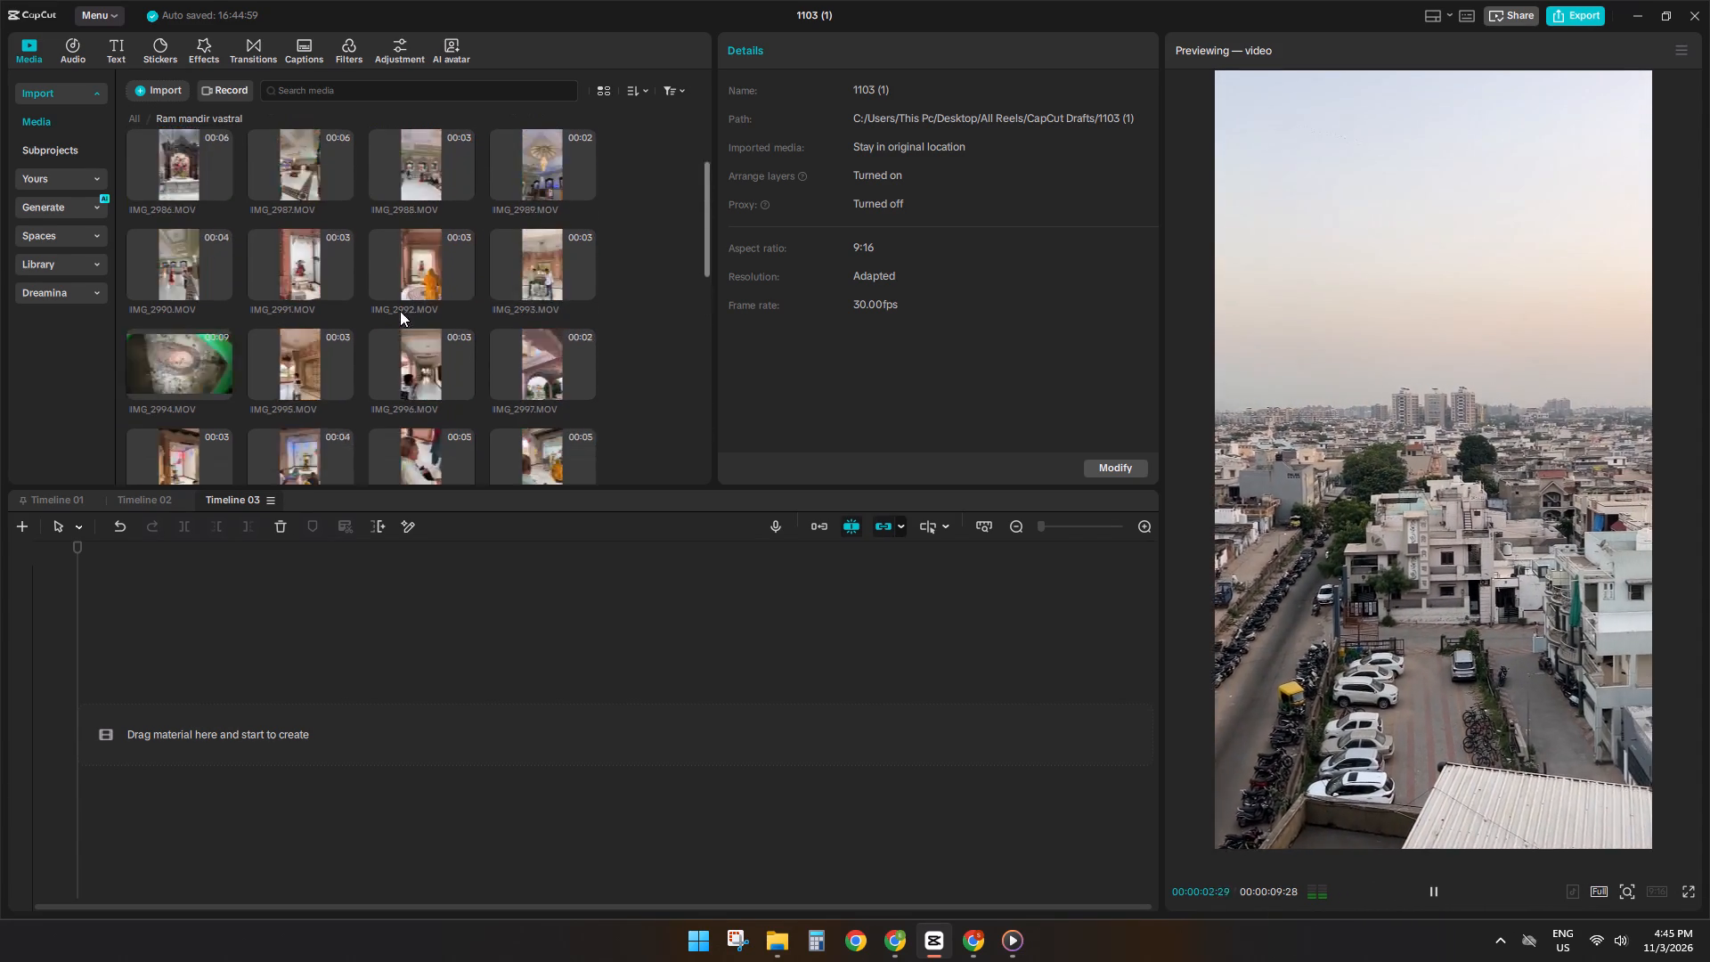
click(322, 265)
click(408, 273)
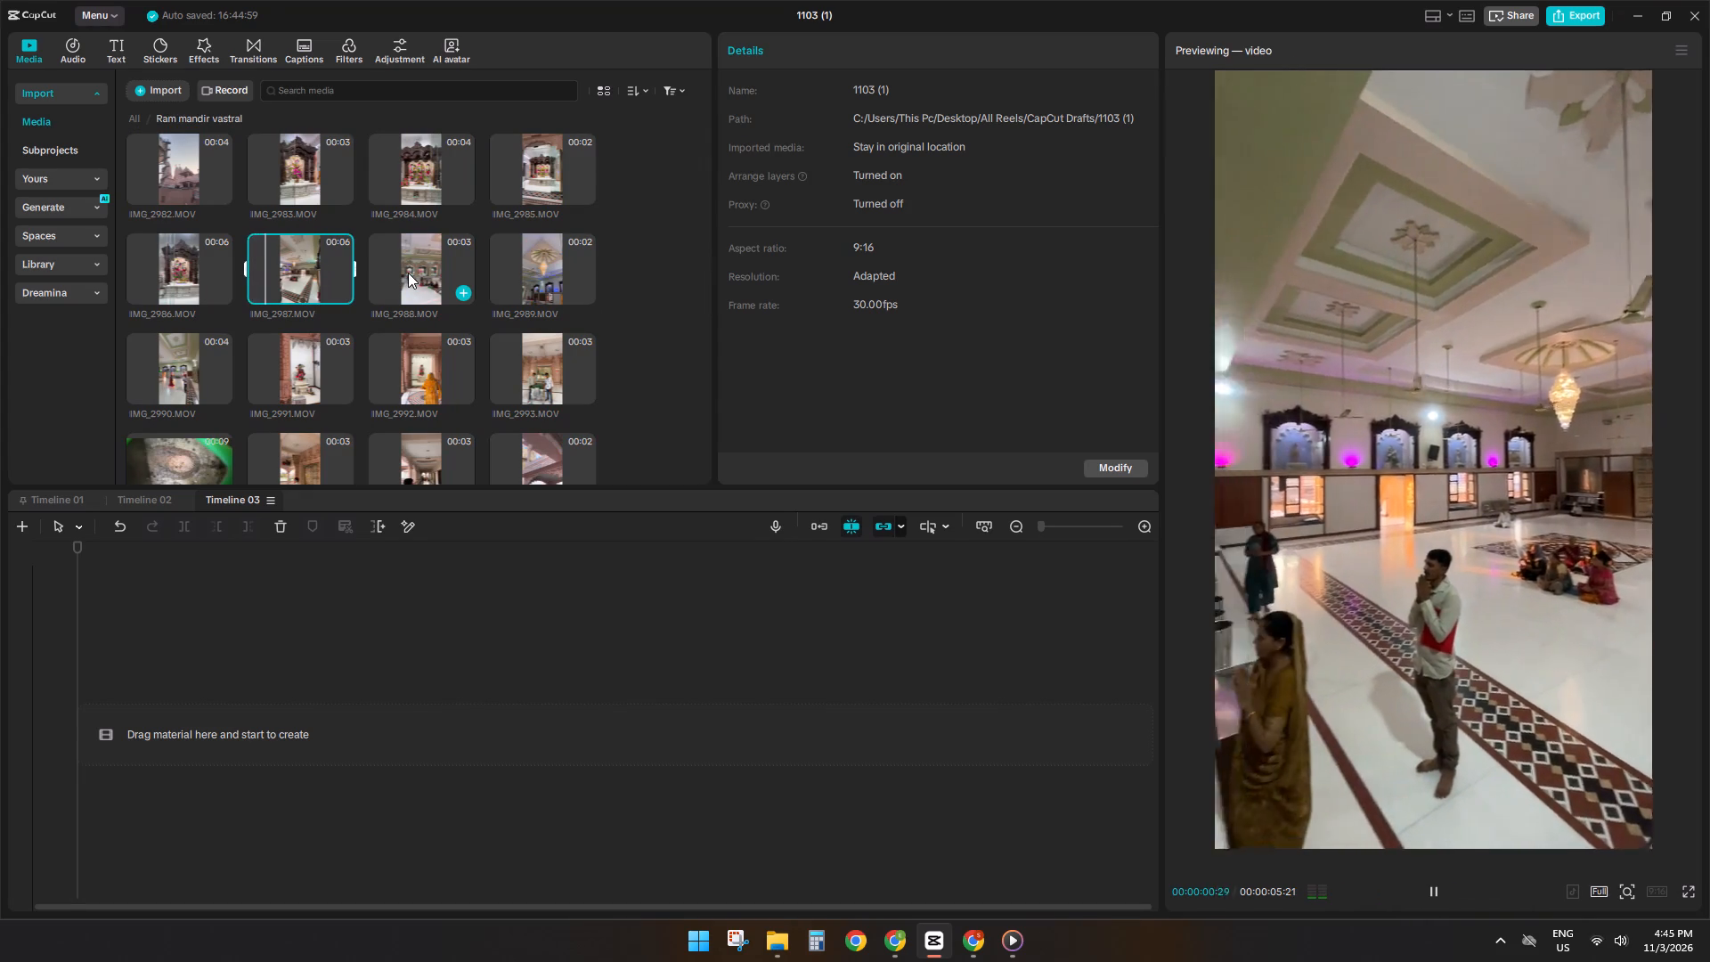
scroll(408, 273, up, 4)
click(406, 145)
click(294, 173)
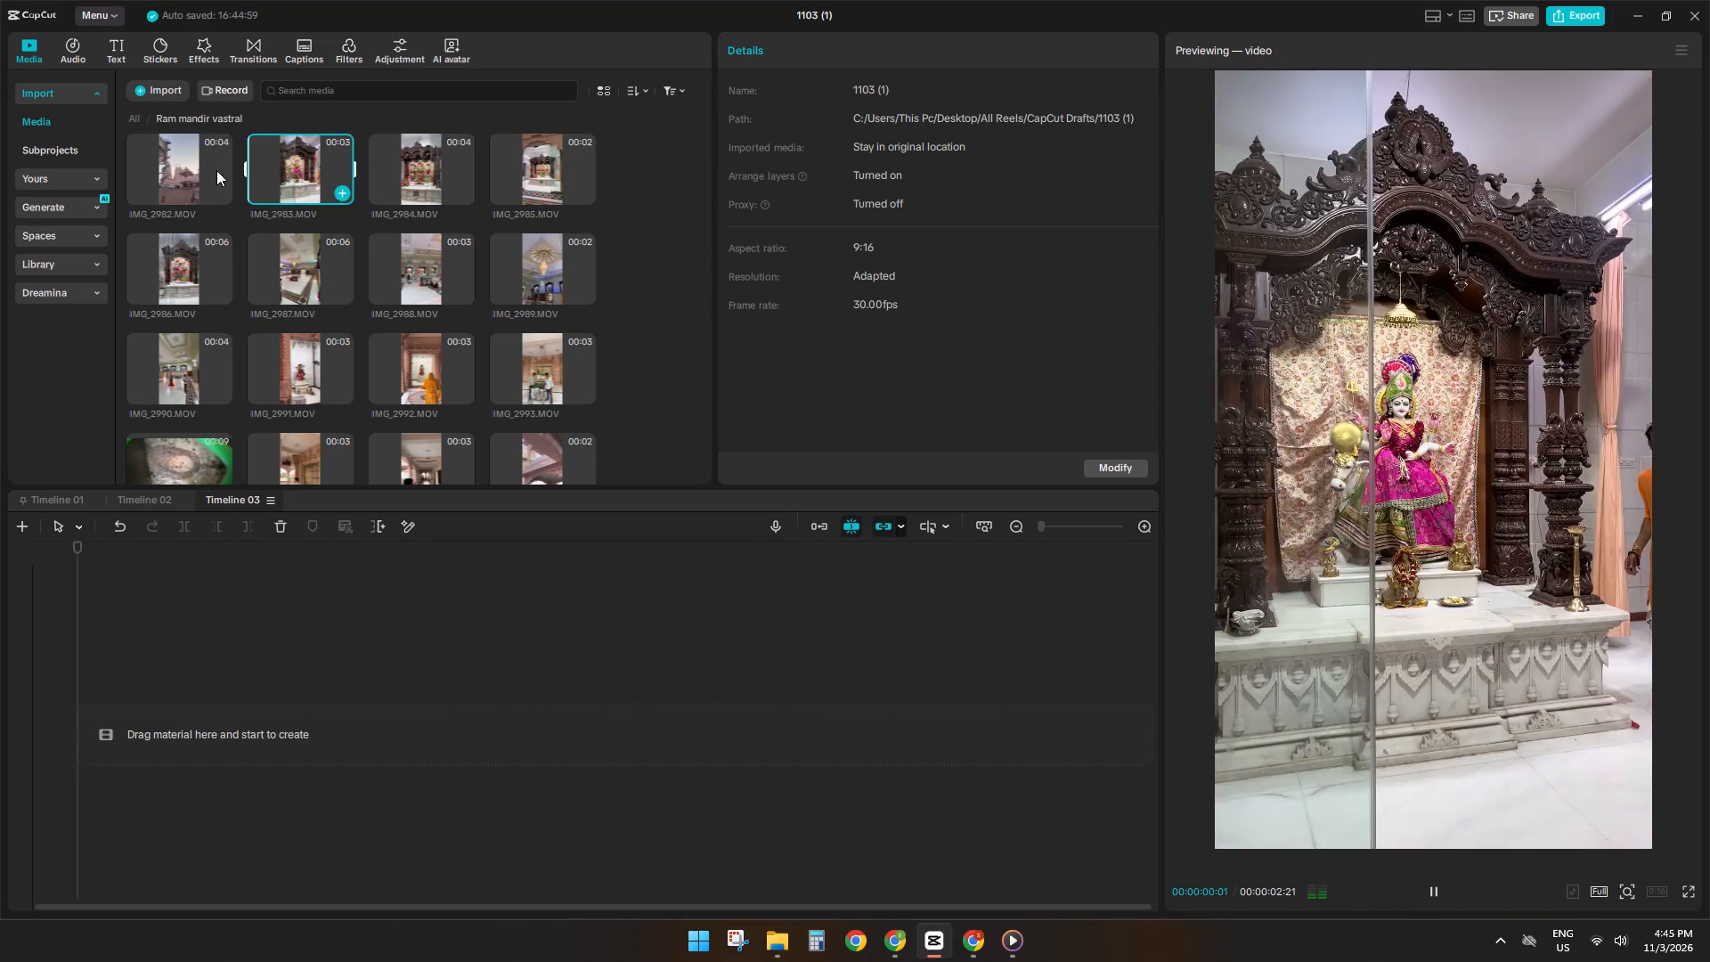
click(111, 167)
click(170, 167)
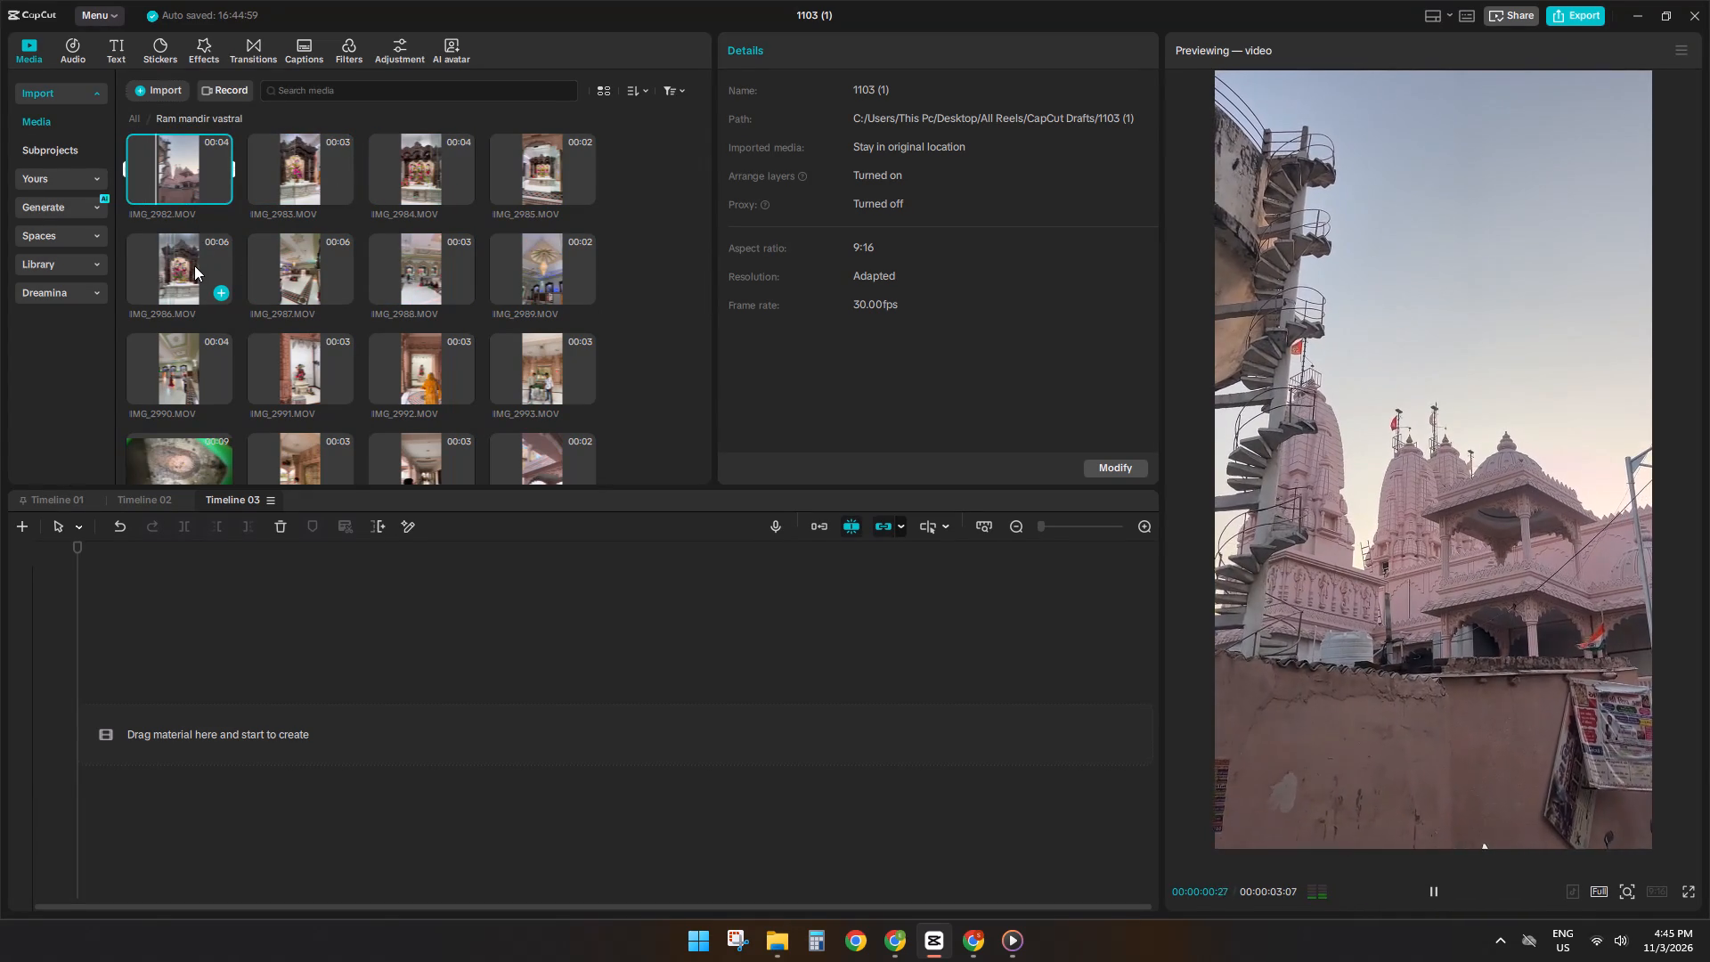
Preview the shrine and prayer hall clips IMG_2986, IMG_2984, IMG_2989 and IMG_2988, and recheck IMG_2983 and IMG_2982.
click(176, 265)
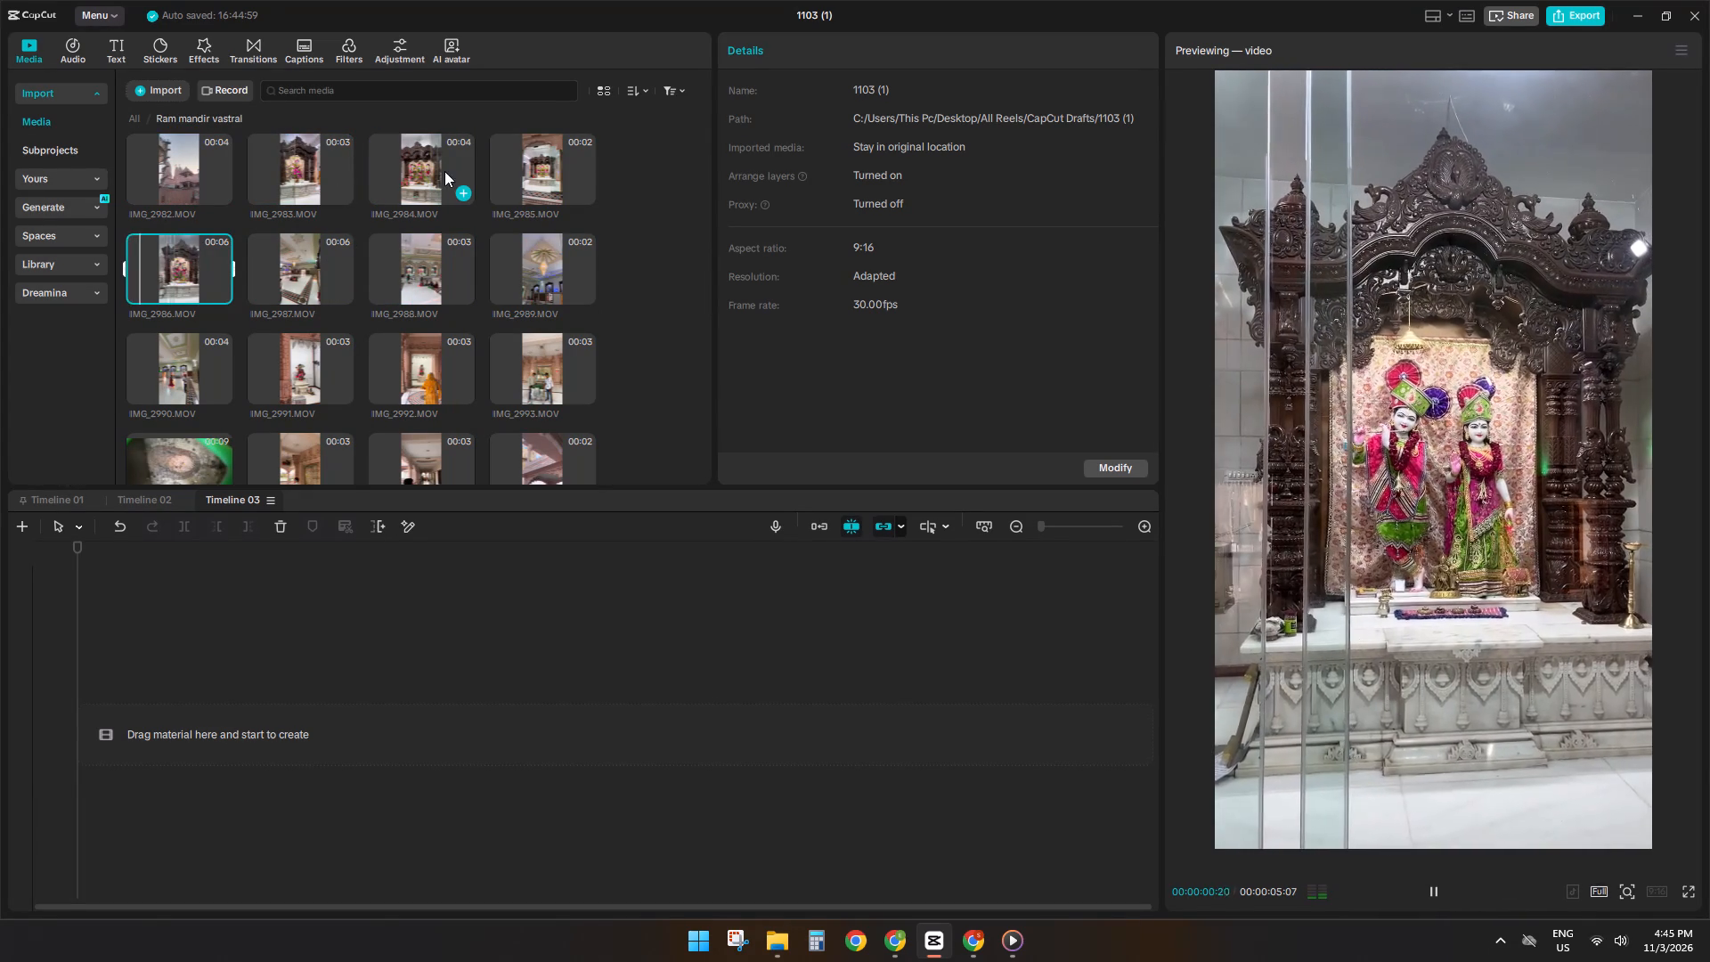
click(428, 171)
click(598, 184)
click(524, 226)
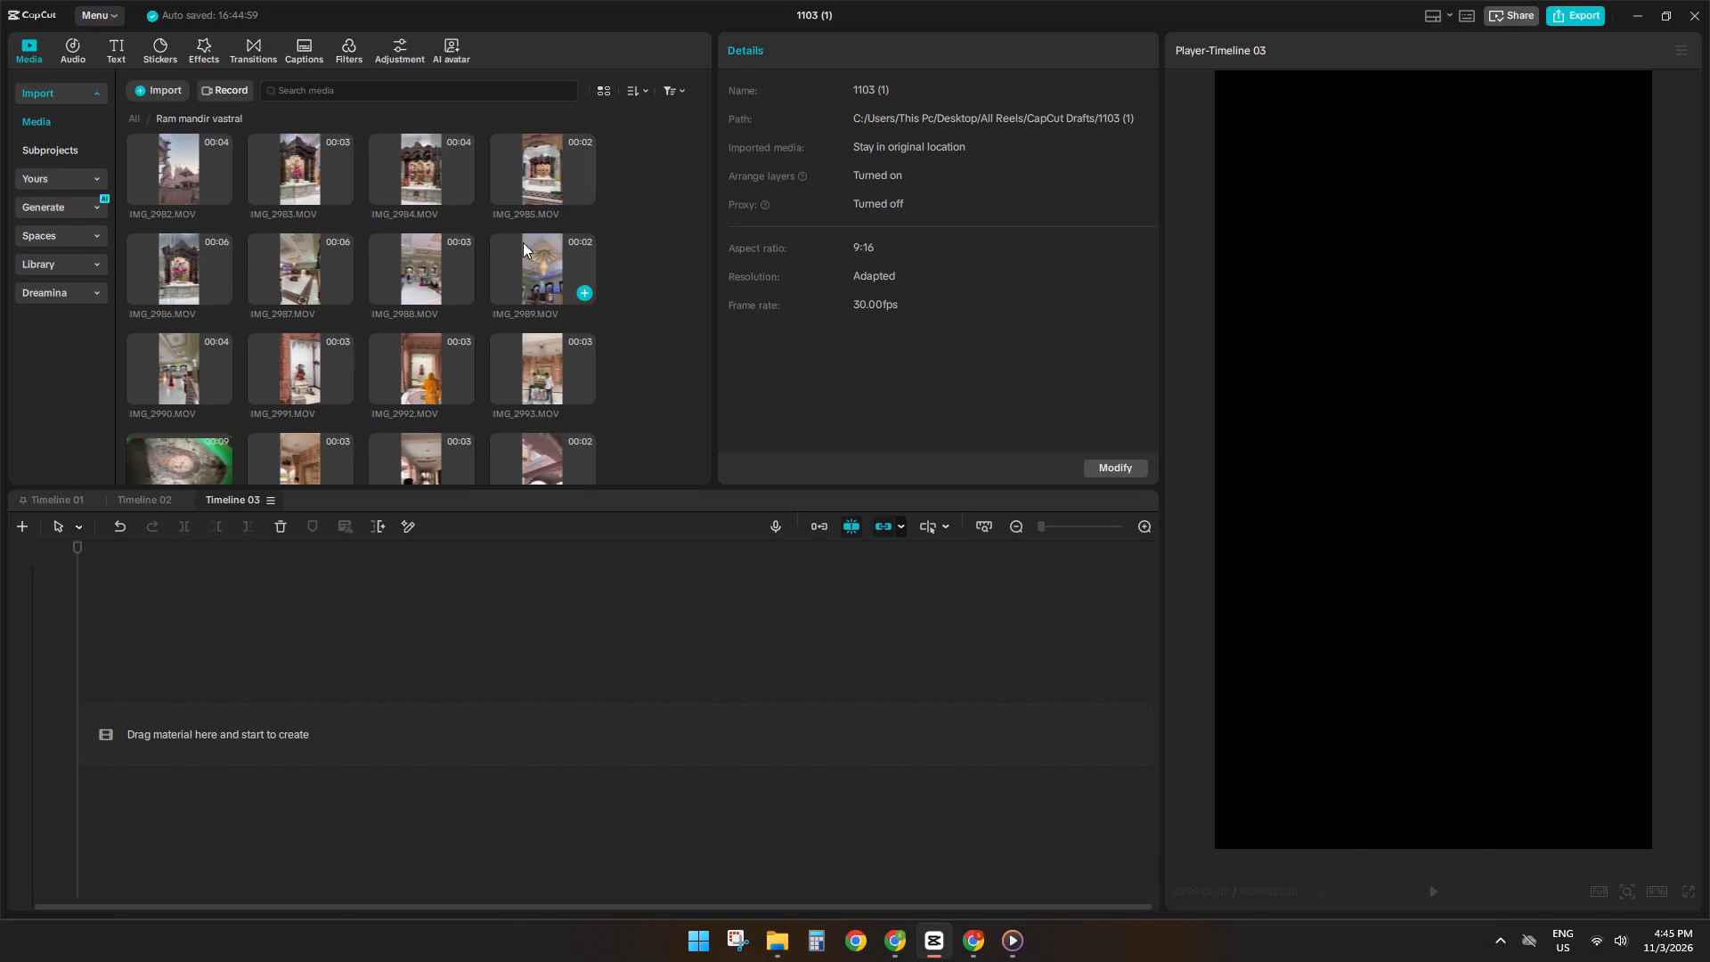
click(523, 242)
click(398, 258)
click(406, 175)
click(311, 143)
click(221, 152)
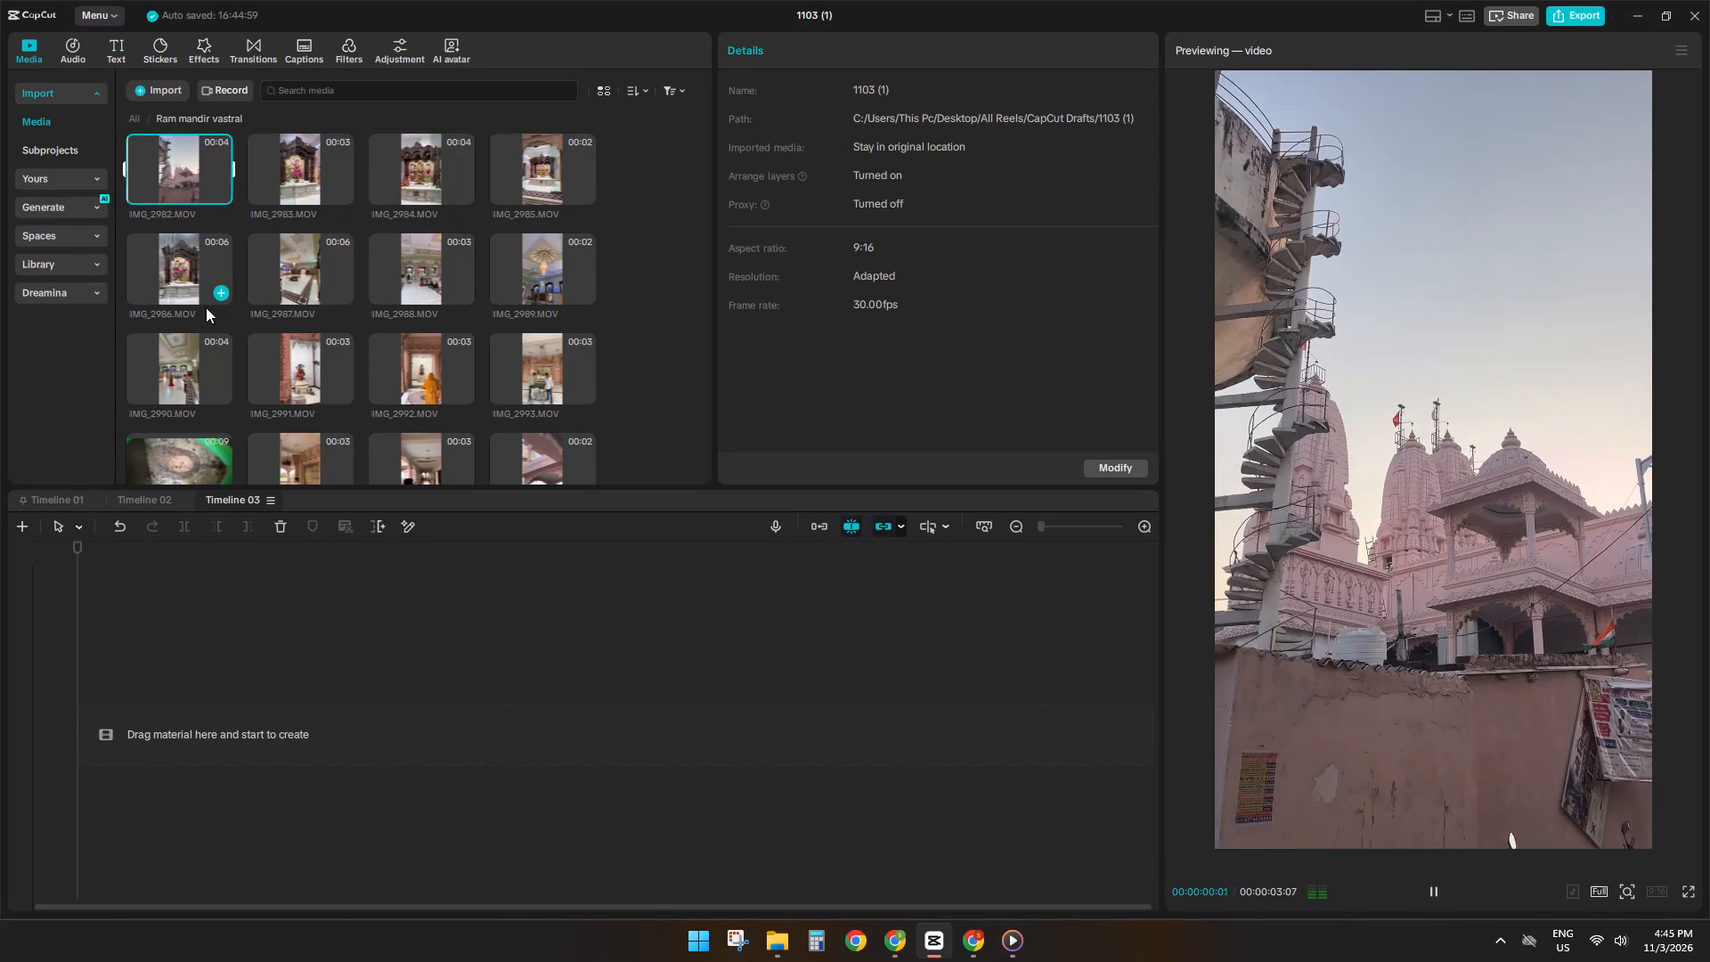
Preview the temple interior clips from IMG_2990 to IMG_2997, including the landscape clip IMG_2994.
click(183, 372)
click(289, 373)
click(398, 366)
click(577, 355)
click(530, 462)
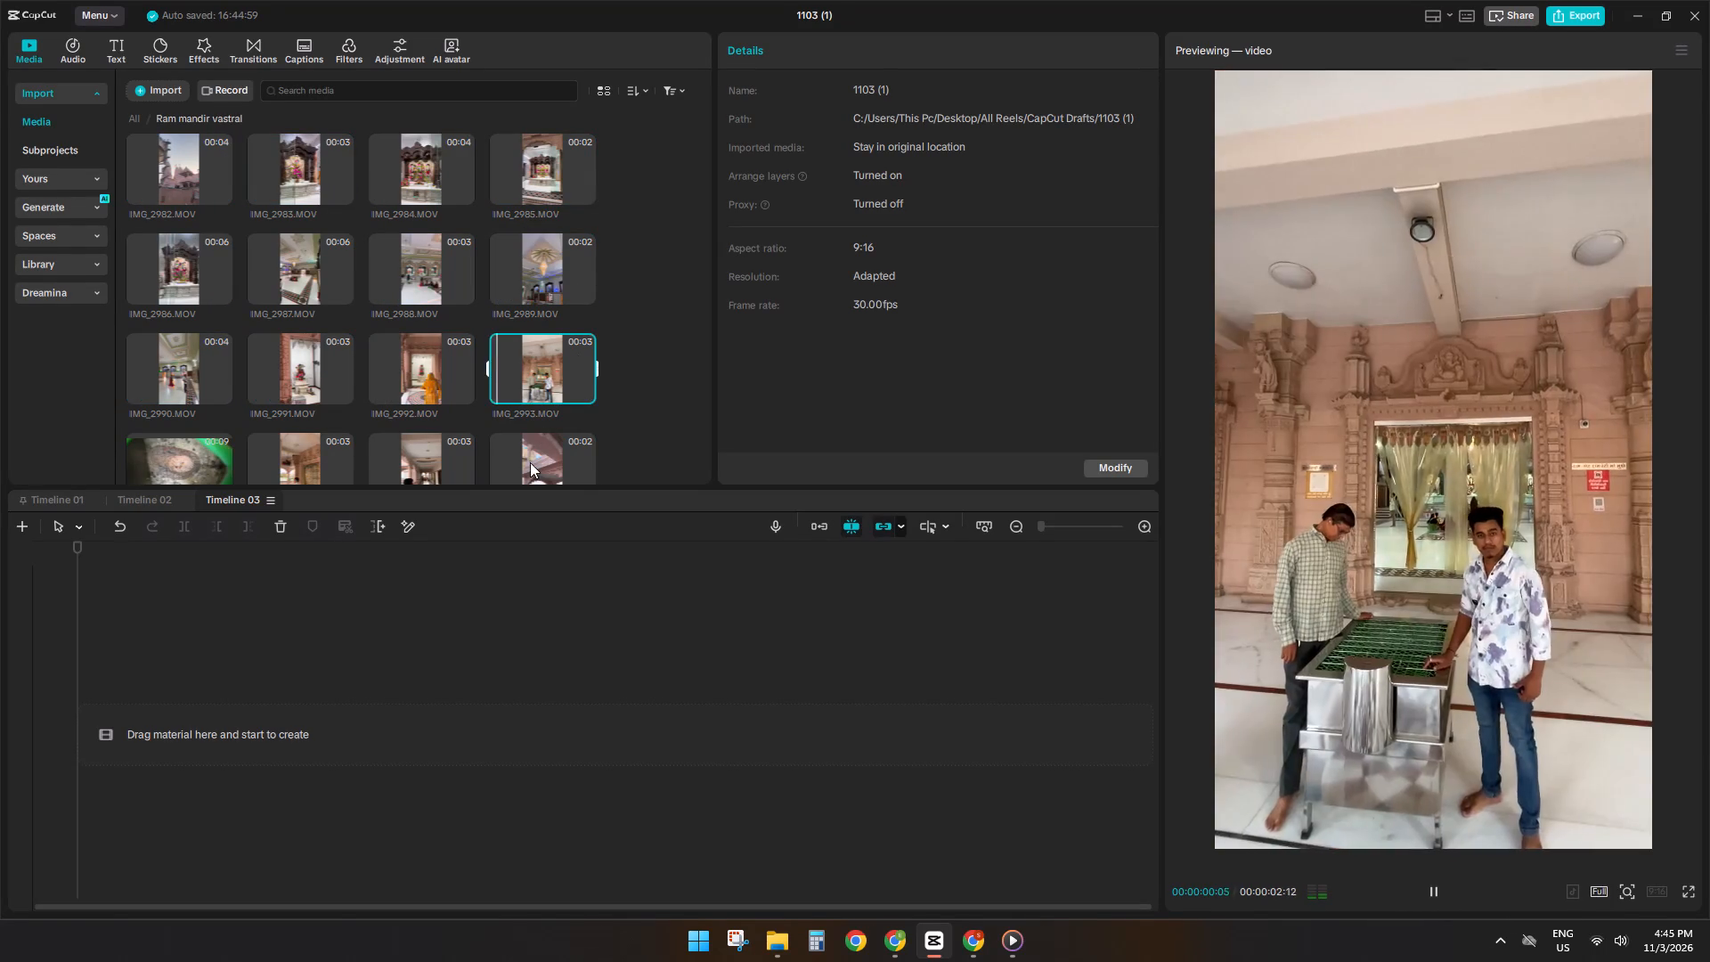
click(355, 436)
click(263, 457)
click(386, 452)
click(165, 461)
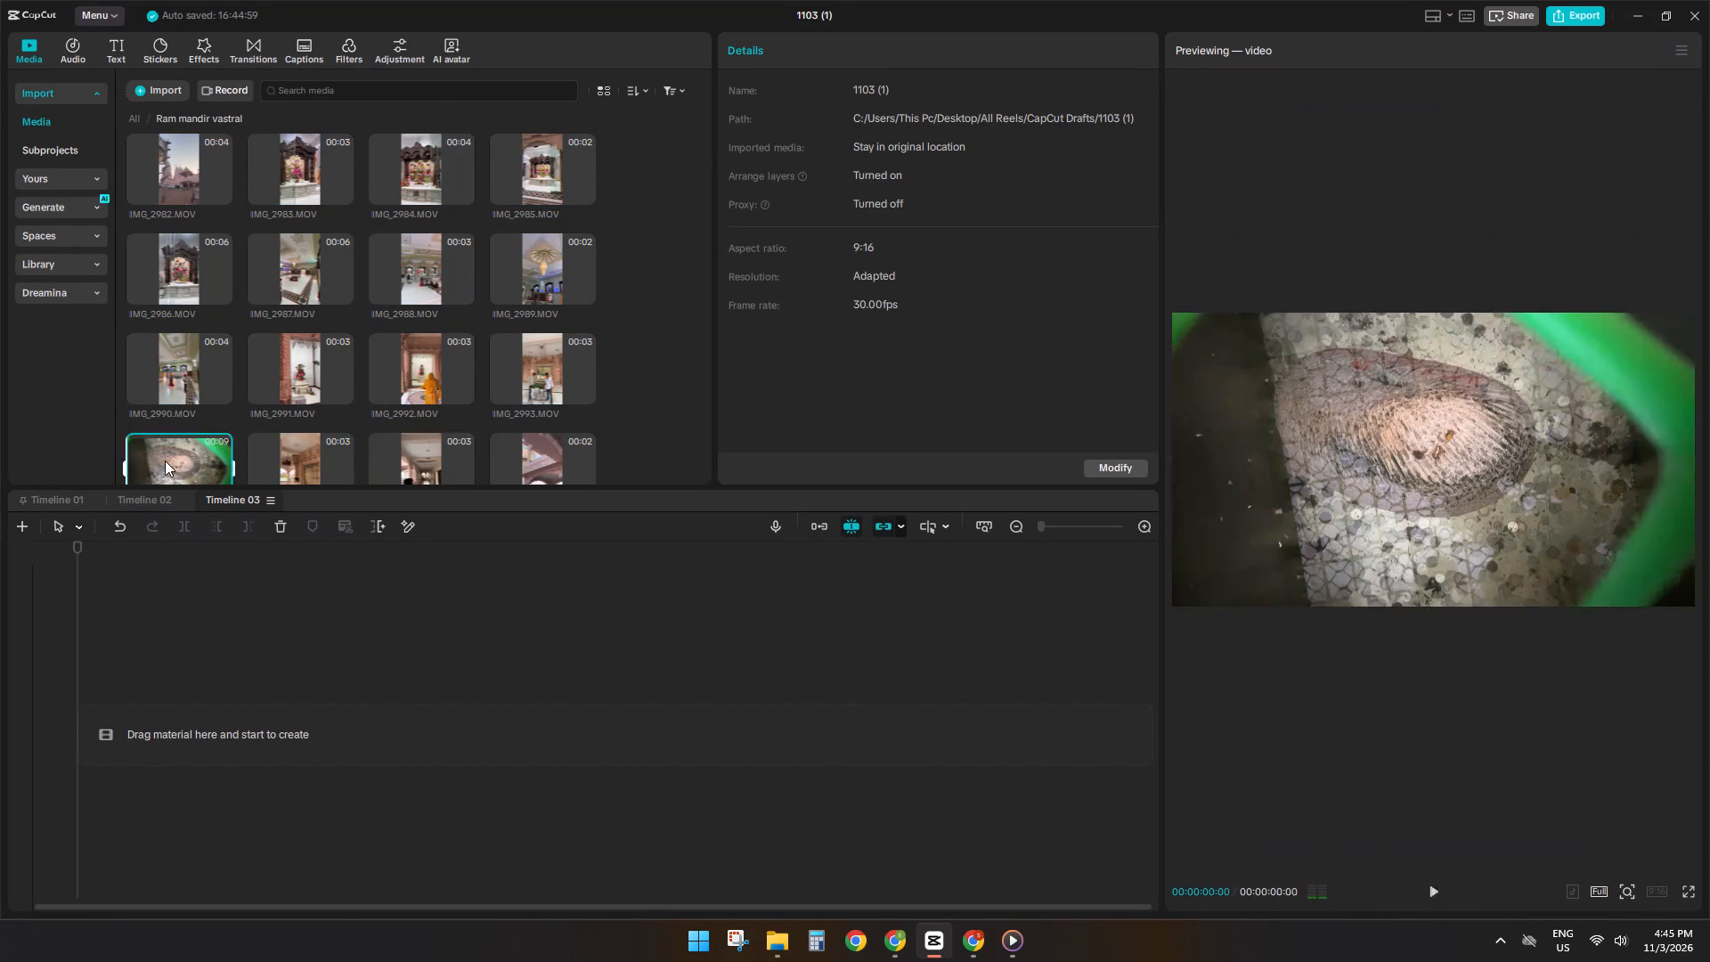
Preview the clips from IMG_2998 to IMG_3007, covering the seated reader and the balcony corridors.
scroll(165, 461, down, 3)
click(159, 322)
click(319, 337)
click(405, 335)
click(574, 321)
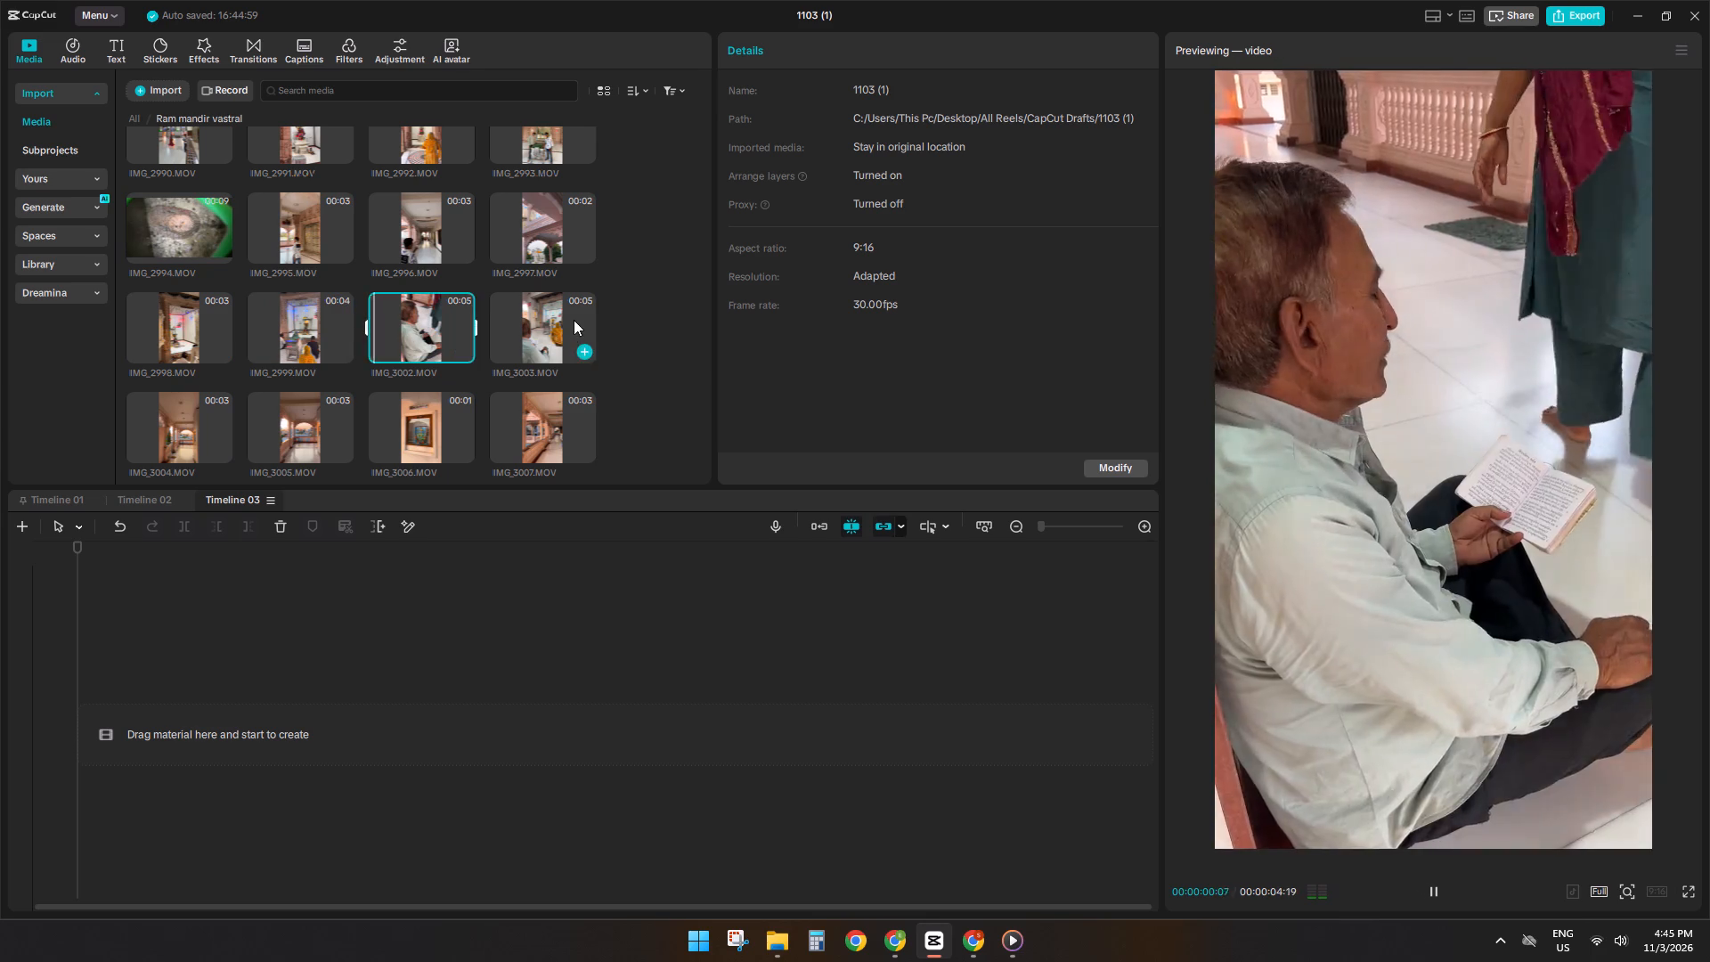
click(533, 402)
click(419, 425)
click(271, 428)
click(71, 427)
click(134, 422)
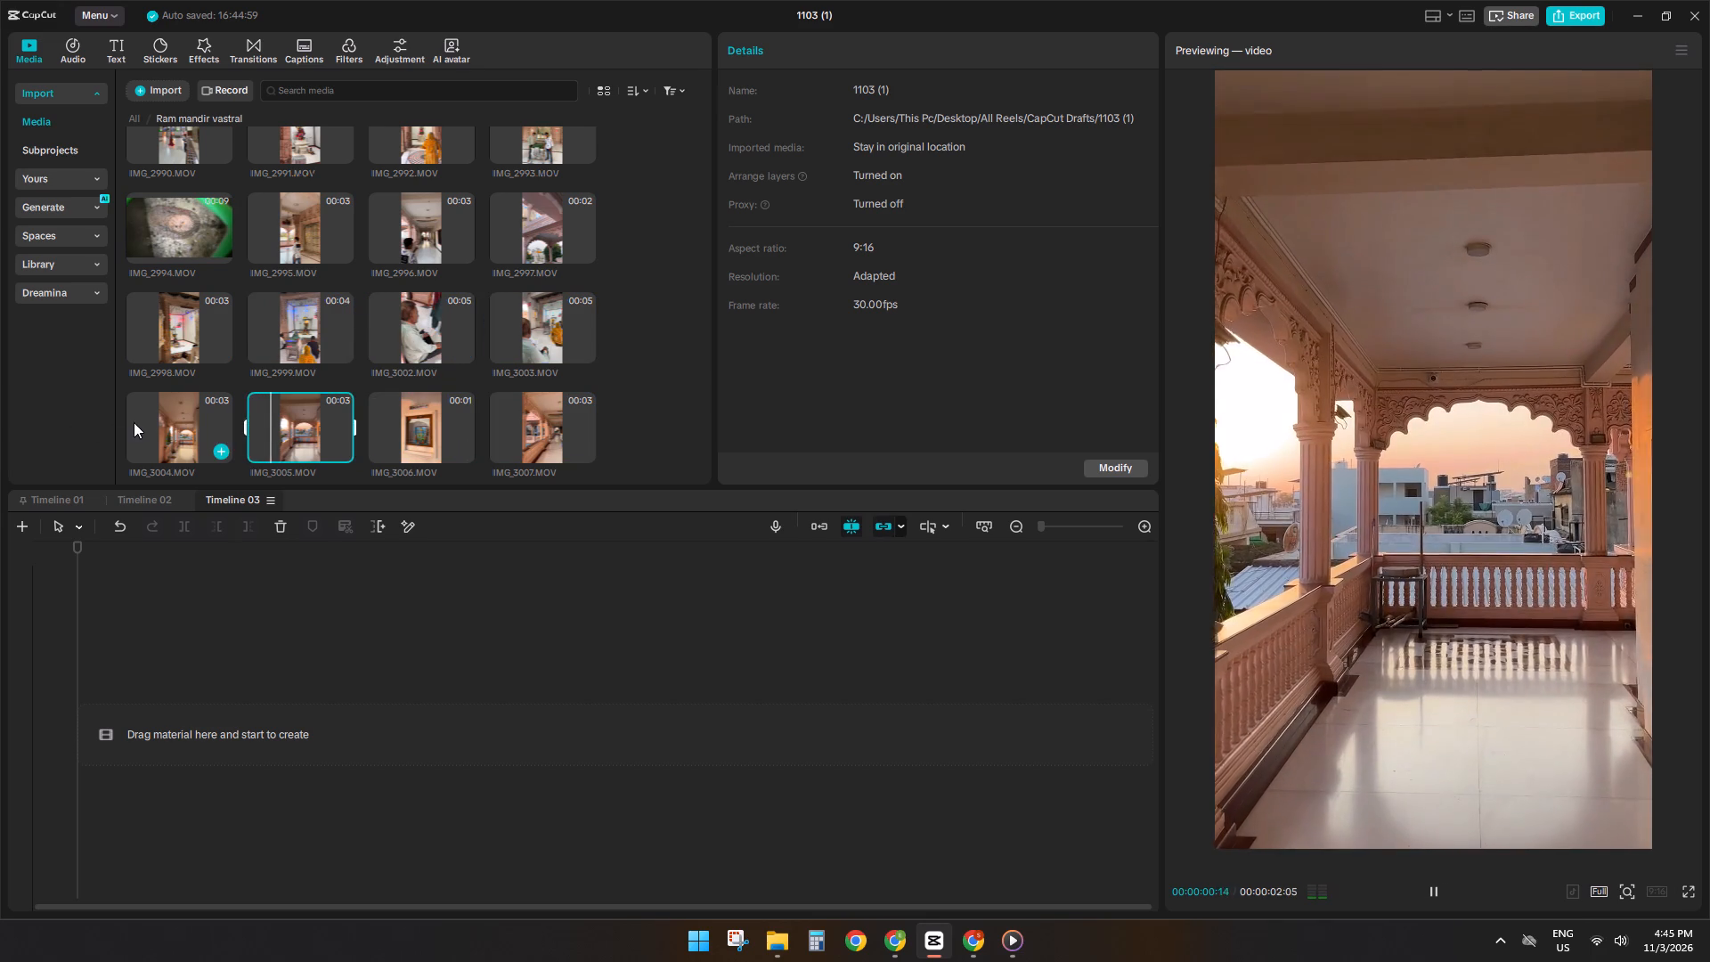
Preview the clips from IMG_3008 to IMG_3016, covering the small shrine and the temple exterior.
scroll(144, 424, down, 3)
click(166, 356)
click(186, 287)
click(334, 290)
click(409, 292)
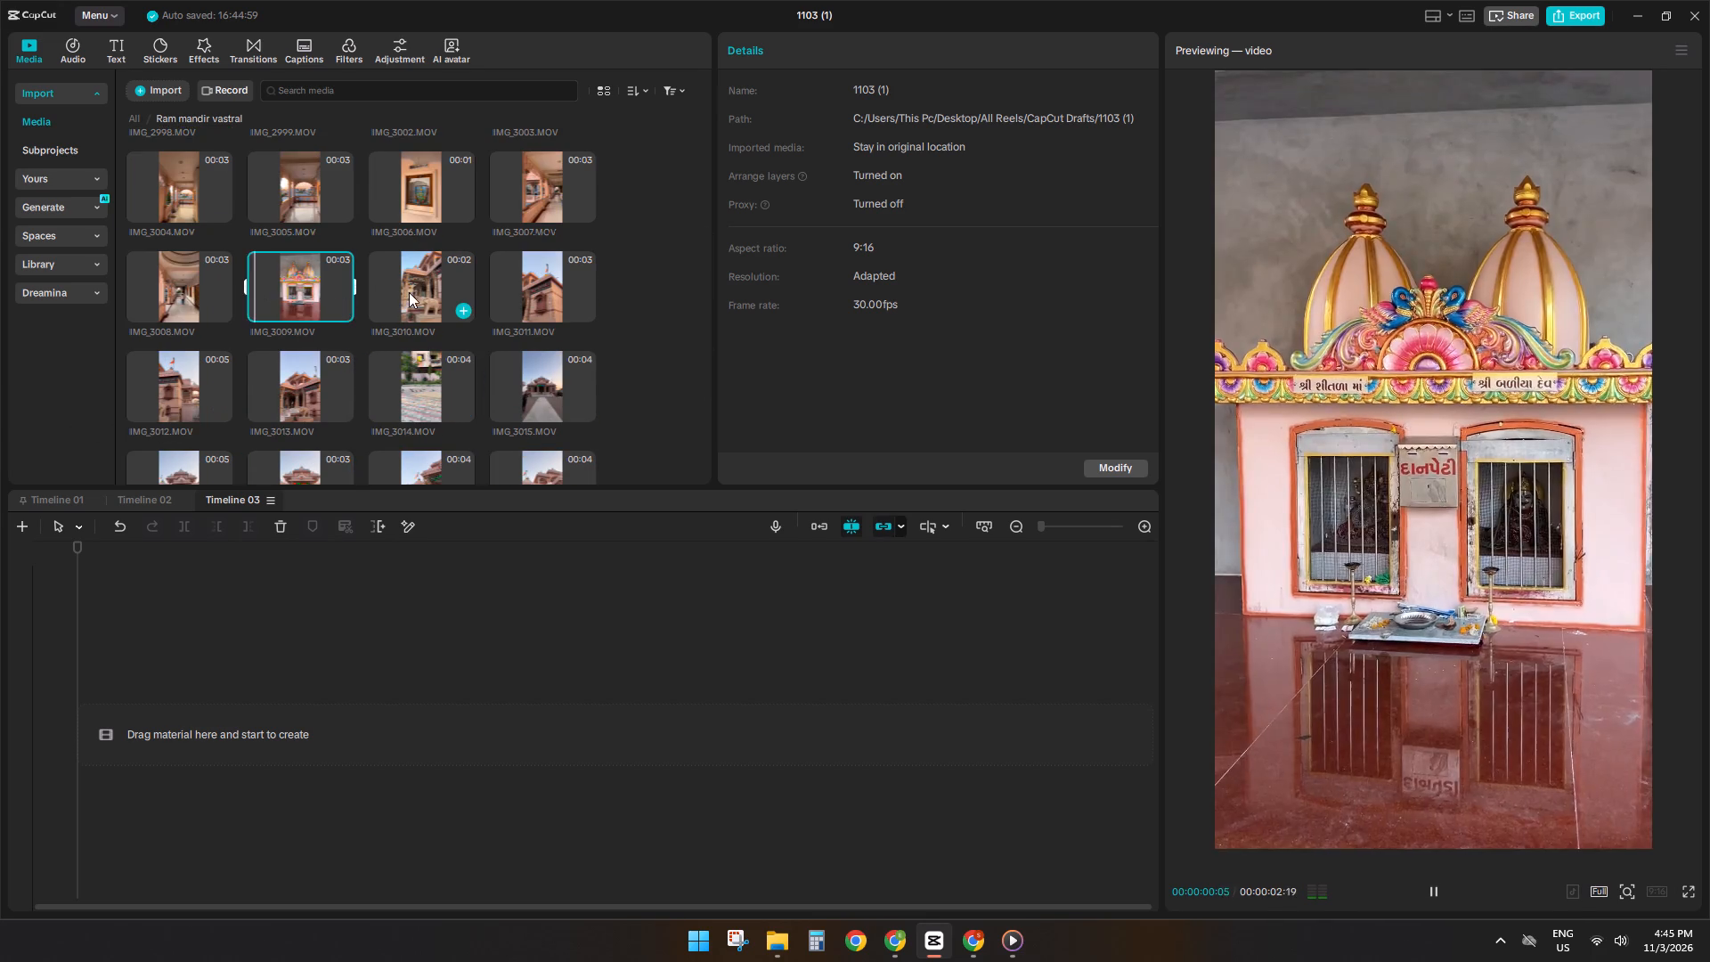
click(527, 293)
click(524, 379)
click(419, 385)
click(324, 384)
click(117, 389)
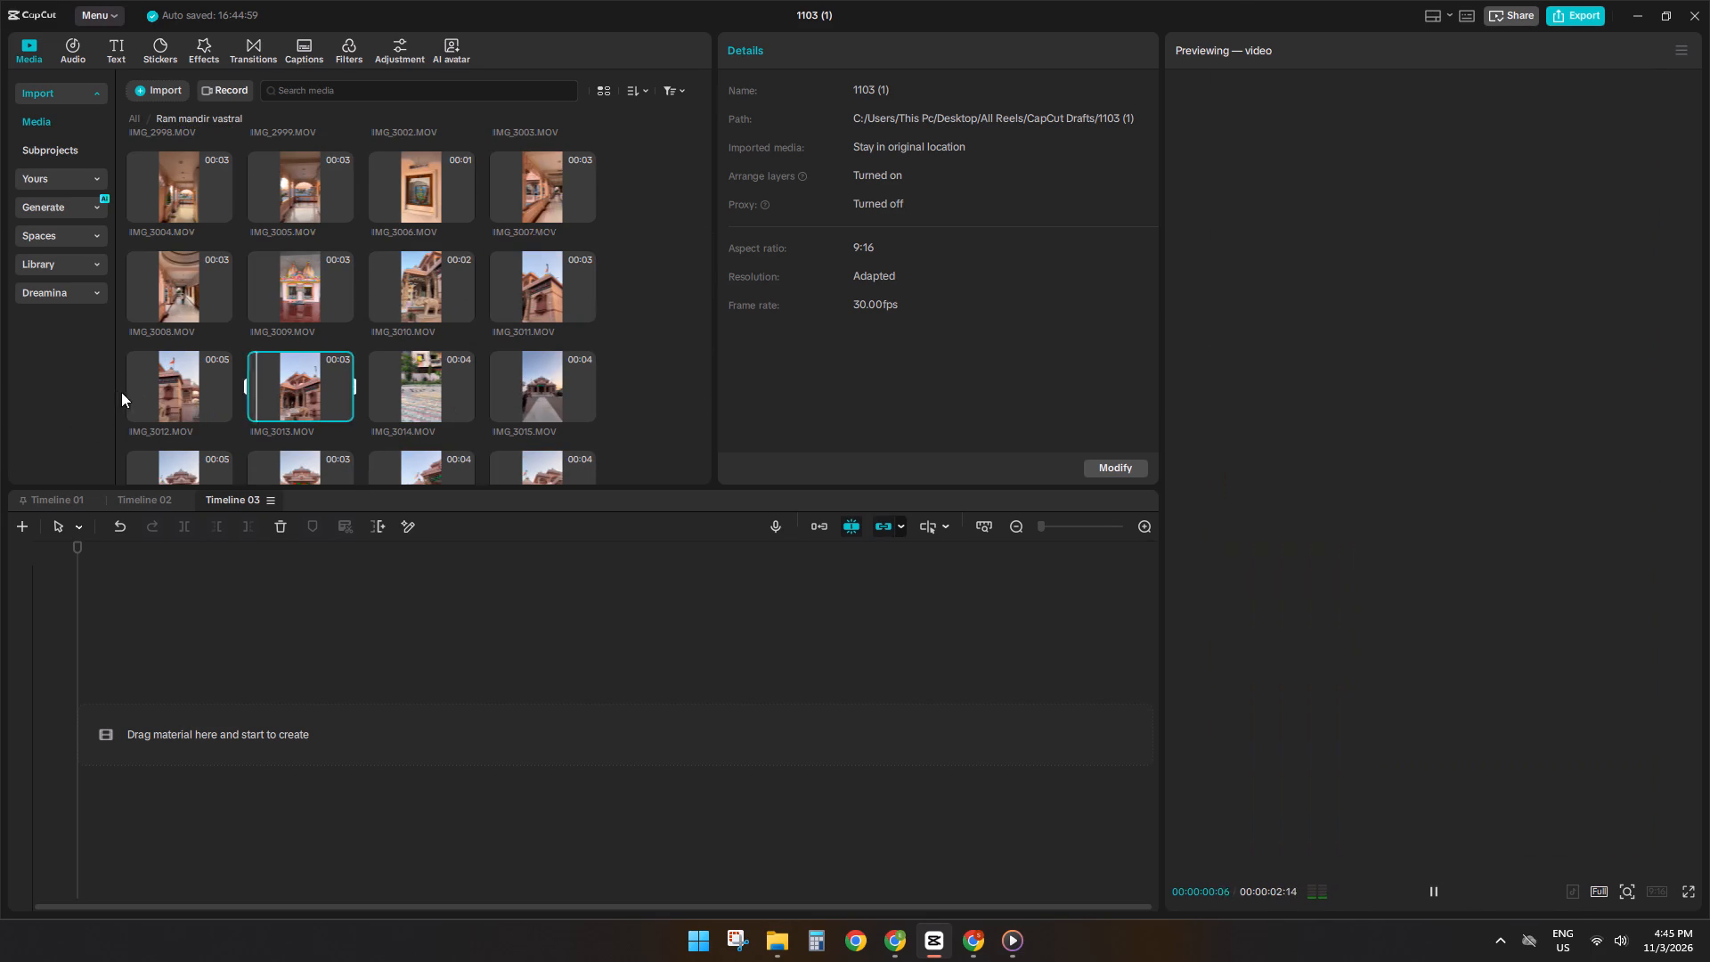
click(157, 412)
click(167, 454)
Preview the remaining exterior and street clips from IMG_3017 to IMG_3025 at the end of the folder.
scroll(308, 451, down, 2)
click(290, 347)
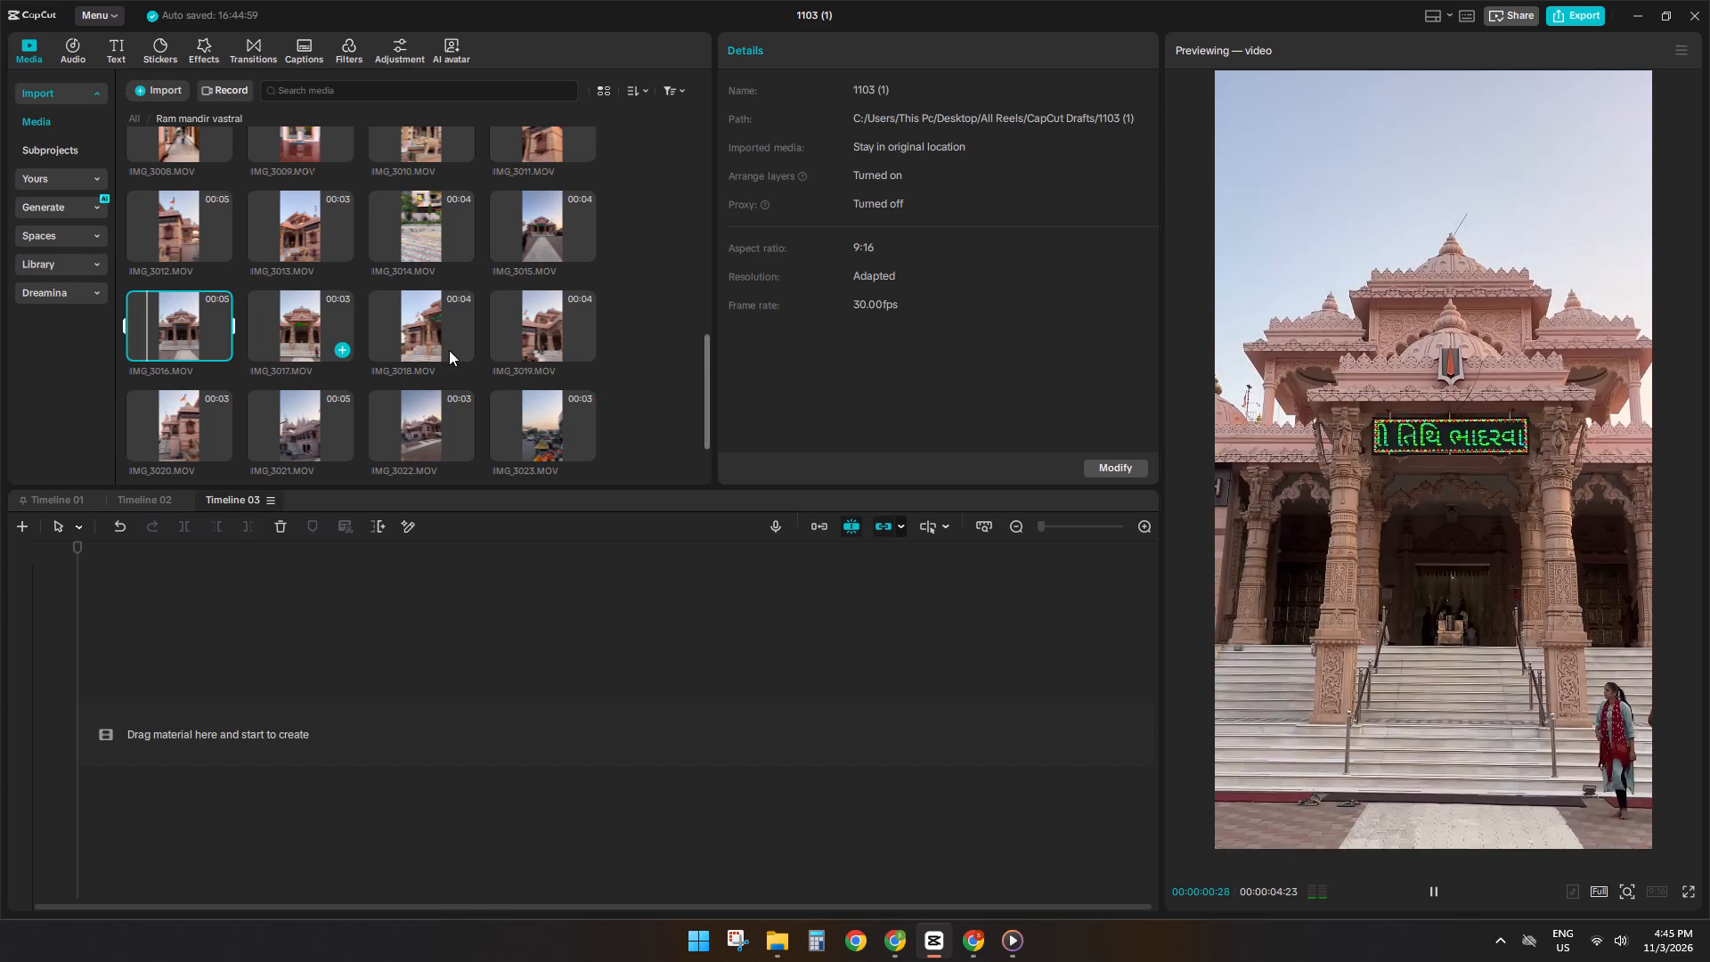
click(454, 350)
click(558, 338)
click(530, 421)
click(416, 425)
click(261, 425)
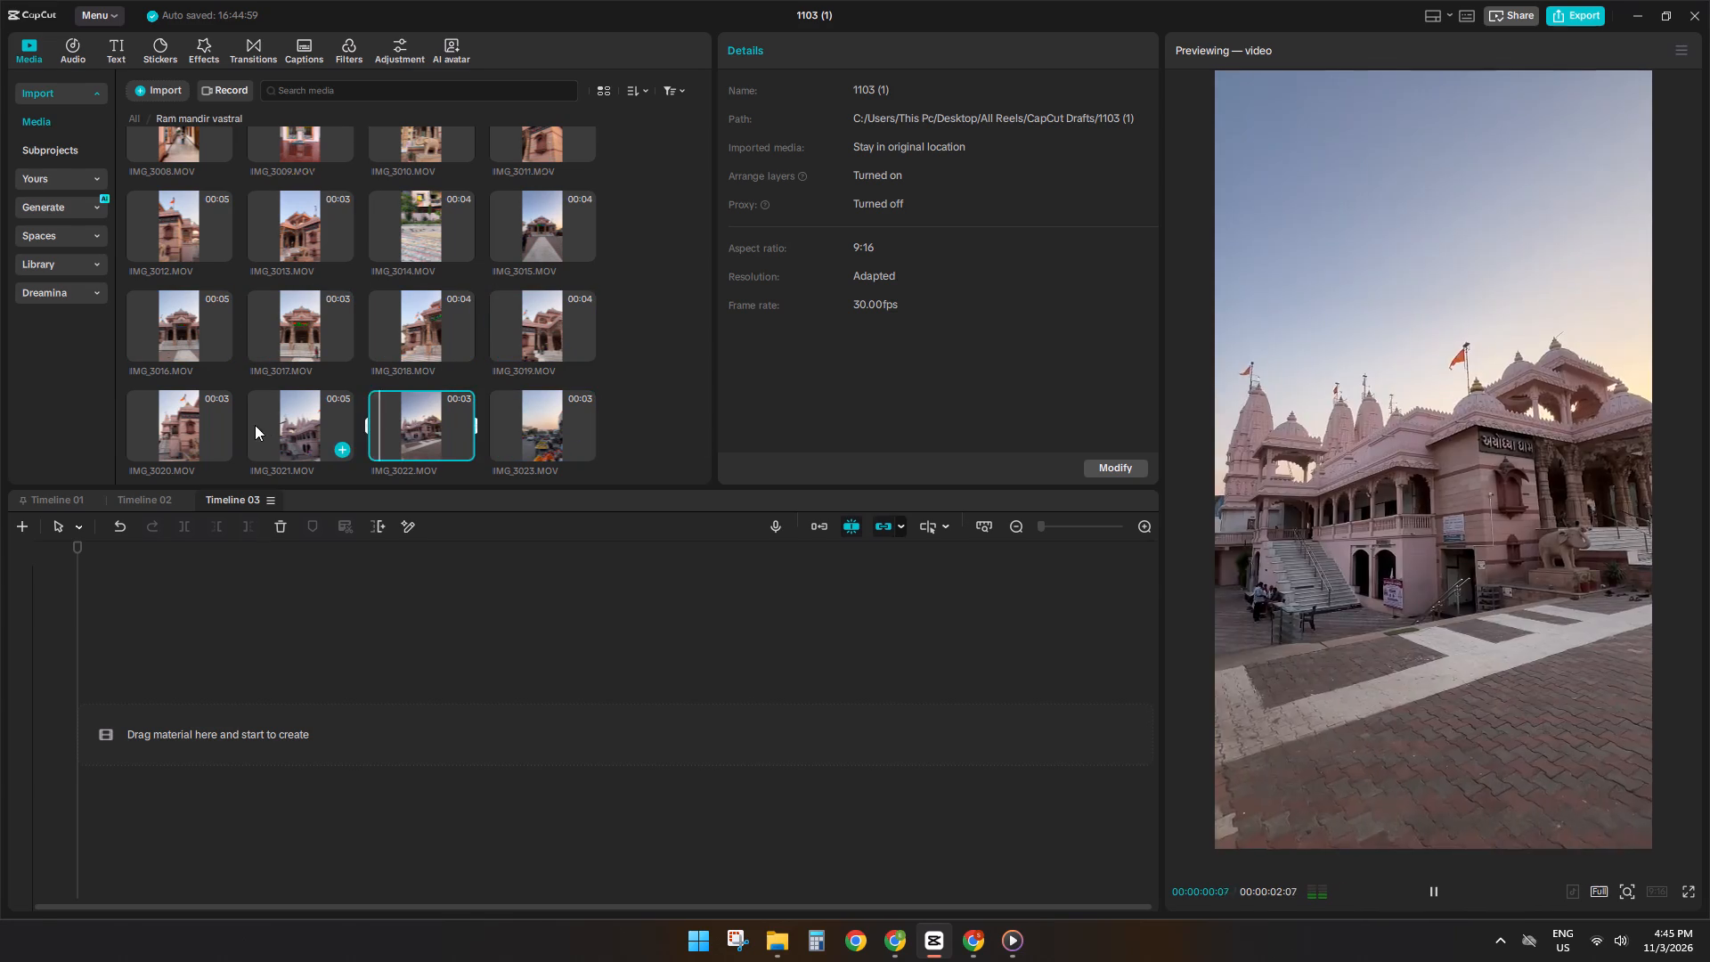
click(206, 425)
scroll(206, 425, down, 2)
click(204, 423)
click(309, 433)
Compare the temple exterior clips IMG_3016 to IMG_3023 and the street and skyline clips IMG_3024 and IMG_3025 again, leaving no clip selected.
click(294, 265)
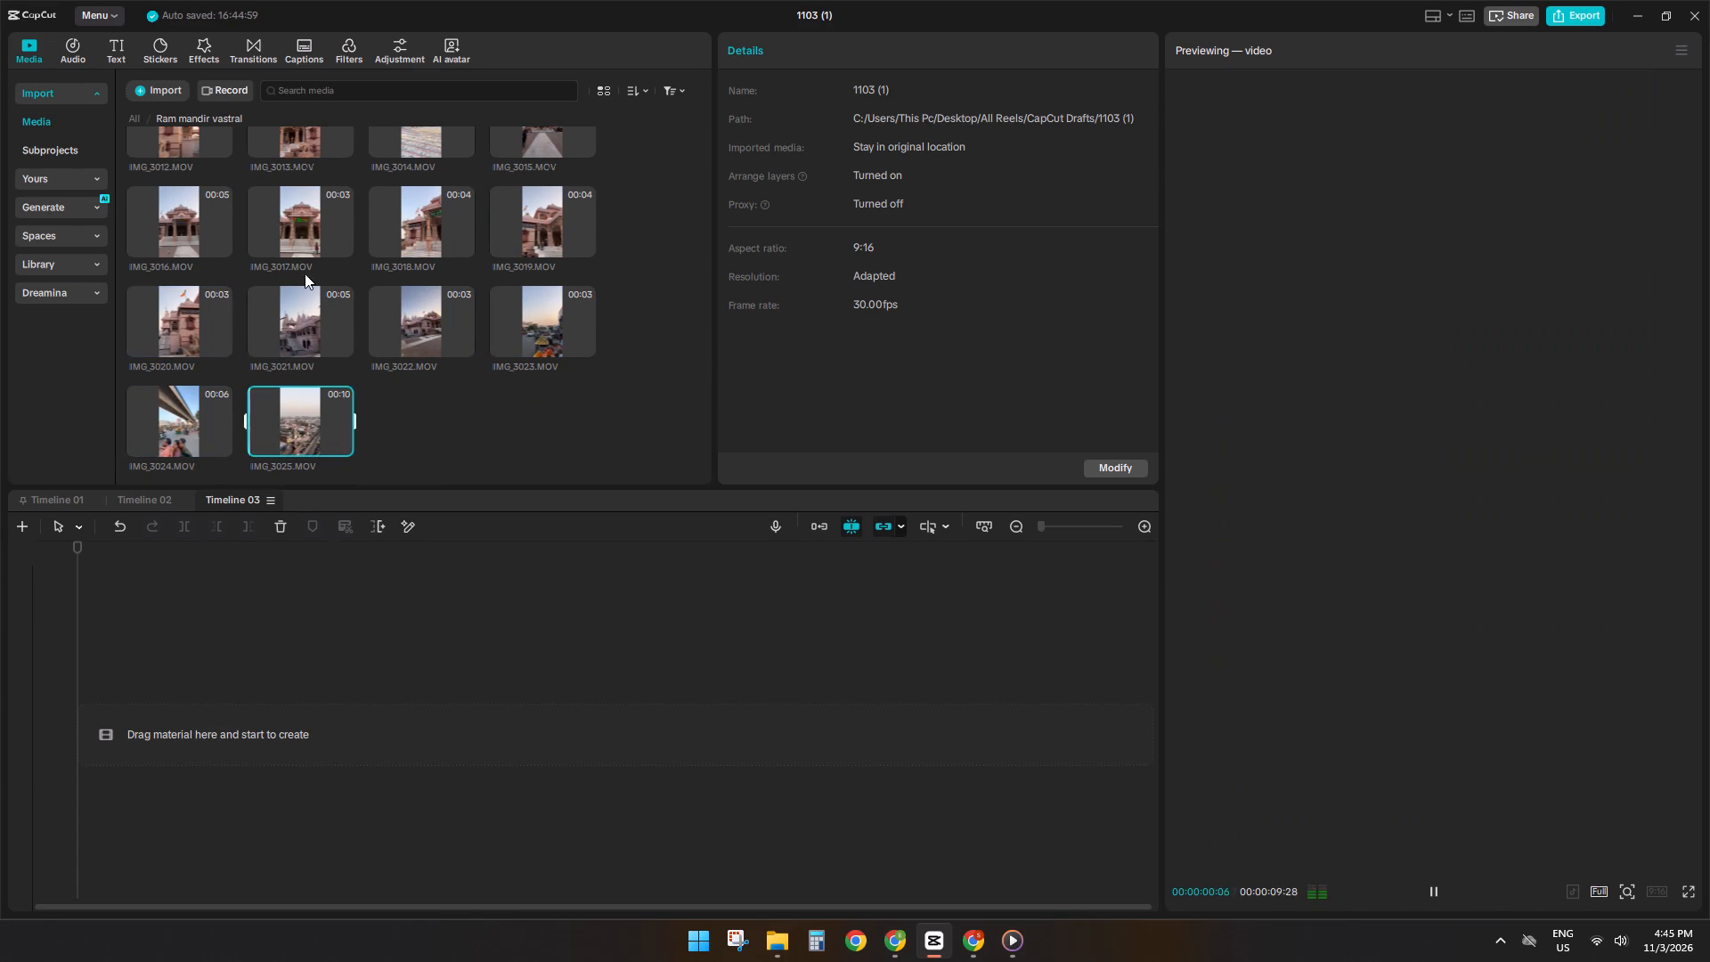
click(428, 312)
click(542, 314)
click(526, 233)
click(368, 249)
click(322, 243)
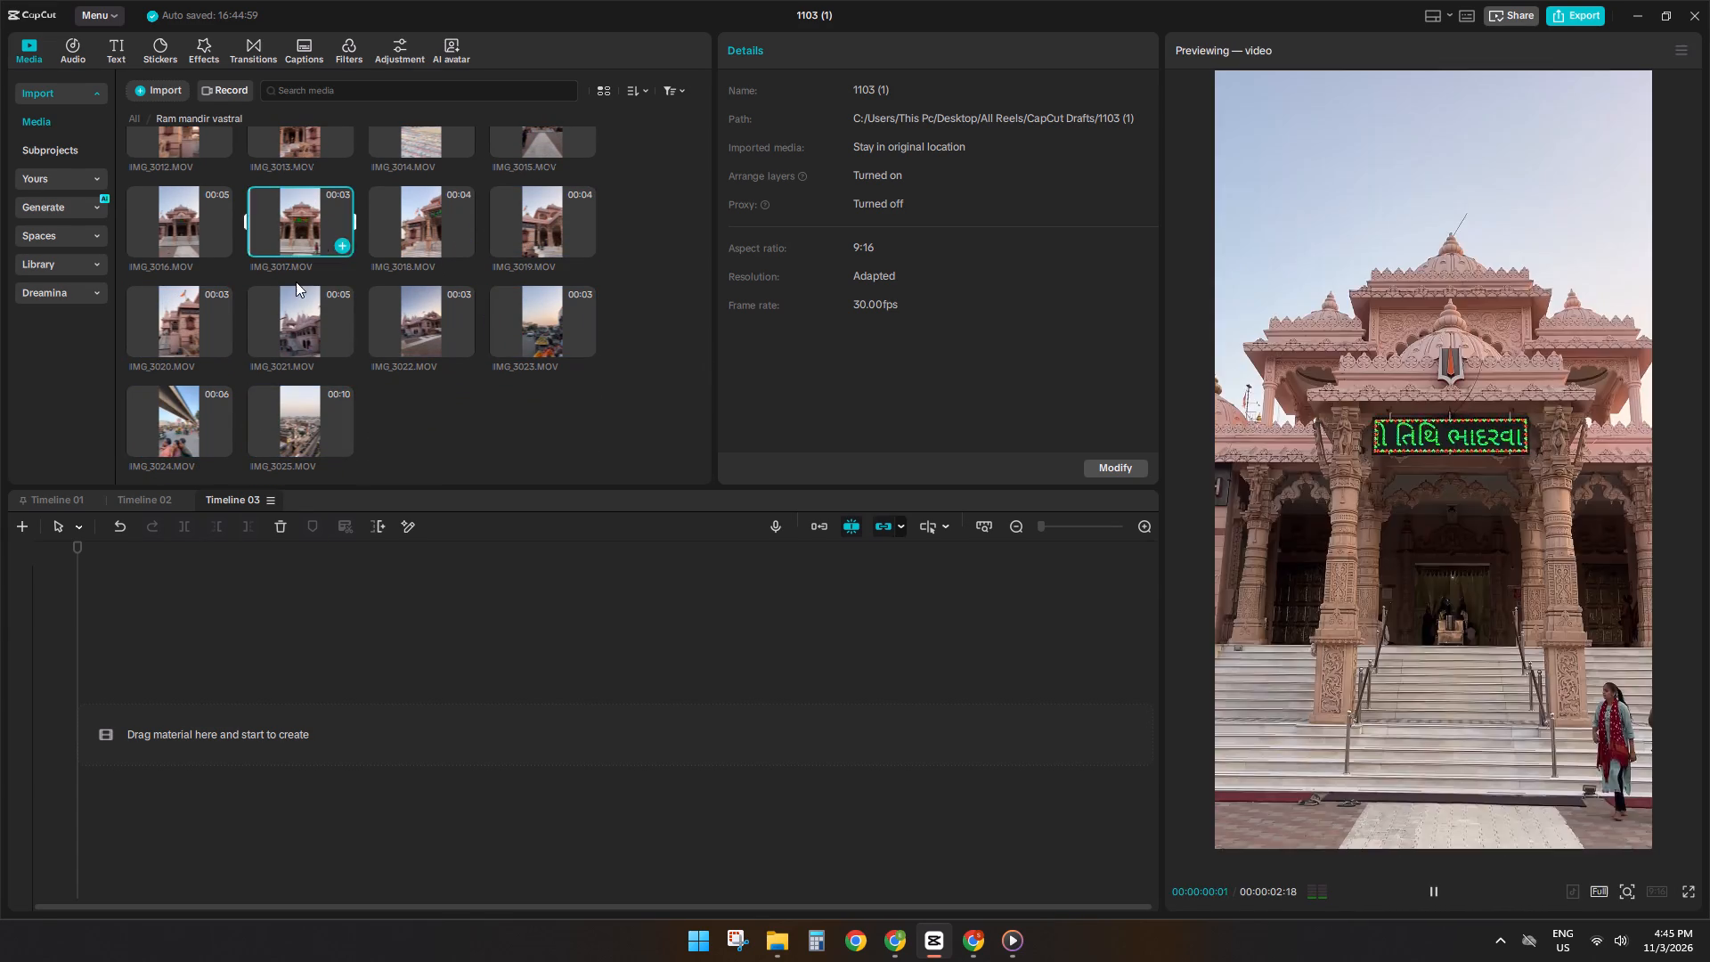
click(295, 300)
click(420, 249)
click(406, 338)
click(199, 226)
click(192, 338)
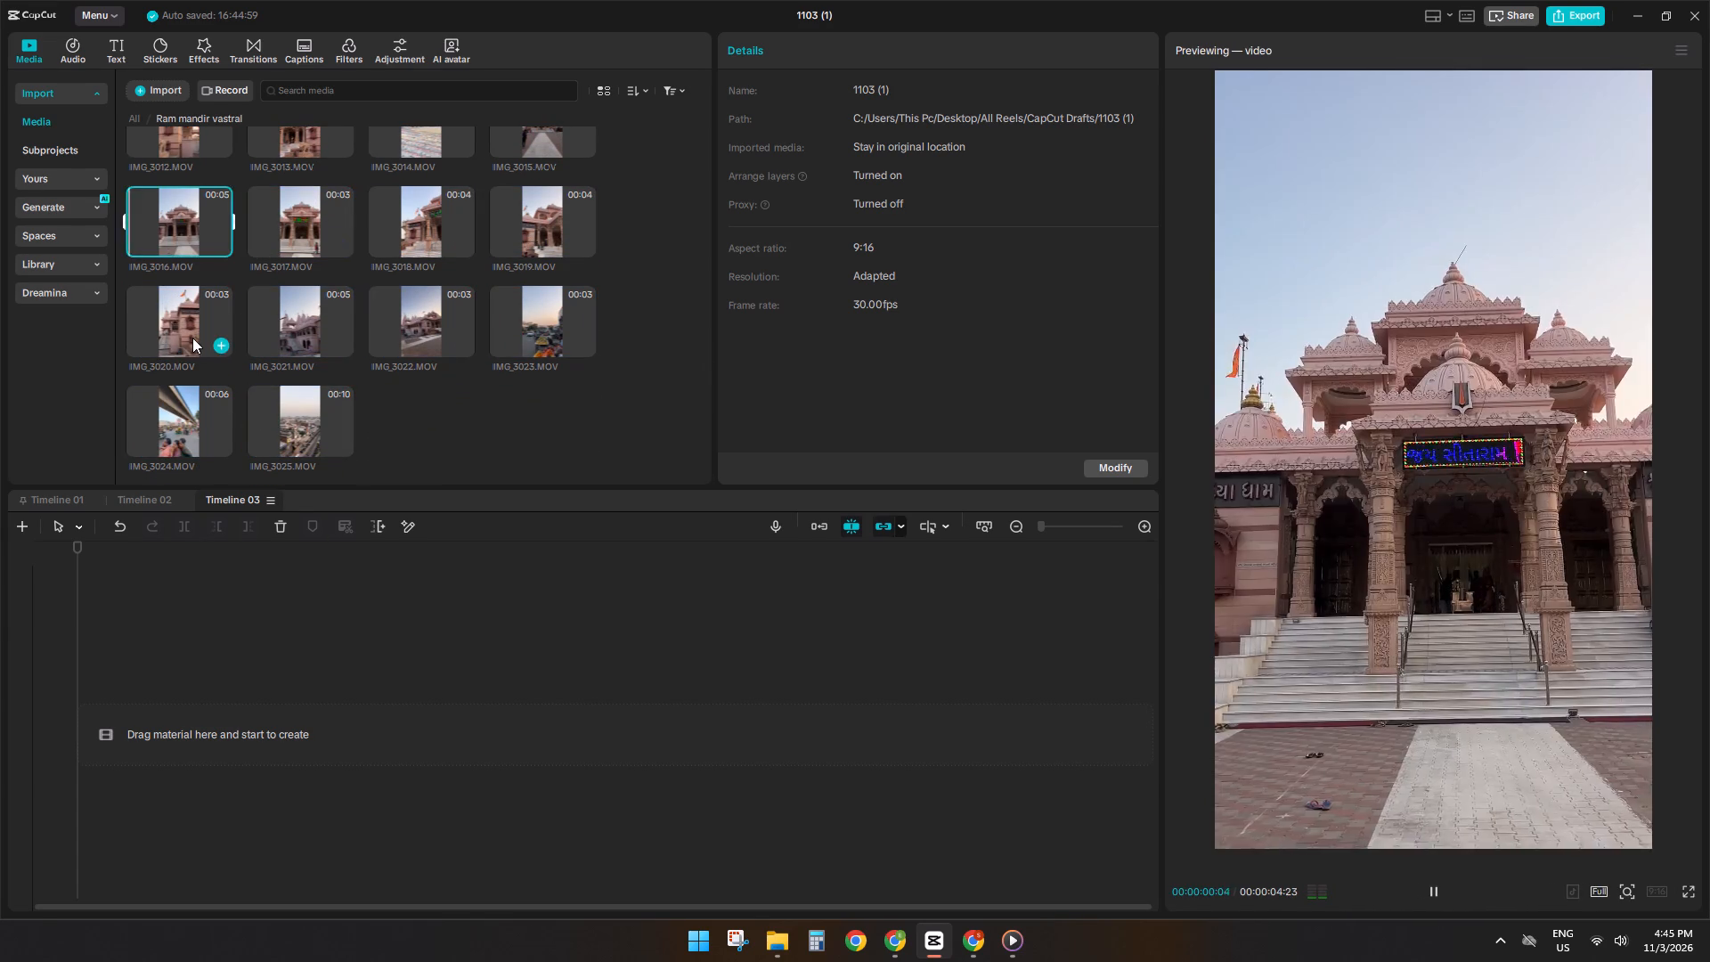
click(296, 414)
click(180, 414)
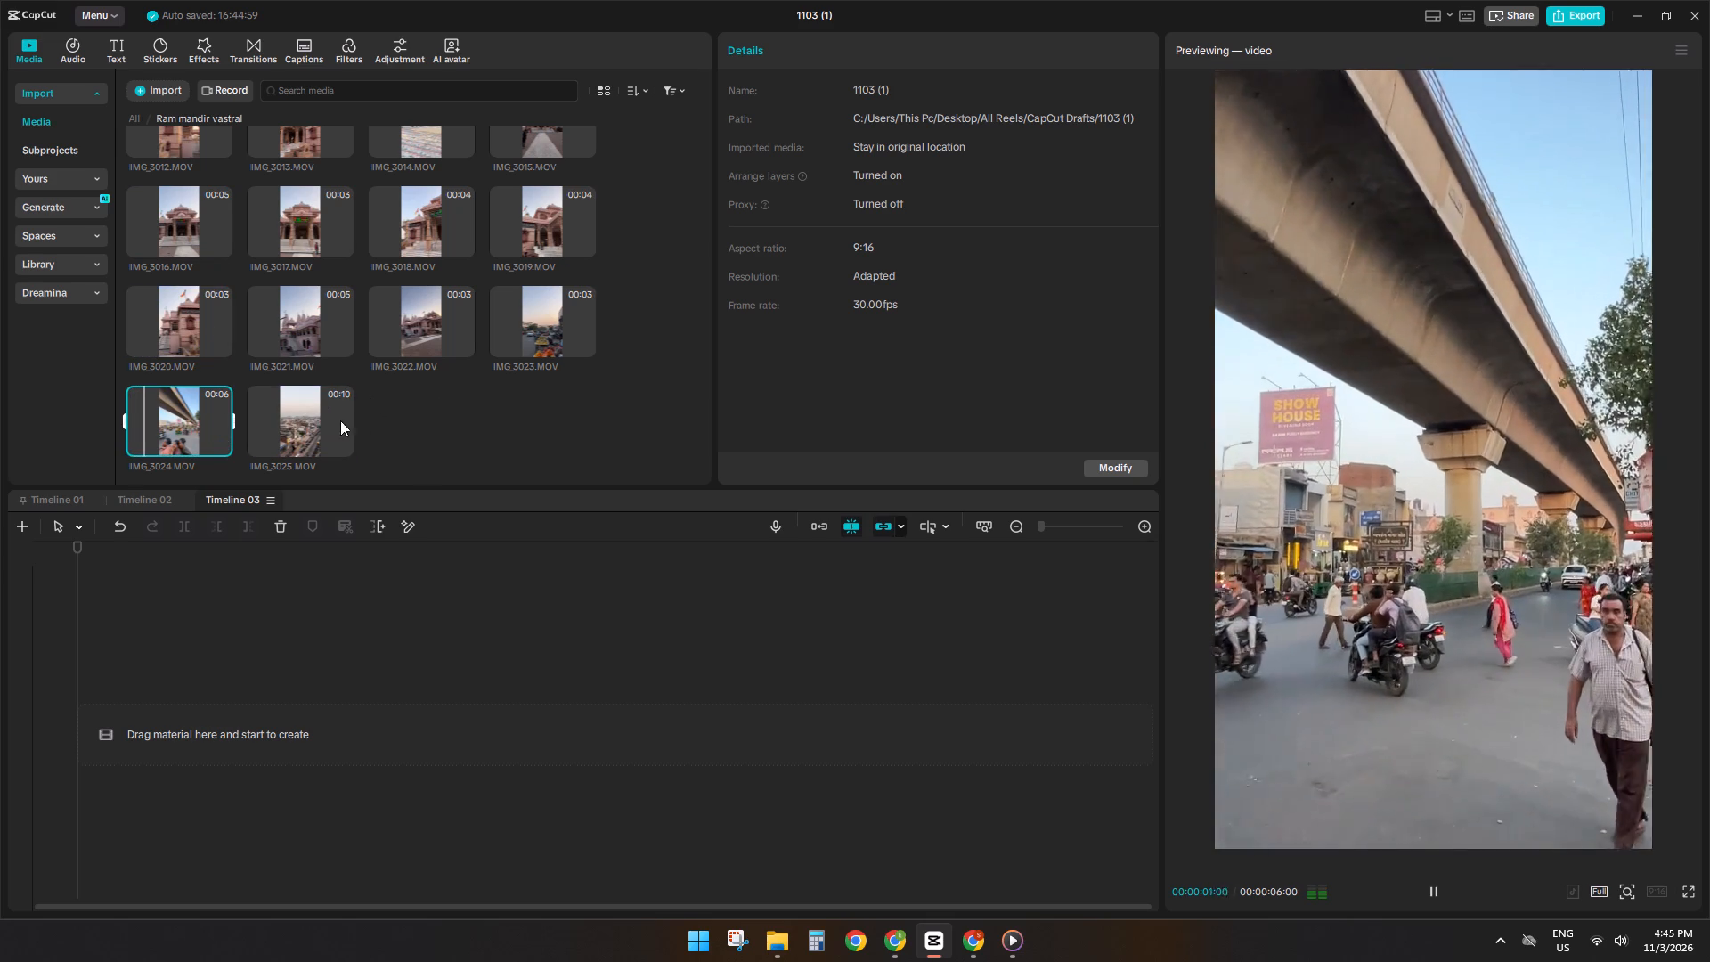
click(428, 411)
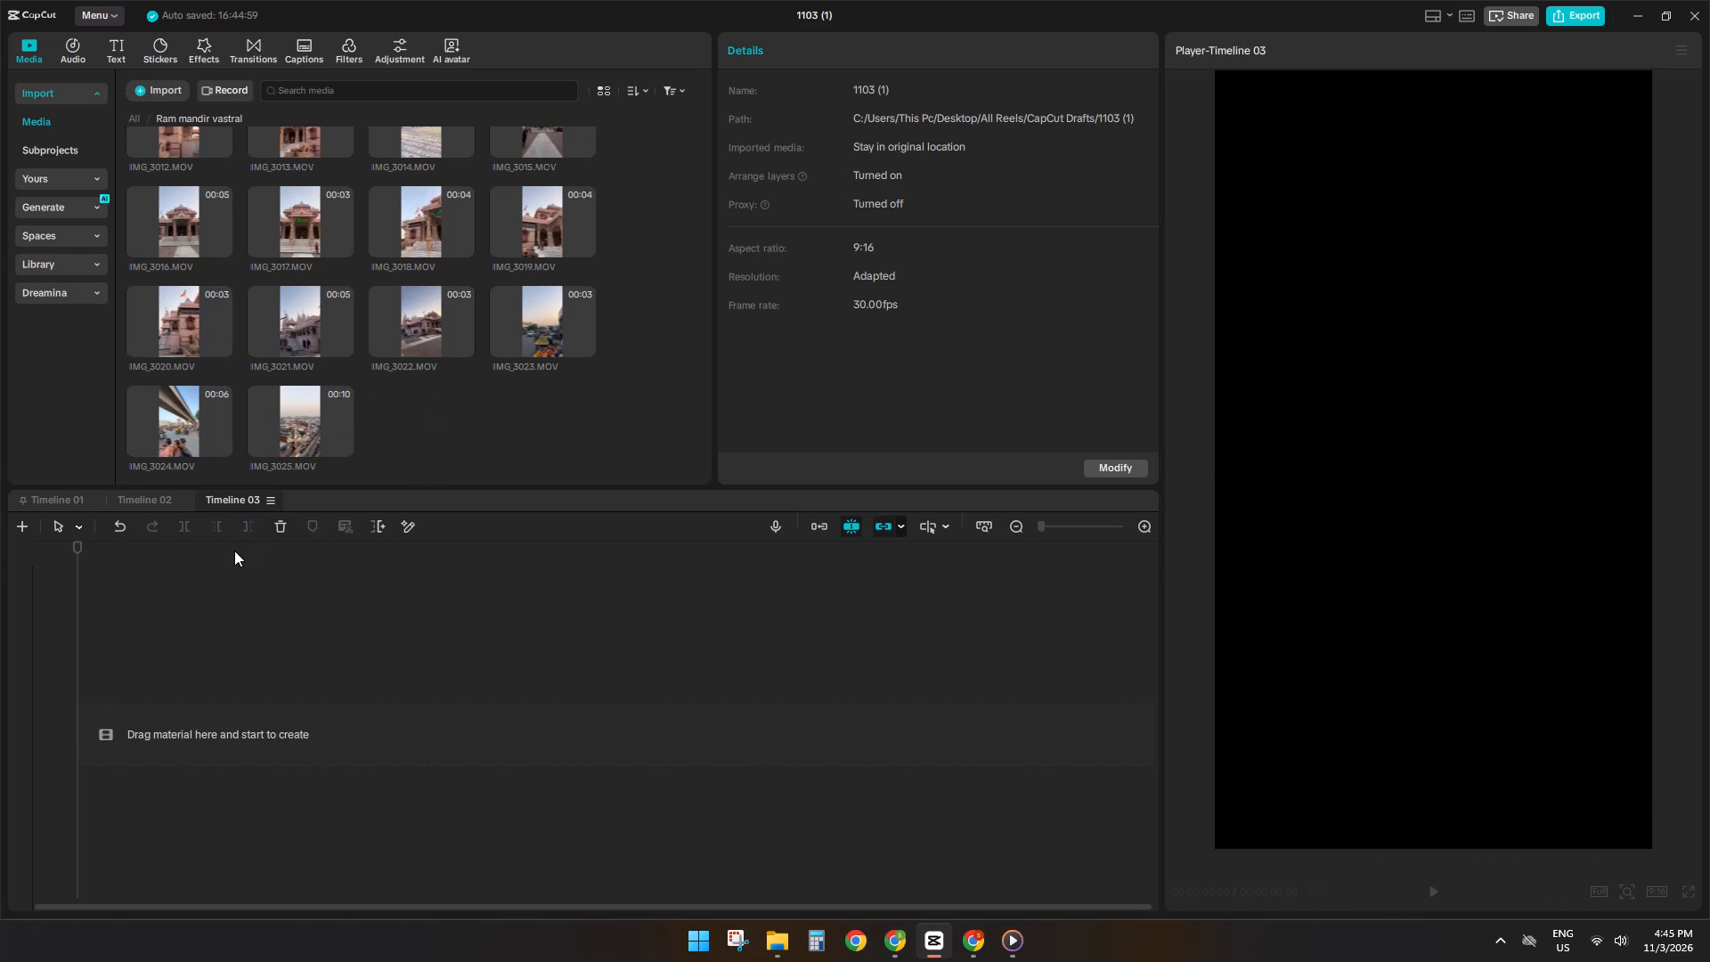
click(231, 559)
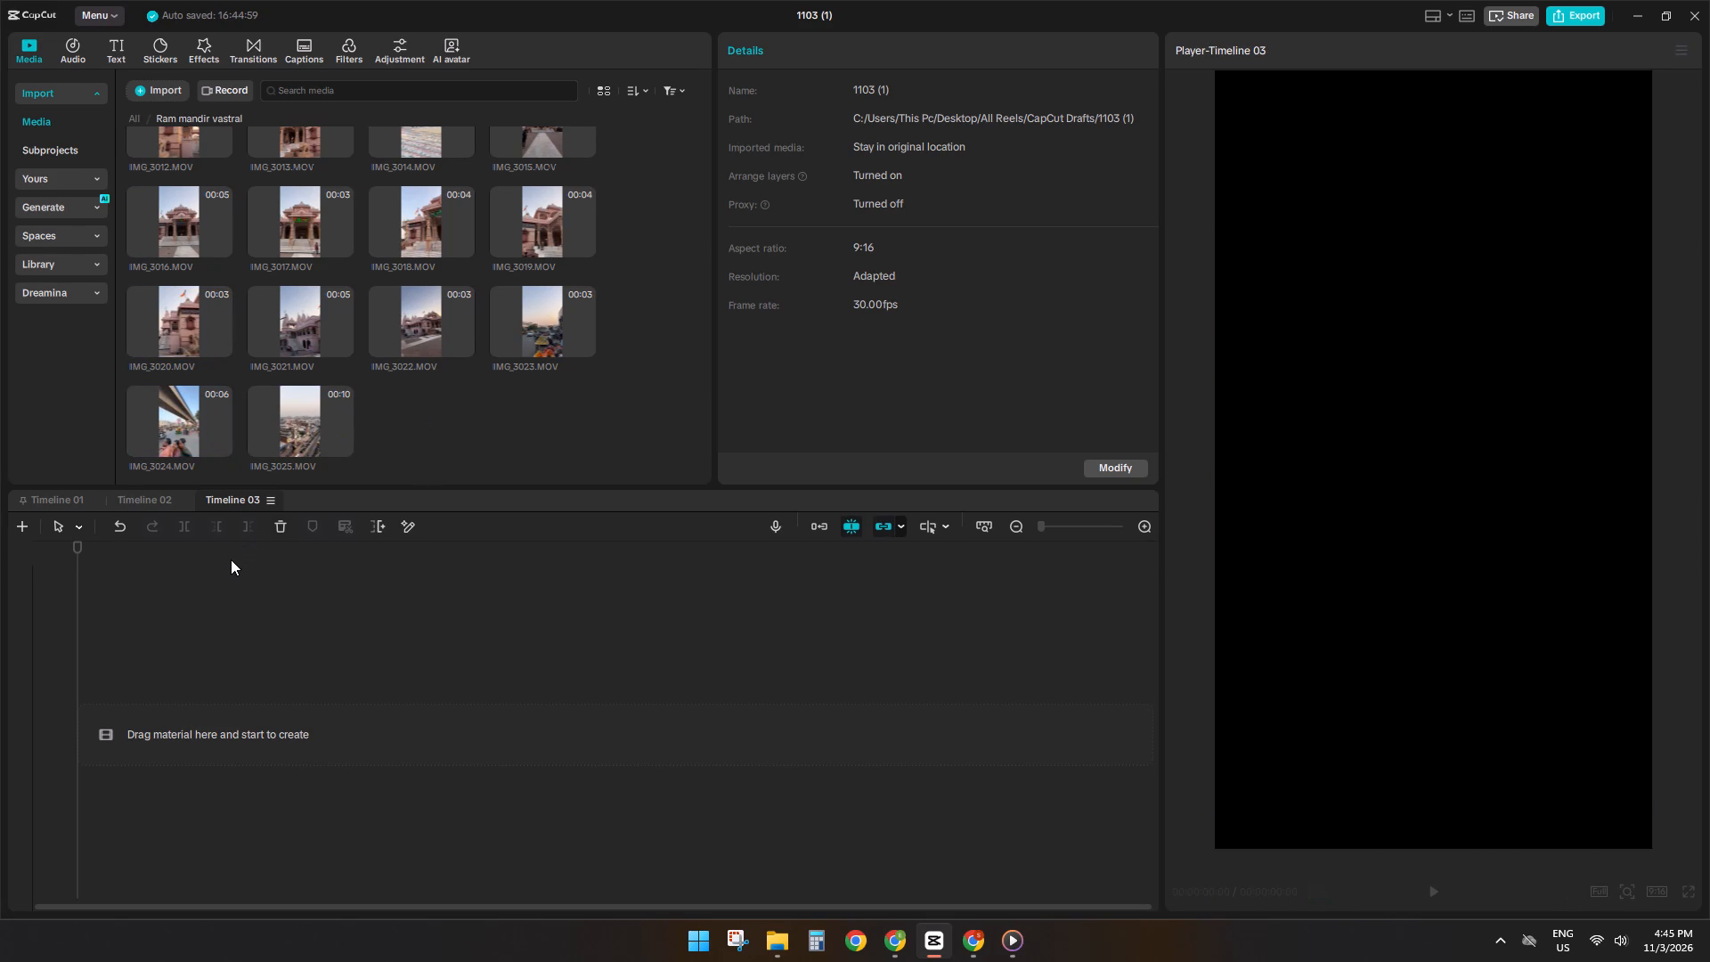
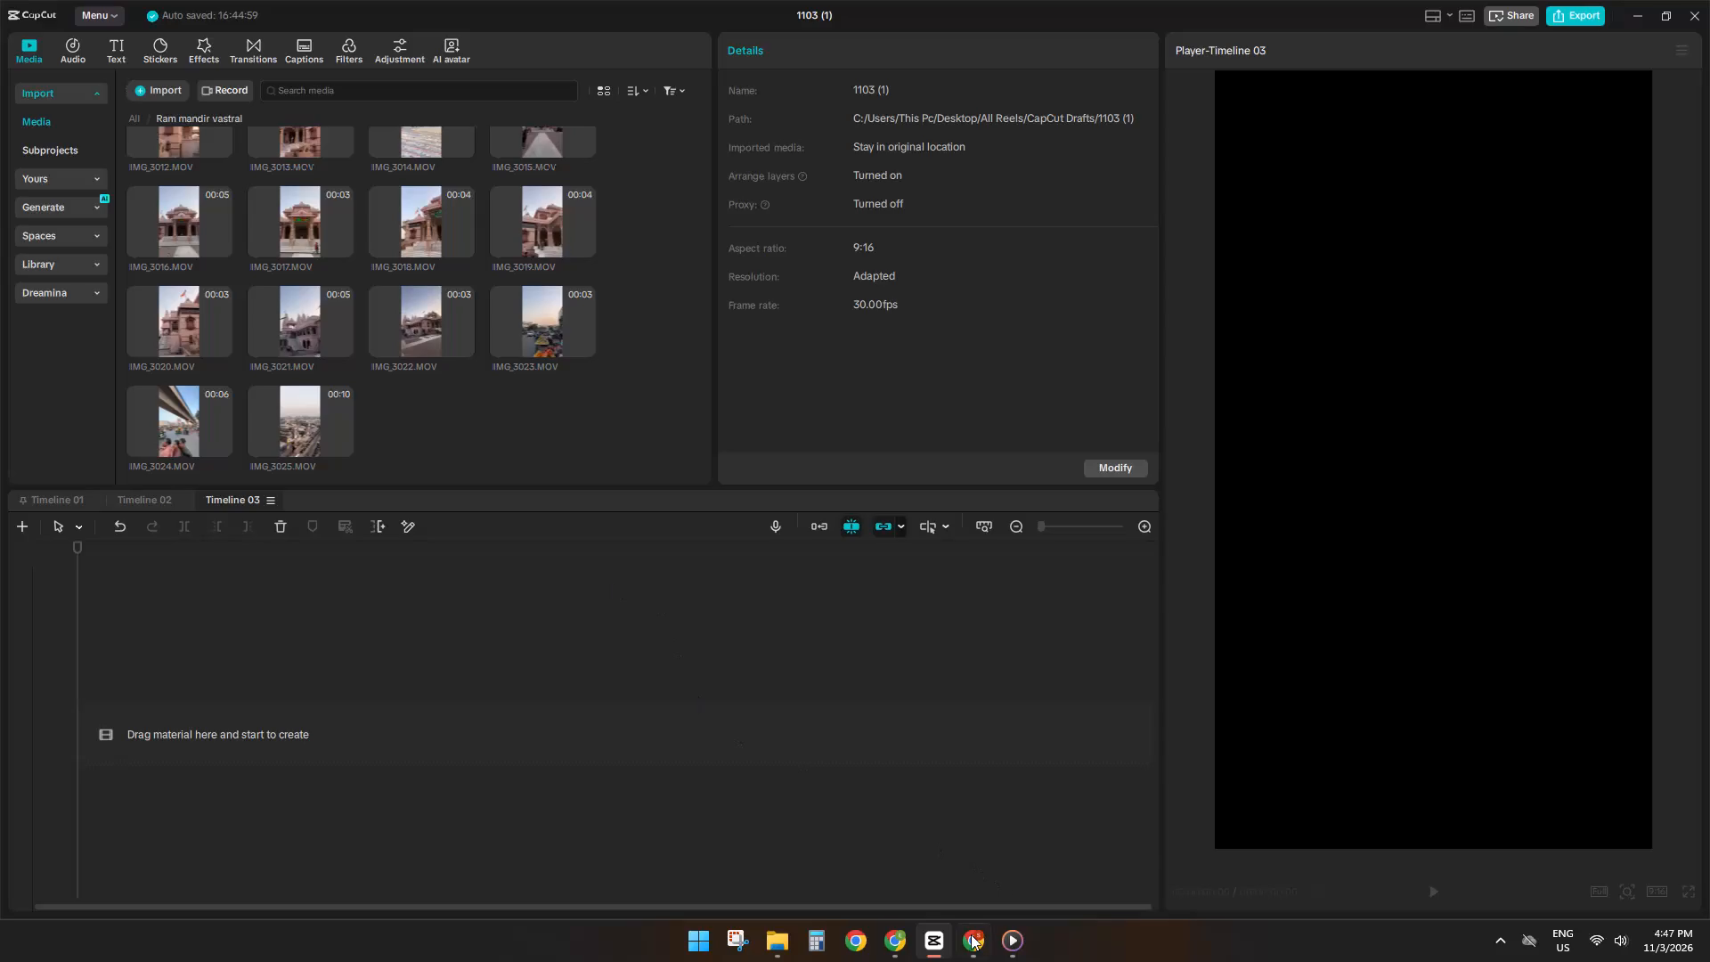
Switch to the Instagram tab in Chrome and browse the ntvgujaratnews account's reels, viewing the fourth one about polluted water.
click(971, 934)
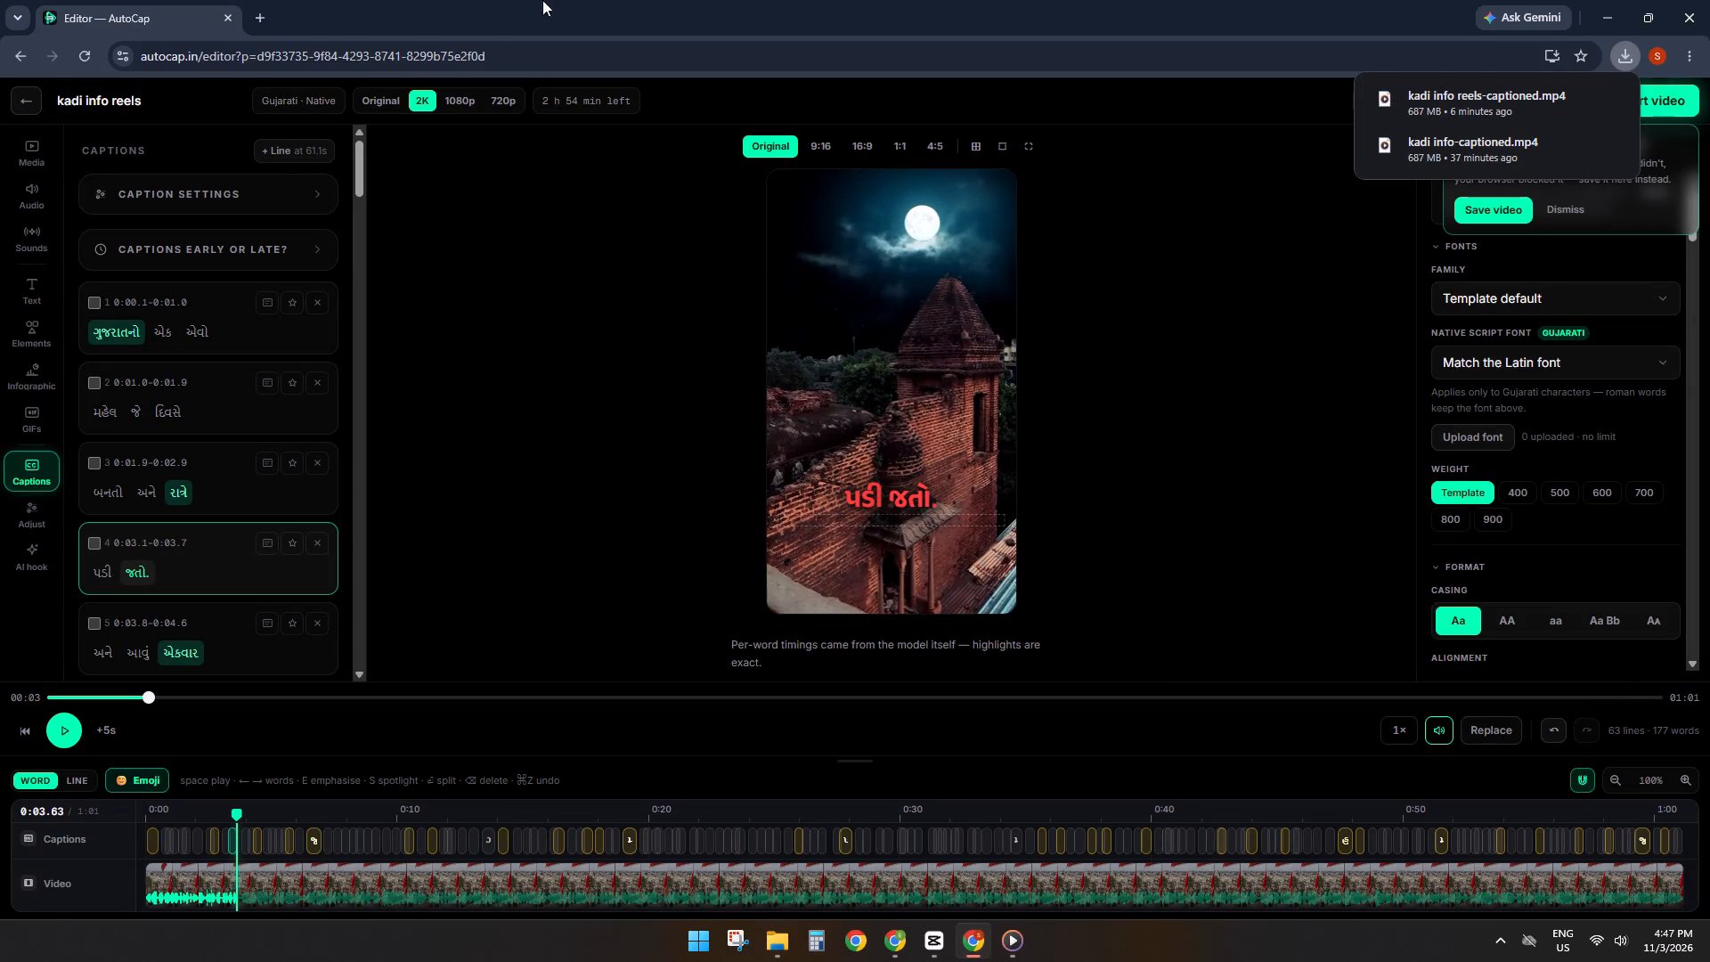
click(905, 955)
click(1160, 0)
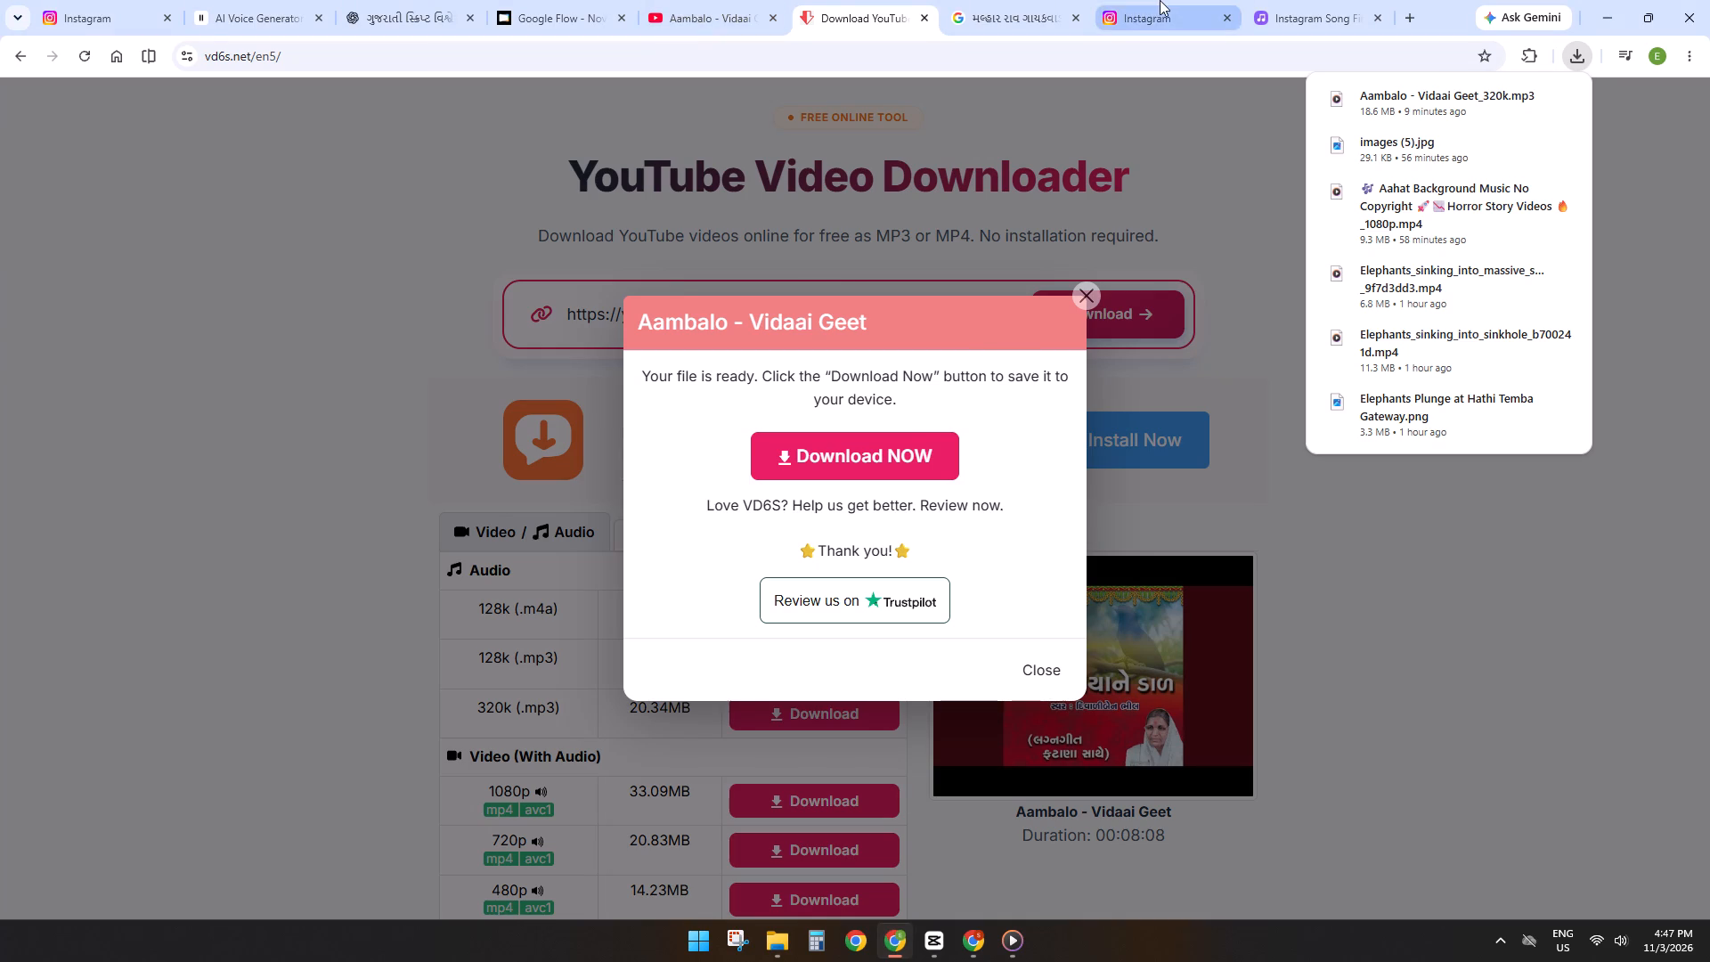
click(832, 481)
click(830, 478)
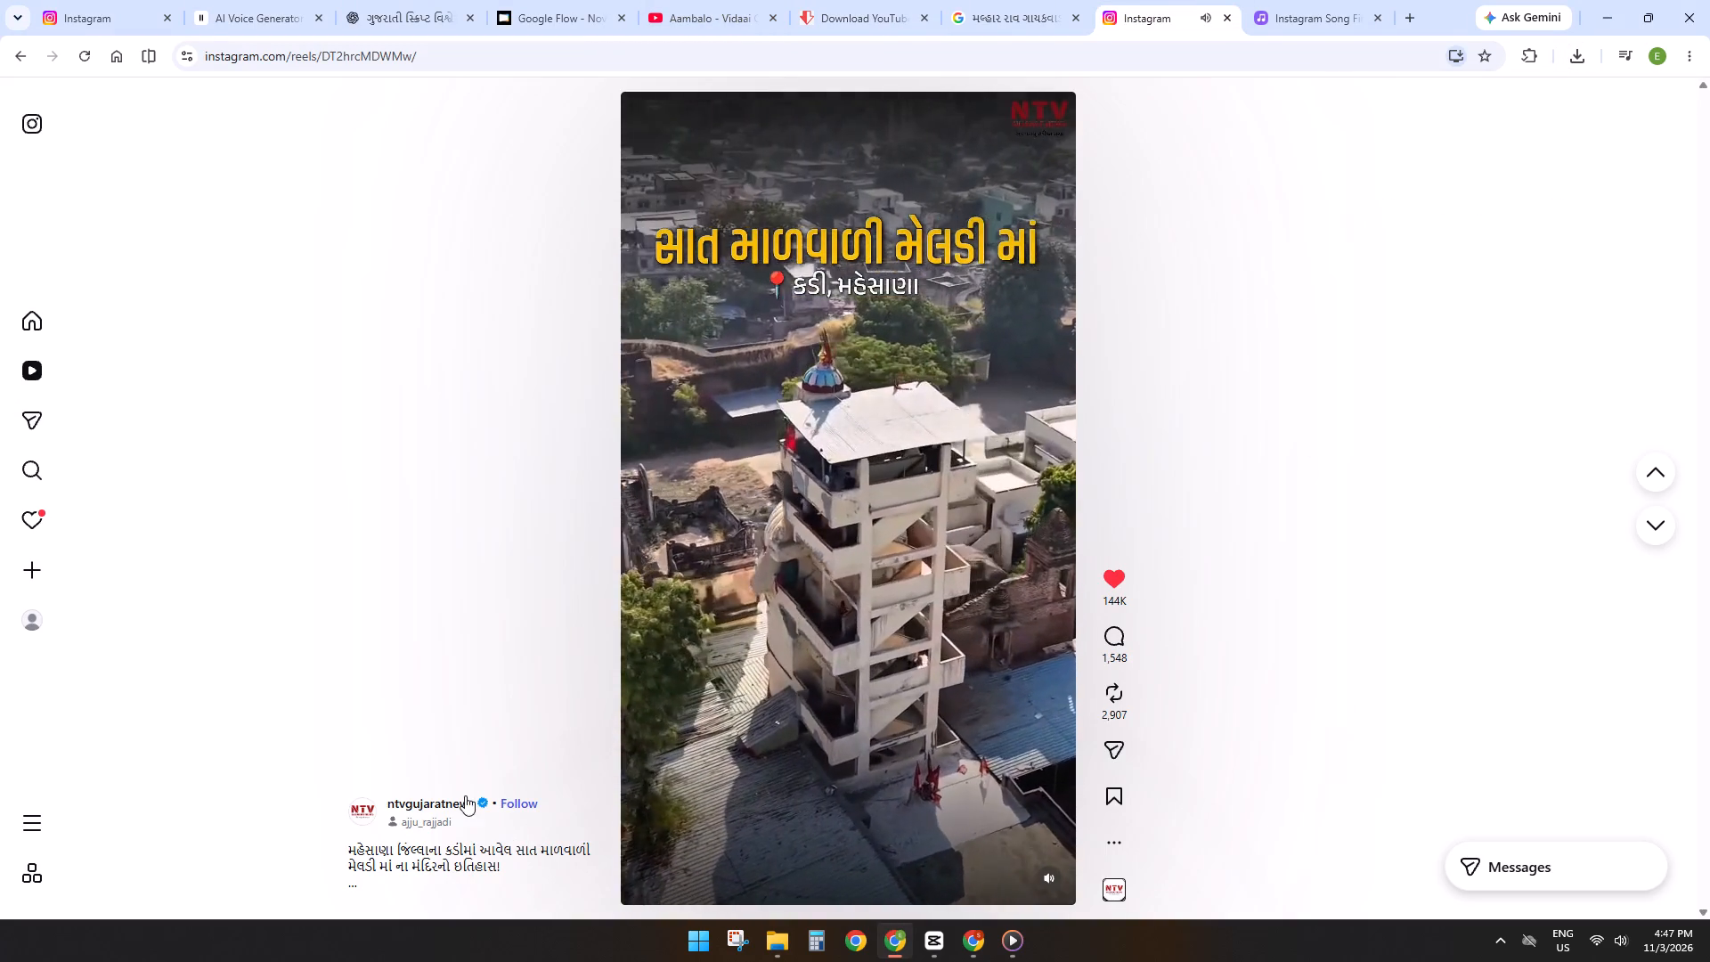
click(452, 803)
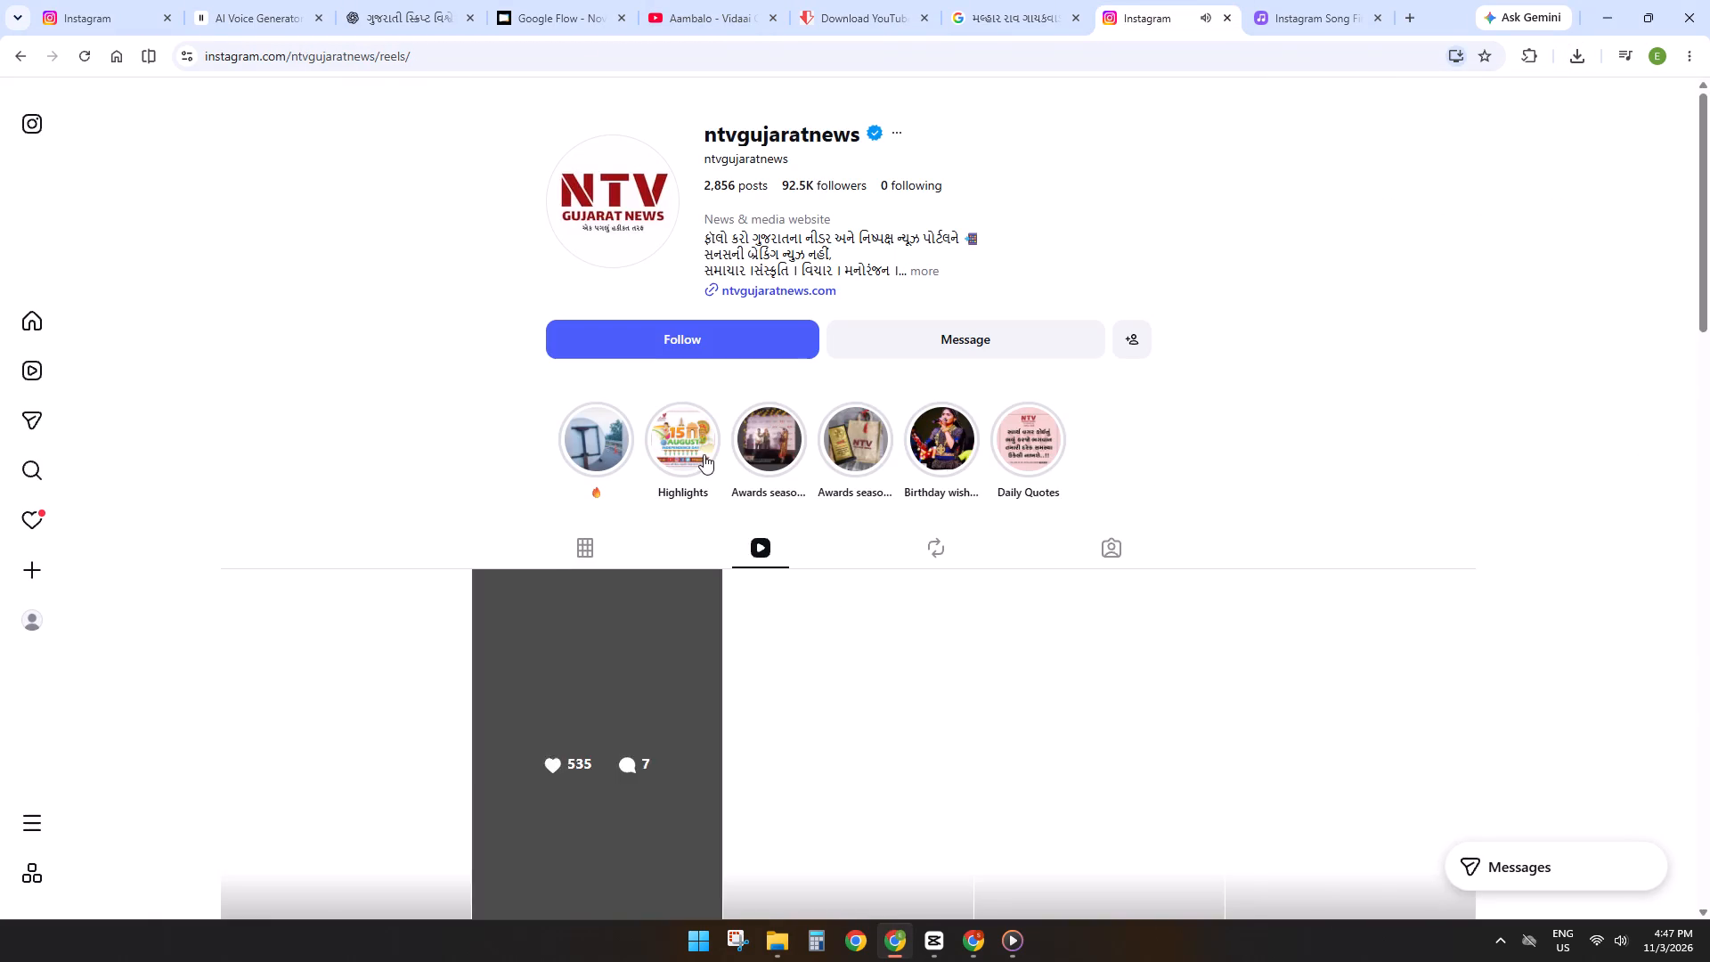
scroll(685, 492, down, 3)
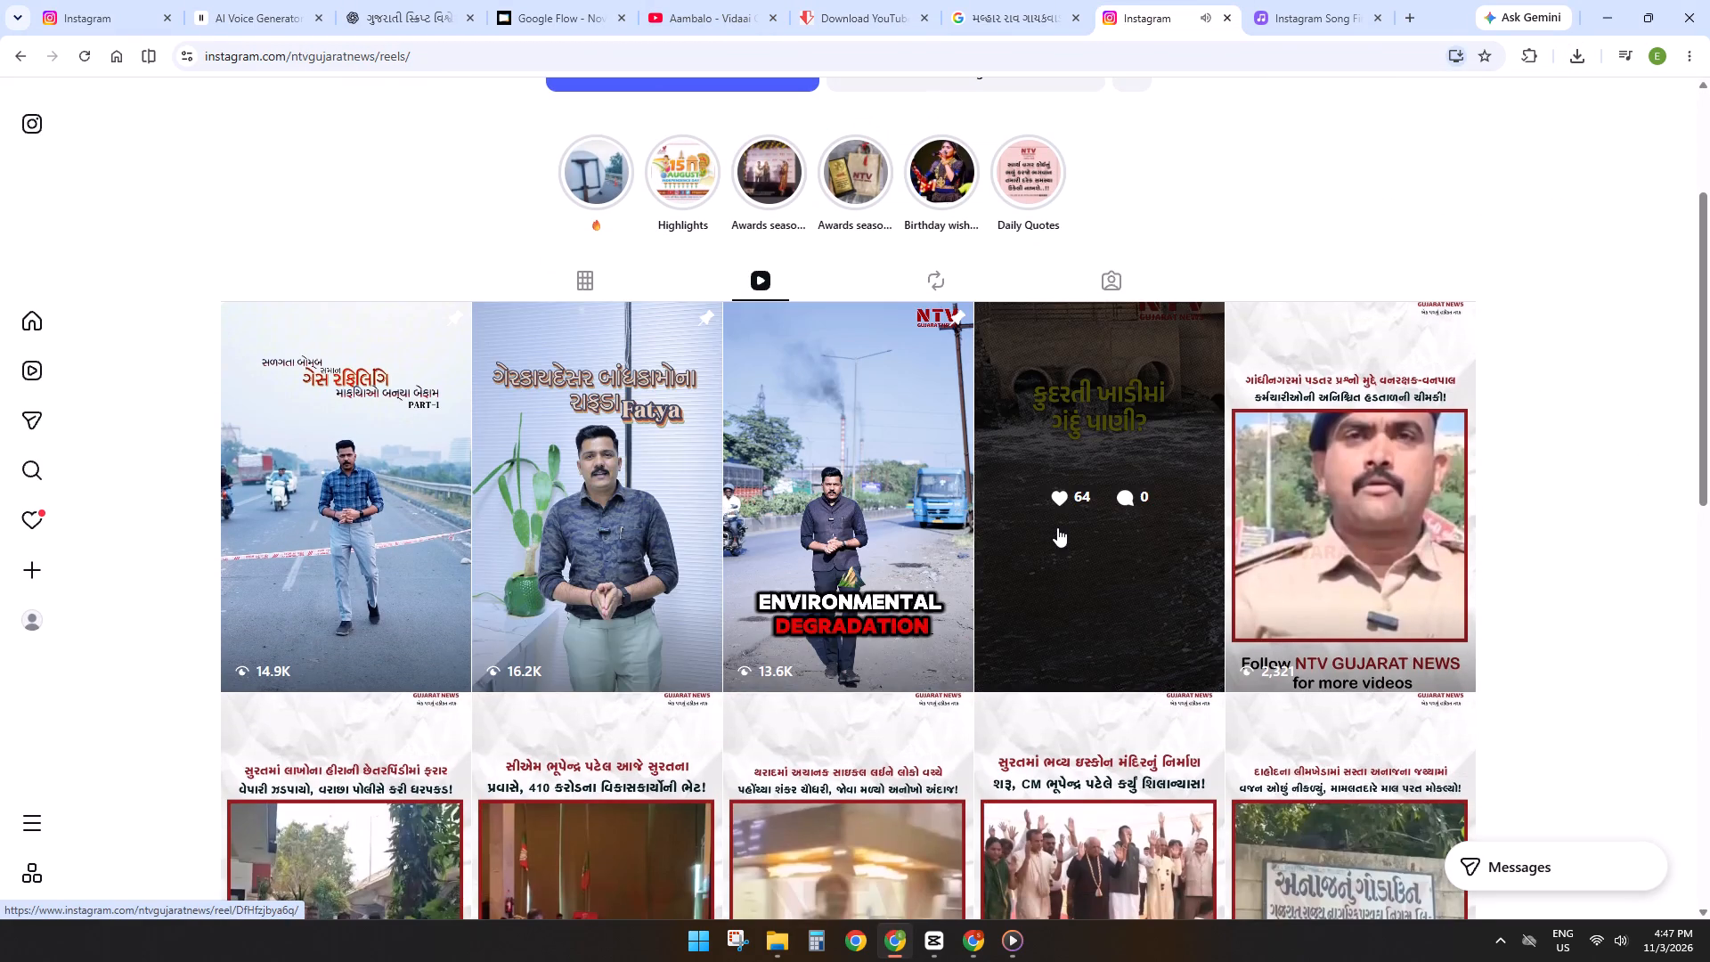
click(1057, 527)
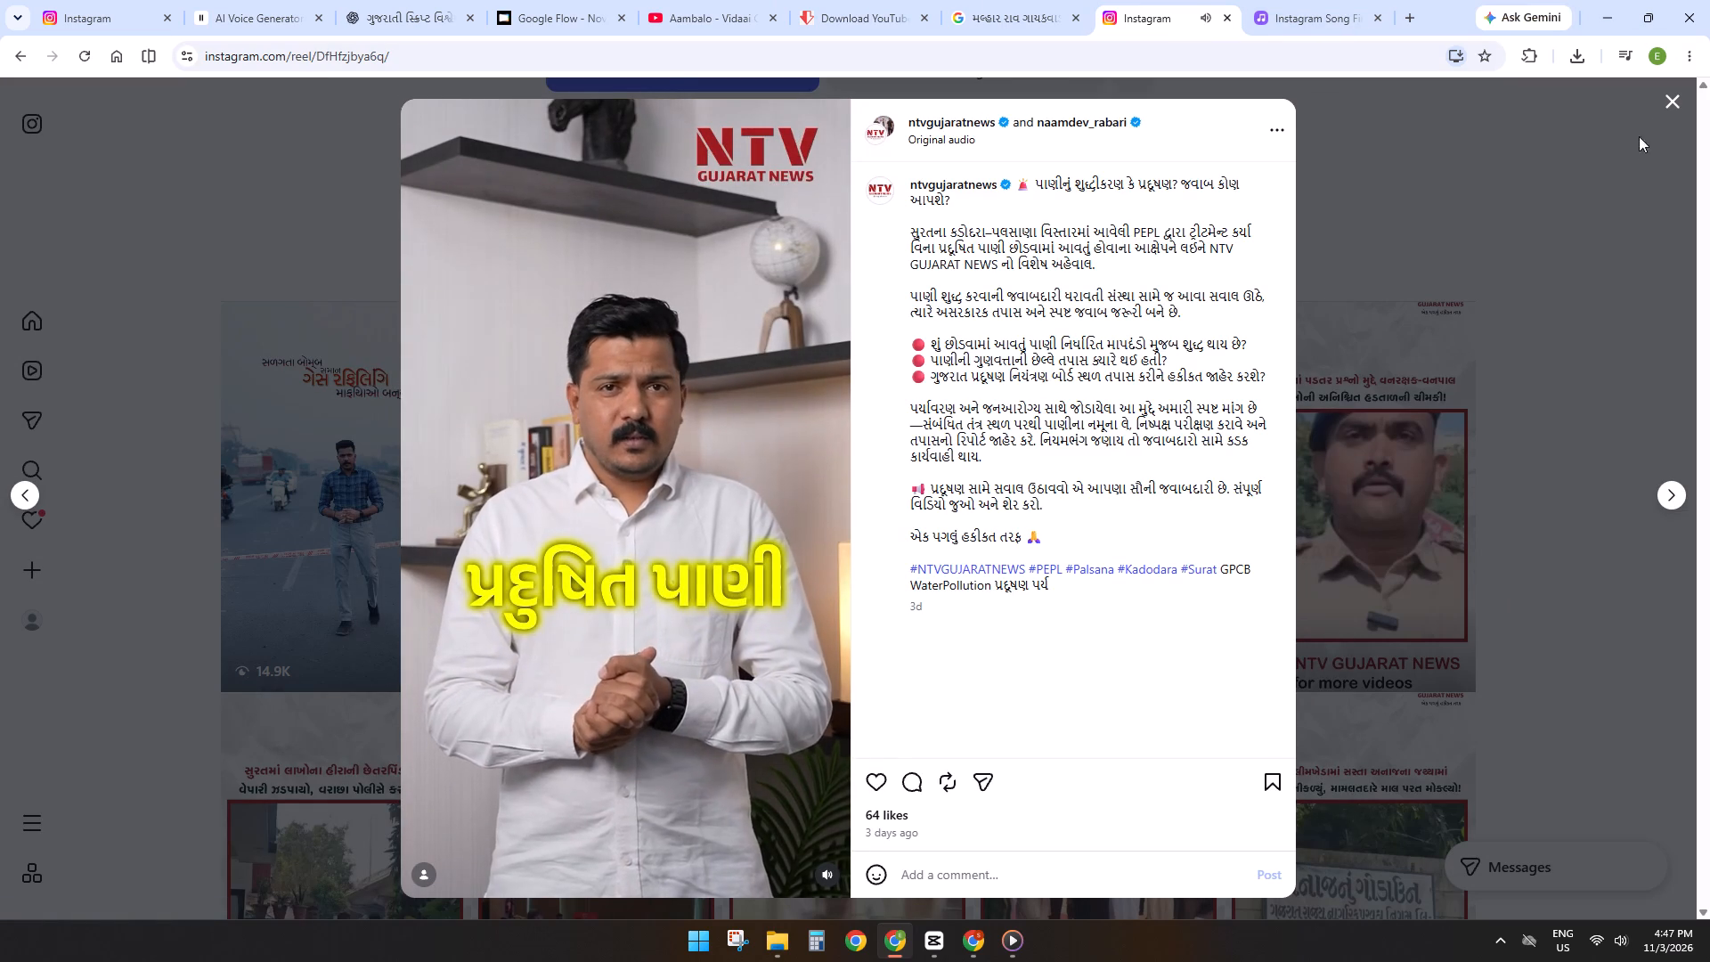
click(1668, 94)
Leave the ntvgujaratnews page and open the signed-in account's own Instagram profile.
click(31, 51)
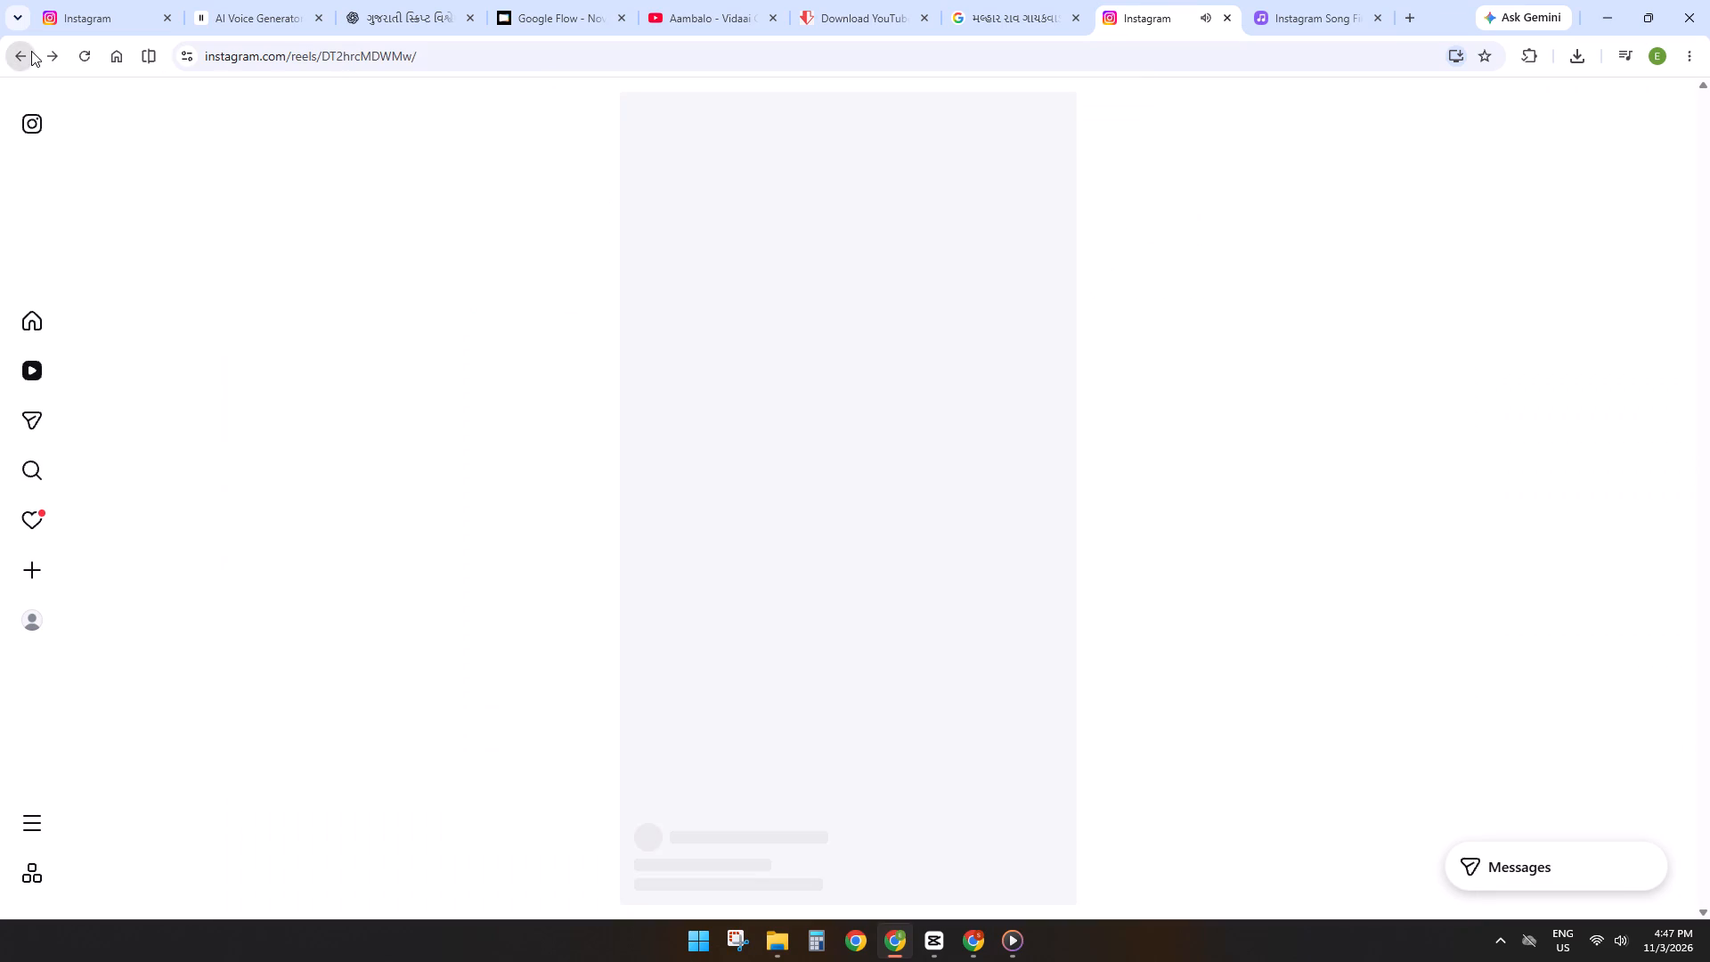
double_click(38, 614)
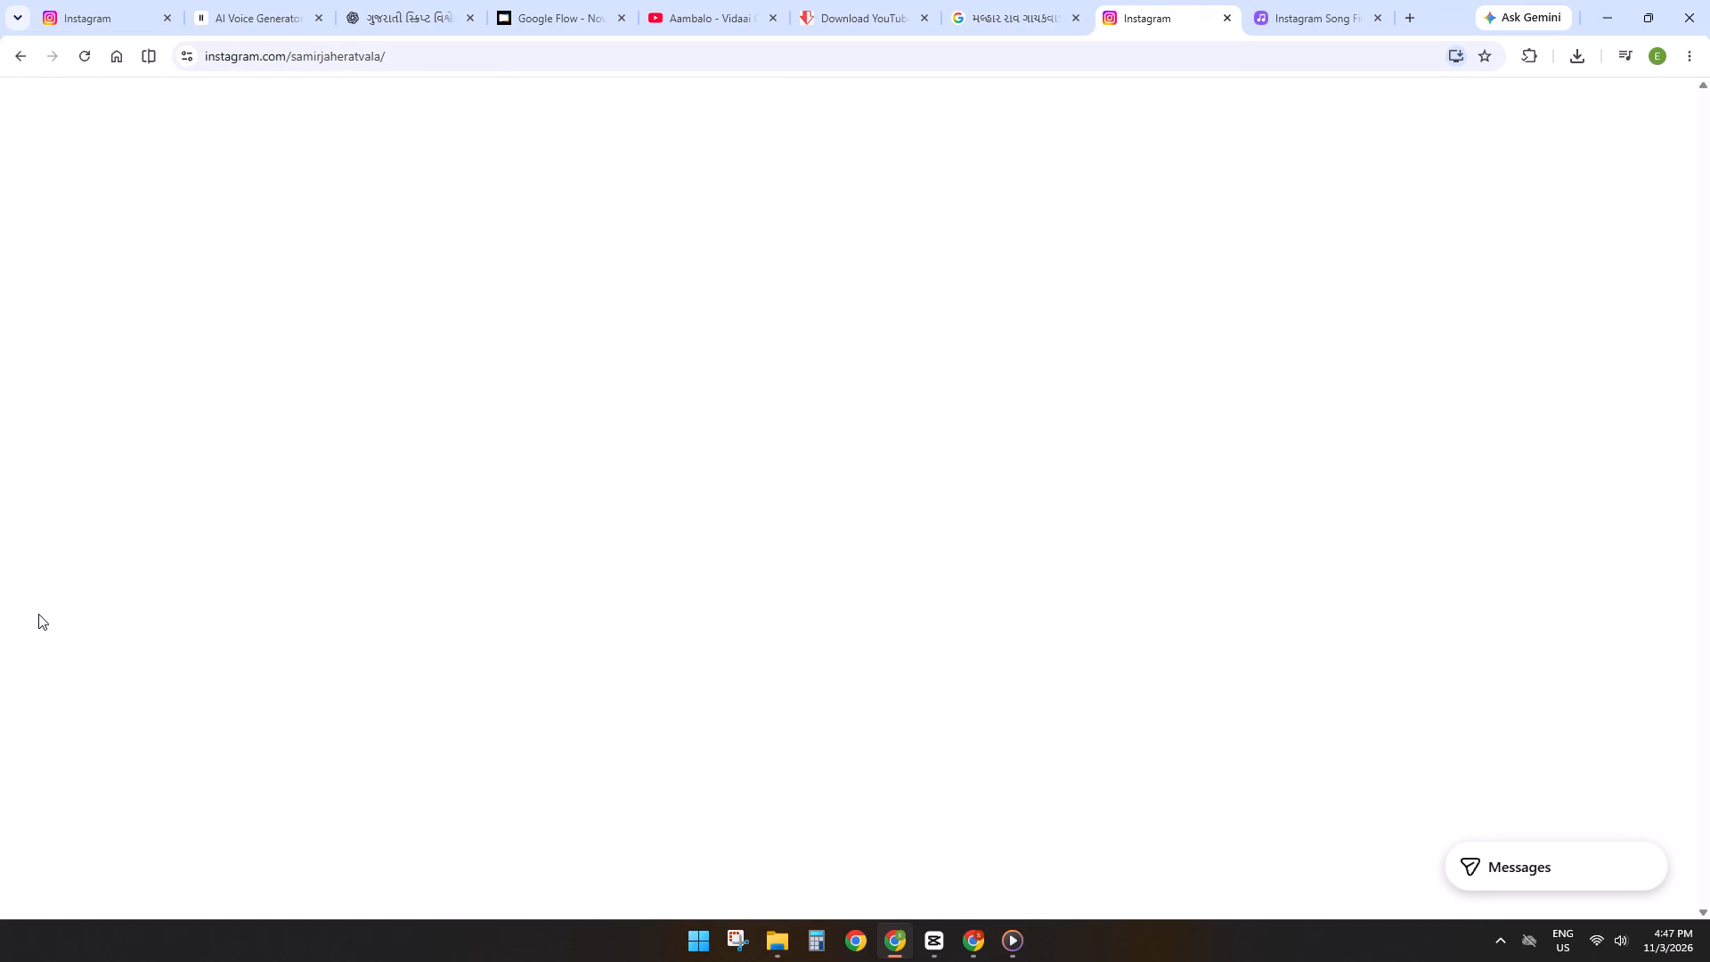
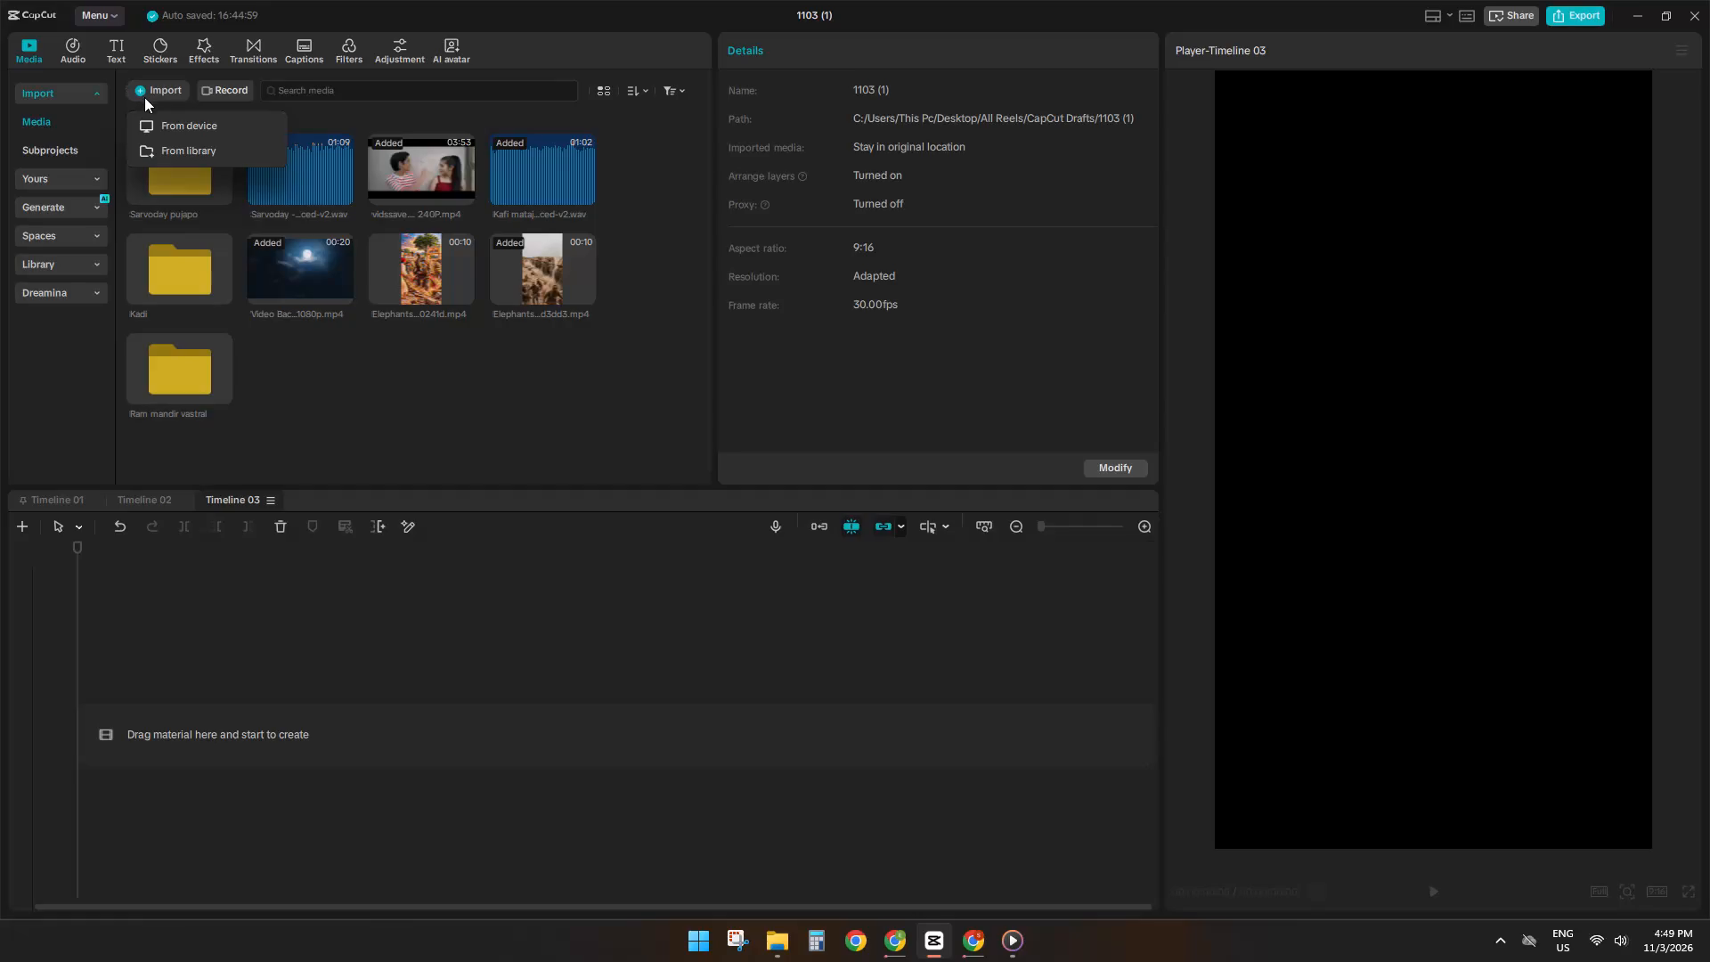
Import Ram-enhanced-v2.wav from the Downloads folder and place it at the start of Timeline 03 as the audio track.
click(152, 123)
click(90, 216)
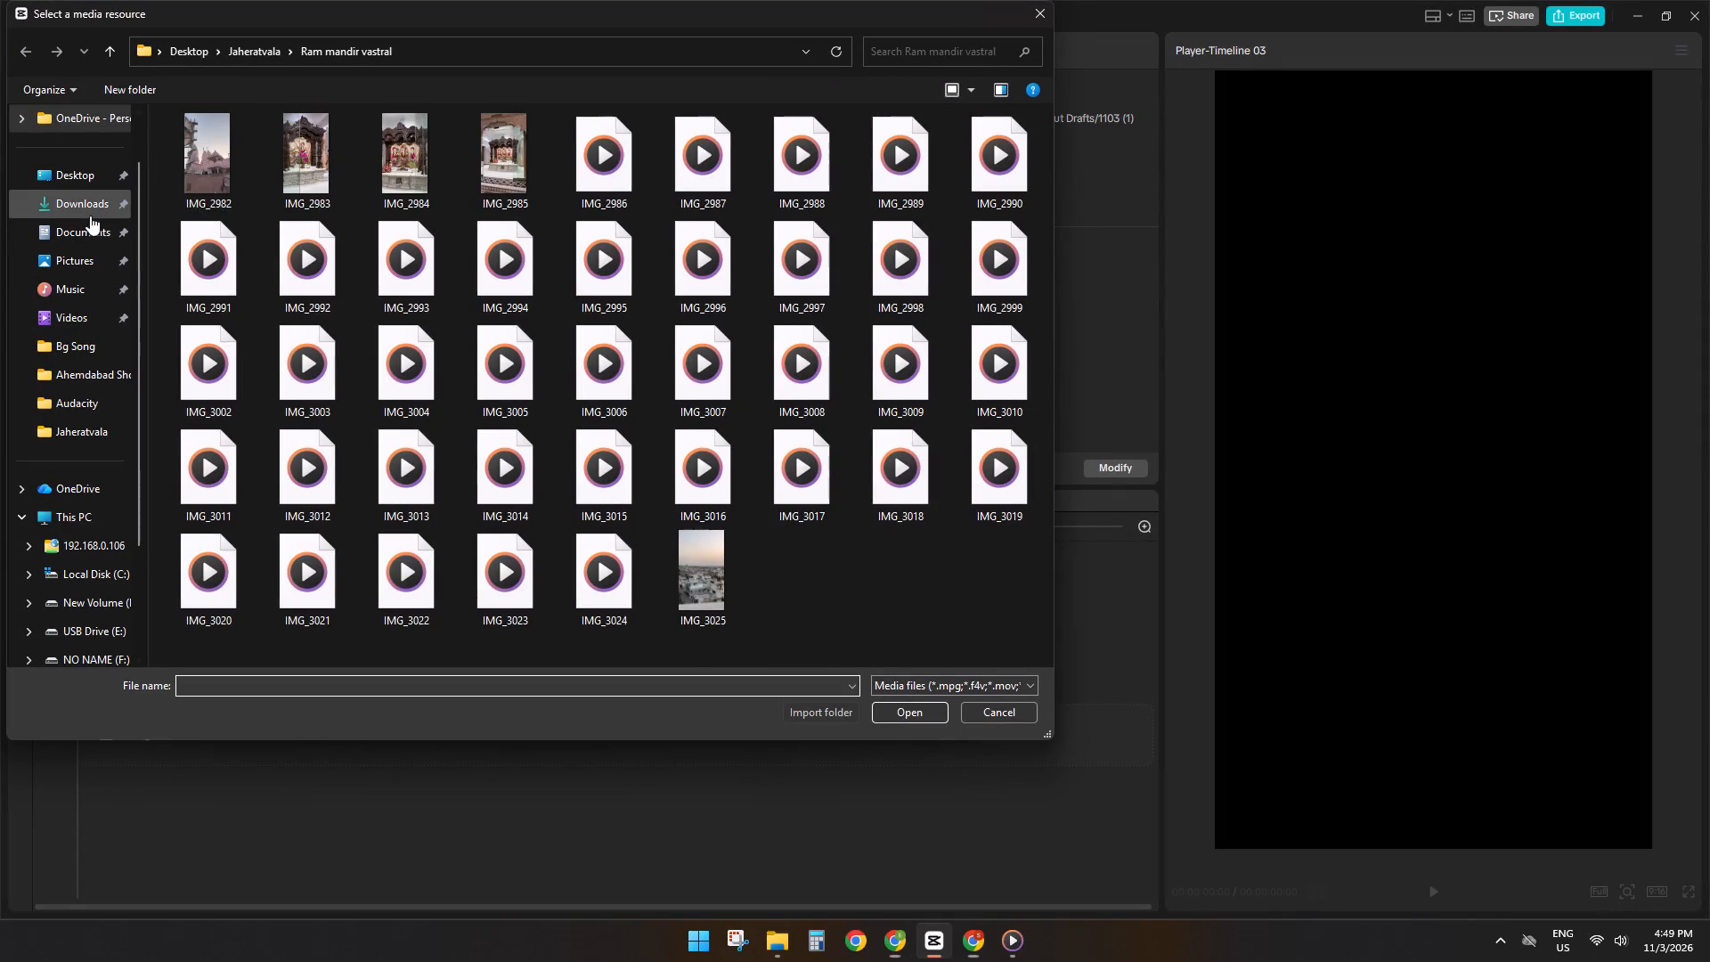
double_click(183, 175)
click(297, 375)
drag(306, 375, 447, 629)
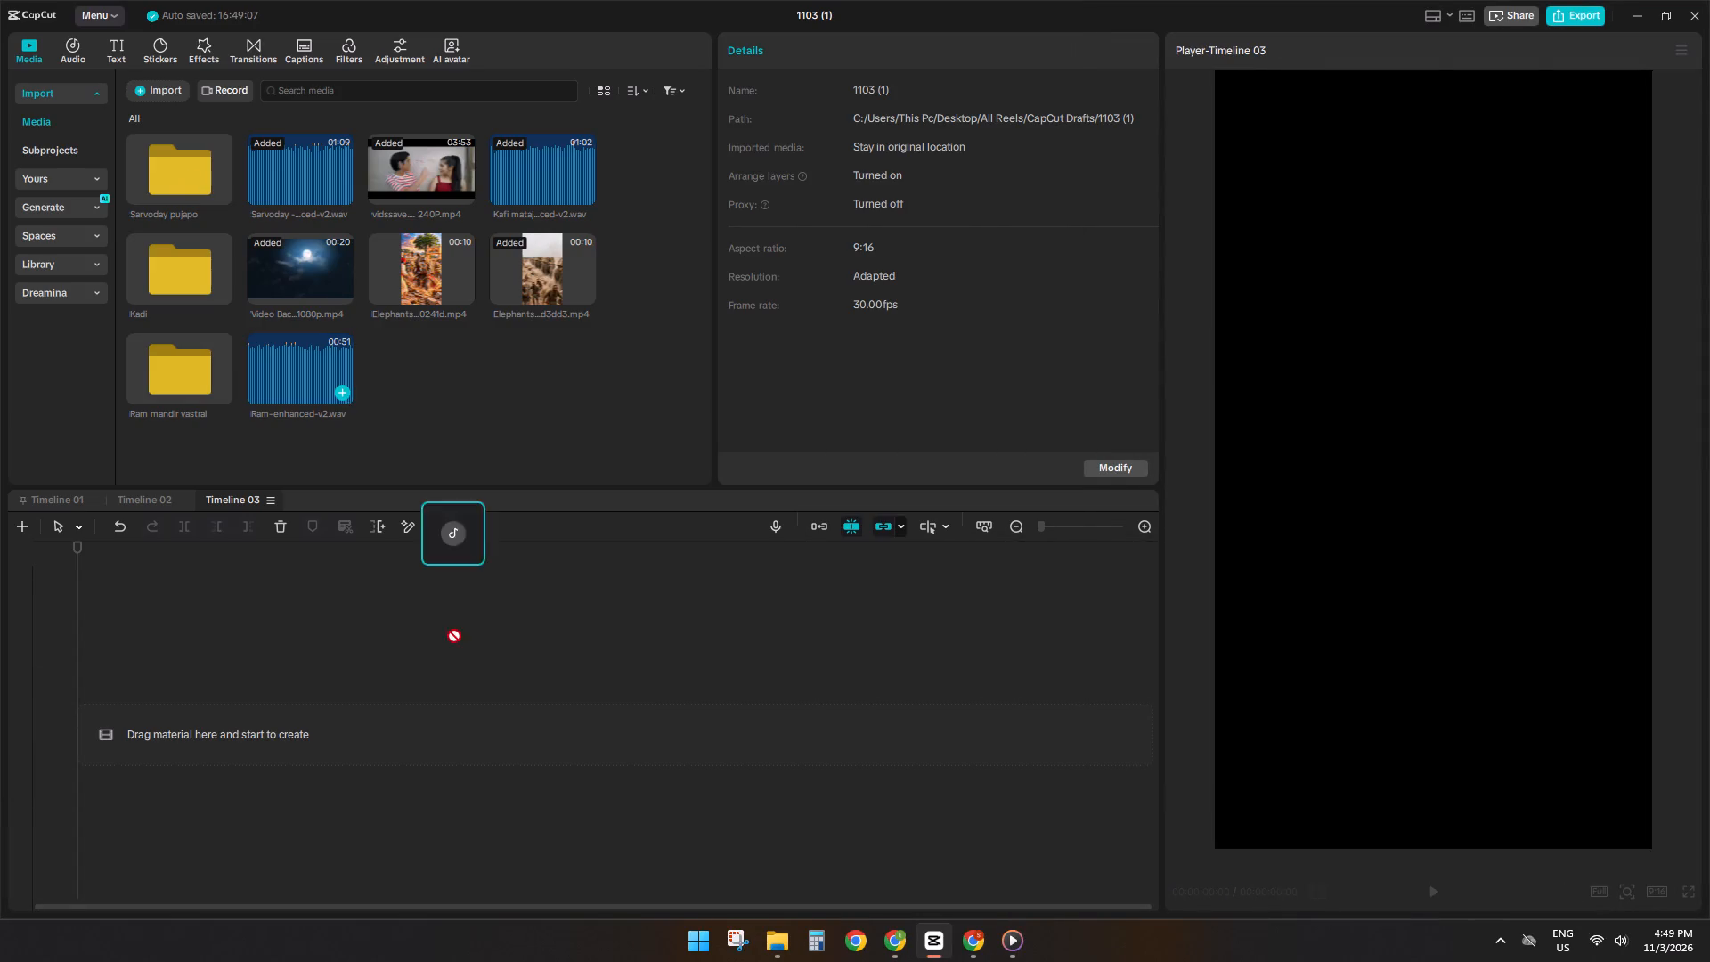
drag(447, 629, 334, 797)
drag(269, 809, 225, 807)
Play the opening of the Ram-enhanced-v2.wav audio up to about four seconds, with the timeline enlarged.
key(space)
ctrl+scroll(380, 727, up, 12)
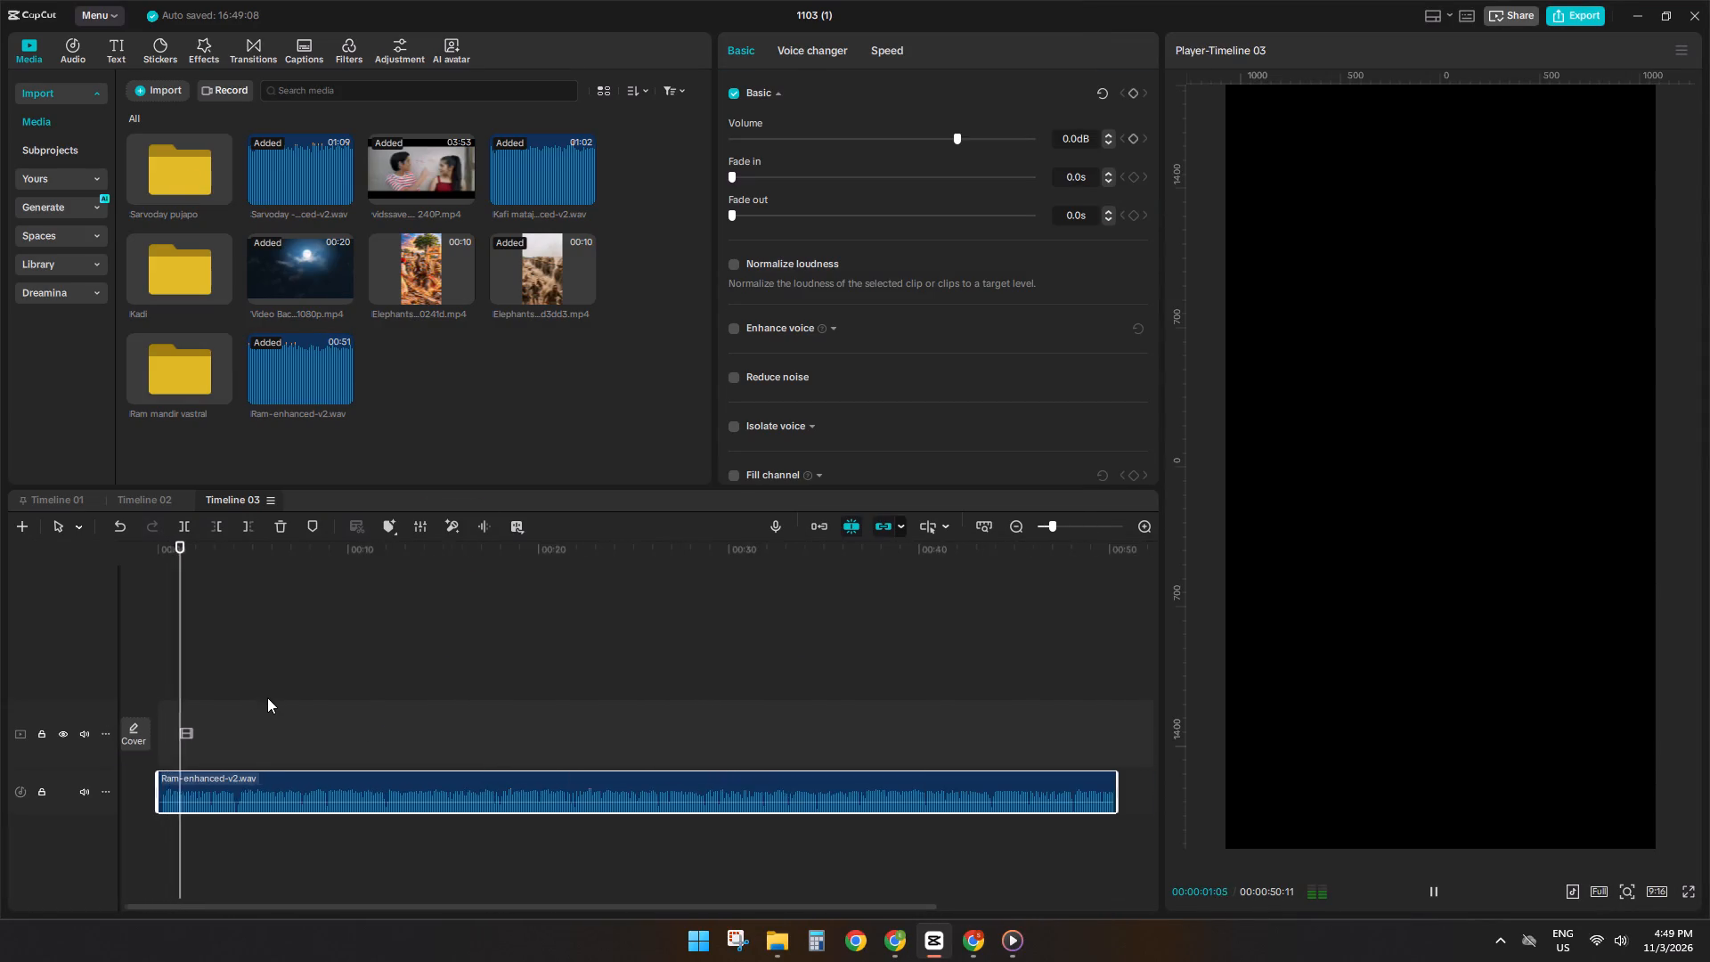
ctrl+scroll(267, 697, up, 4)
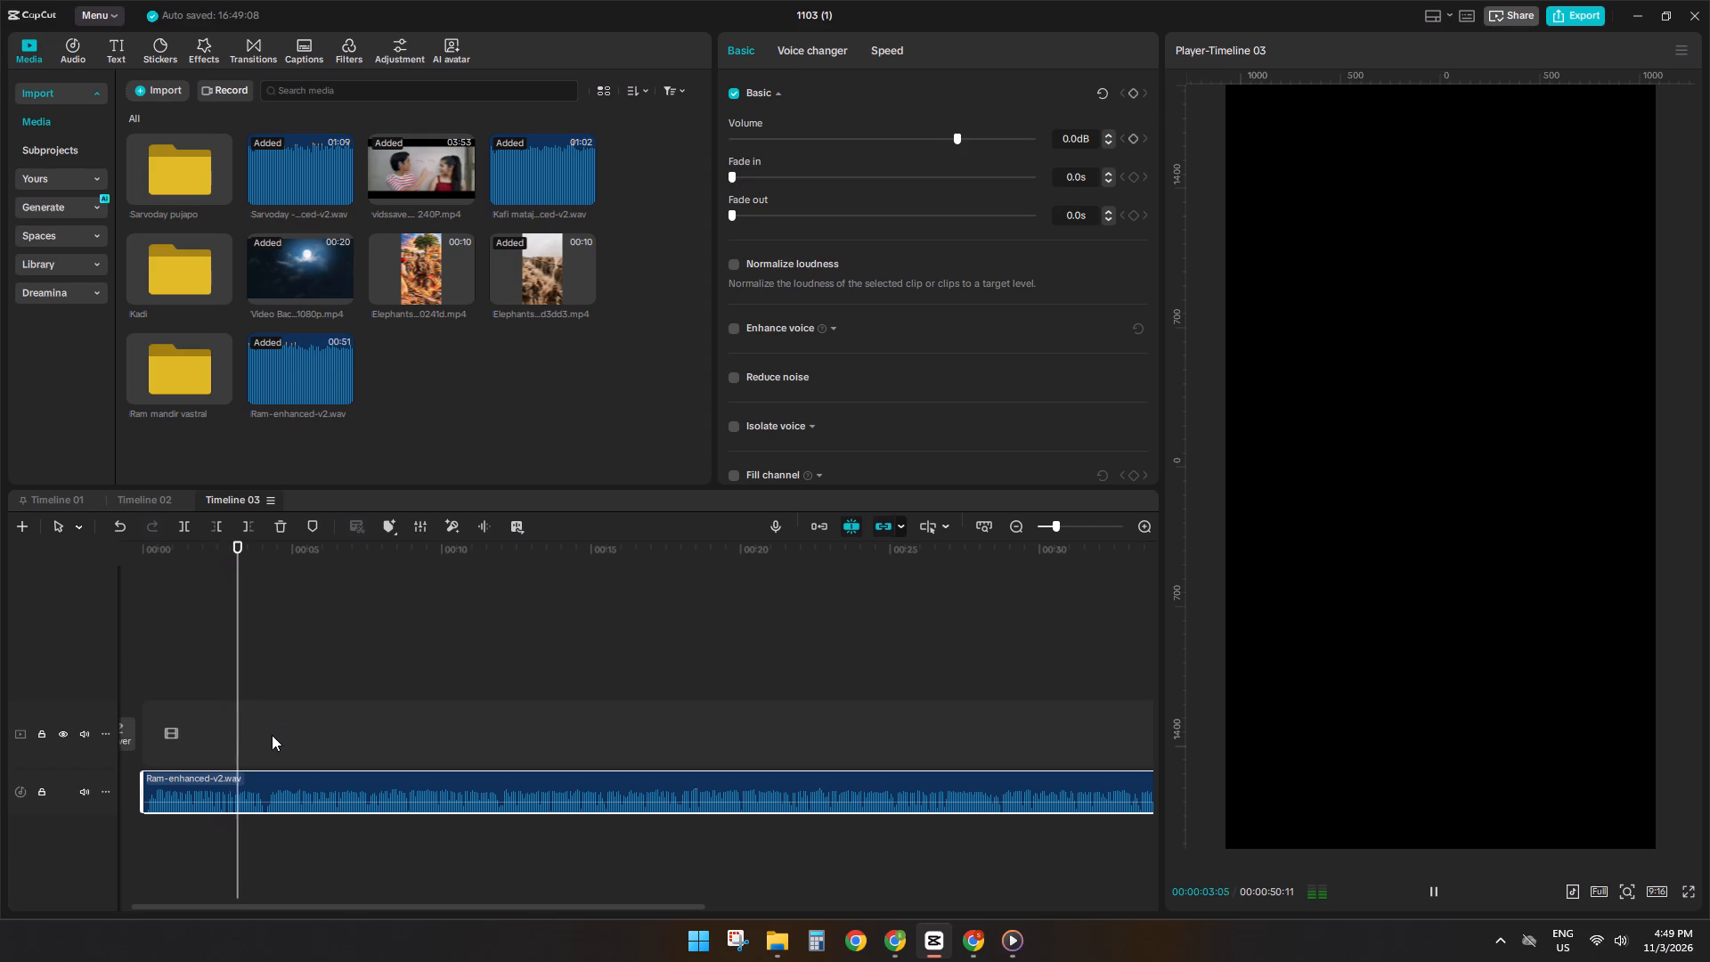
click(268, 735)
Open the Ram mandir vastral folder in the project media to reach its clips.
double_click(126, 378)
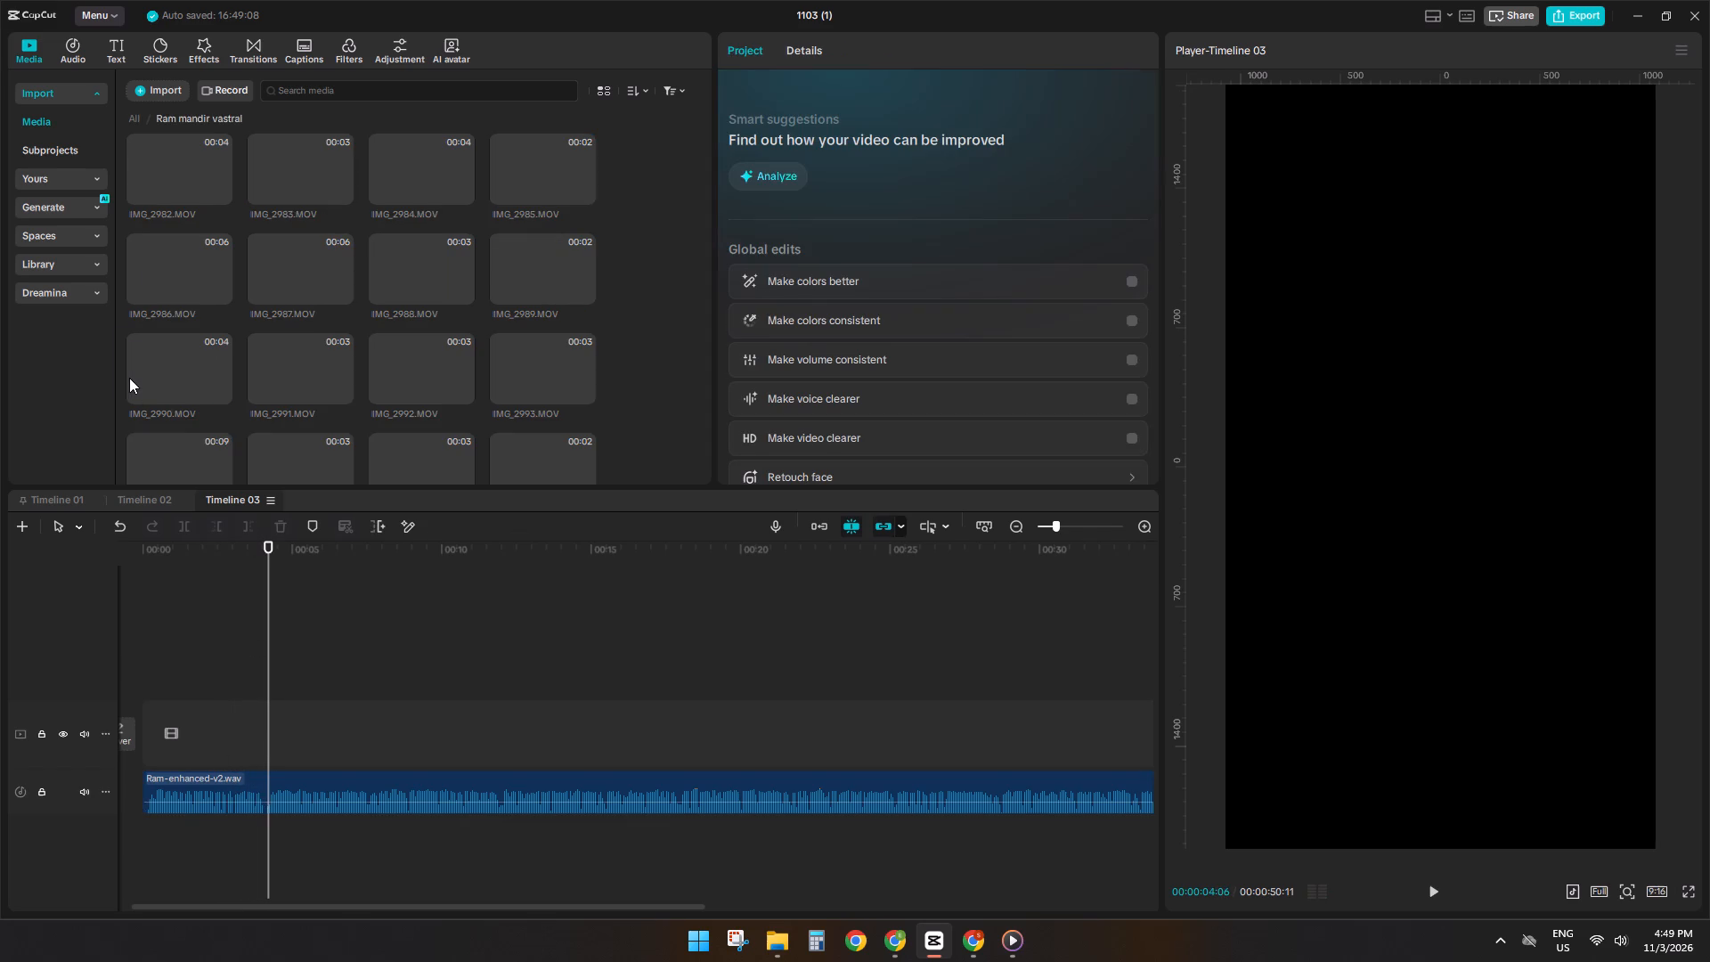
Revisit the clips IMG_2982, IMG_2986, IMG_2994, IMG_2996, IMG_2997 and IMG_2993 to look for an opening shot.
click(190, 174)
click(187, 274)
click(188, 470)
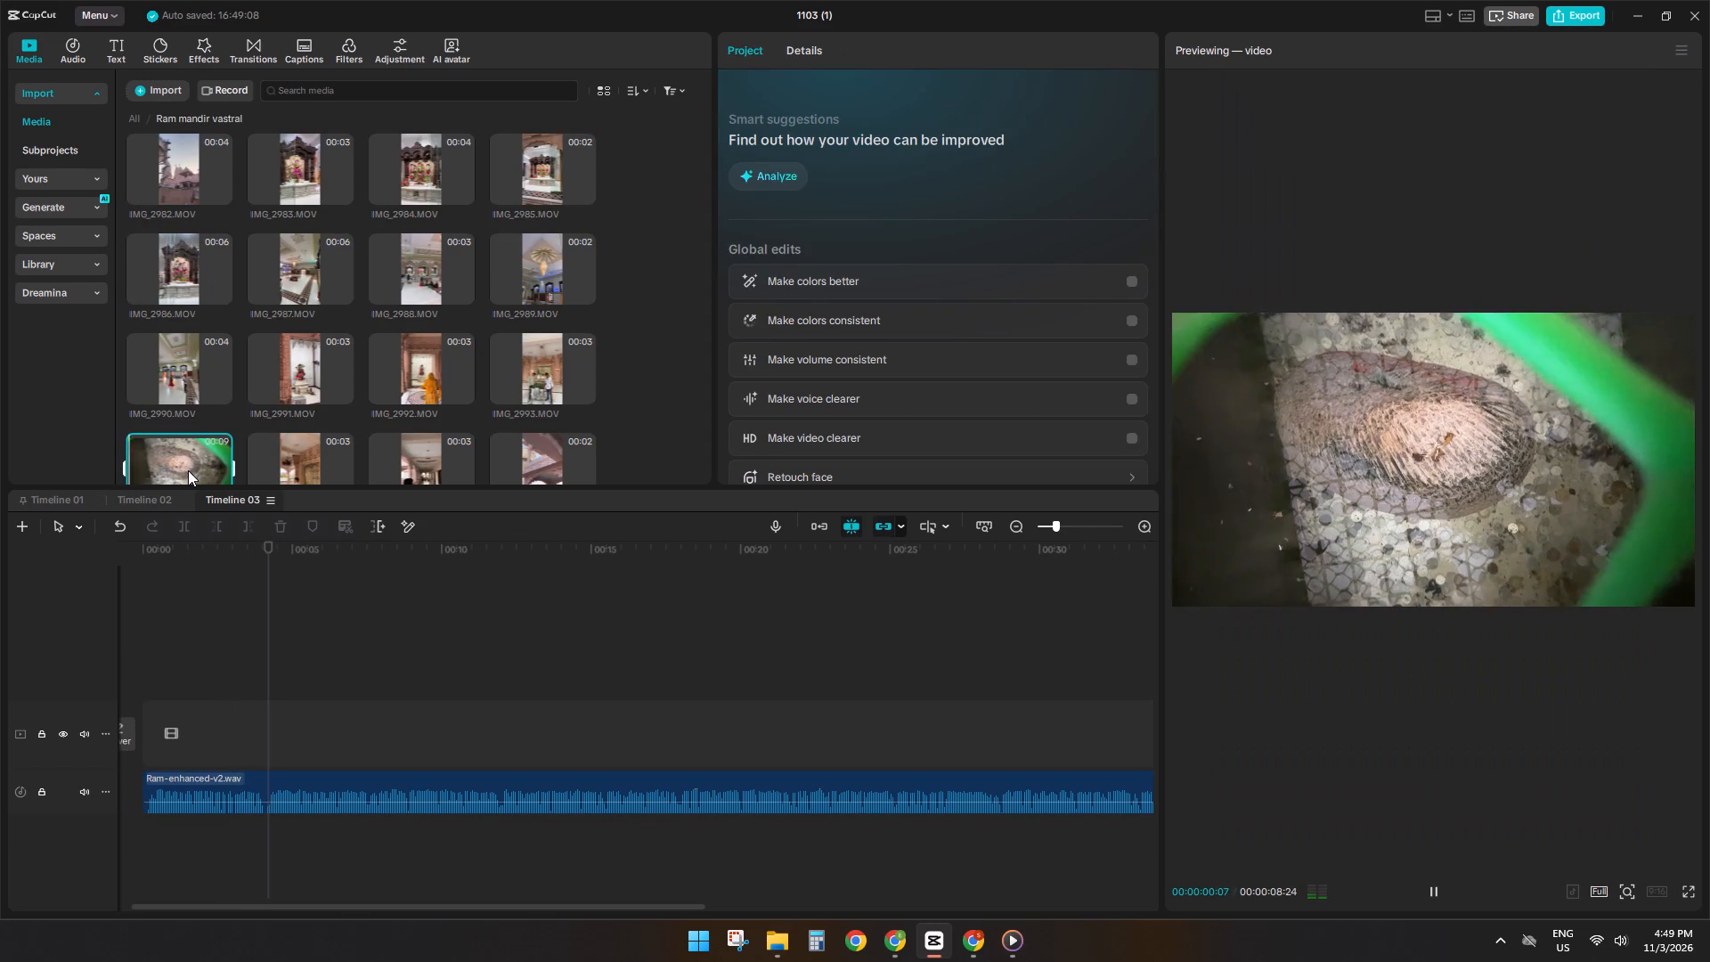
scroll(184, 464, down, 2)
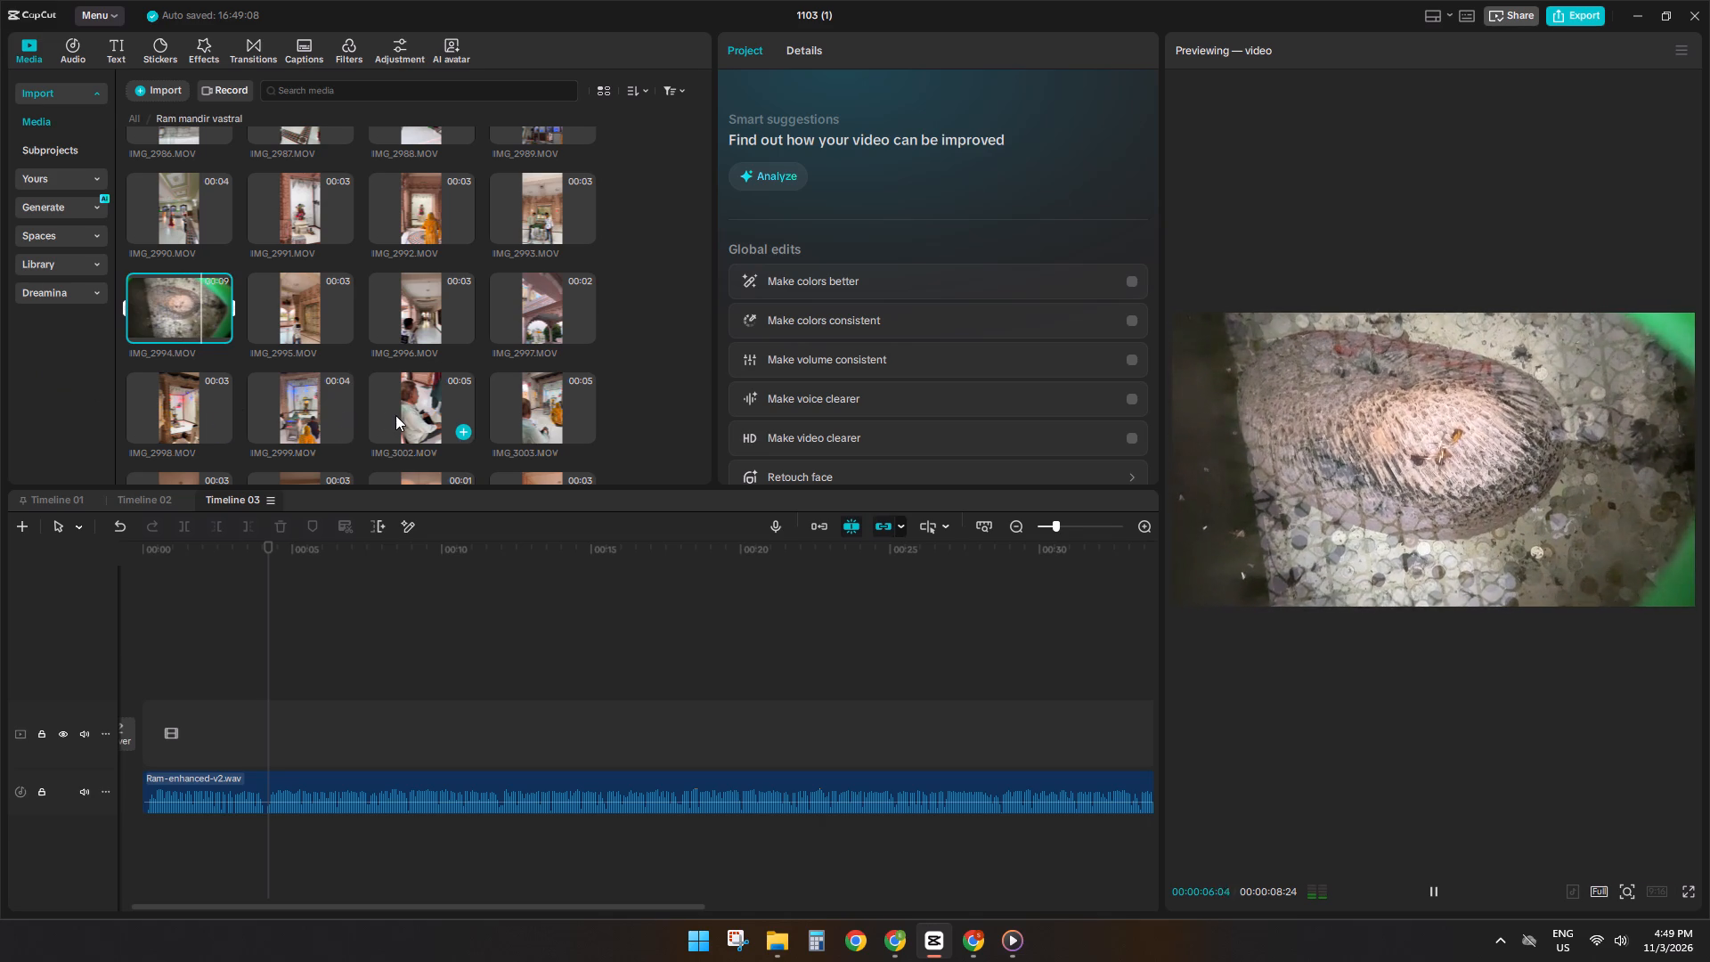
click(423, 308)
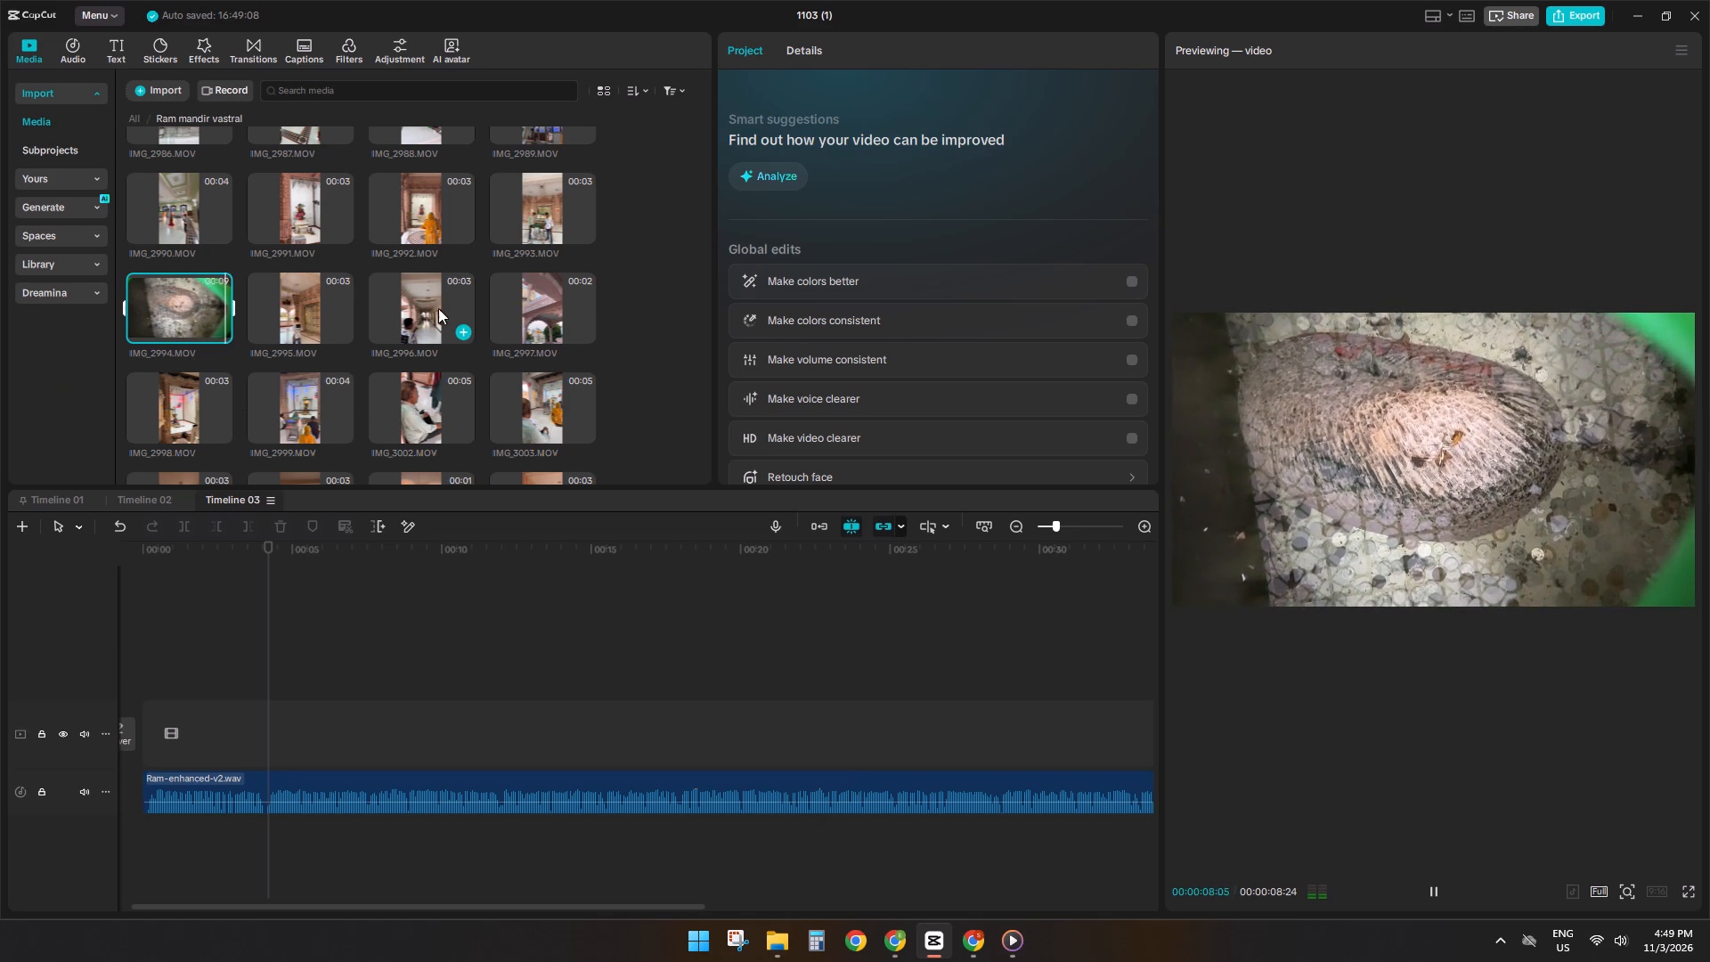
click(528, 290)
click(537, 191)
scroll(543, 228, up, 9)
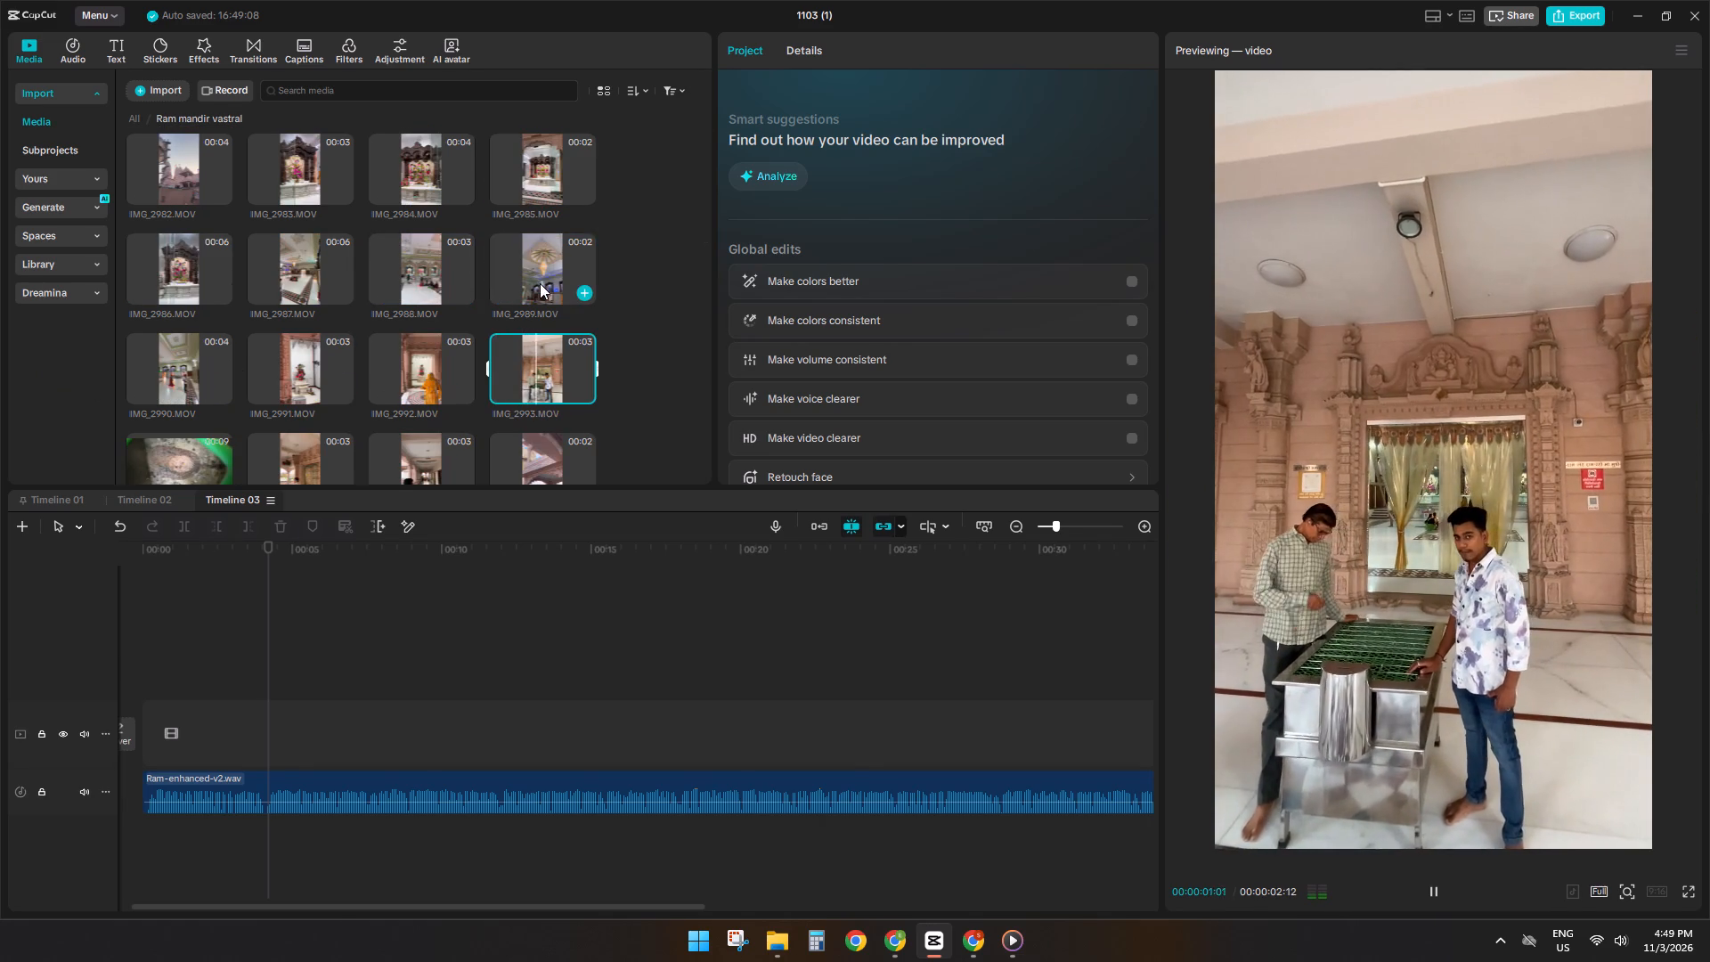
Look through the whole media folder again and preview IMG_2987, IMG_2990 and IMG_2994.
scroll(540, 283, down, 13)
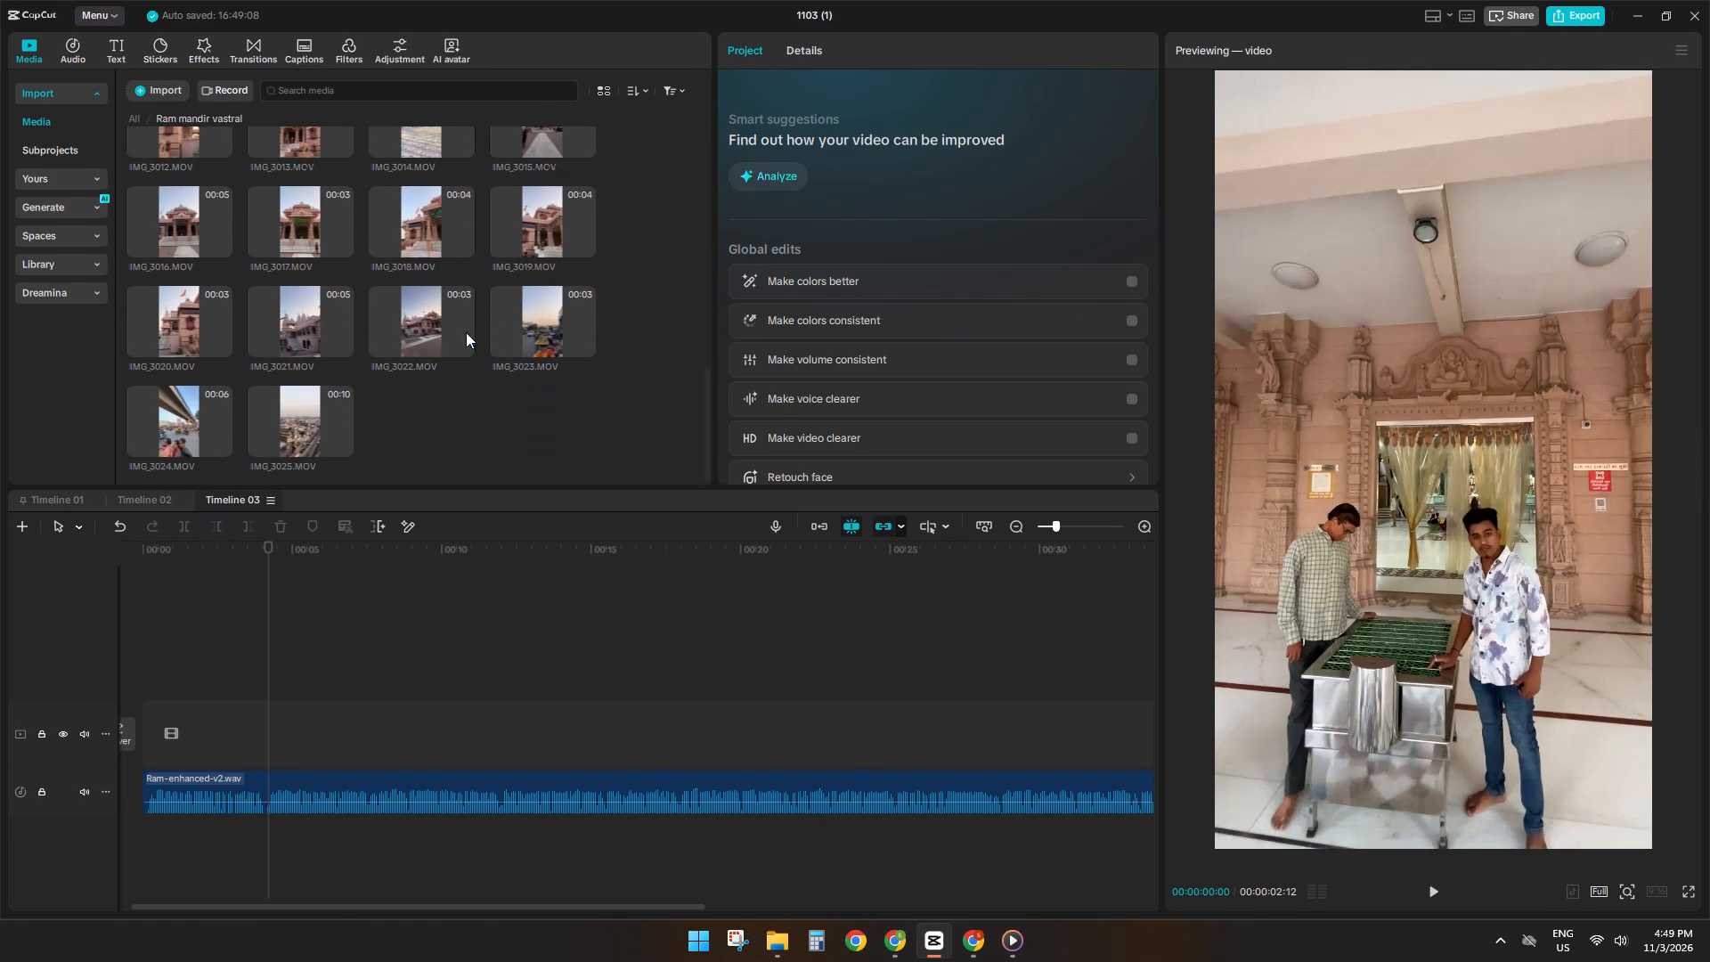
scroll(331, 407, up, 7)
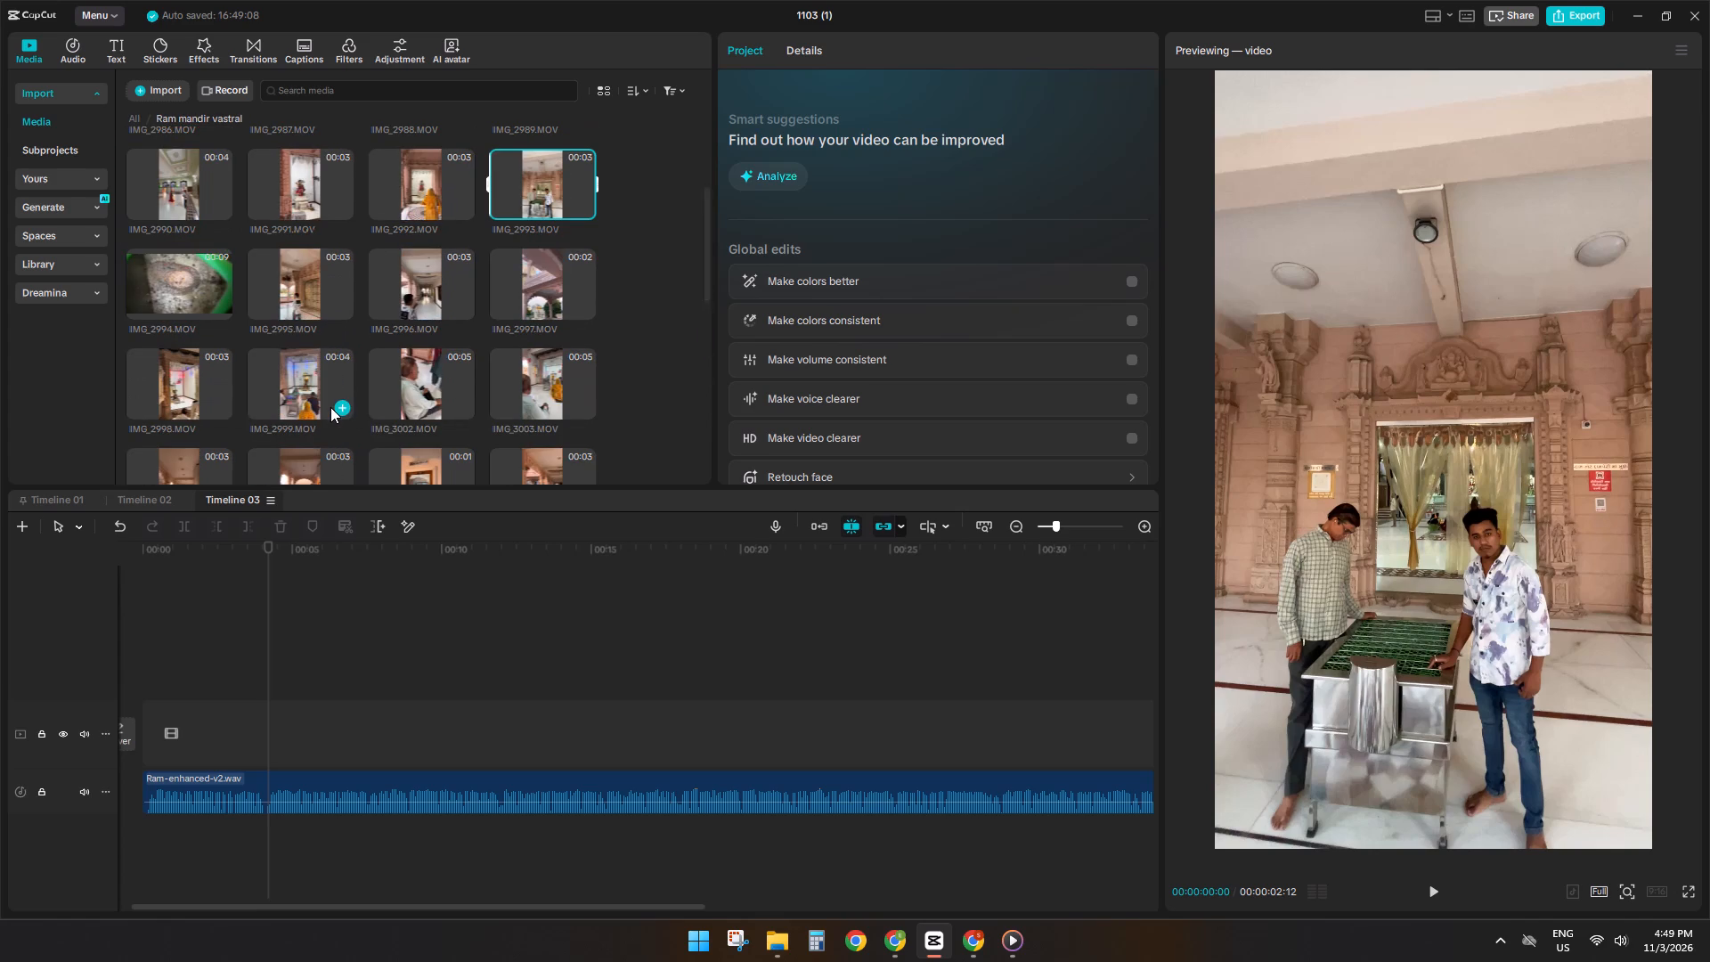
scroll(310, 329, up, 3)
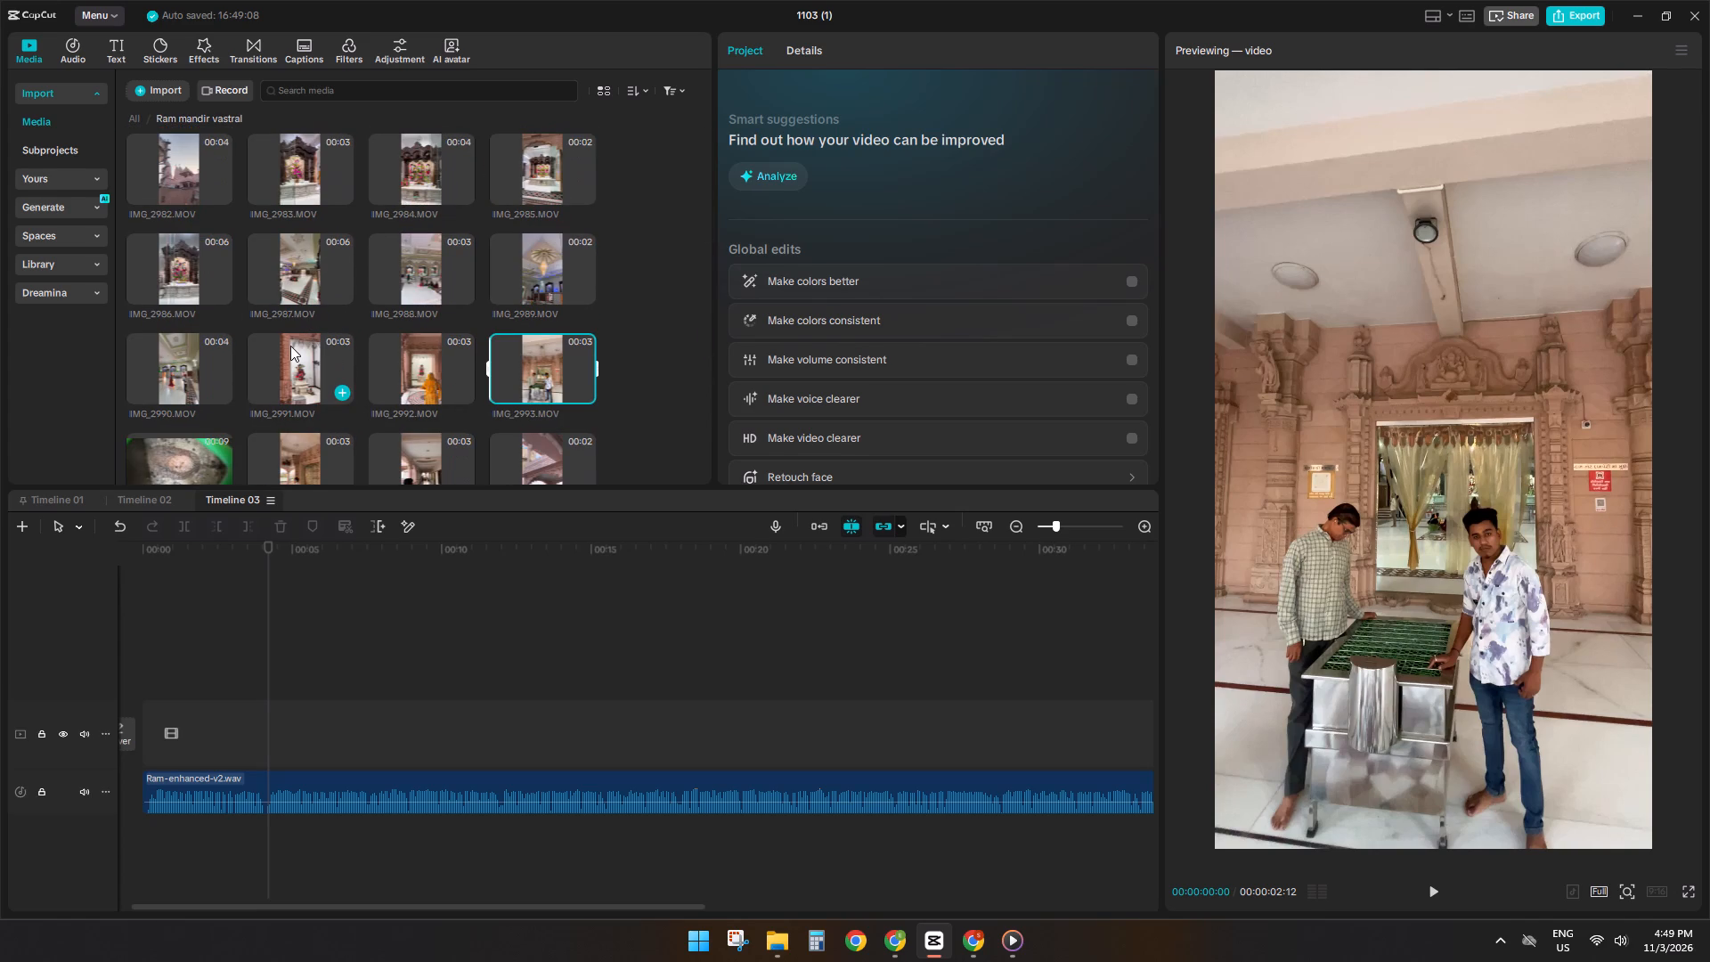
click(286, 281)
click(183, 369)
click(178, 445)
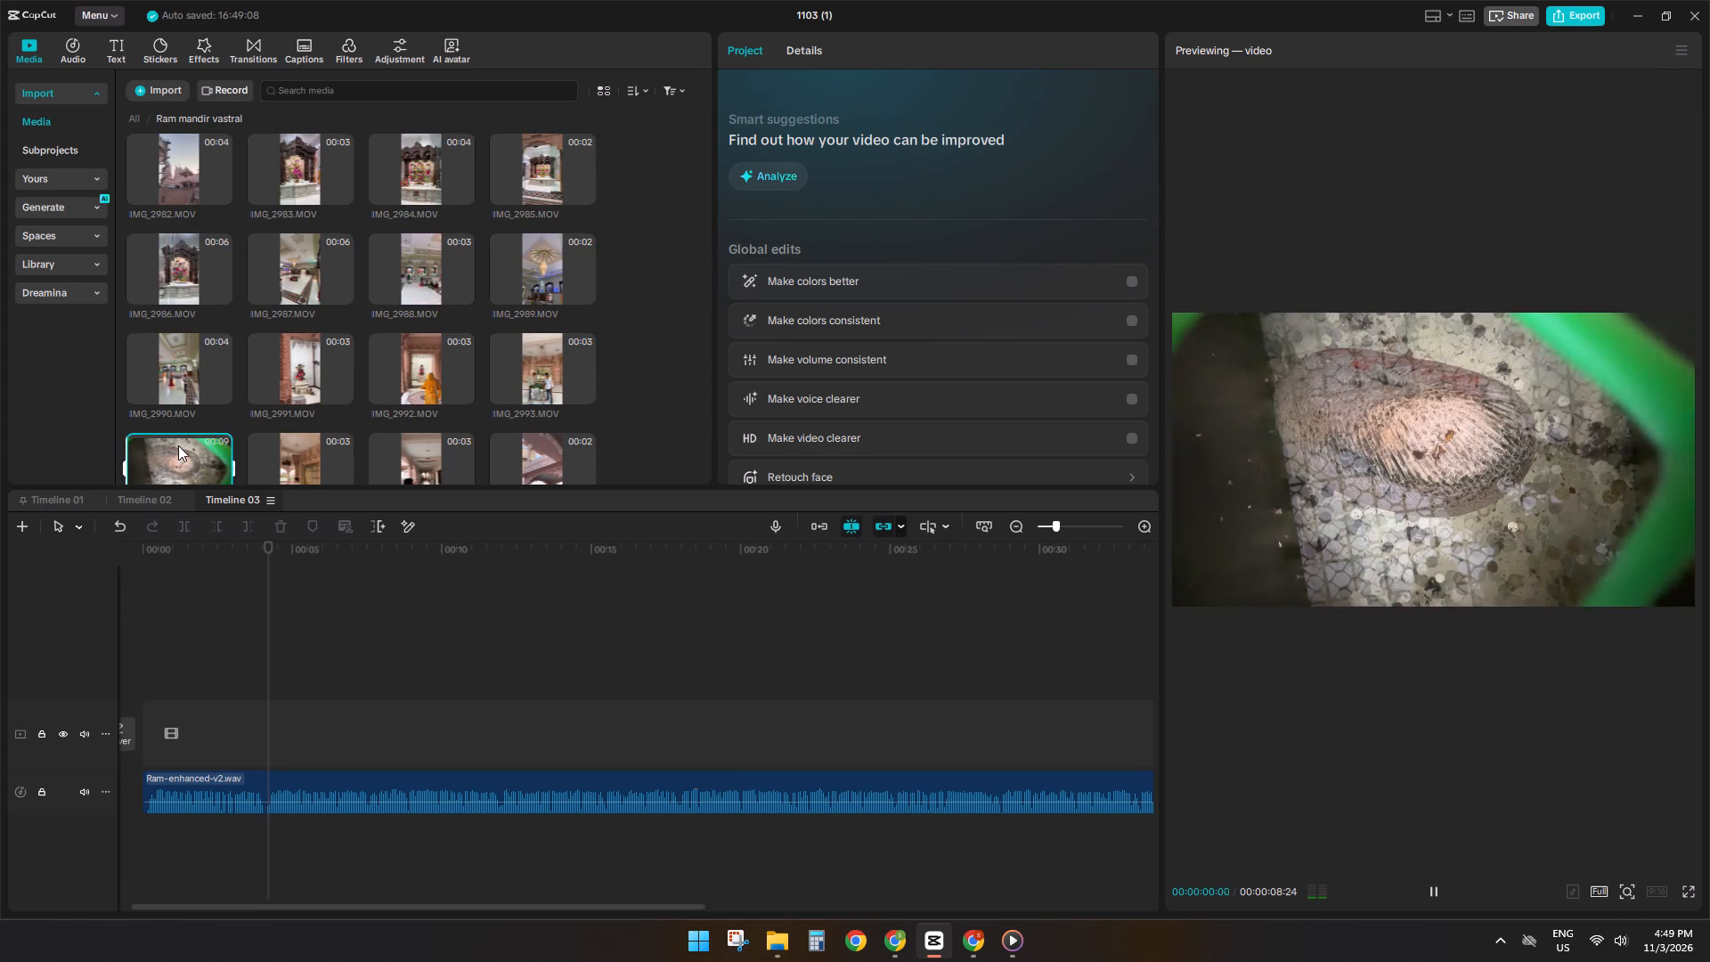
key(space)
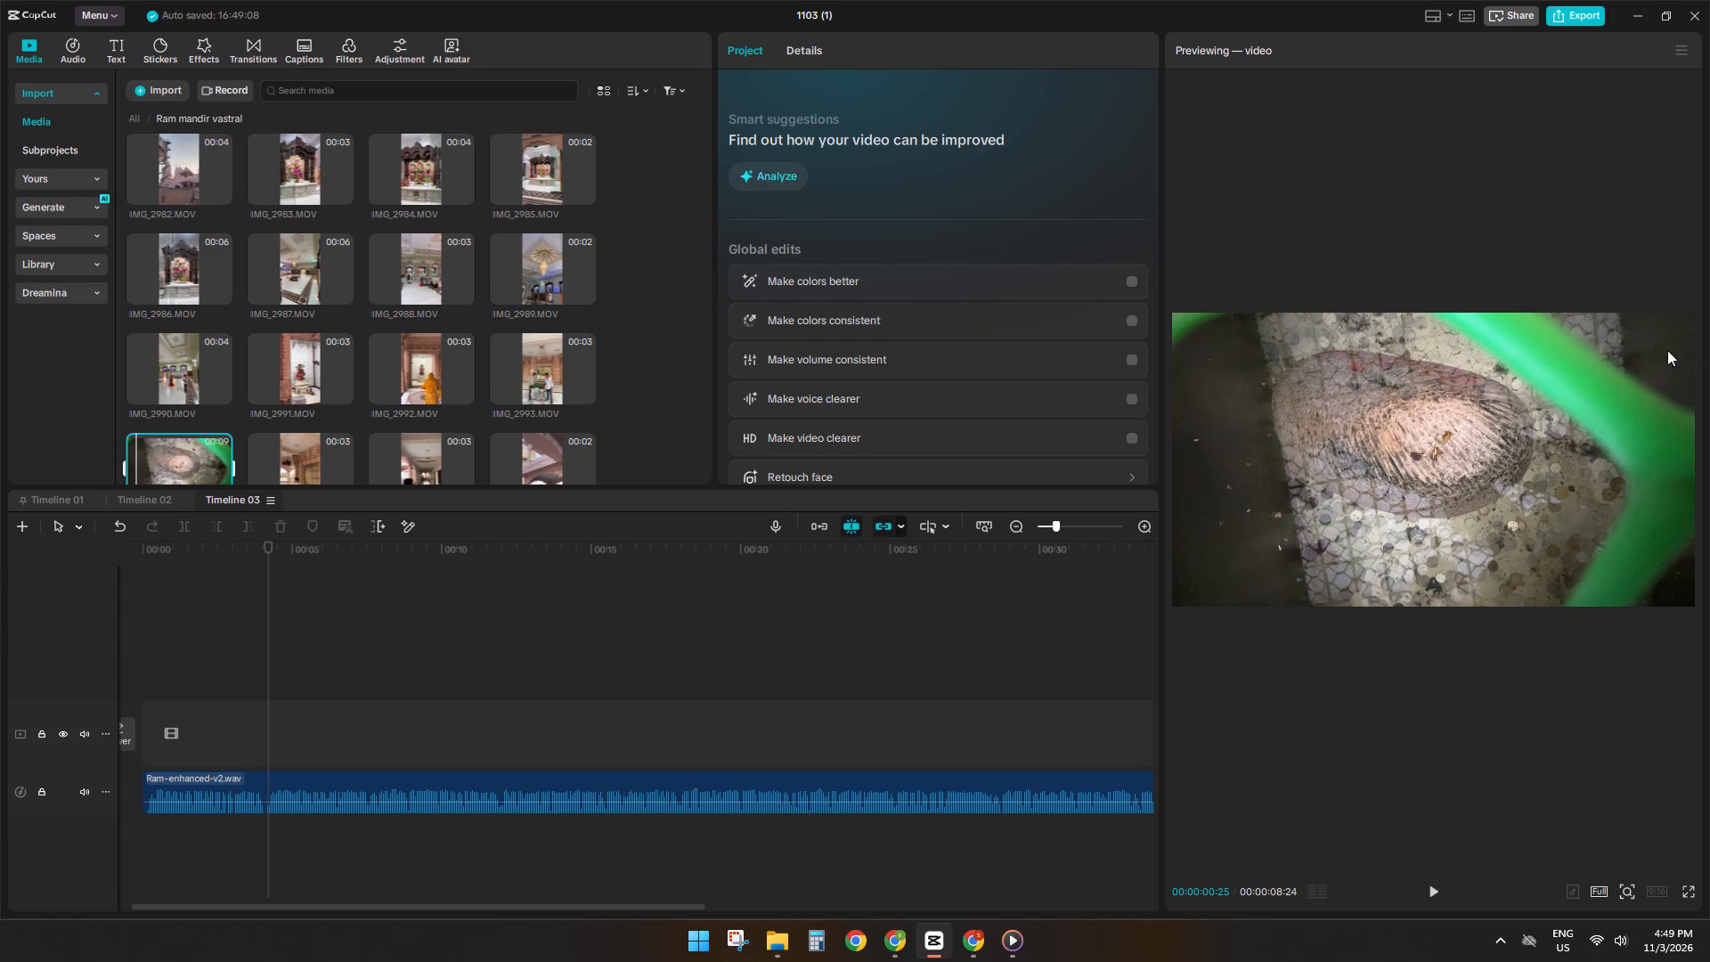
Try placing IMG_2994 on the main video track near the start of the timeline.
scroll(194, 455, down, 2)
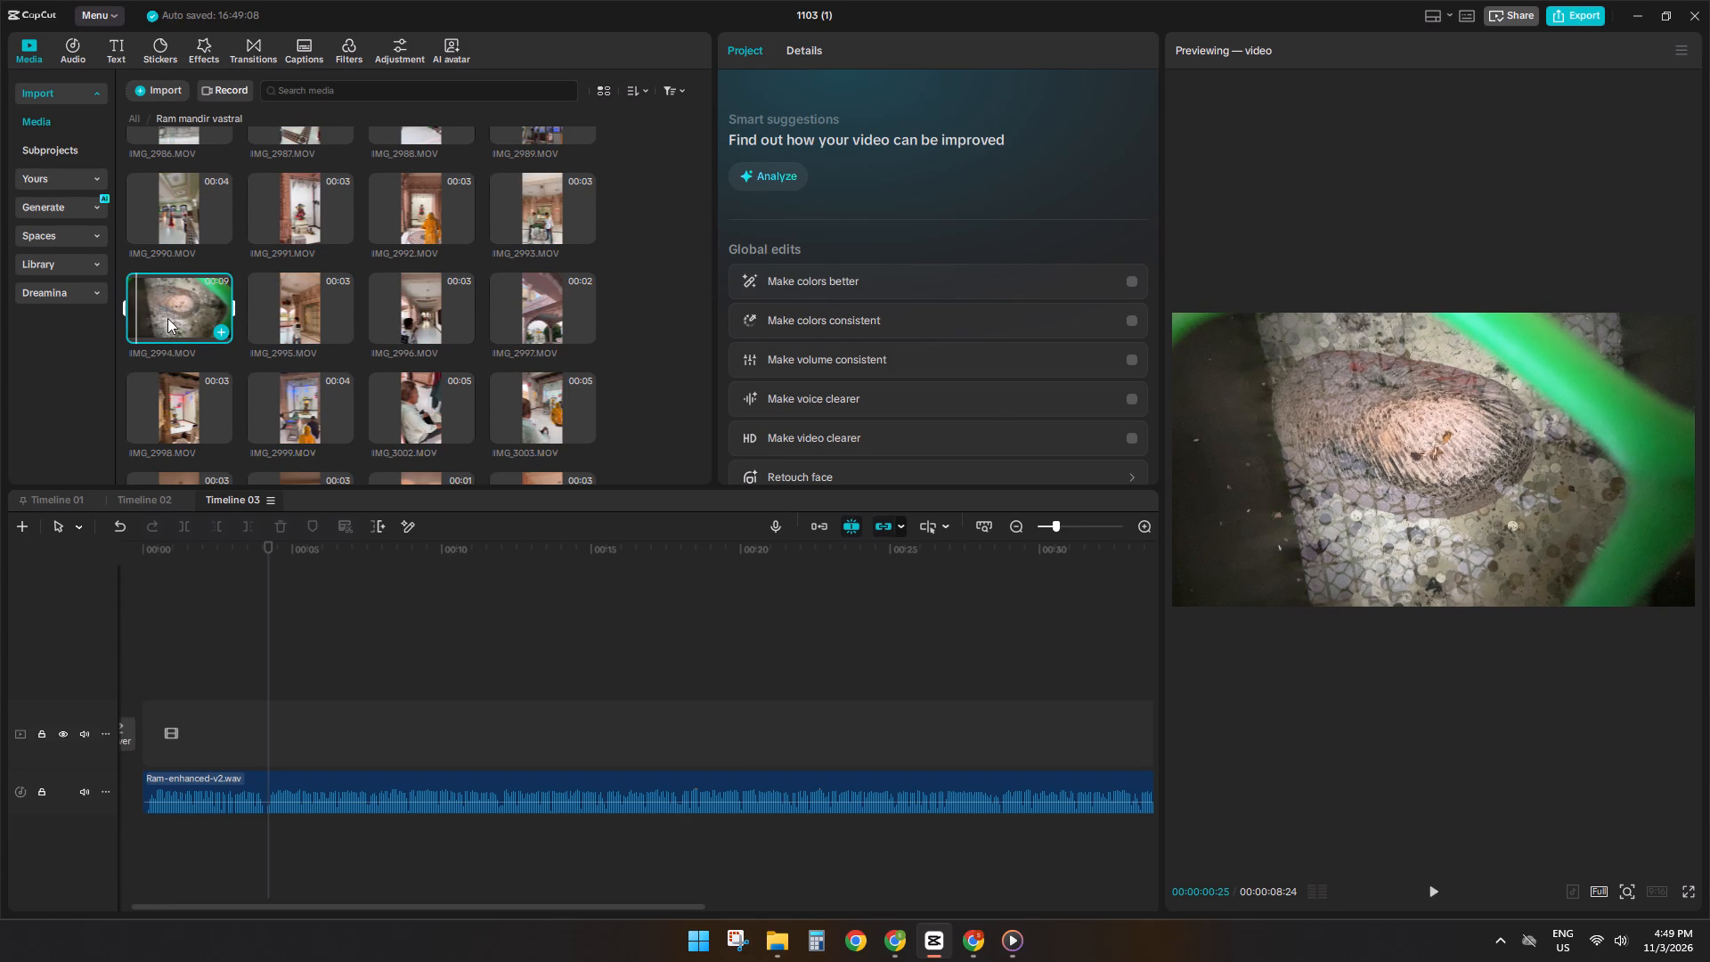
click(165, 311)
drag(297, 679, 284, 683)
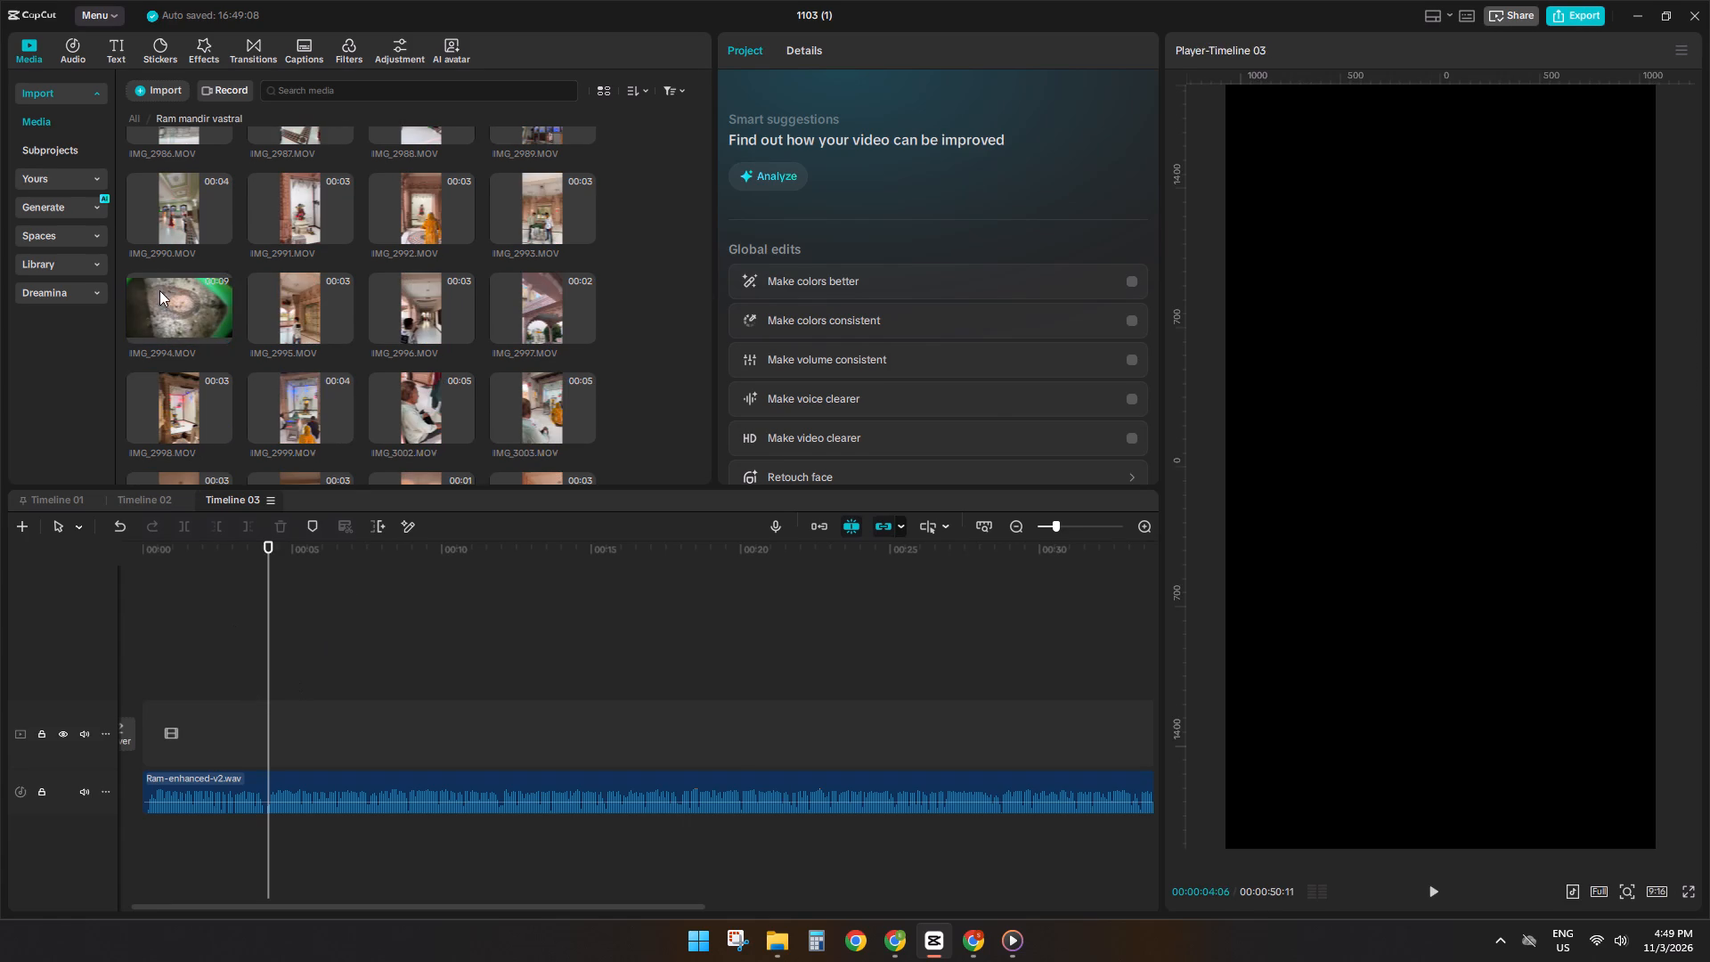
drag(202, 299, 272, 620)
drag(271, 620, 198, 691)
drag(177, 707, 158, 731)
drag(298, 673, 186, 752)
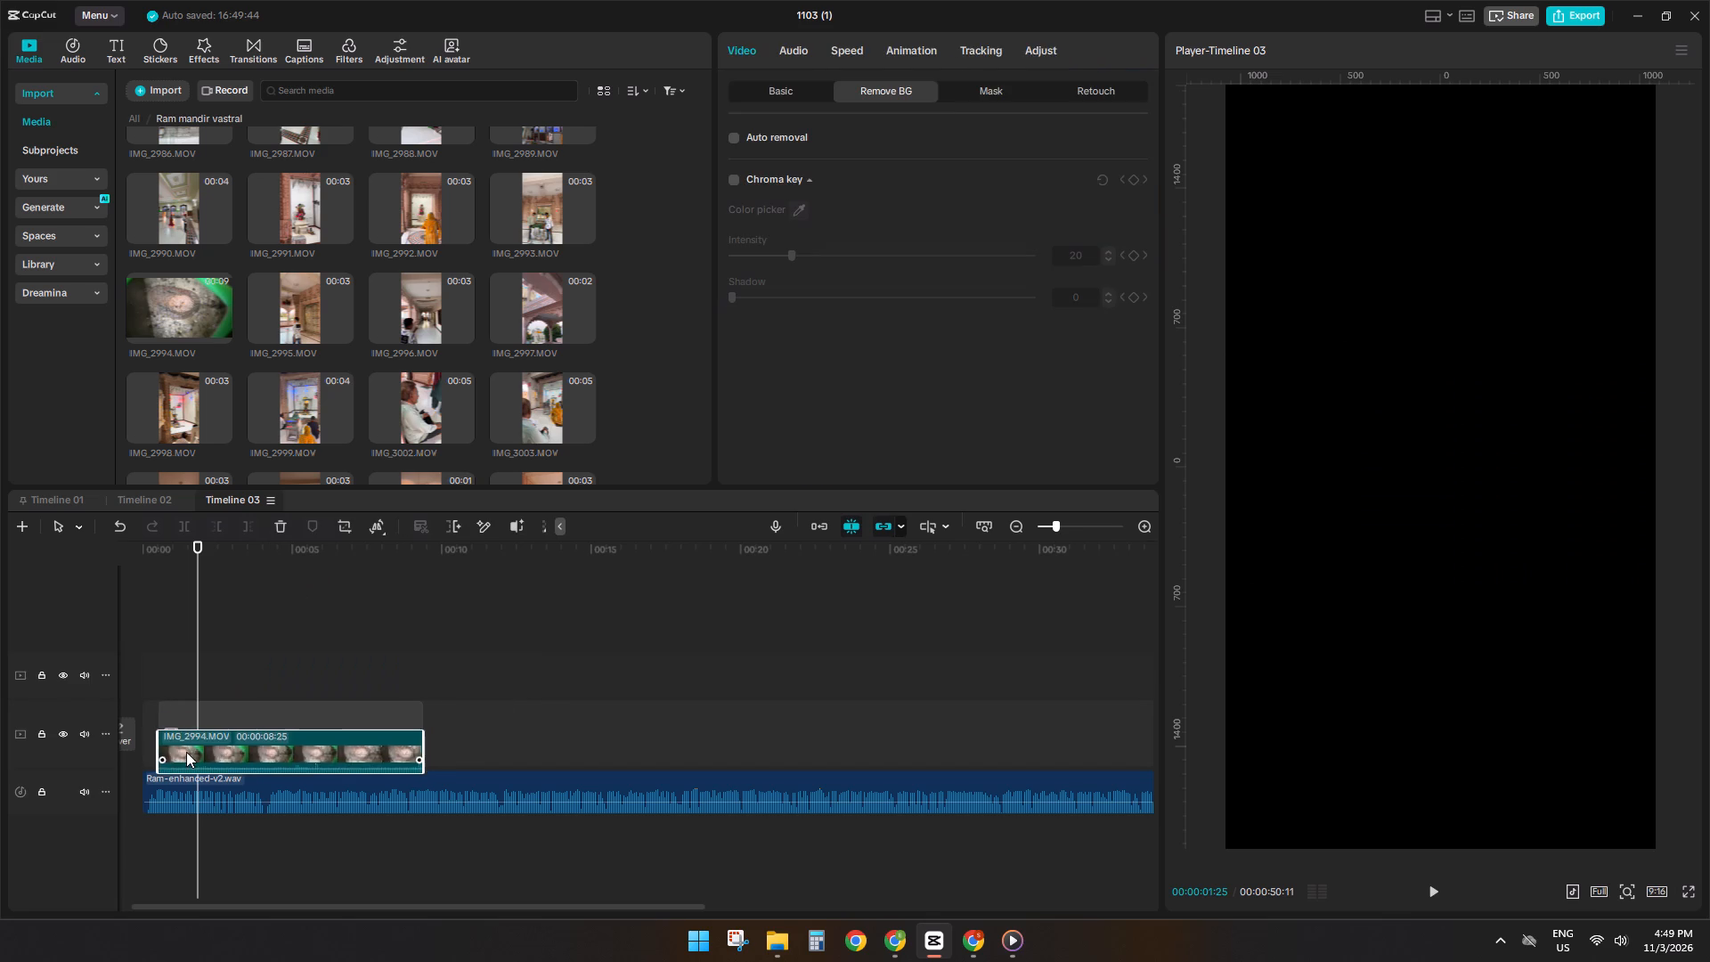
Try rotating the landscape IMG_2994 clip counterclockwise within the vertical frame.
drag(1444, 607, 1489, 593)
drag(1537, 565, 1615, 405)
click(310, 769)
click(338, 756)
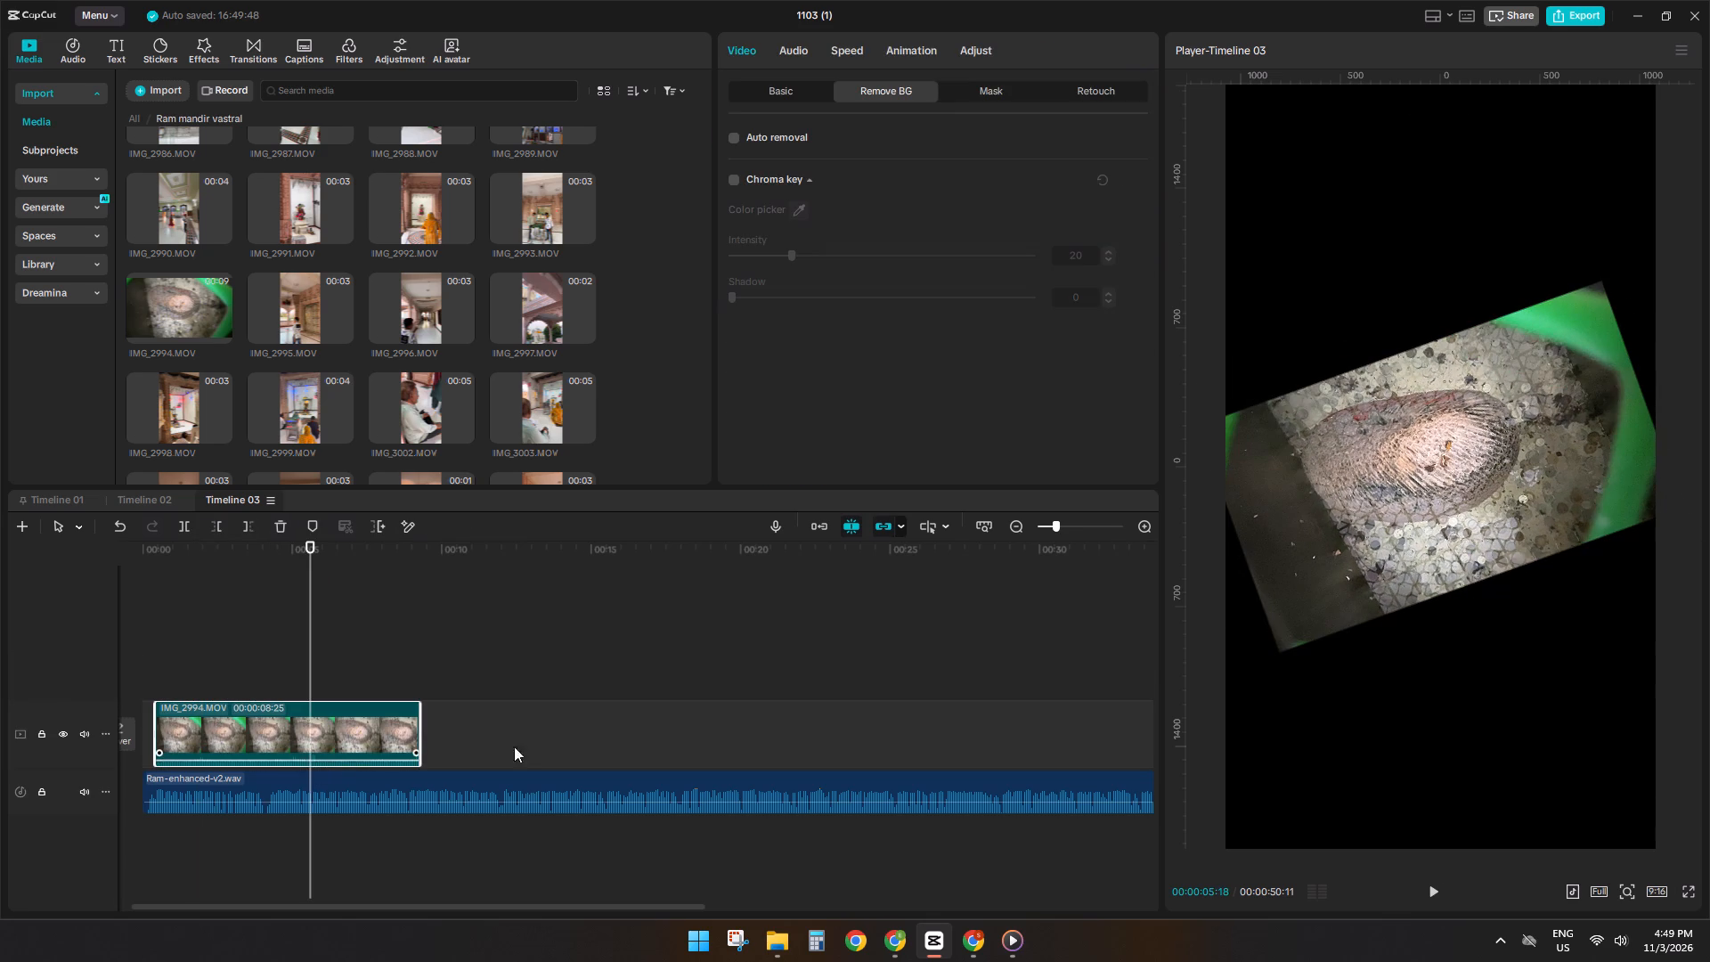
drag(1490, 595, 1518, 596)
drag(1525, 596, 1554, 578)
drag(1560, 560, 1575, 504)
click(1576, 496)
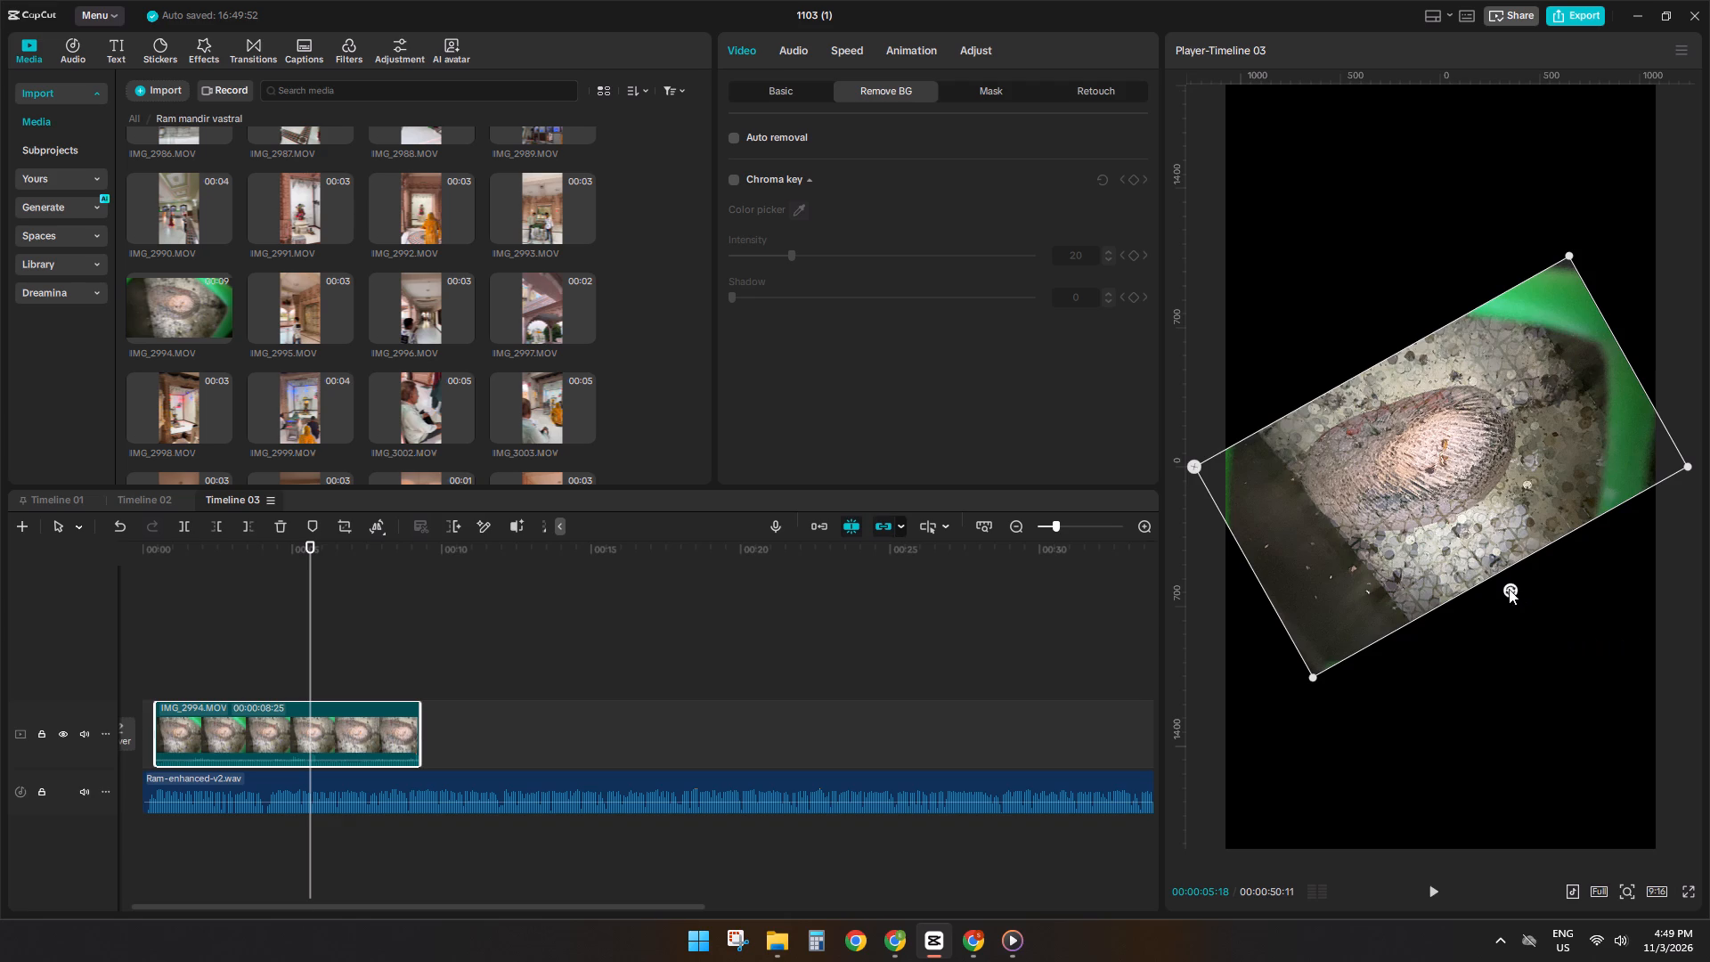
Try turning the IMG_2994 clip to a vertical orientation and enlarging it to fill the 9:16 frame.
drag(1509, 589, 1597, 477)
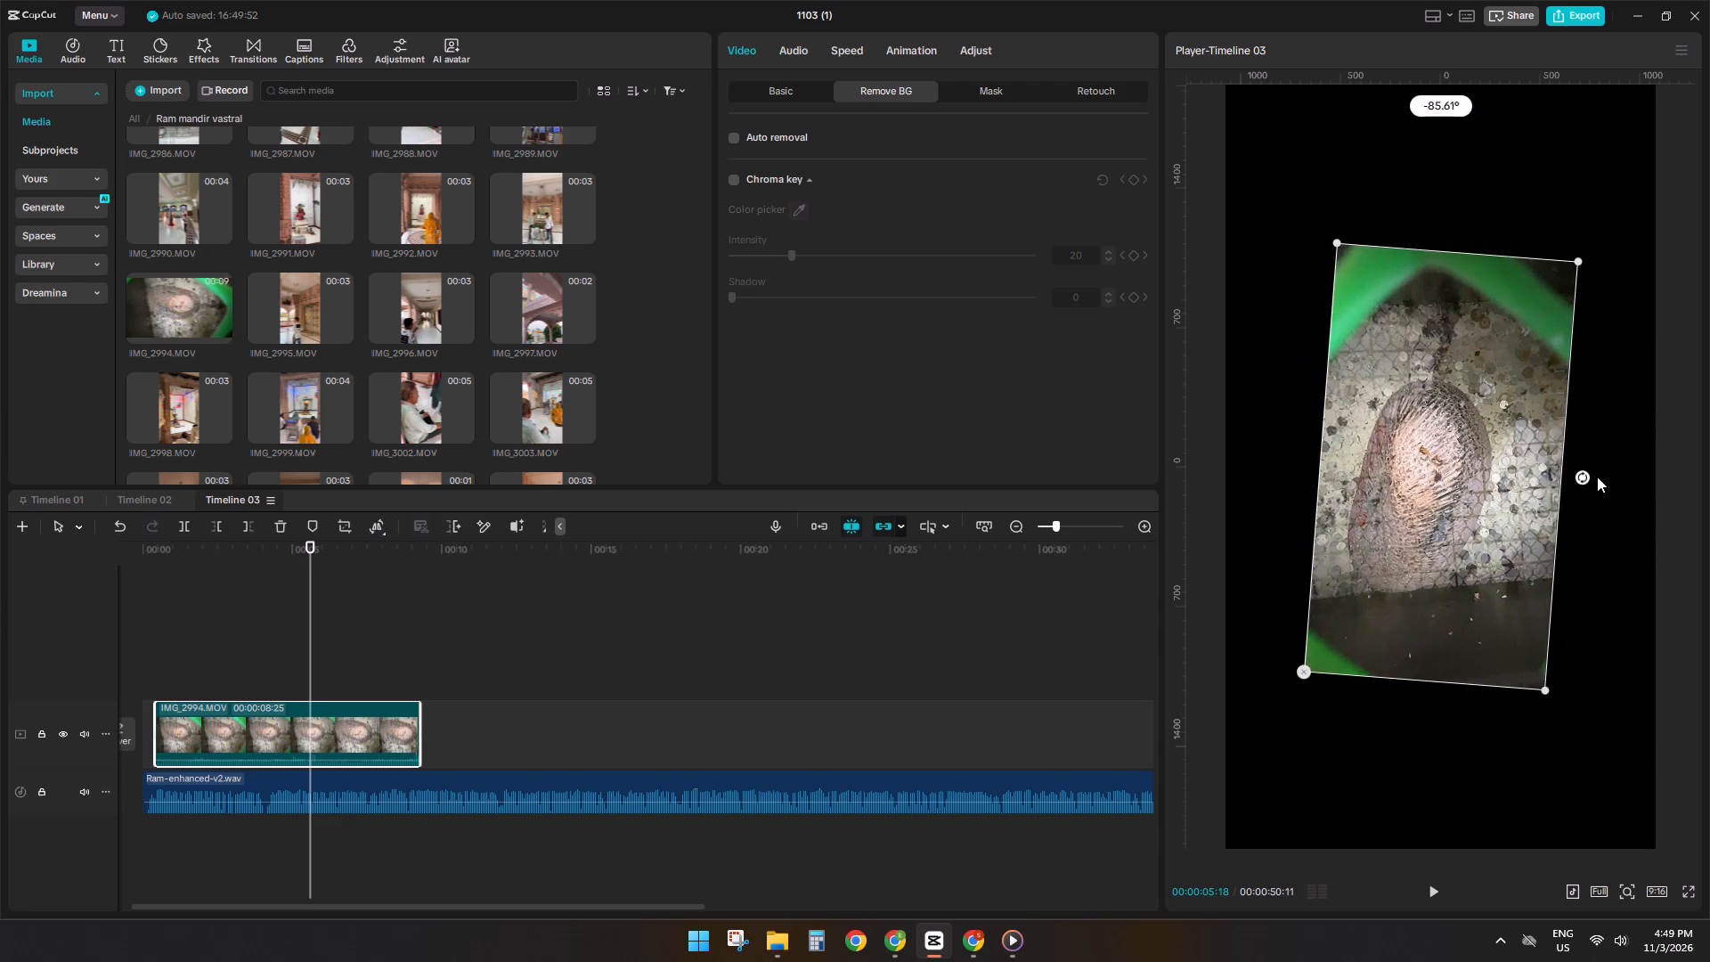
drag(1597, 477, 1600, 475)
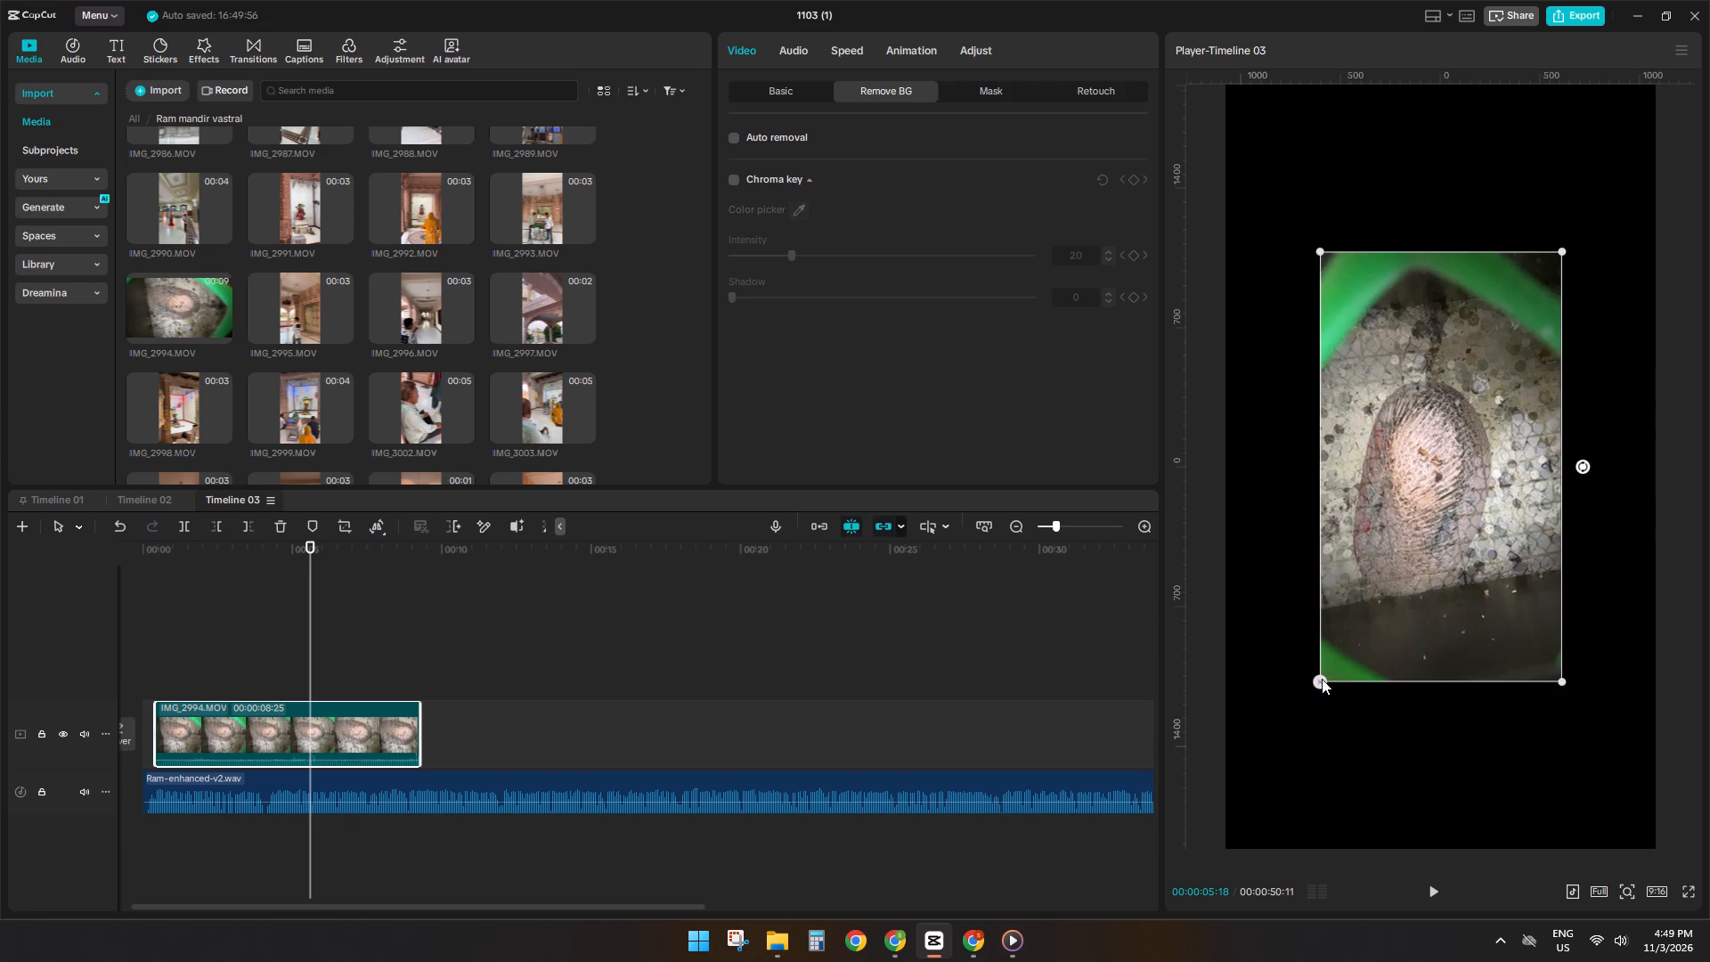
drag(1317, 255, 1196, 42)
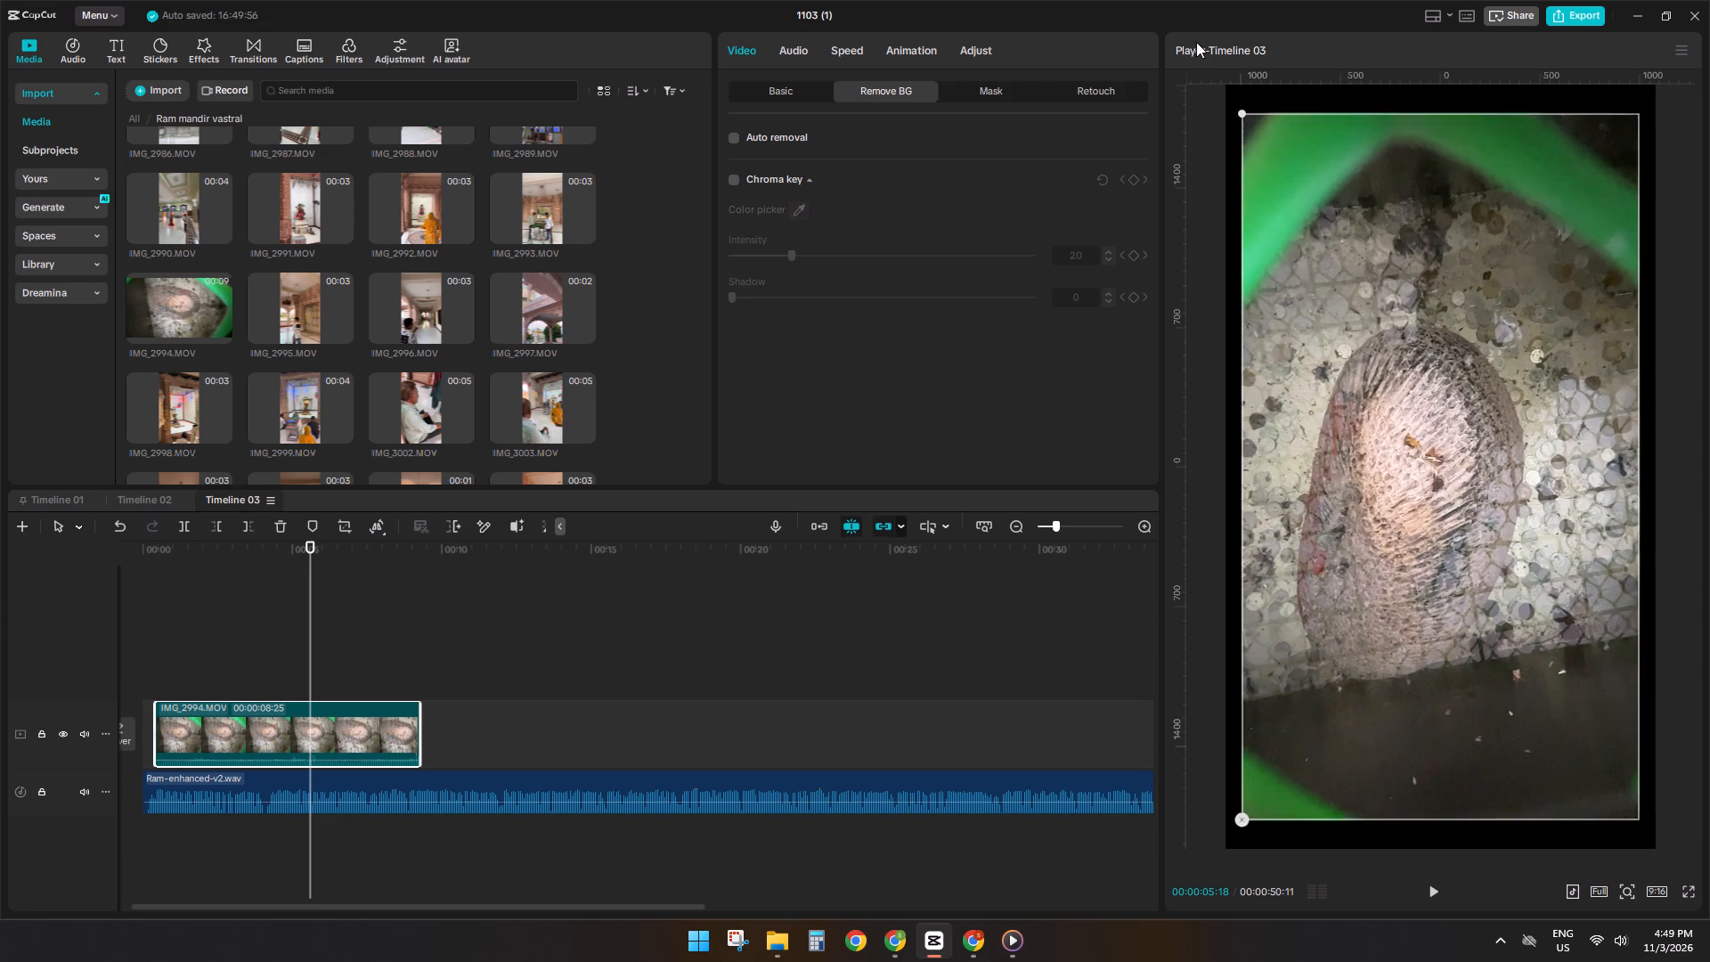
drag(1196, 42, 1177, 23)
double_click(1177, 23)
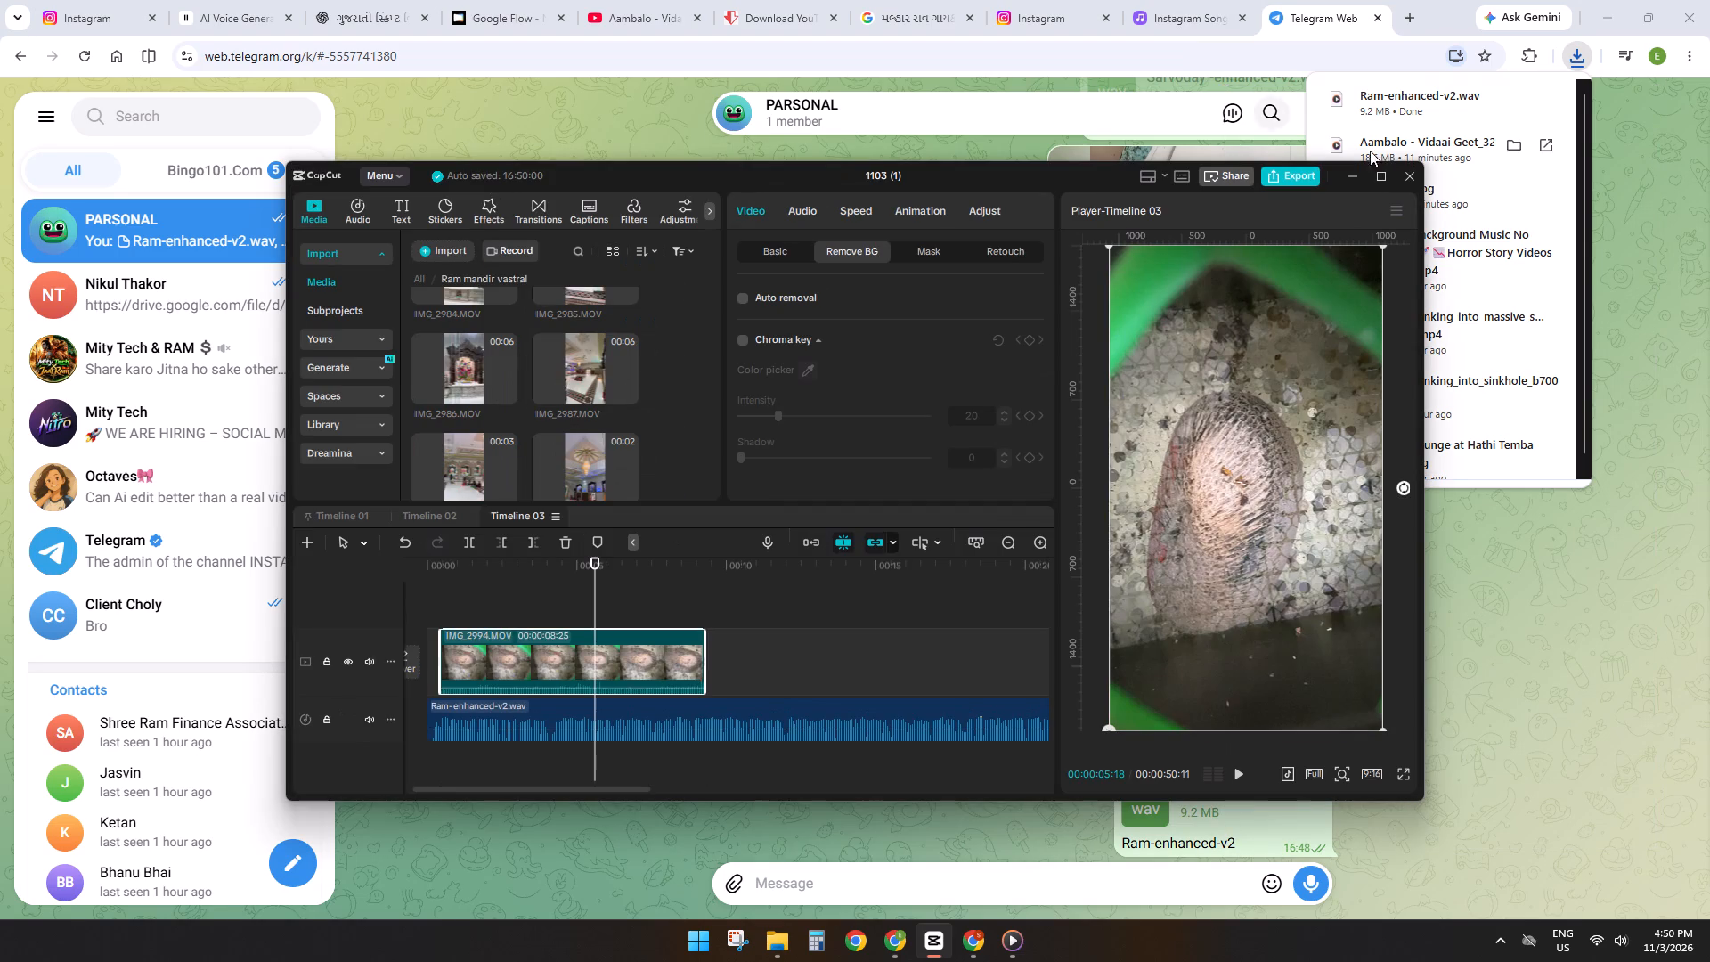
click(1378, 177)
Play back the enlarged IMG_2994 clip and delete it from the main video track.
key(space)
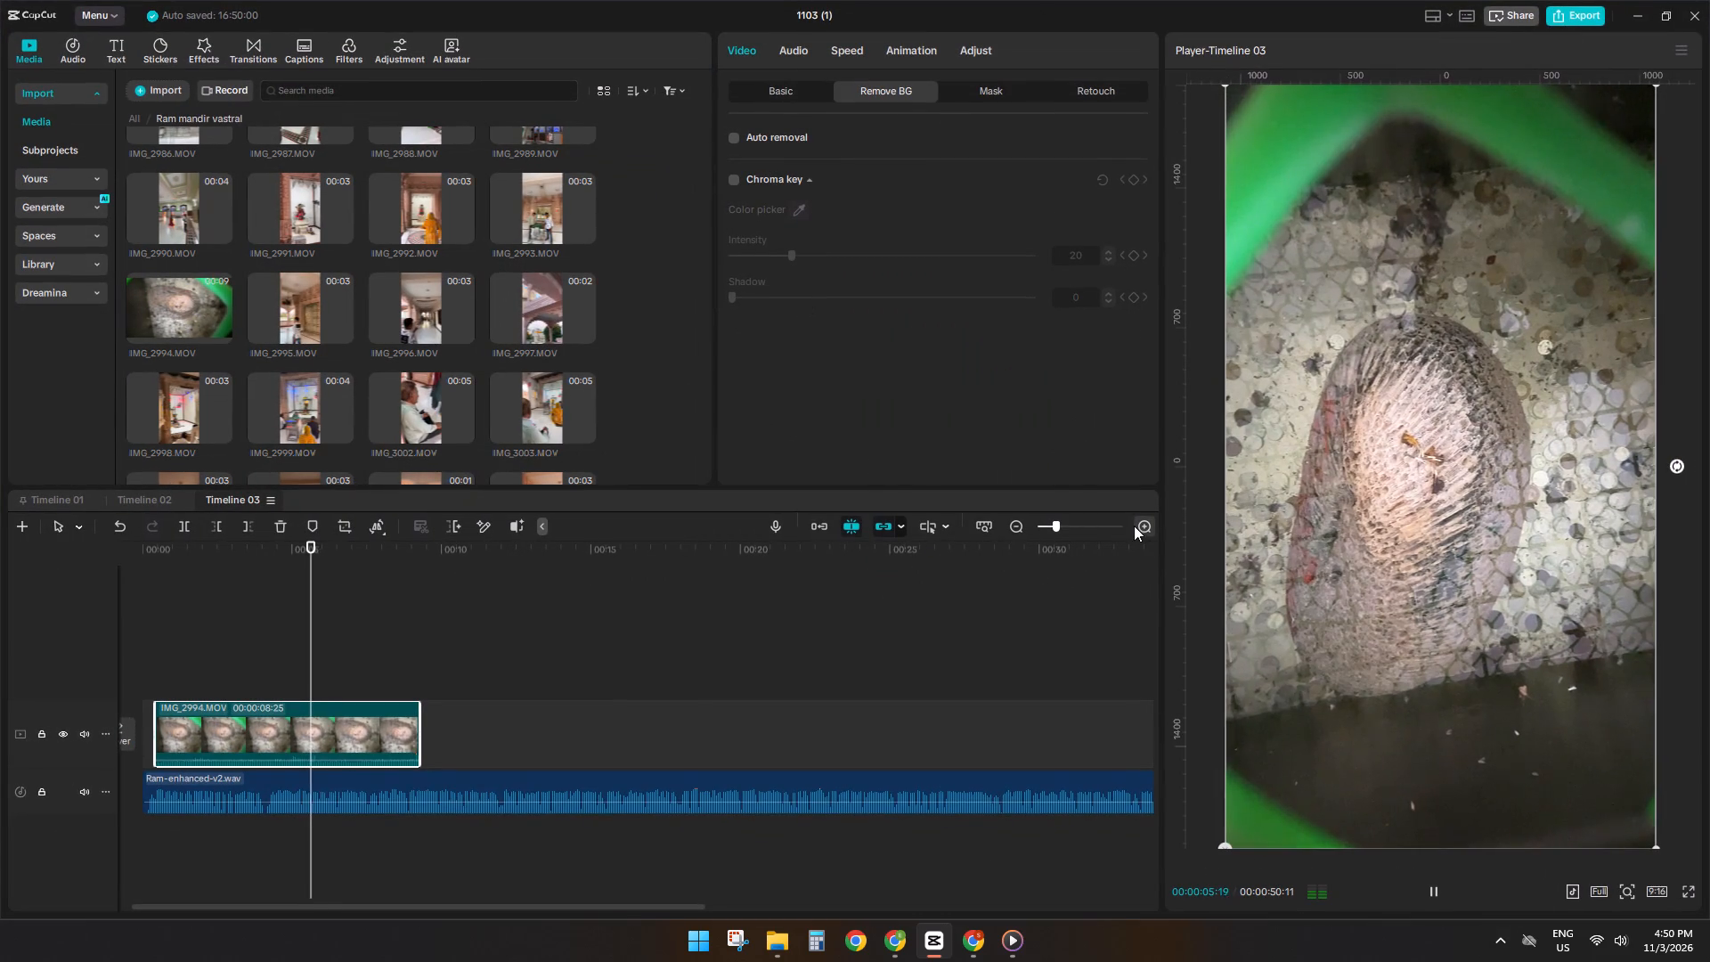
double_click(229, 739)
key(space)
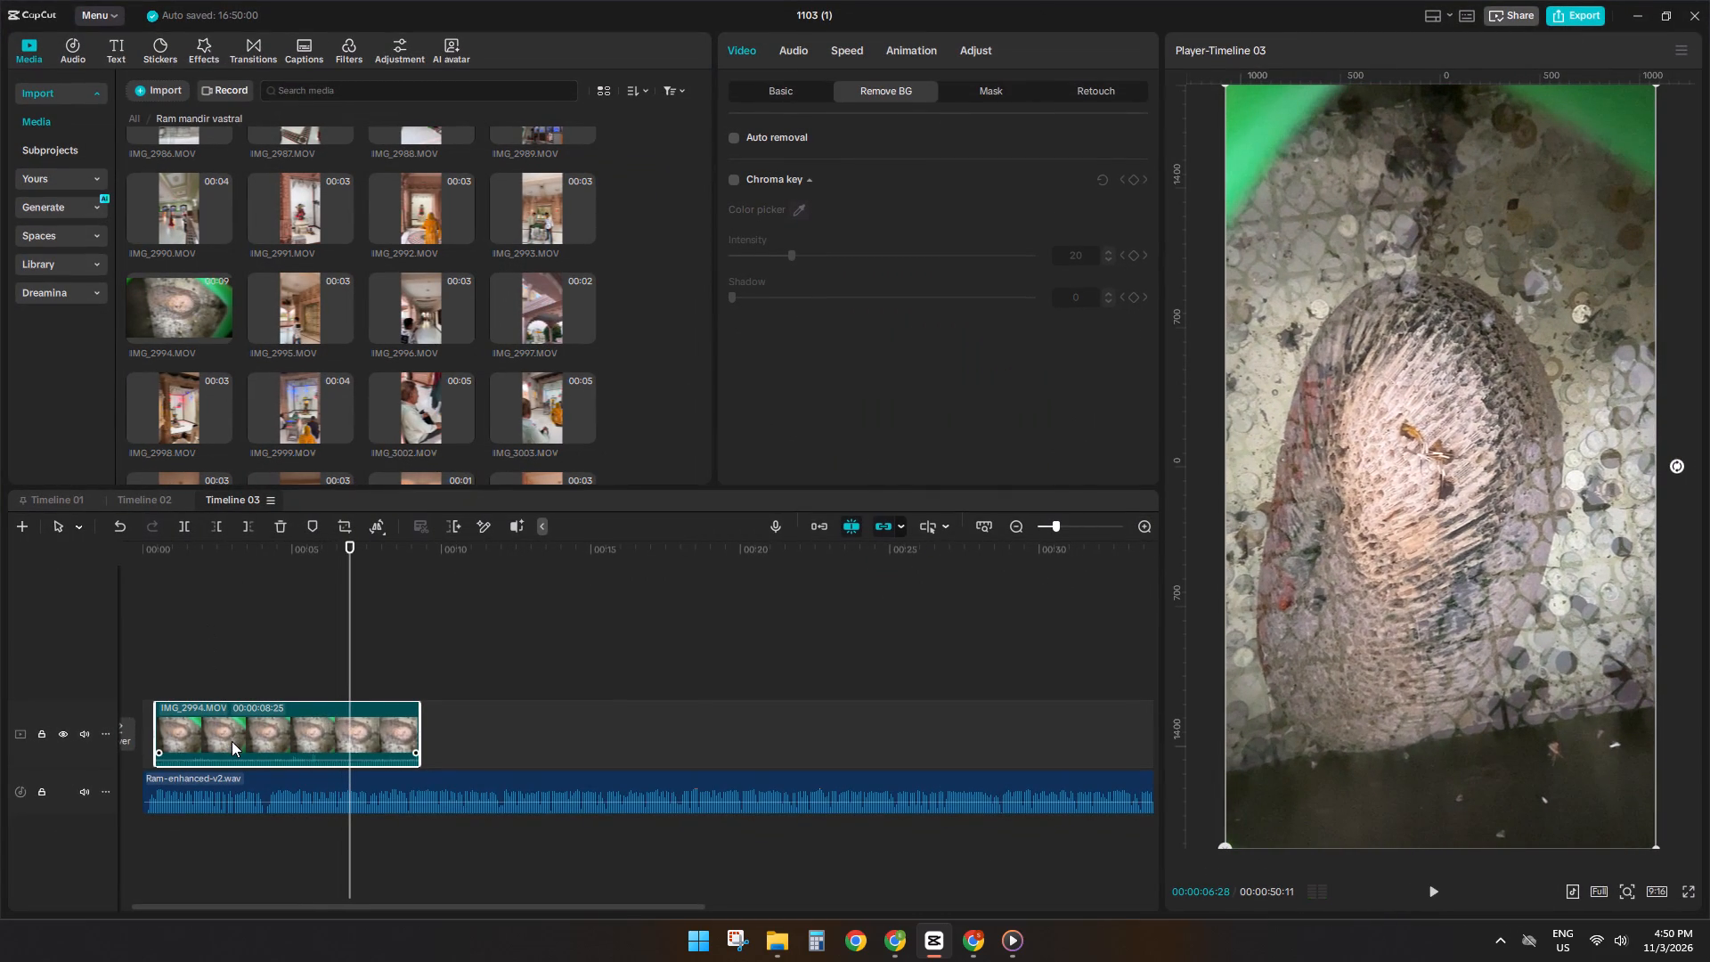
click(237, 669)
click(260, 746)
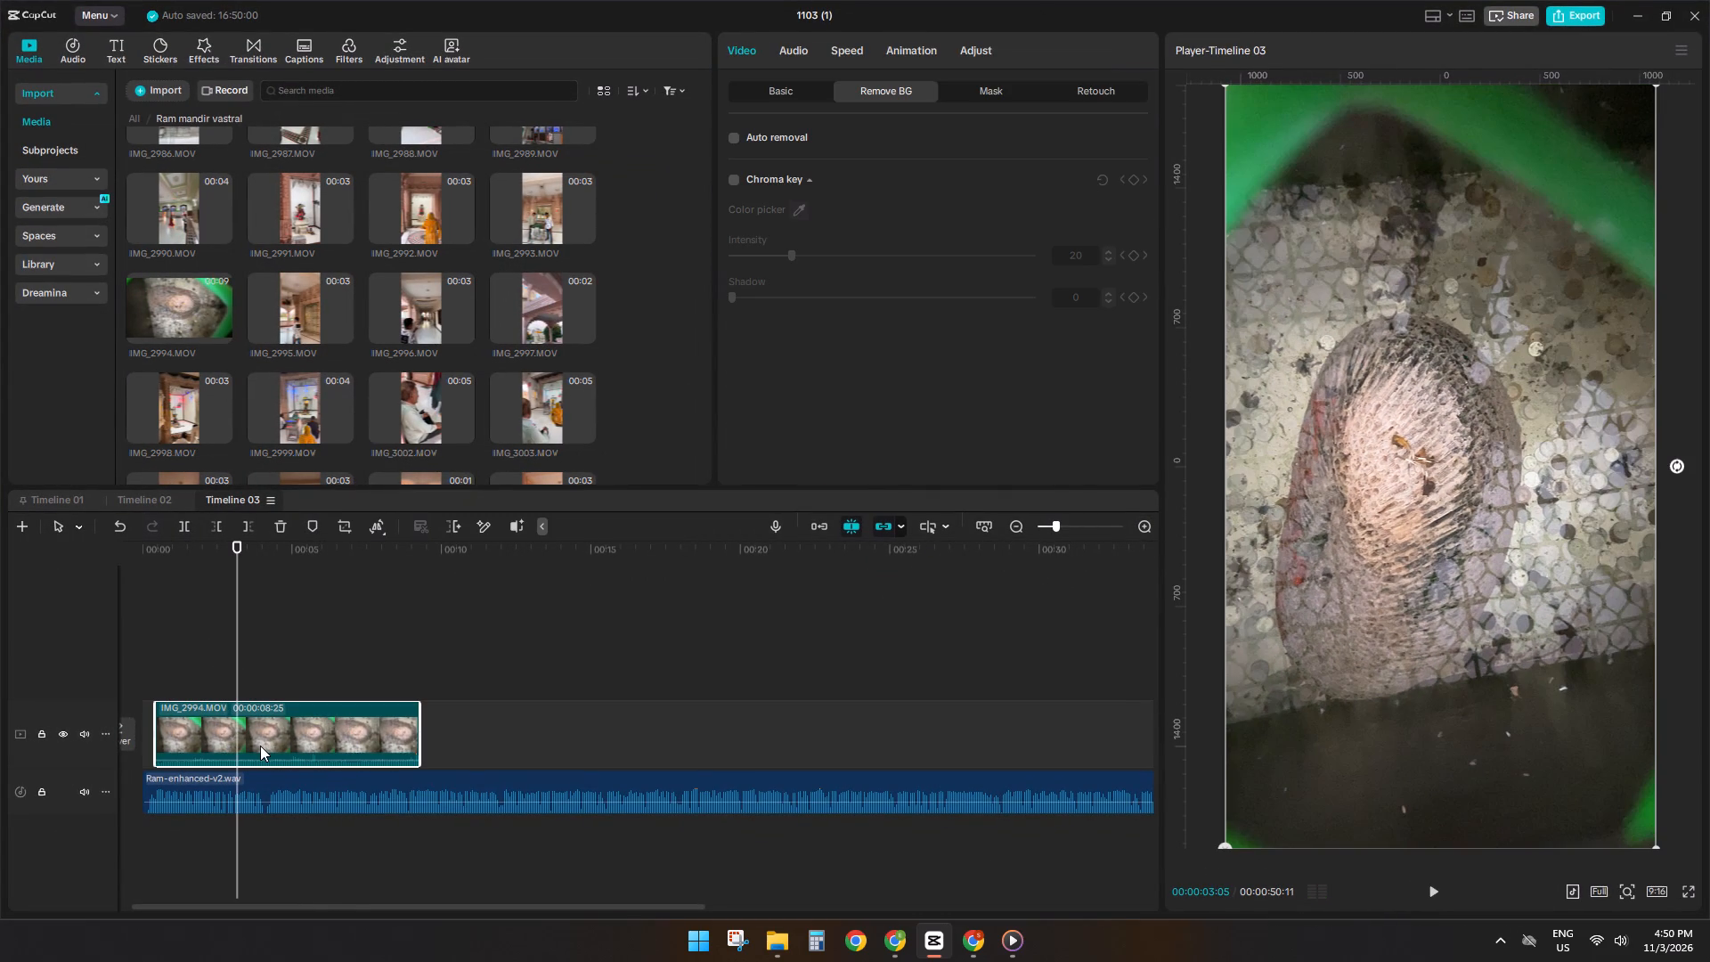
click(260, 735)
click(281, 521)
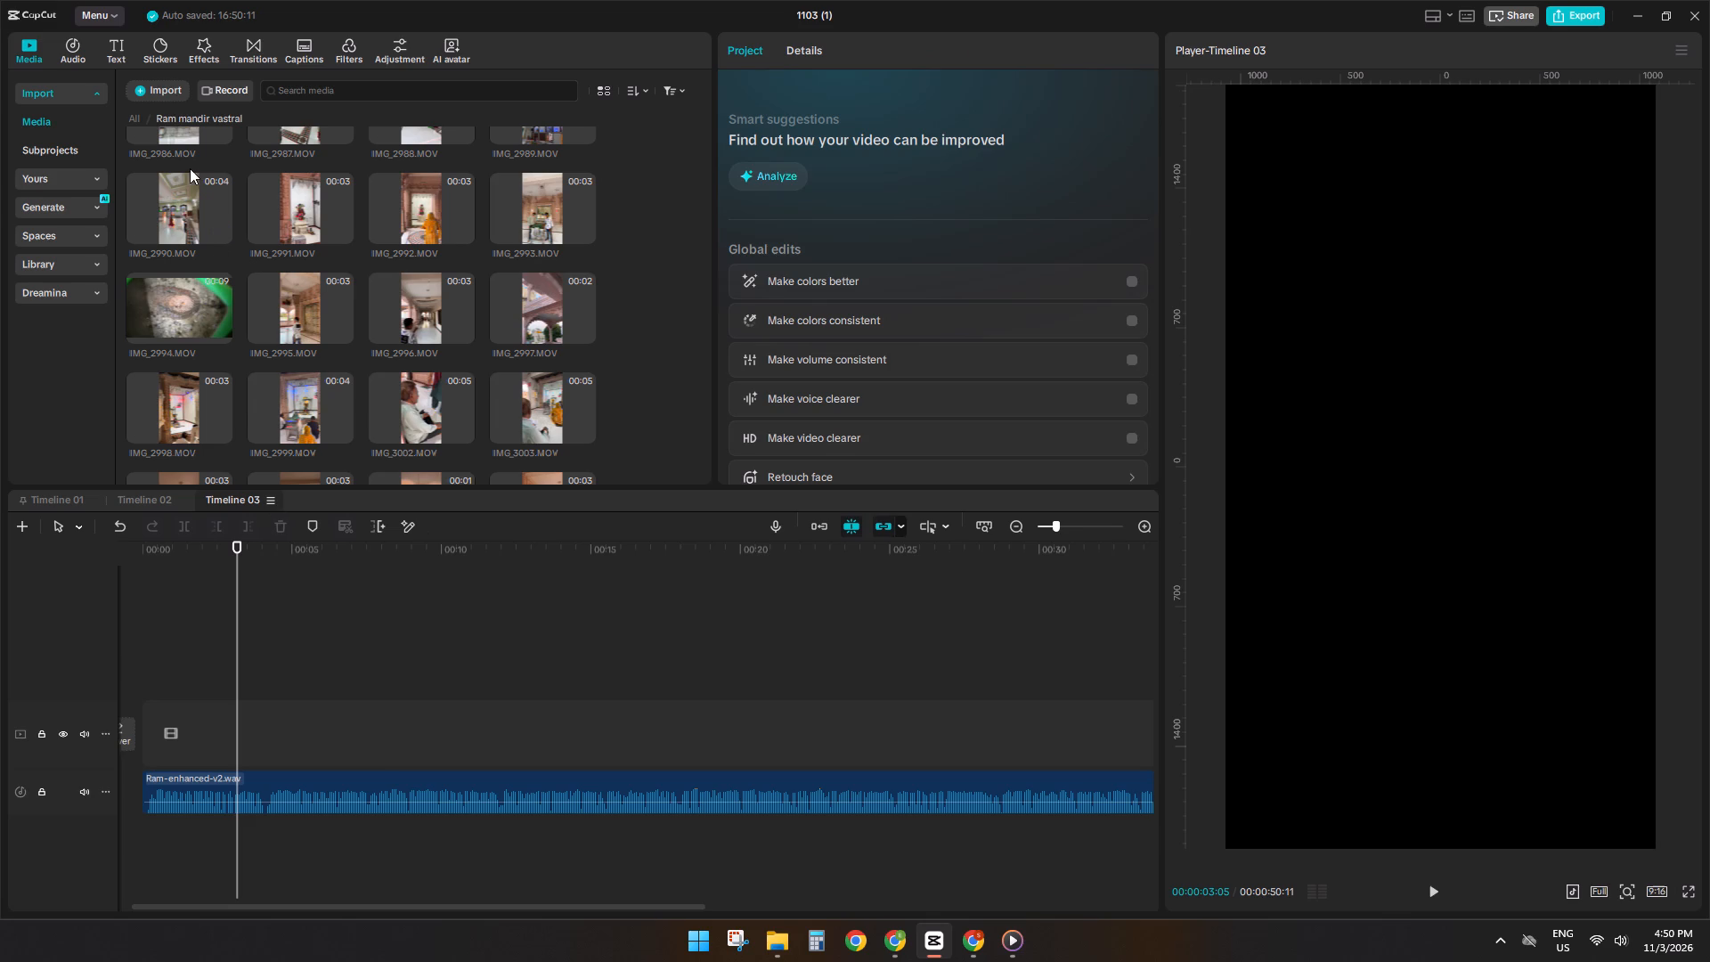
Place the IMG_2982 temple exterior clip on the main video track near the start and return the playhead to the beginning.
scroll(195, 171, up, 10)
click(198, 172)
drag(183, 171, 239, 445)
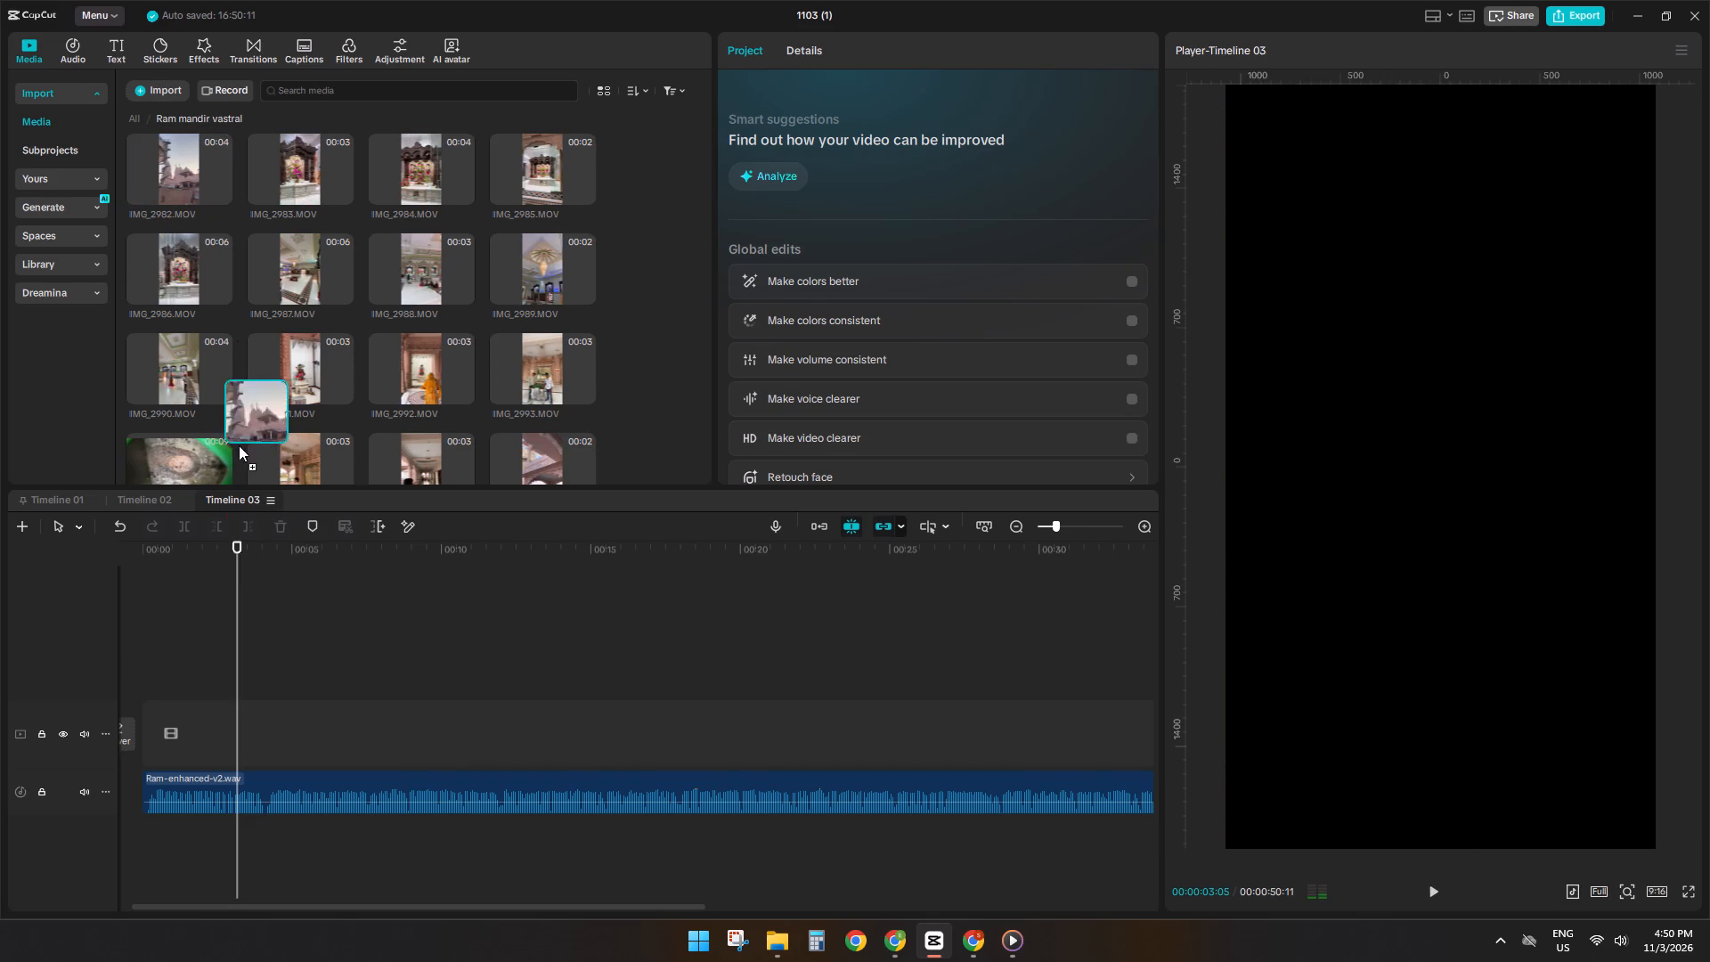
drag(239, 445, 124, 766)
drag(203, 682, 191, 774)
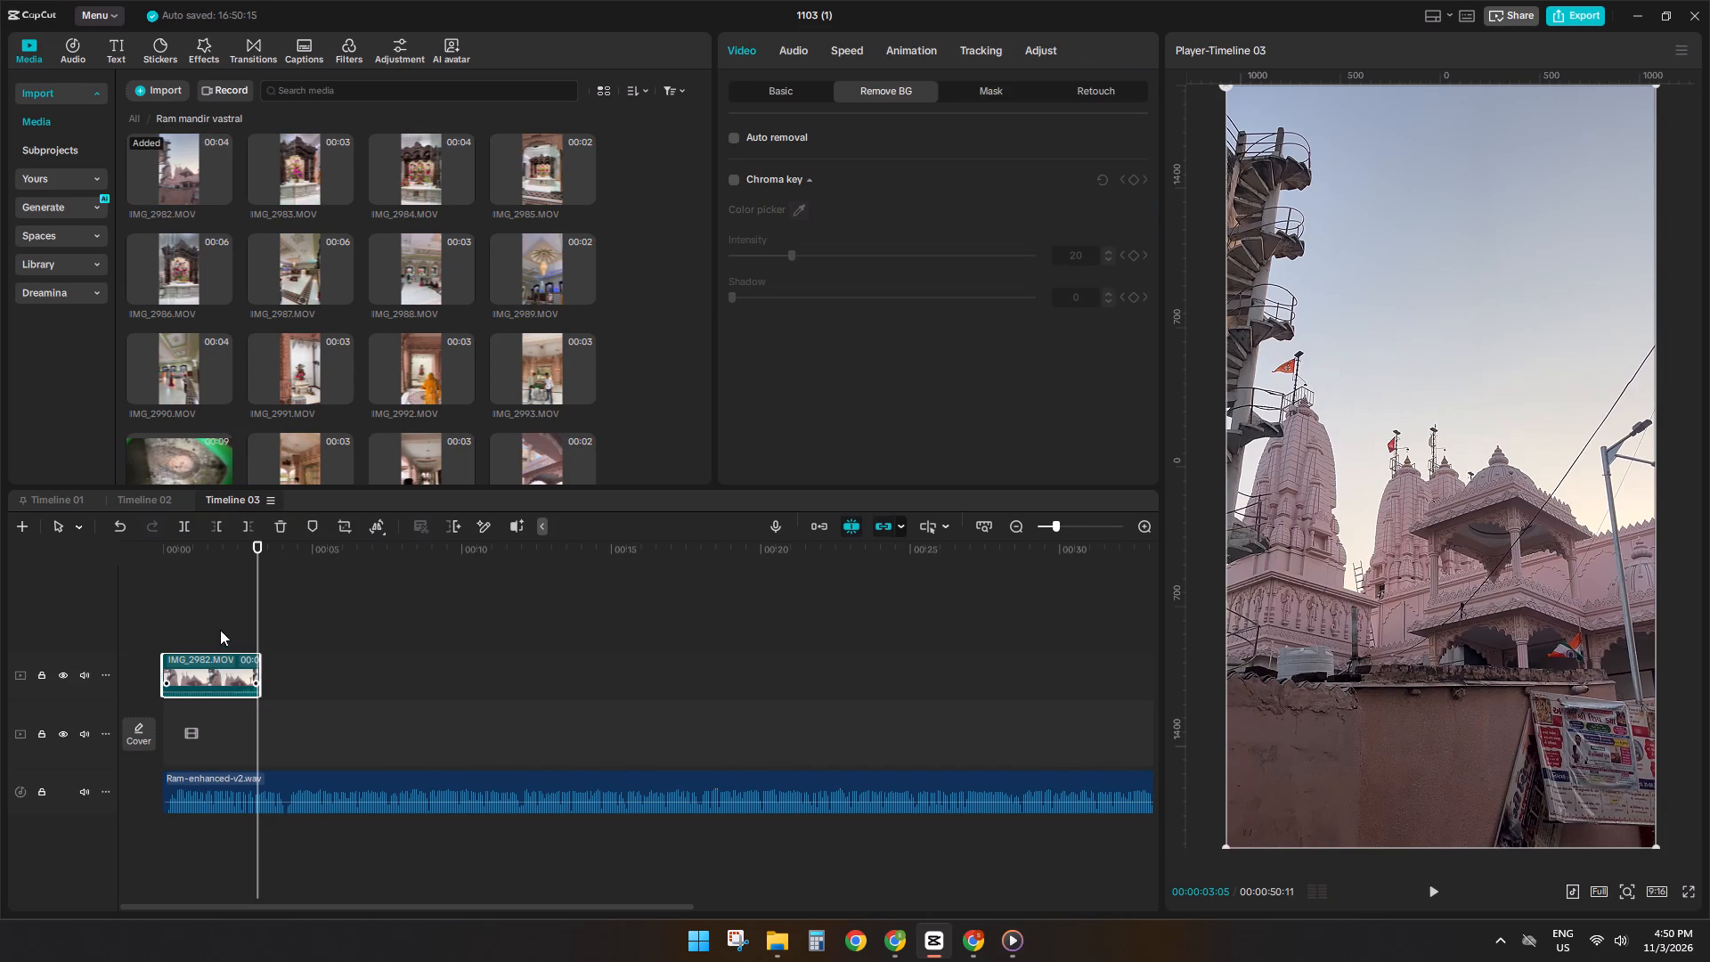
drag(208, 671, 225, 761)
click(239, 662)
drag(239, 662, 110, 667)
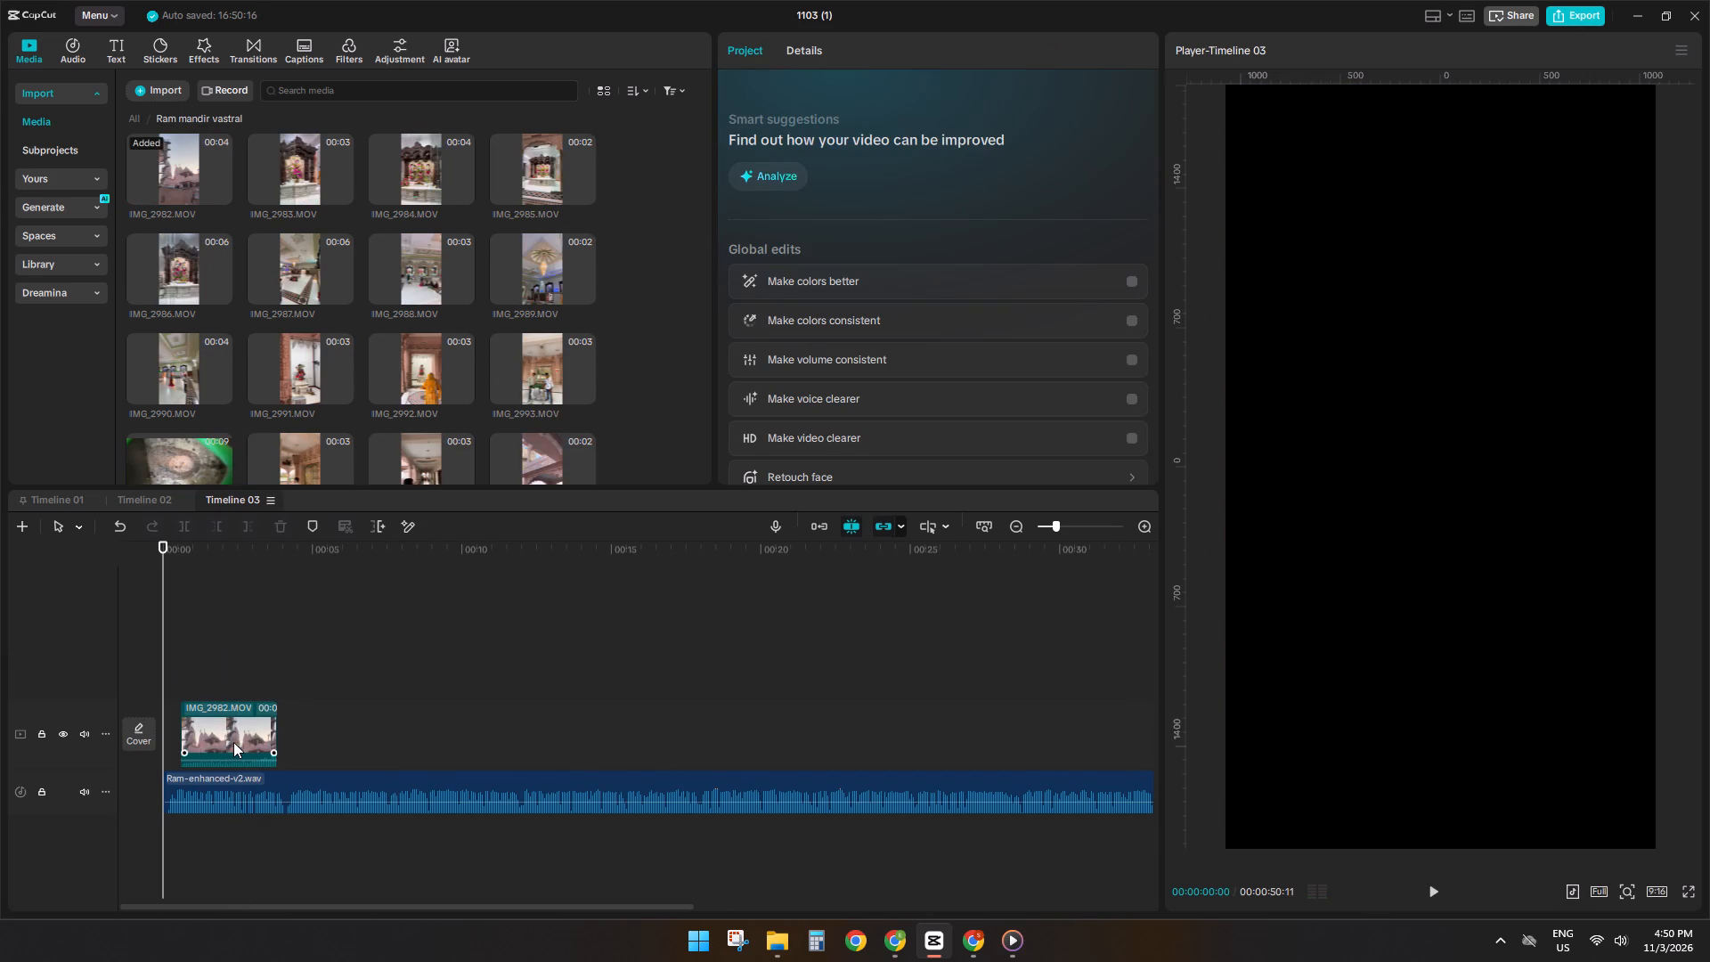
Move IMG_2982 to the very start of the main video track and mute that track.
drag(233, 742, 167, 738)
click(81, 736)
Play IMG_2982 on the timeline and split it at about 00:00:01:21.
key(space)
scroll(309, 742, up, 4)
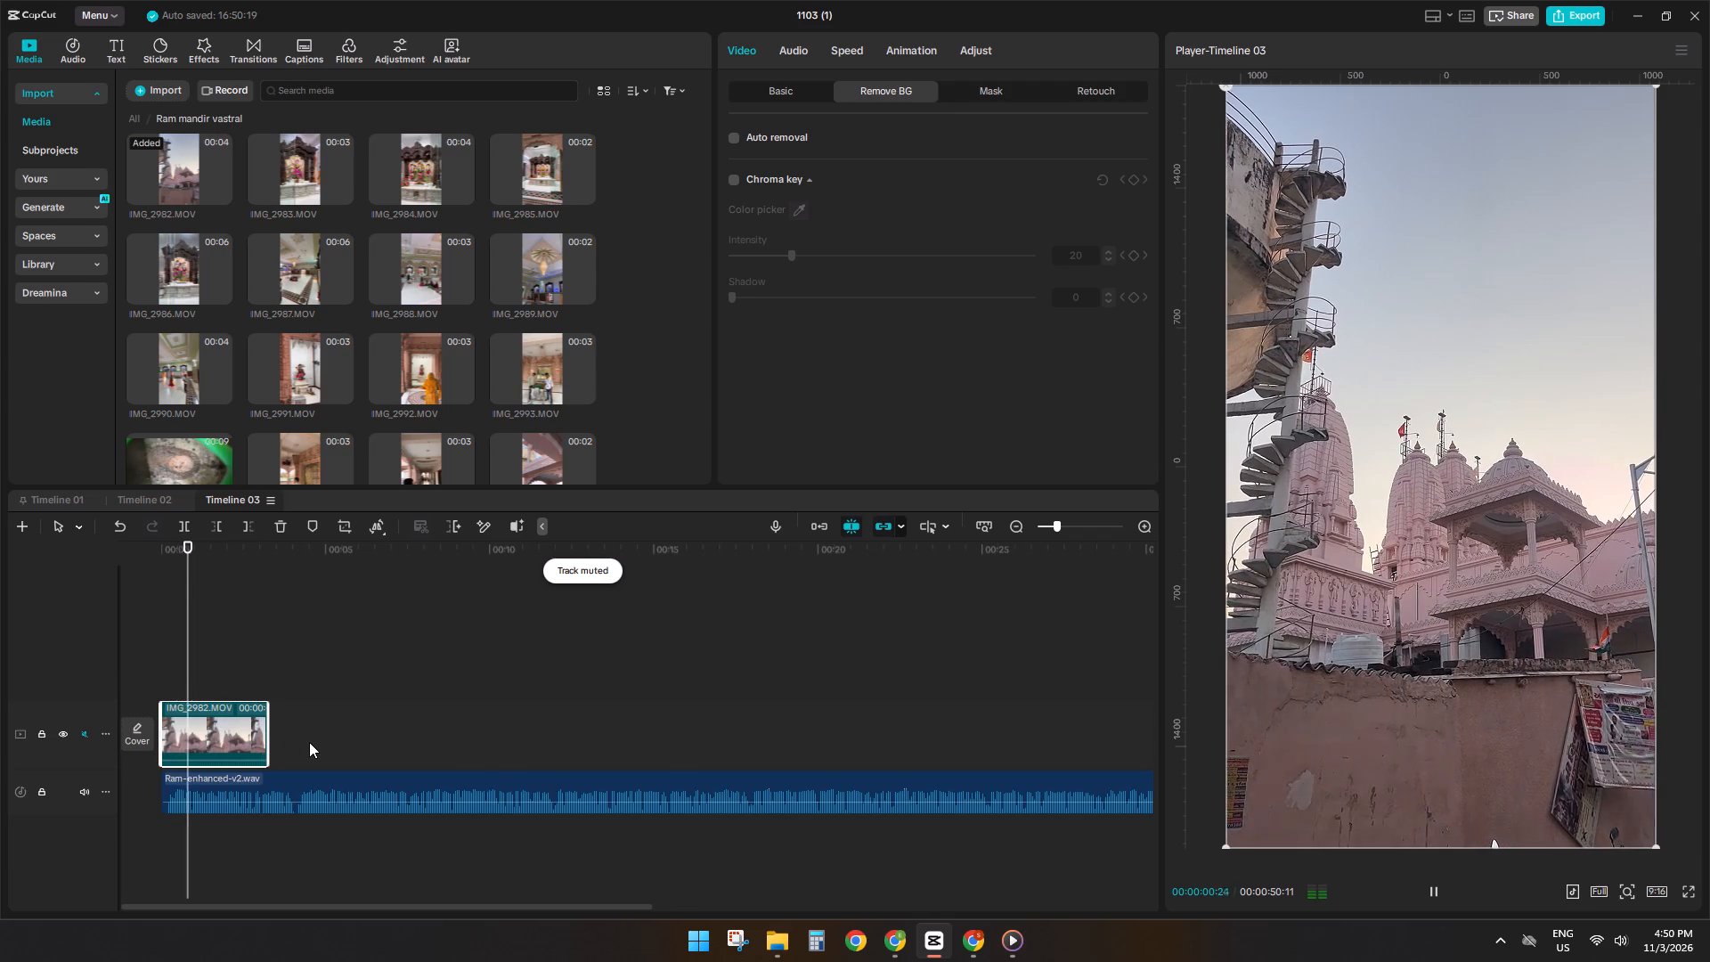
scroll(309, 742, up, 2)
ctrl+scroll(310, 743, up, 4)
key(space)
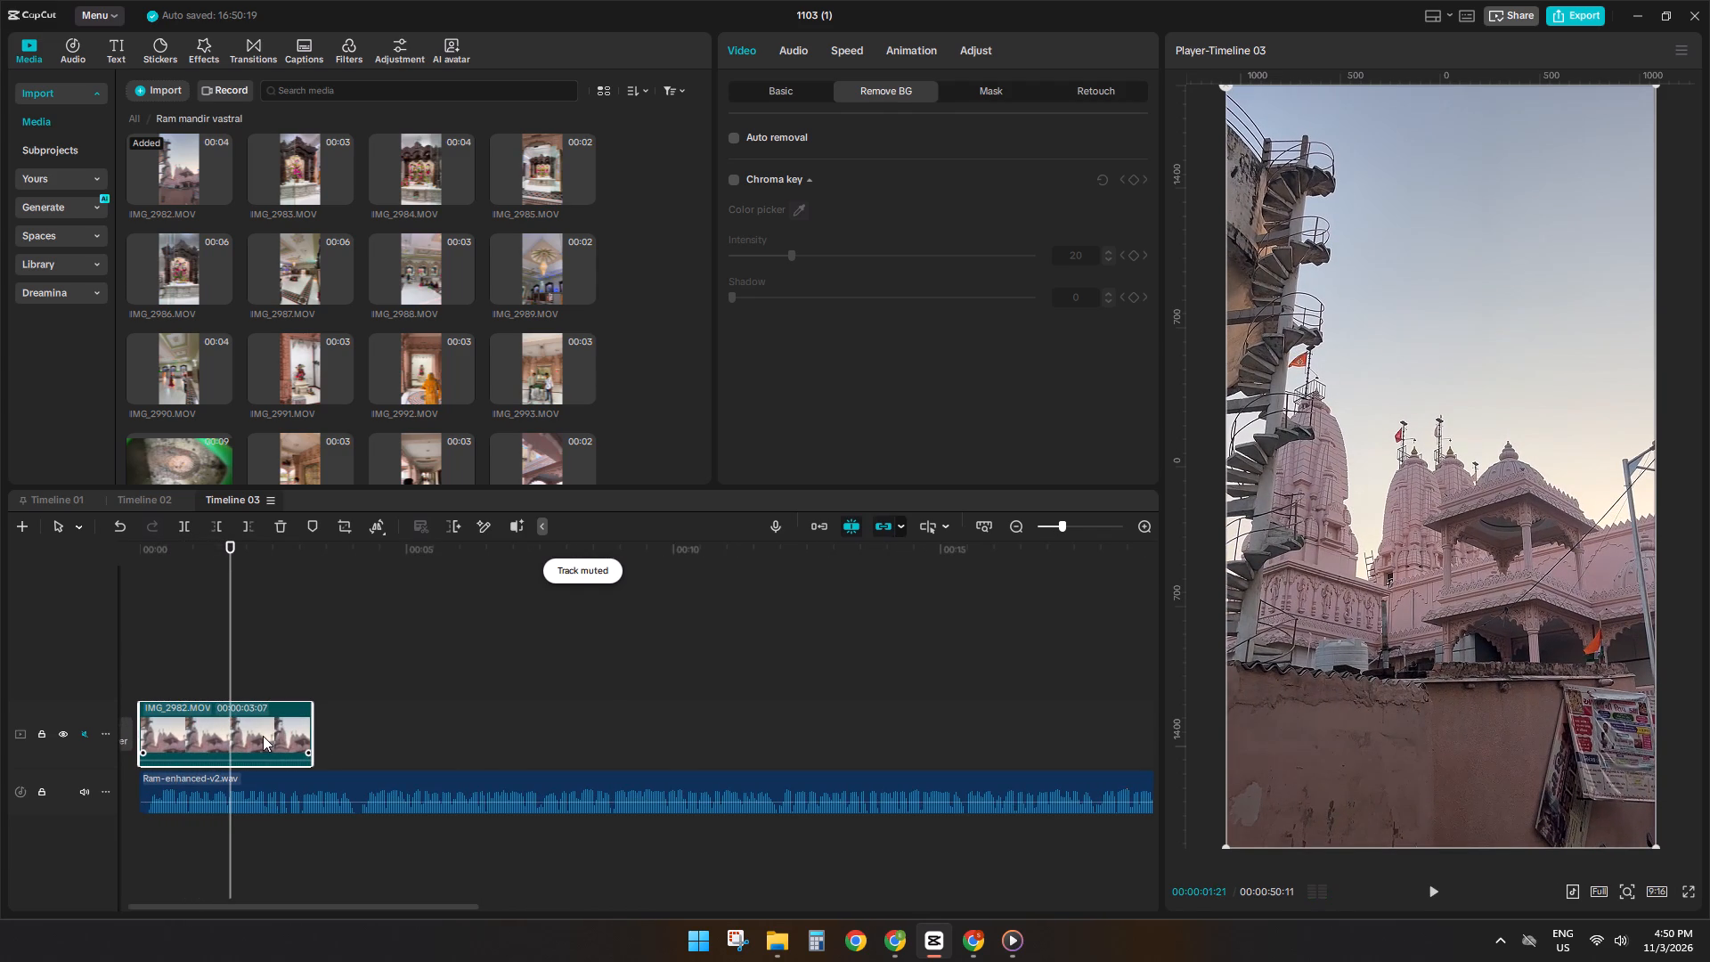
text(s)
Slow the second part of IMG_2982 to 0.62x speed.
key(space)
click(858, 54)
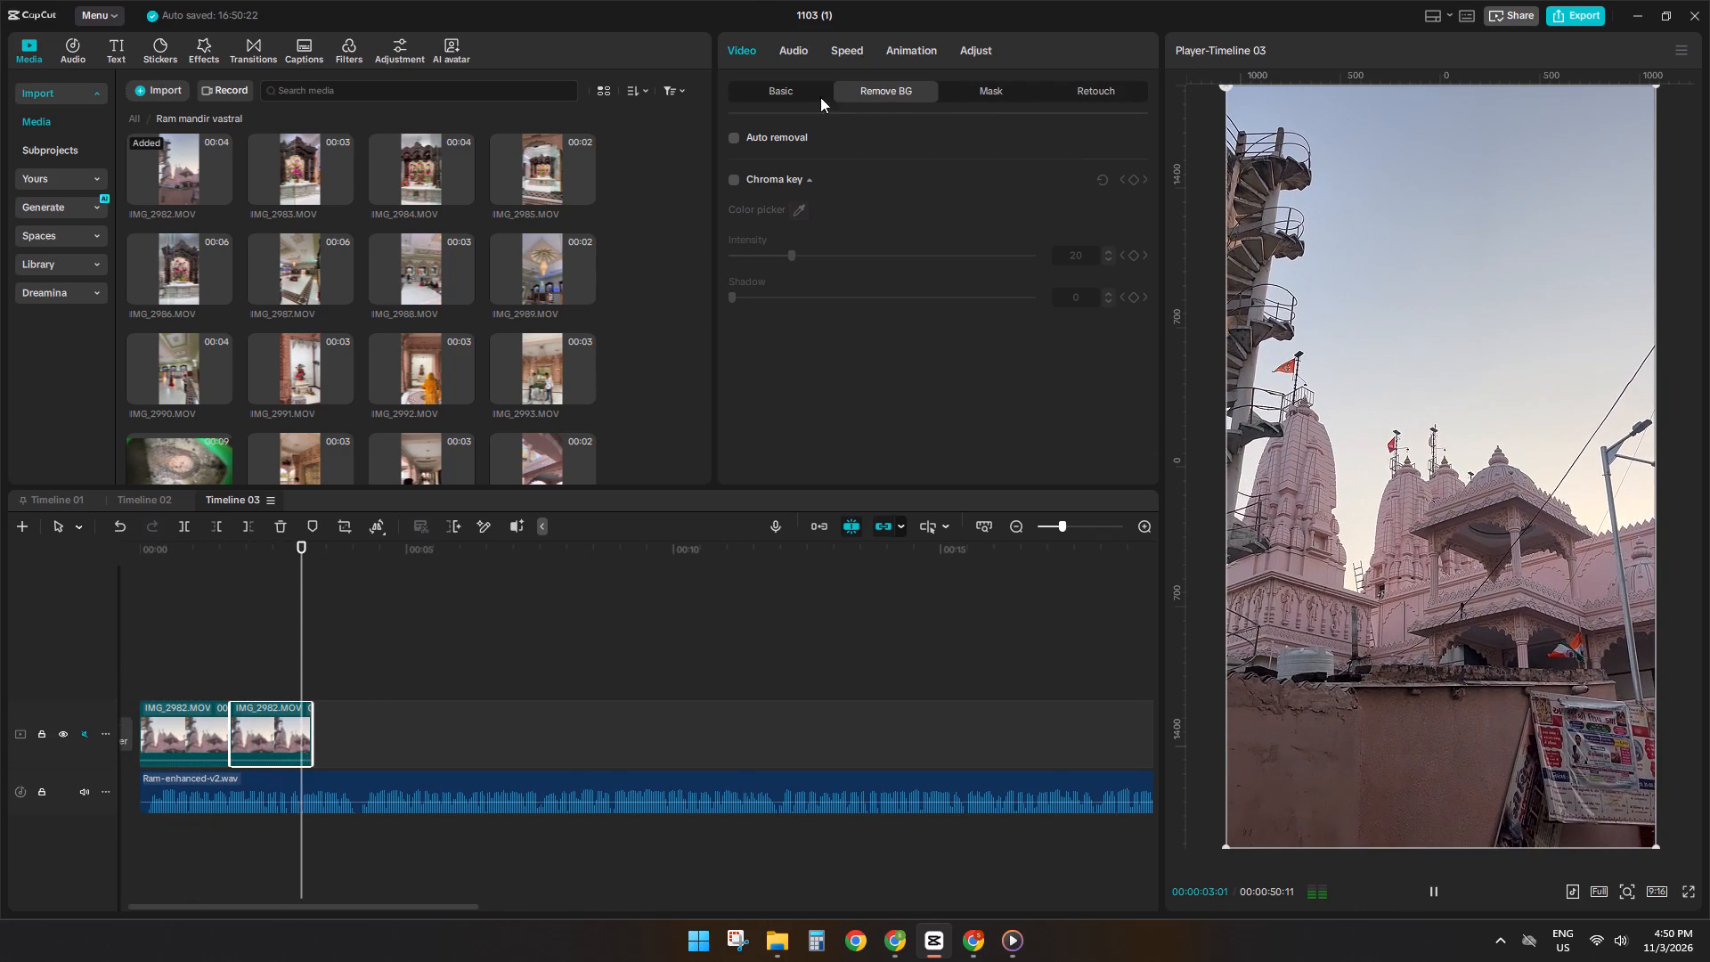
click(775, 160)
key(space)
key(space)
double_click(768, 166)
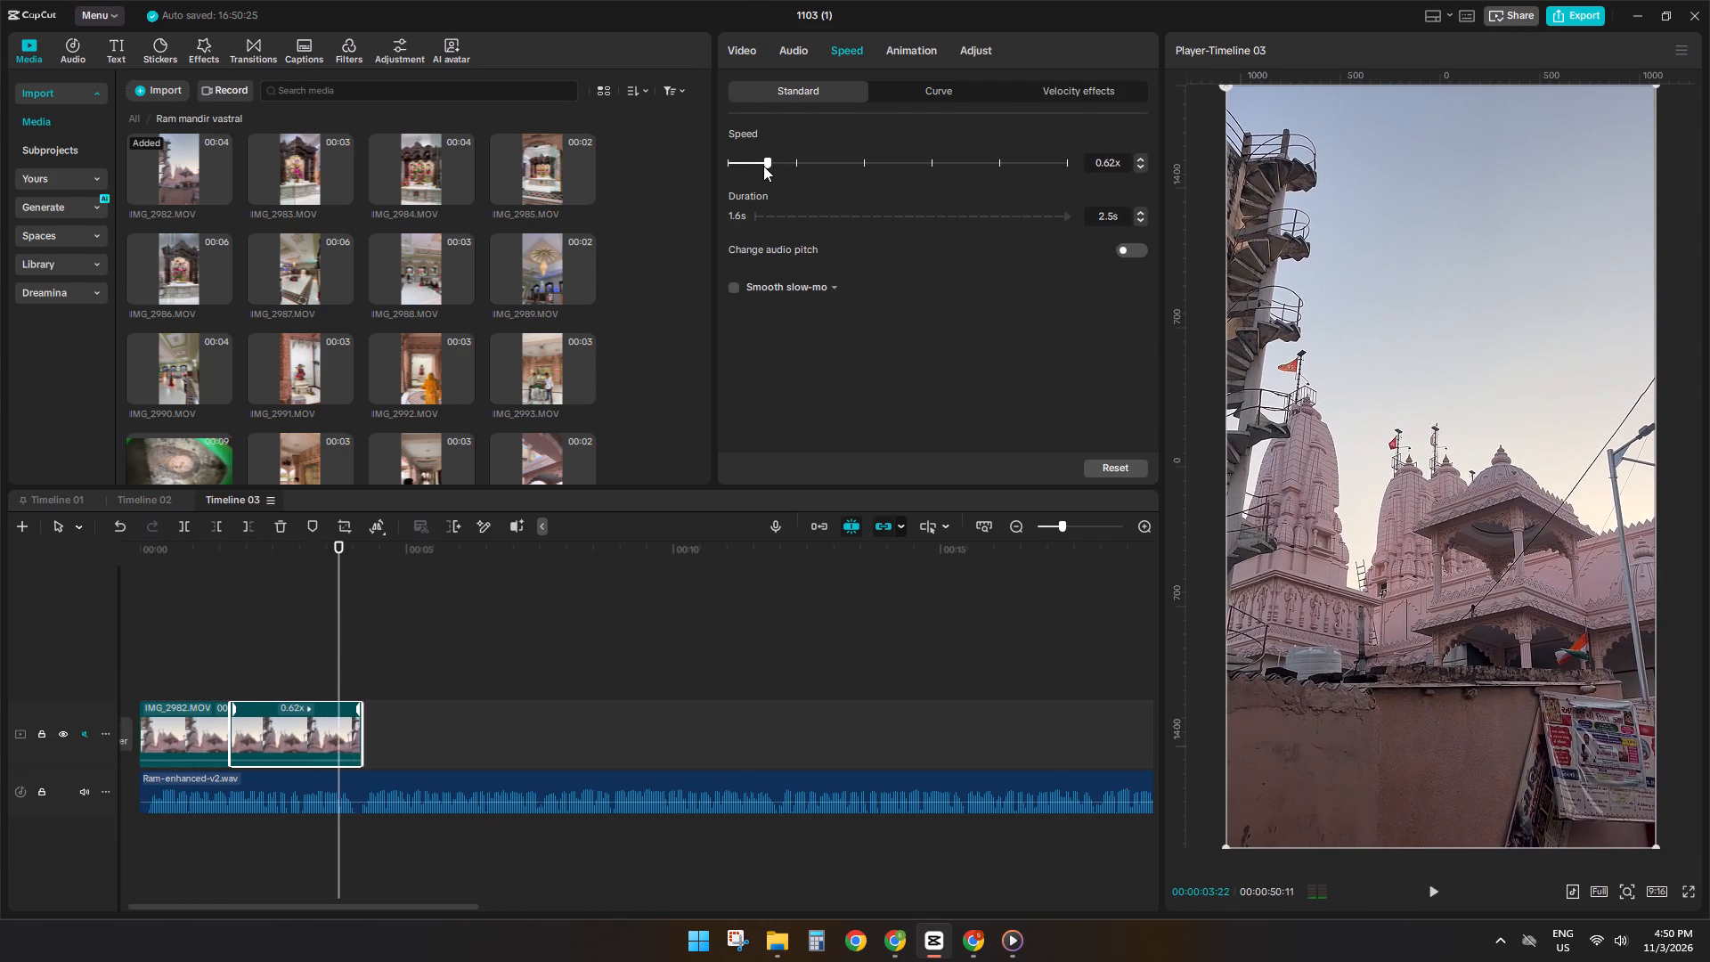
Split the slowed IMG_2982 part close to its end and delete the leftover piece.
key(space)
key(space)
text(sd)
key(space)
Preview the last street and skyline clips and place IMG_3025 on the main track directly after the slowed IMG_2982 part.
scroll(411, 313, up, 4)
scroll(402, 322, down, 8)
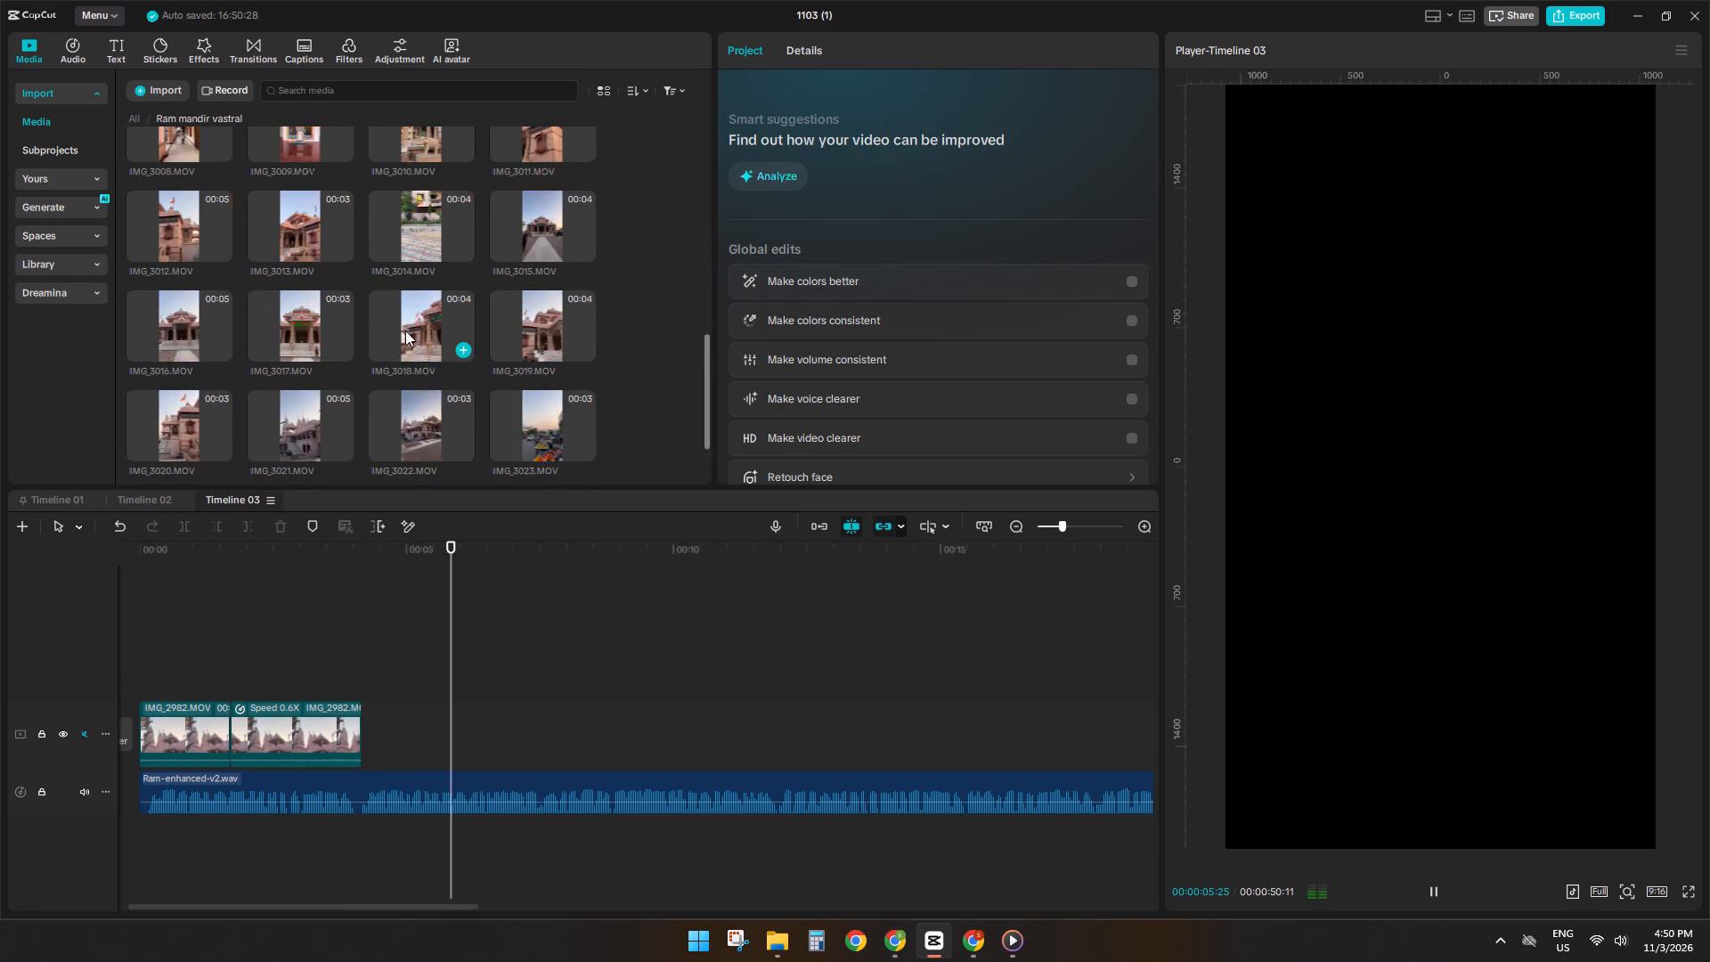
scroll(405, 330, down, 3)
key(space)
click(410, 327)
click(537, 345)
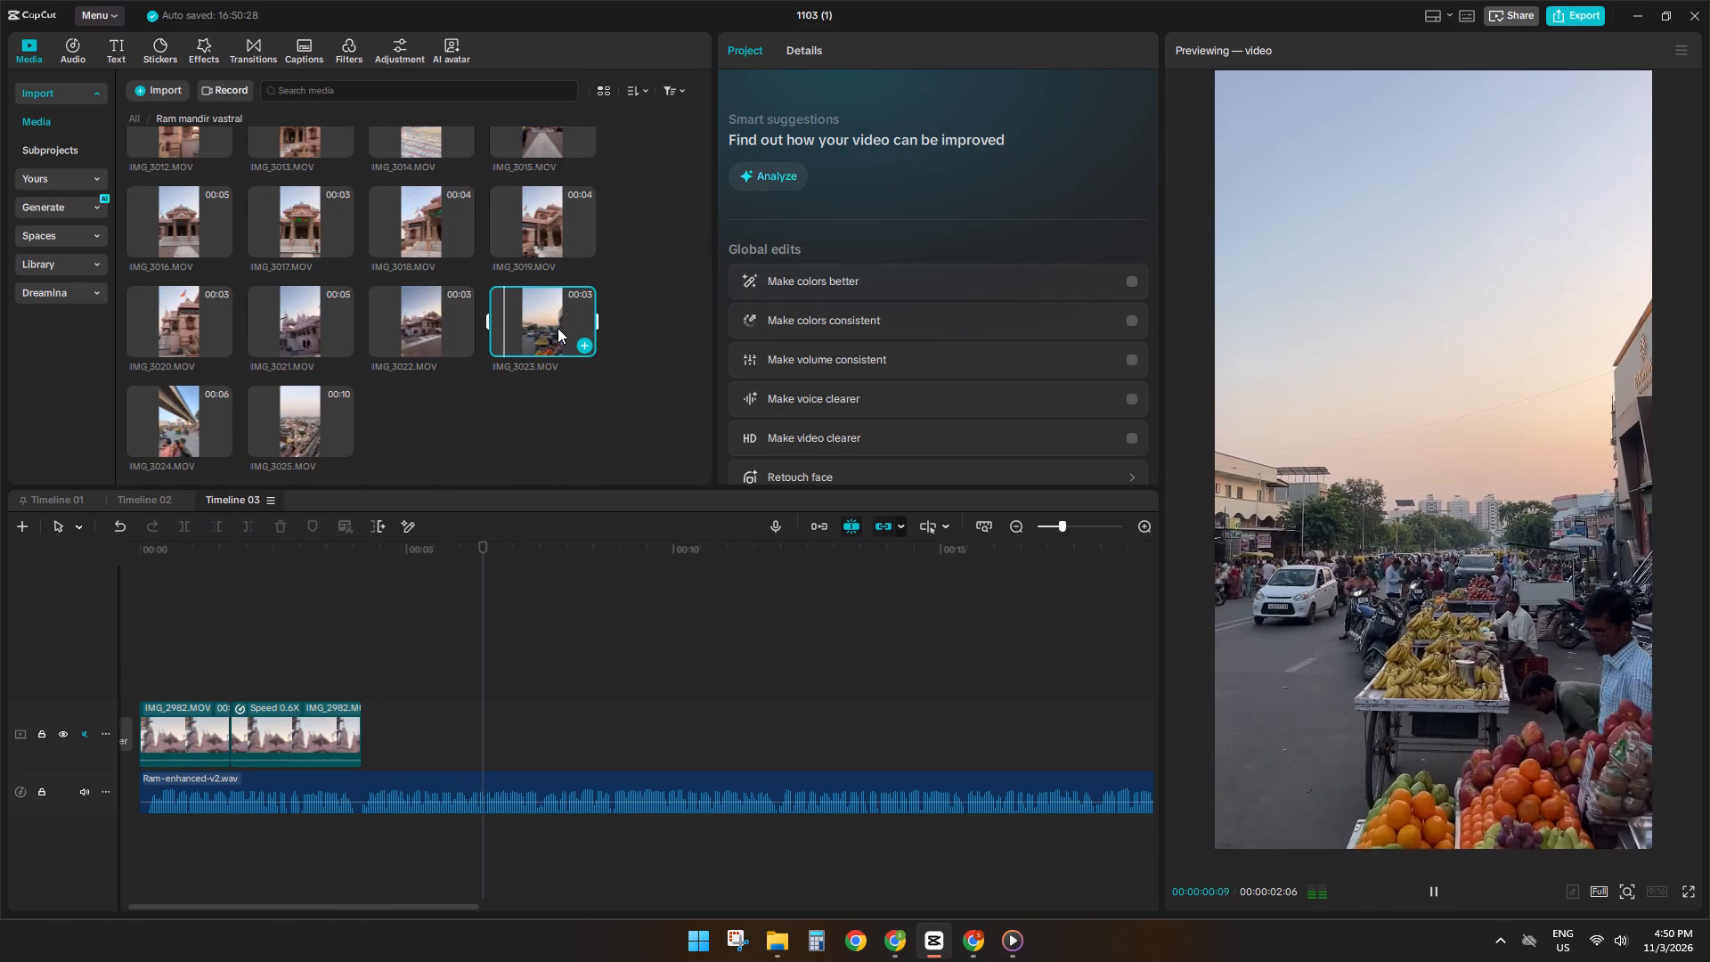
click(279, 448)
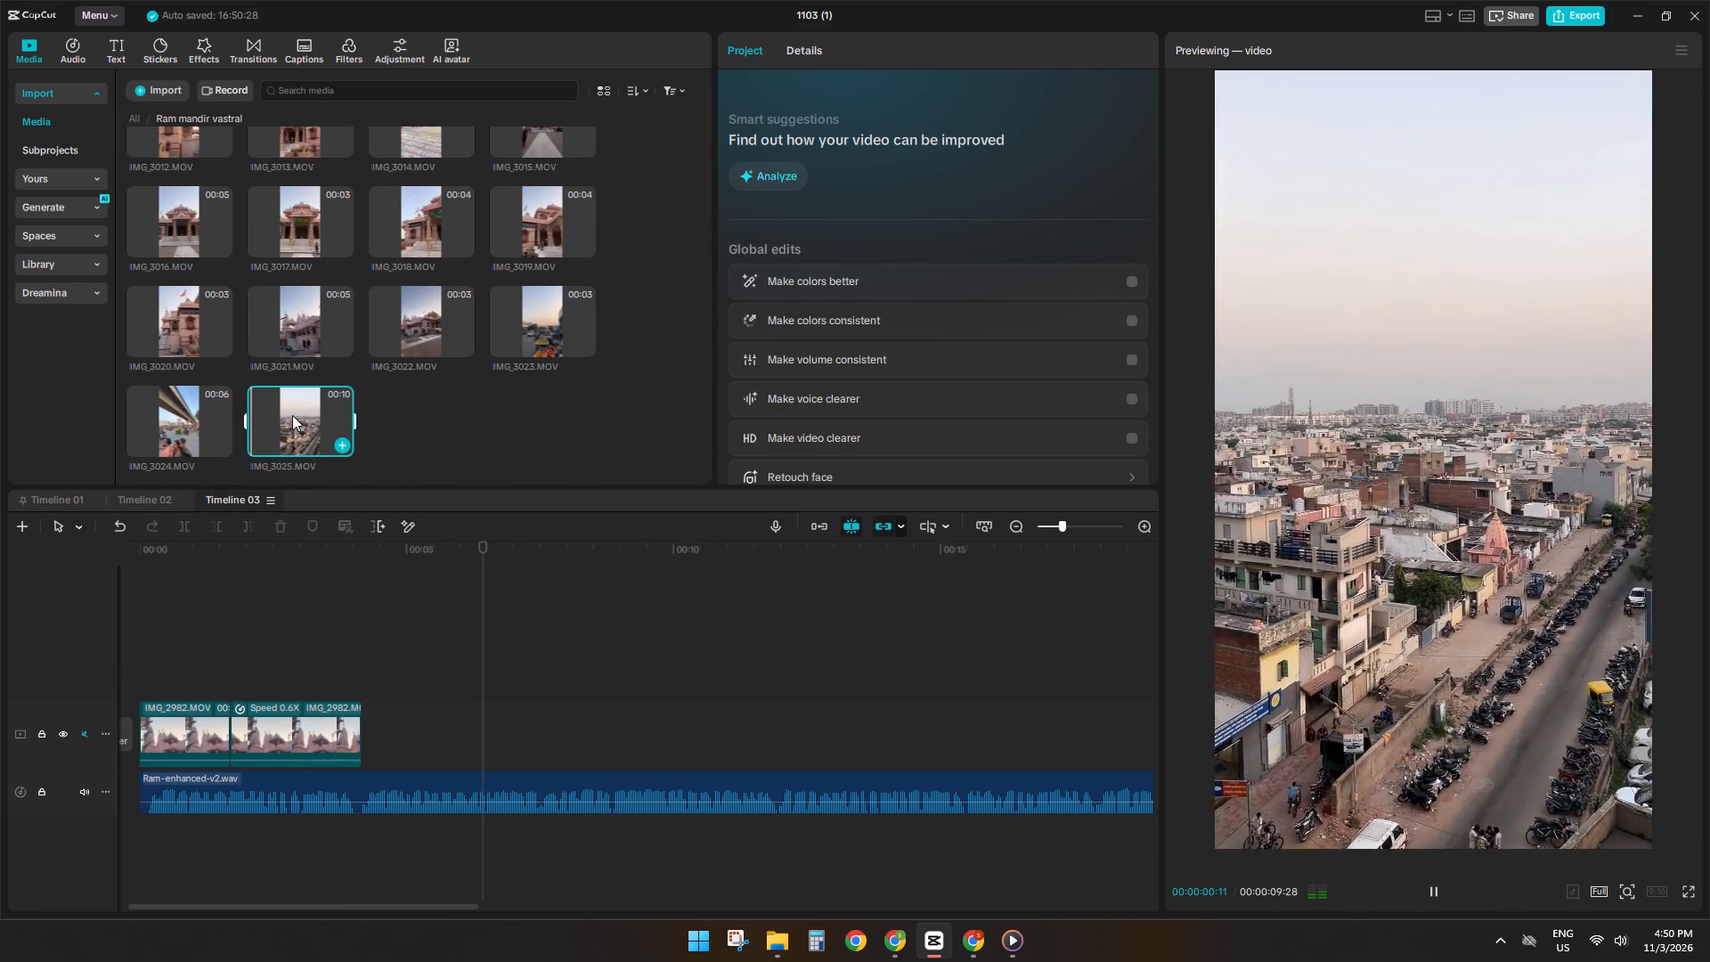
drag(292, 415, 354, 740)
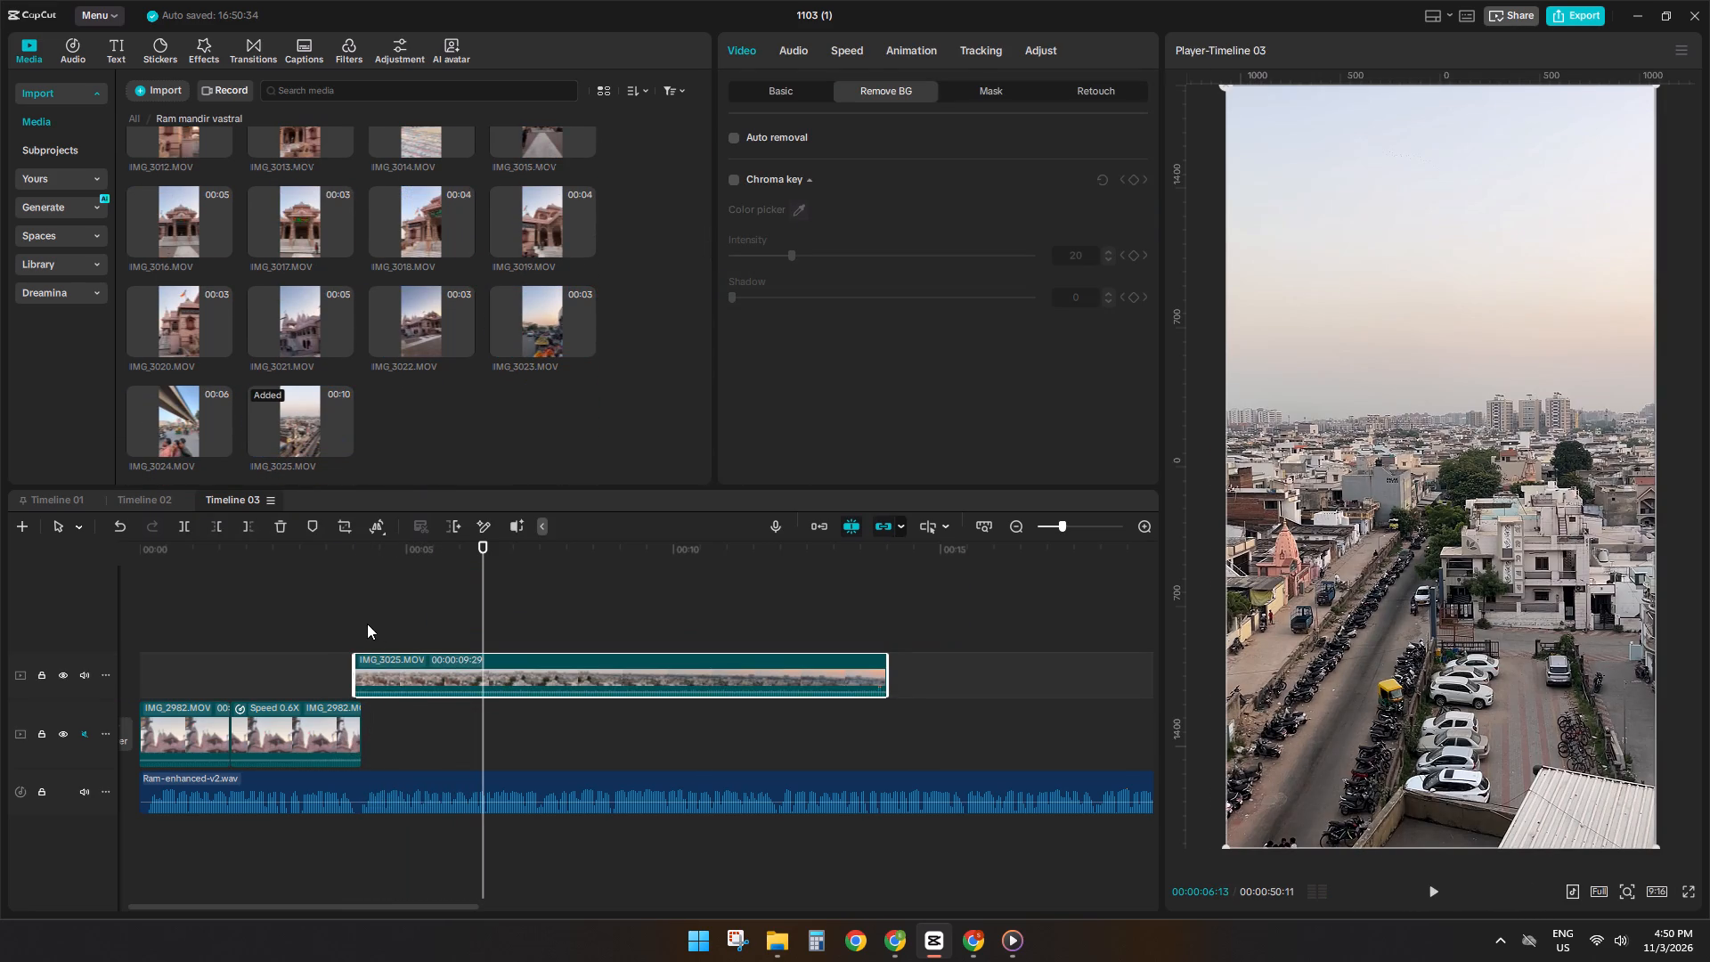
drag(381, 672, 399, 726)
click(391, 730)
drag(394, 724, 383, 730)
click(358, 654)
Split IMG_3025 at 00:00:07:26 and delete the part after the cut.
key(space)
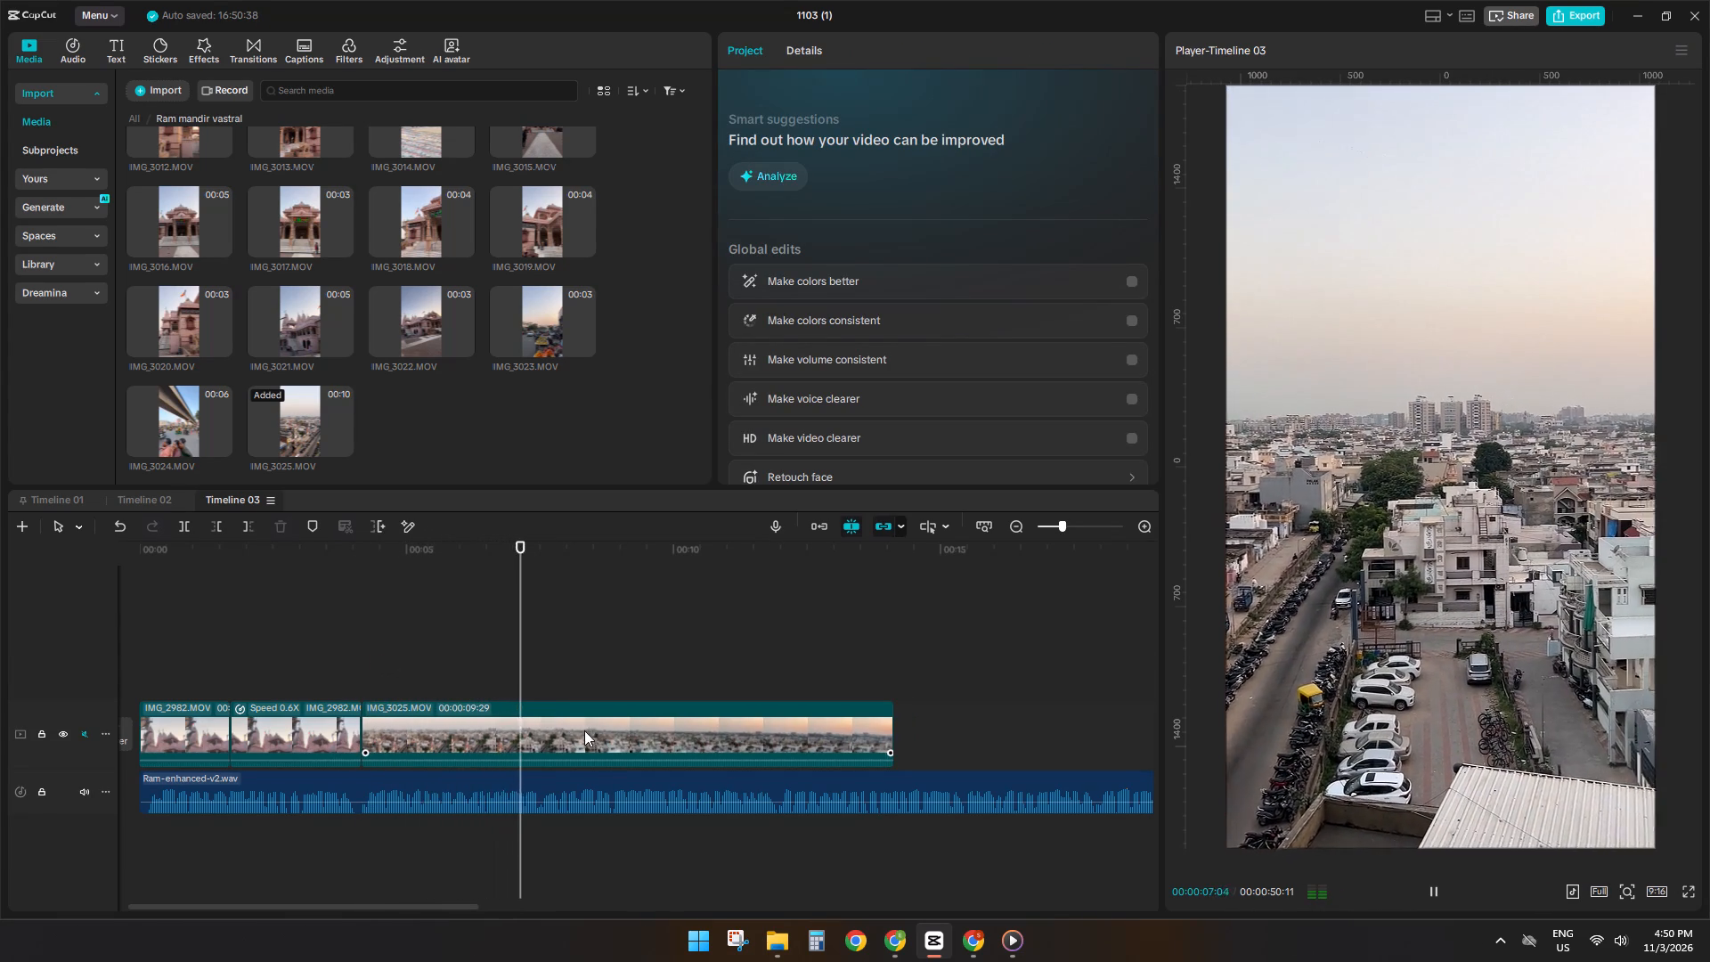
key(space)
text(sd)
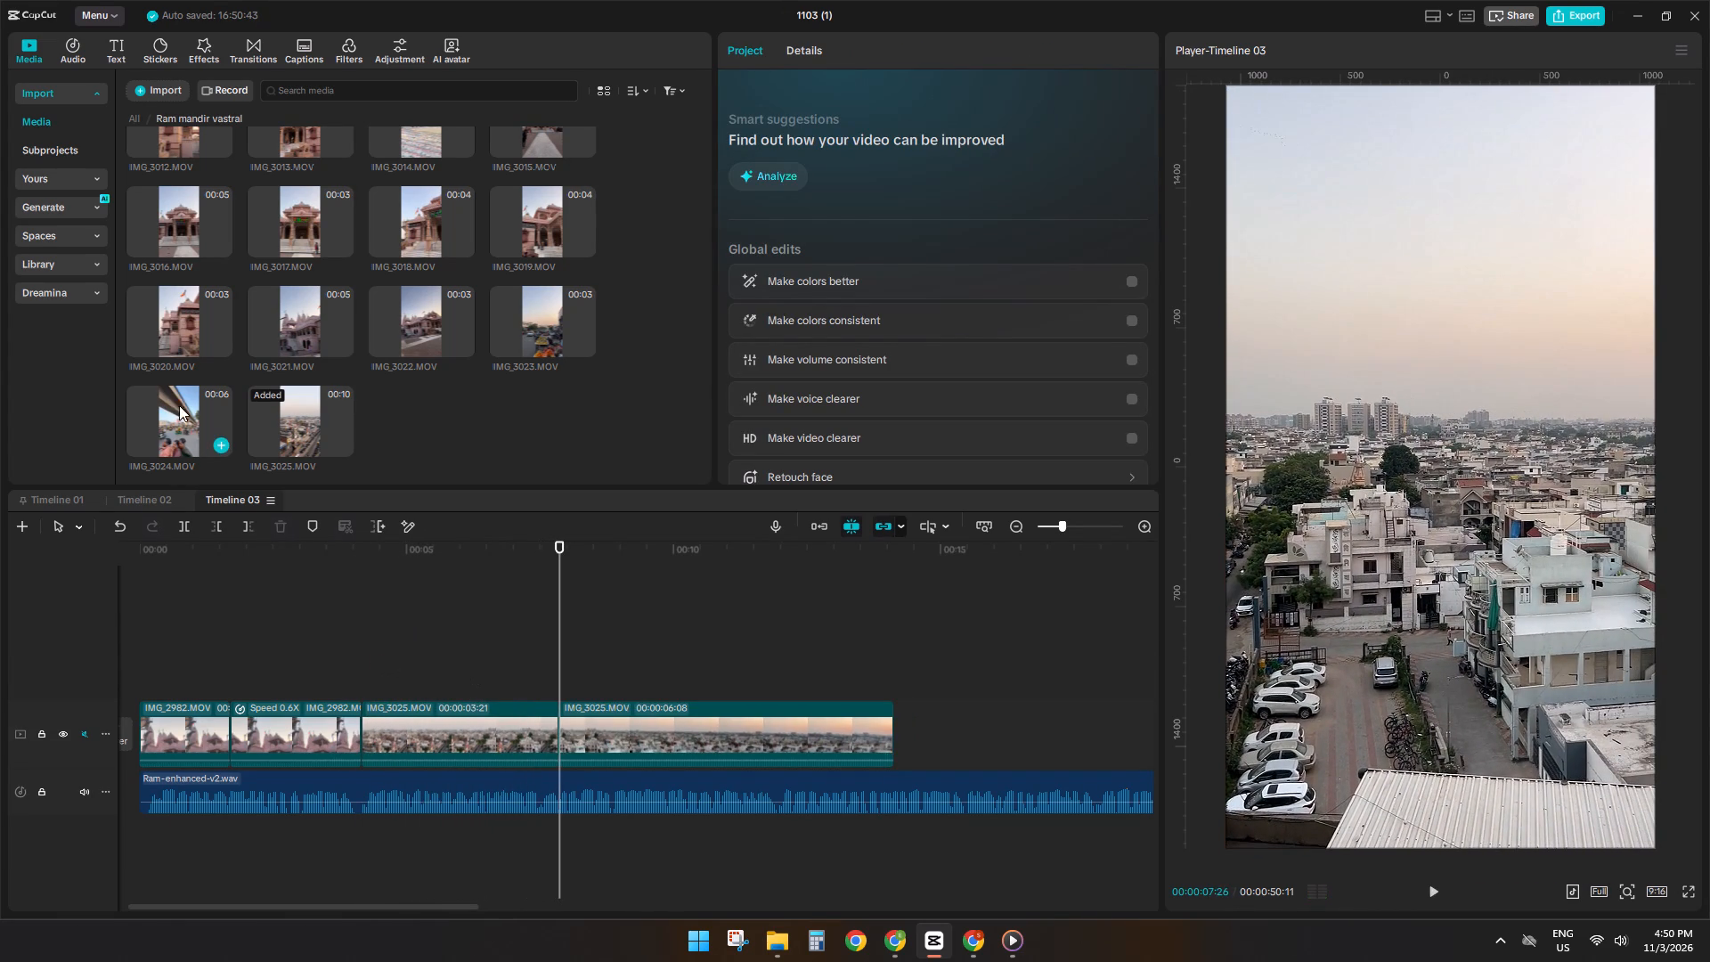
click(603, 721)
key(d)
Place the flyover street clip IMG_3024 on the main track directly after IMG_3025.
click(162, 440)
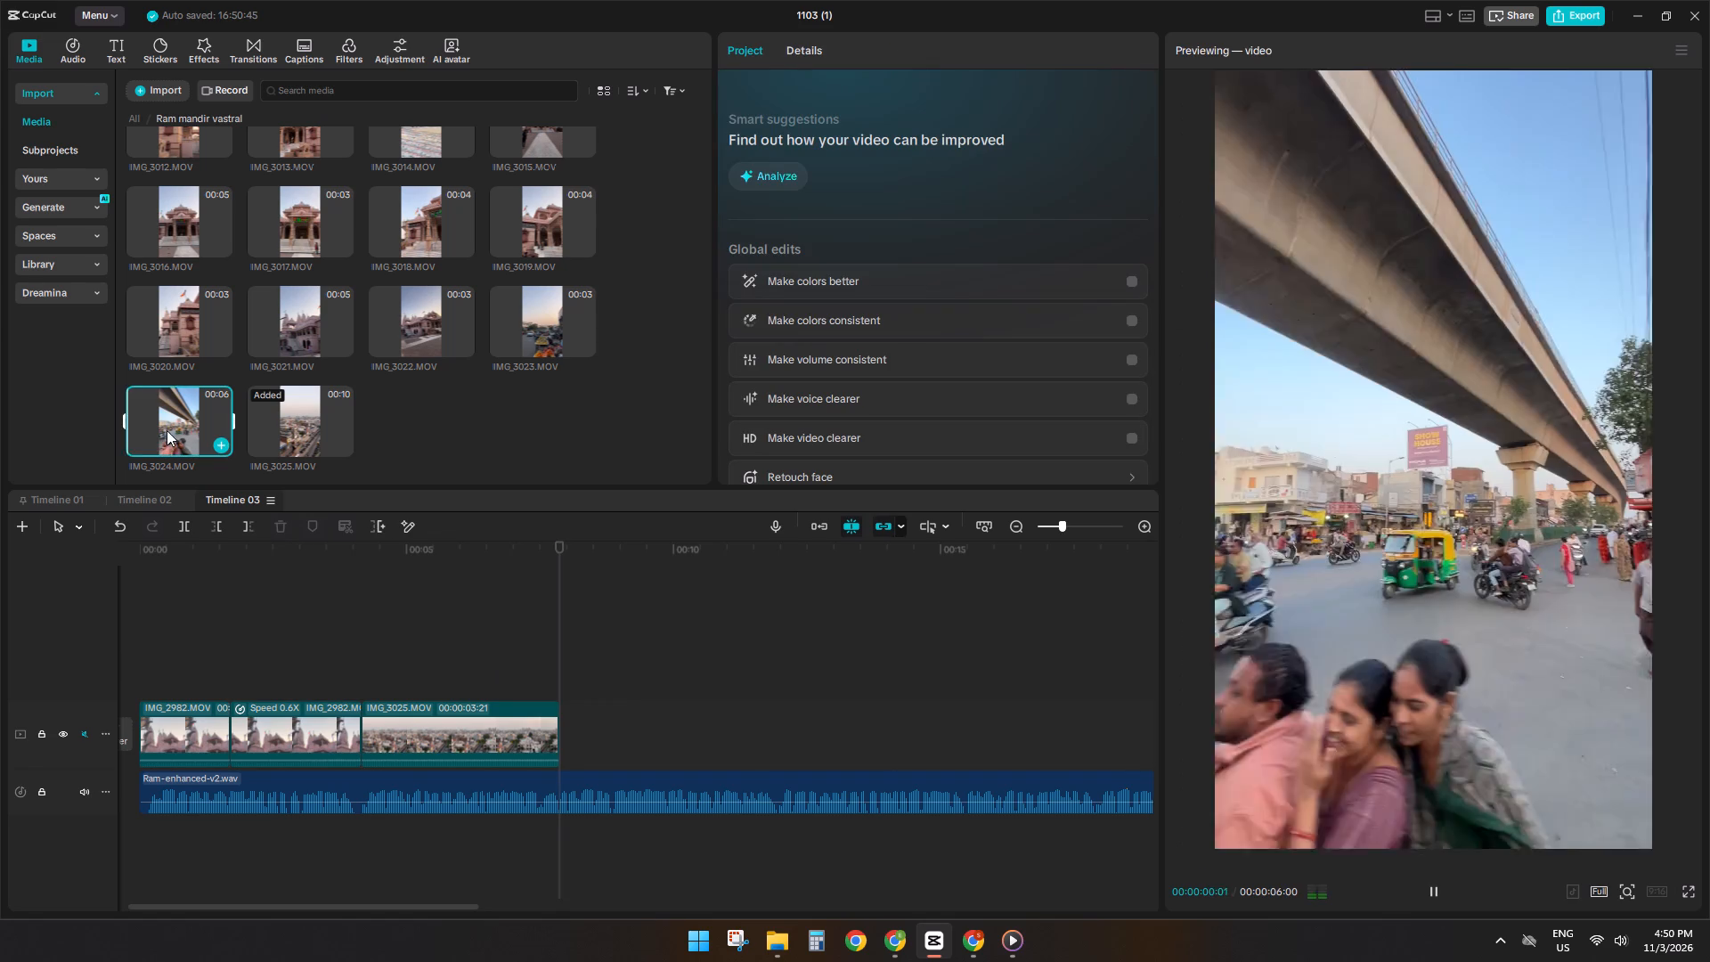
key(space)
drag(168, 427, 568, 728)
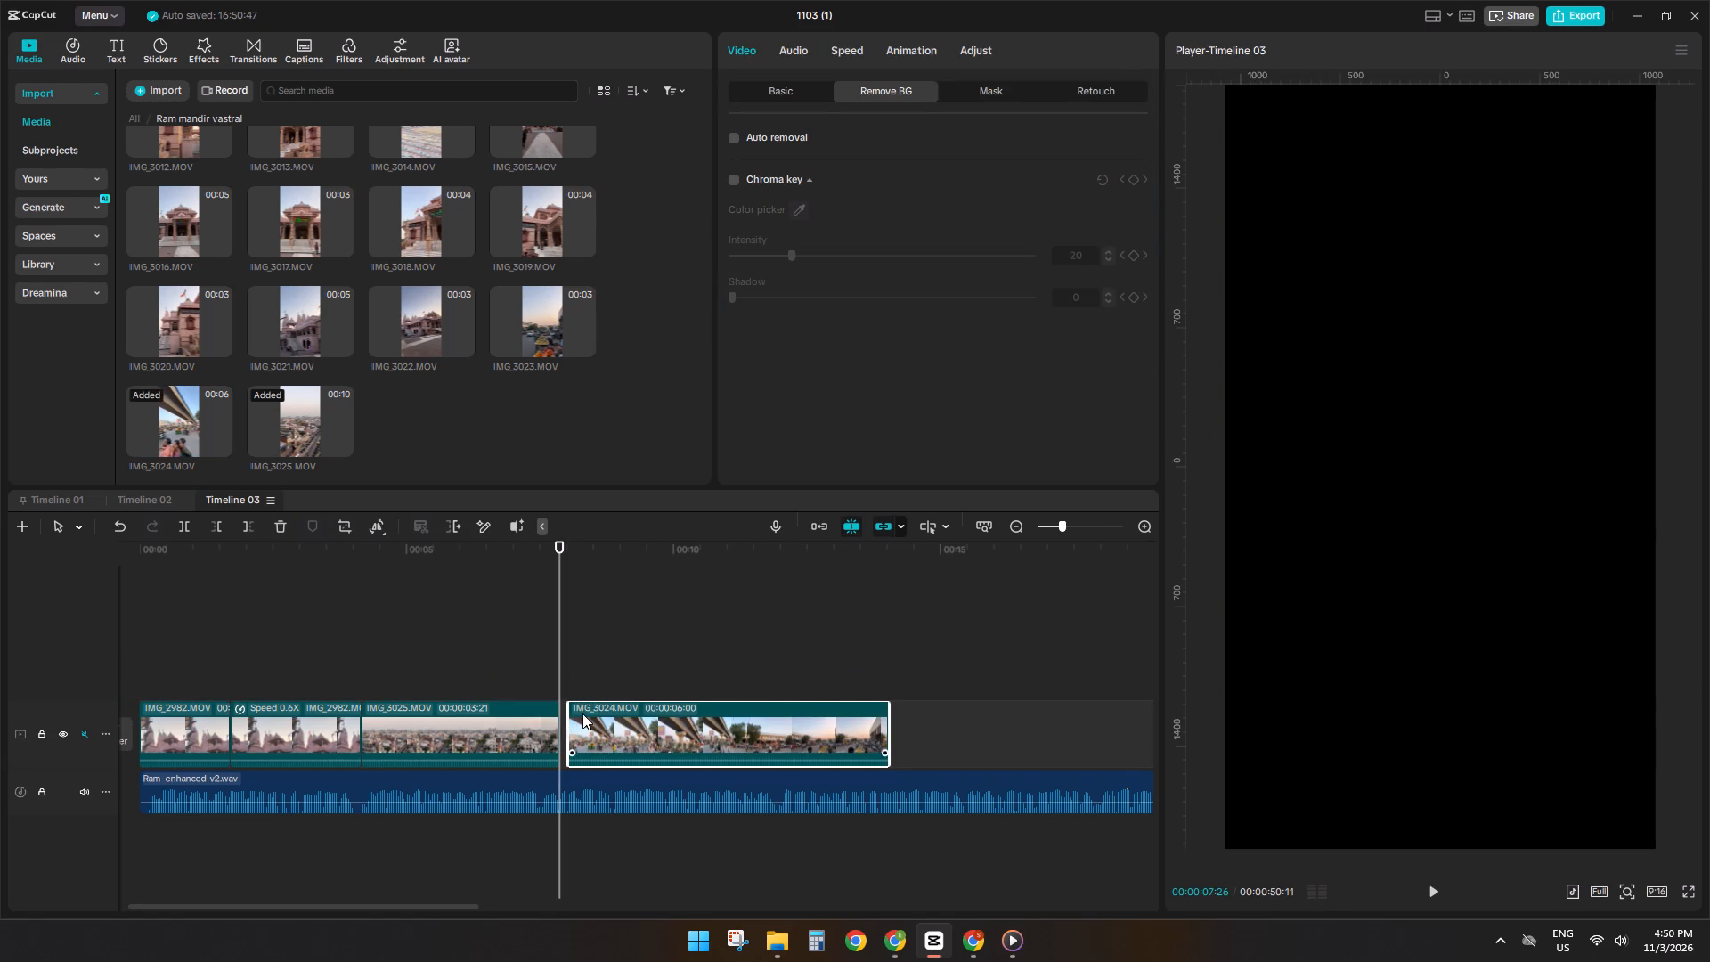
drag(582, 713, 574, 717)
Split IMG_3024 at about 00:00:09:18 and delete the part after the cut.
key(space)
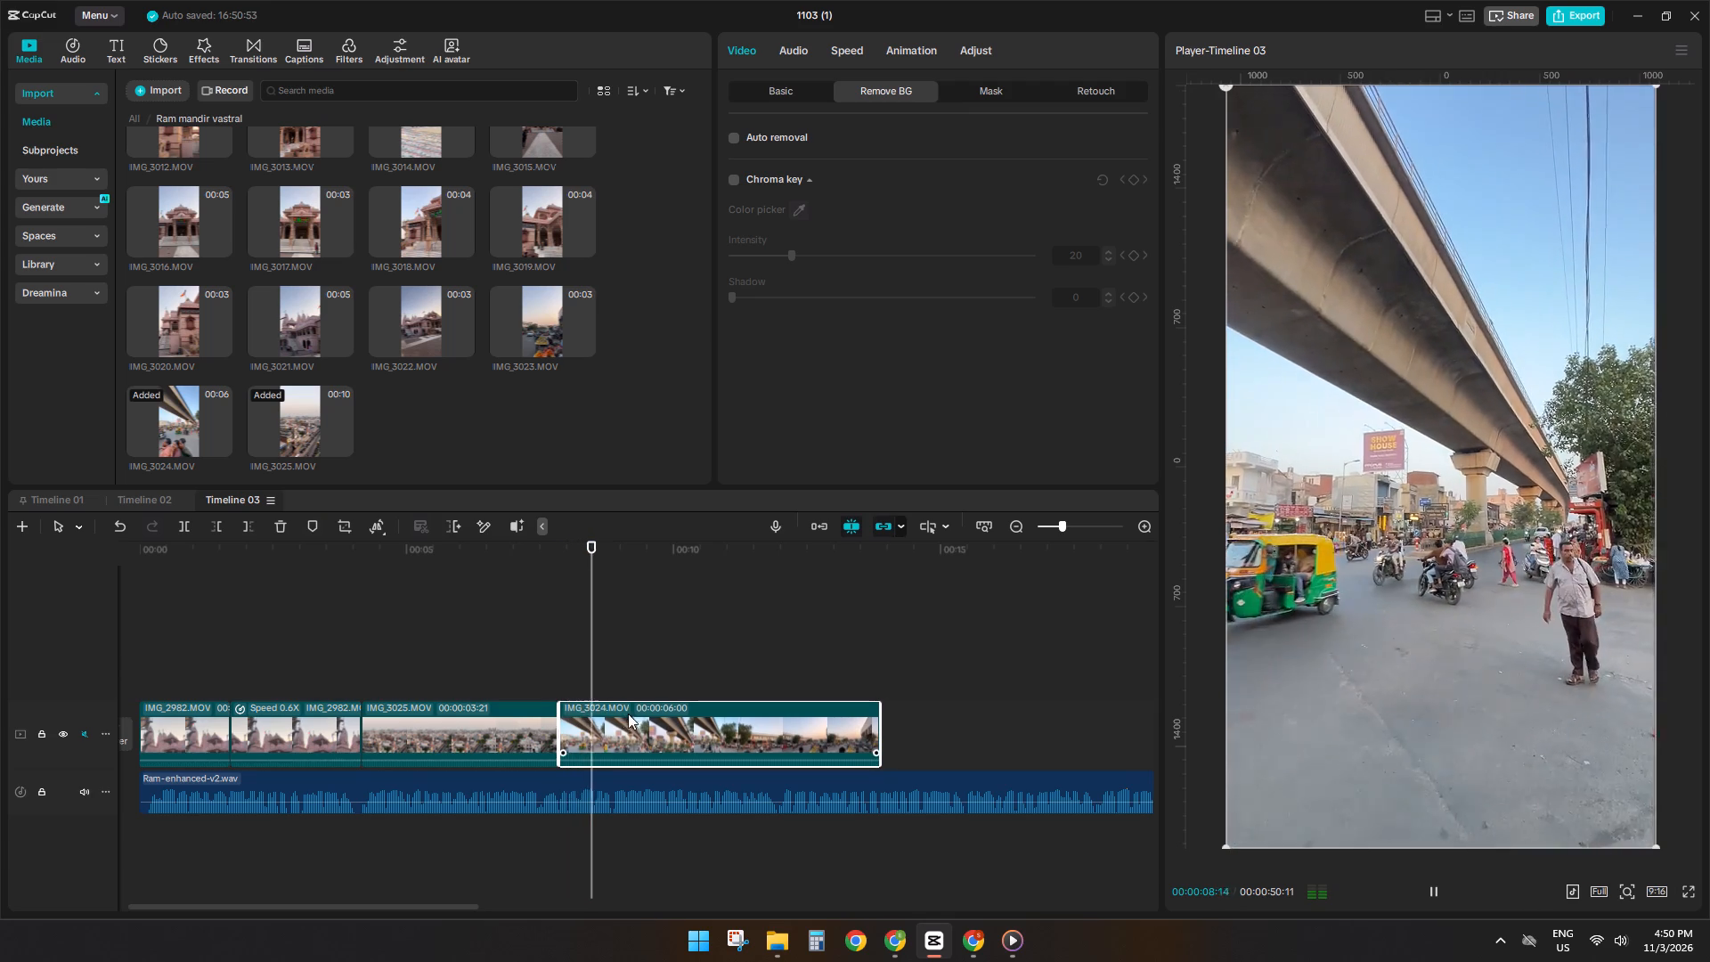
key(space)
click(679, 728)
text(sd)
key(space)
double_click(654, 676)
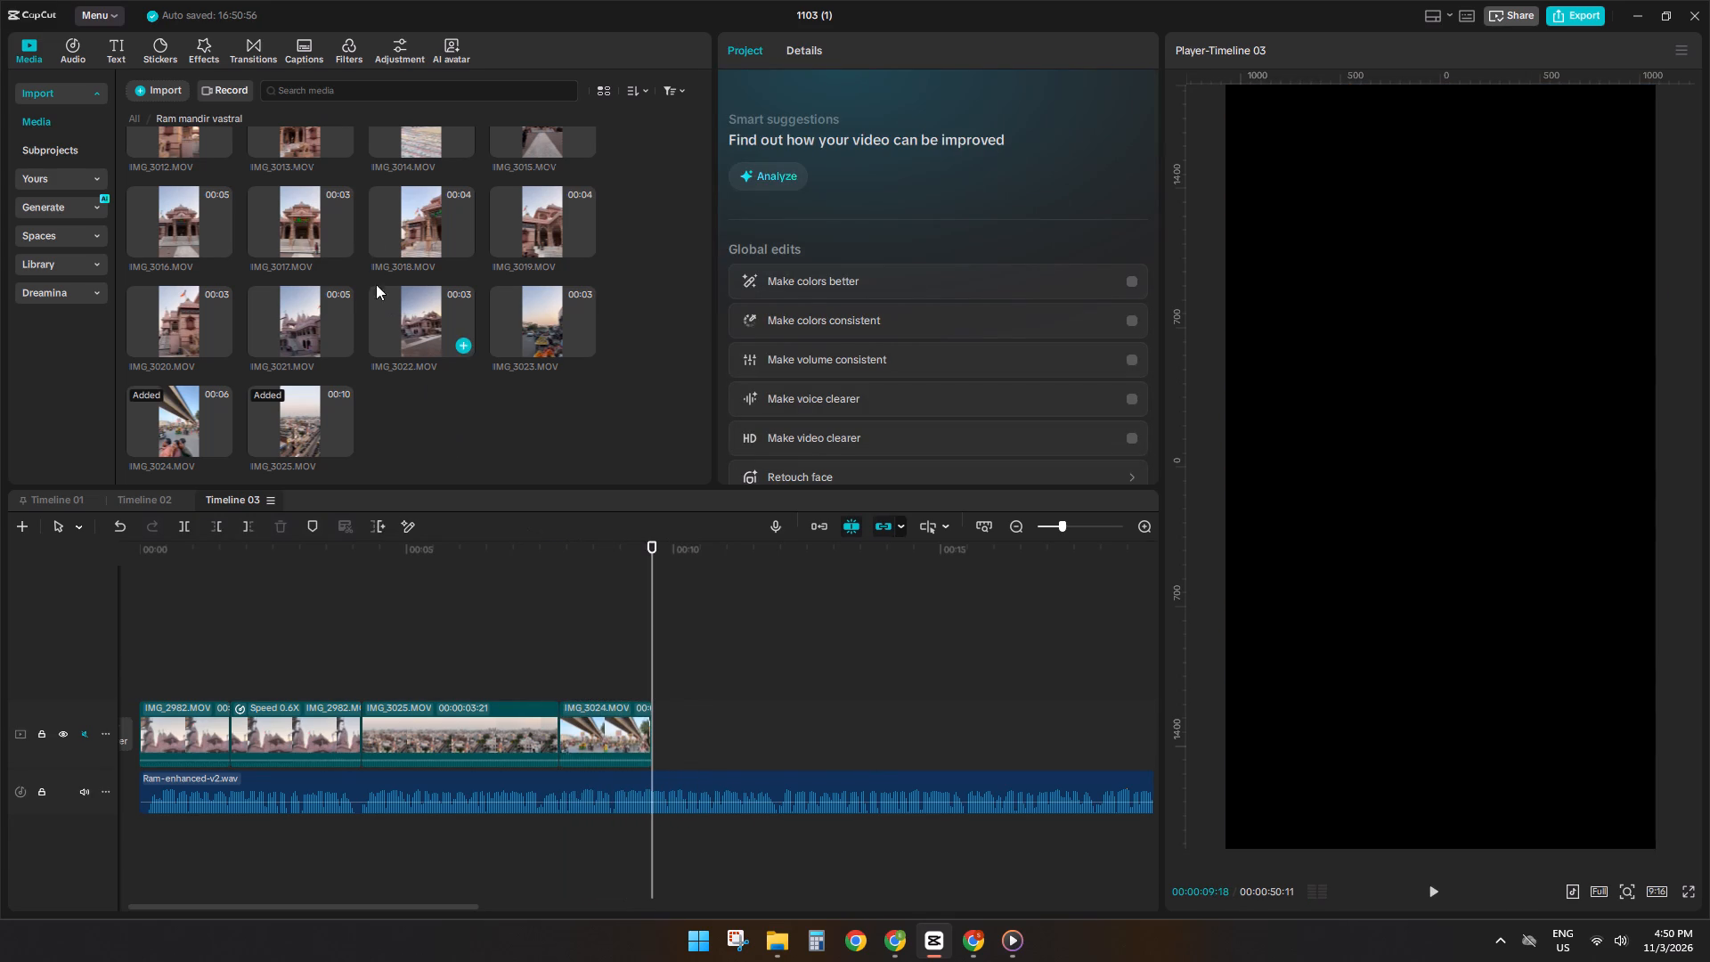
Compare temple exterior clips, turn on the main track magnet, and place IMG_3016 on the main track directly after IMG_3024.
click(408, 205)
click(535, 232)
key(space)
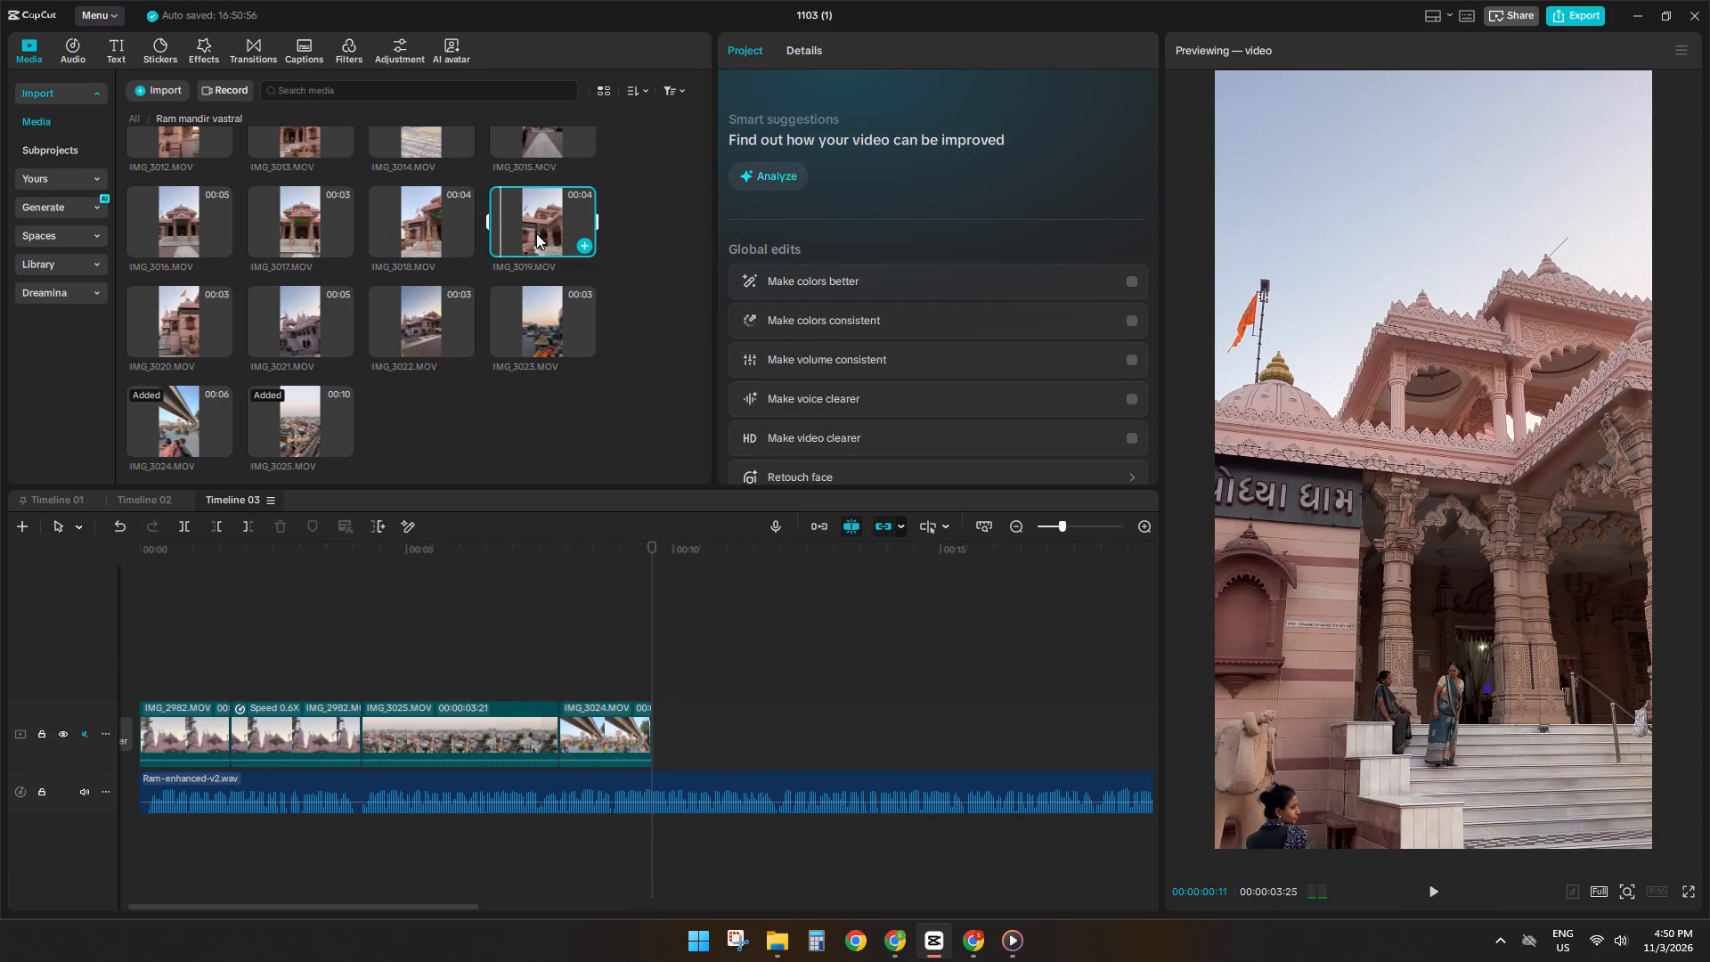
scroll(539, 238, up, 2)
click(297, 289)
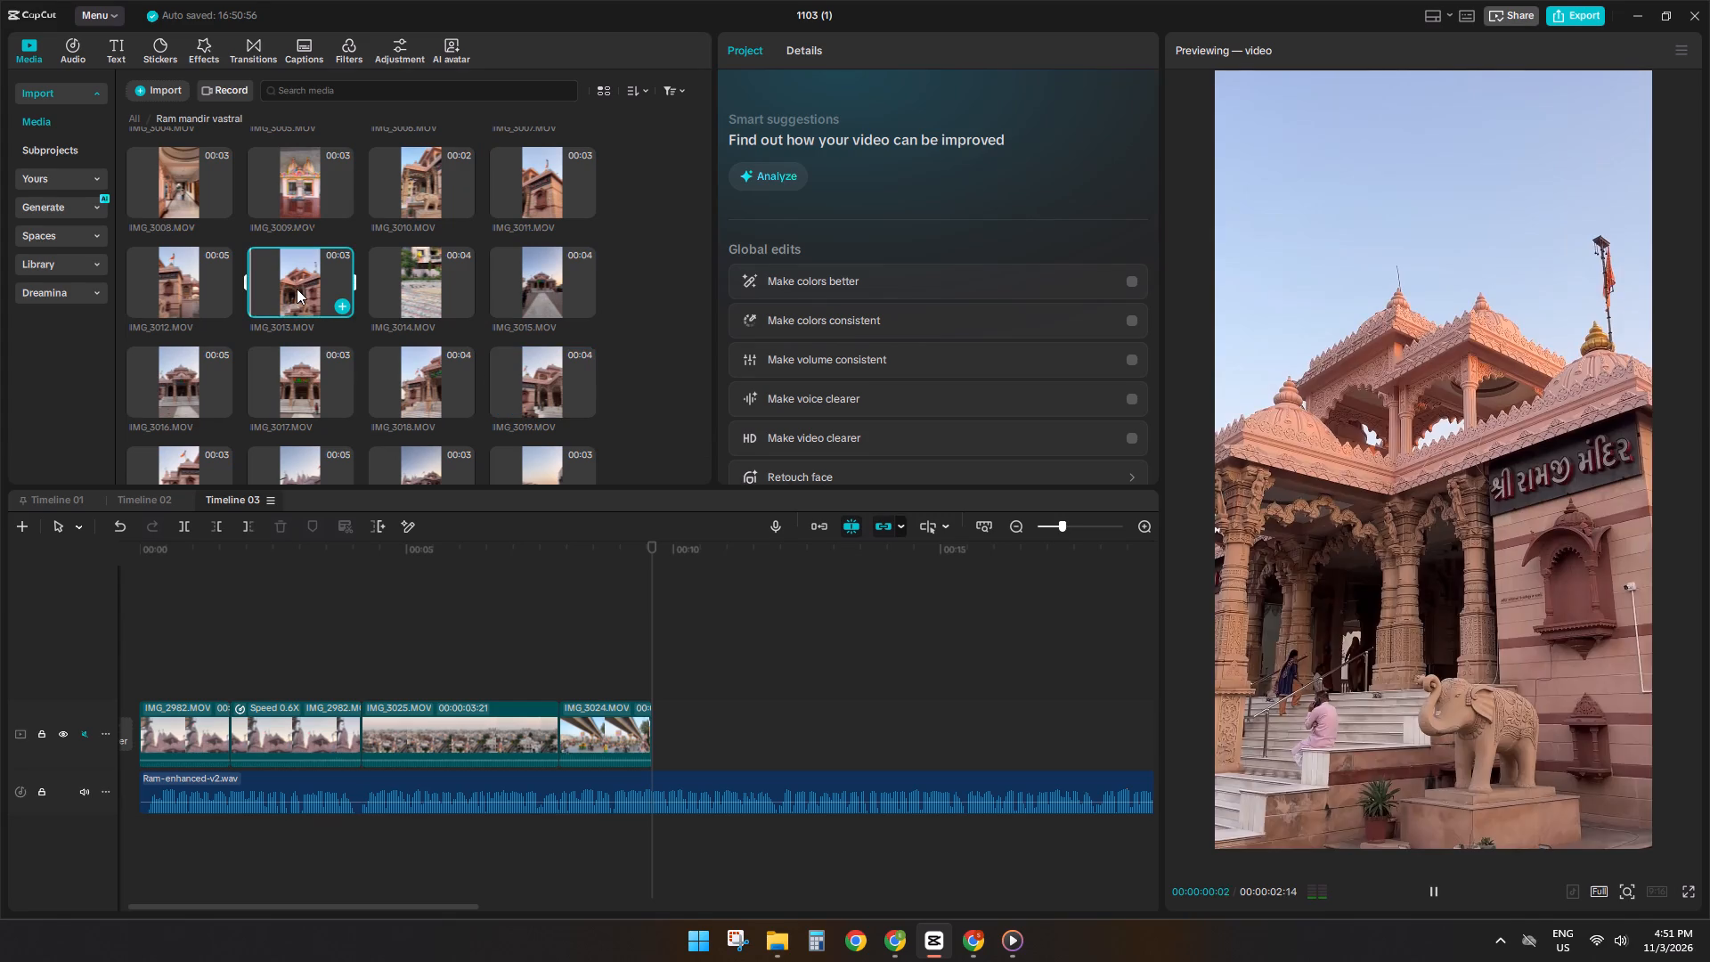
key(space)
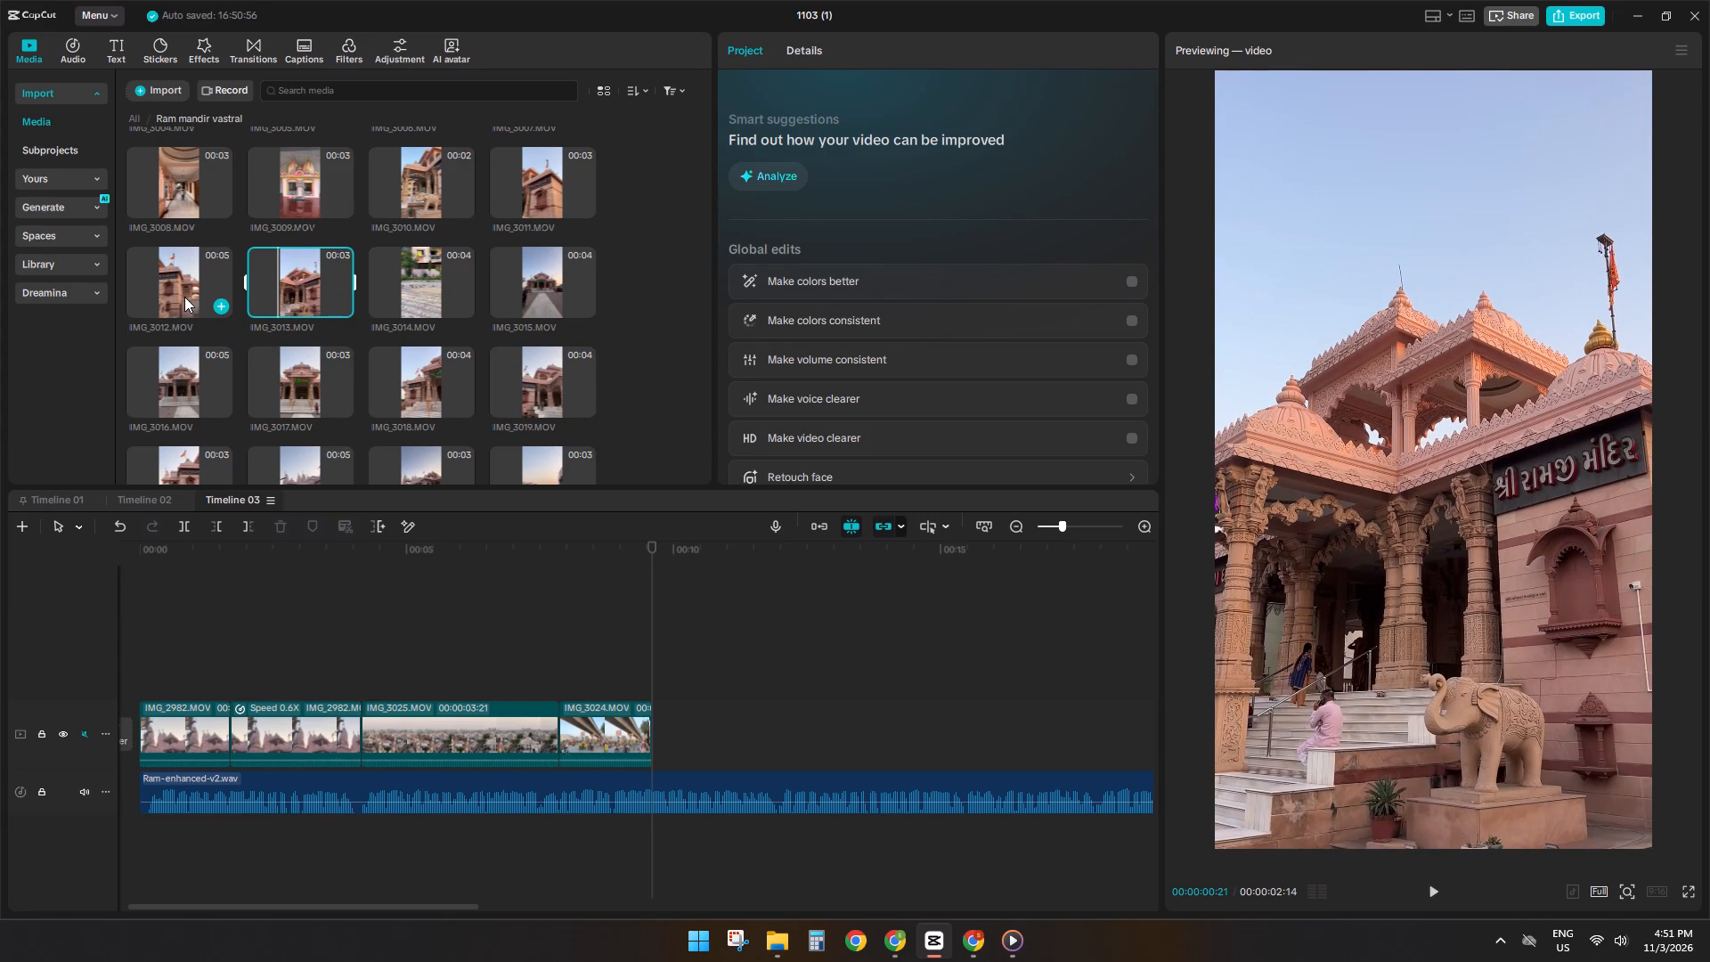
click(183, 387)
key(space)
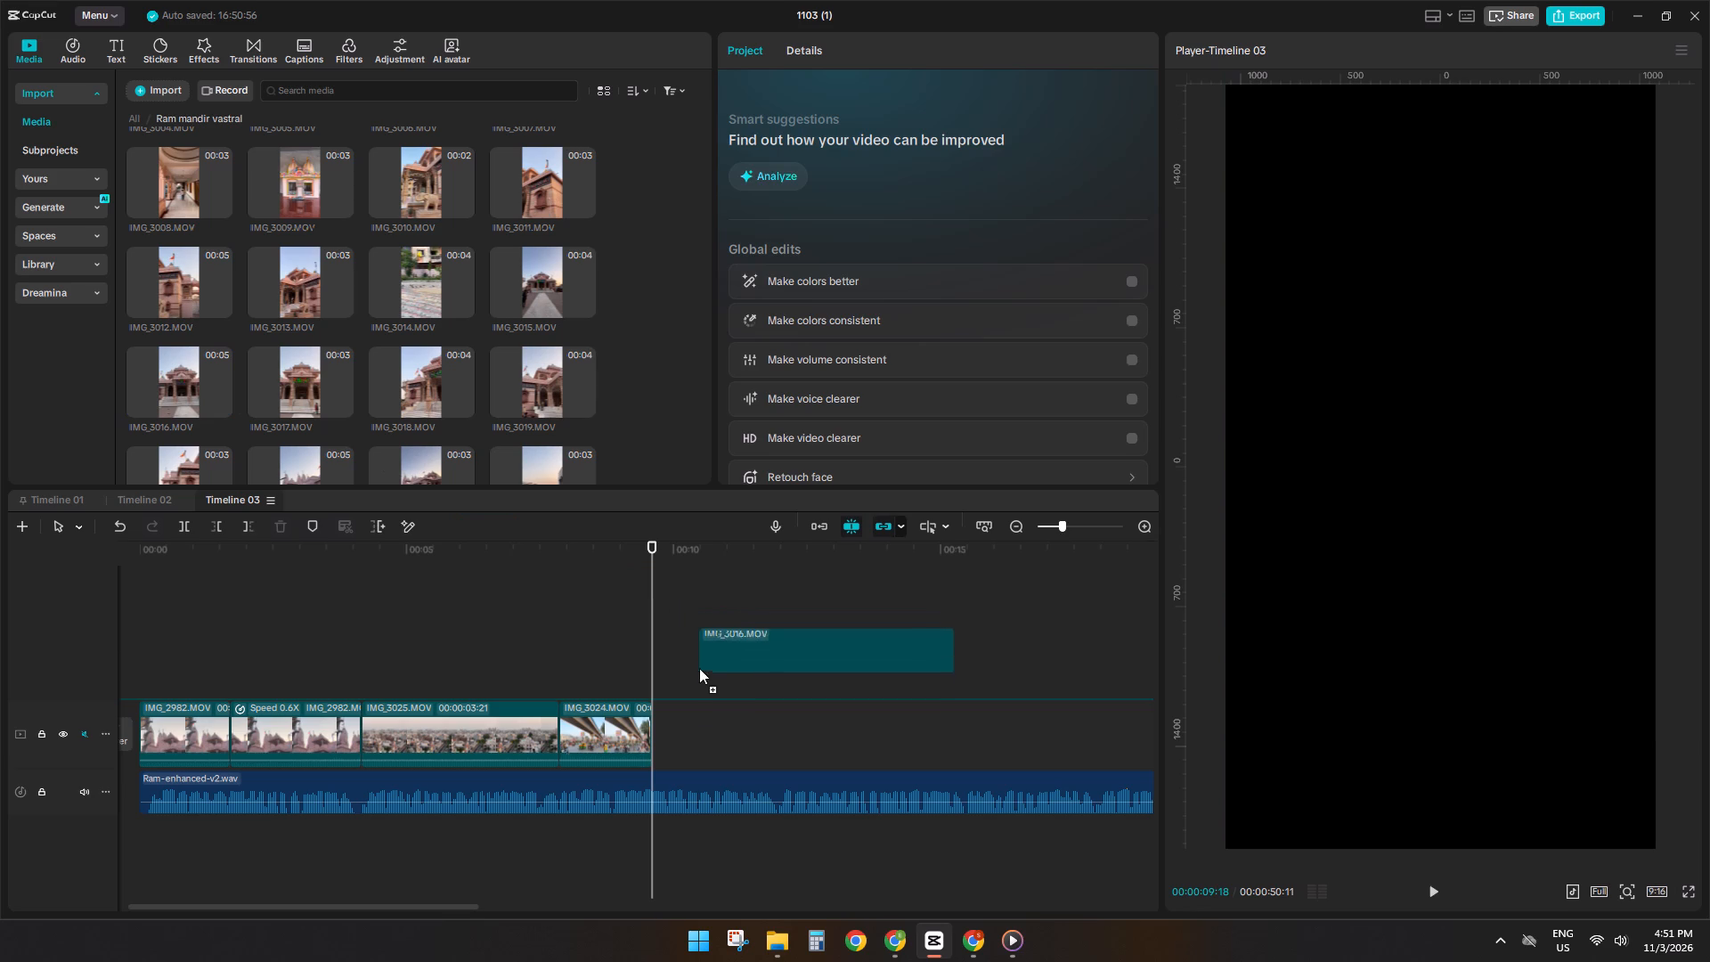
key(space)
drag(688, 739, 677, 742)
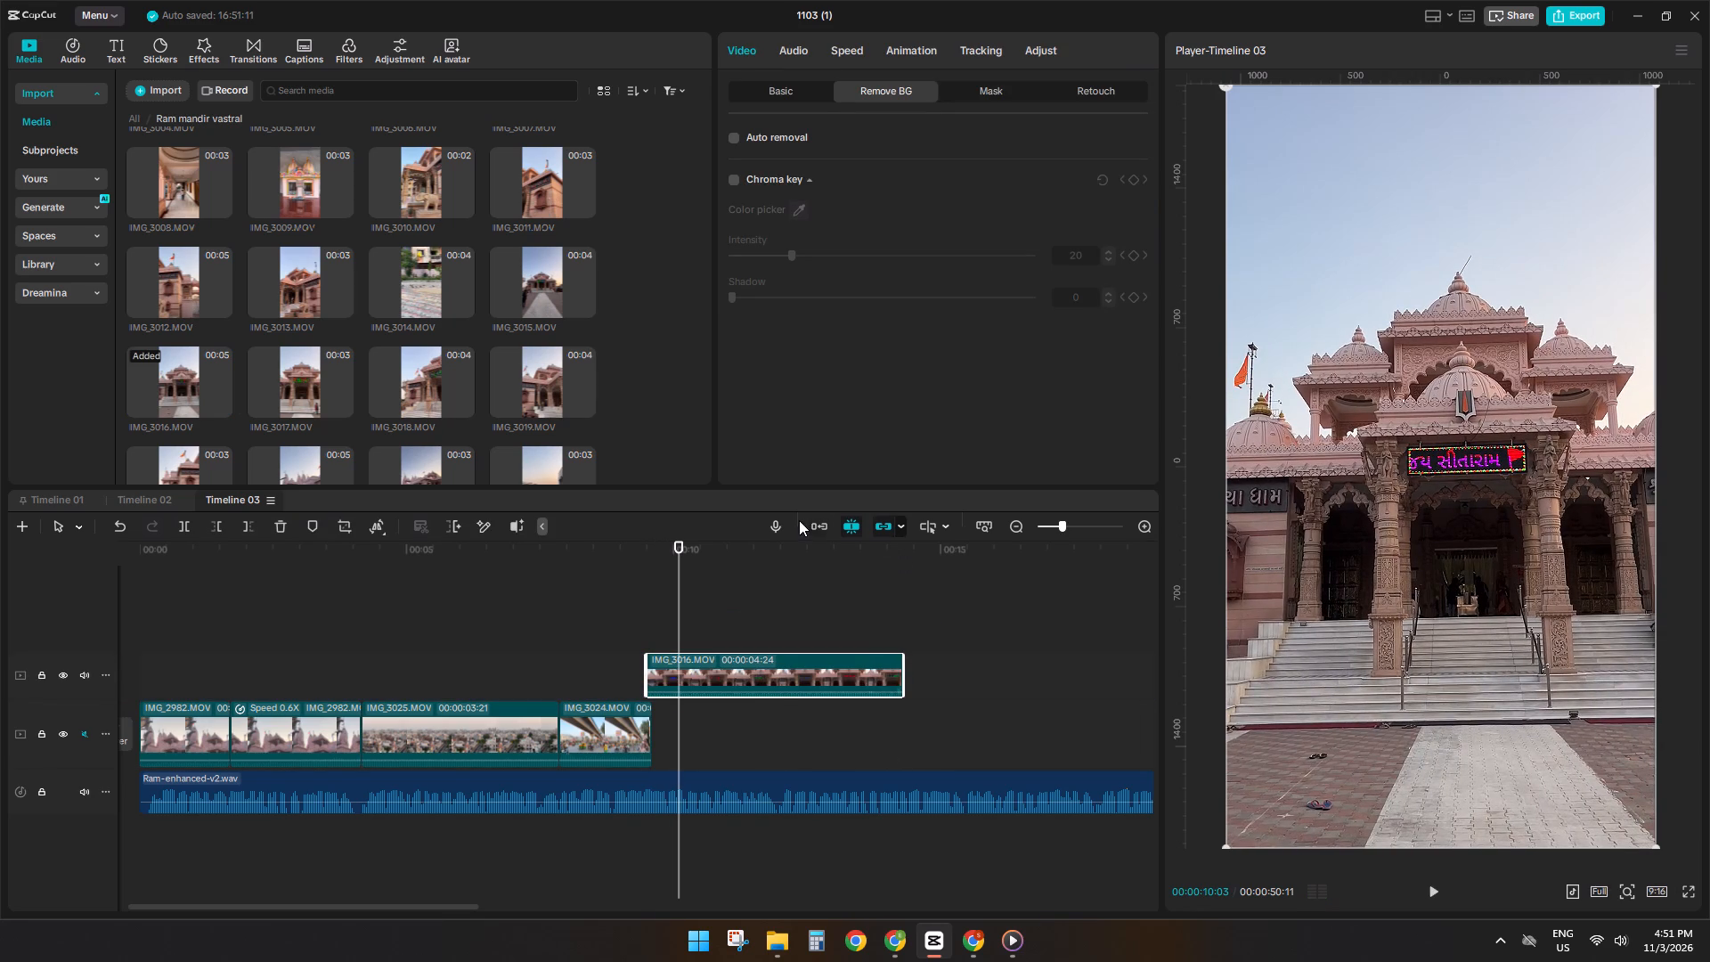
click(810, 524)
drag(709, 679, 719, 742)
Split IMG_3016 at about 00:00:11:27 and delete the part after the cut.
key(space)
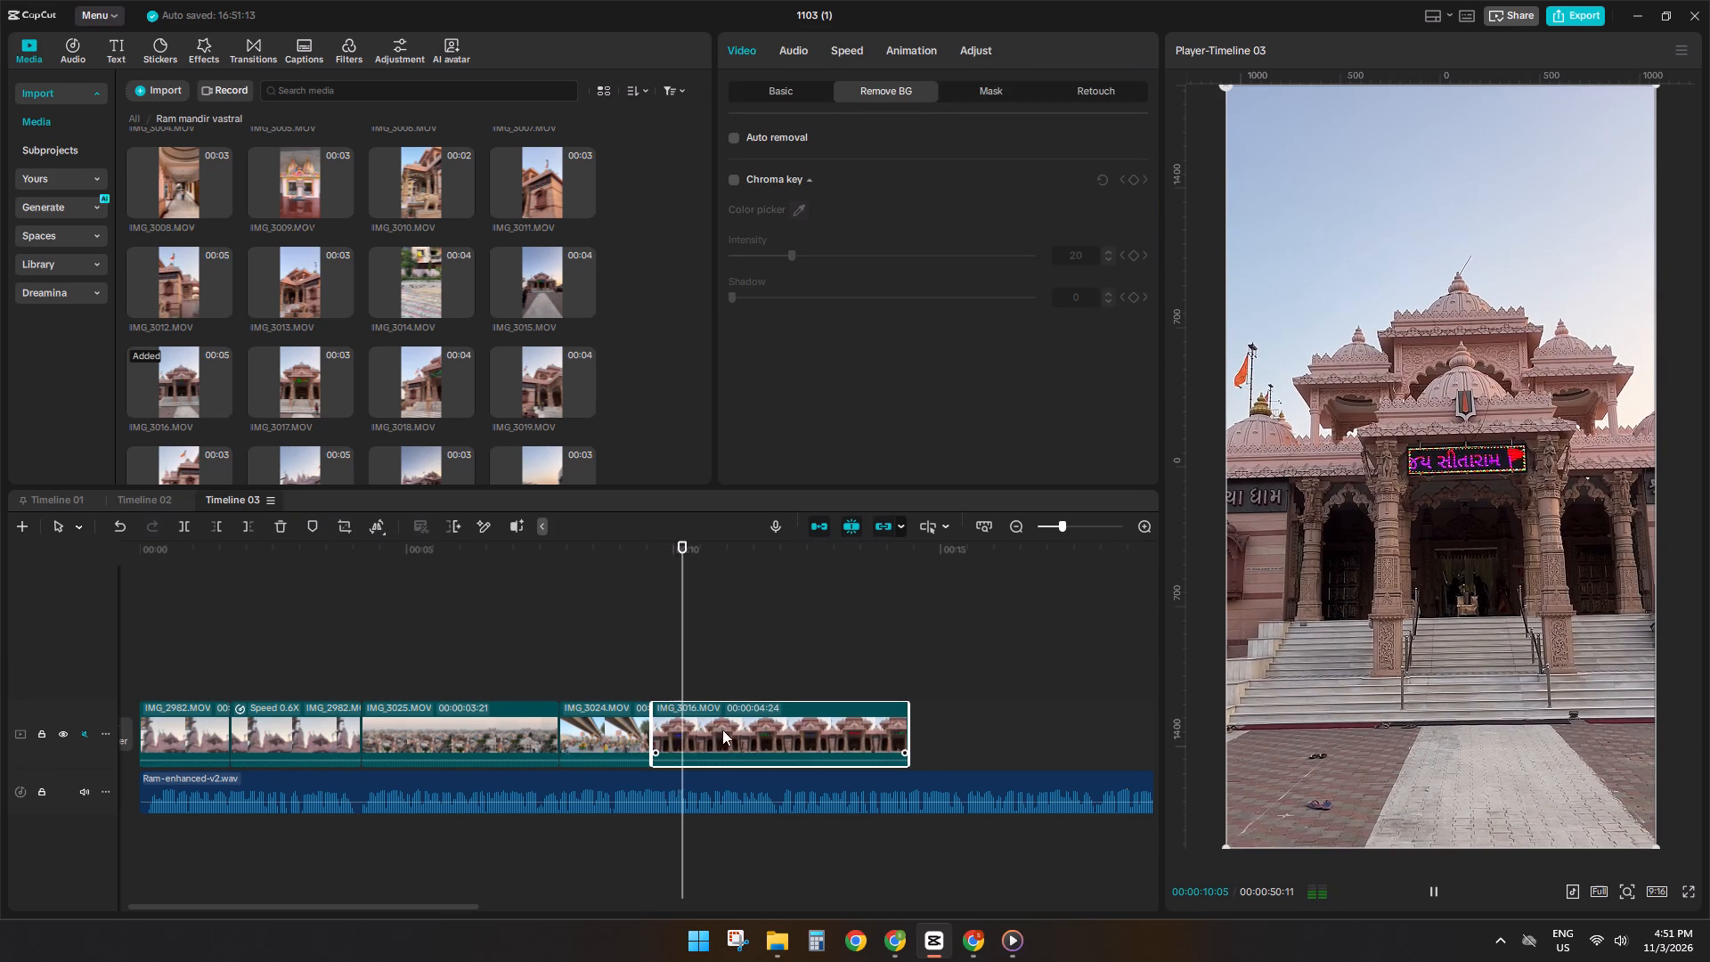
key(space)
key(space)
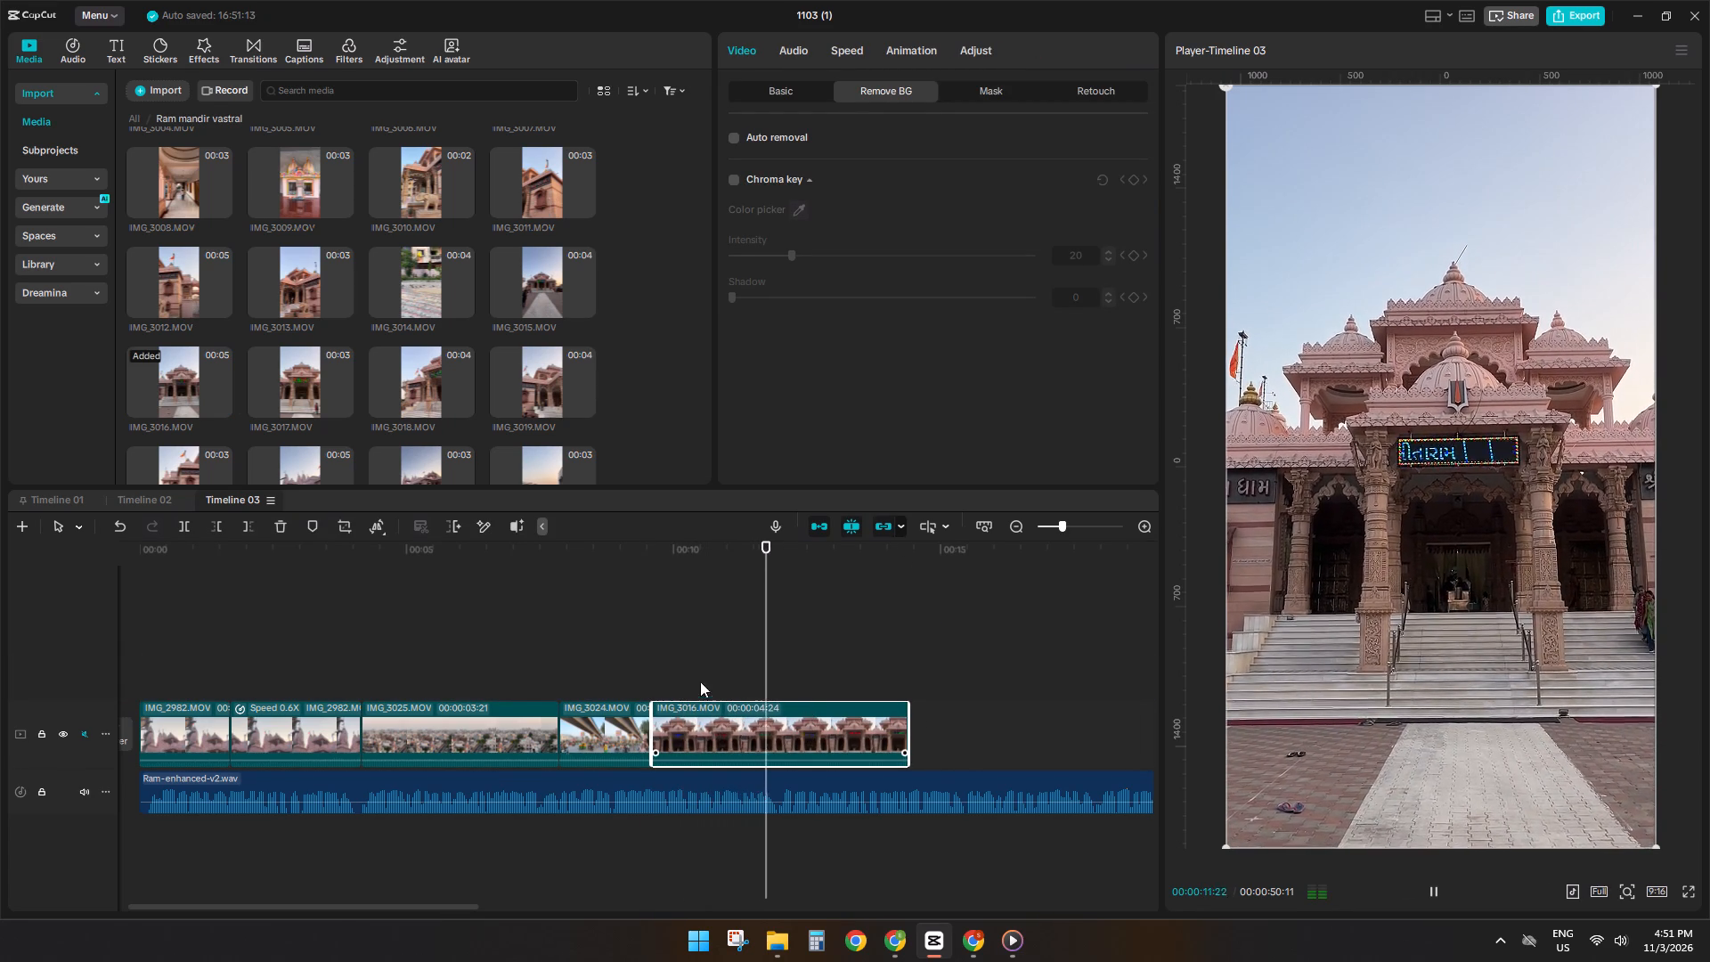
click(709, 668)
key(space)
key(space)
click(793, 735)
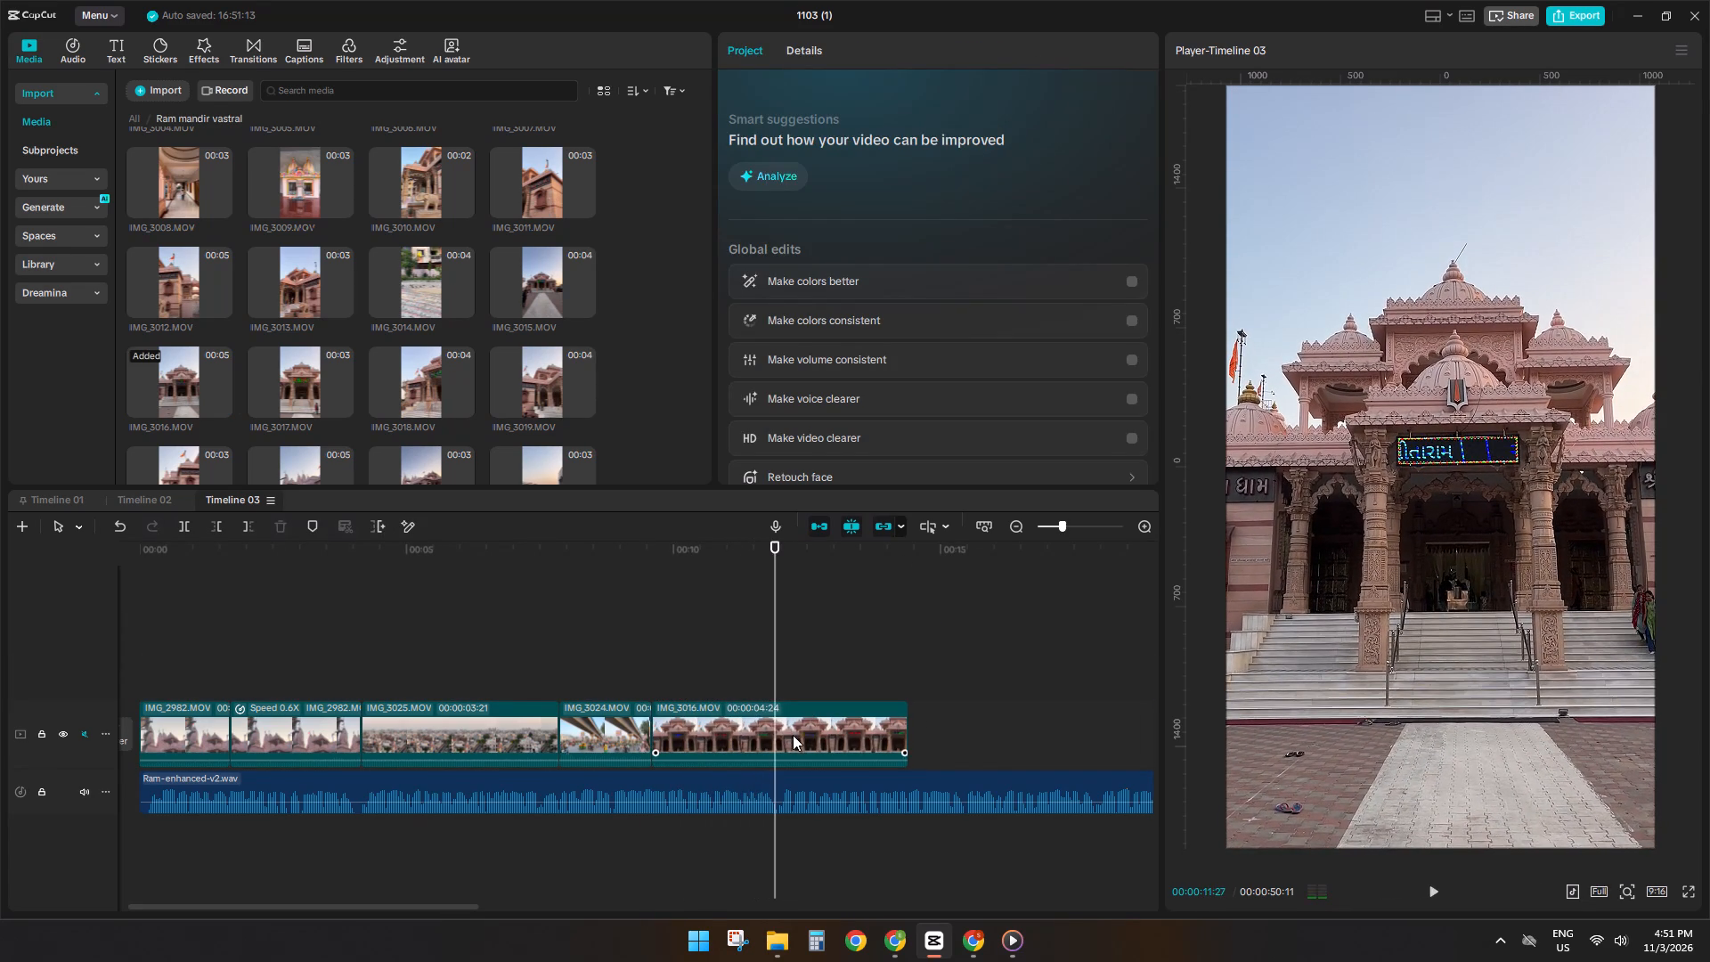
key(s)
key(d)
Place the temple side-view clip IMG_3022 on the main track directly after IMG_3016.
key(space)
scroll(308, 388, down, 3)
click(295, 320)
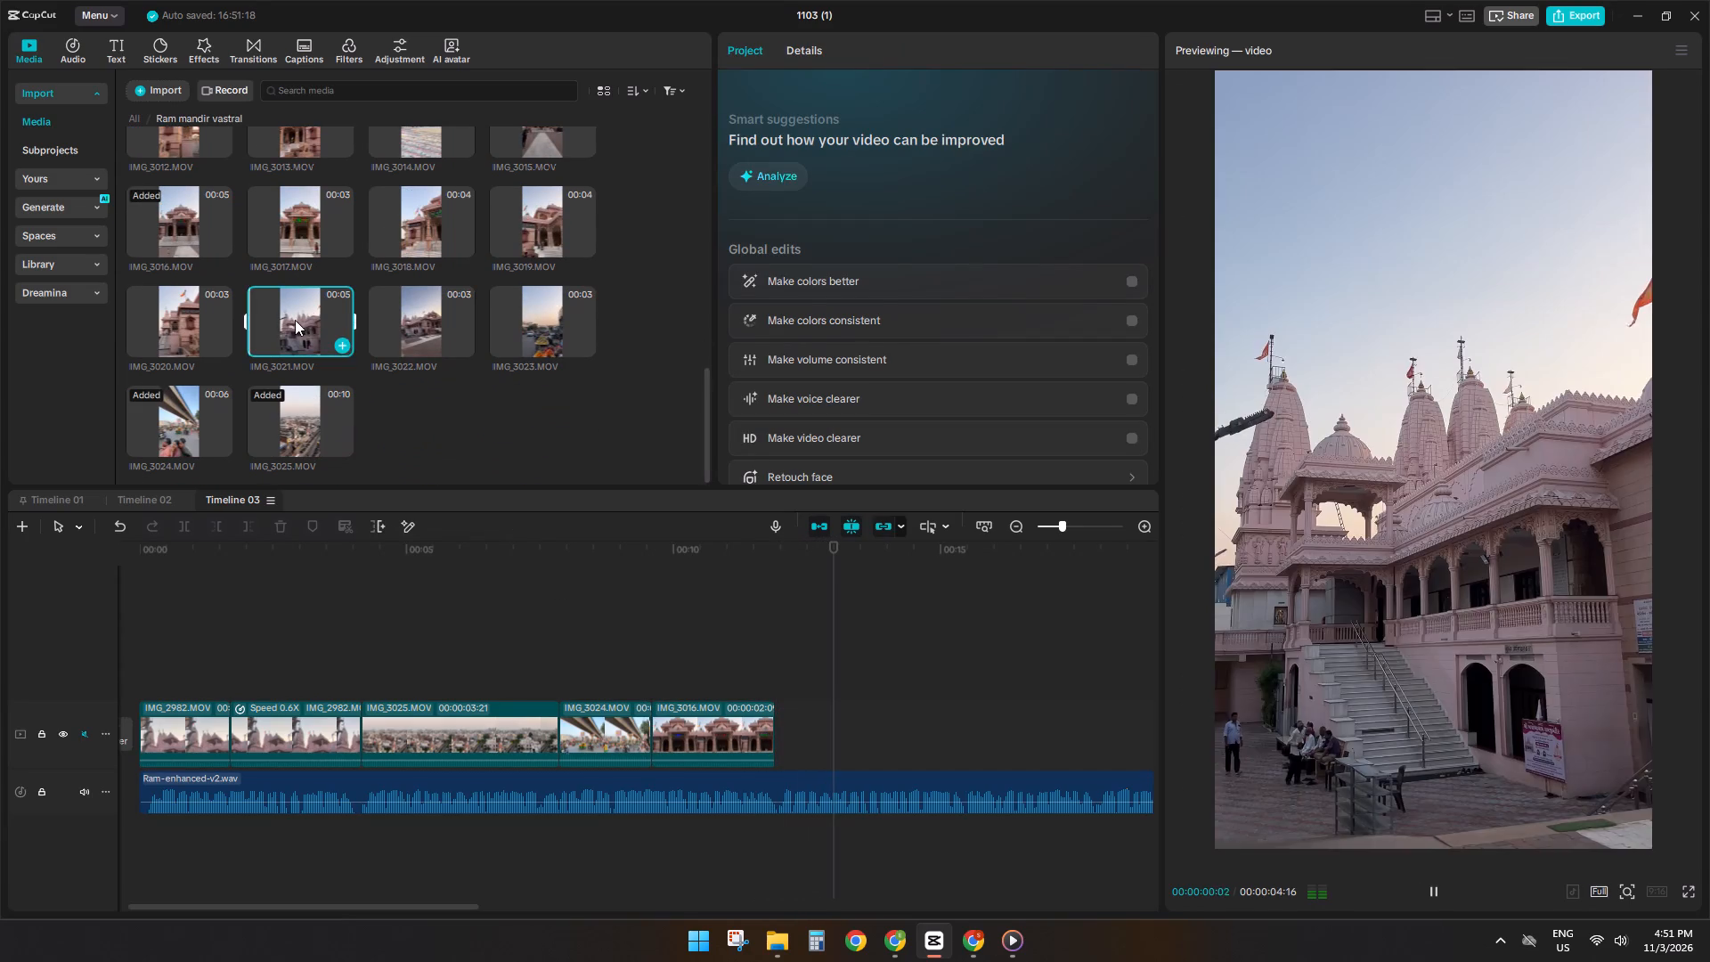
click(408, 314)
drag(408, 314, 796, 719)
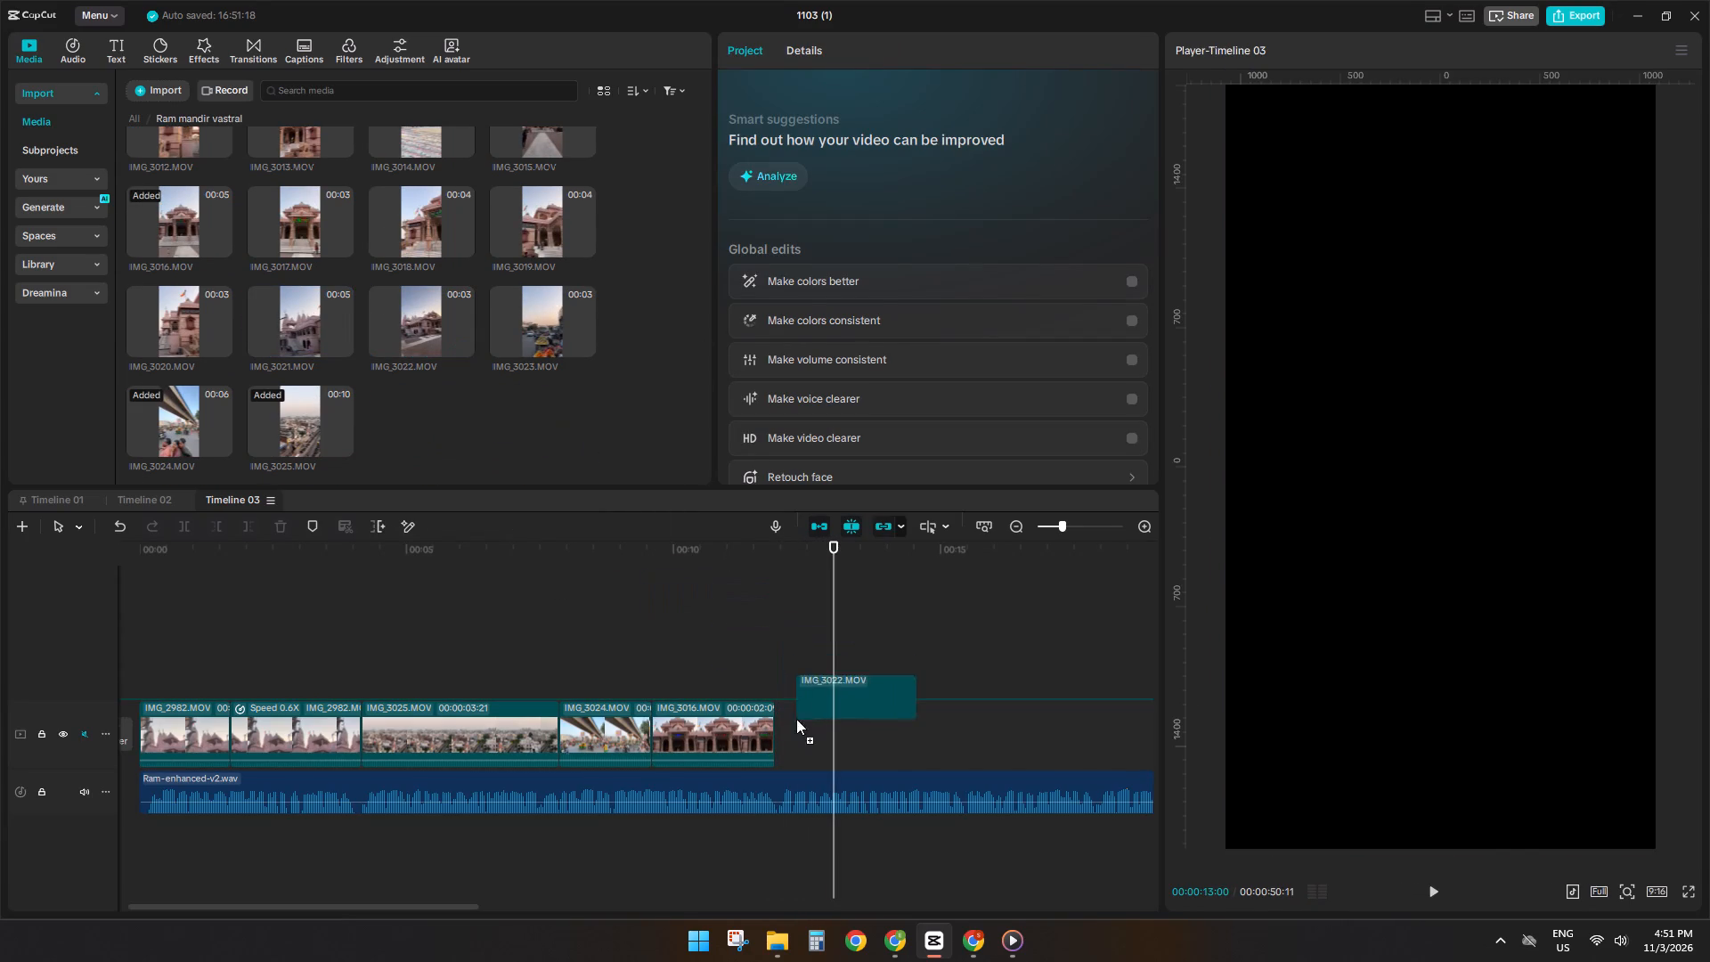
drag(796, 719, 788, 739)
Split IMG_3022 at about 00:00:12:19 and add a marker at the cut.
key(space)
key(space)
click(764, 643)
key(space)
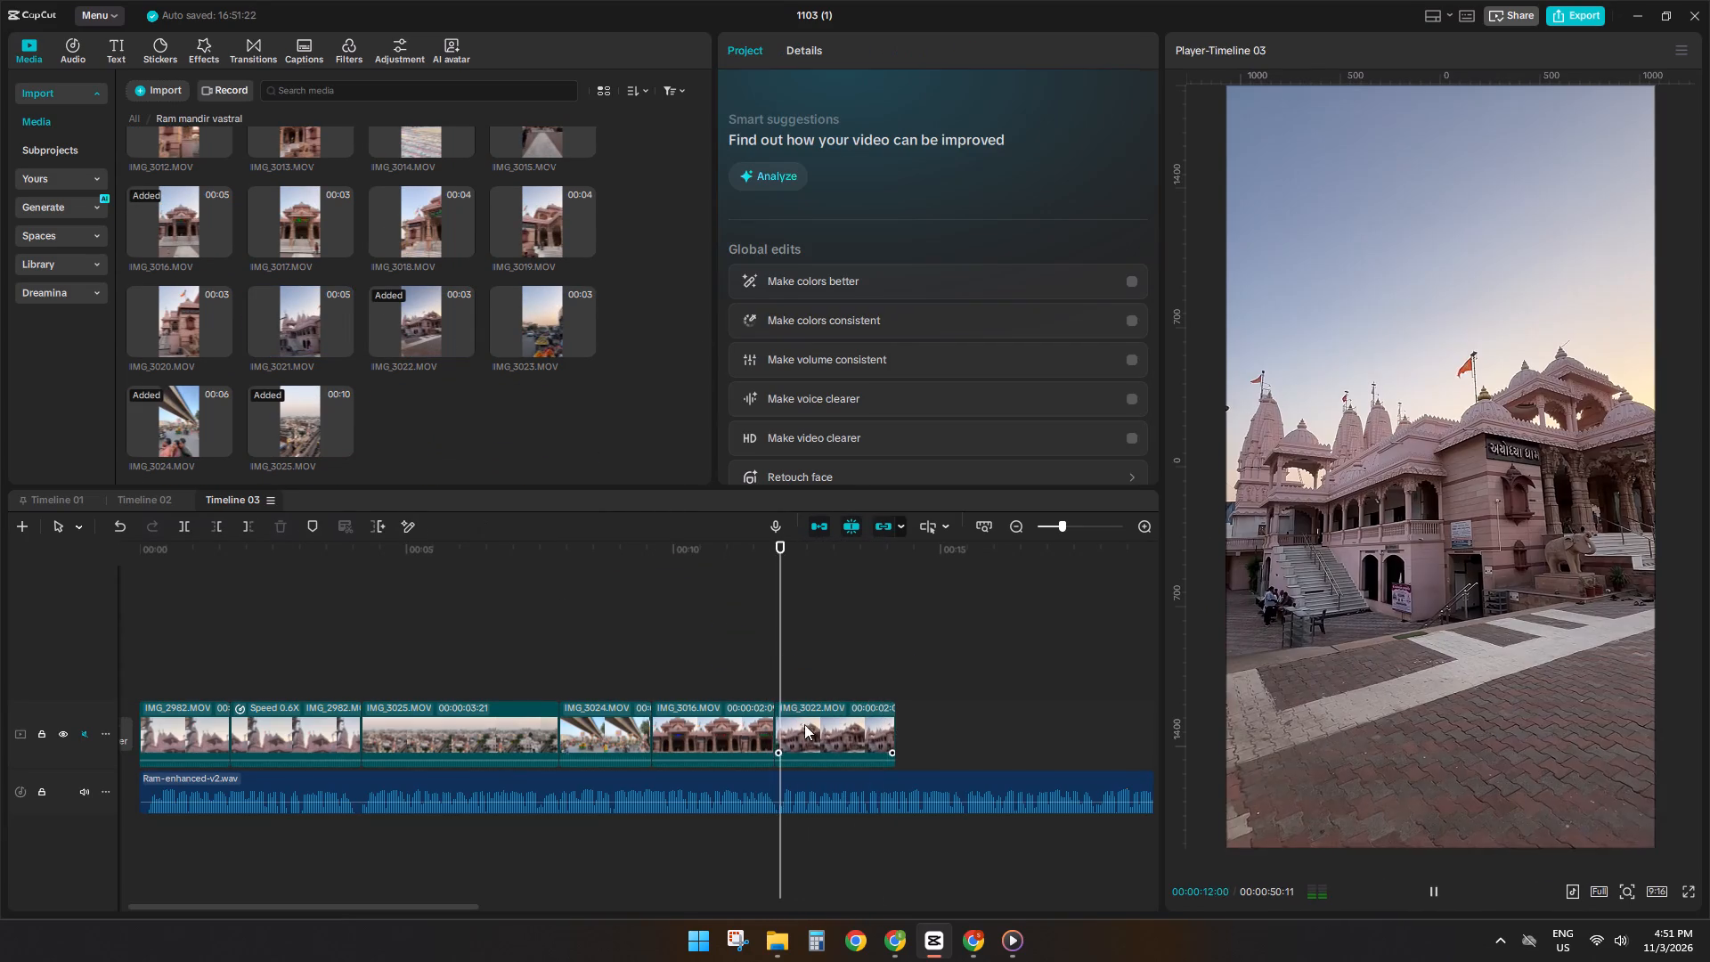
key(space)
click(819, 731)
key(s)
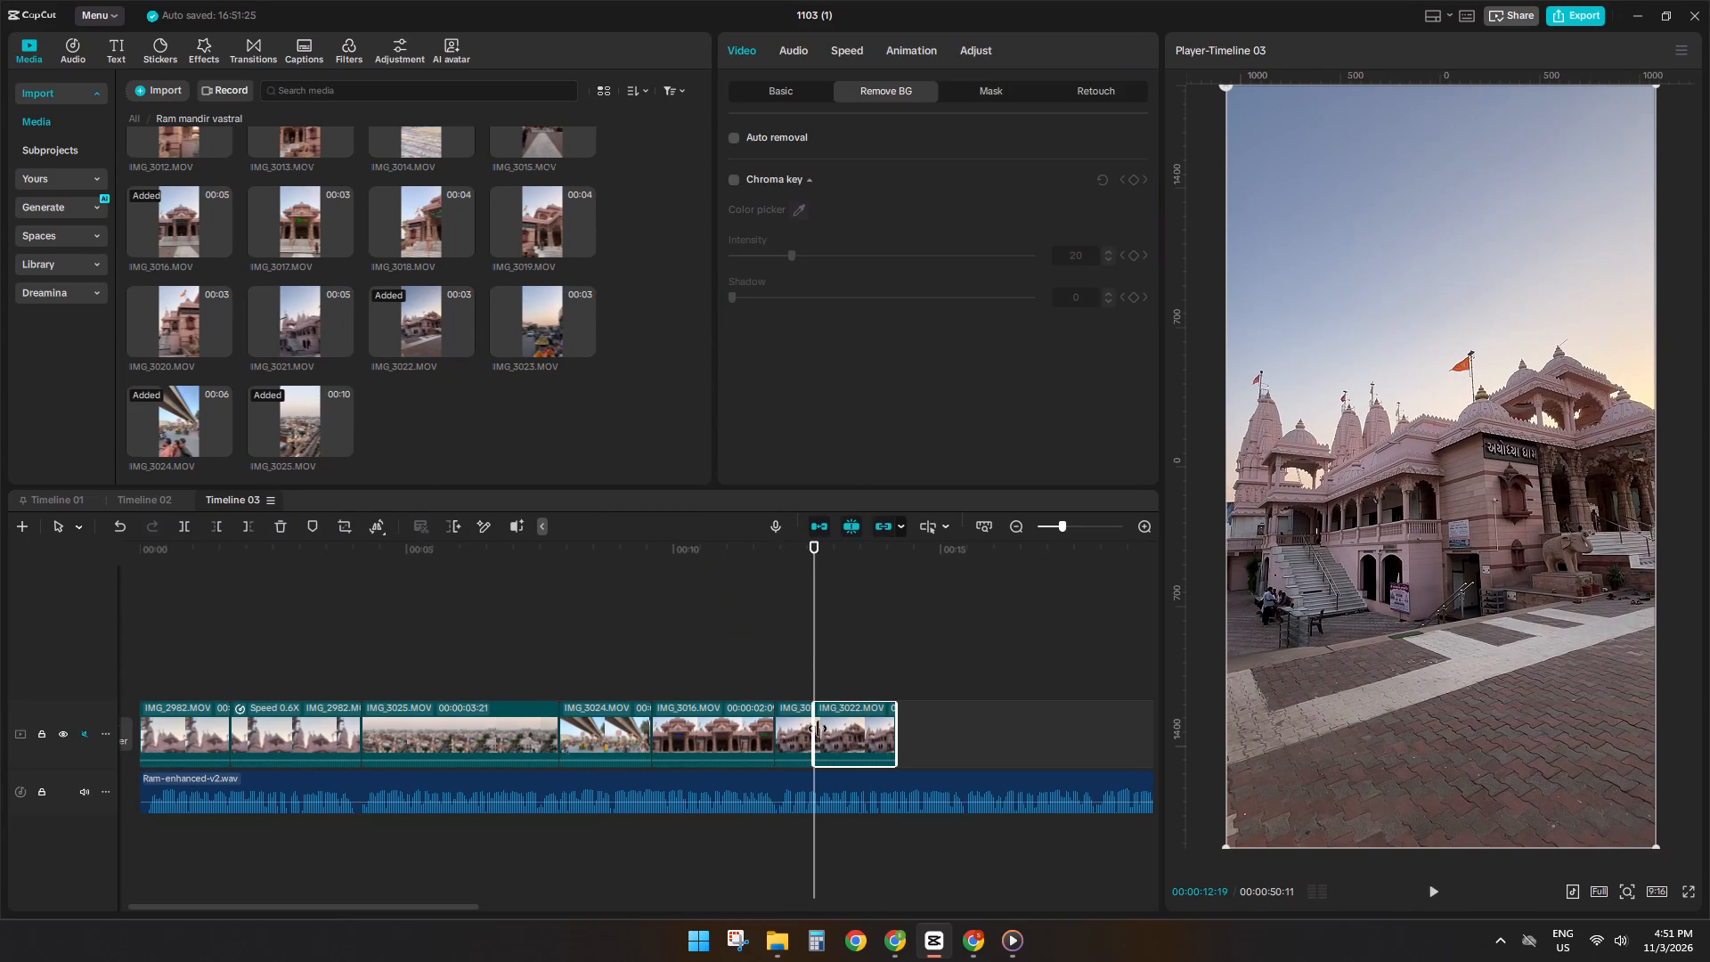
click(313, 526)
Slow the second part of IMG_3022 to 0.47x speed.
key(space)
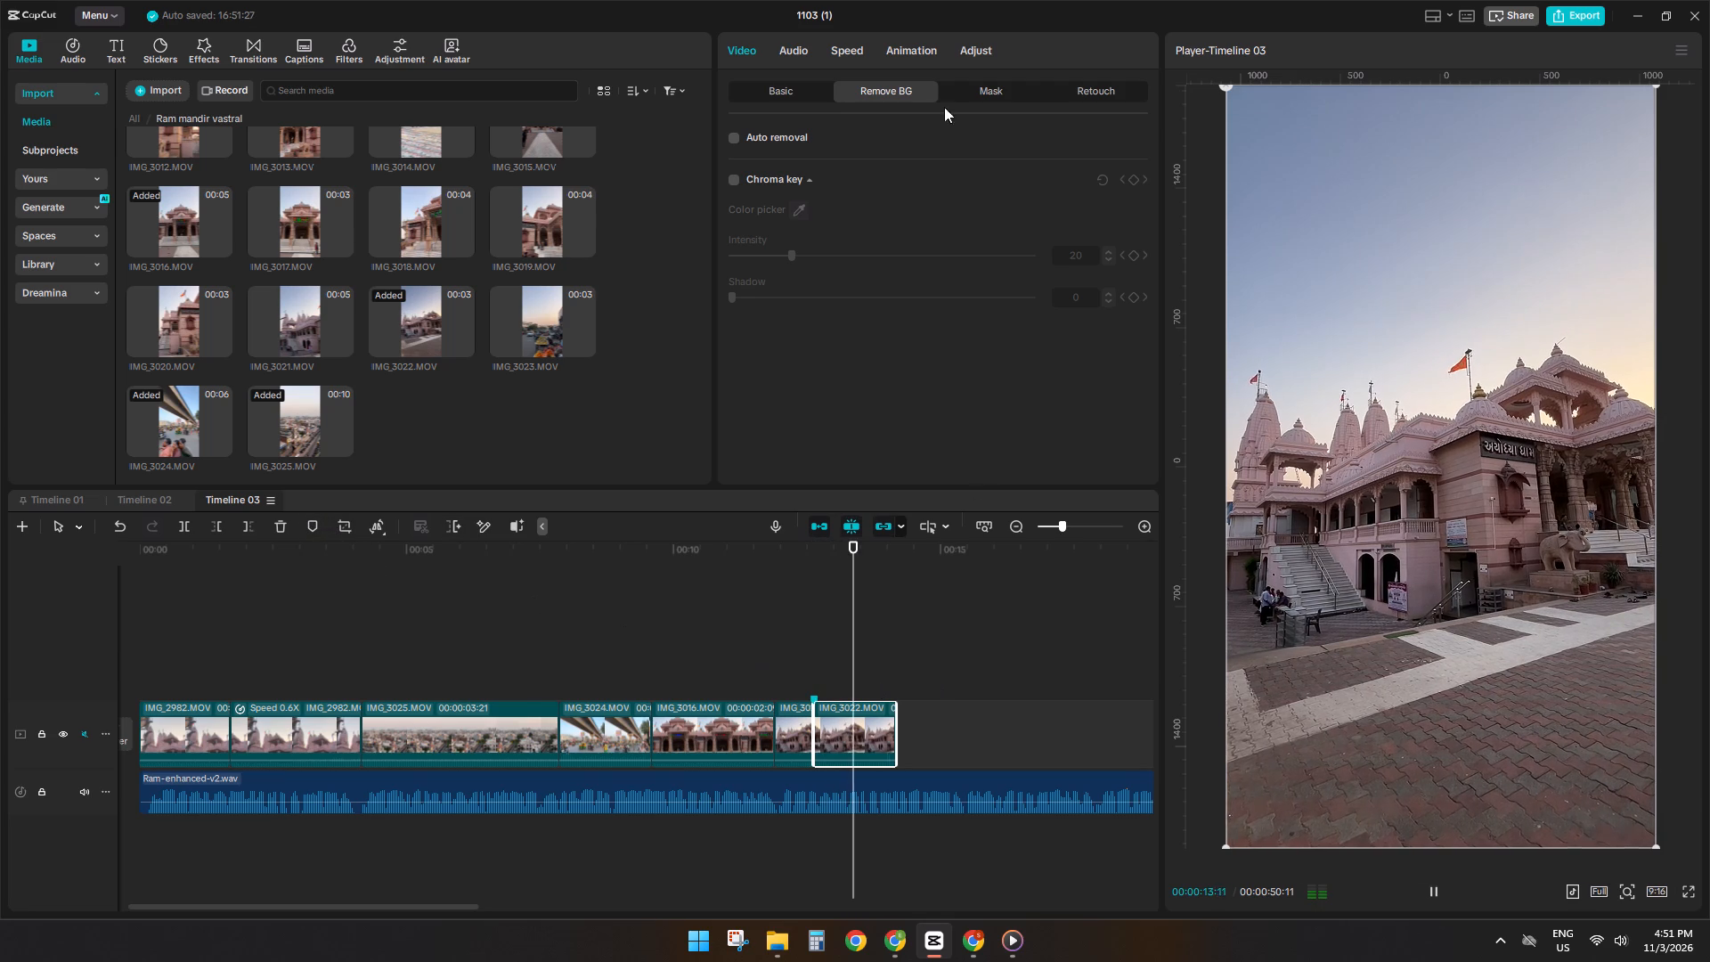
click(837, 56)
click(772, 166)
key(space)
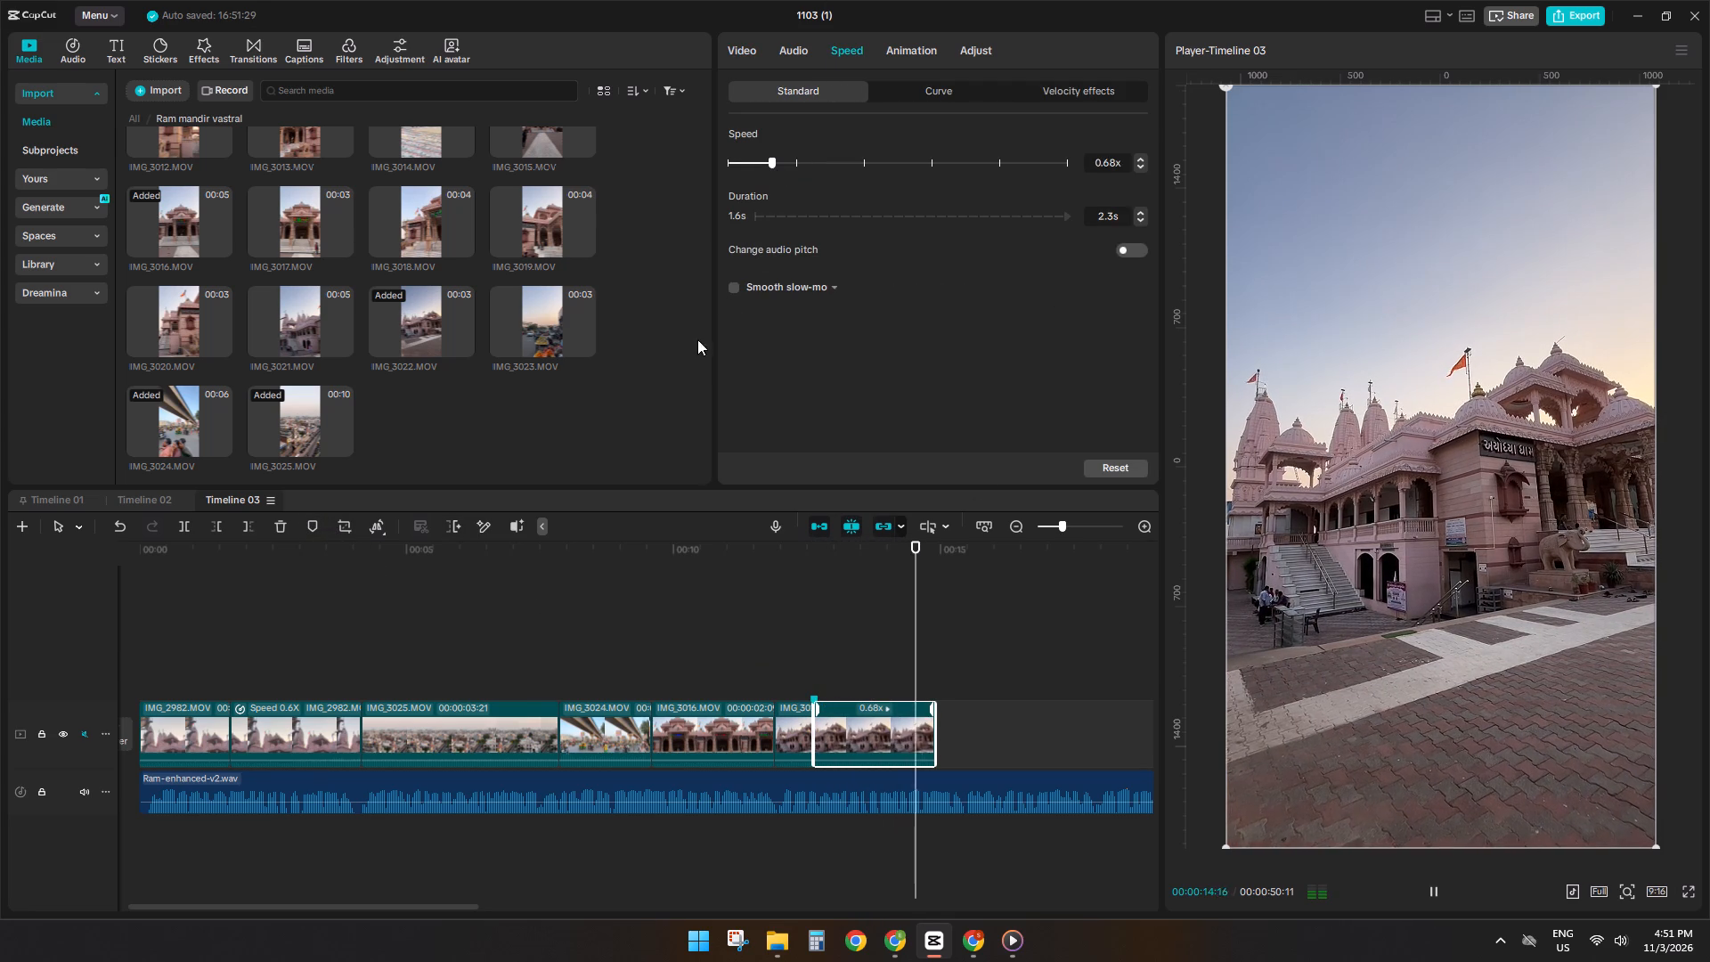
key(space)
key(space)
key(space)
click(756, 167)
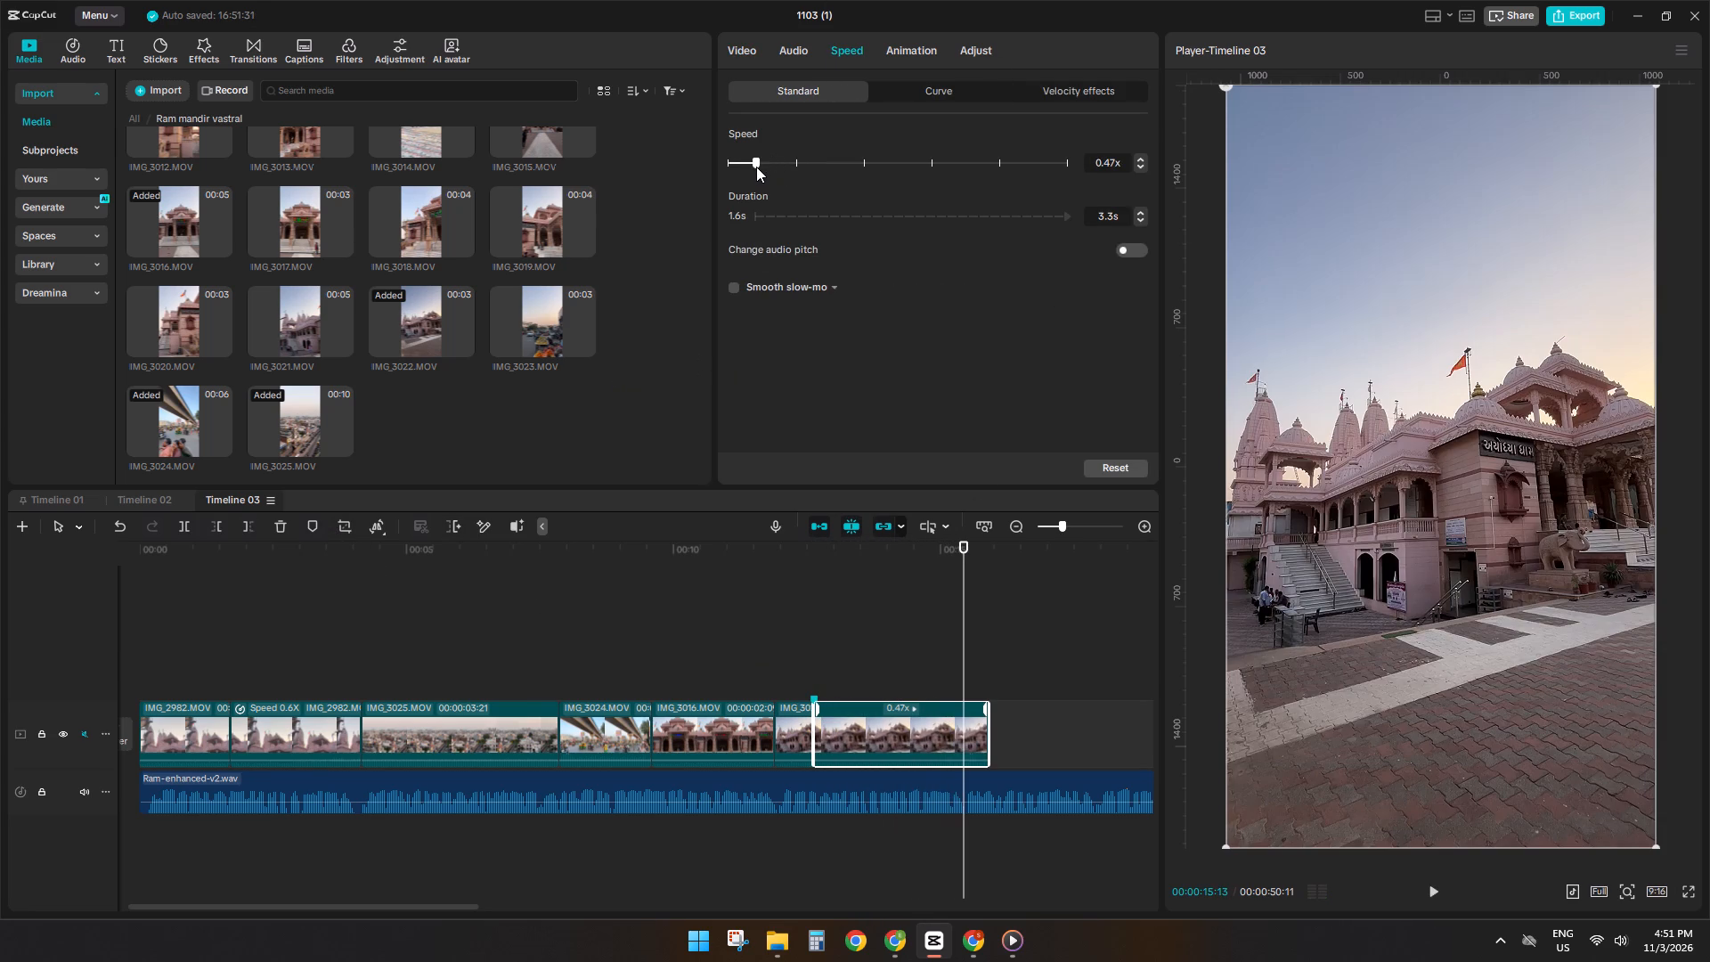
Add a marker at about 00:00:15:13, split the slowed IMG_3022 there and delete the part after the cut.
click(313, 527)
text(sd)
Review the corridor, shrine and temple interior clips from IMG_3009 back to IMG_2993 as candidates for the shot after IMG_3022.
key(space)
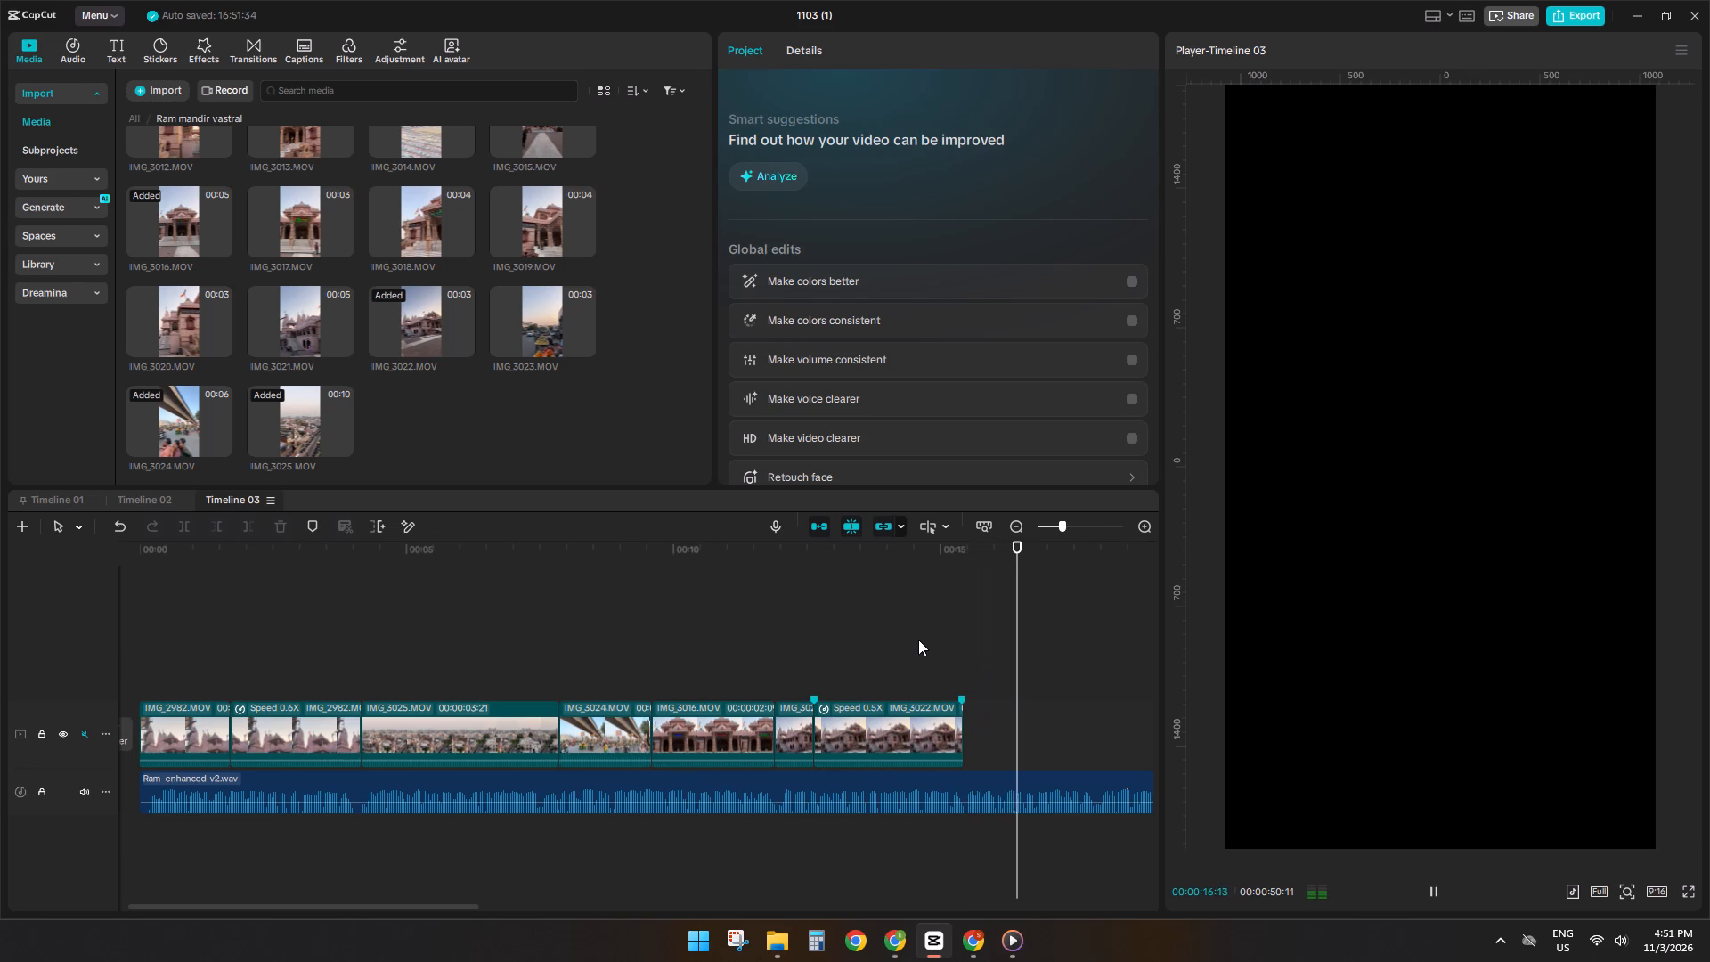
ctrl+scroll(917, 638, down, 14)
key(space)
scroll(196, 240, up, 1)
scroll(196, 240, down, 1)
scroll(196, 240, up, 3)
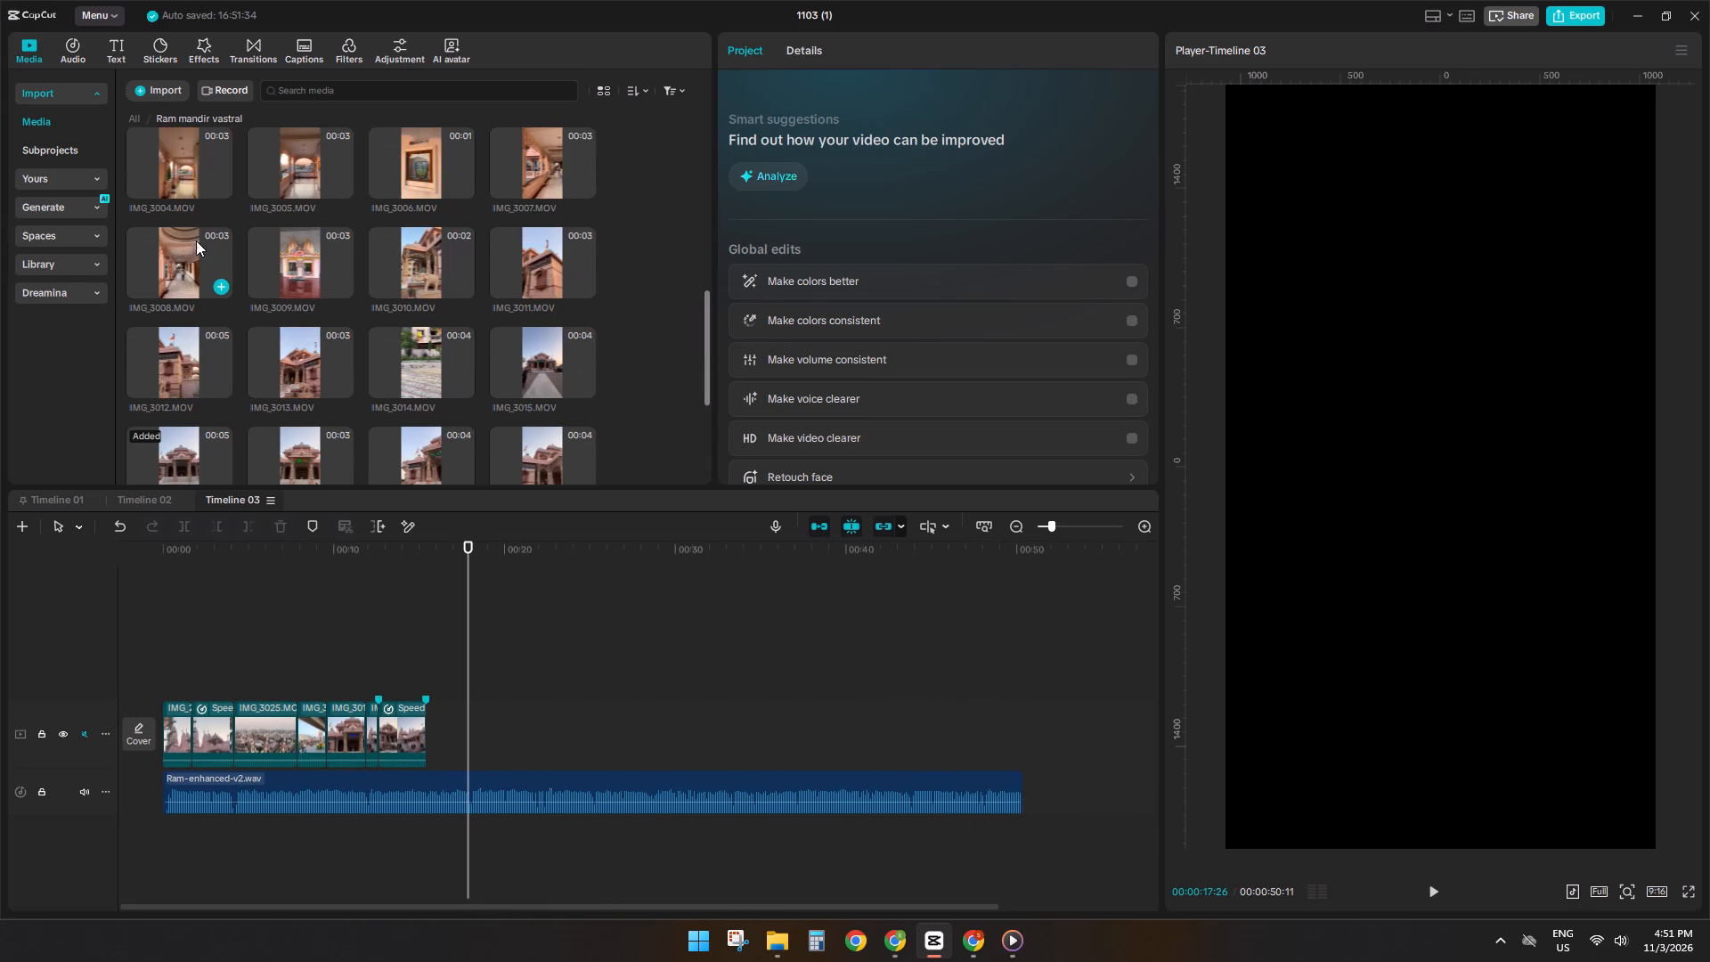
click(195, 246)
click(289, 262)
scroll(351, 304, up, 2)
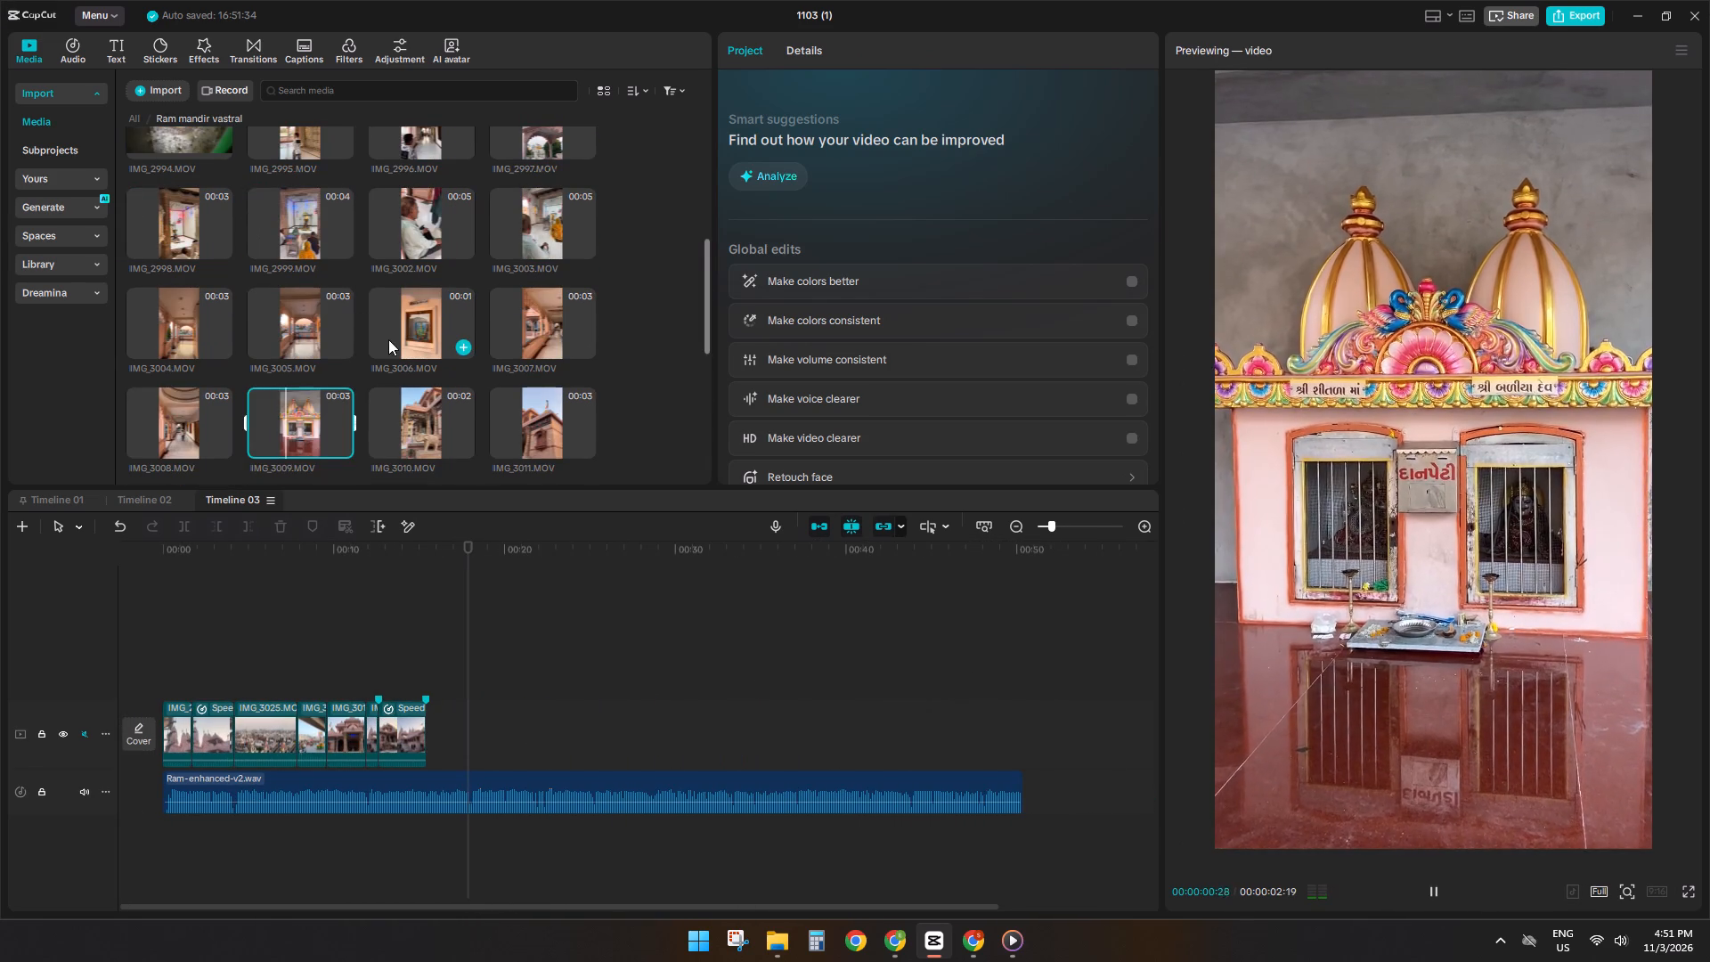
click(388, 339)
click(579, 336)
scroll(551, 355, up, 4)
click(549, 353)
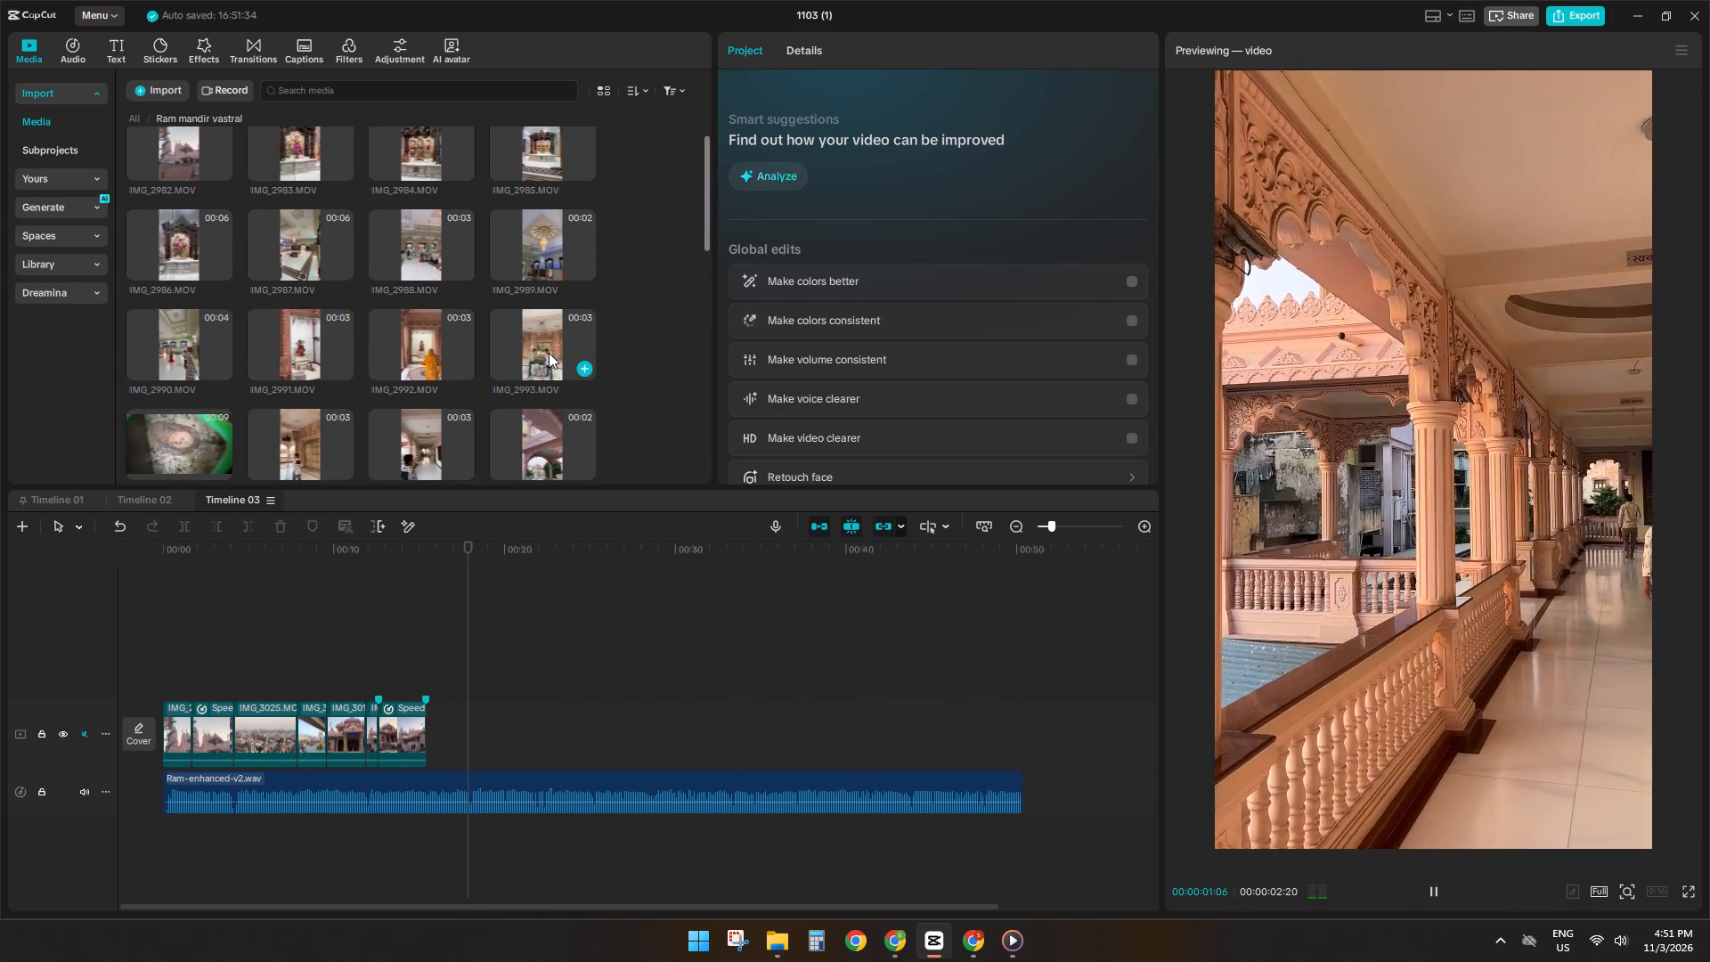
Place the prayer hall clip IMG_2987 on the main track directly after IMG_3022.
click(428, 226)
drag(418, 238, 472, 693)
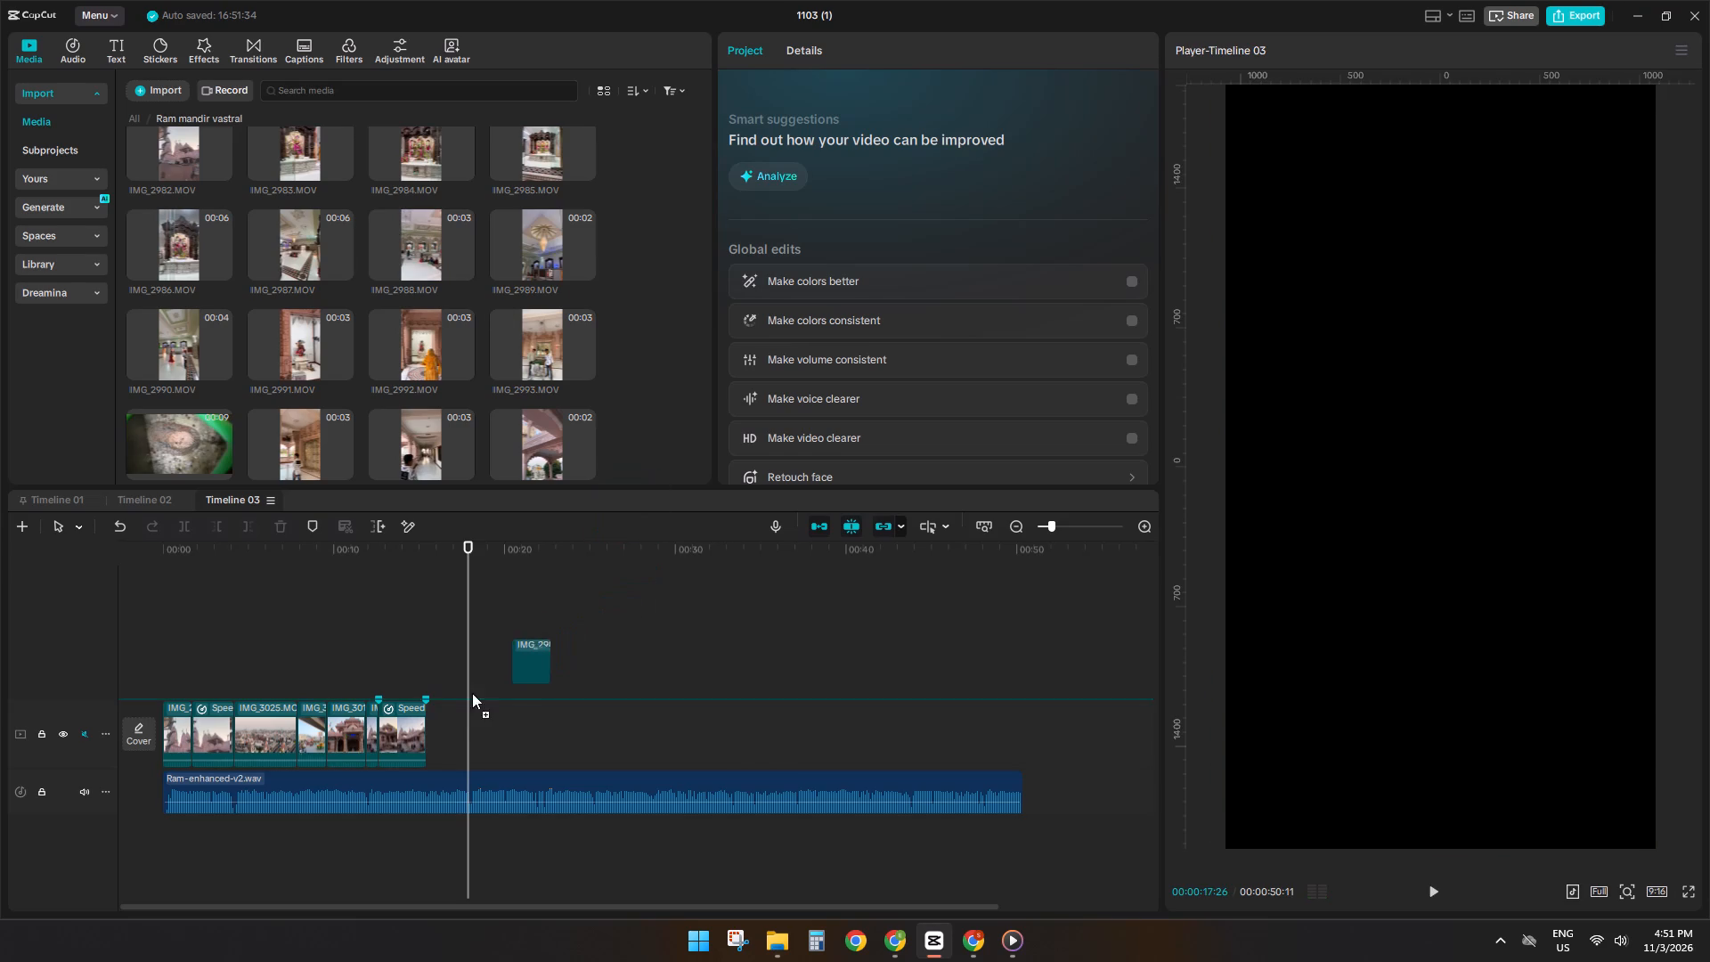
drag(472, 693, 411, 440)
click(297, 247)
drag(279, 245, 427, 729)
click(427, 729)
Play IMG_2987 against the voiceover, split it at about 00:00:17:28 and delete the part after the cut.
click(427, 662)
key(space)
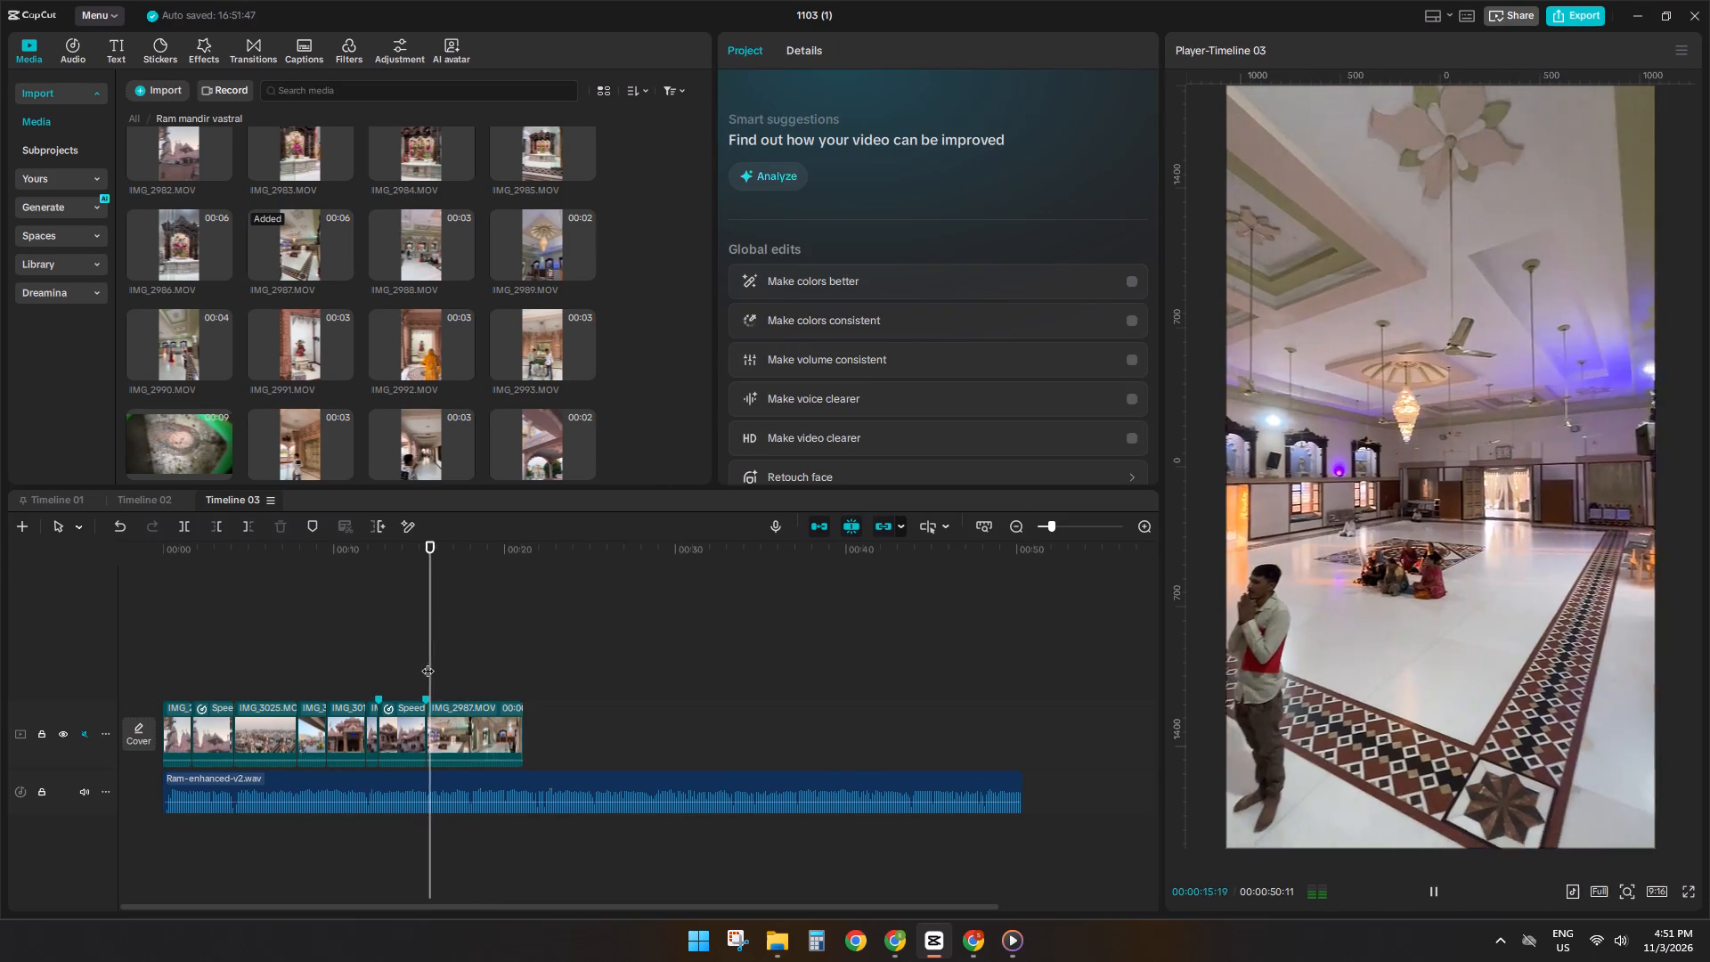
ctrl+scroll(495, 697, up, 7)
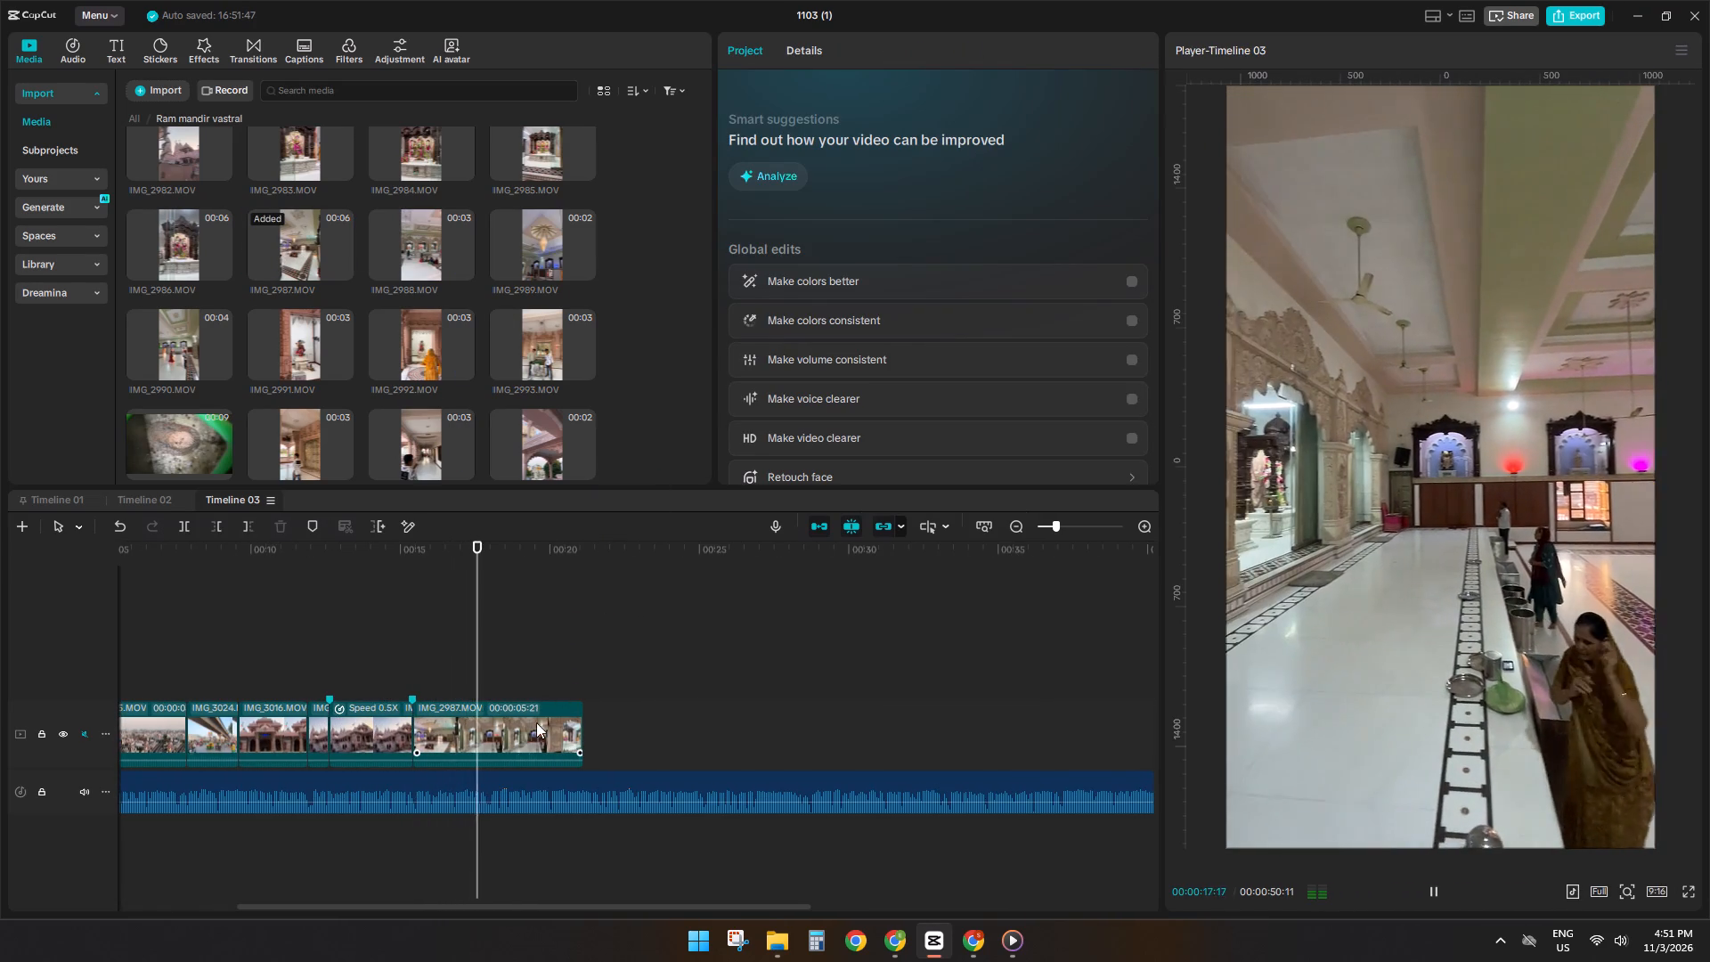
key(space)
key(space)
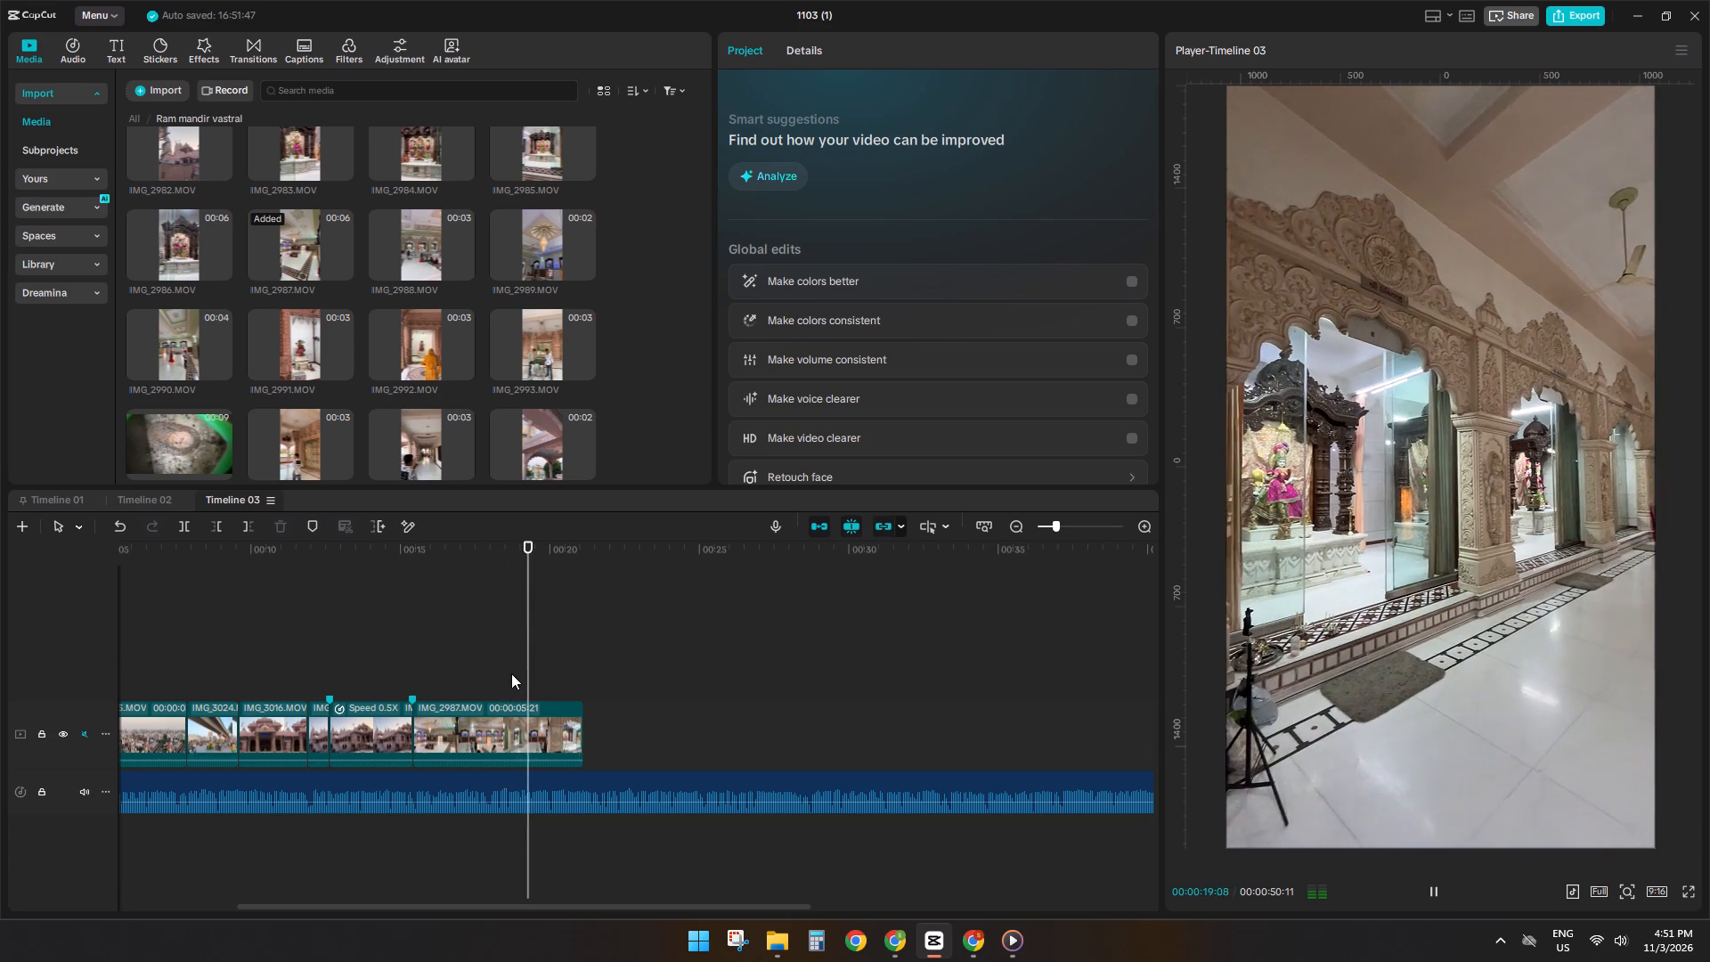
click(491, 665)
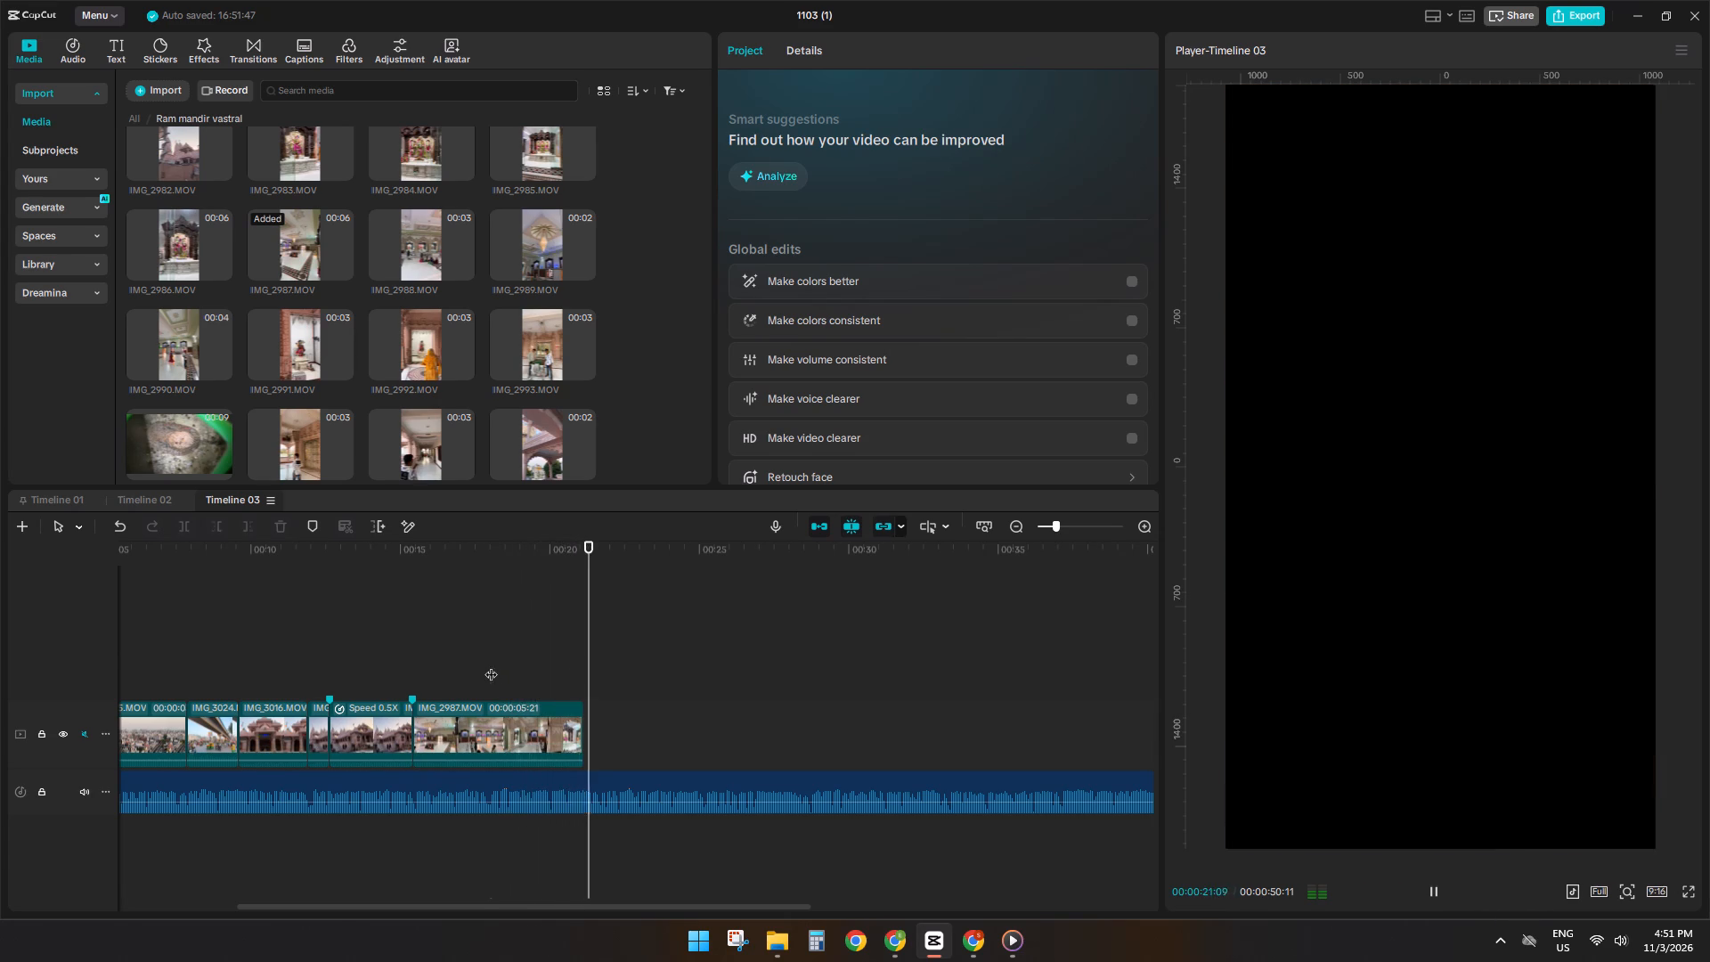
key(space)
click(478, 687)
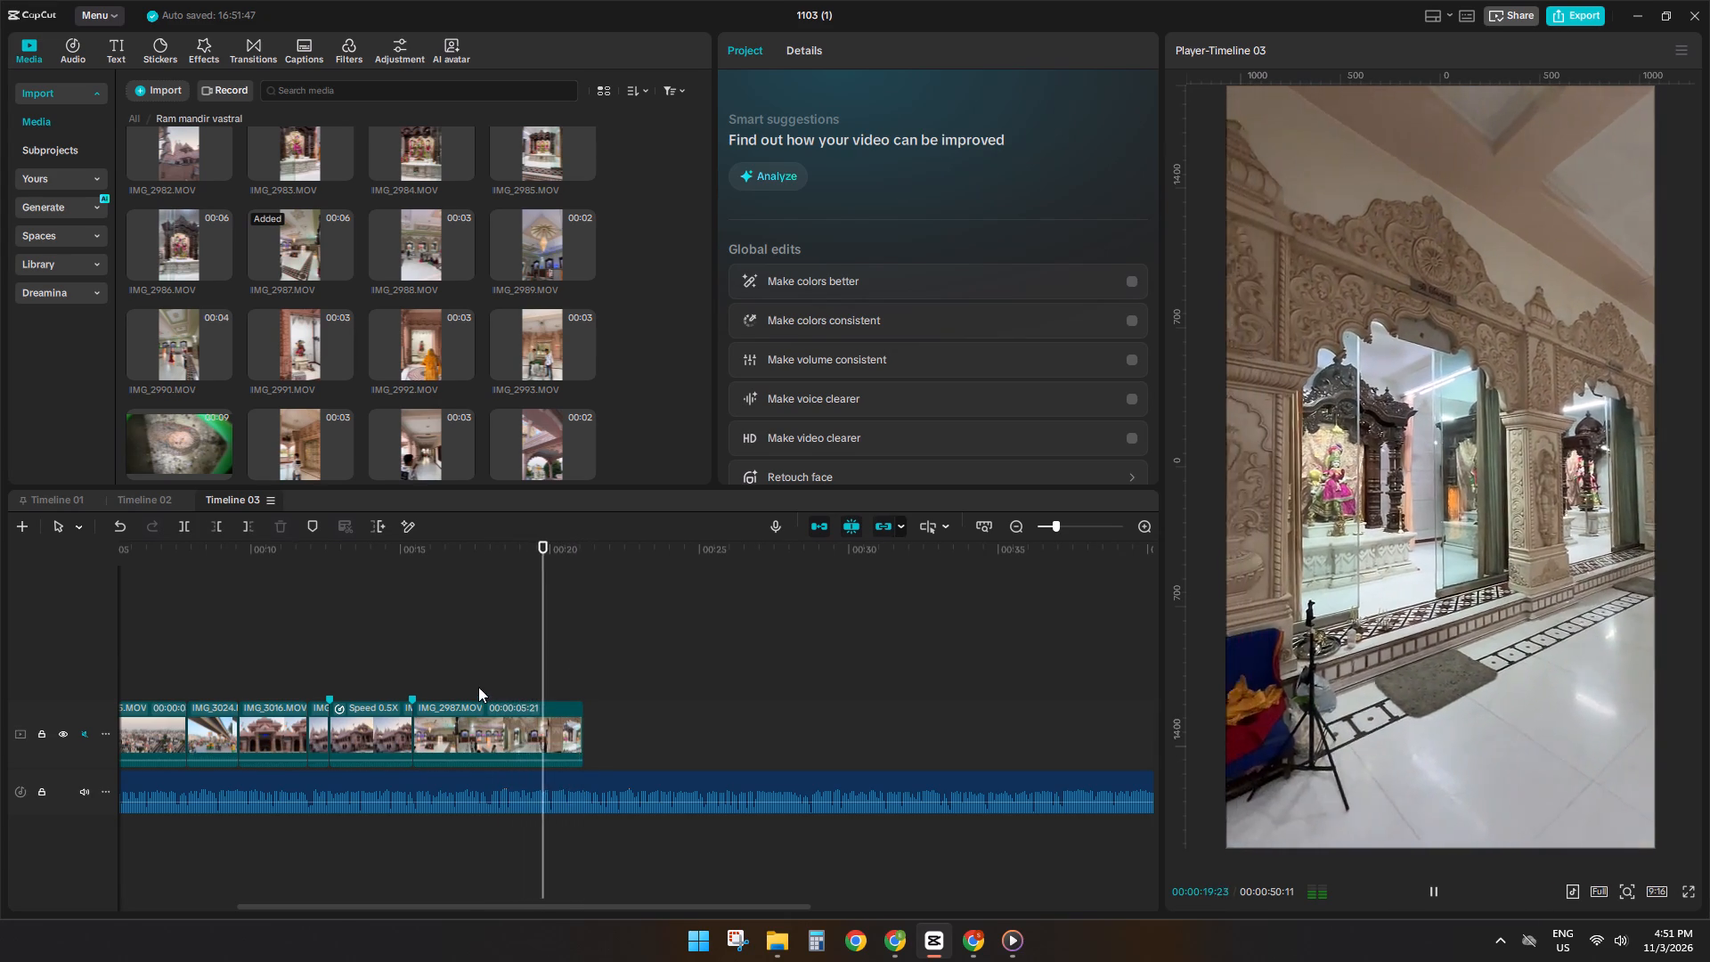
click(488, 681)
click(488, 715)
key(s)
key(d)
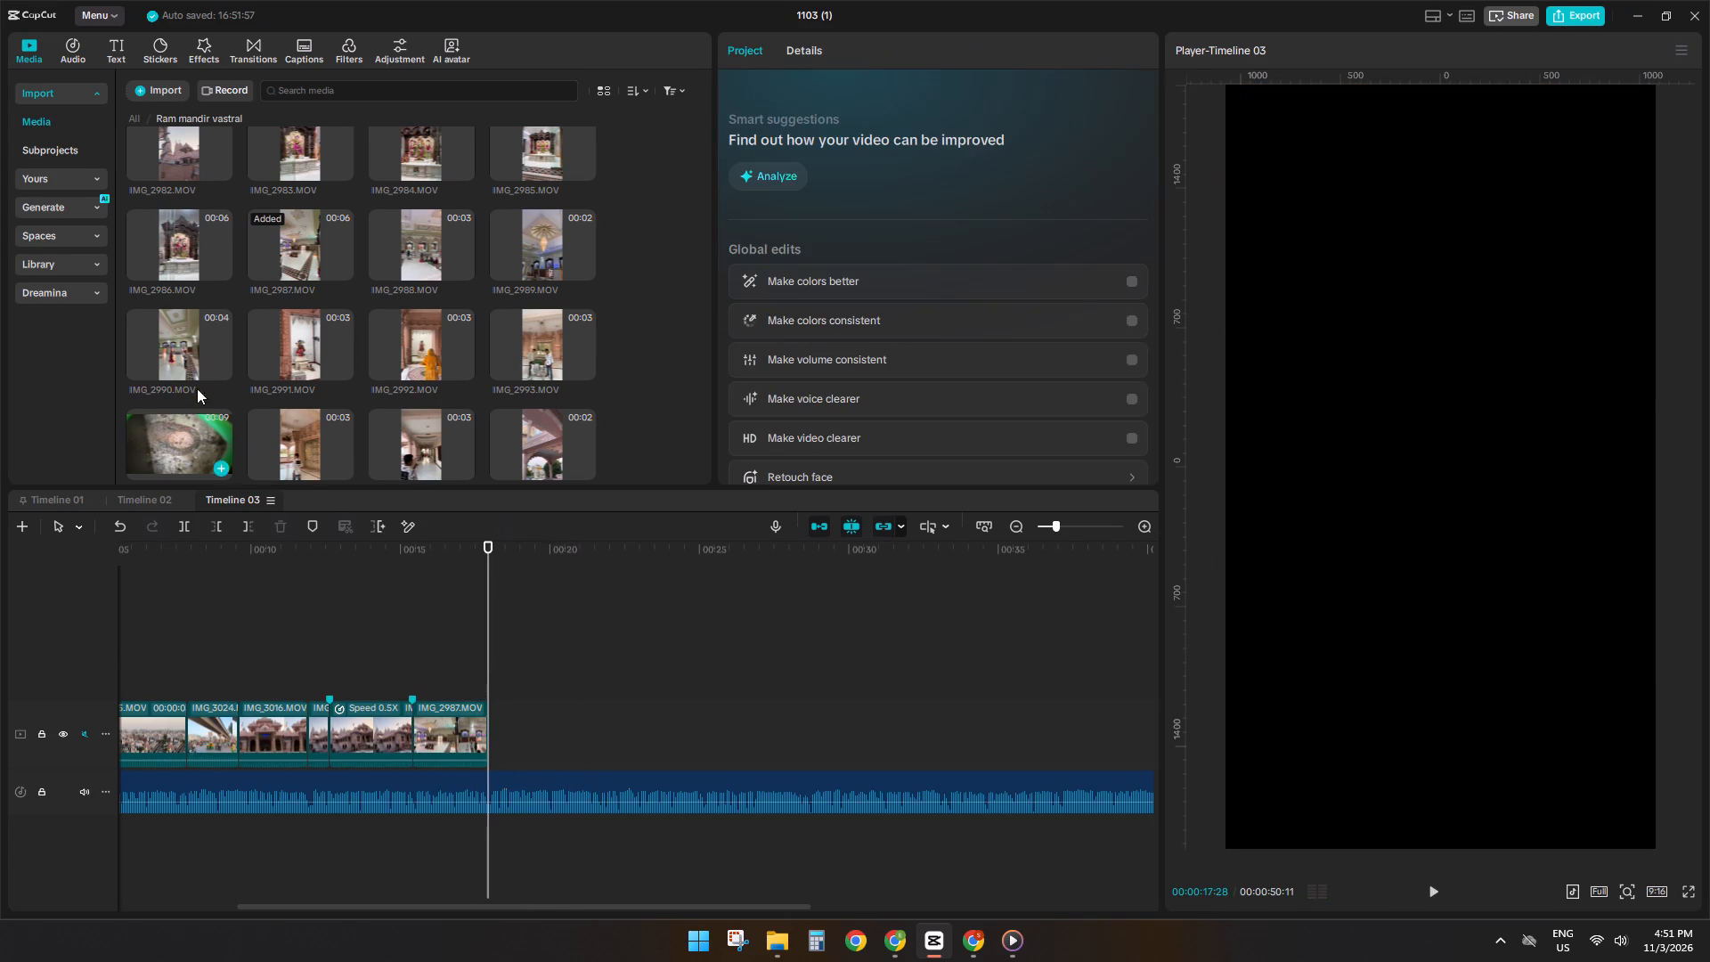
Preview the hall clip IMG_2990, balcony clip IMG_3005 and temple front clip IMG_3017 as candidates for the shot after IMG_2987.
click(164, 330)
key(space)
scroll(164, 328, down, 2)
scroll(235, 304, down, 1)
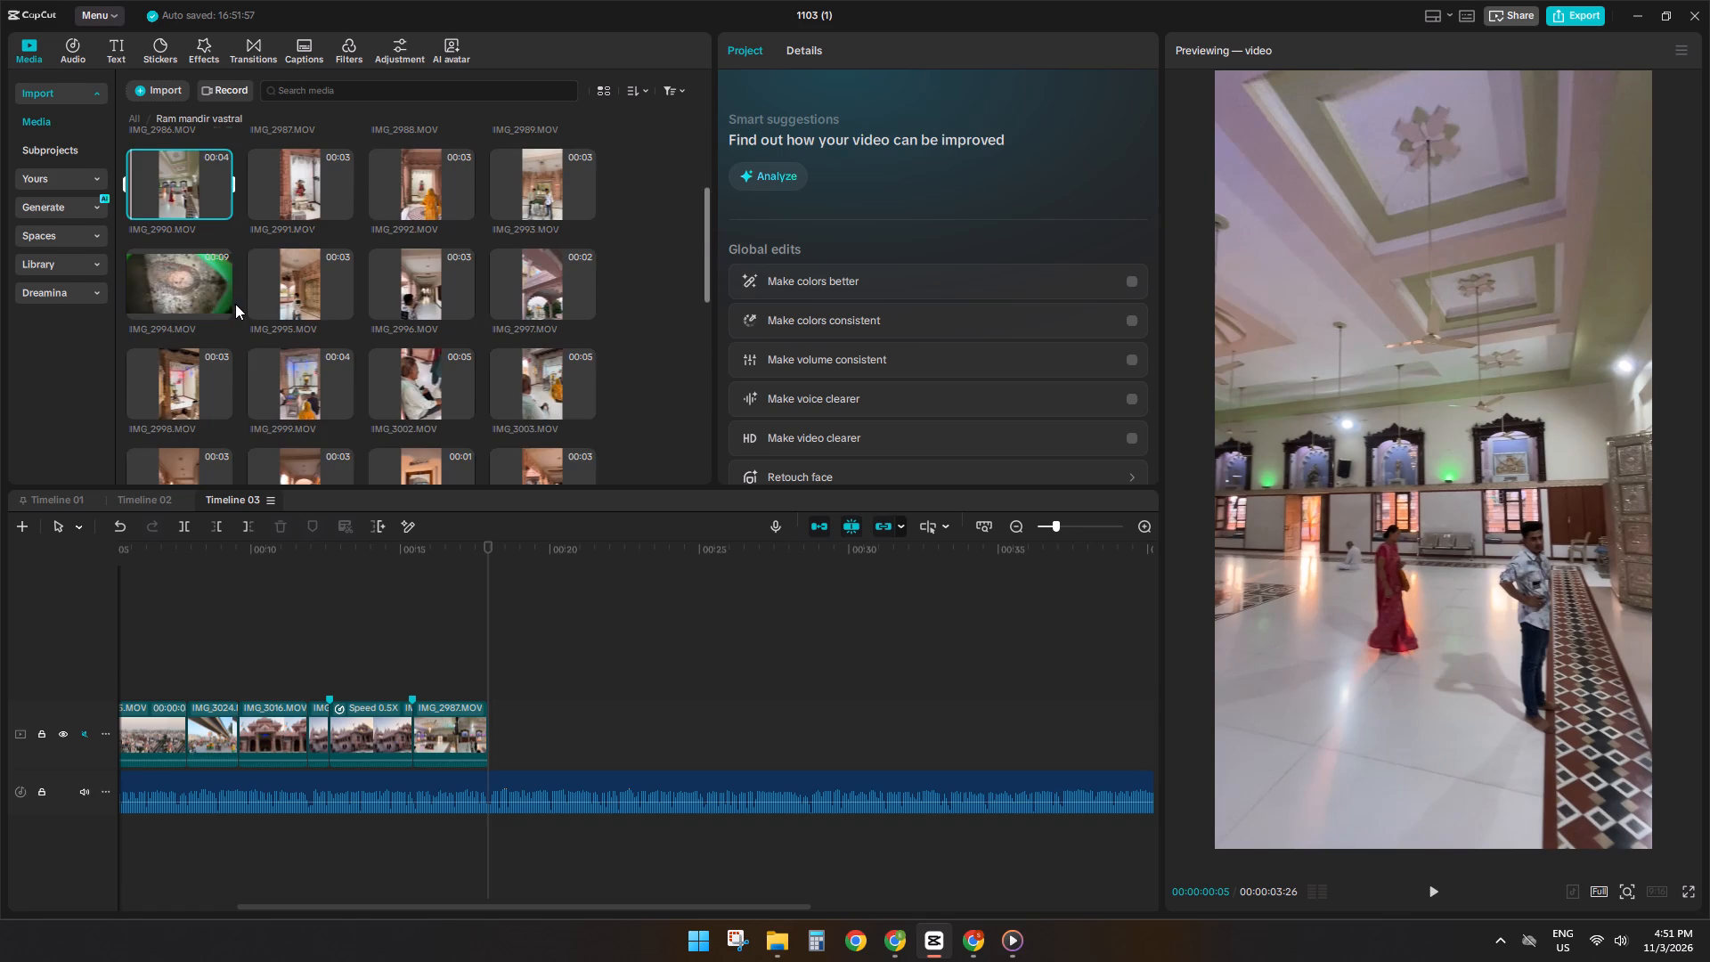
scroll(235, 304, down, 1)
click(197, 311)
click(309, 326)
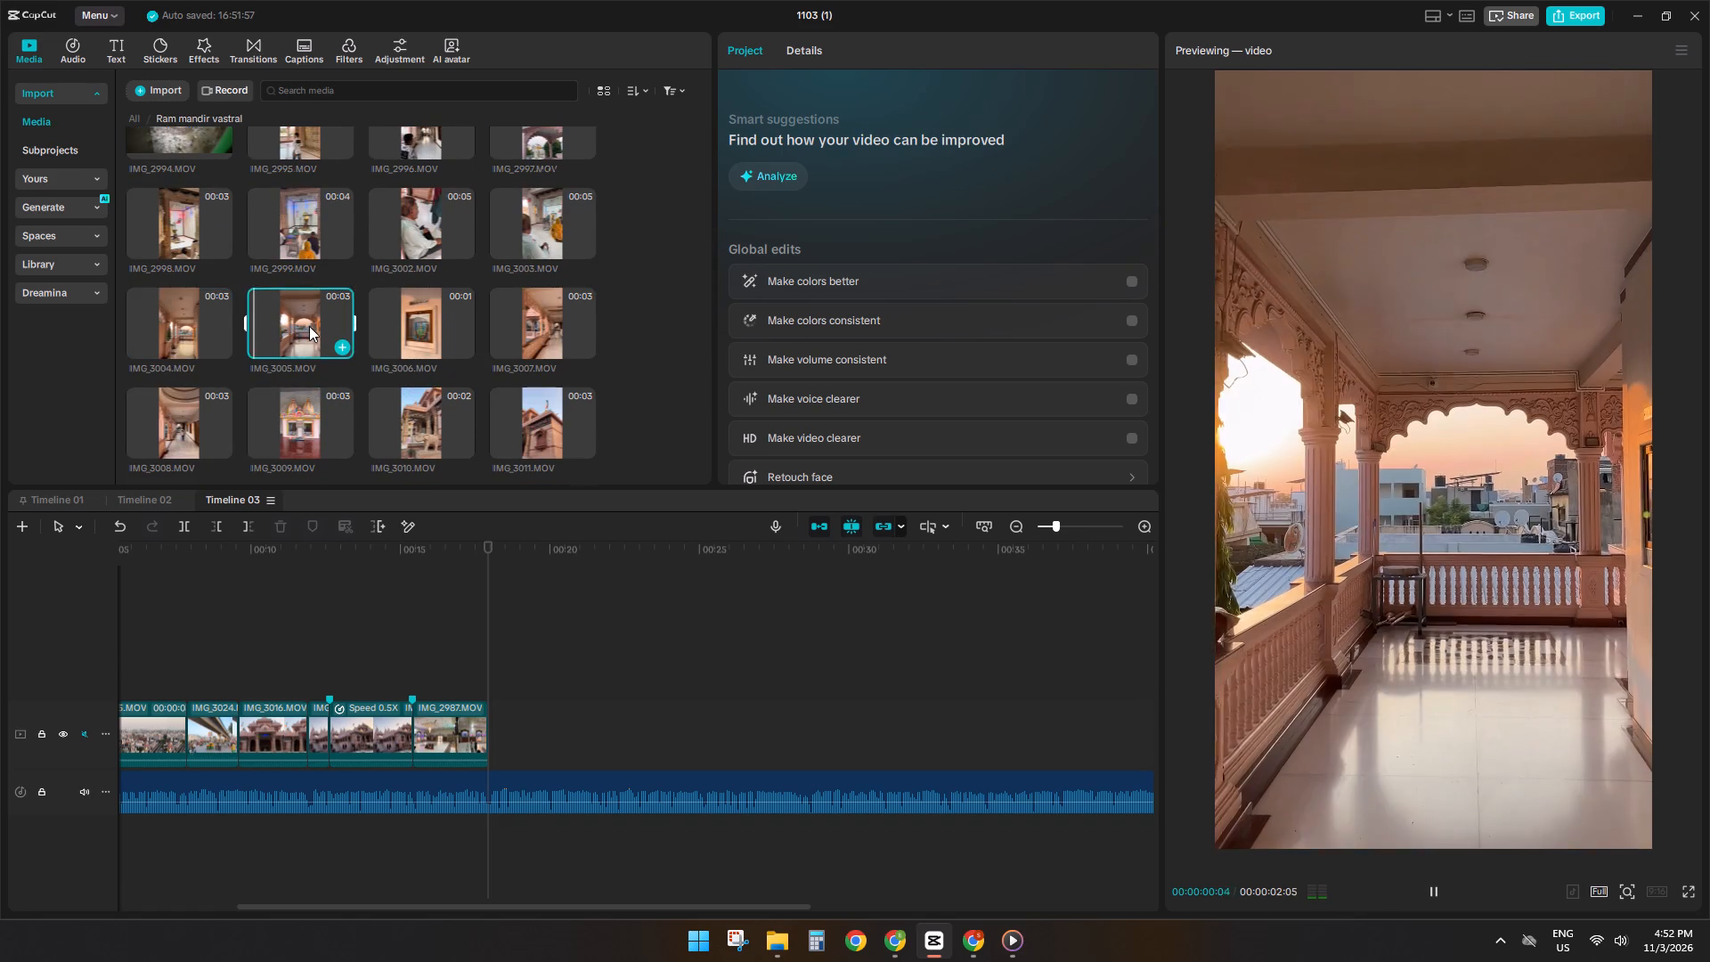
scroll(309, 326, down, 5)
key(space)
click(306, 221)
key(space)
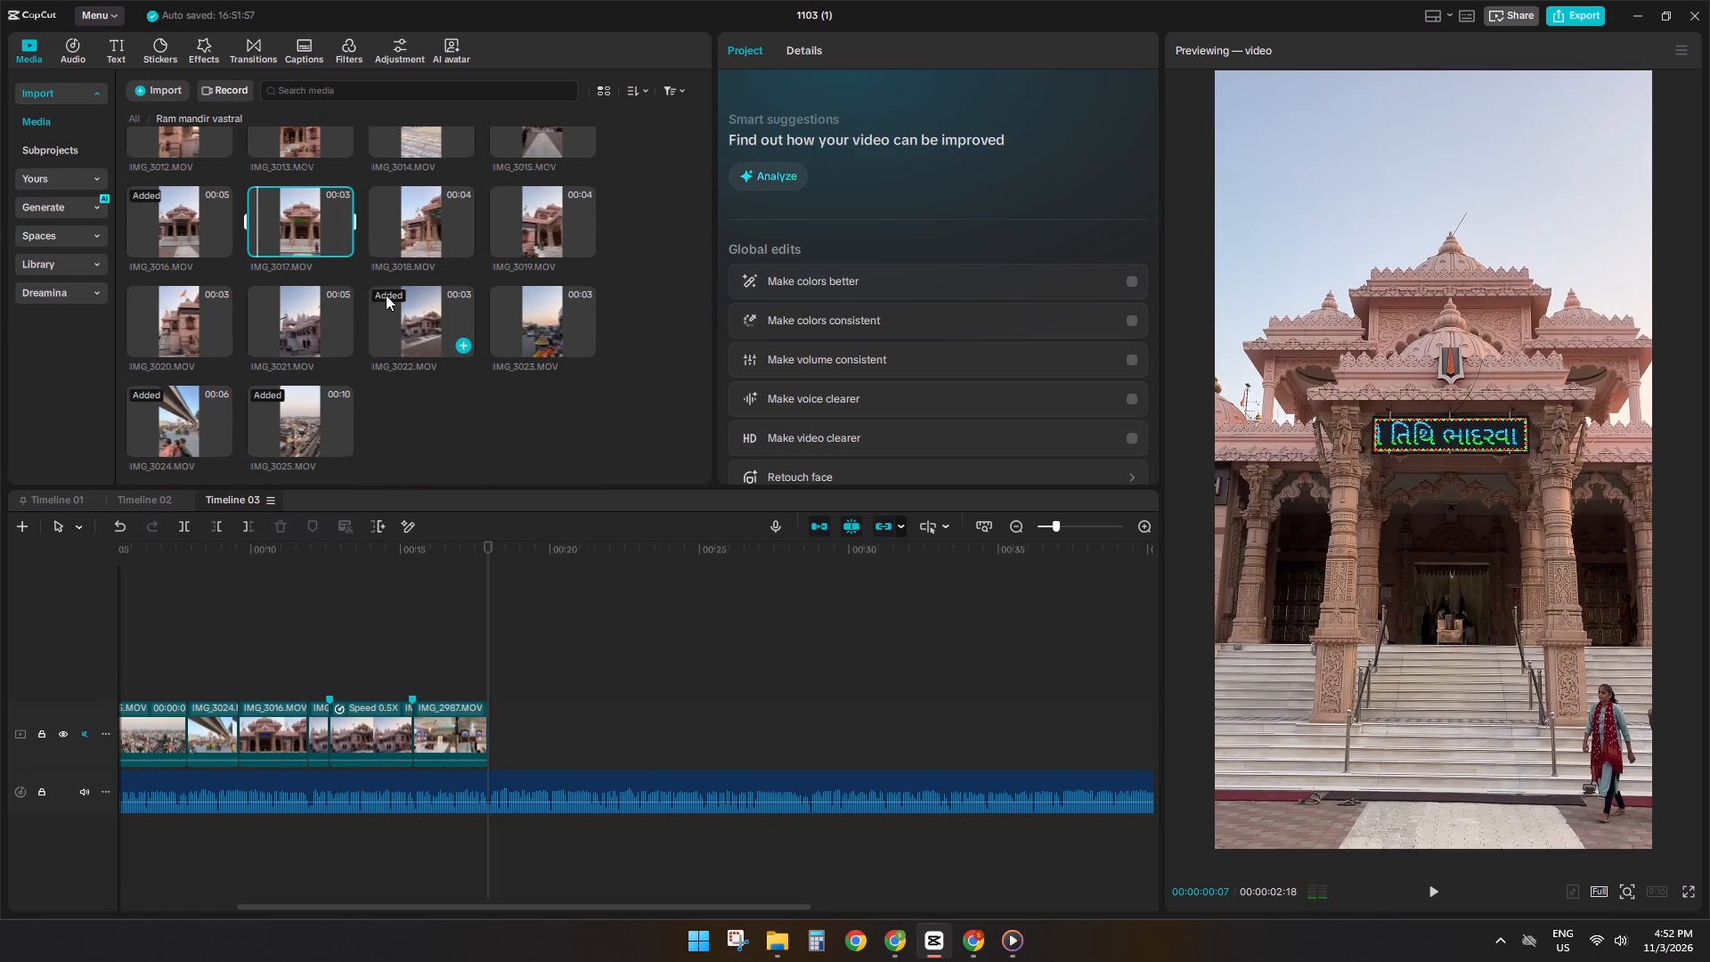
scroll(410, 319, up, 2)
Place the temple front pathway clip IMG_3015 on the main track directly after IMG_2987.
click(542, 298)
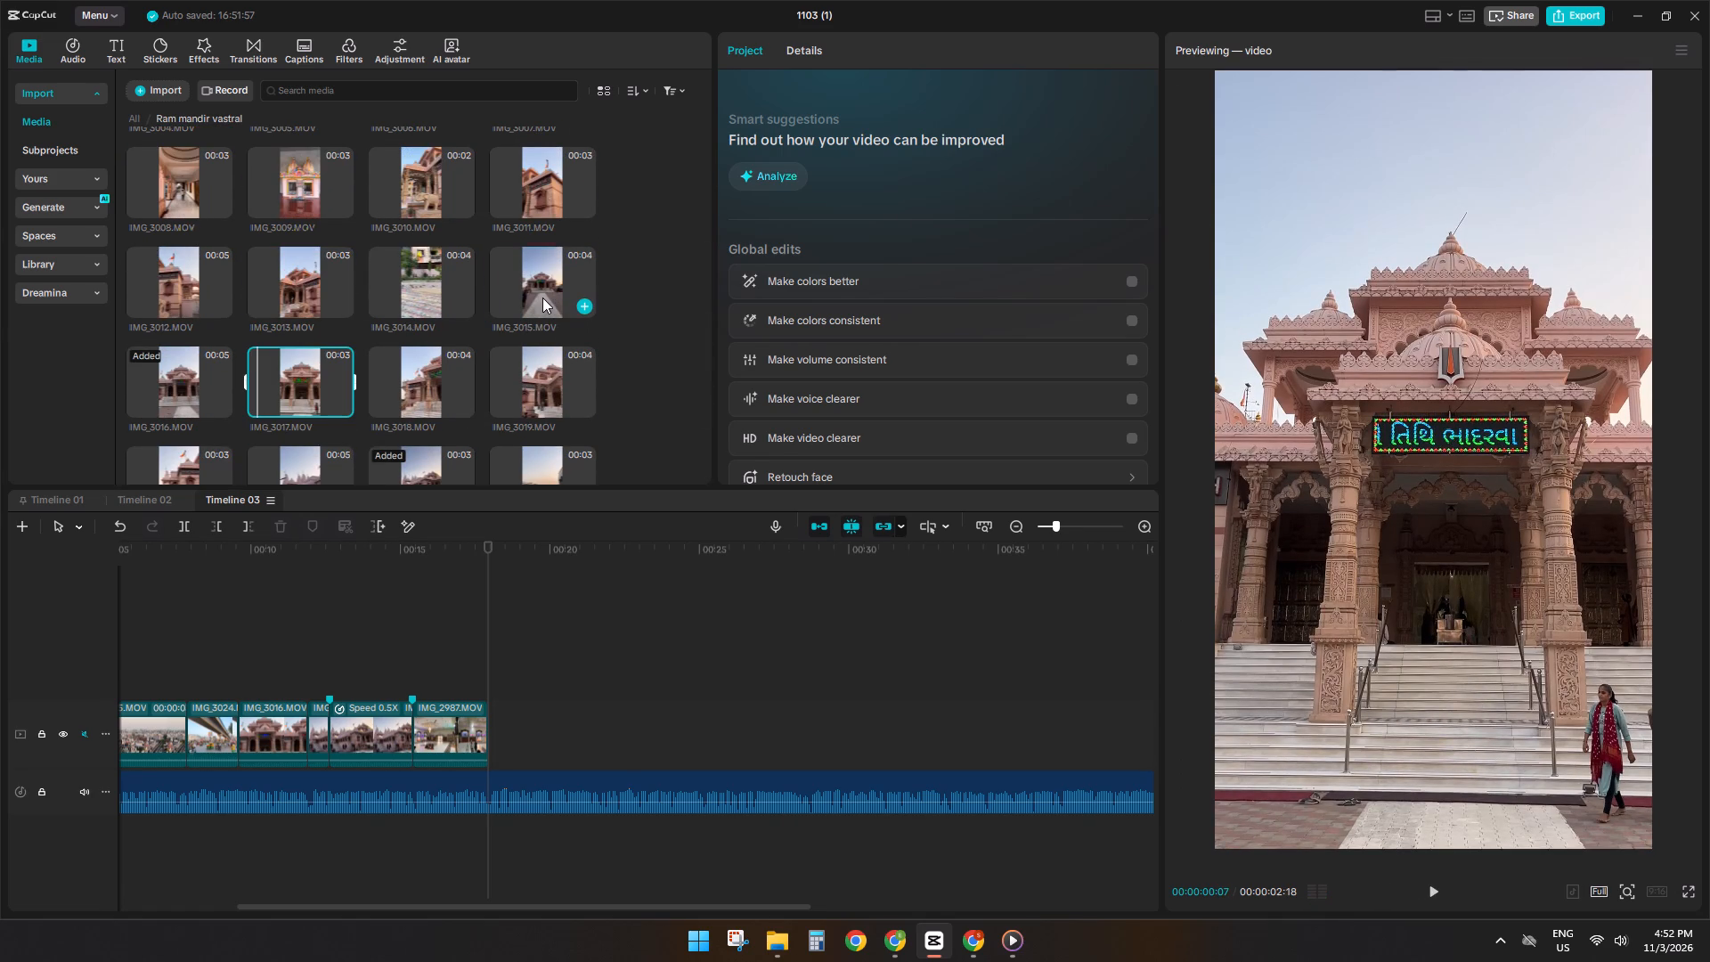
key(space)
drag(534, 276, 487, 734)
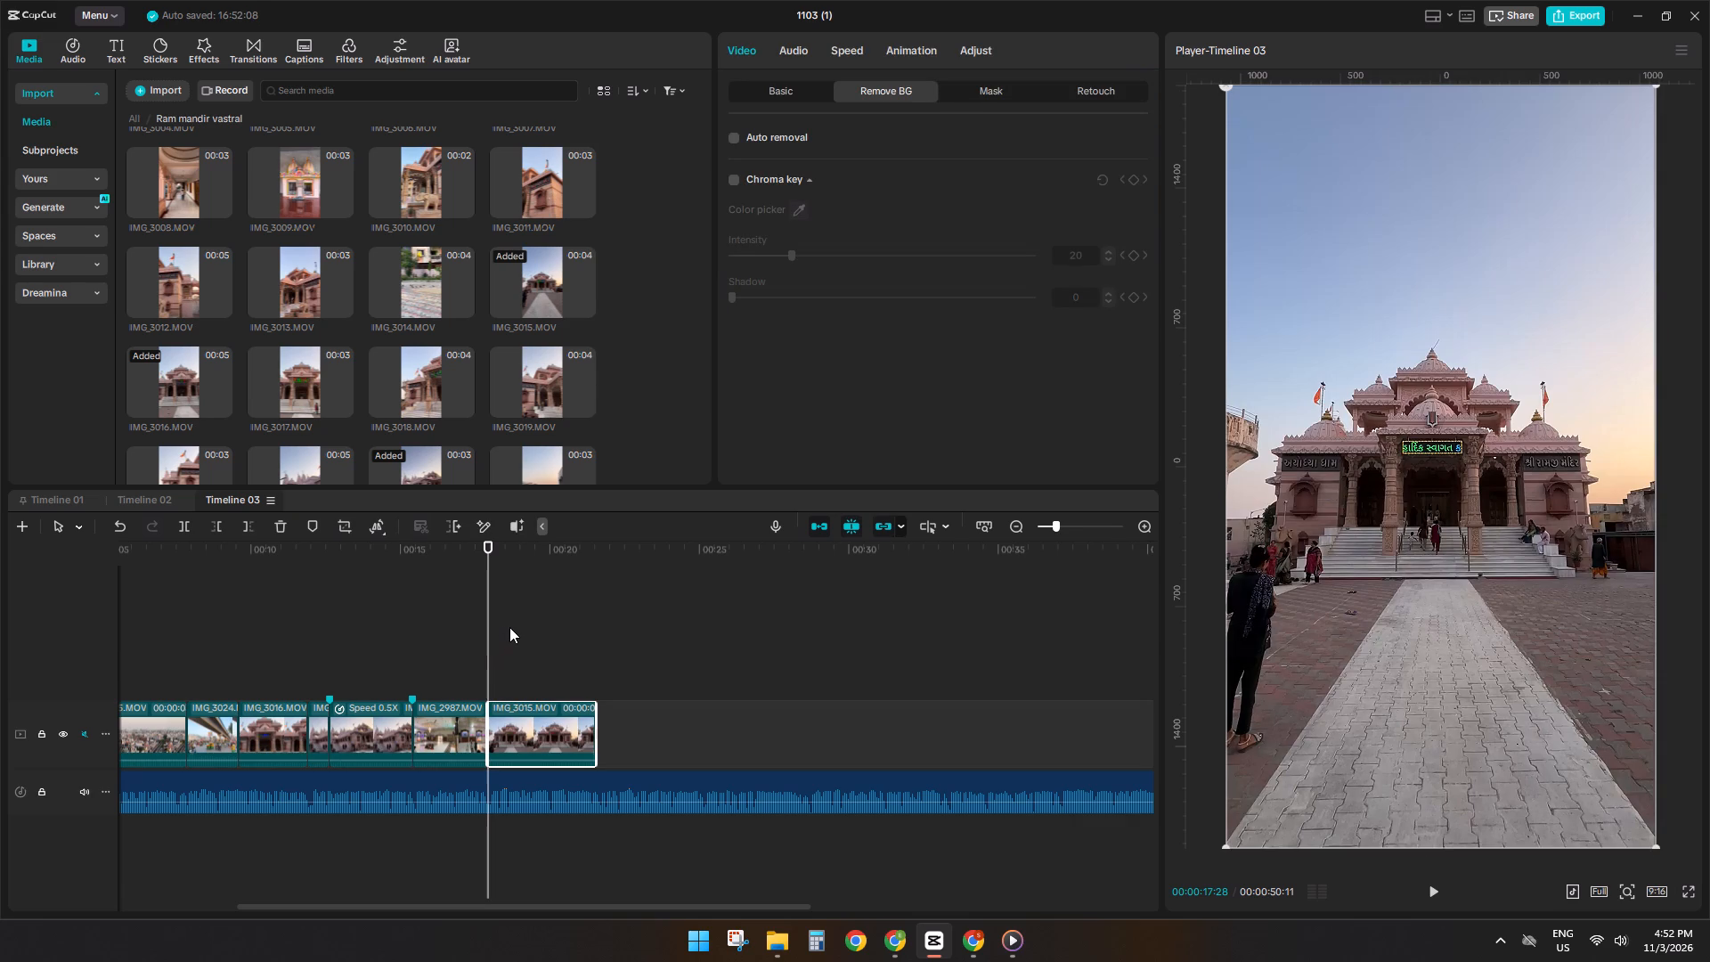
Play IMG_3015 against the voiceover and slow the clip to 0.87x speed.
key(space)
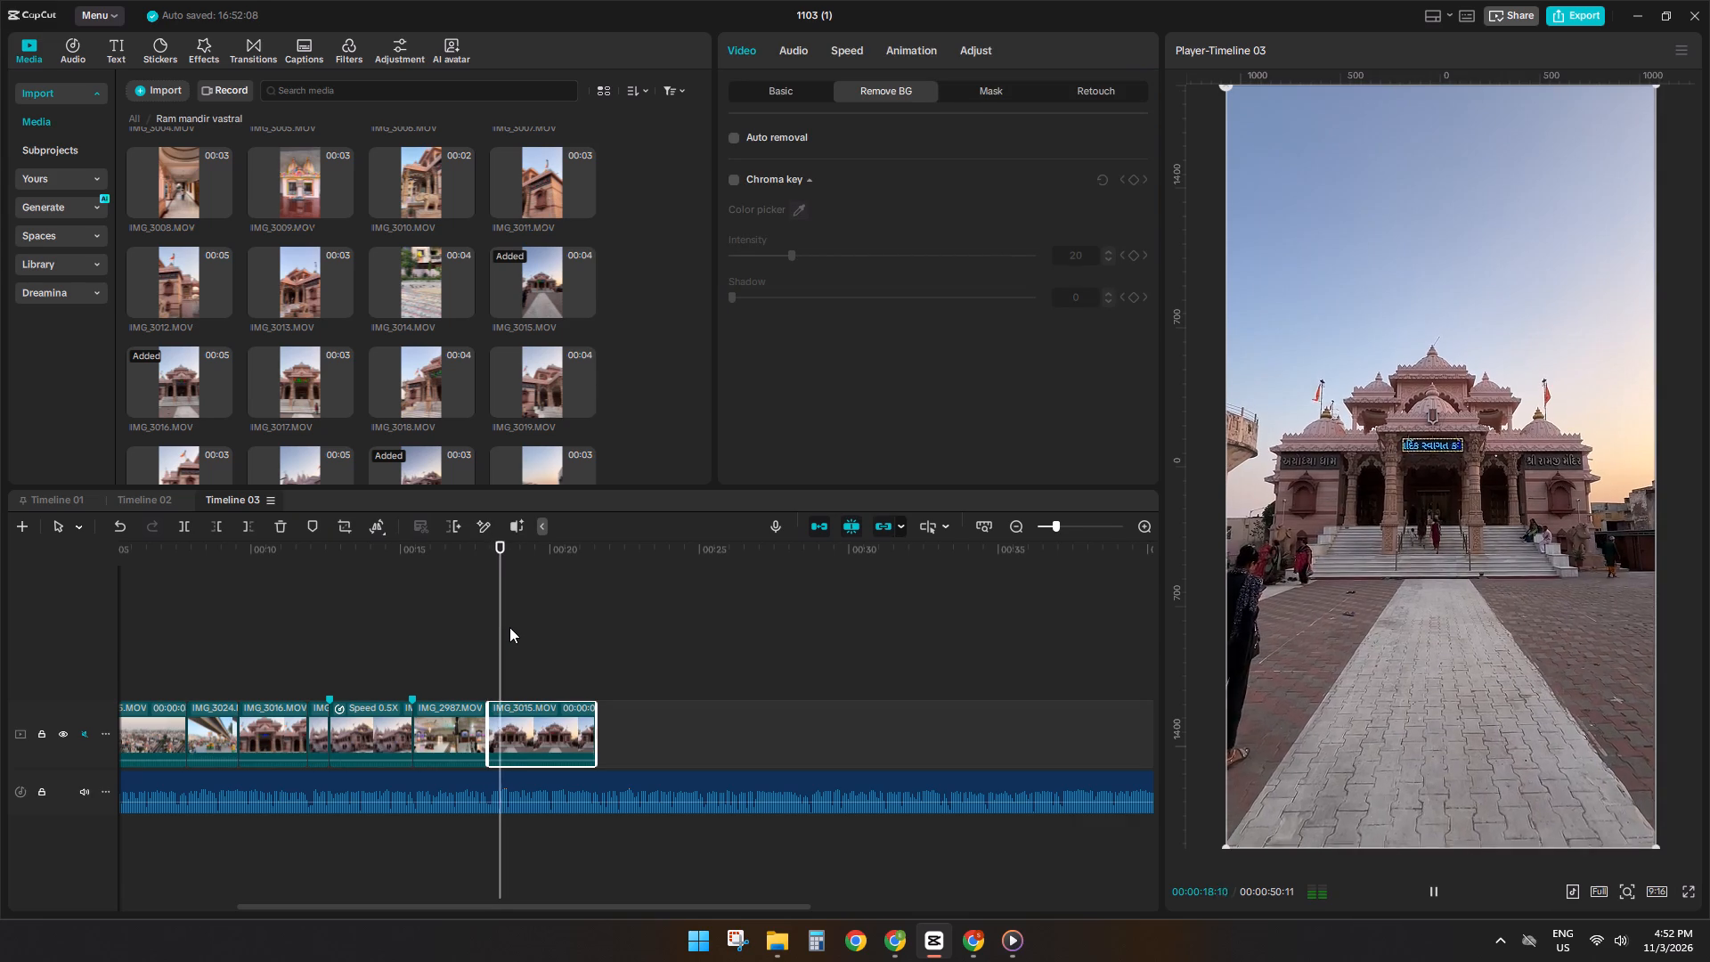
ctrl+scroll(603, 694, up, 10)
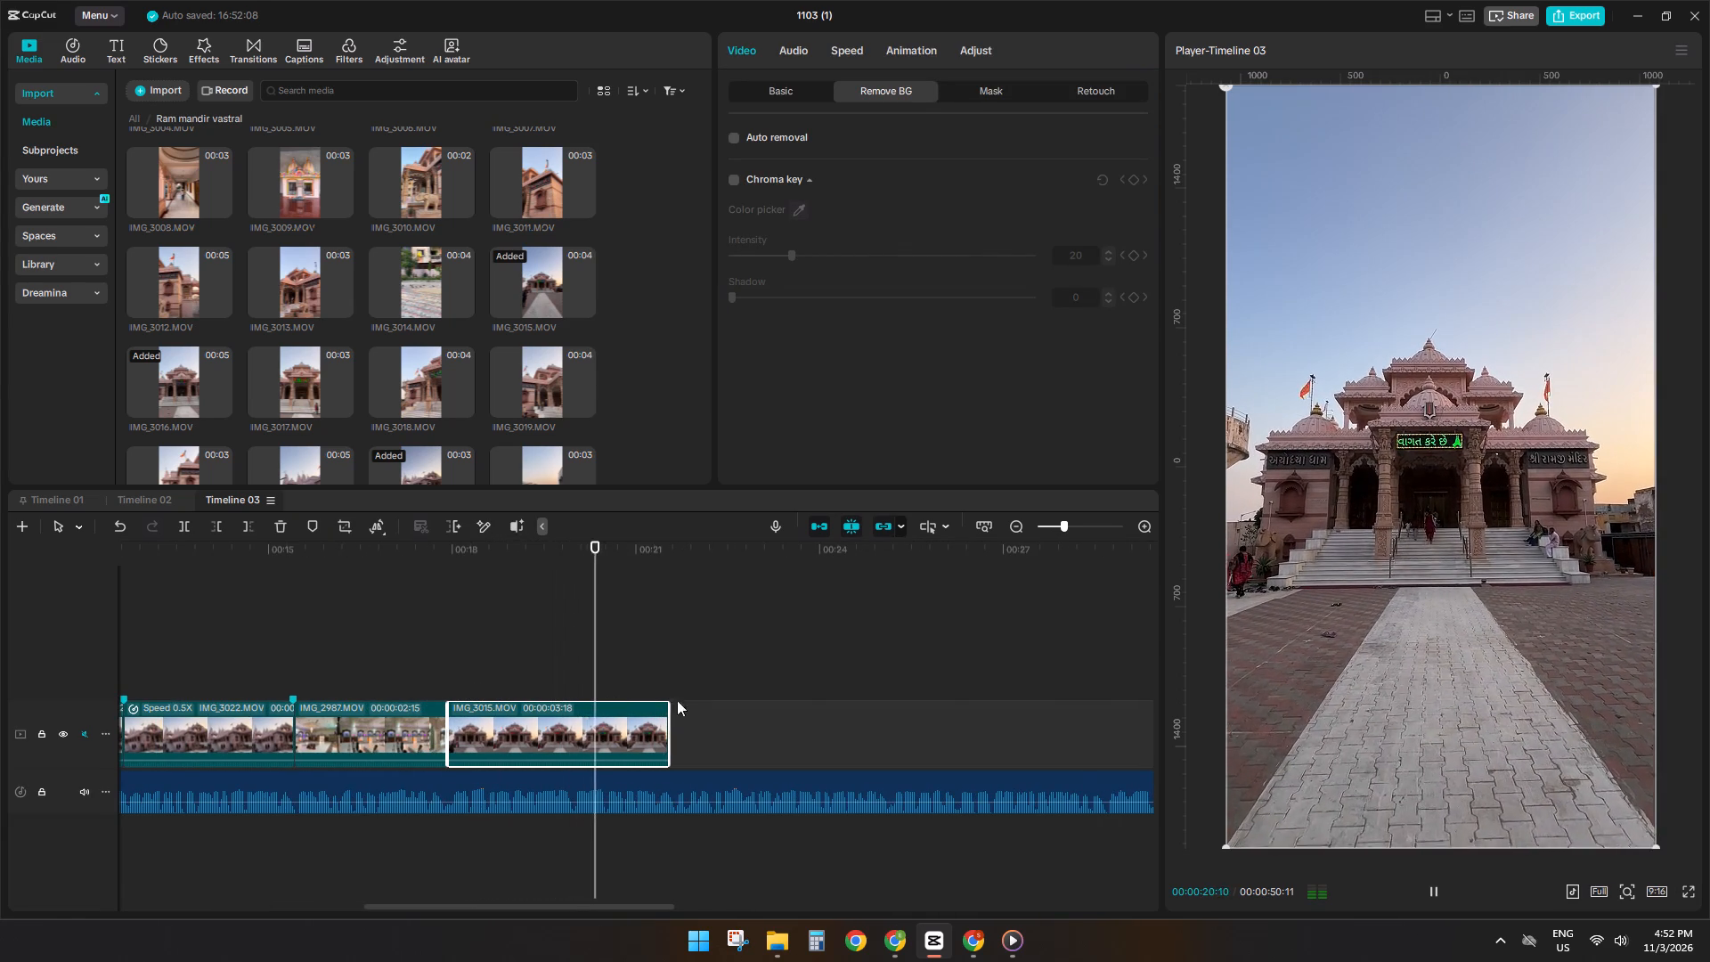
key(space)
key(space)
key(space)
click(837, 53)
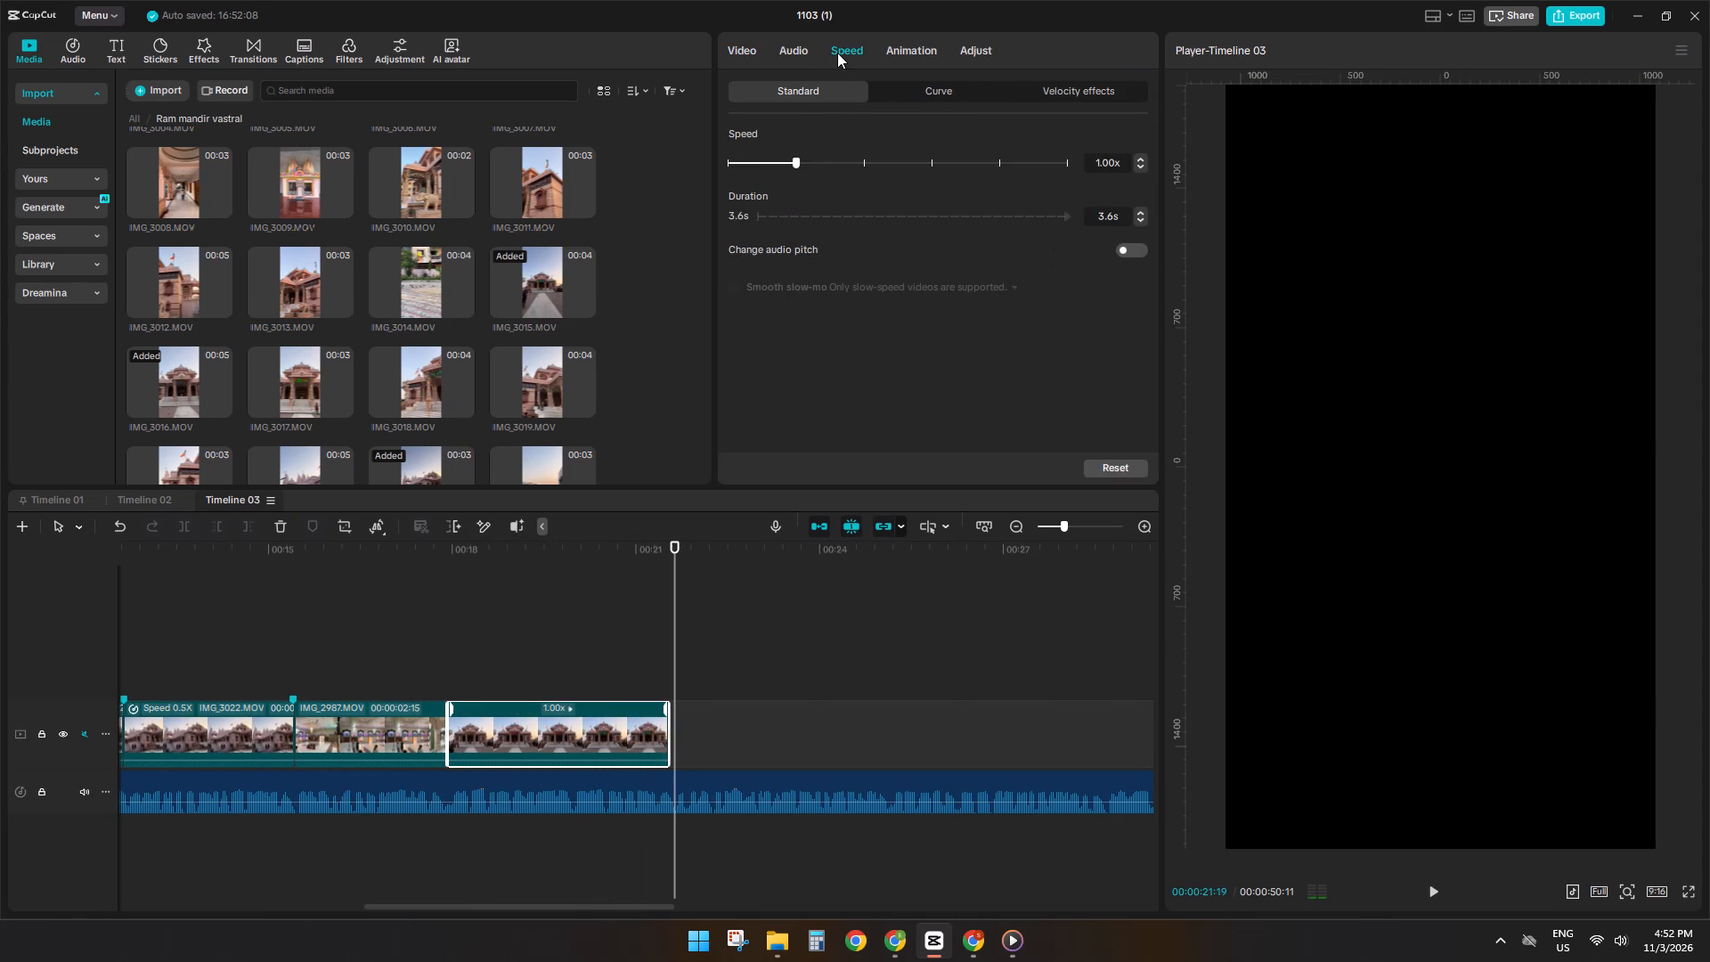
click(786, 161)
key(space)
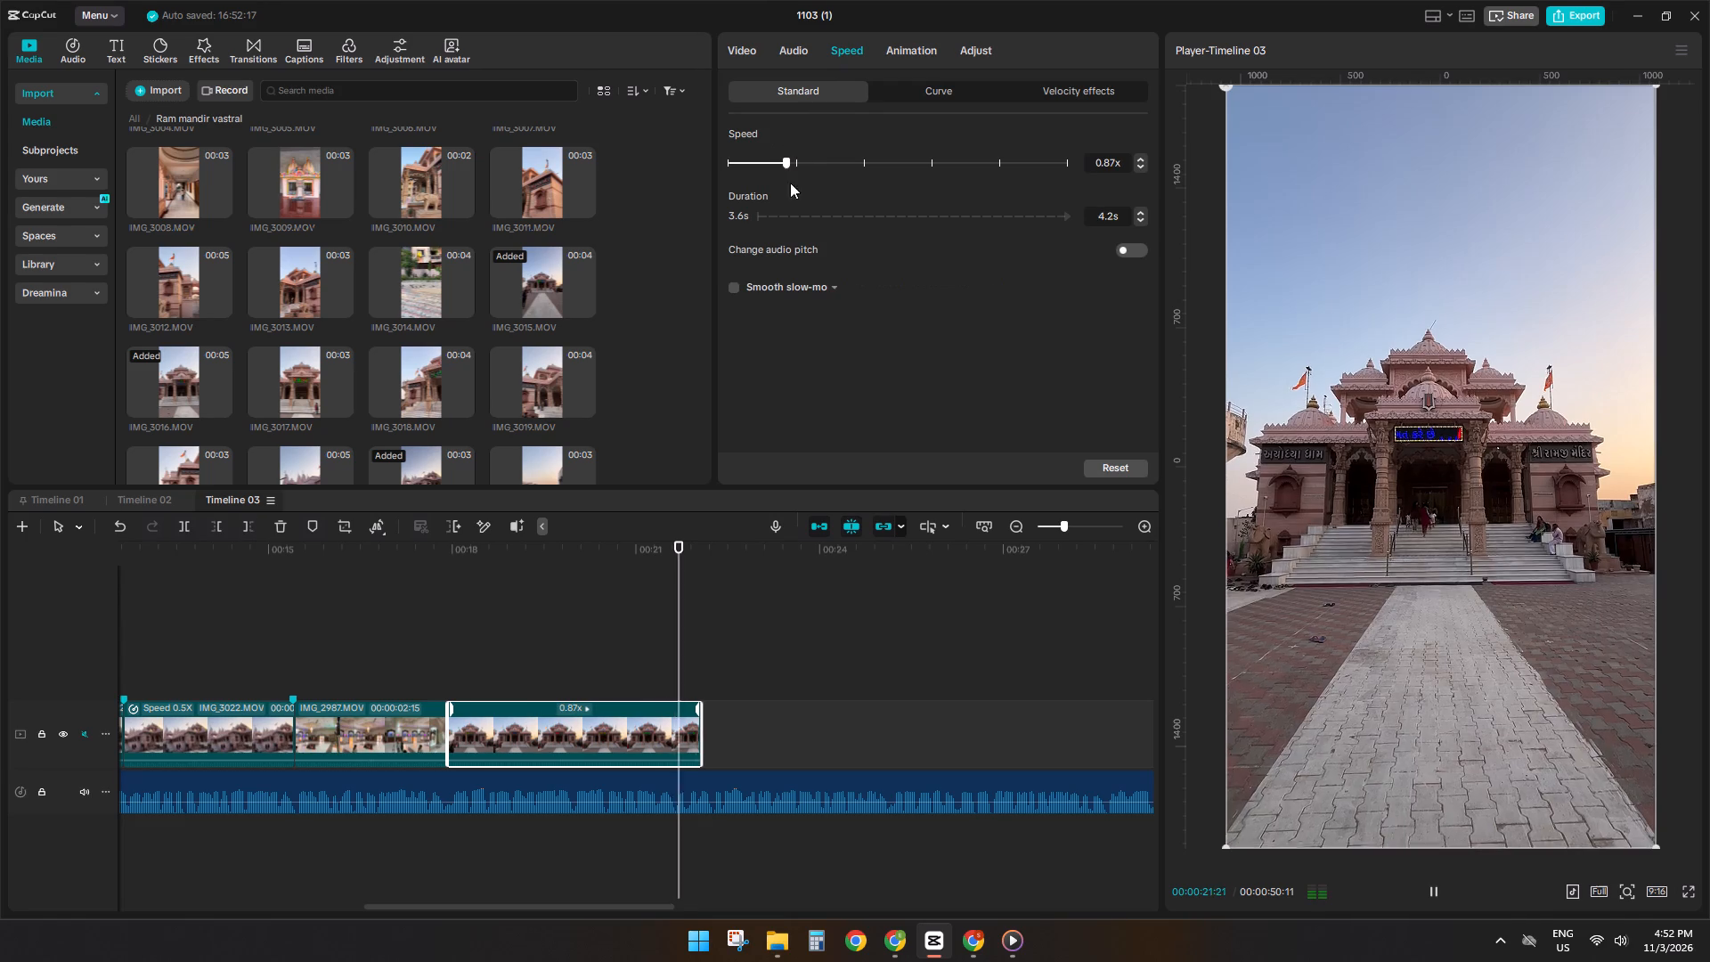
Split the slowed IMG_3015 at about 00:00:21:21 and delete the part after the cut.
click(678, 671)
click(680, 767)
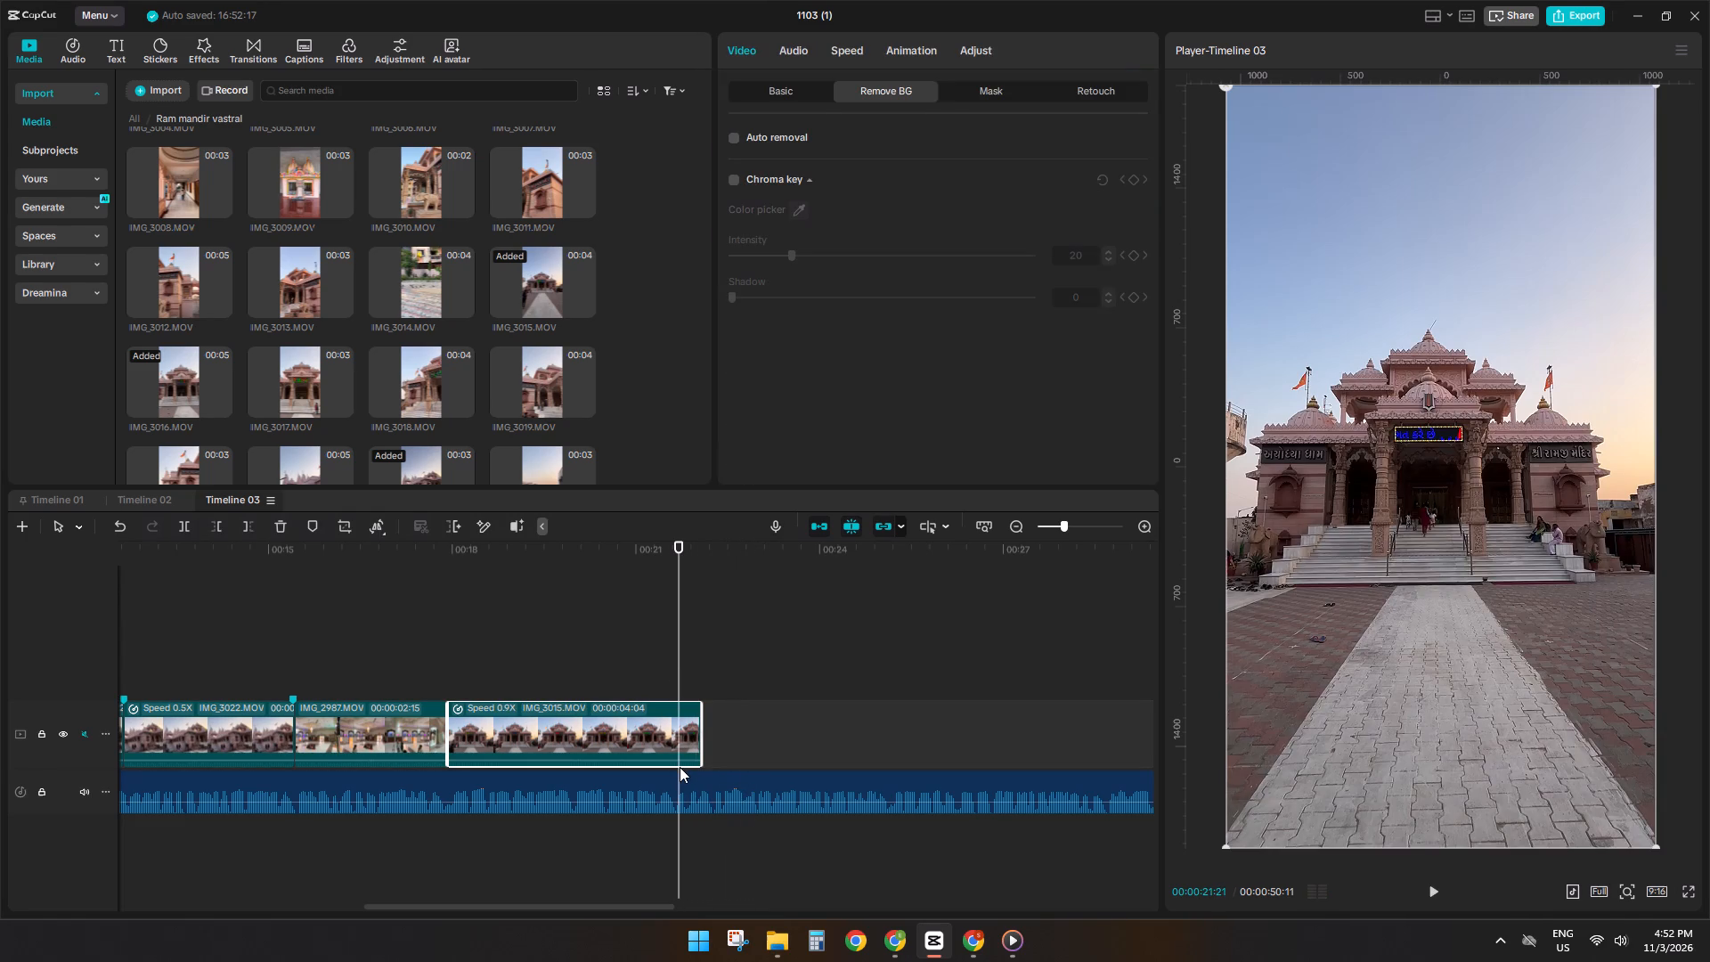
click(680, 731)
key(s)
key(d)
Preview the temple clips IMG_3017 and IMG_3020, IMG_2994, and shrine clips IMG_2986, IMG_2983 and IMG_2984 as candidates for the shot after IMG_3015.
click(301, 380)
scroll(301, 380, down, 2)
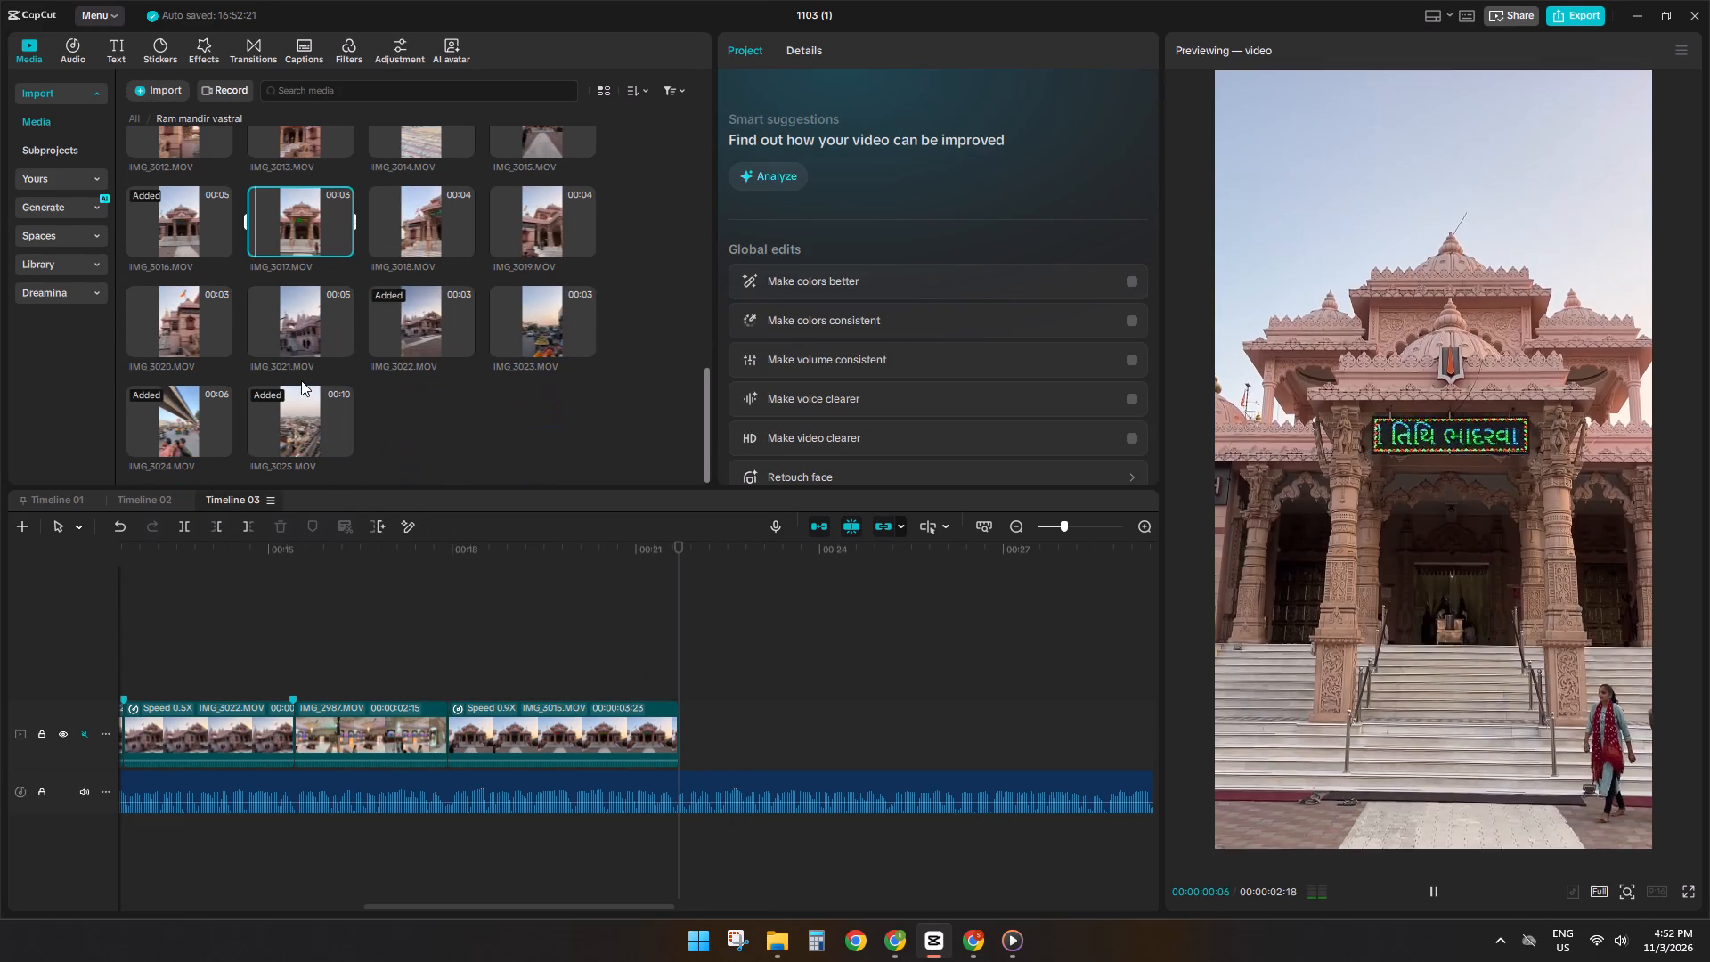
scroll(301, 380, down, 1)
click(298, 362)
click(174, 340)
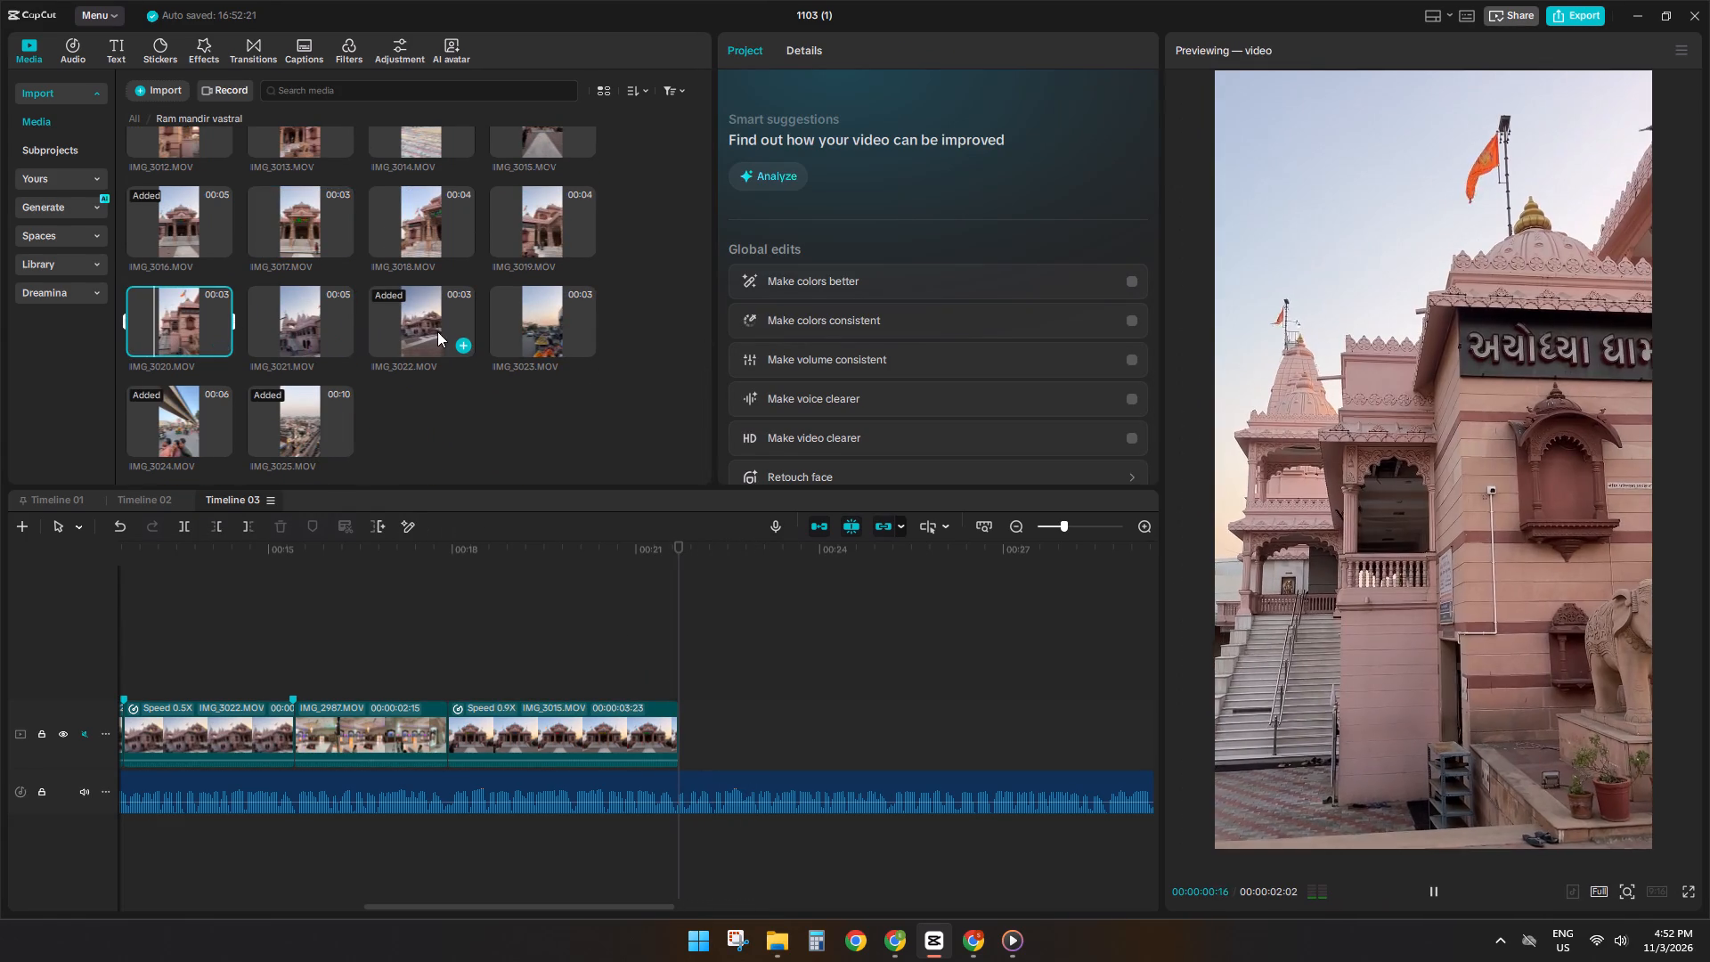
key(space)
scroll(323, 440, up, 4)
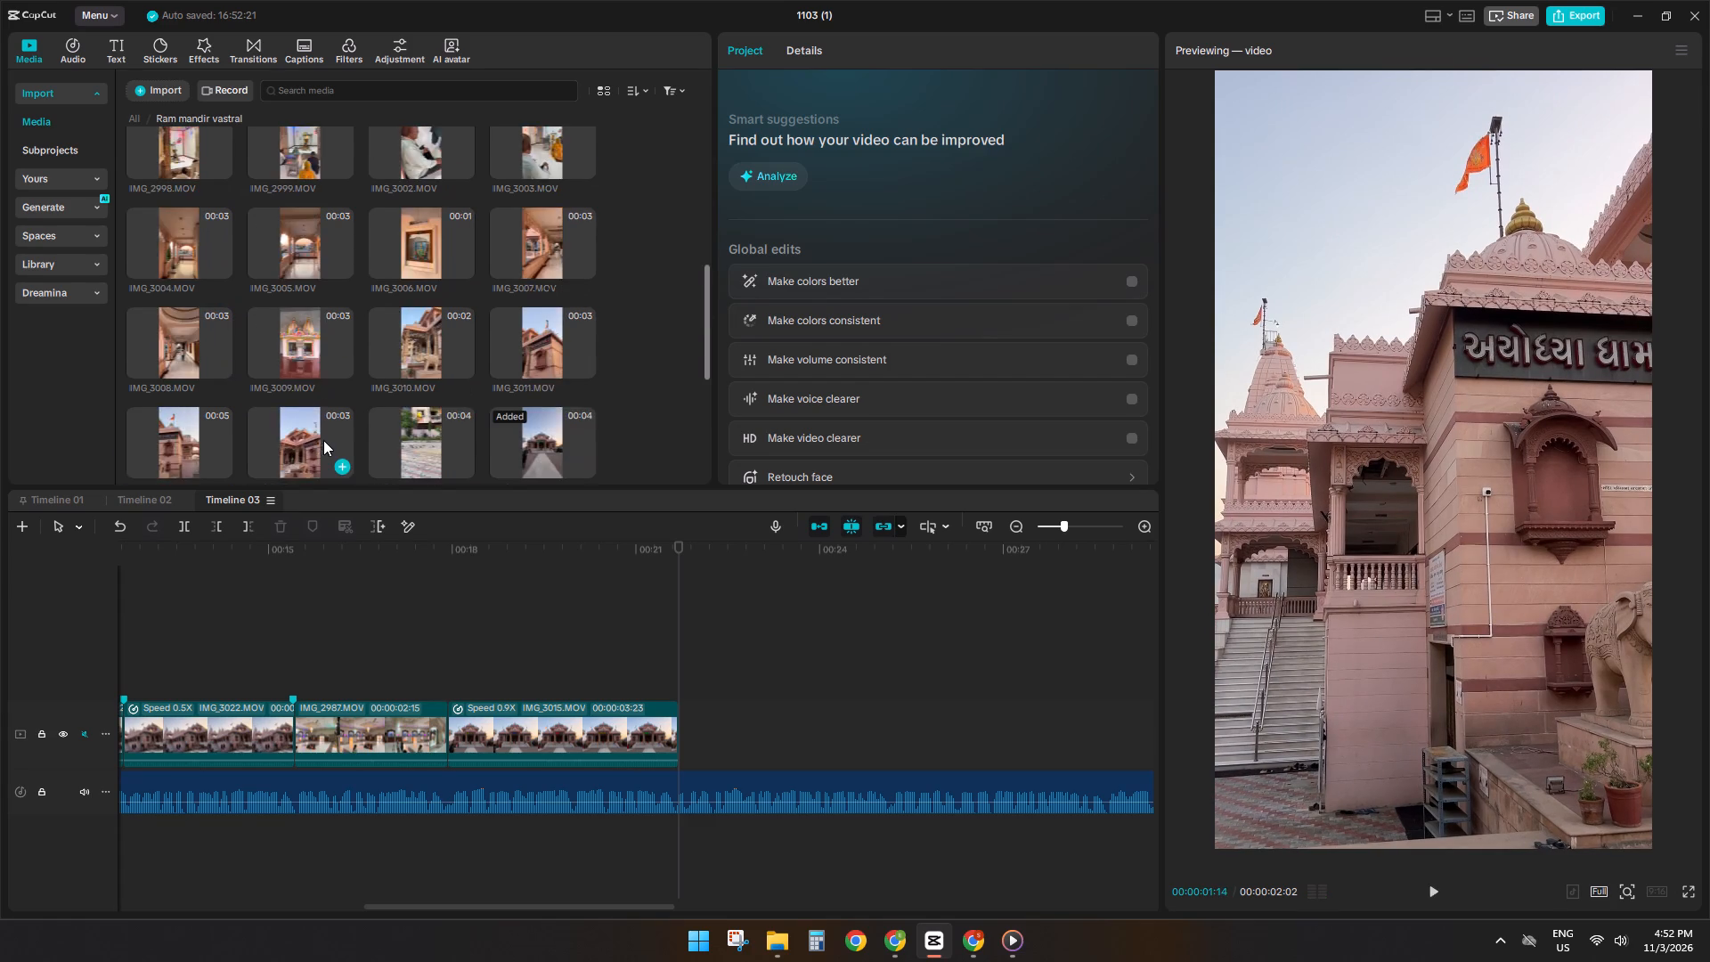
scroll(323, 440, up, 2)
click(175, 203)
scroll(358, 273, up, 5)
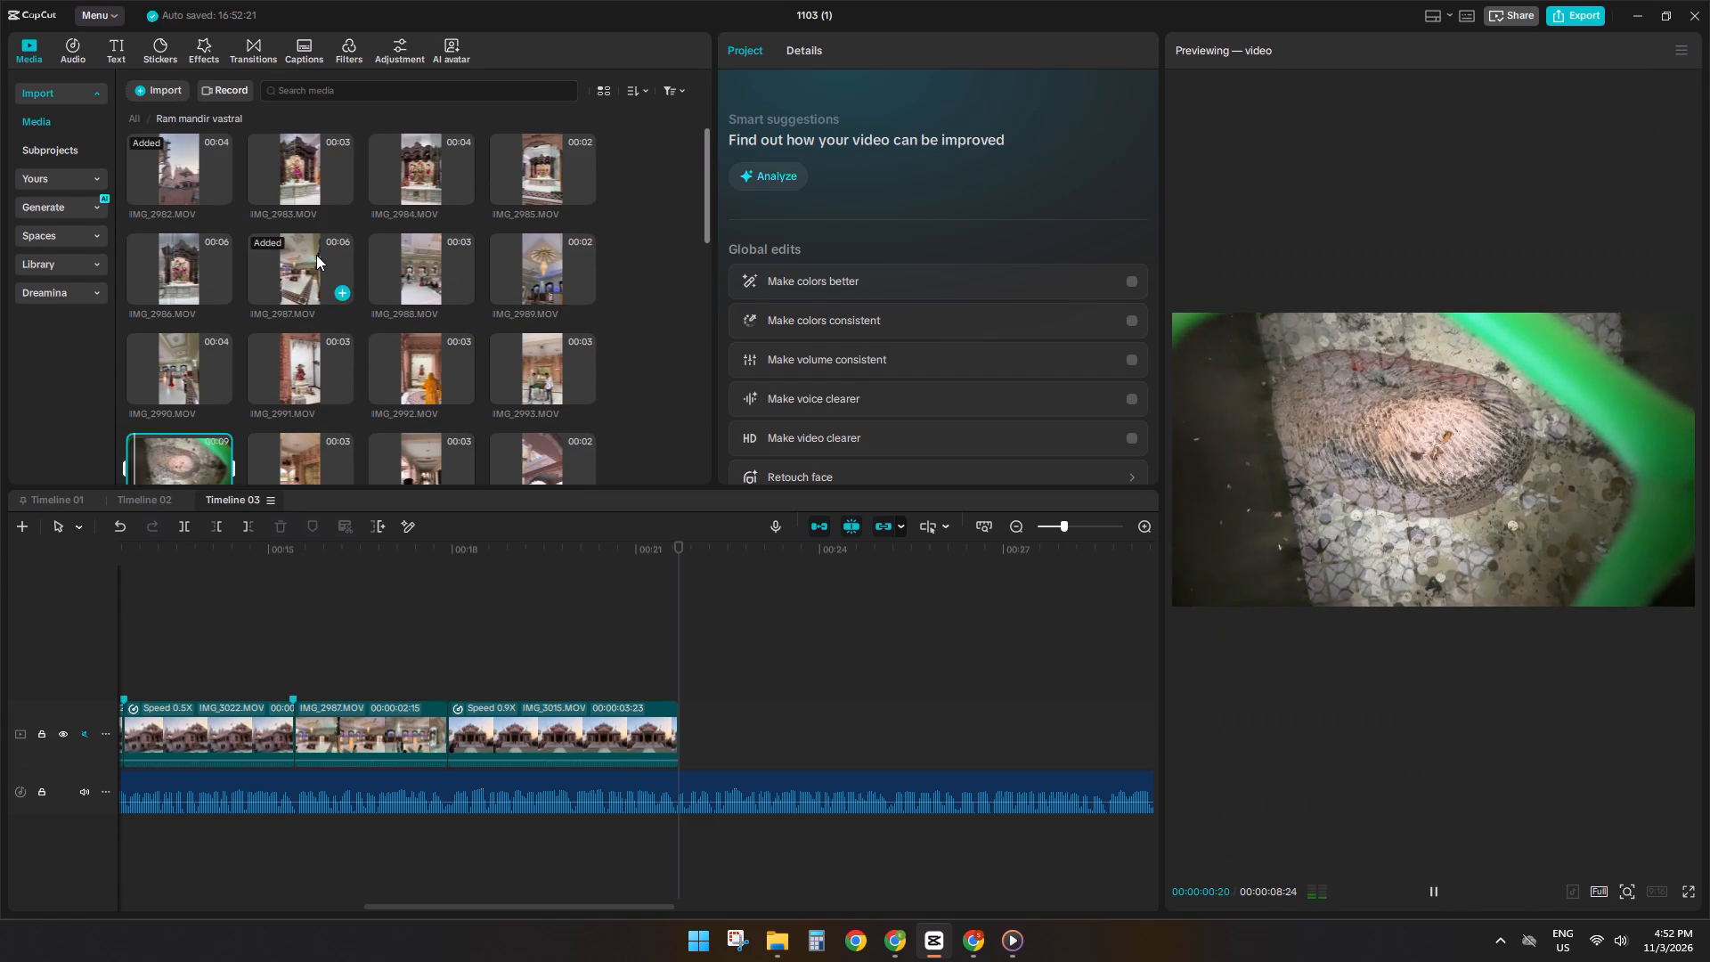
click(177, 259)
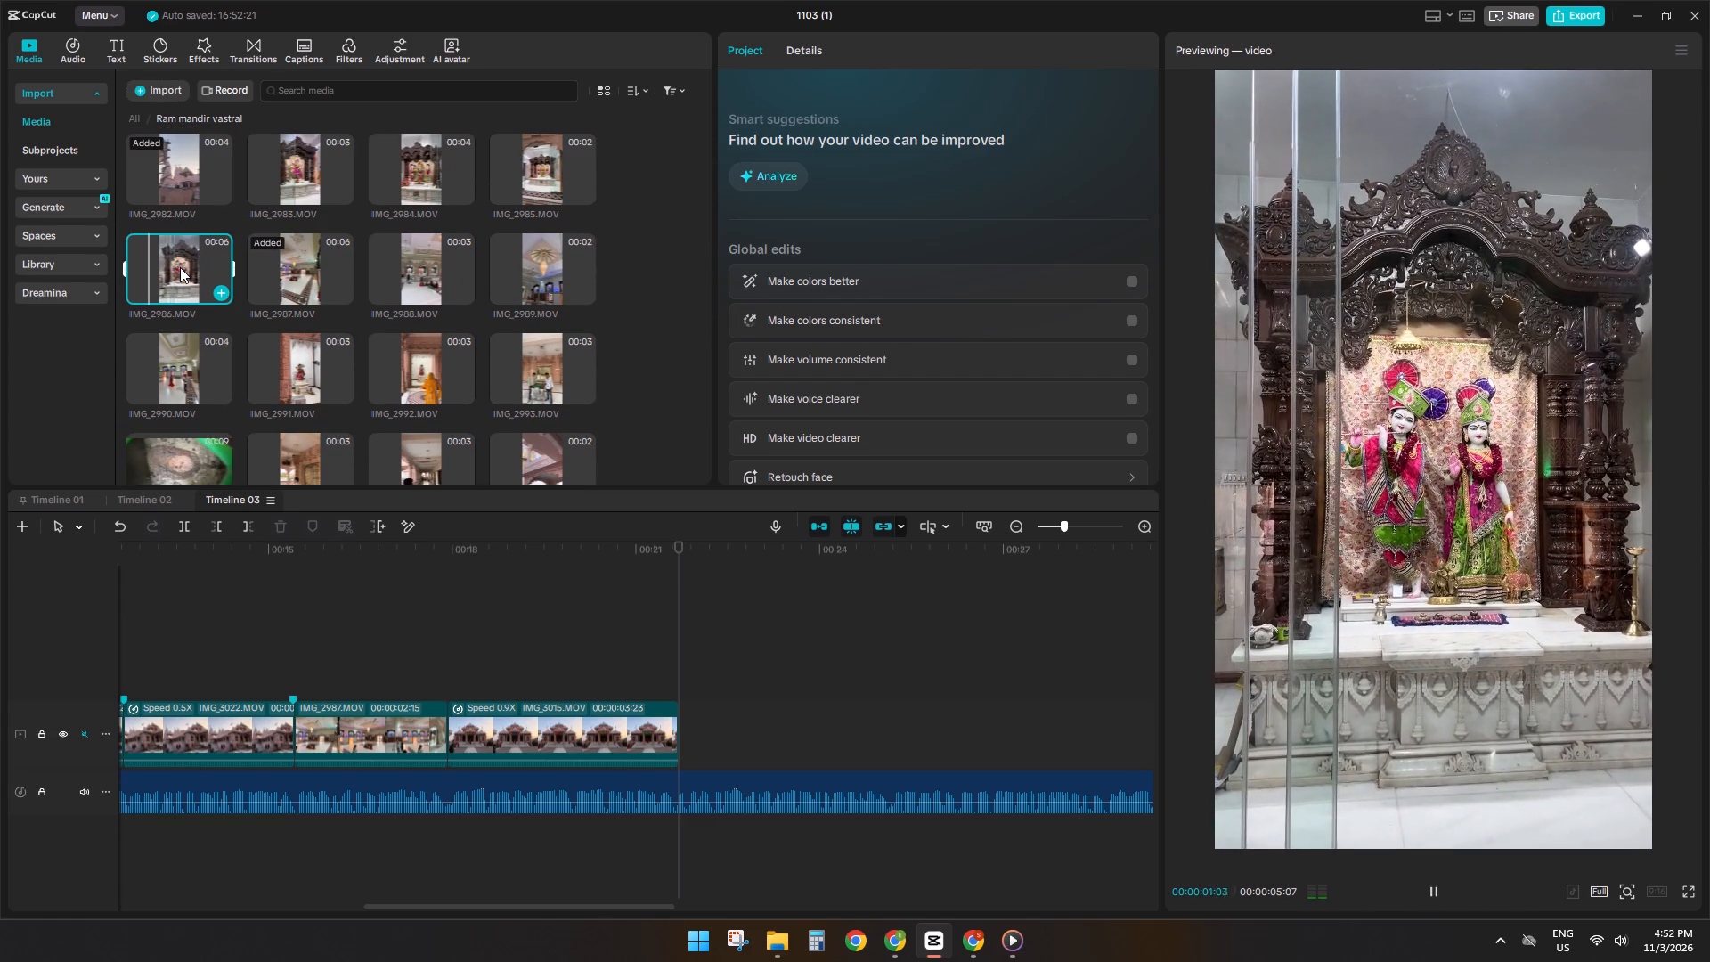
click(252, 179)
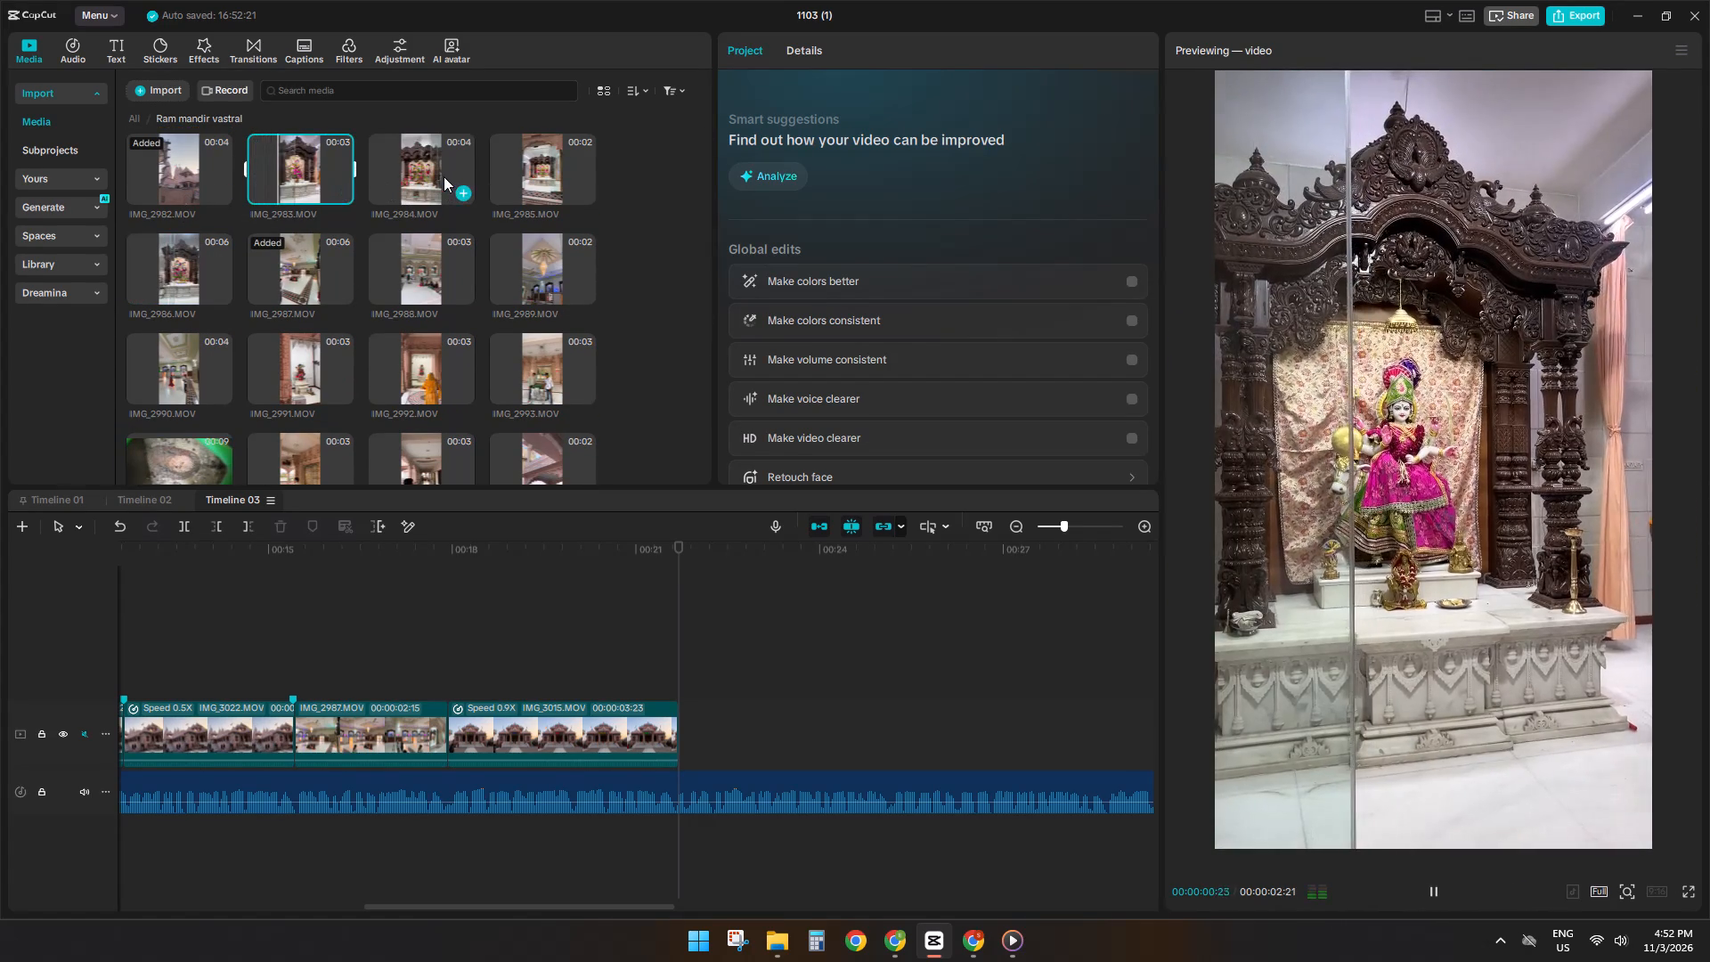
click(441, 178)
Place the three-deity shrine clip IMG_2984 directly after IMG_3015 on the main track and play it against the voiceover.
drag(418, 165, 422, 166)
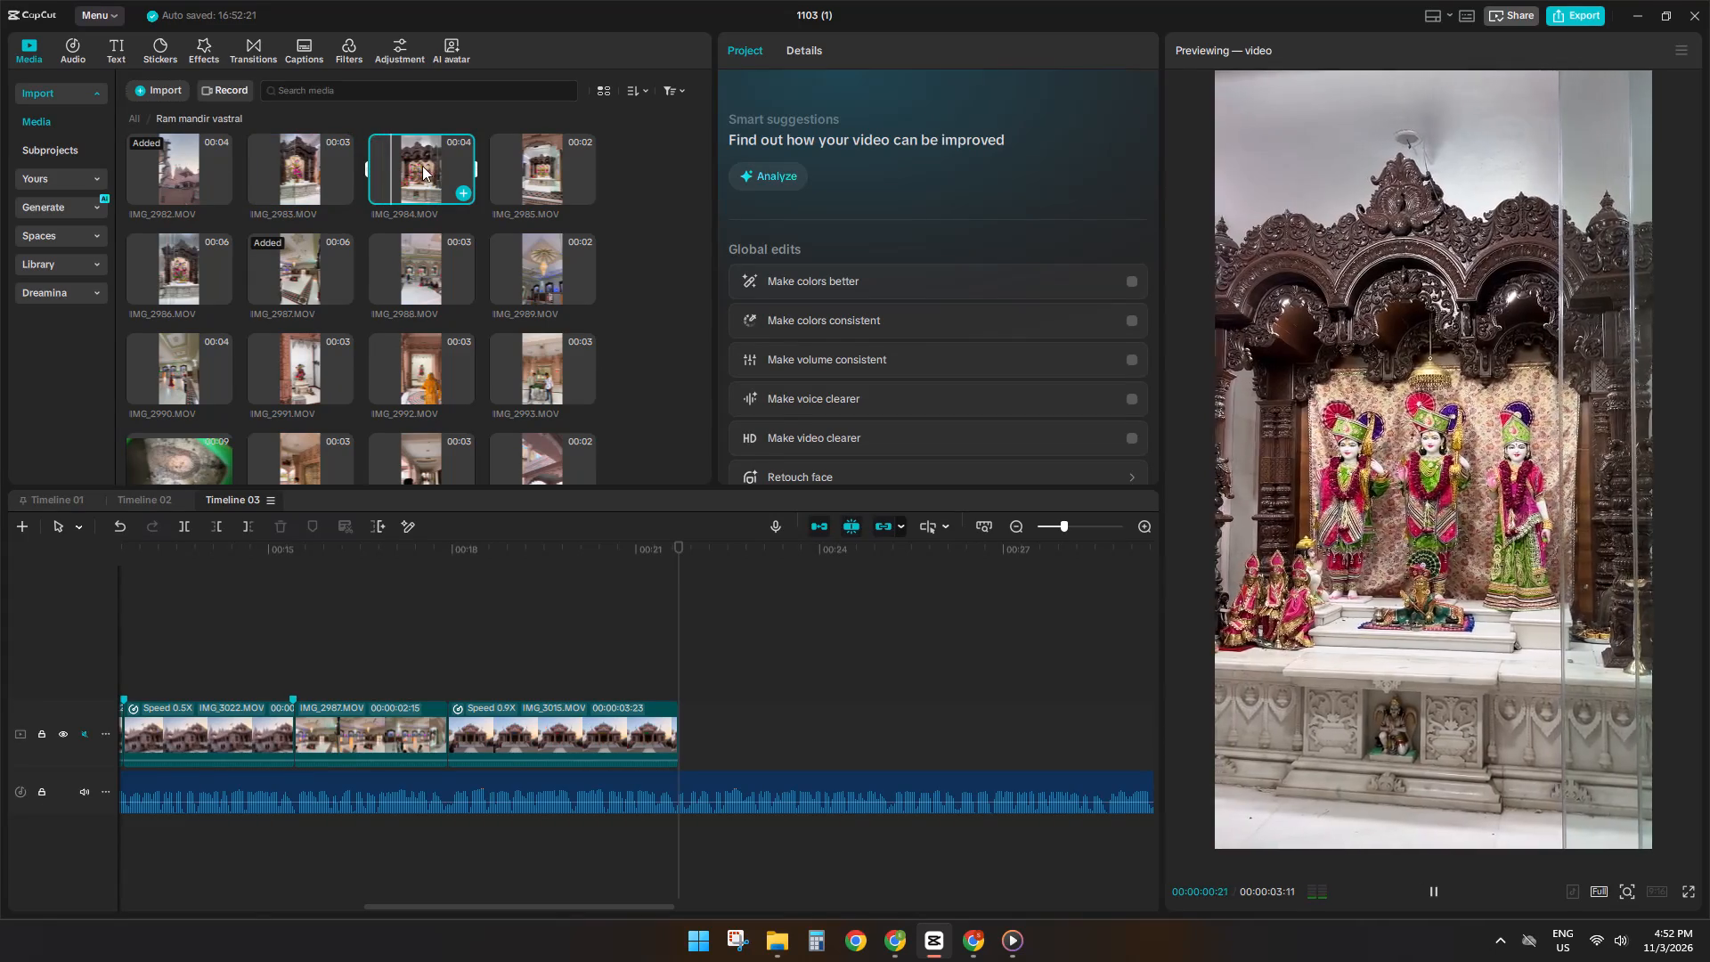
drag(422, 166, 696, 750)
key(space)
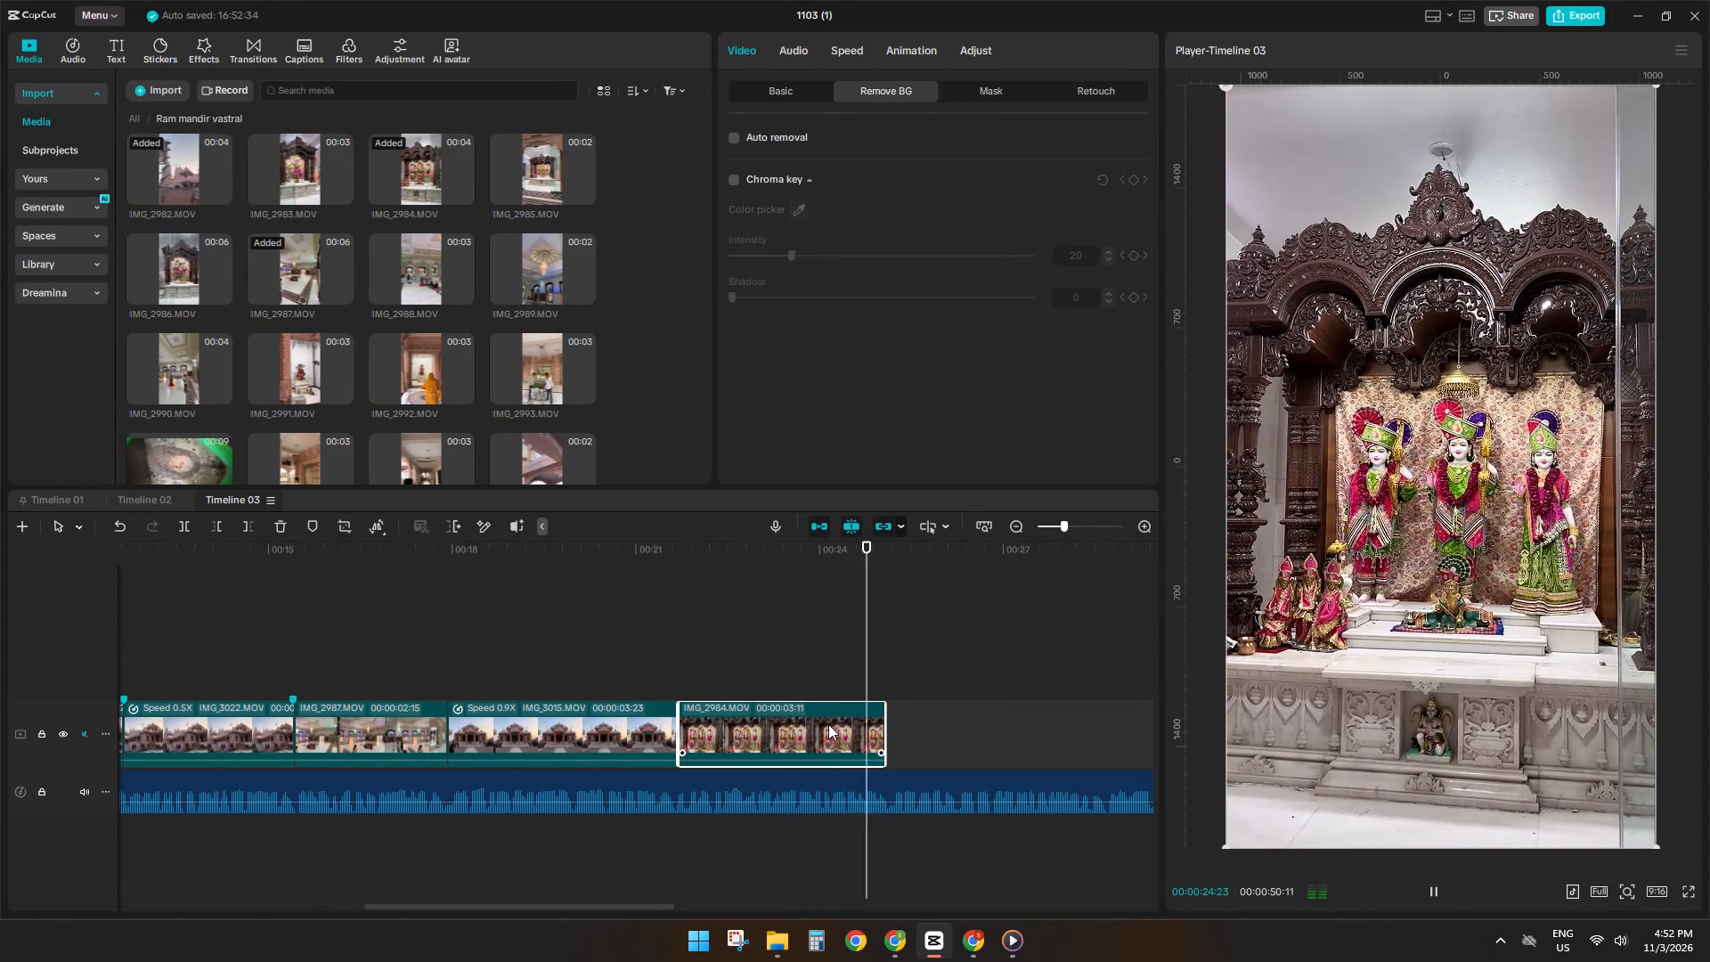
key(space)
scroll(427, 397, down, 2)
key(space)
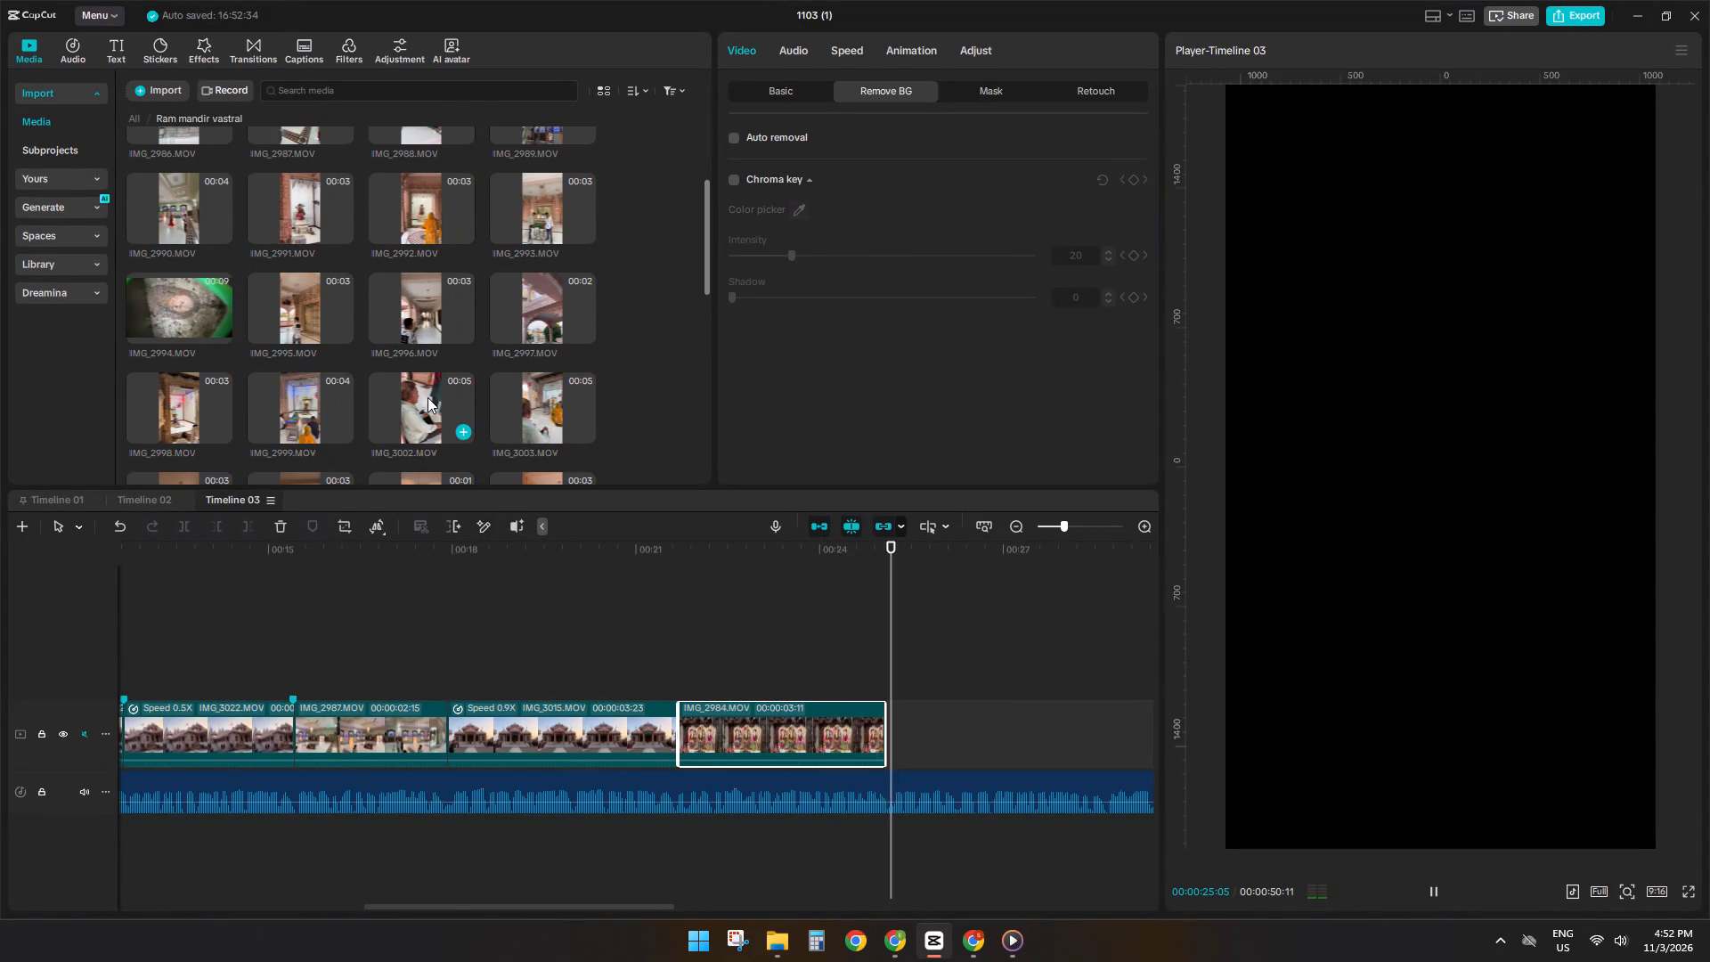
scroll(535, 308, down, 3)
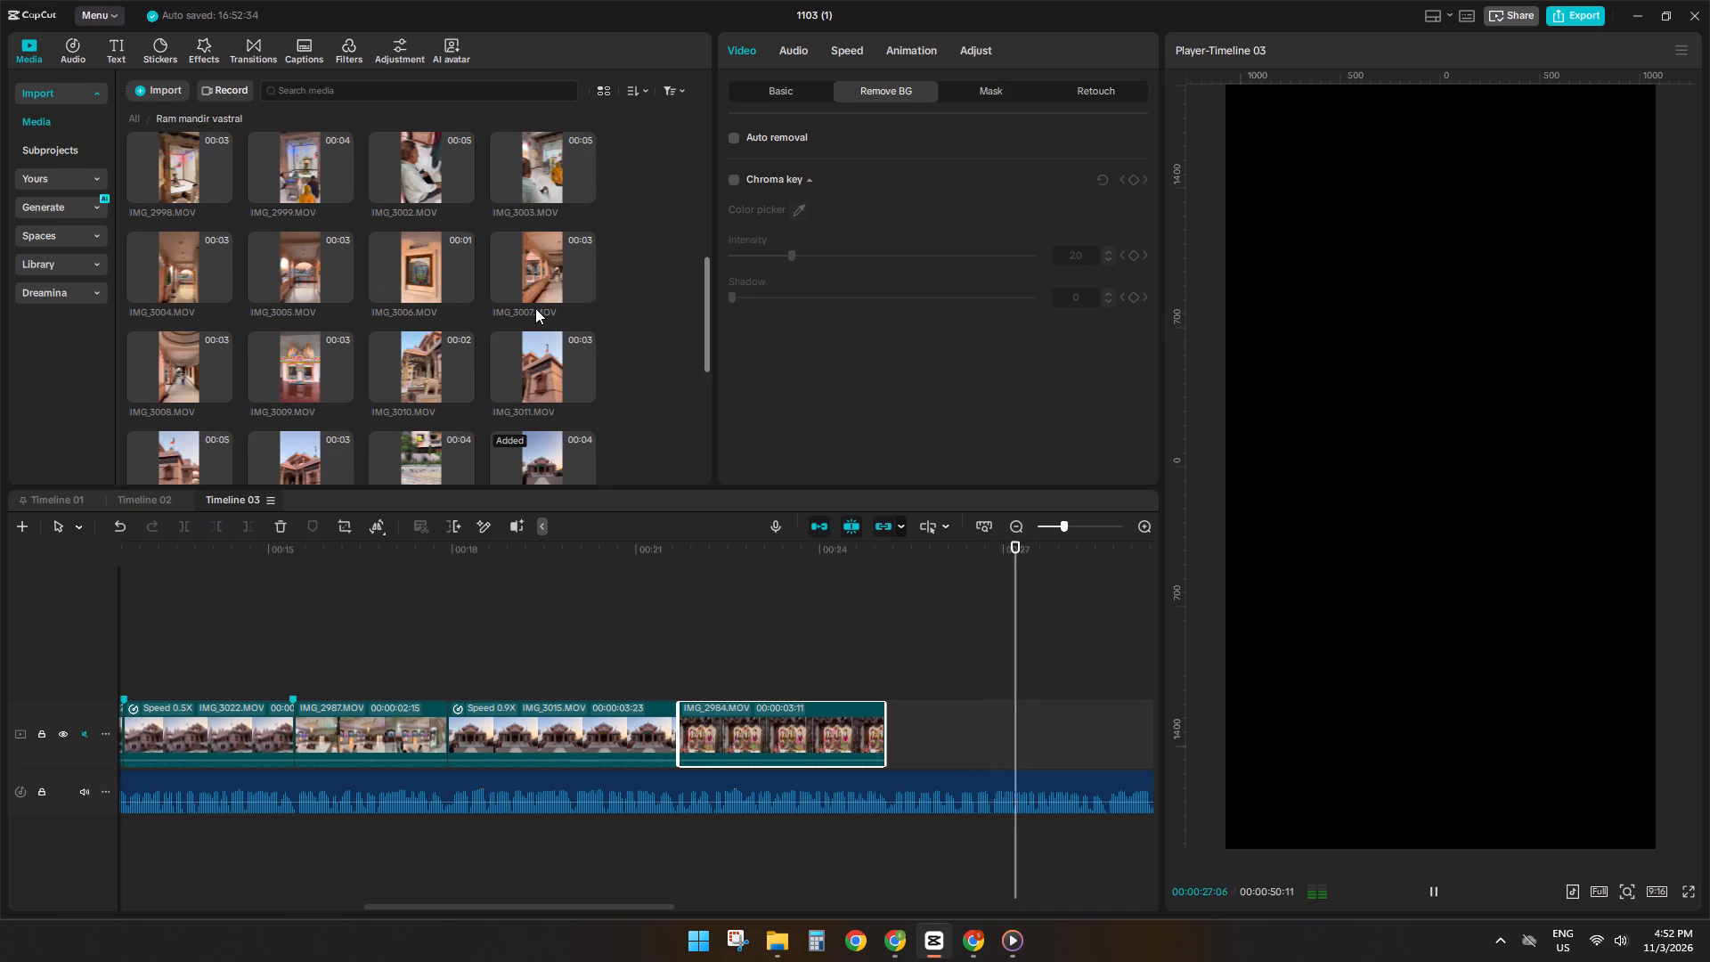
key(space)
Insert the elephant statue clip IMG_3010 between IMG_3015 and IMG_2984 and play the new sequence against the voiceover.
click(440, 367)
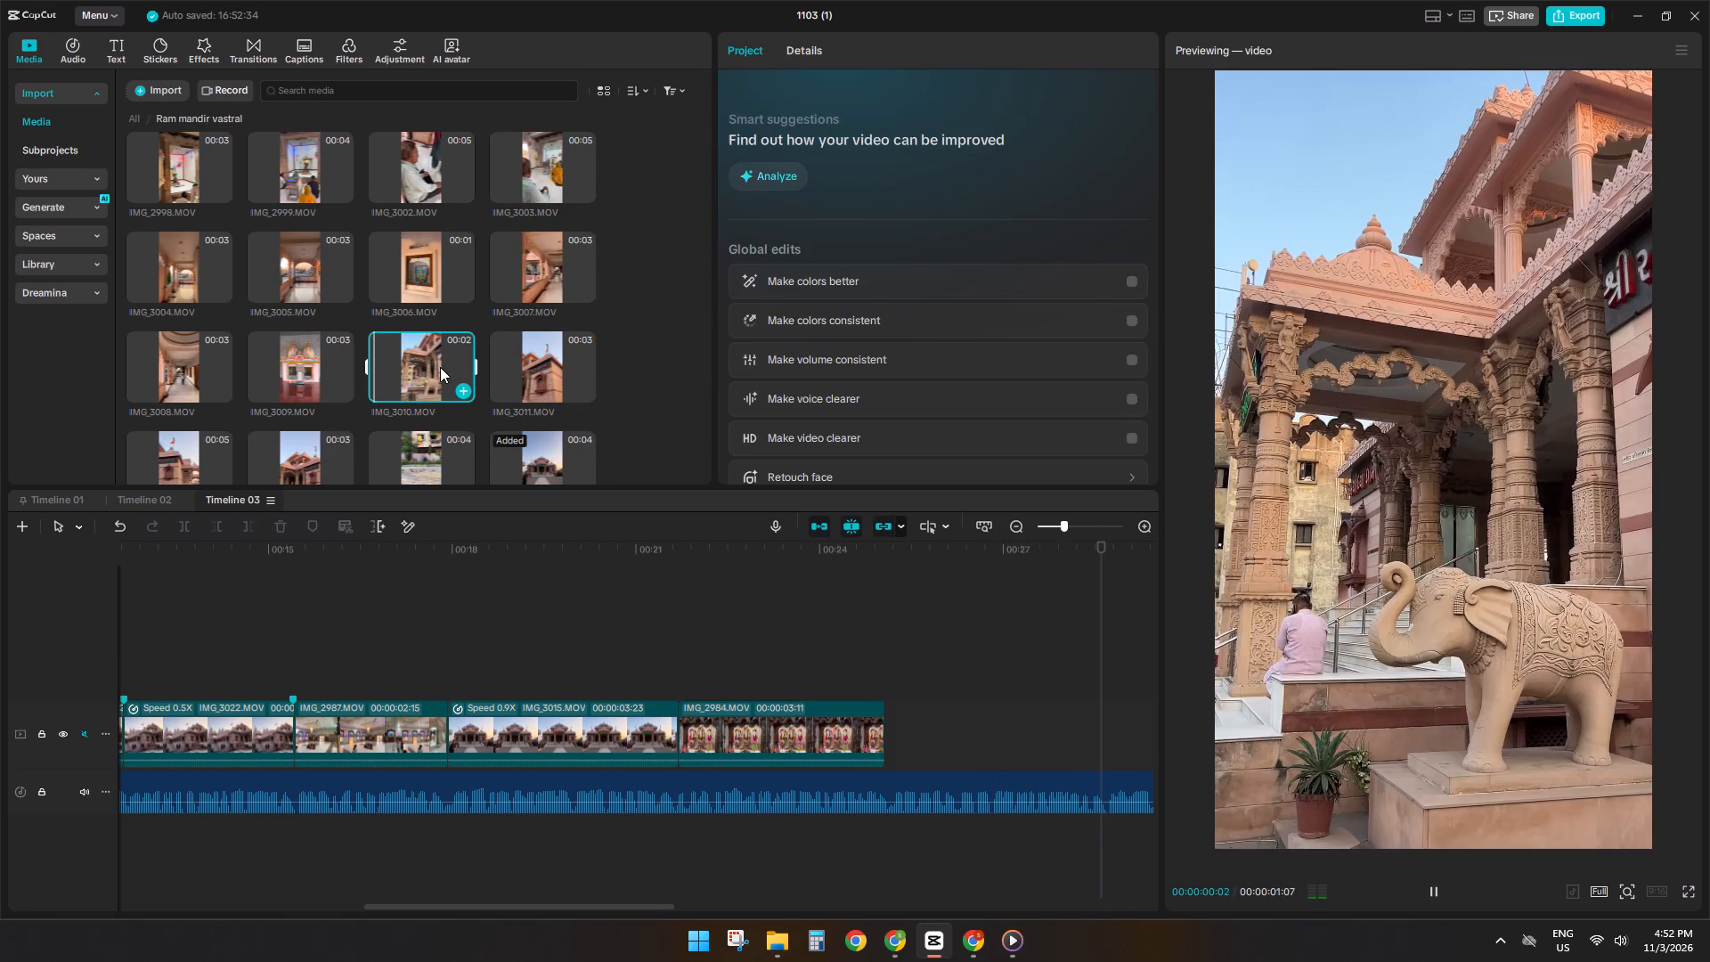
drag(422, 367, 676, 728)
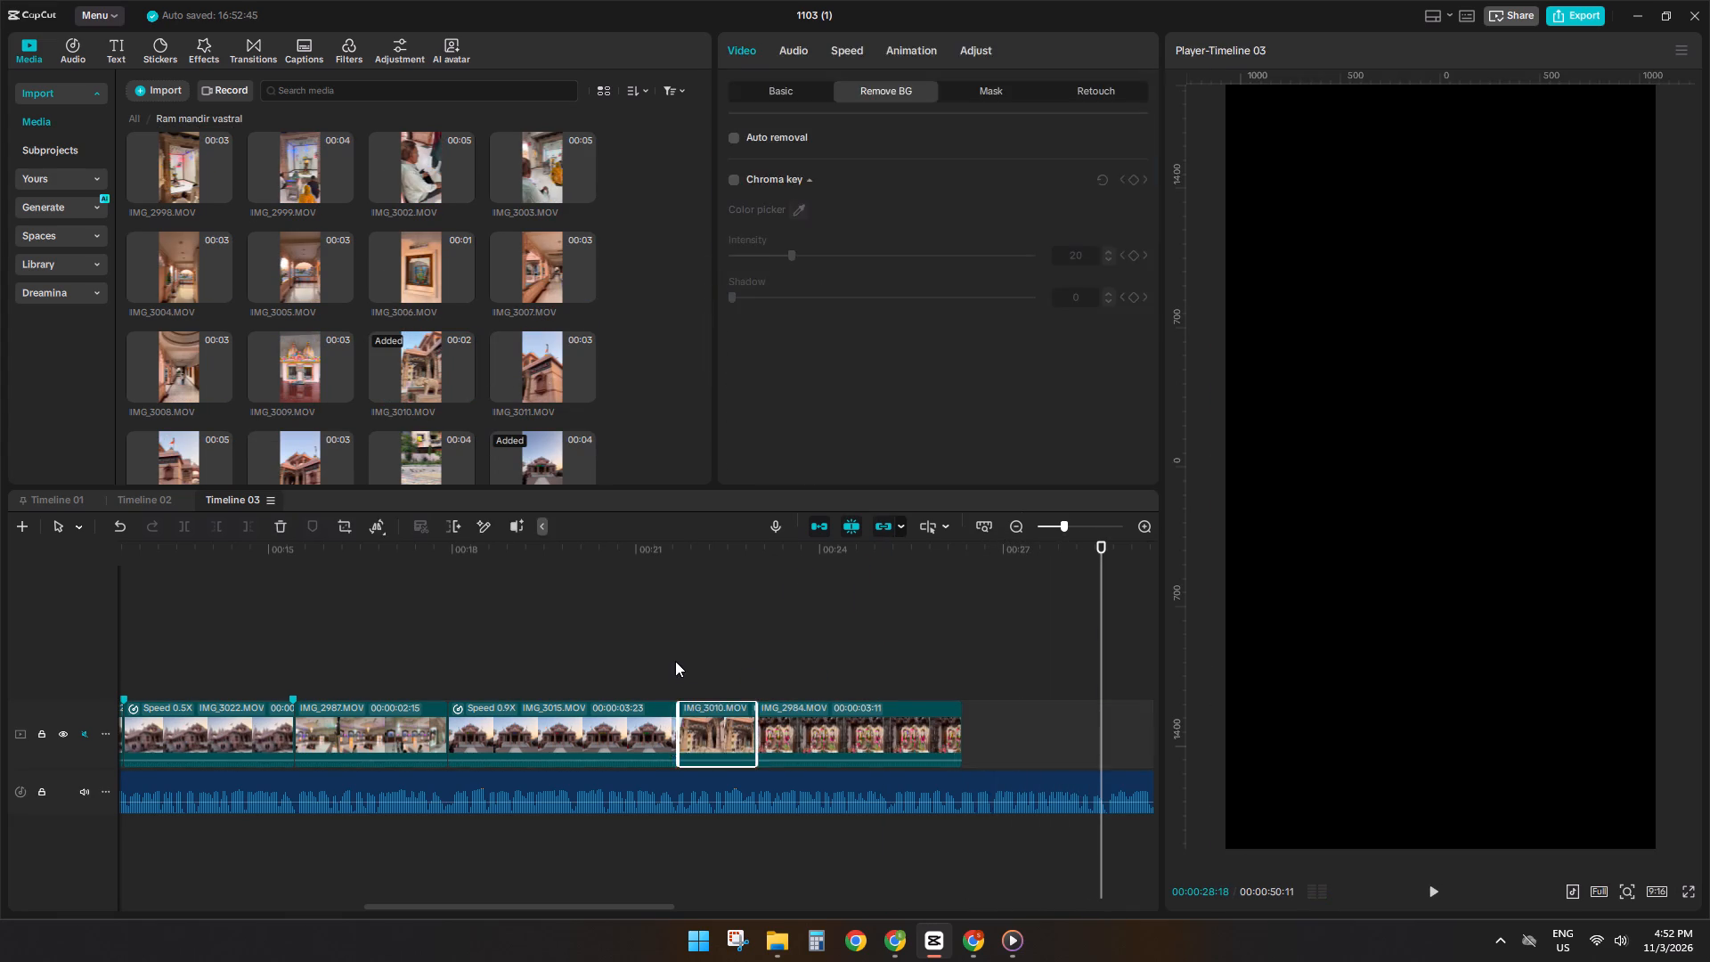
click(675, 661)
key(space)
key(space)
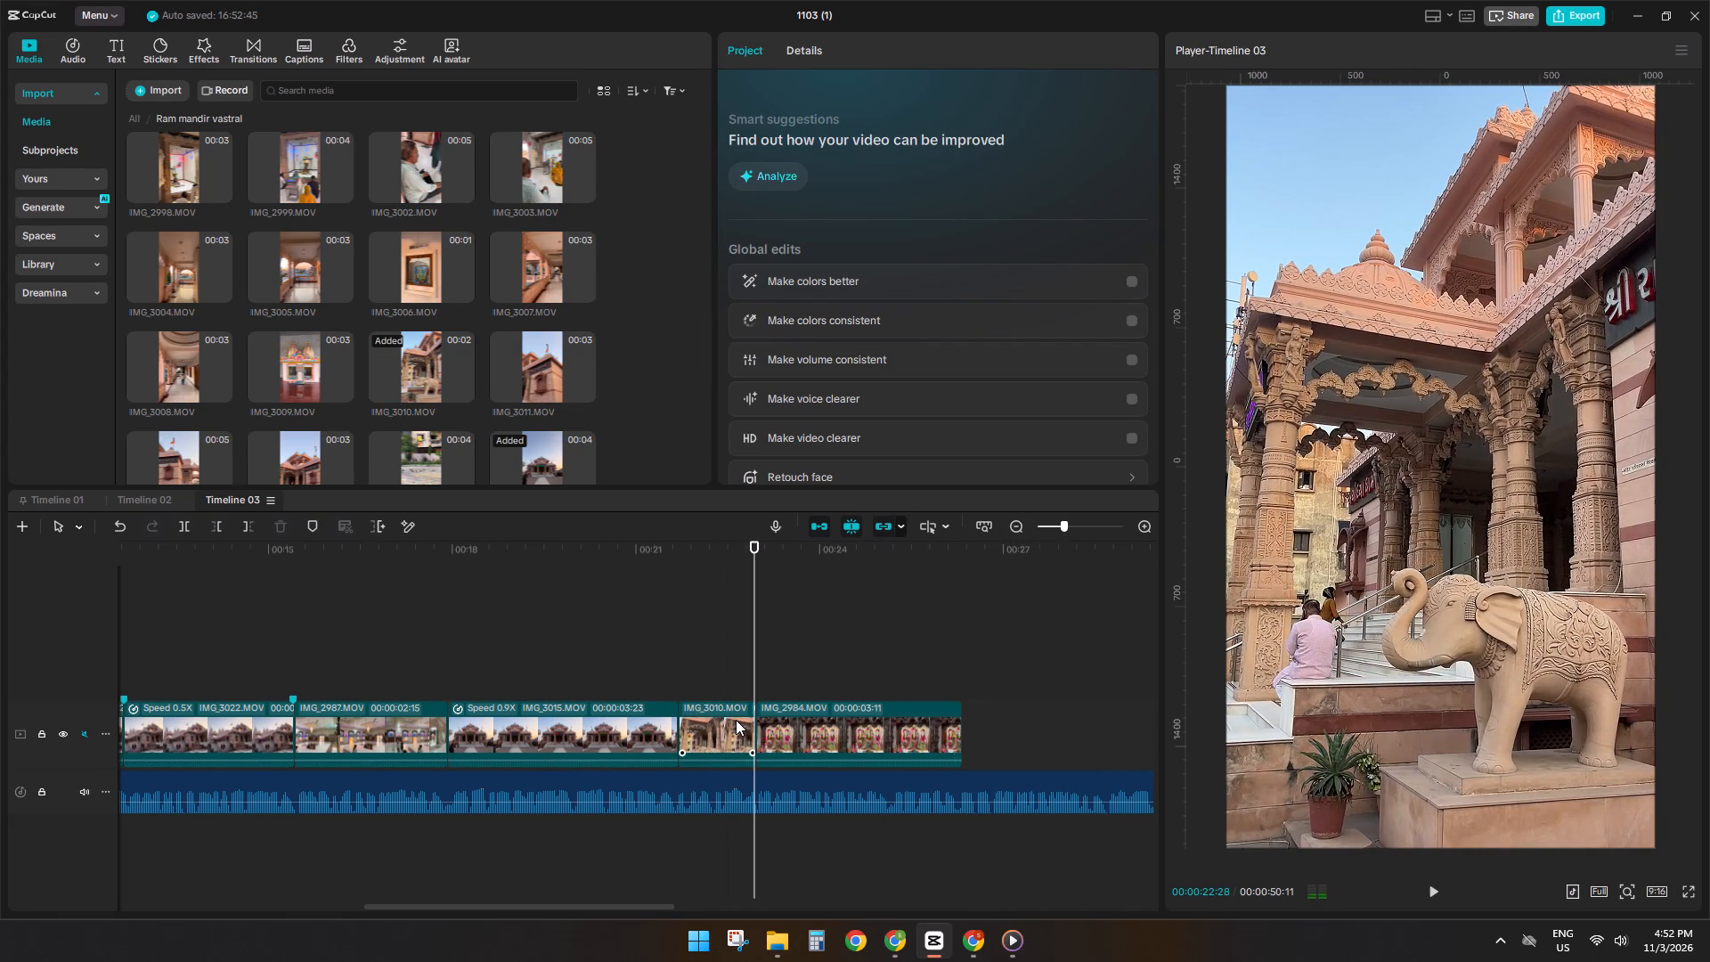
key(space)
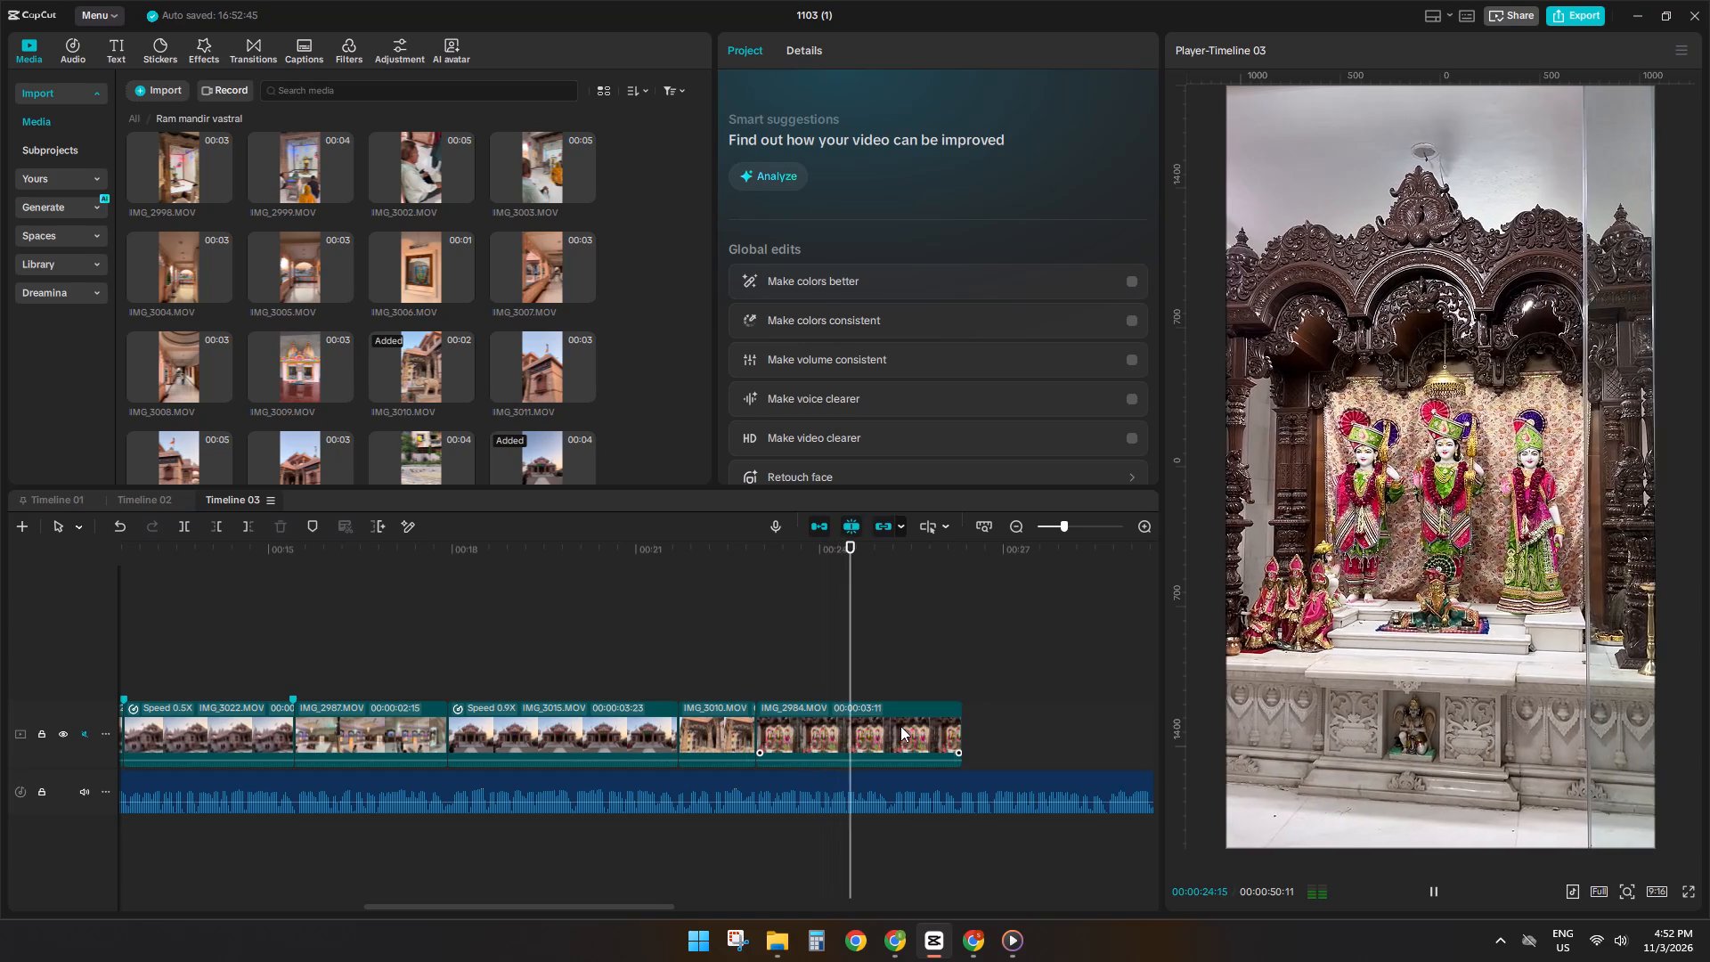
key(space)
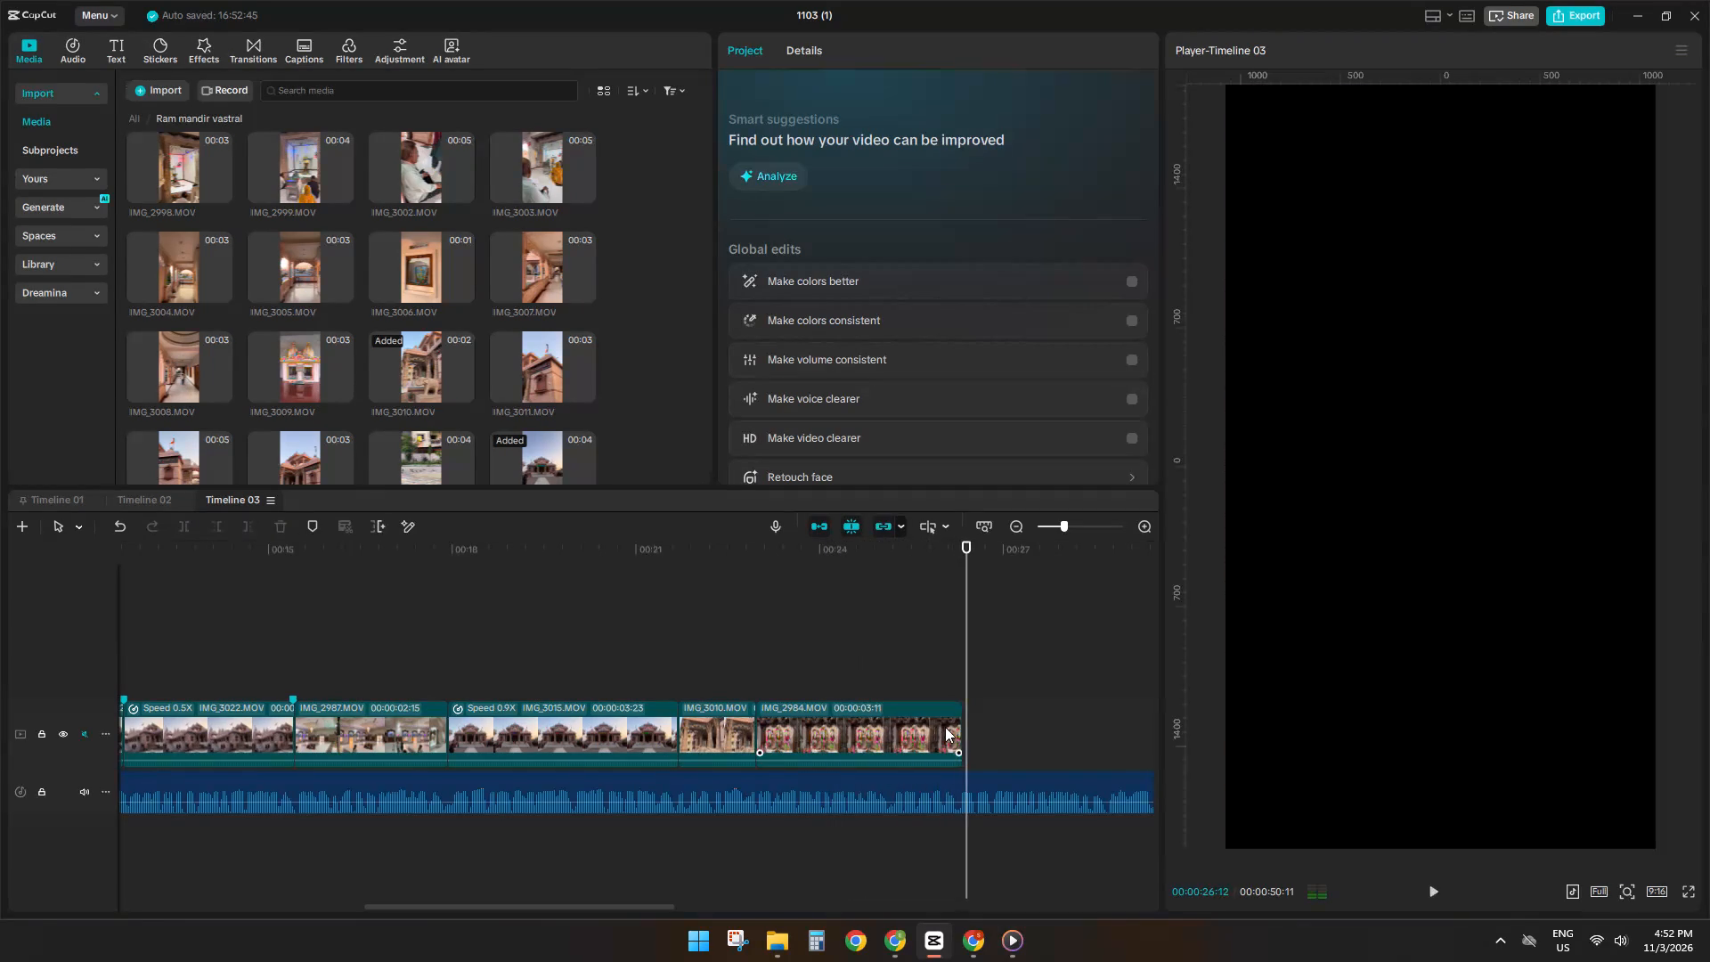
key(space)
key(space)
Slow IMG_2984 to 0.82x speed, split it at 00:00:26:17 and delete the part after the cut.
click(852, 713)
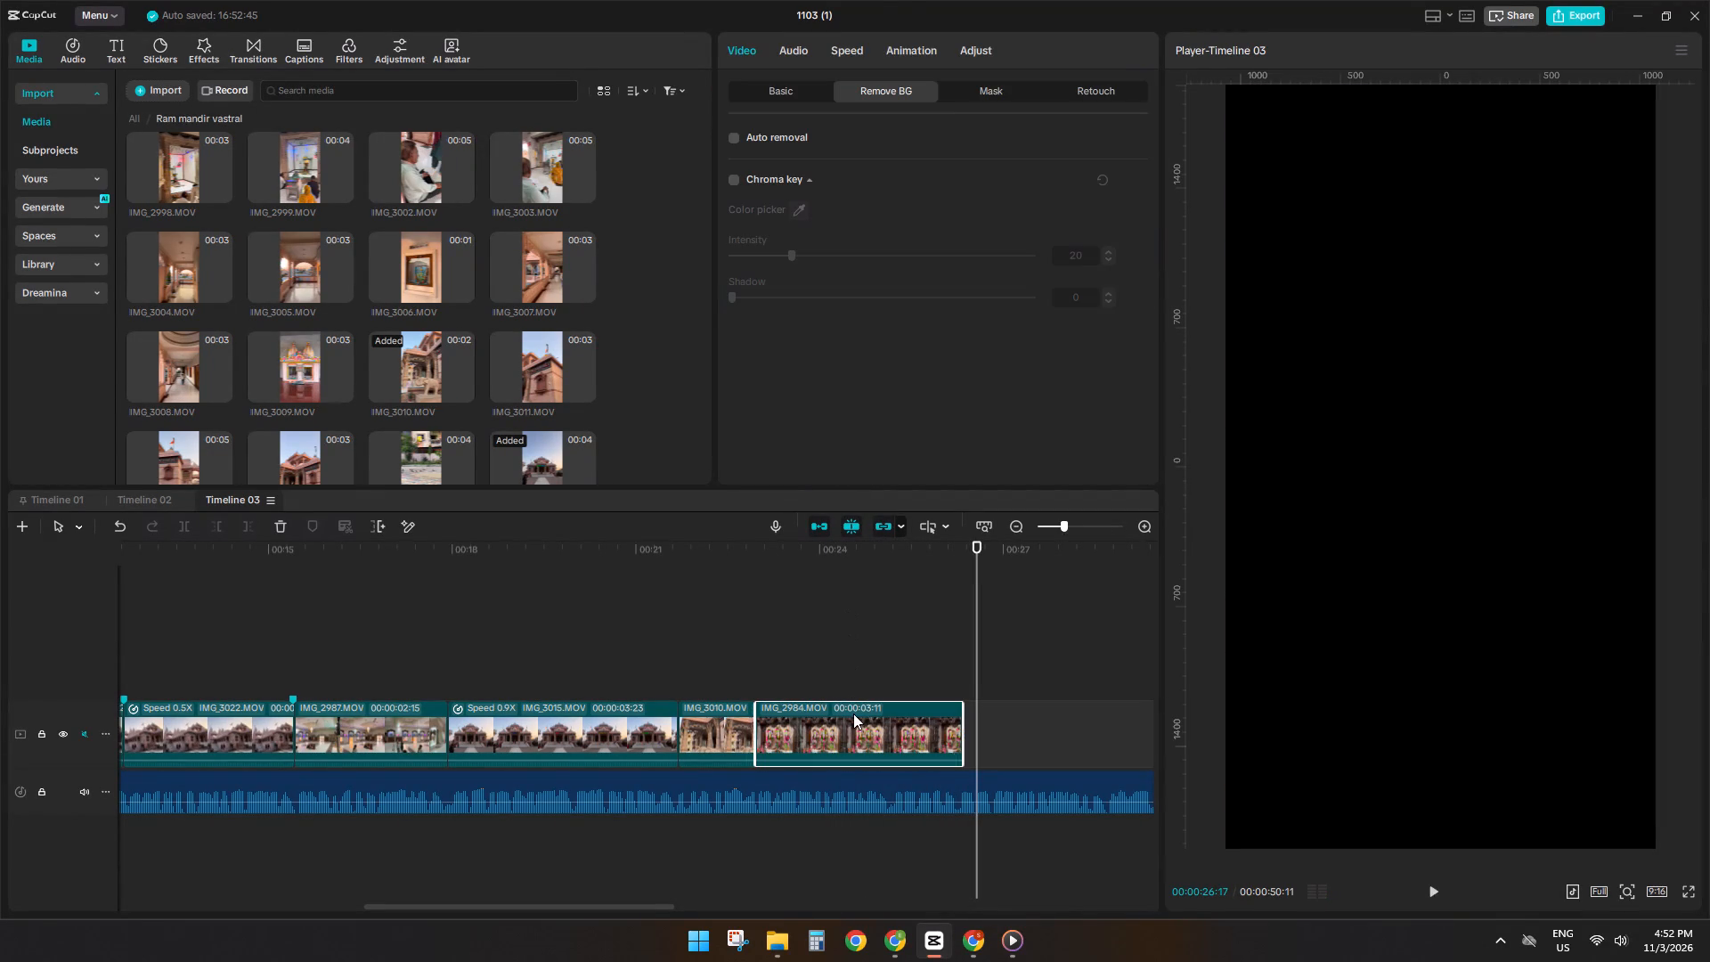
click(856, 39)
click(783, 159)
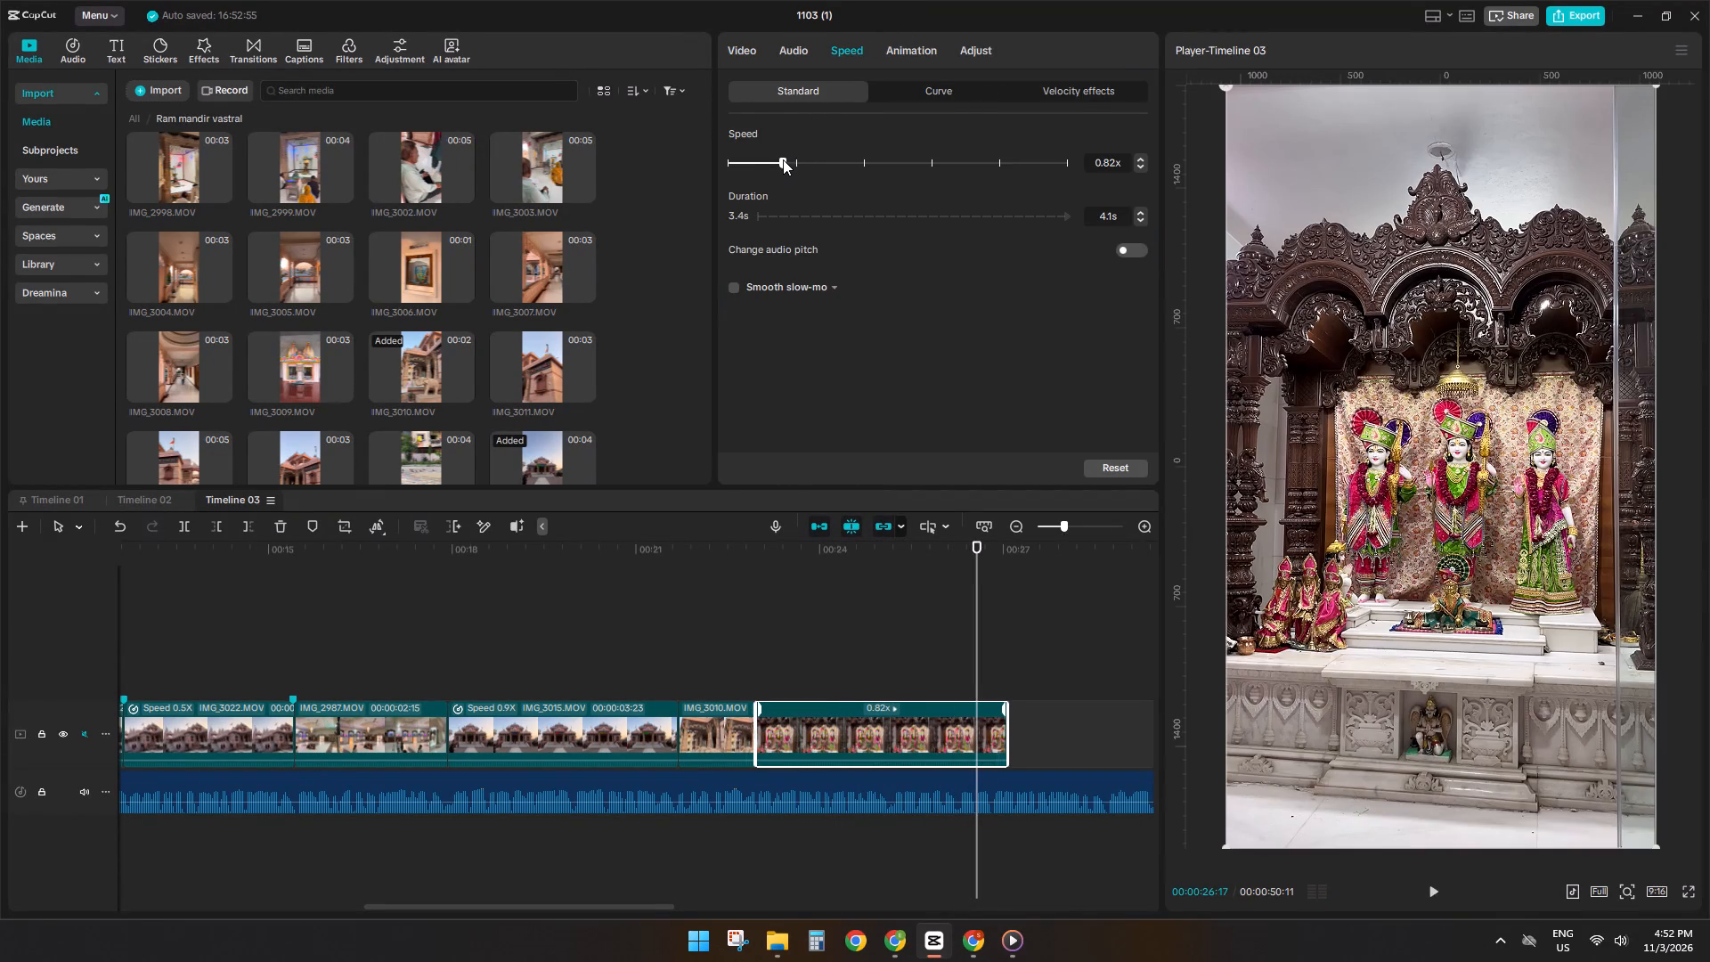
text(sd)
Preview the entrance clip IMG_3013, balcony clips IMG_3004, IMG_3005 and IMG_3007, and shrine window clip IMG_3006 as candidates for another shot.
key(space)
scroll(368, 388, down, 4)
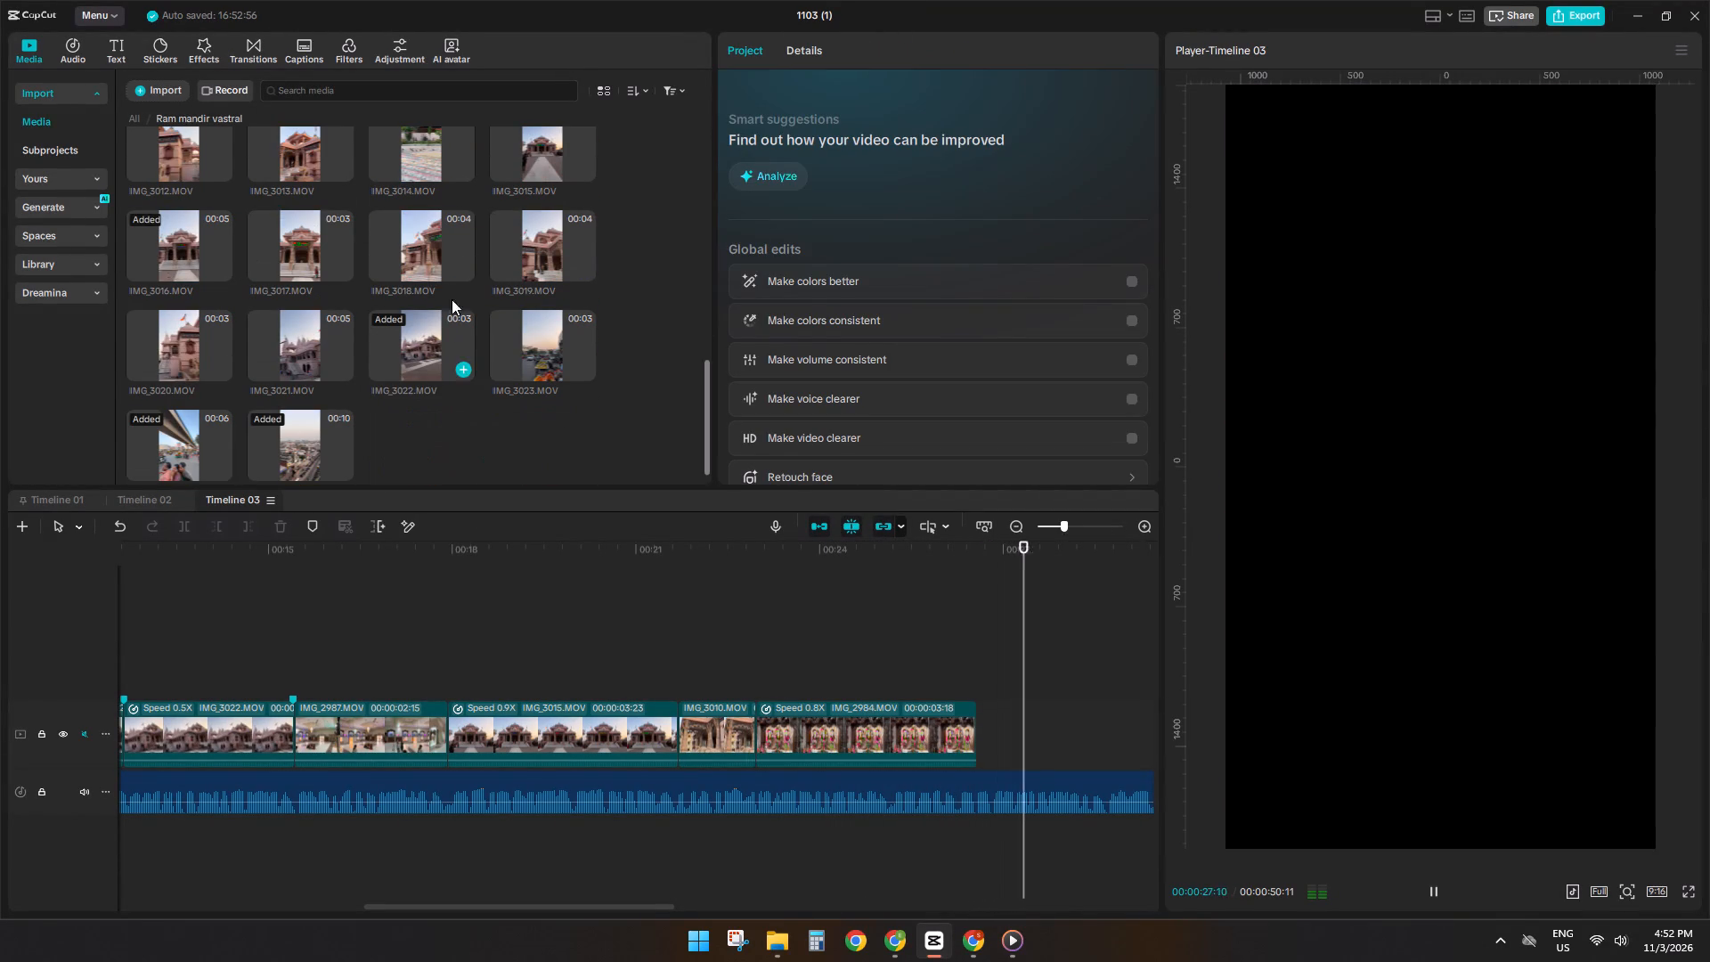
key(space)
click(536, 174)
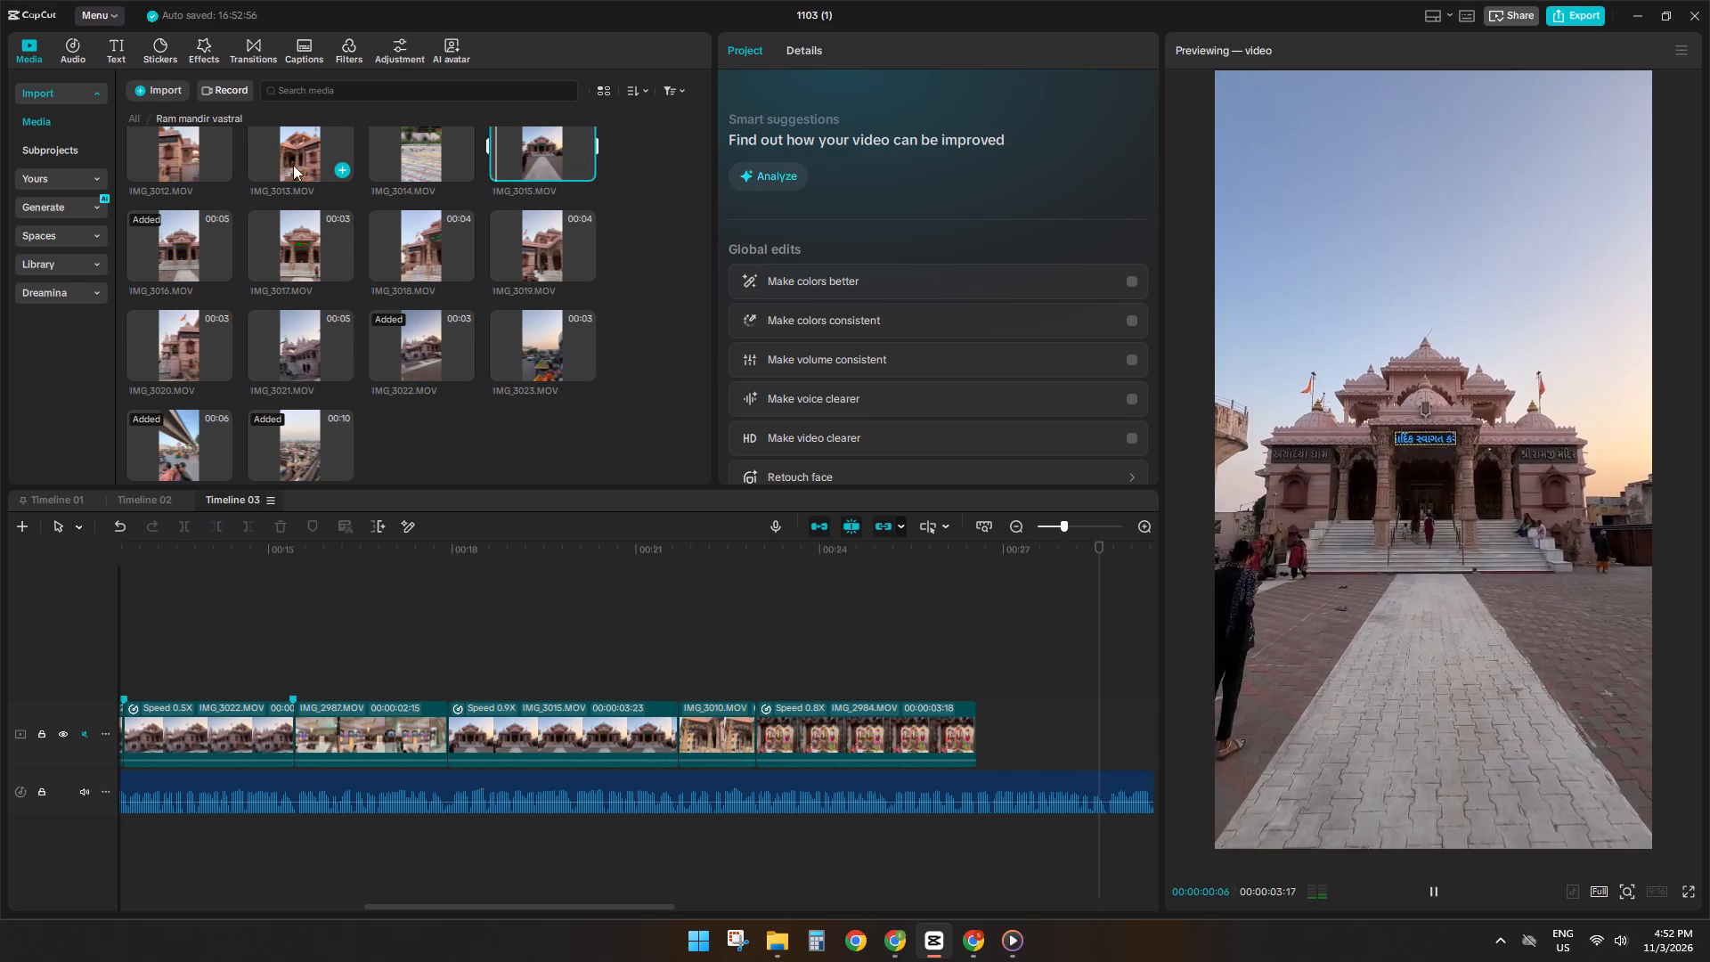
click(305, 152)
scroll(297, 252, up, 3)
click(289, 279)
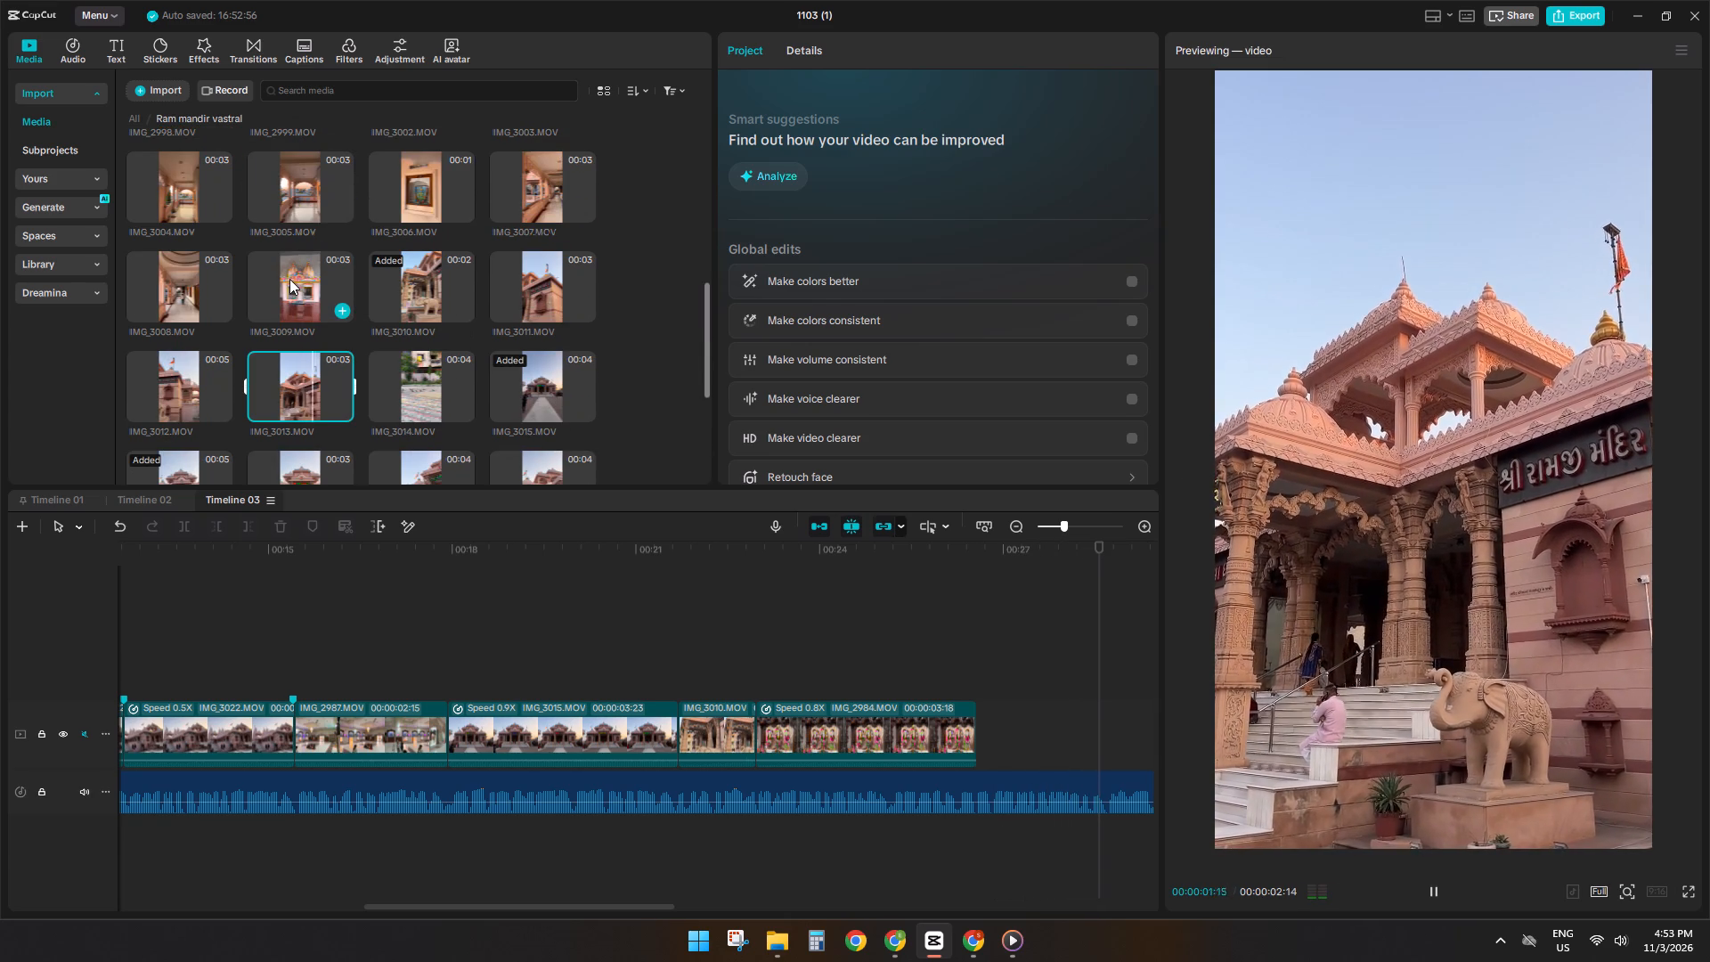
click(323, 215)
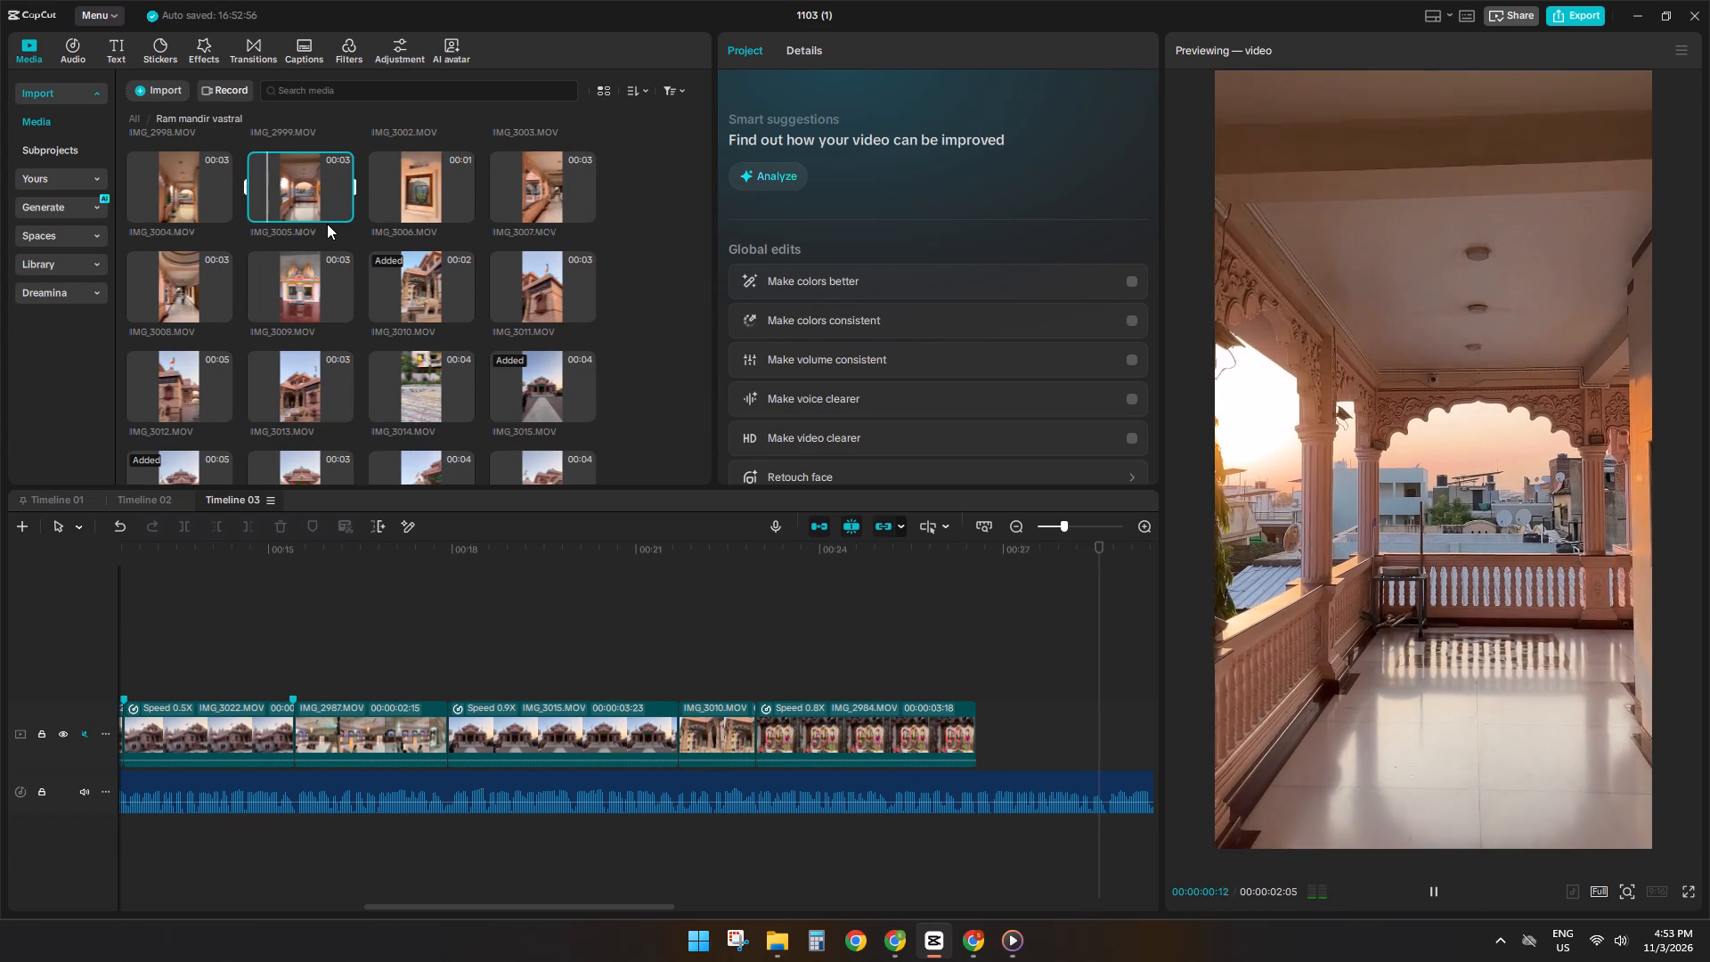
scroll(327, 224, up, 2)
click(202, 356)
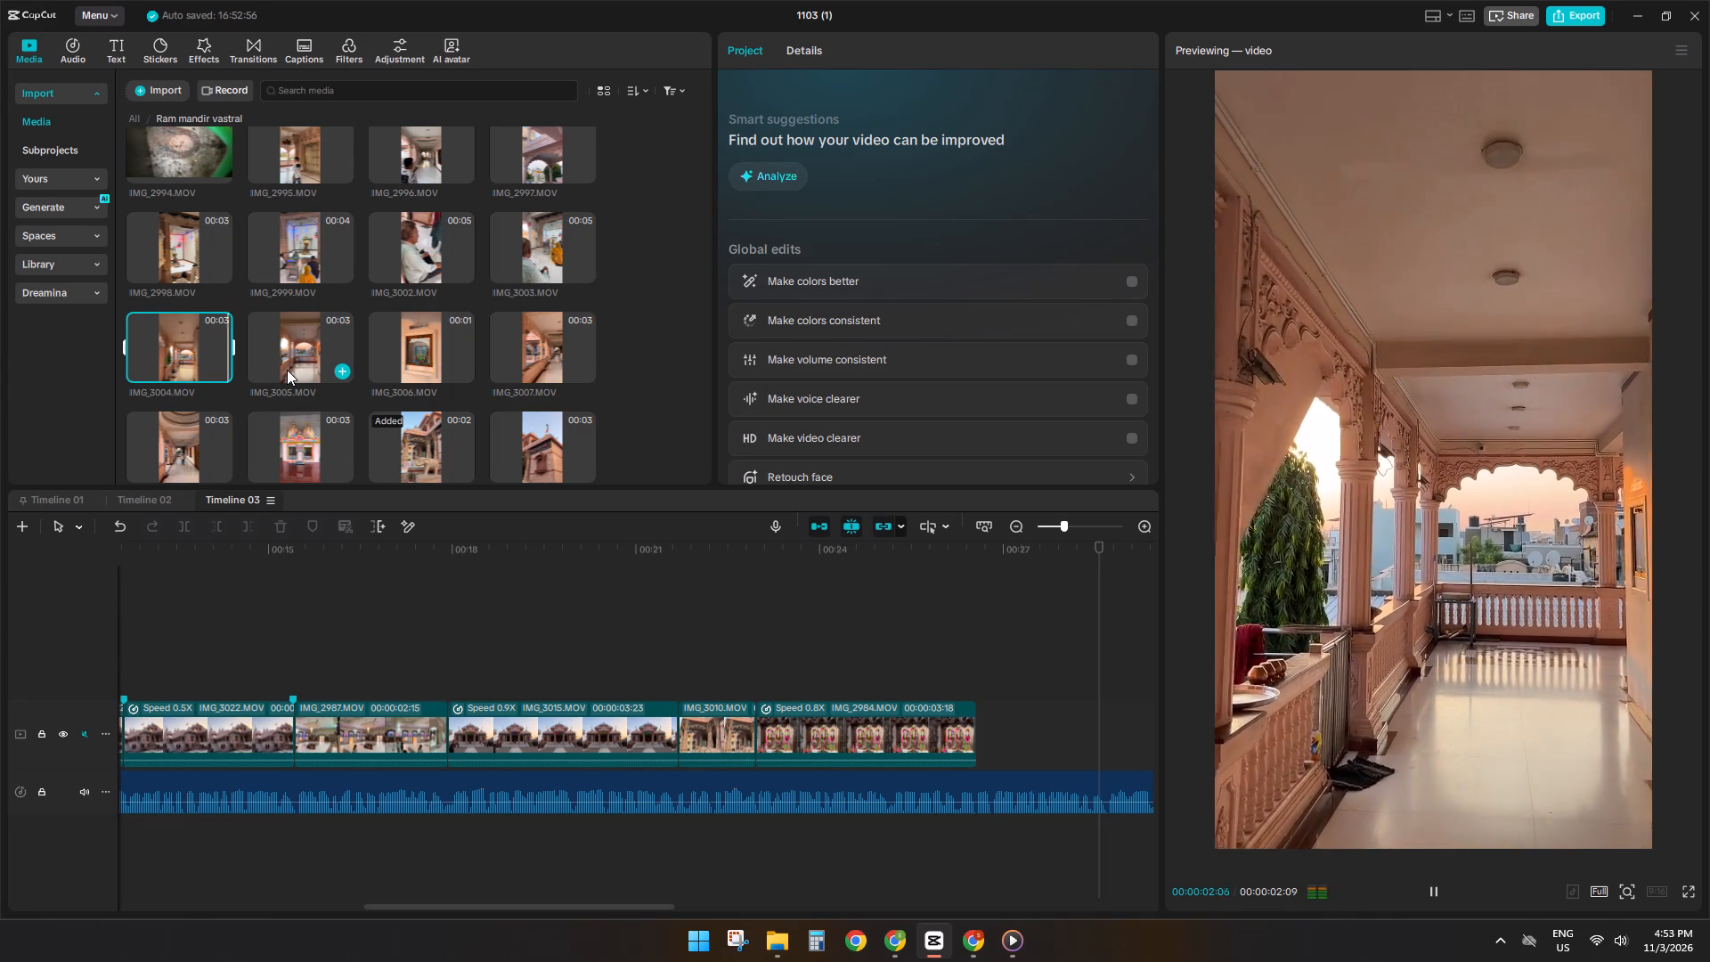
click(292, 360)
click(398, 357)
click(273, 331)
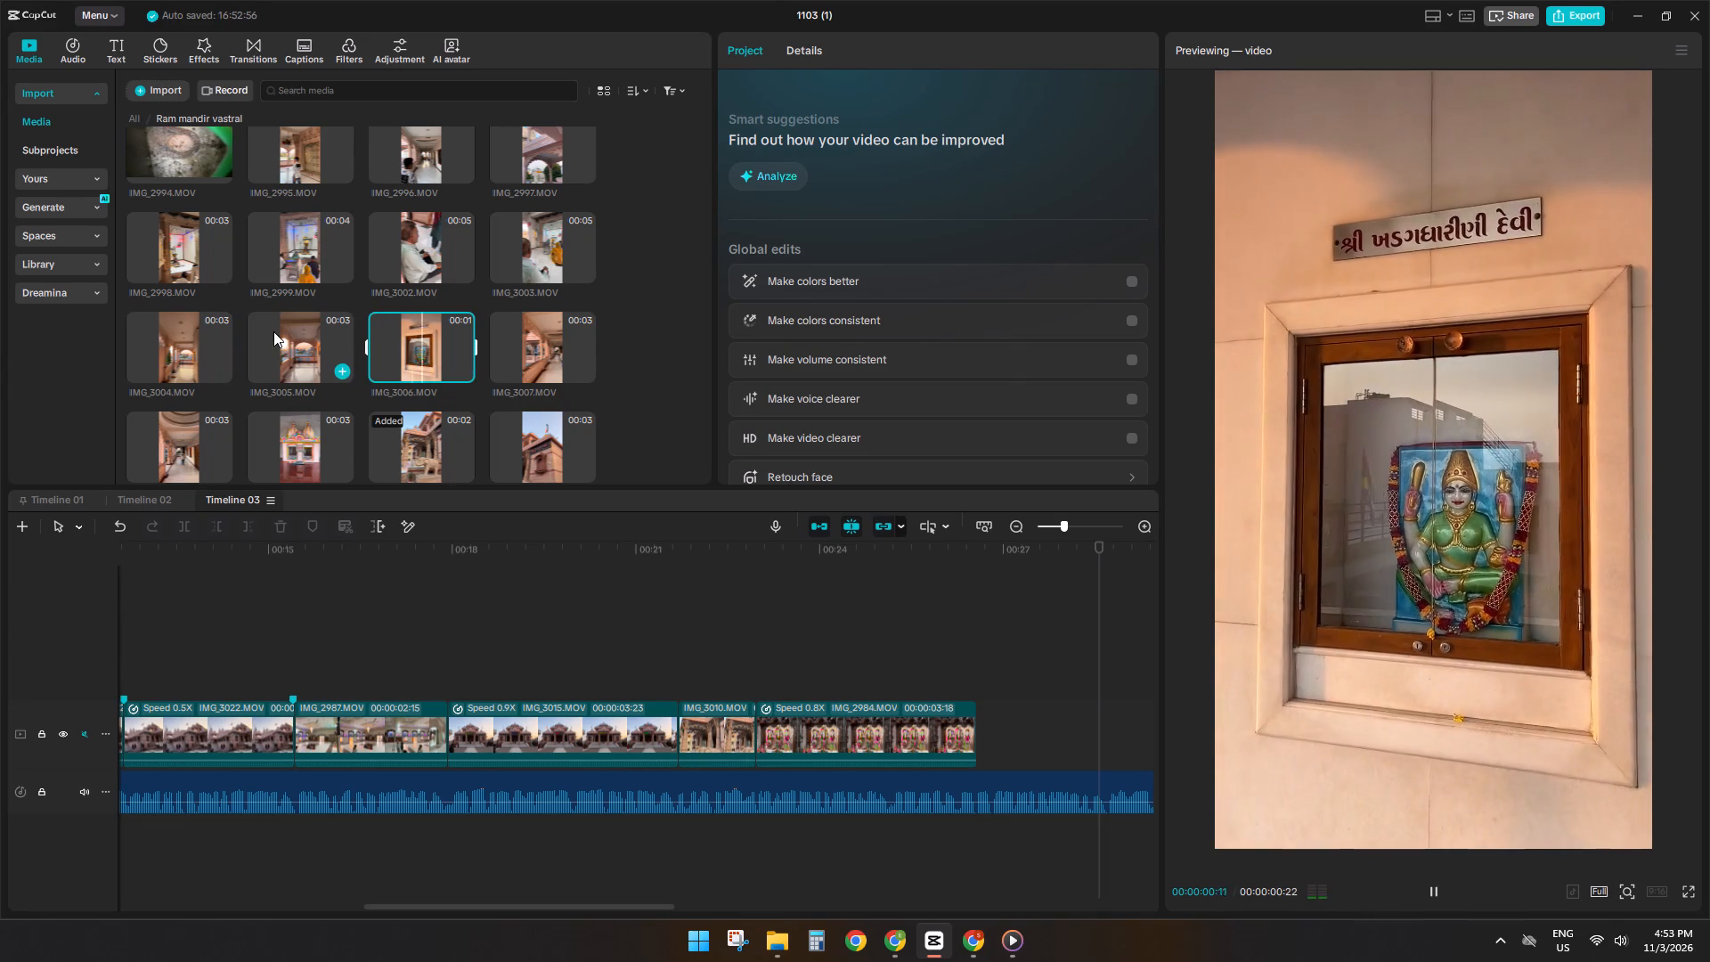
click(543, 348)
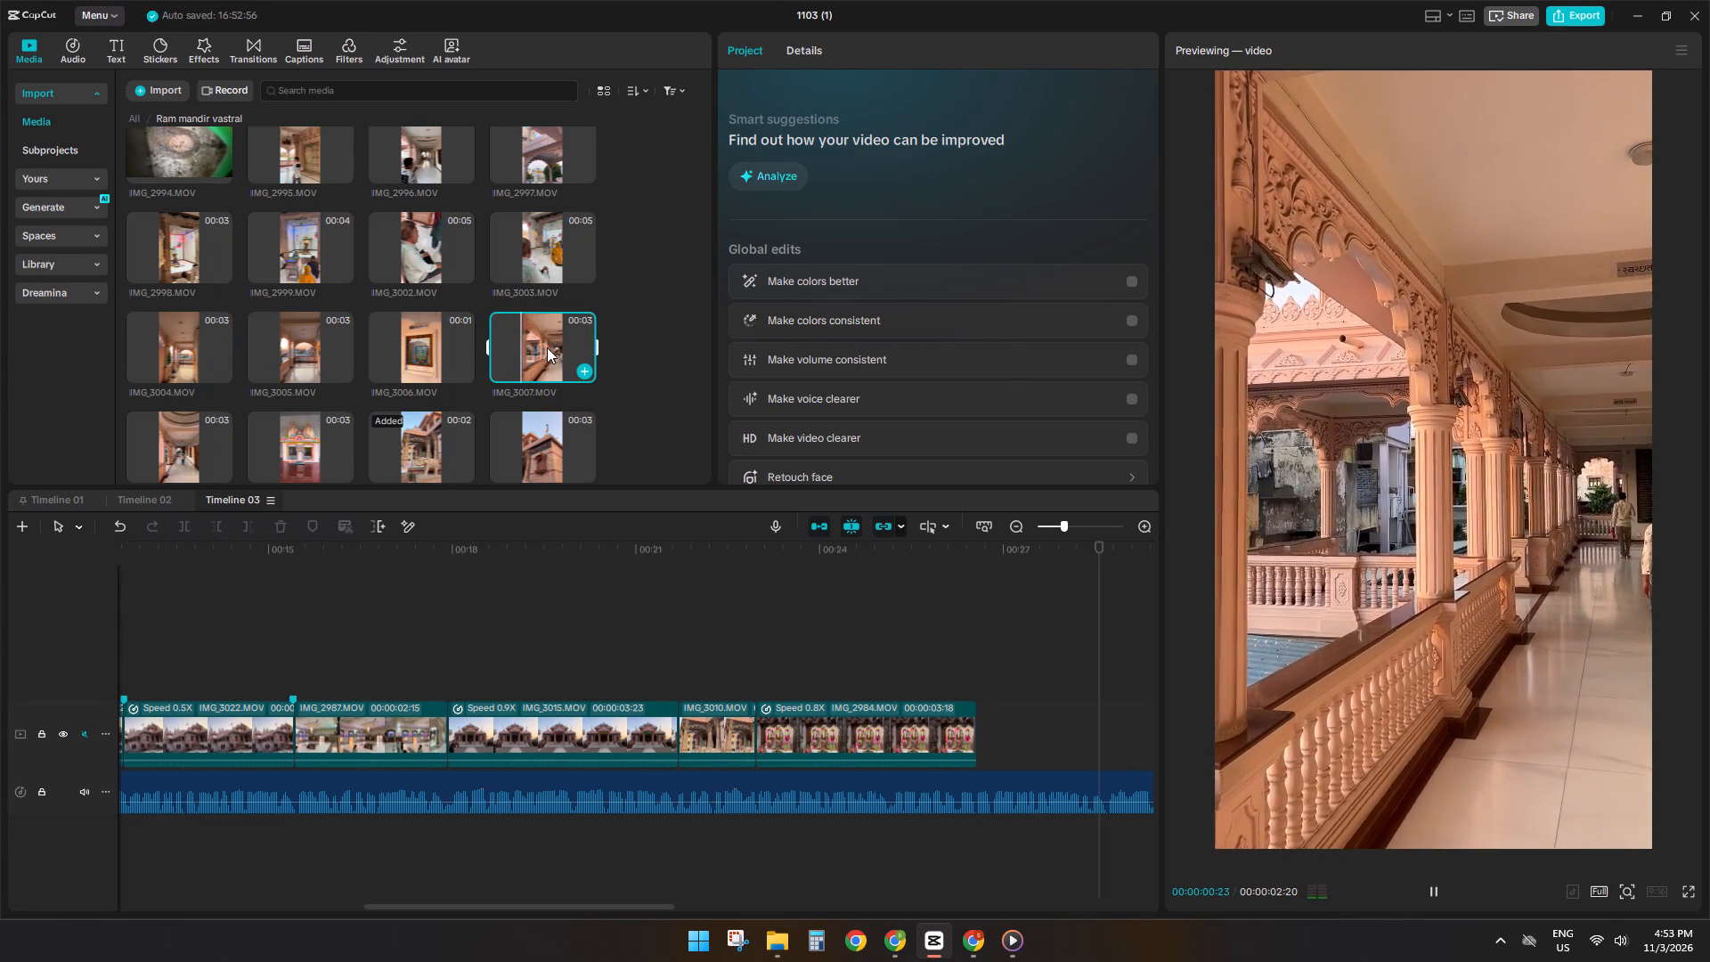
Add the balcony corridor clip IMG_3007 to the main track and position it between IMG_3010 and IMG_2984.
drag(545, 348, 992, 730)
click(957, 640)
key(space)
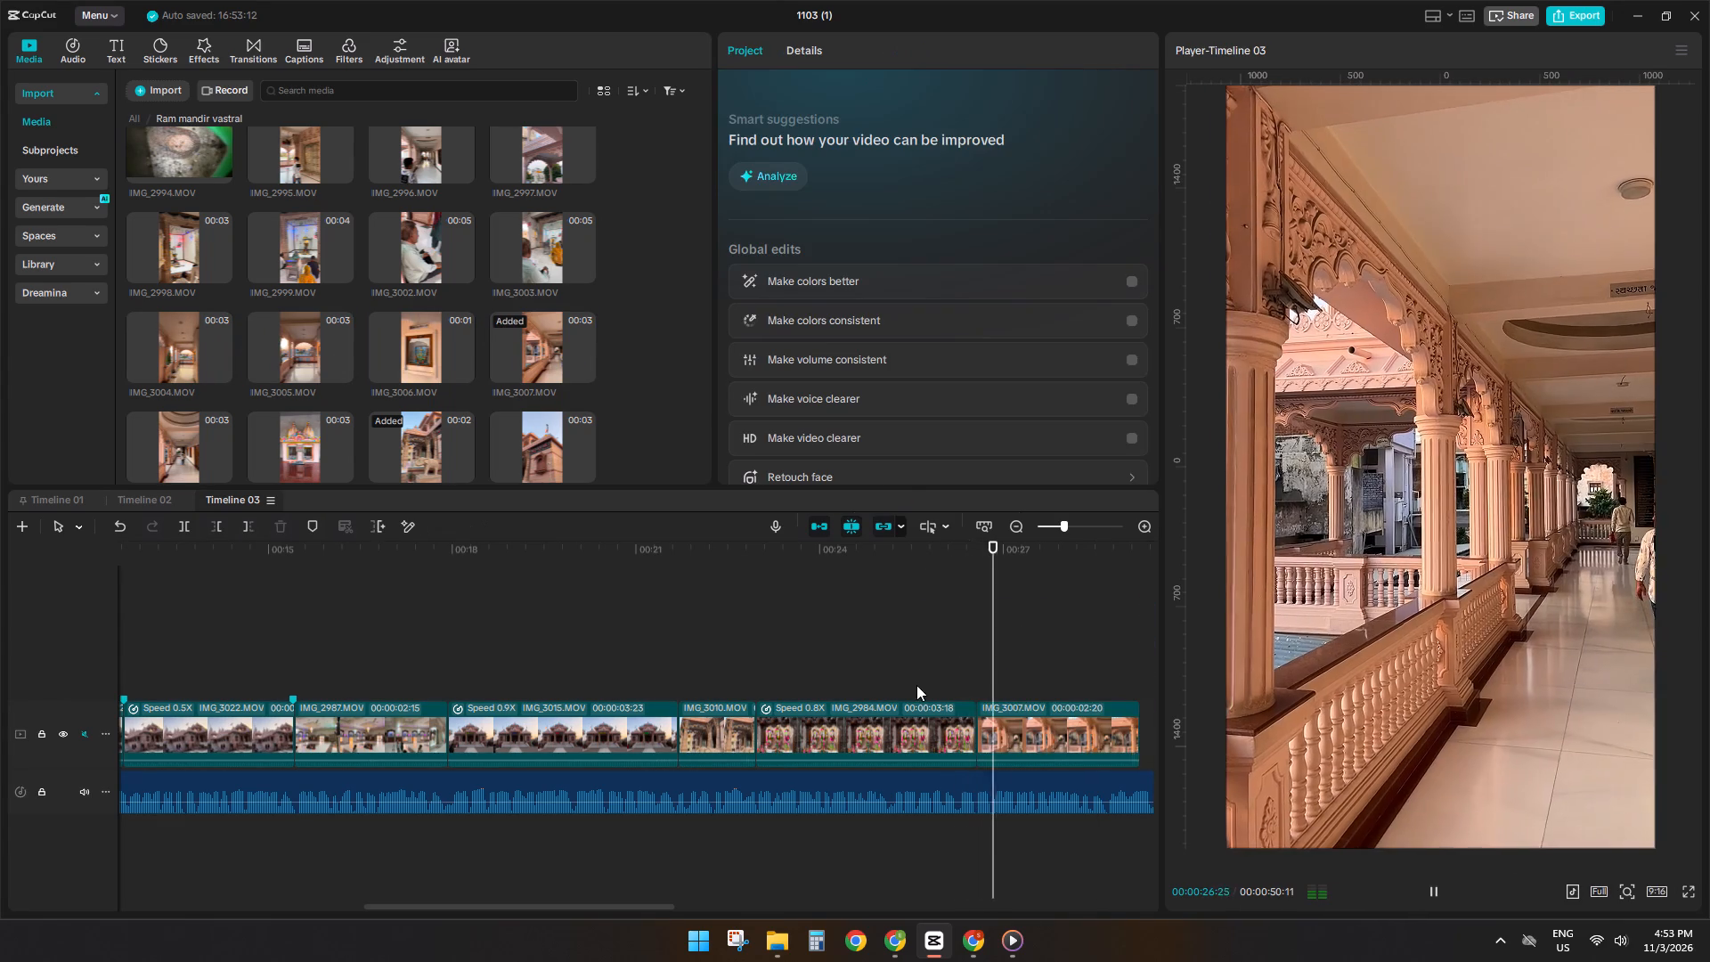
key(space)
drag(1012, 721, 825, 728)
click(773, 692)
click(760, 684)
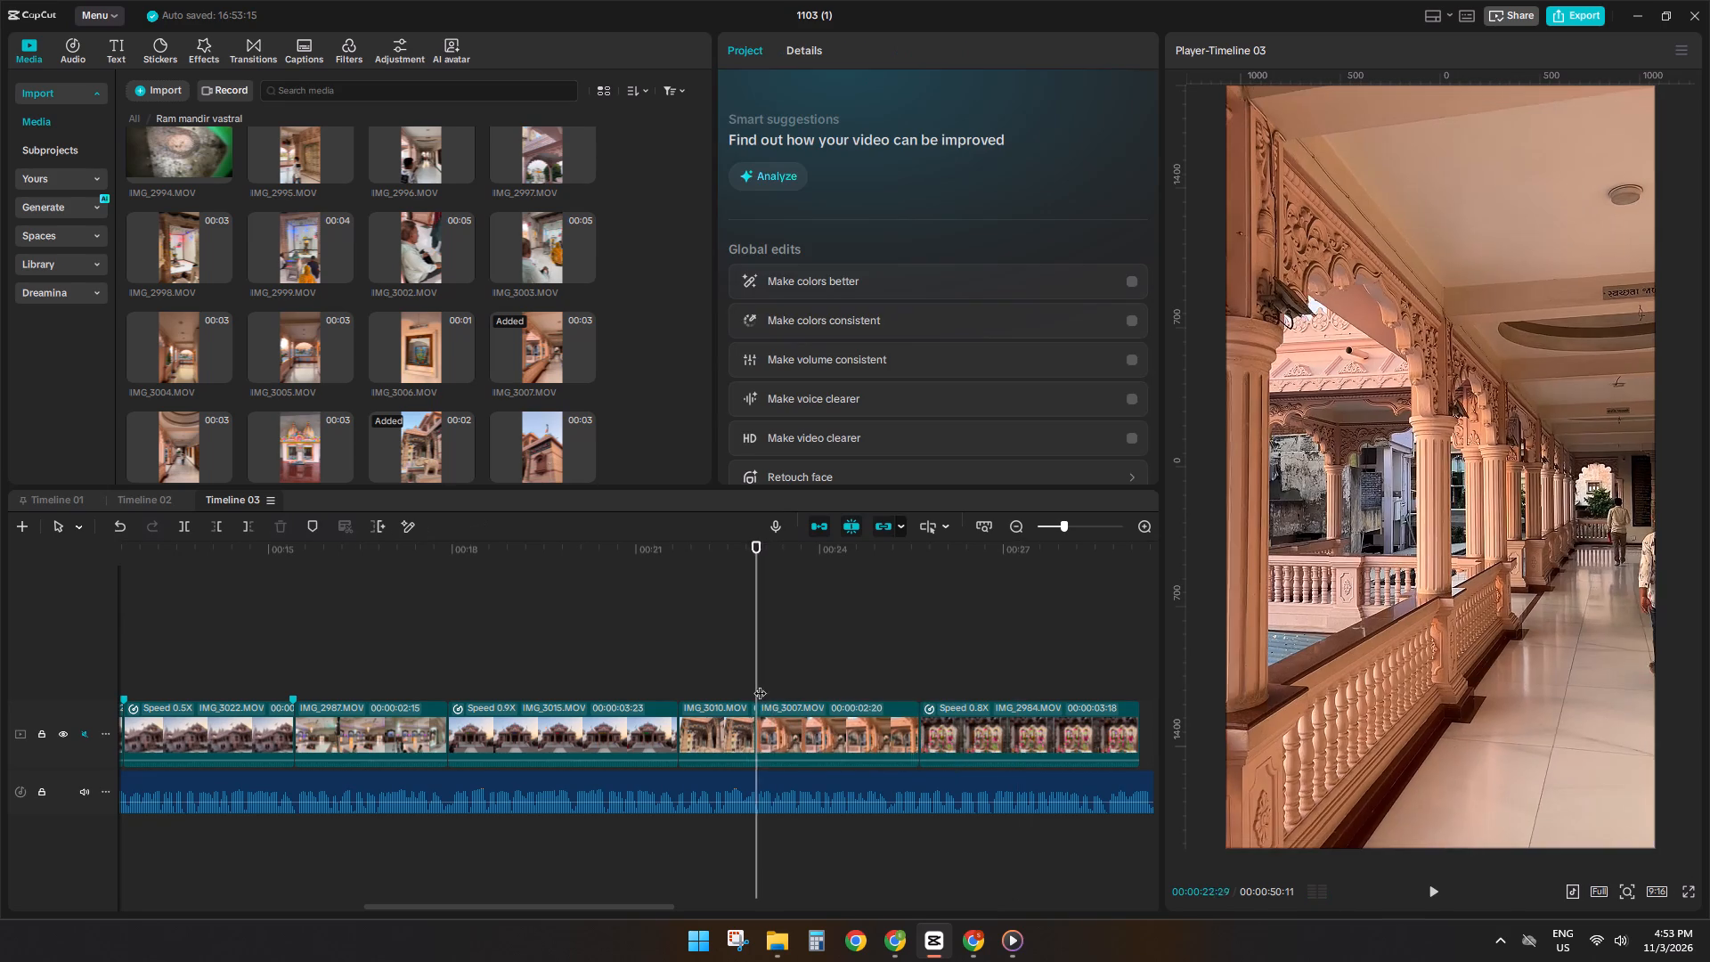
Play IMG_3007 against the voiceover, split it and delete its tail, leaving a clip of 00:00:02:08.
key(space)
drag(650, 907, 742, 900)
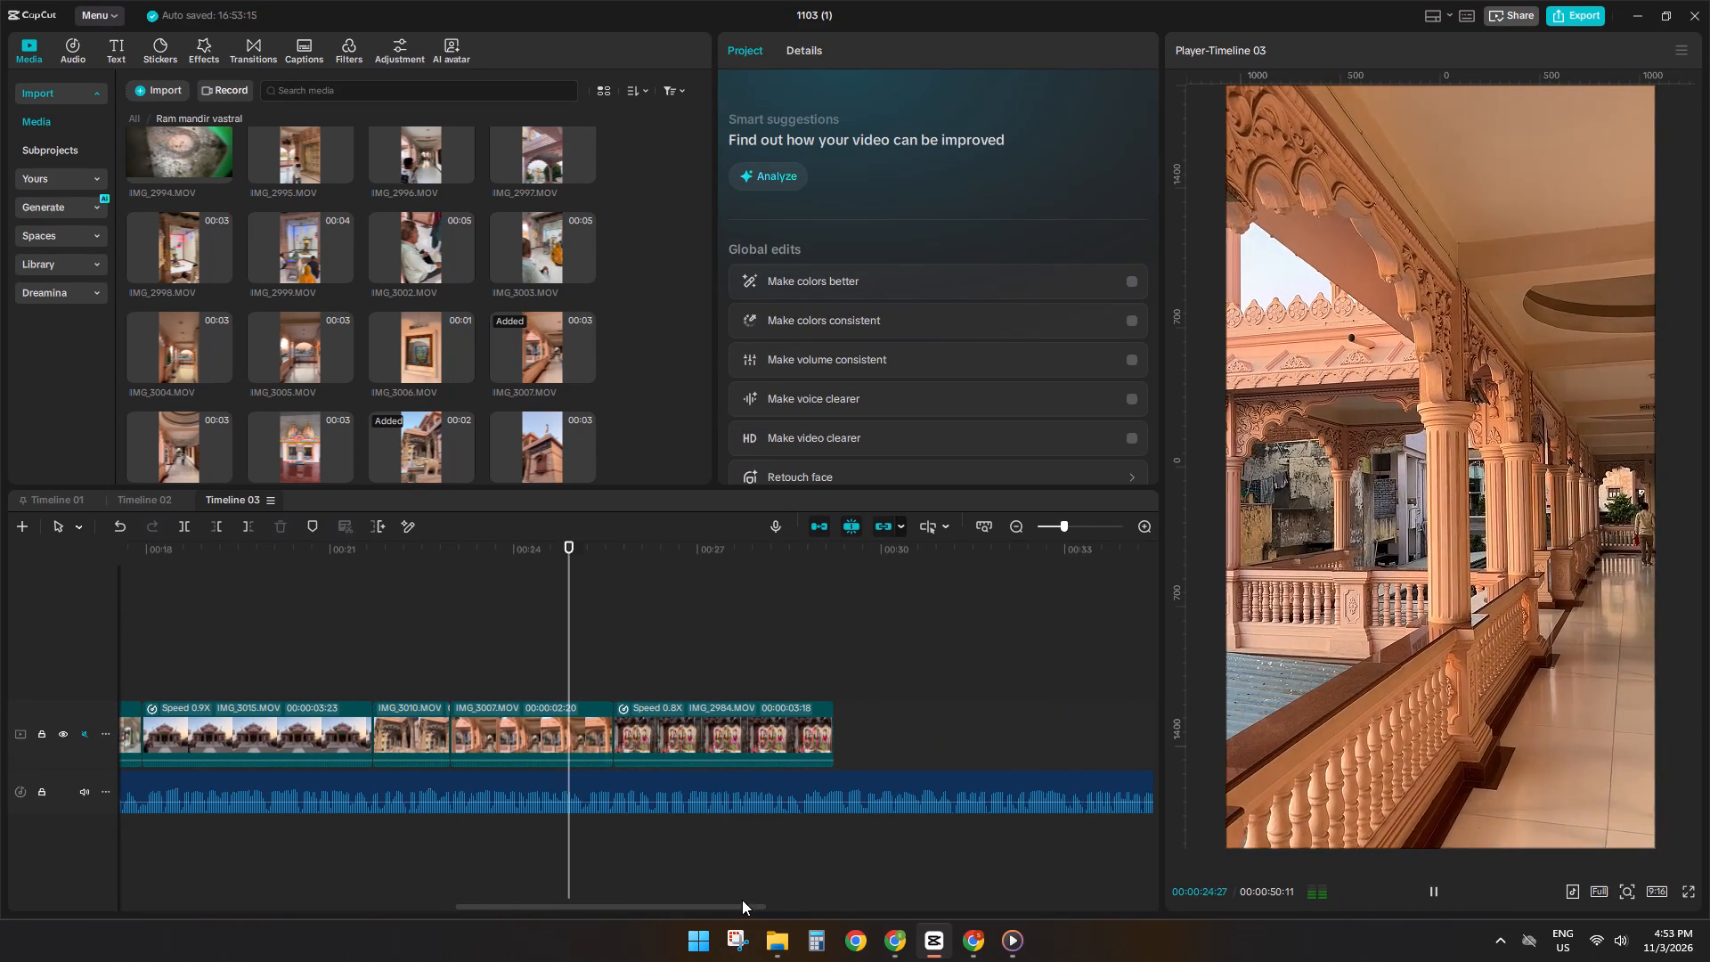
key(space)
click(583, 727)
text(sd)
Play IMG_2984 in its new position, split it at about 00:00:28:21 and delete the part after the cut.
key(space)
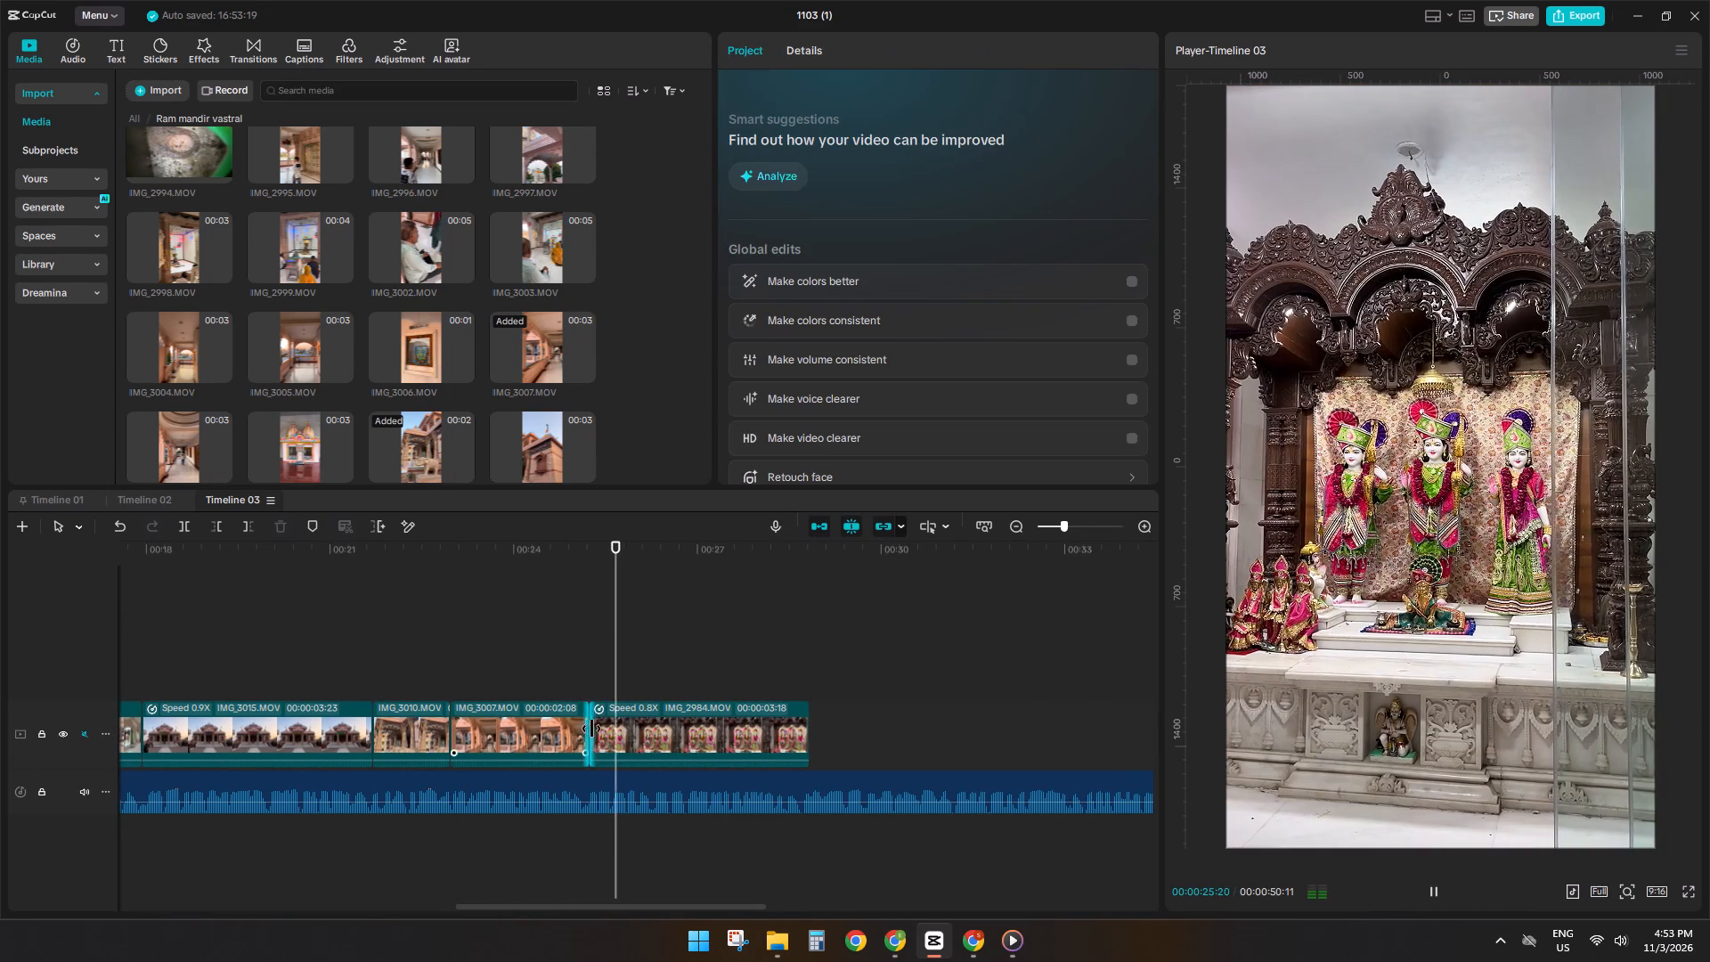
click(755, 717)
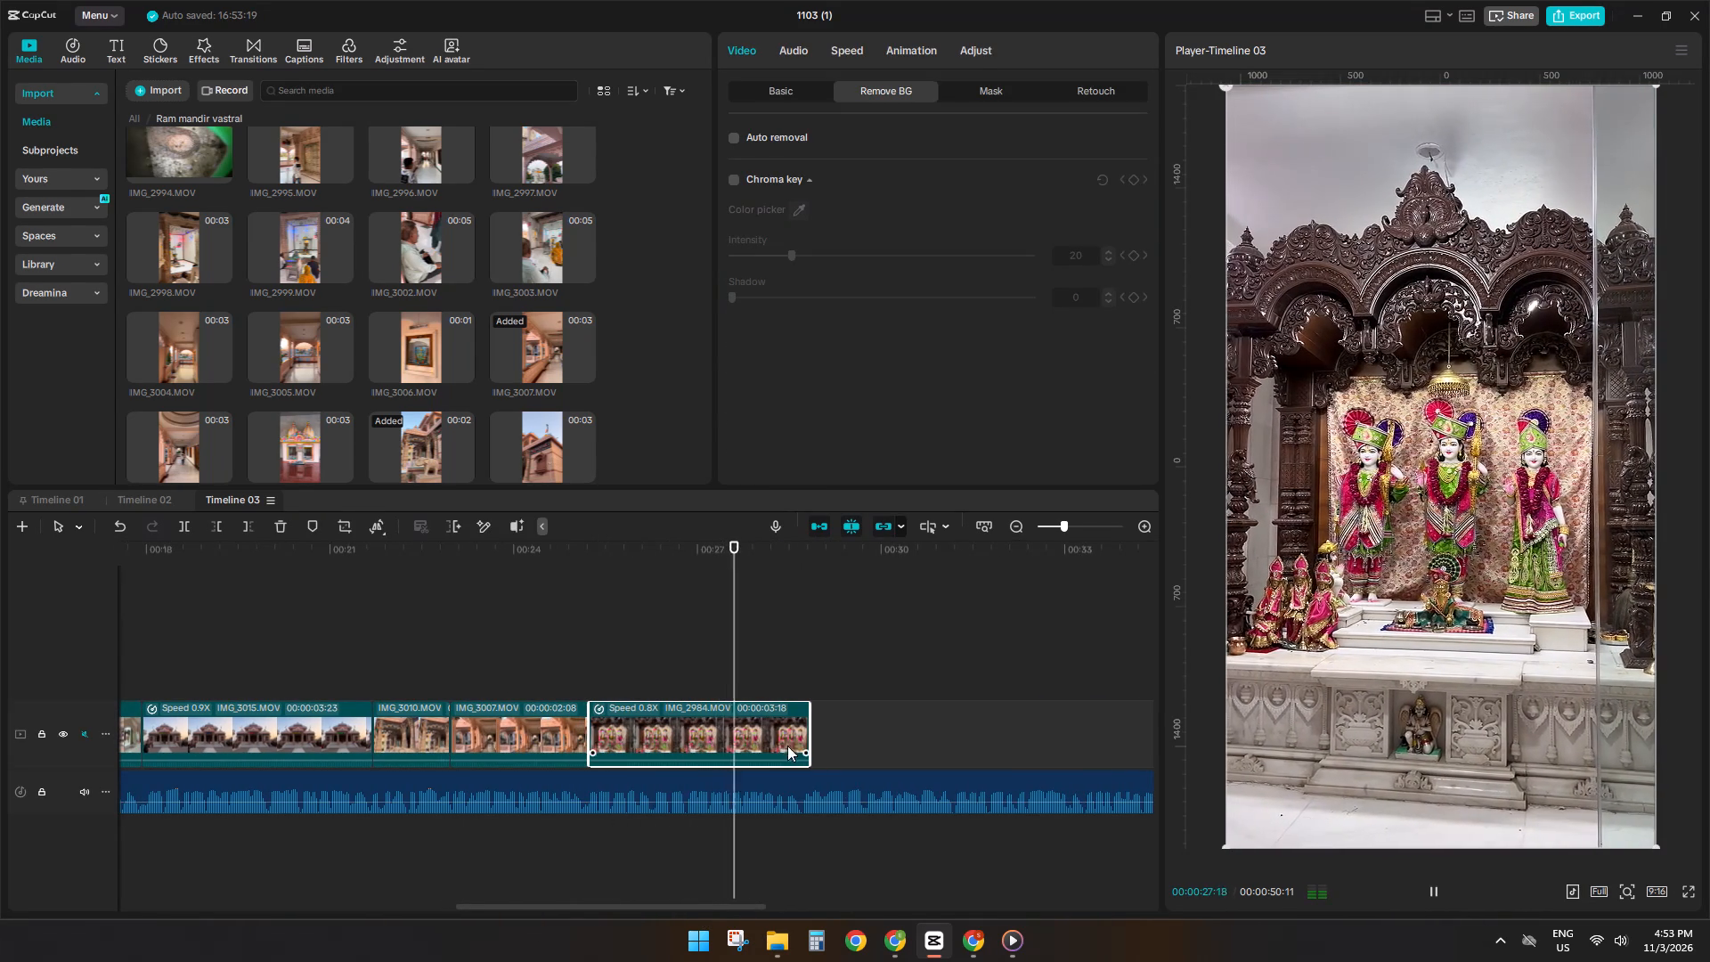
click(807, 673)
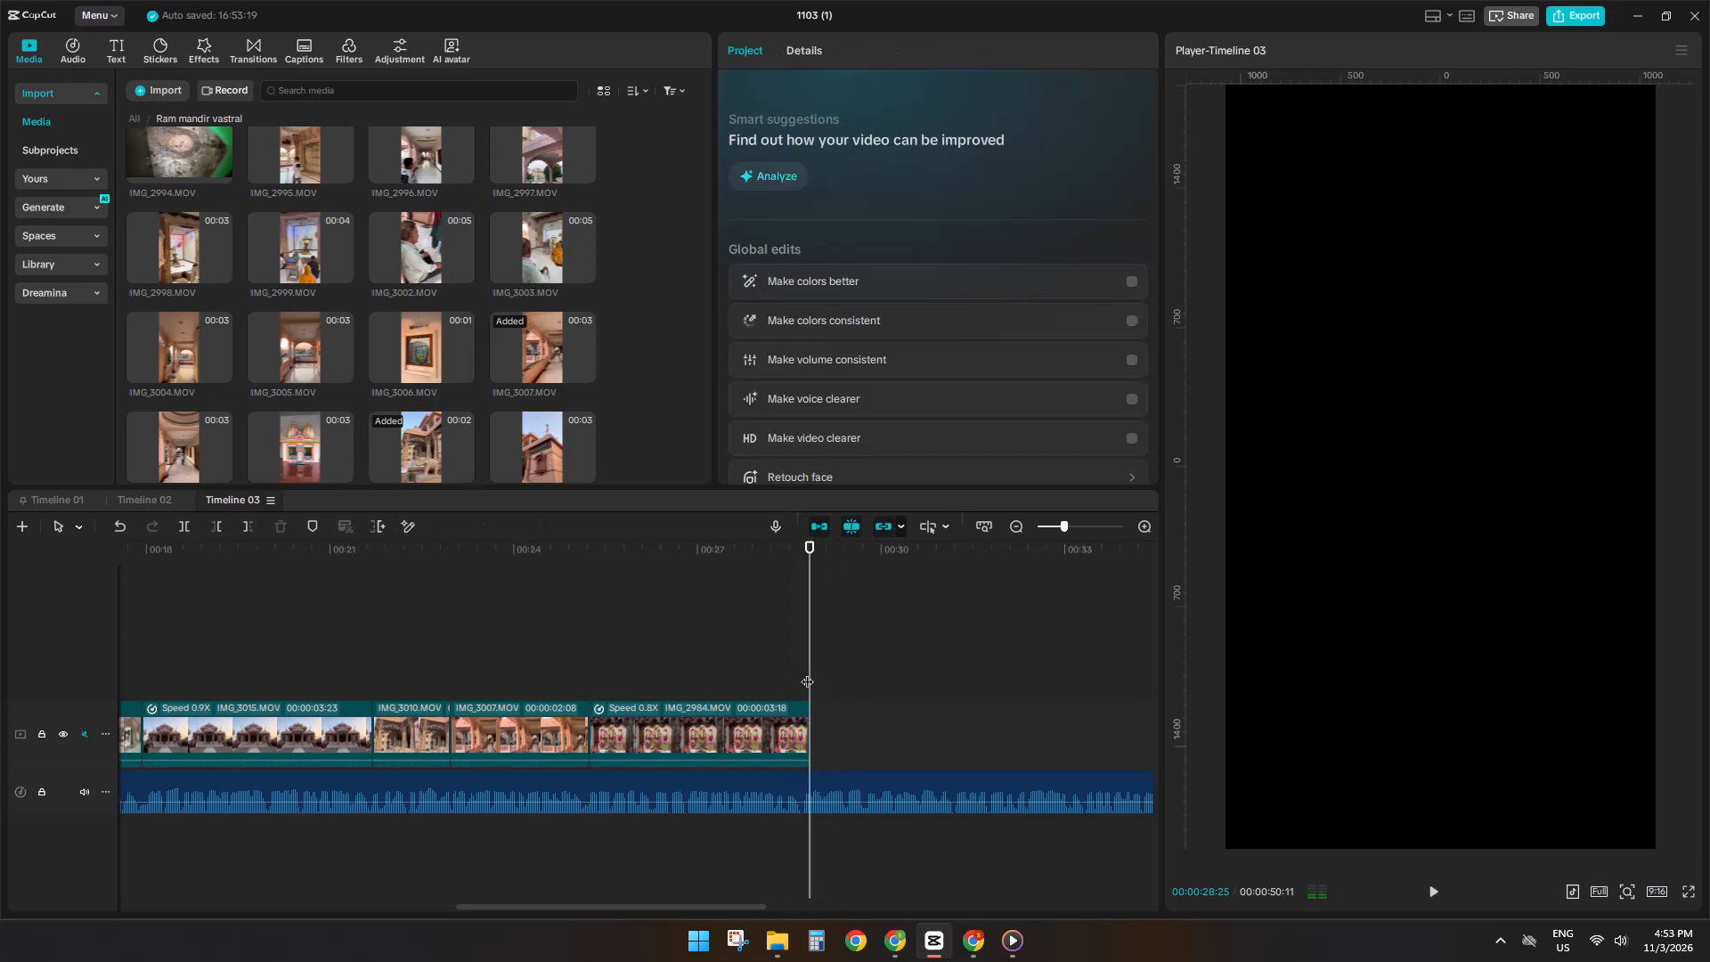
key(space)
click(807, 673)
drag(805, 681, 802, 689)
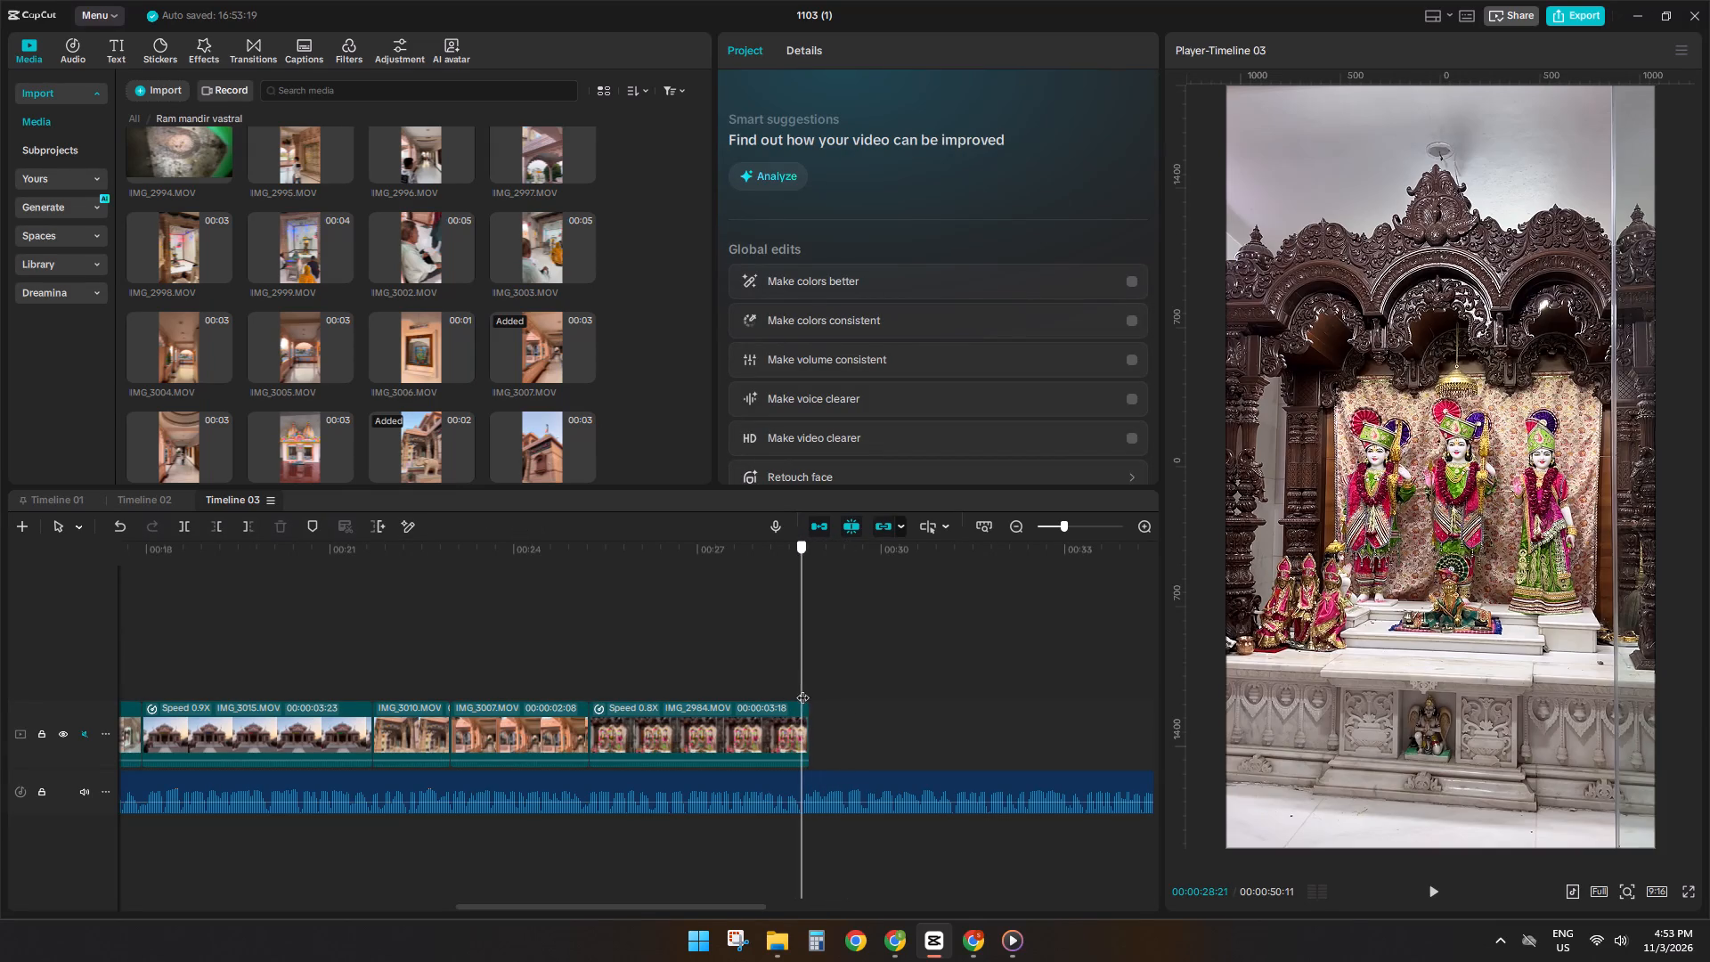
drag(802, 689, 802, 690)
click(795, 719)
text(sd)
Listen to the voiceover beyond the end of IMG_2984 to judge which shot should follow.
key(space)
ctrl+scroll(800, 697, down, 4)
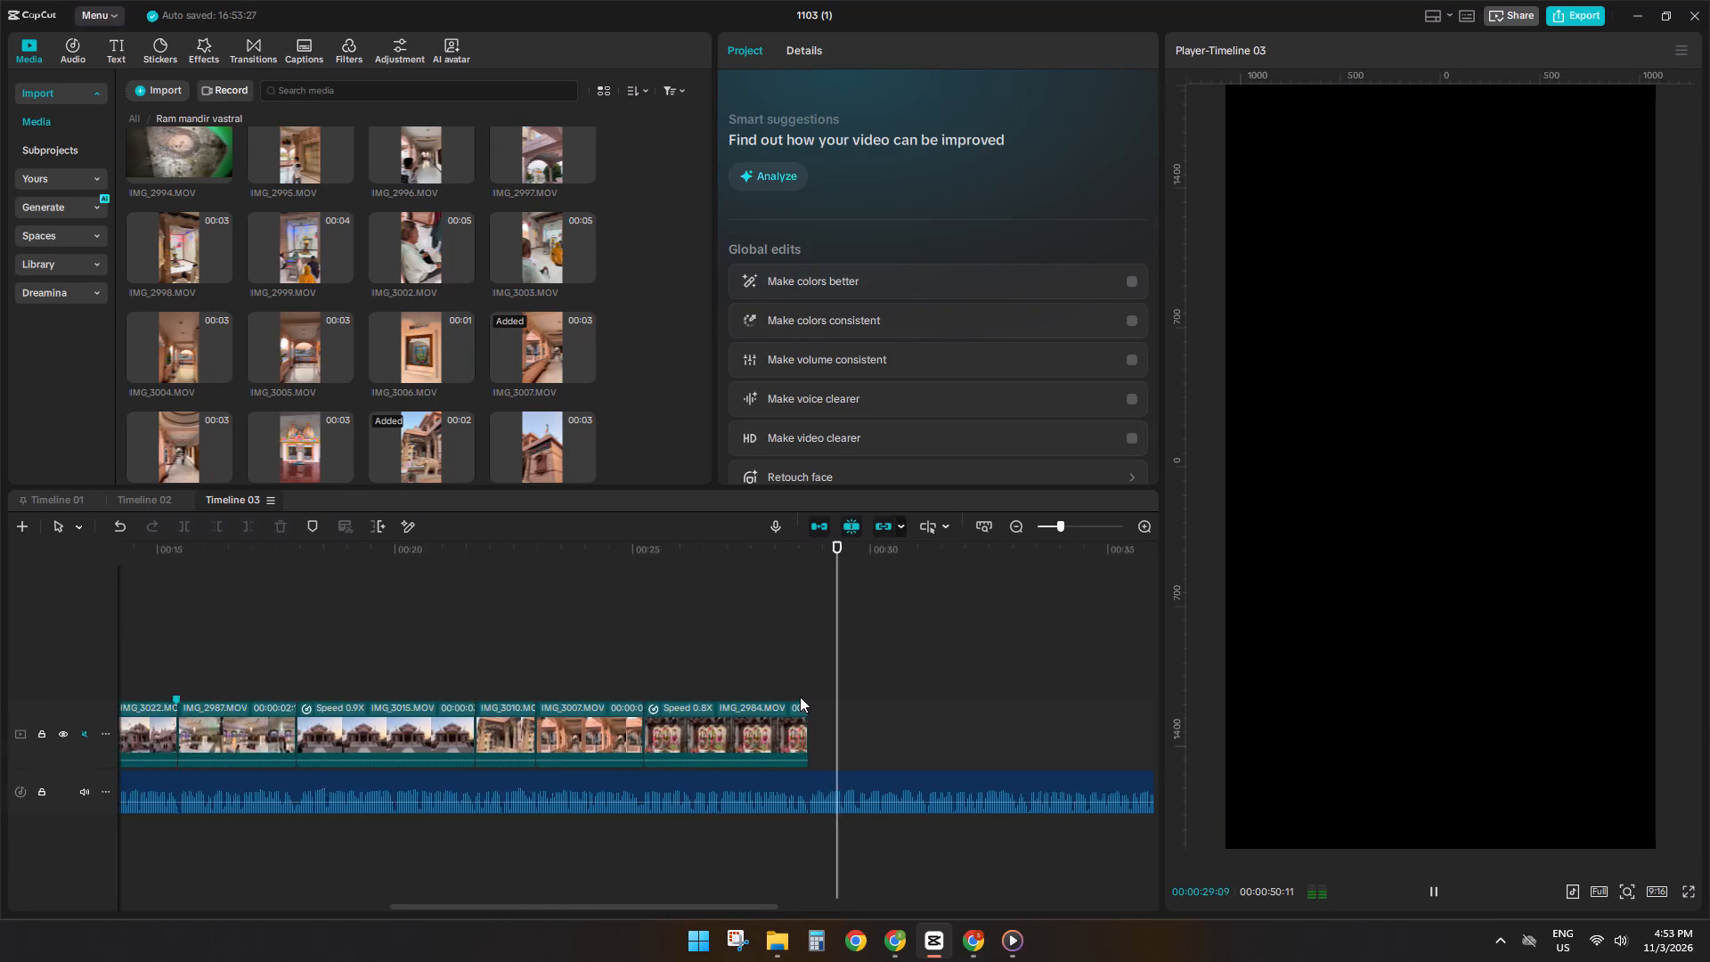
ctrl+scroll(800, 697, down, 9)
drag(751, 907, 883, 885)
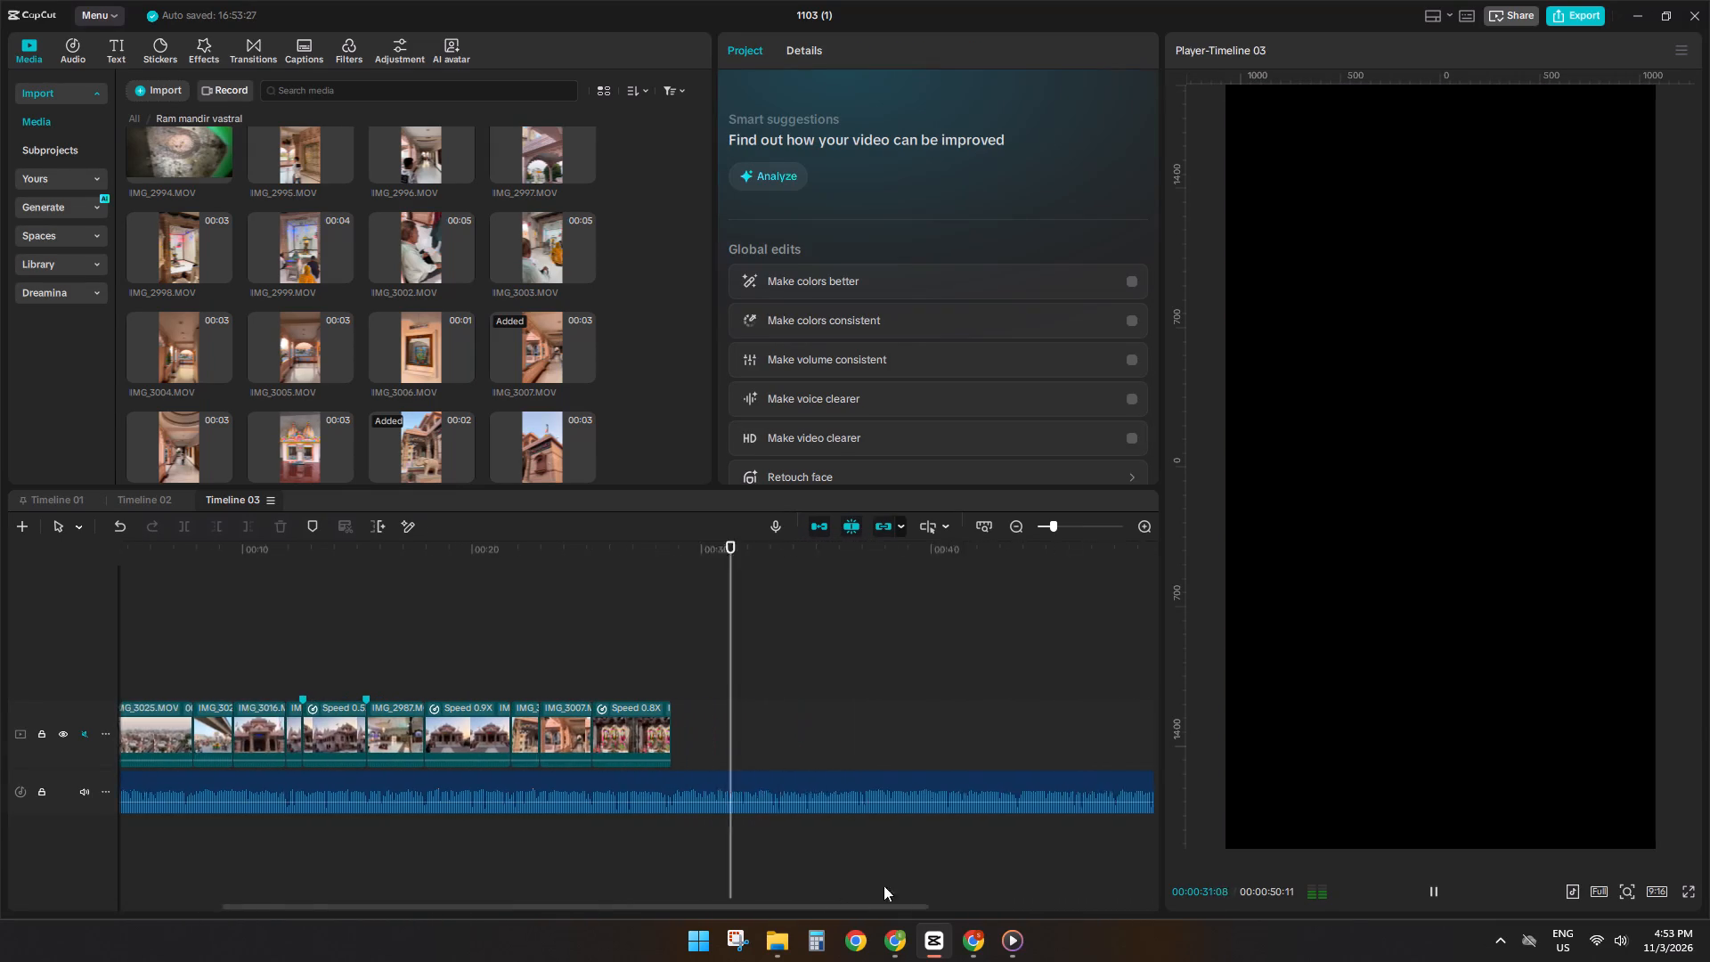
drag(883, 885, 956, 881)
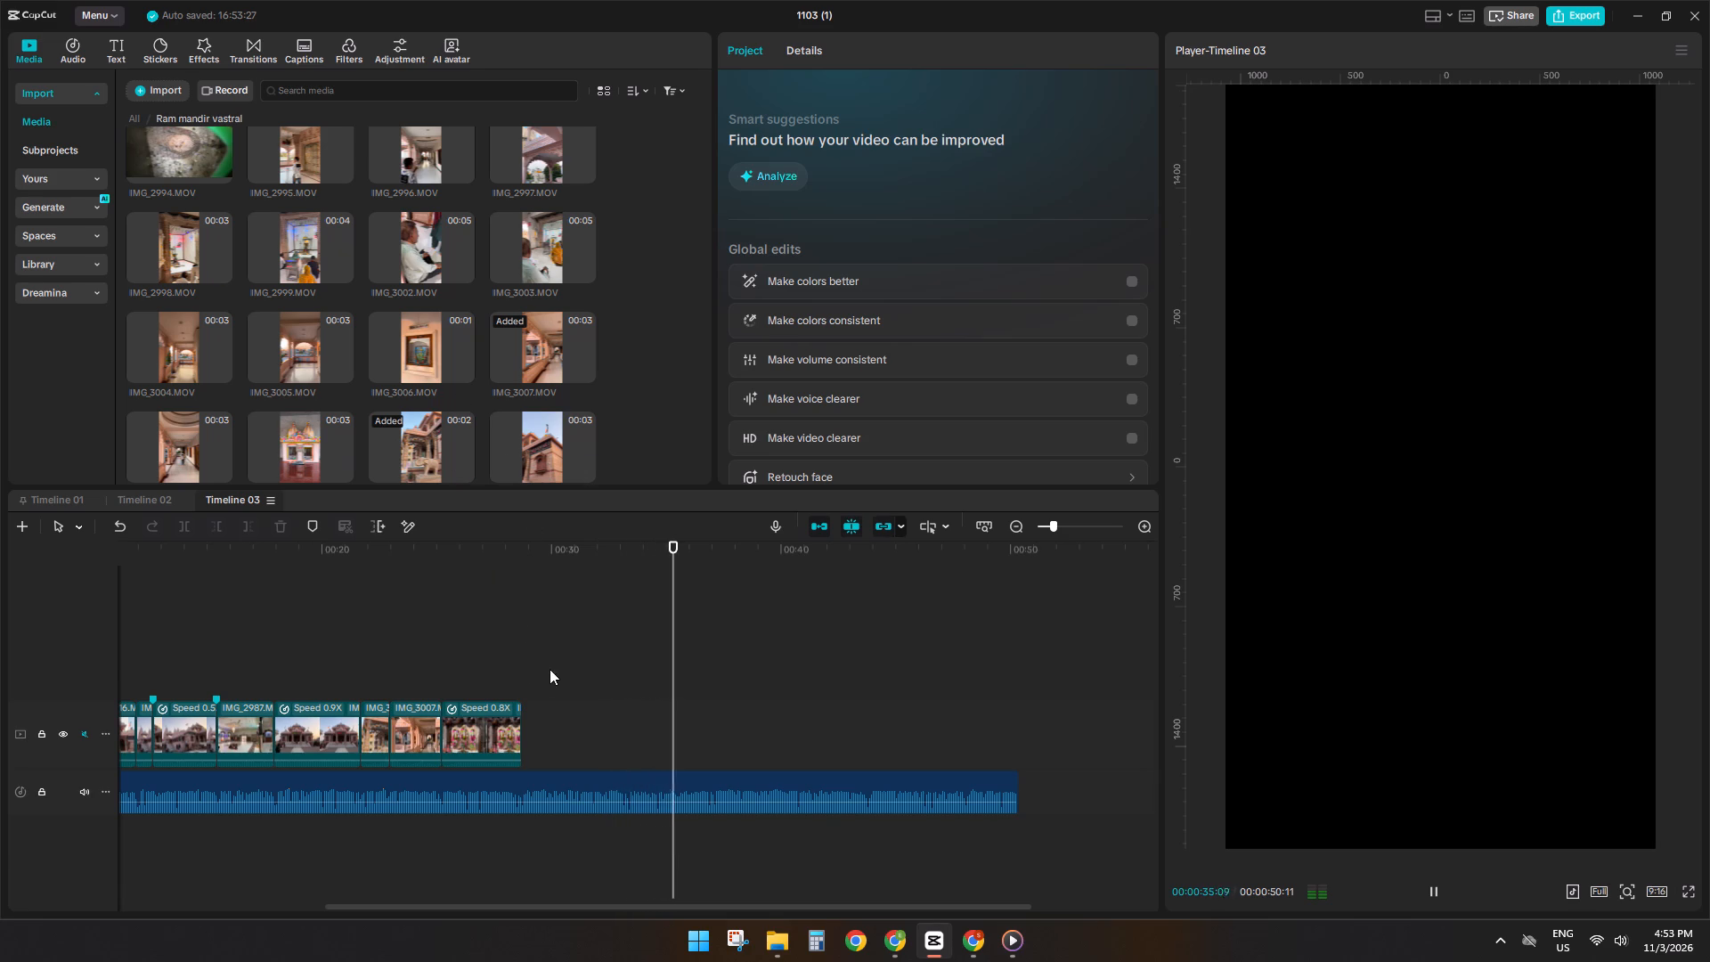
click(519, 674)
key(space)
key(space)
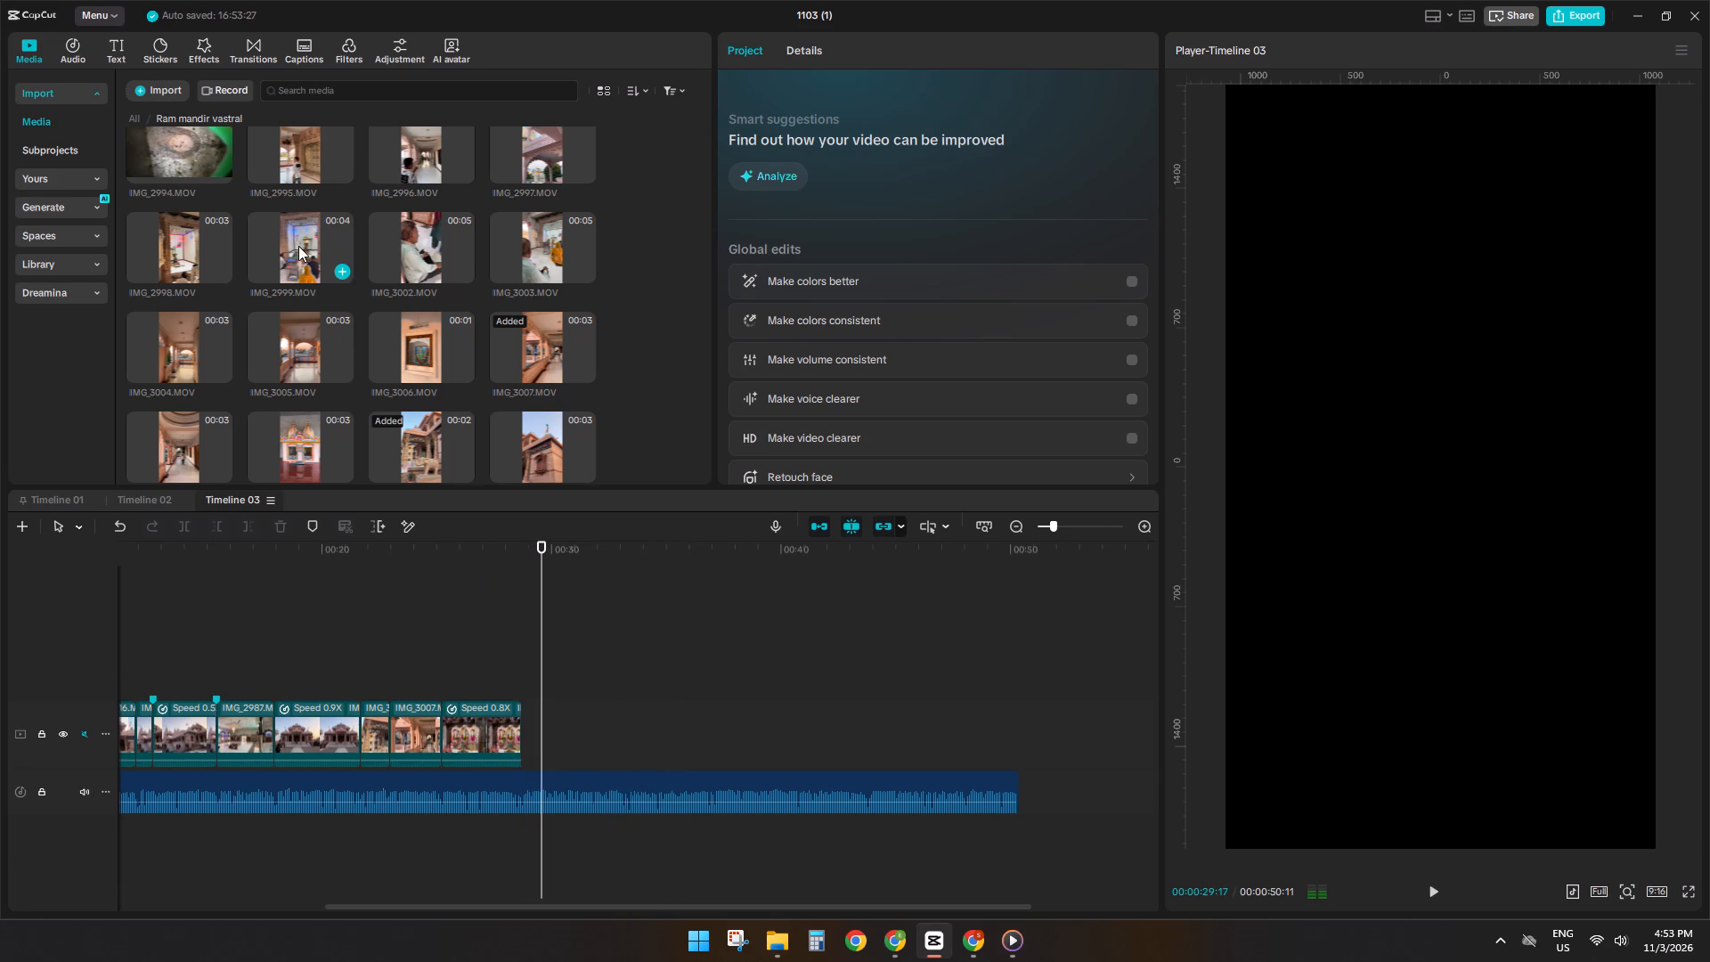
Preview the unused temple clips from IMG_2999 through IMG_3023 in the Ram mandir vastral folder to find the shot following IMG_2984.
click(298, 246)
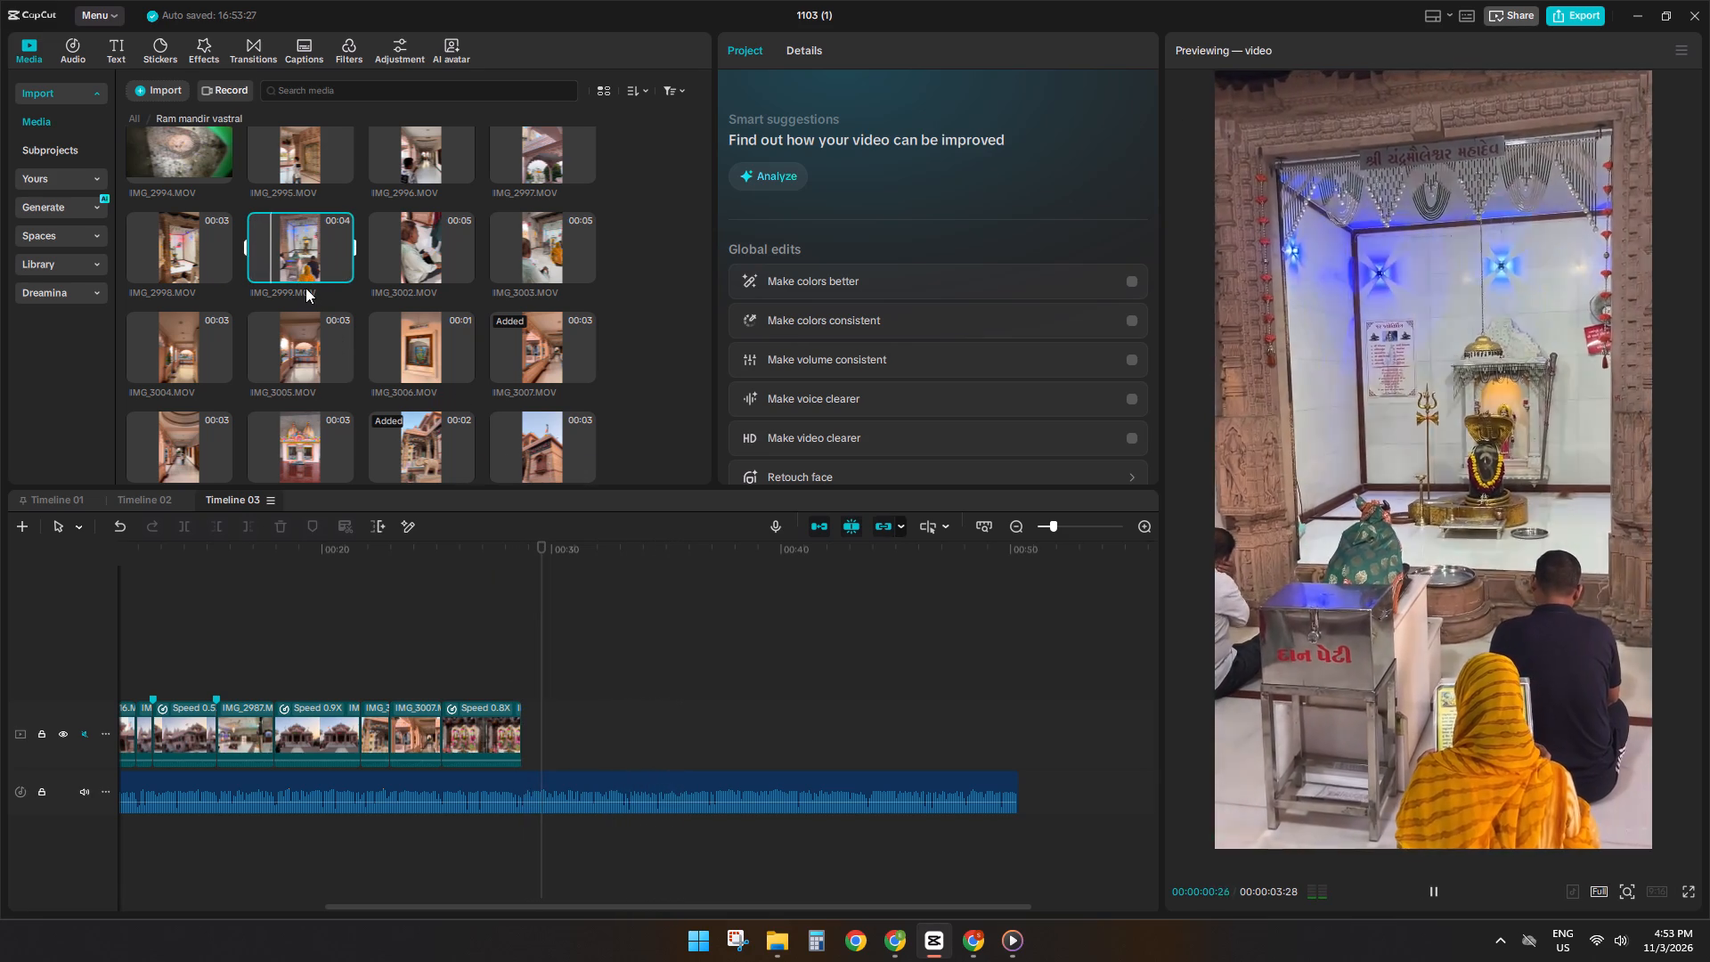
click(305, 323)
click(450, 353)
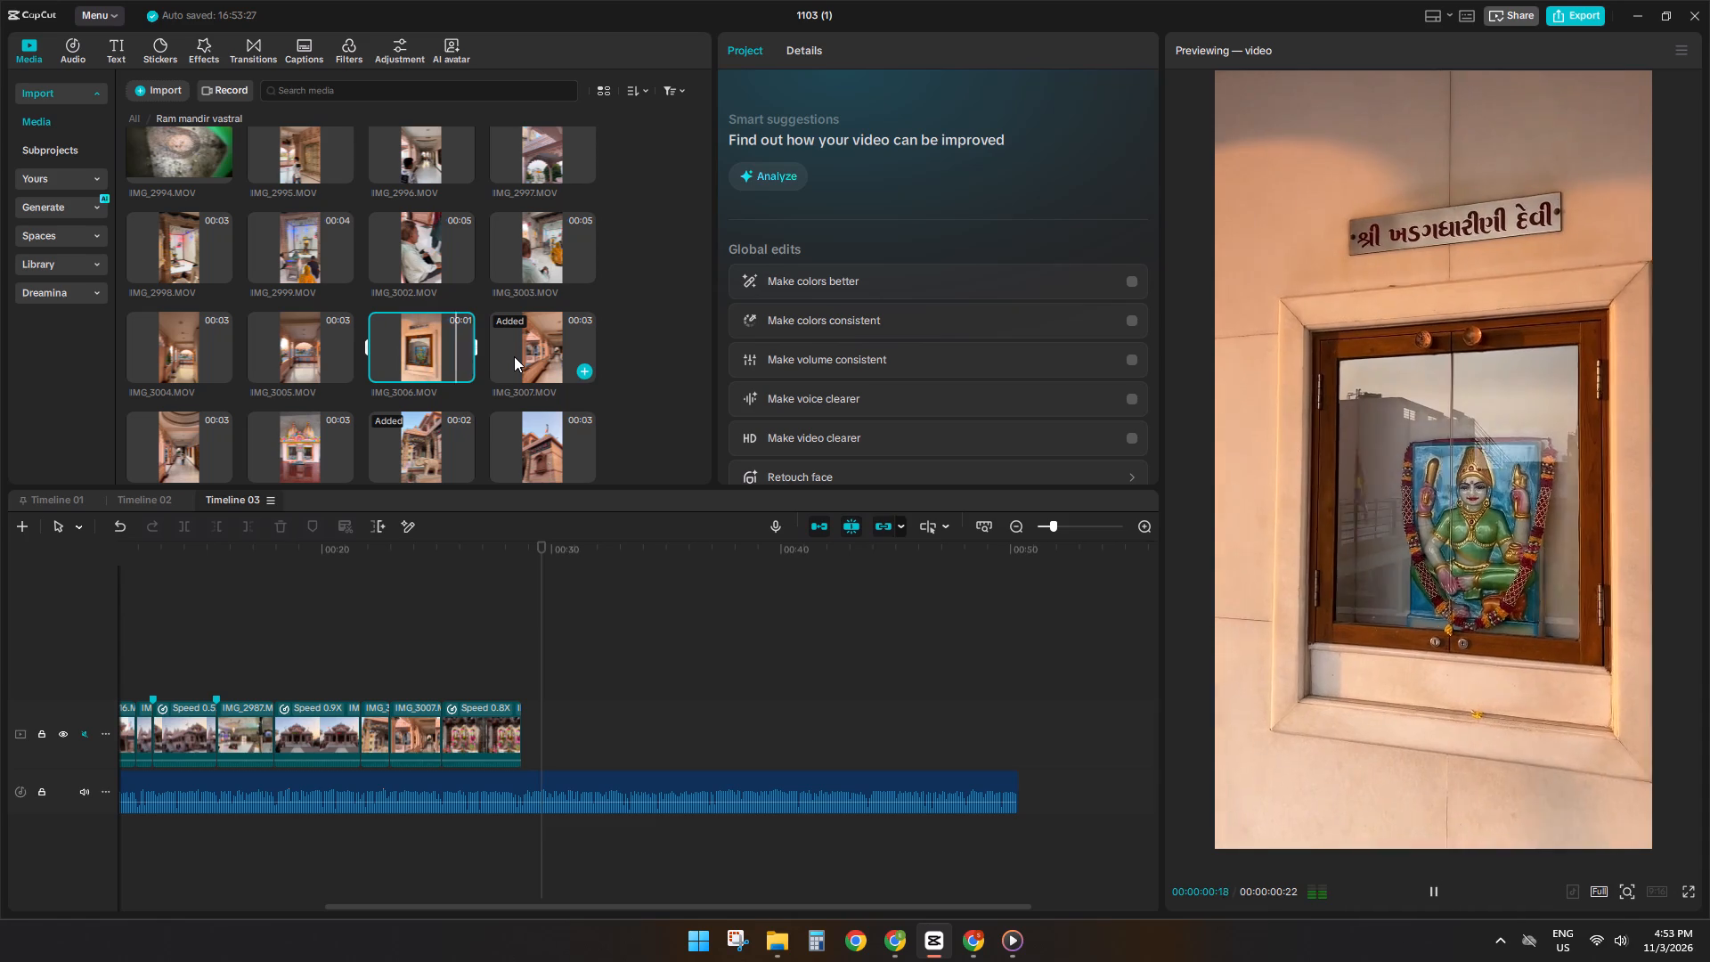
click(529, 357)
click(514, 455)
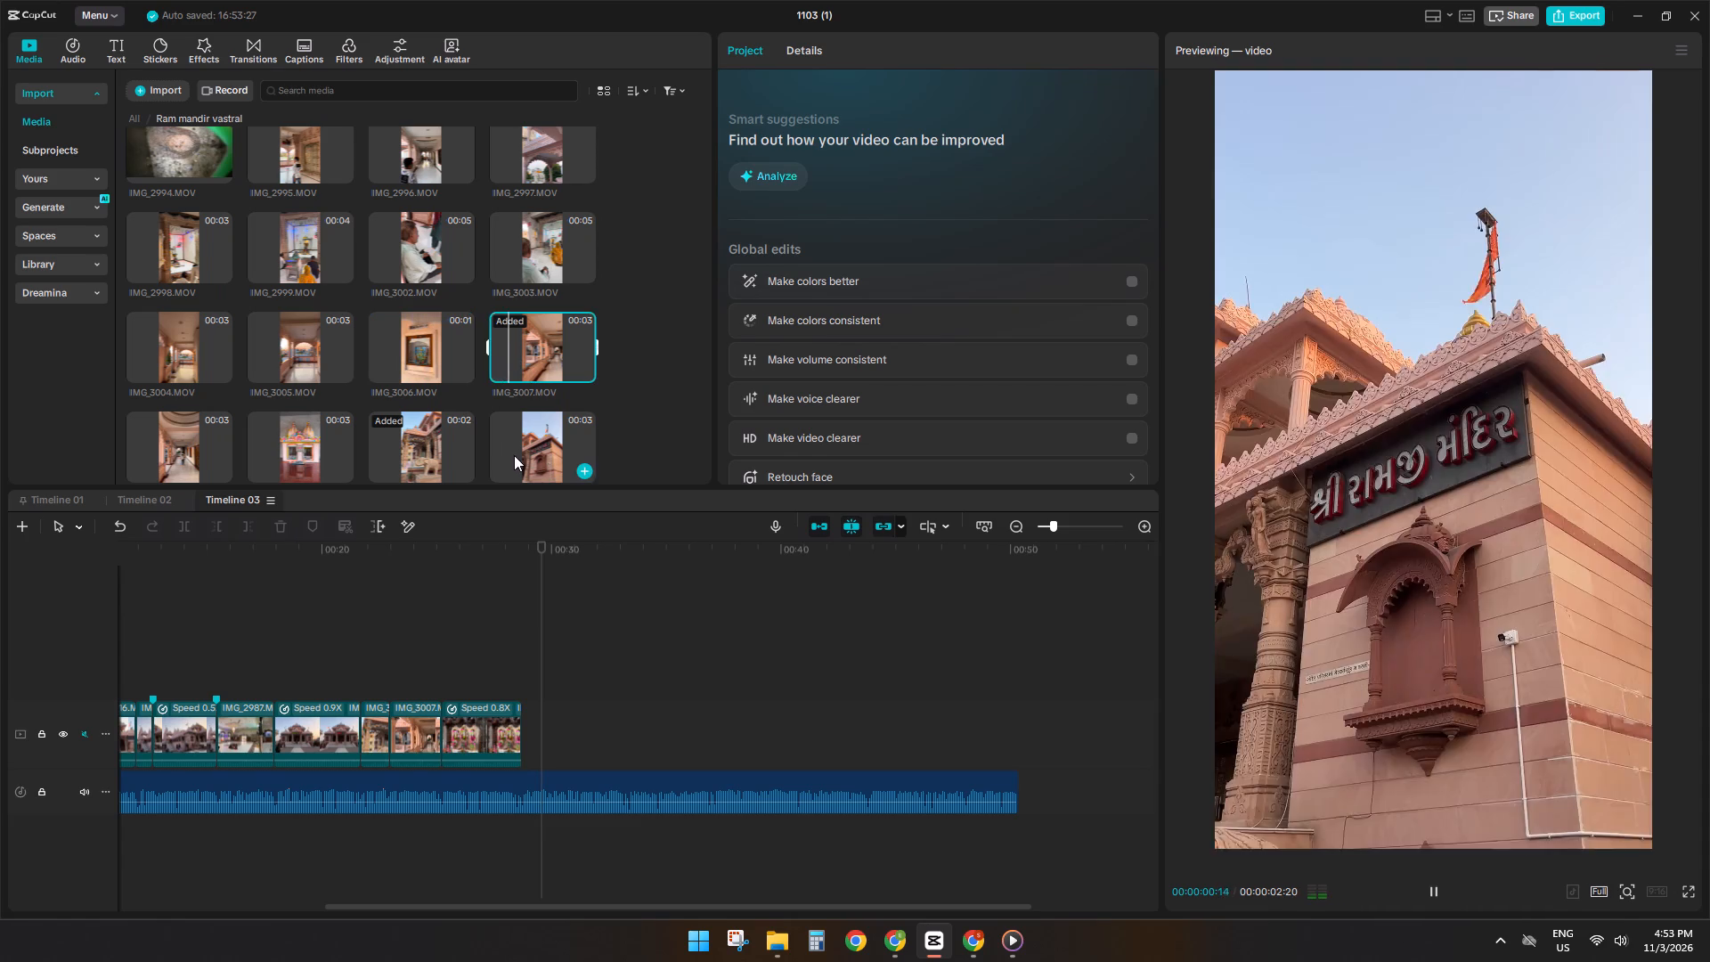
click(379, 448)
scroll(379, 448, down, 2)
click(415, 390)
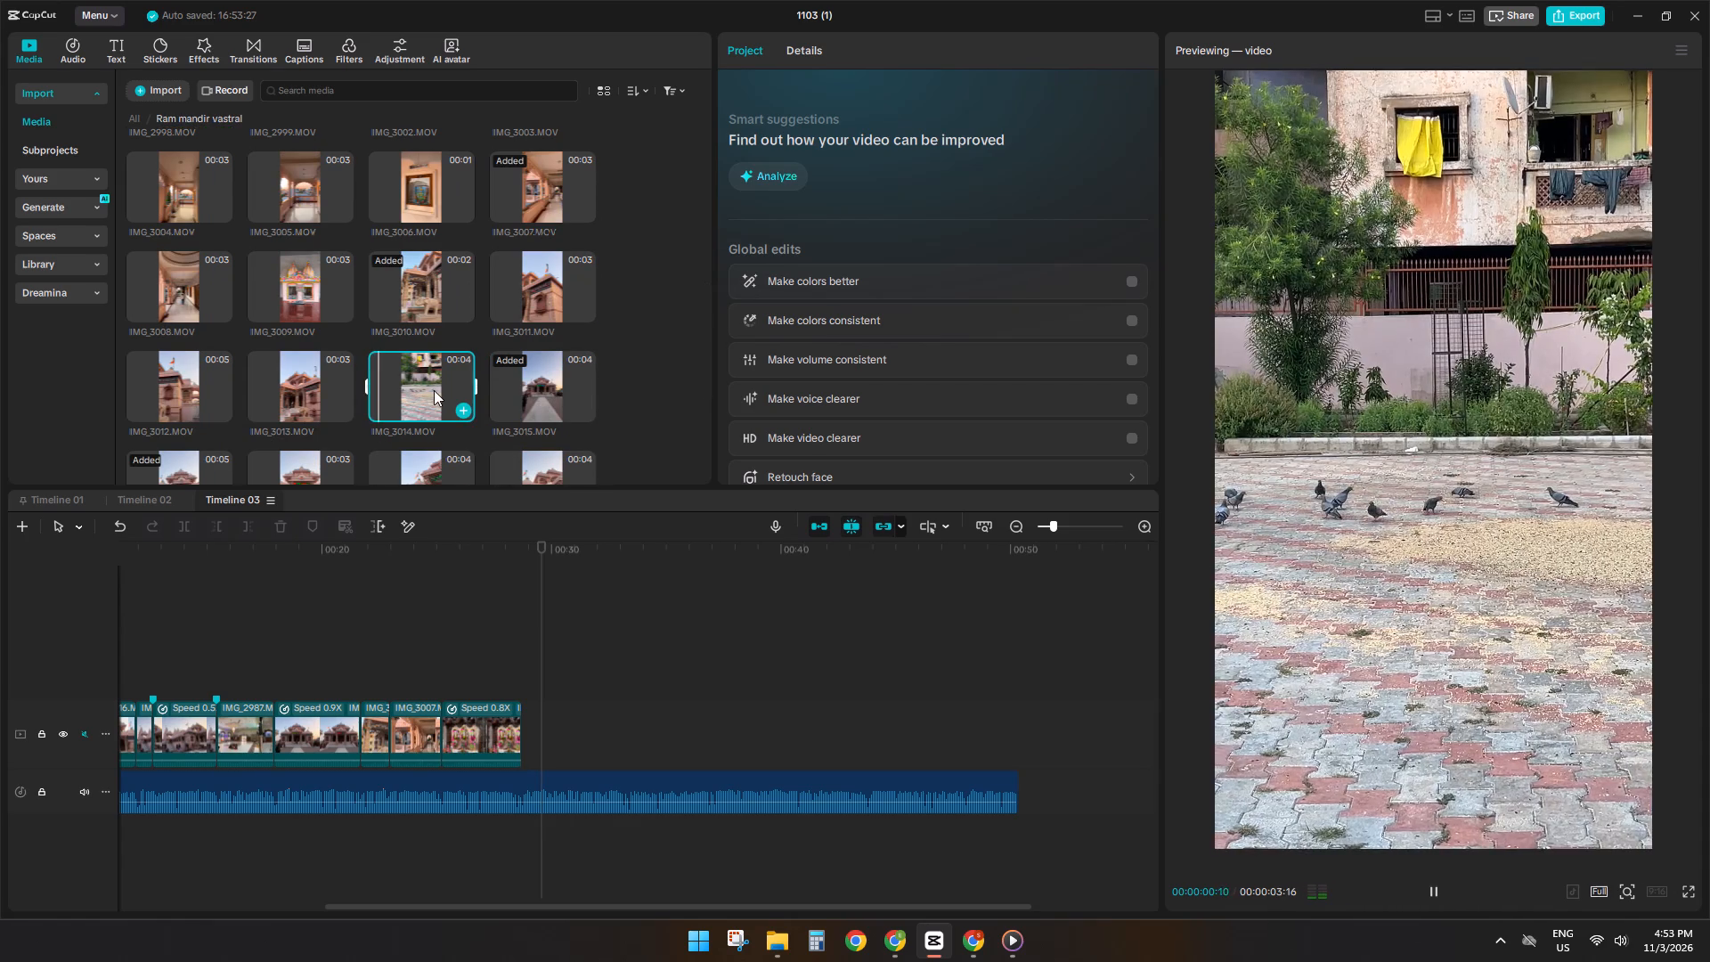
click(301, 409)
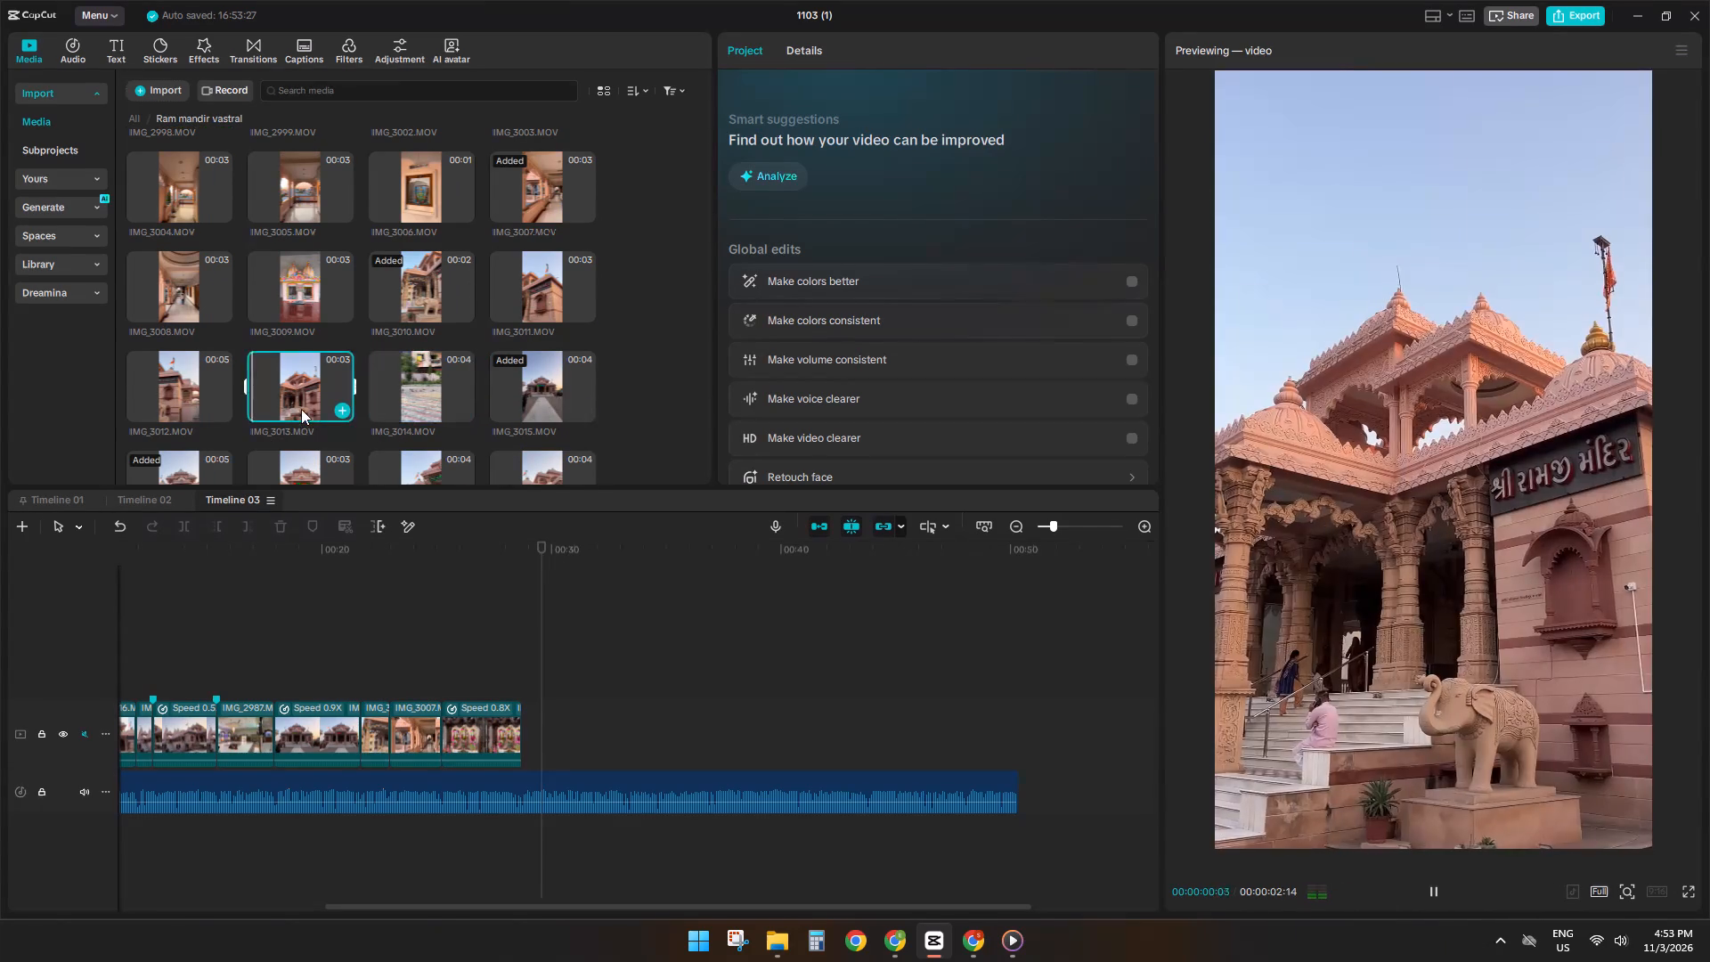
scroll(301, 409, down, 2)
click(294, 345)
click(184, 335)
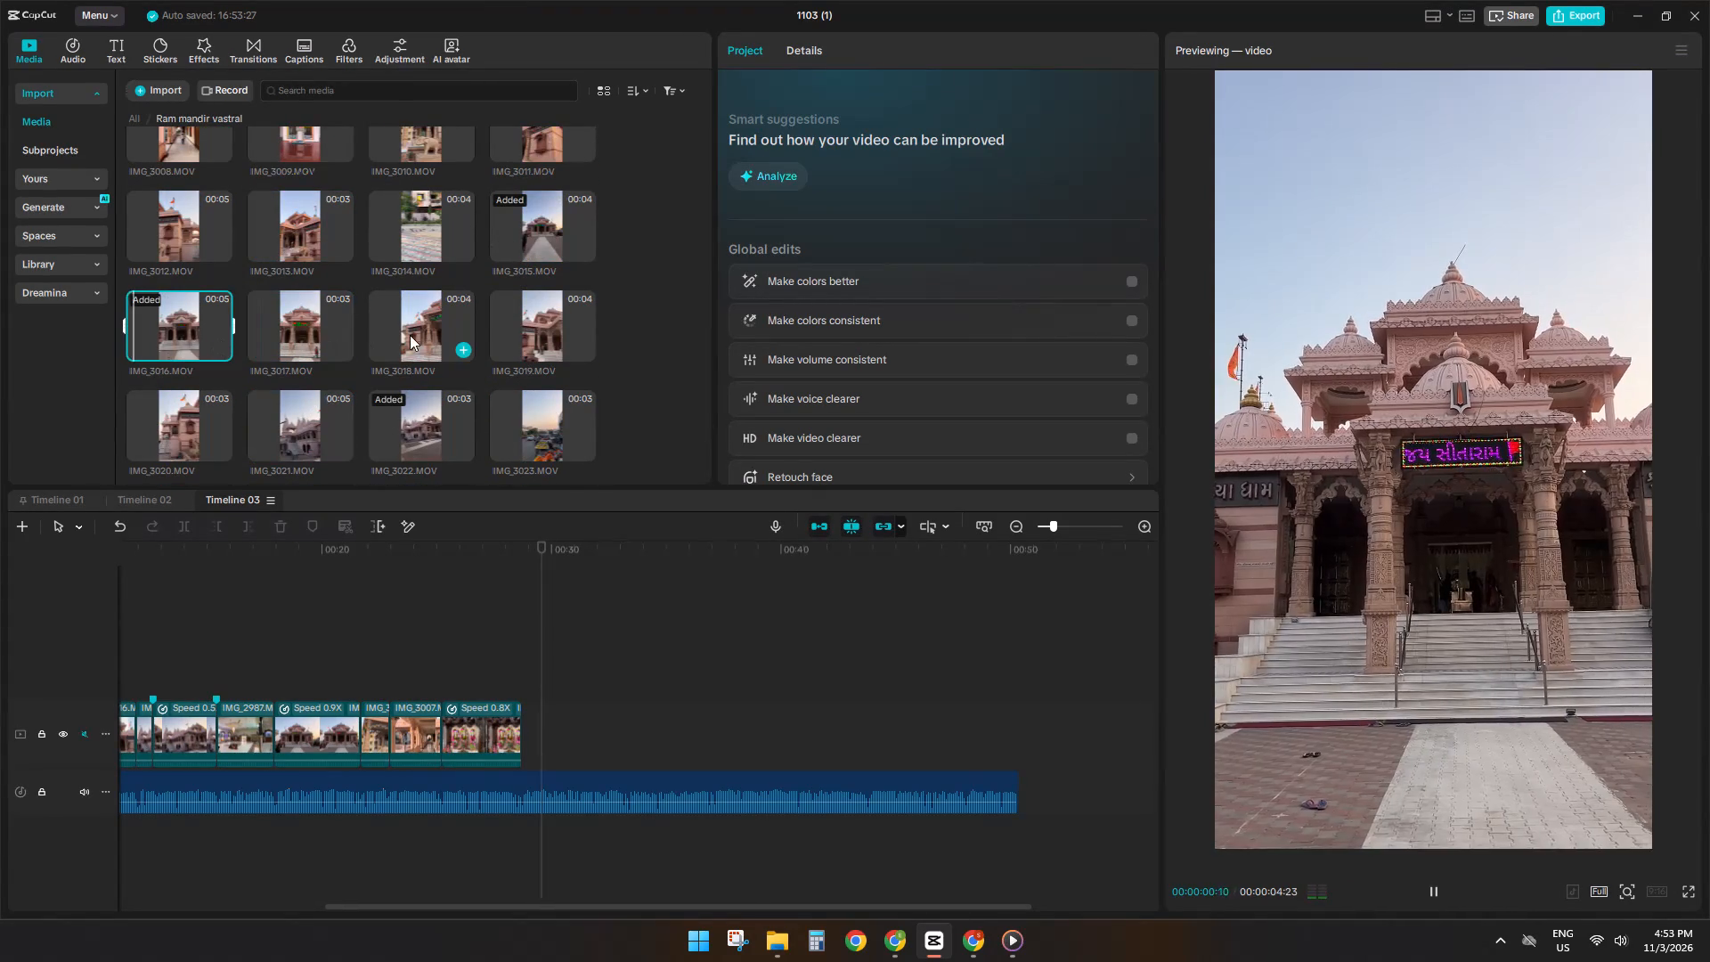
click(410, 335)
click(529, 338)
scroll(529, 338, down, 2)
key(space)
click(517, 332)
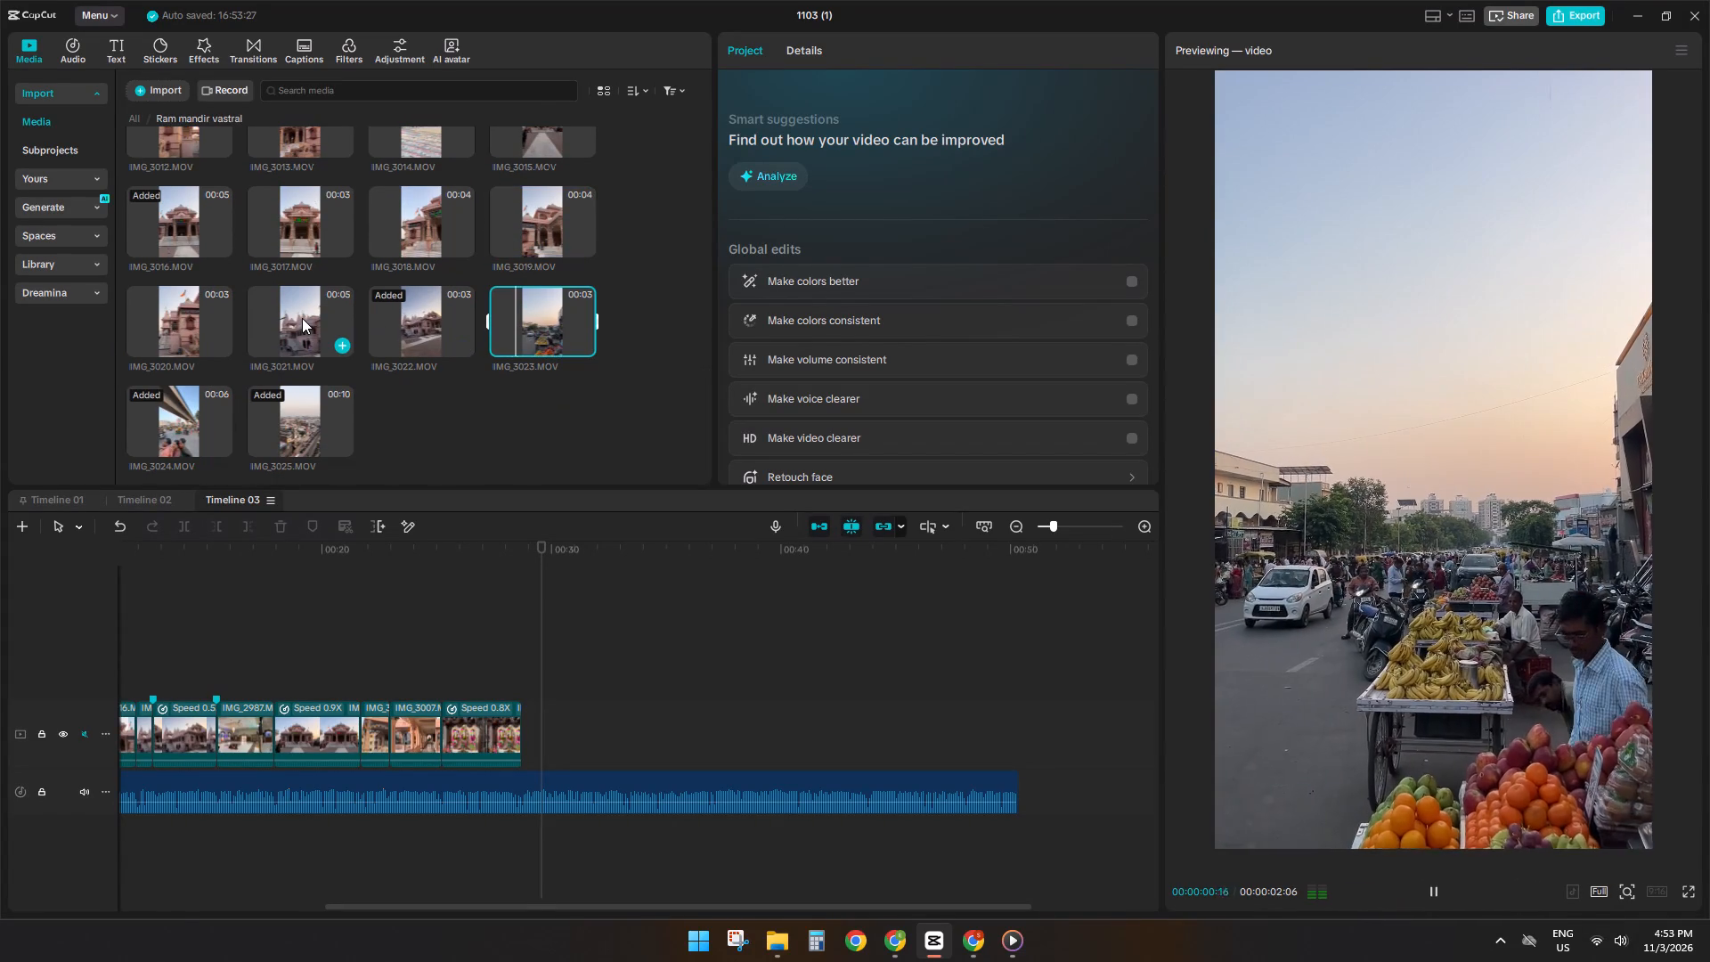
Preview IMG_3021, the temple exterior with the staircase, and add it to the main track directly after IMG_2984.
double_click(302, 318)
scroll(302, 318, down, 1)
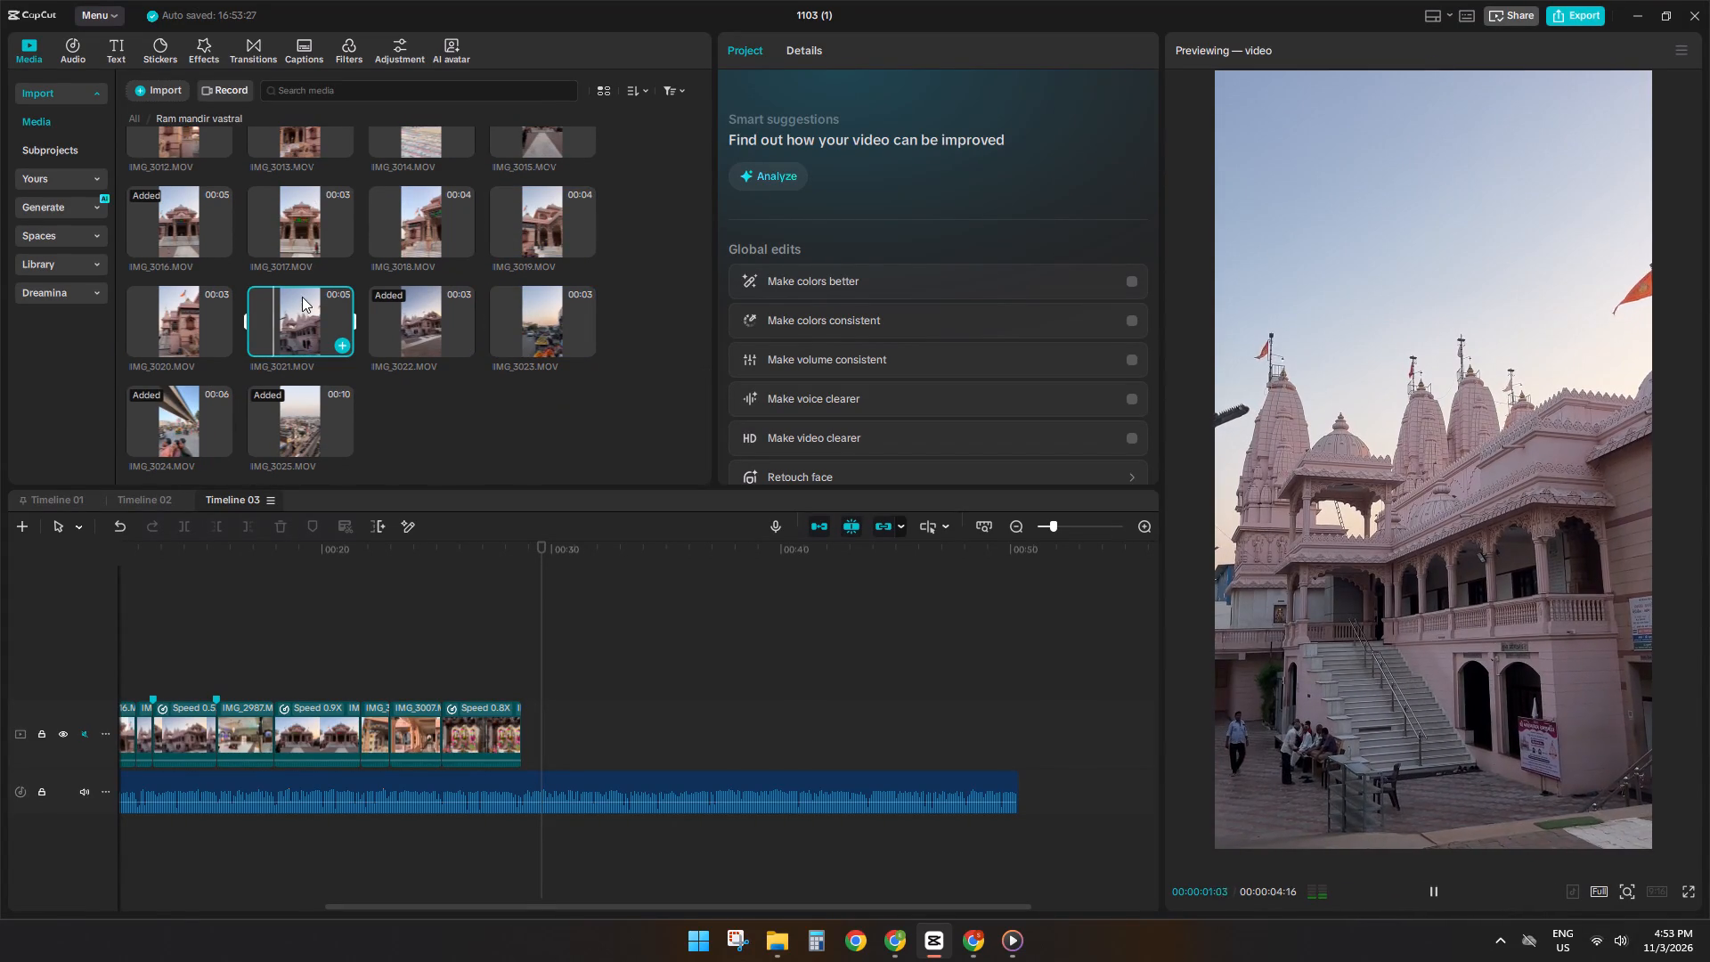
key(space)
drag(300, 302, 524, 737)
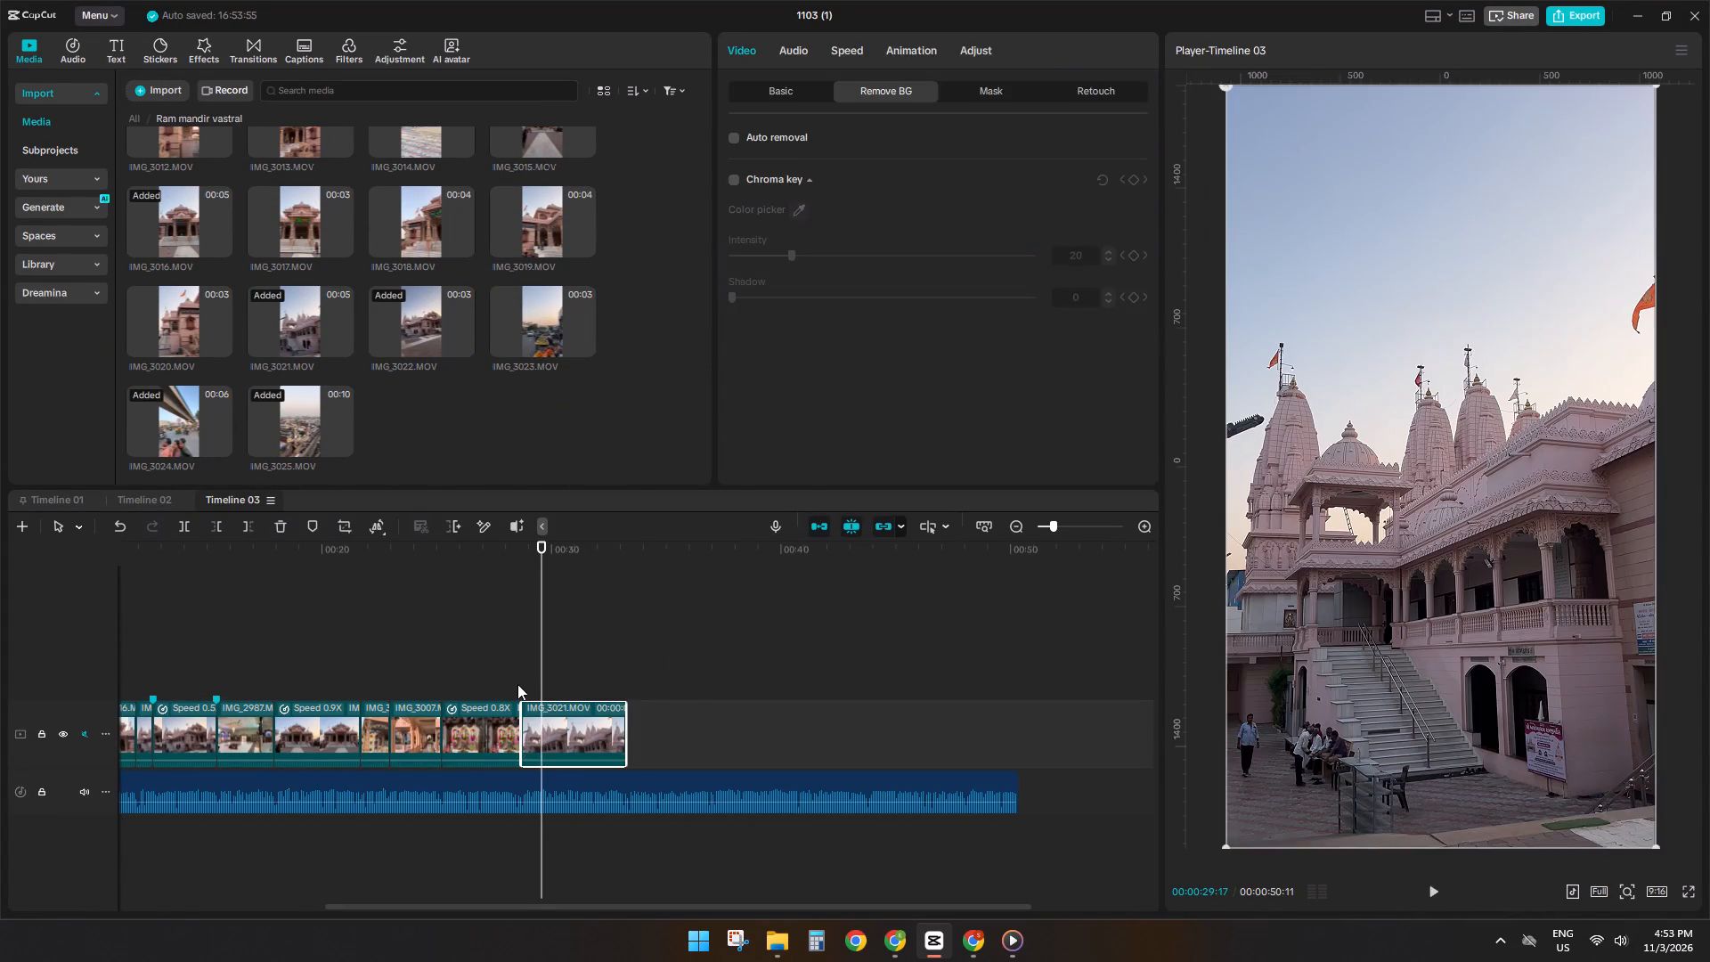
Play IMG_3021 against the voiceover, split it at about 00:00:32:04 and delete its tail, leaving a clip of 00:00:03:13.
click(517, 684)
key(space)
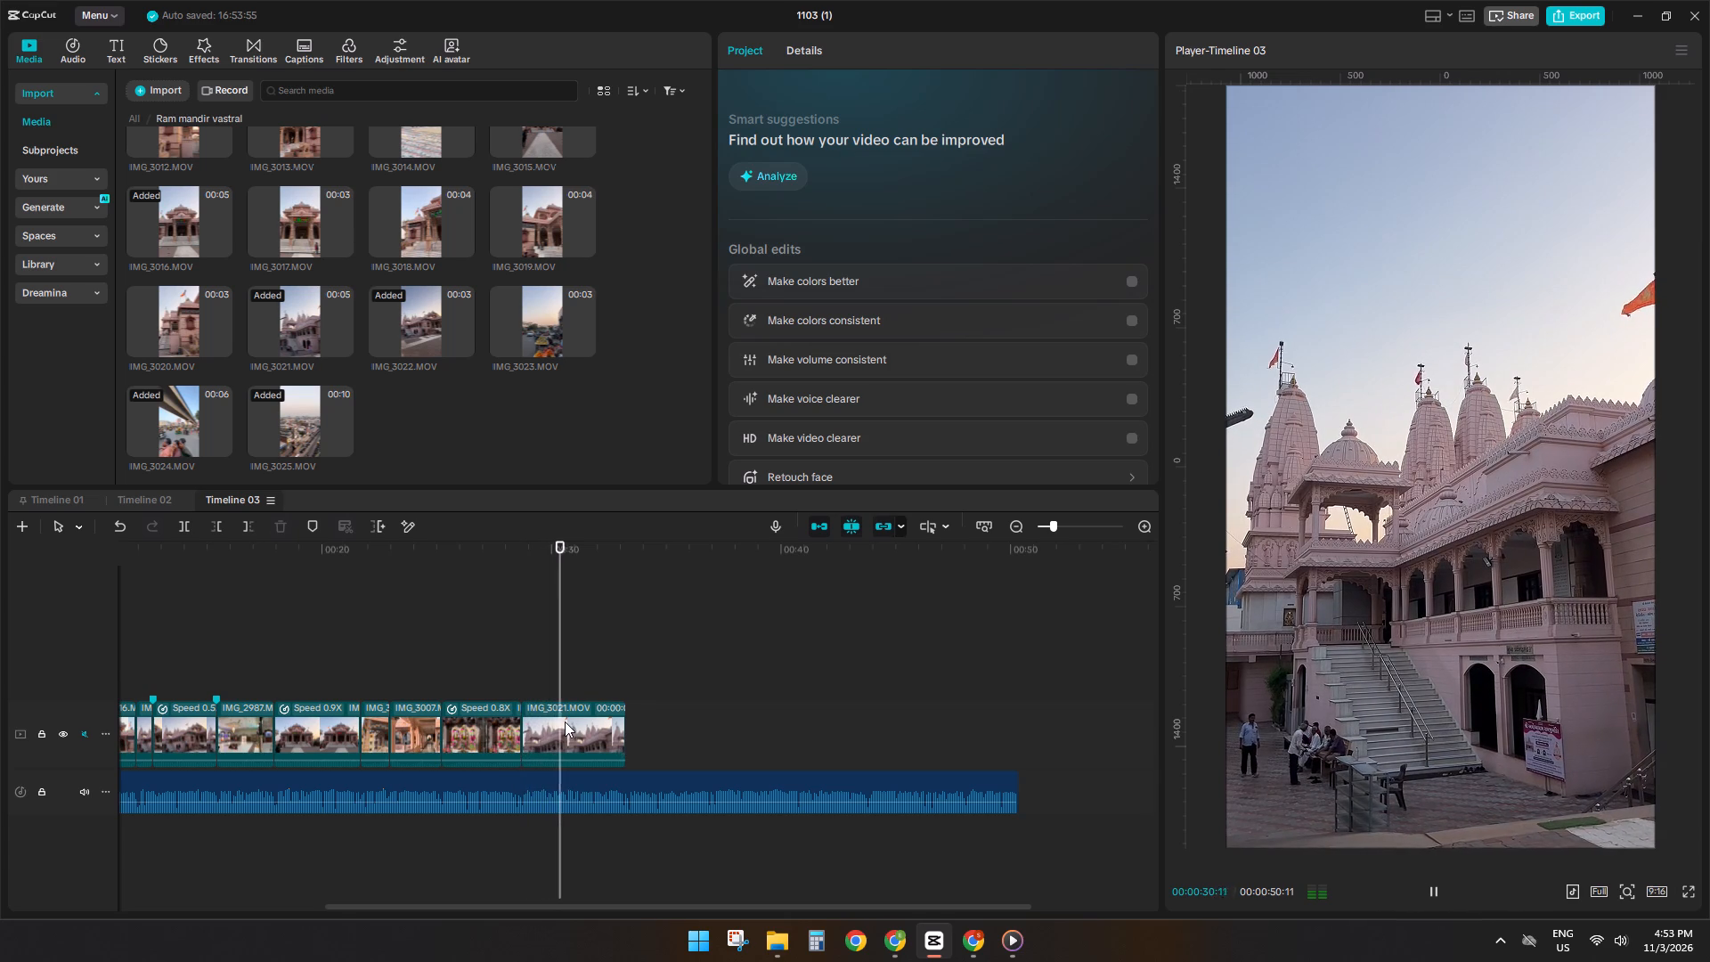
ctrl+scroll(635, 730, up, 9)
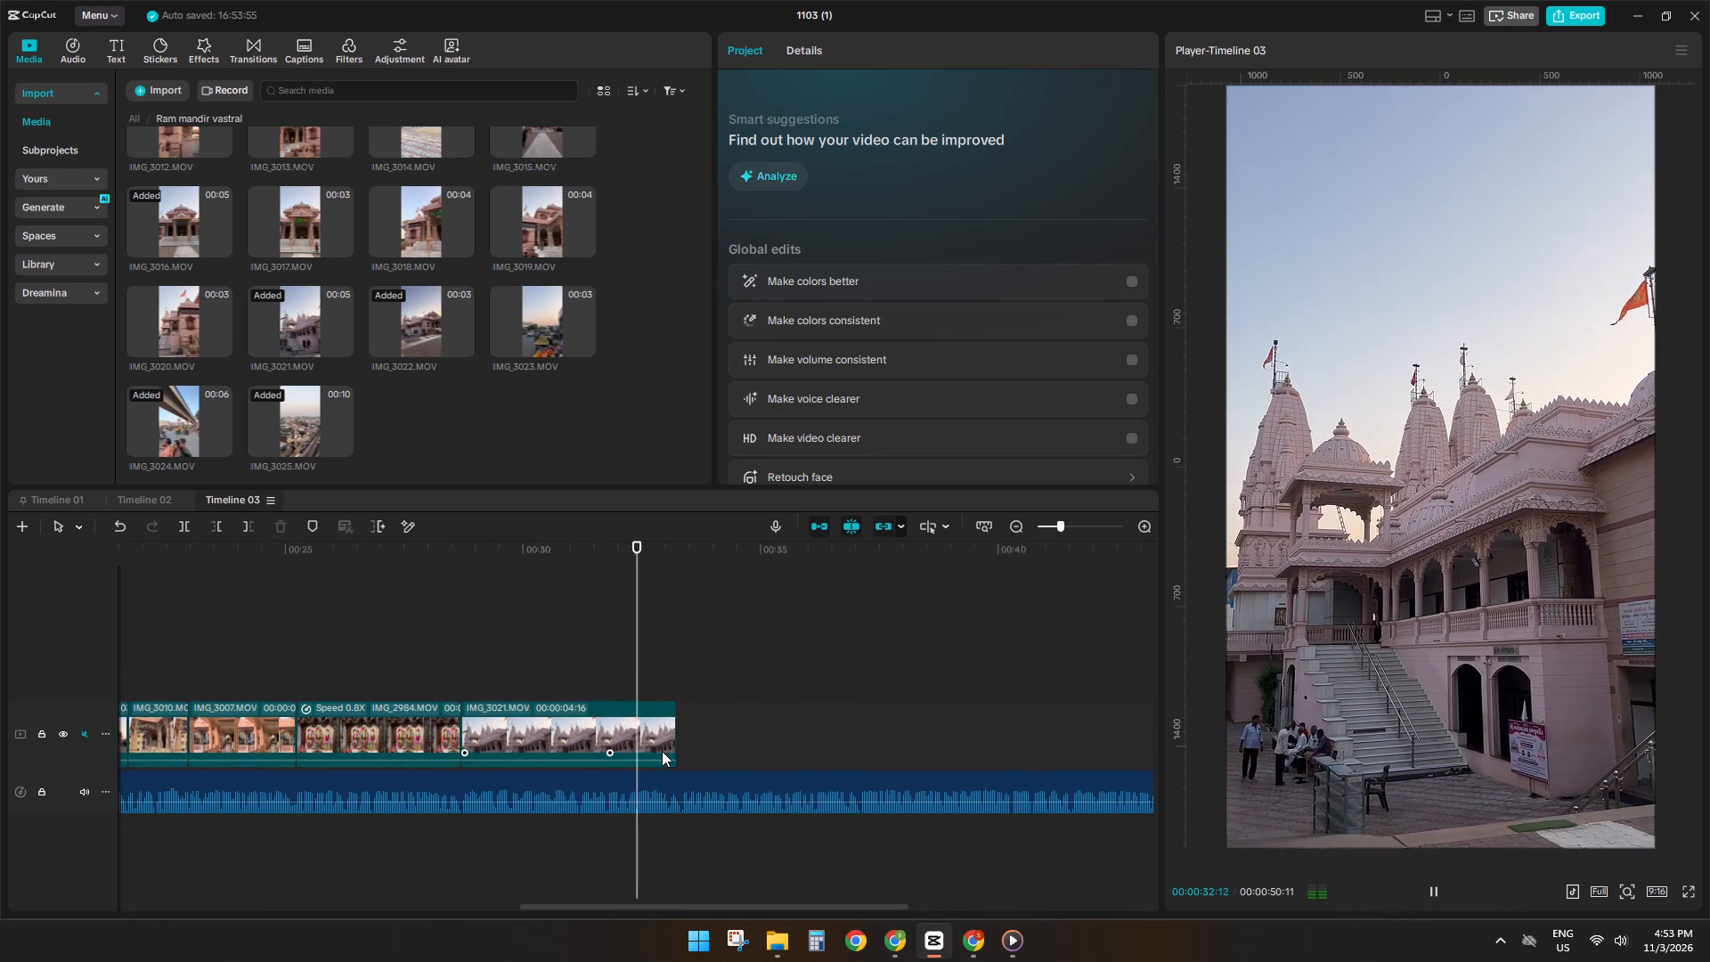
click(523, 668)
key(space)
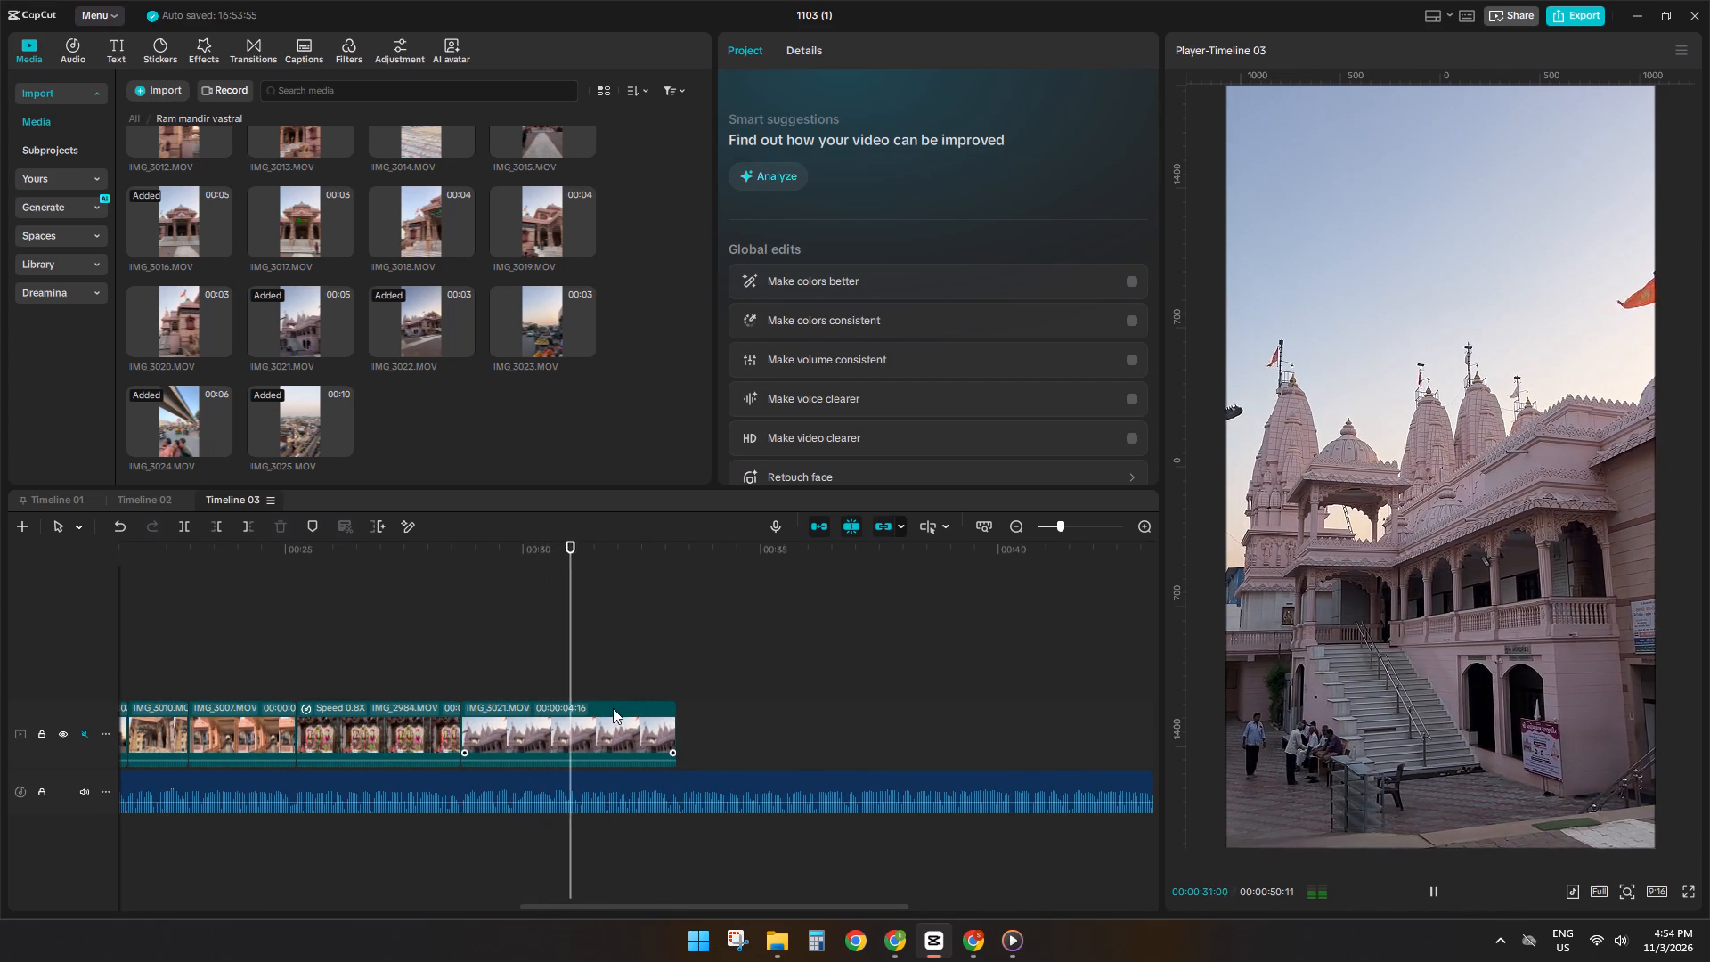
key(space)
click(626, 731)
key(s)
key(d)
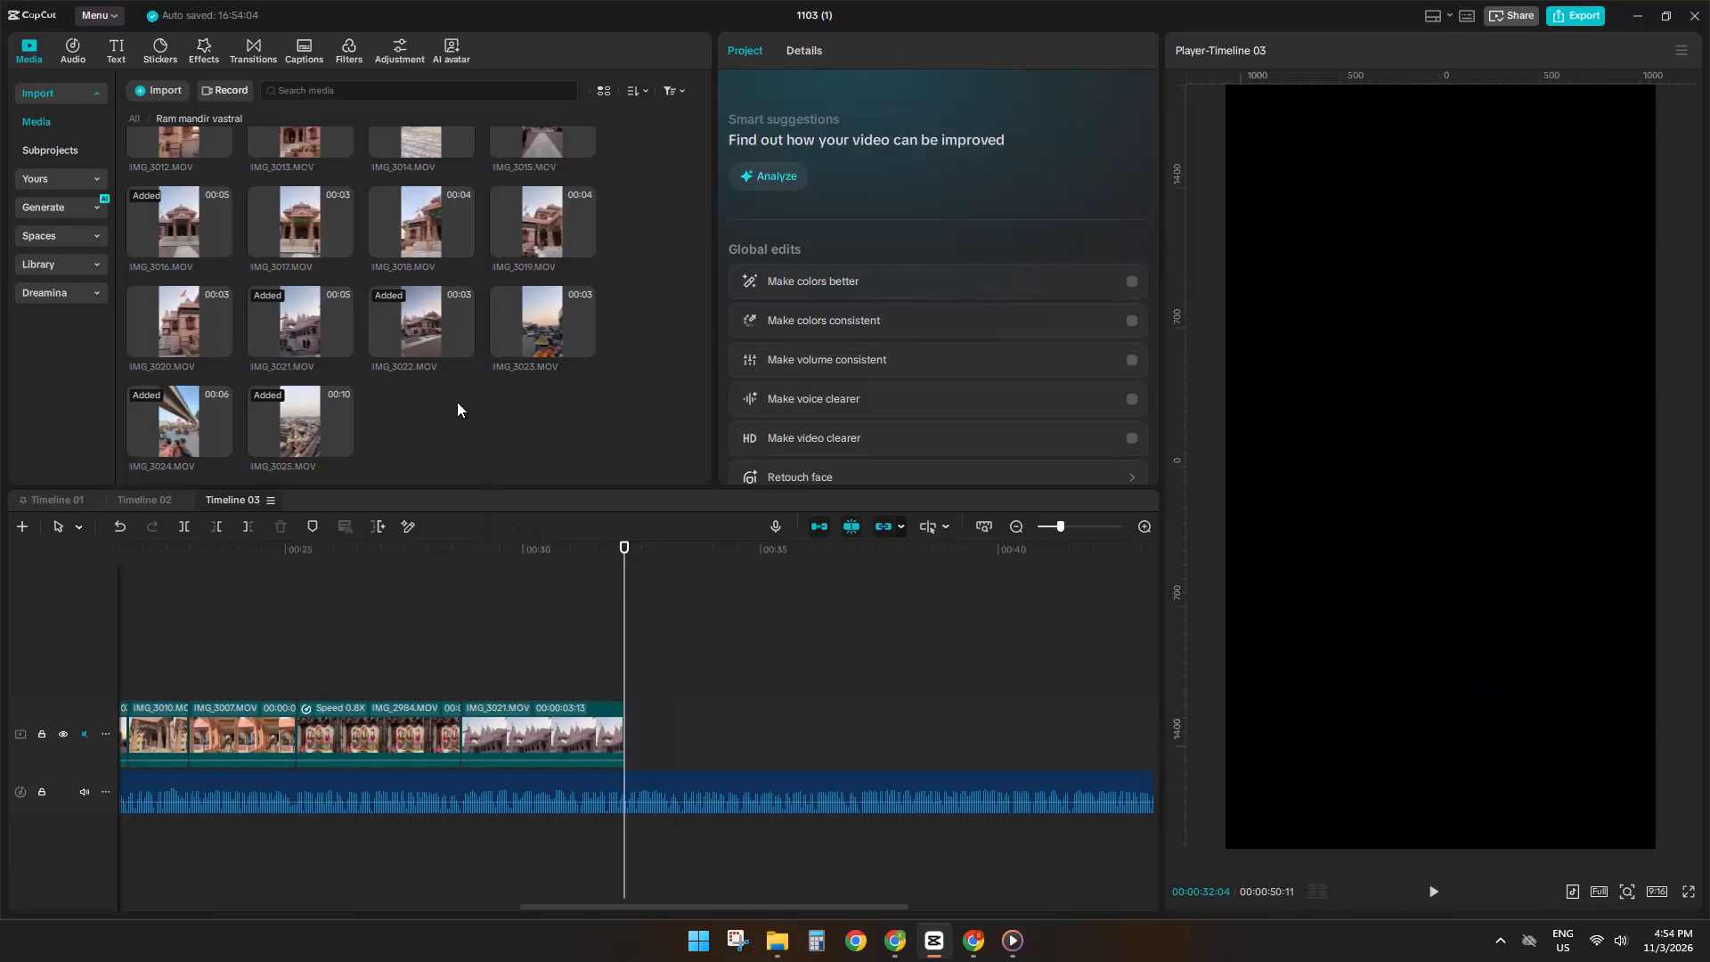
Preview interior clips such as IMG_2998, IMG_2995, IMG_3003 and IMG_2989 to find the shot following IMG_3021.
scroll(496, 343, up, 9)
scroll(393, 381, down, 2)
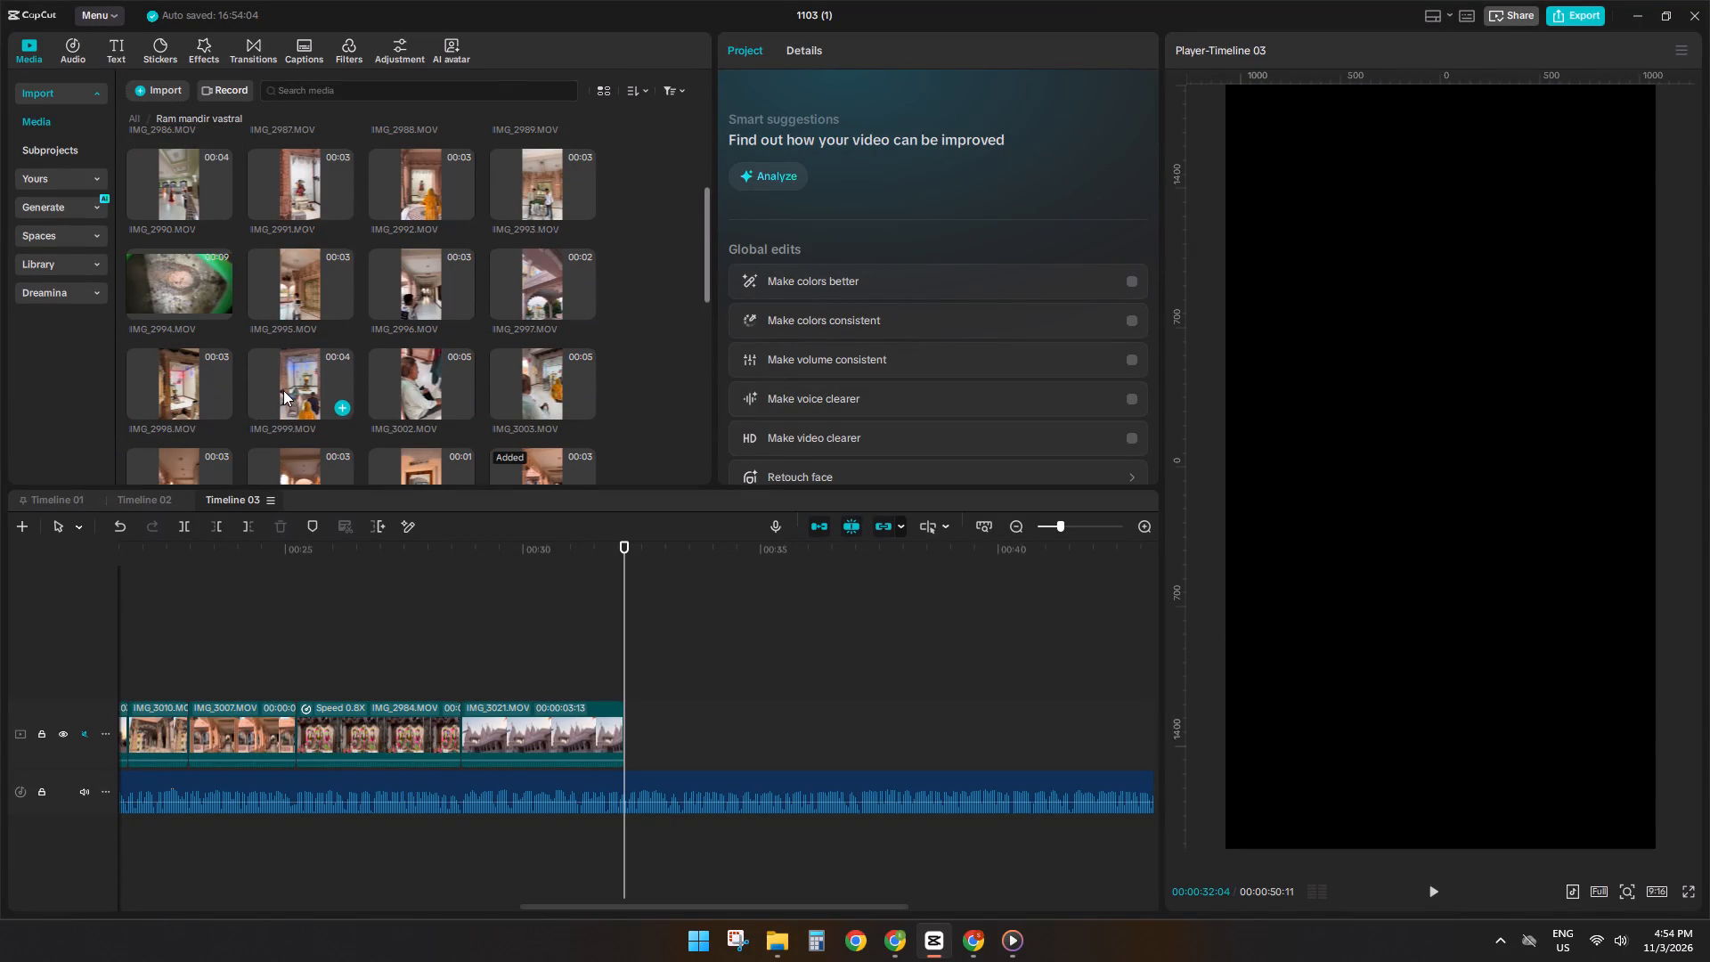
click(283, 390)
click(184, 370)
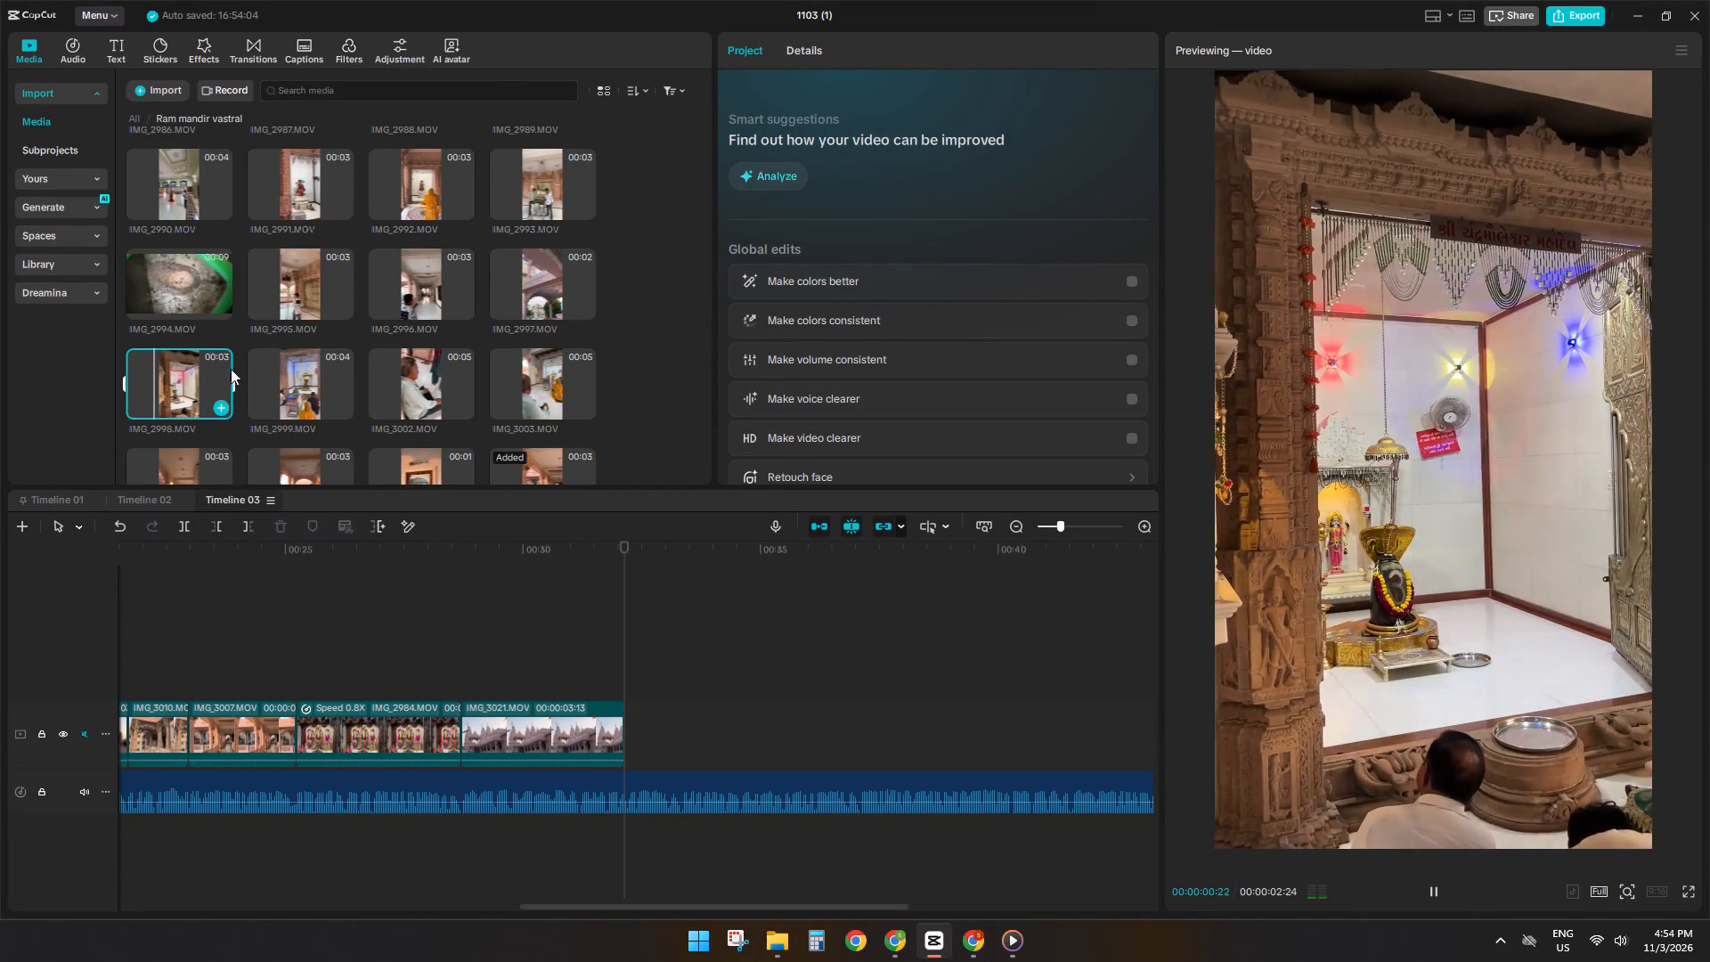
key(space)
click(260, 304)
key(space)
click(427, 293)
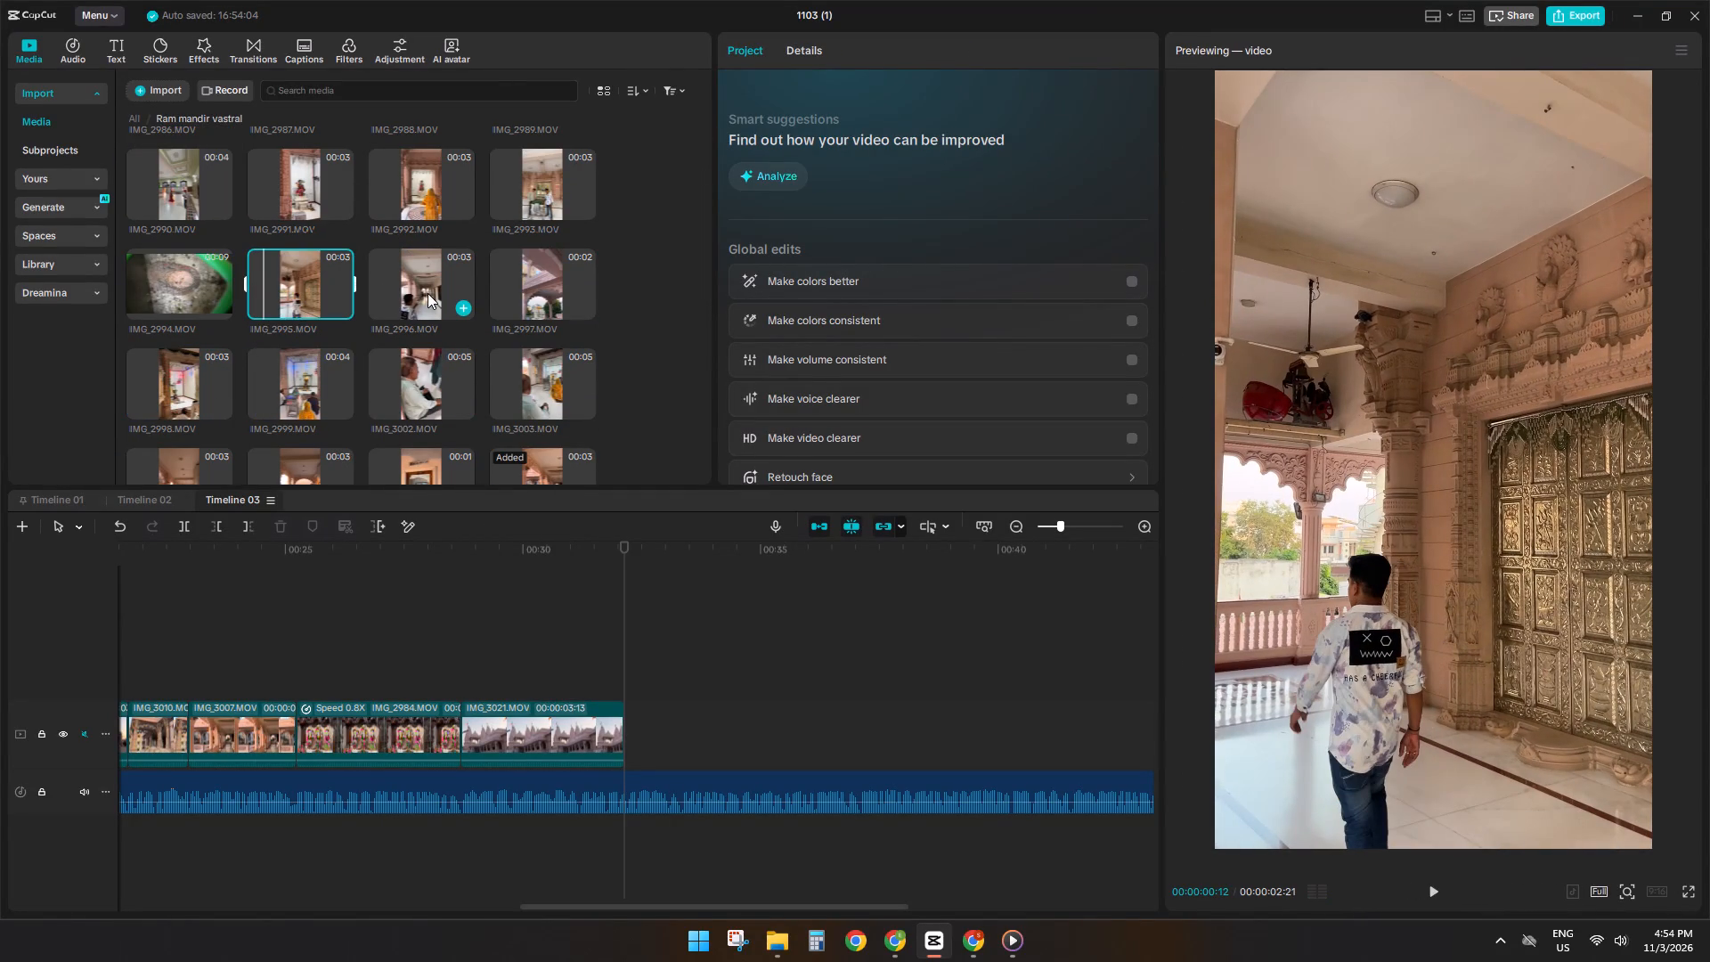
click(548, 292)
click(544, 377)
scroll(544, 377, up, 4)
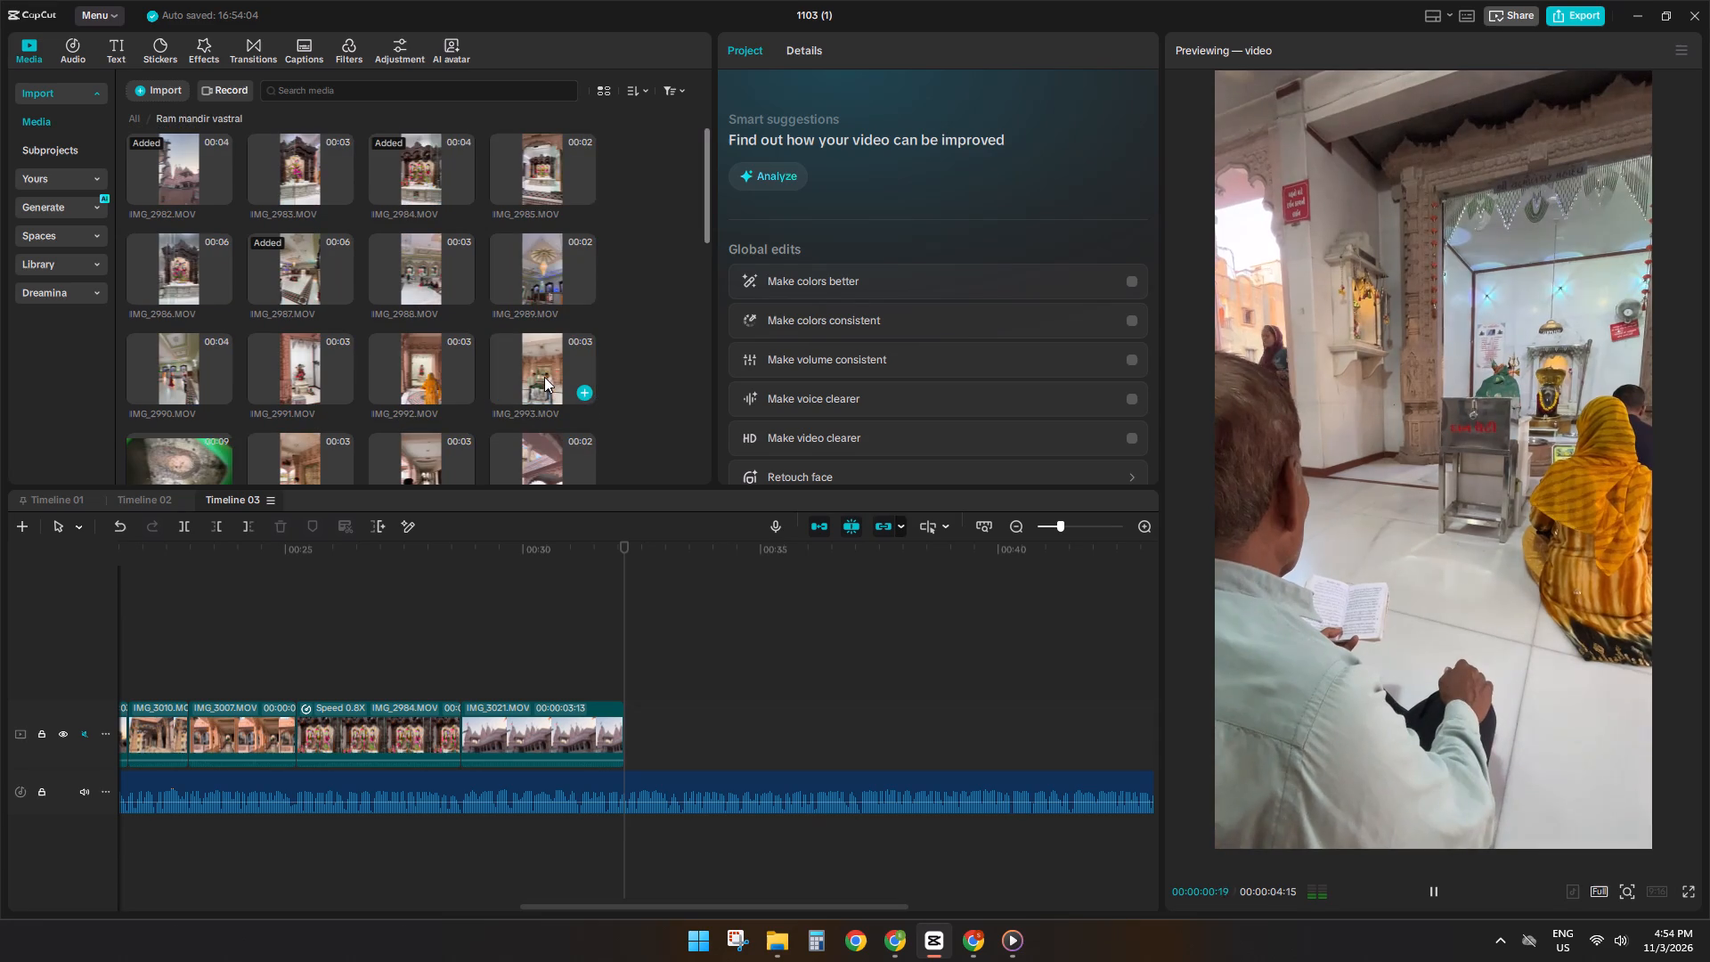
key(space)
click(529, 294)
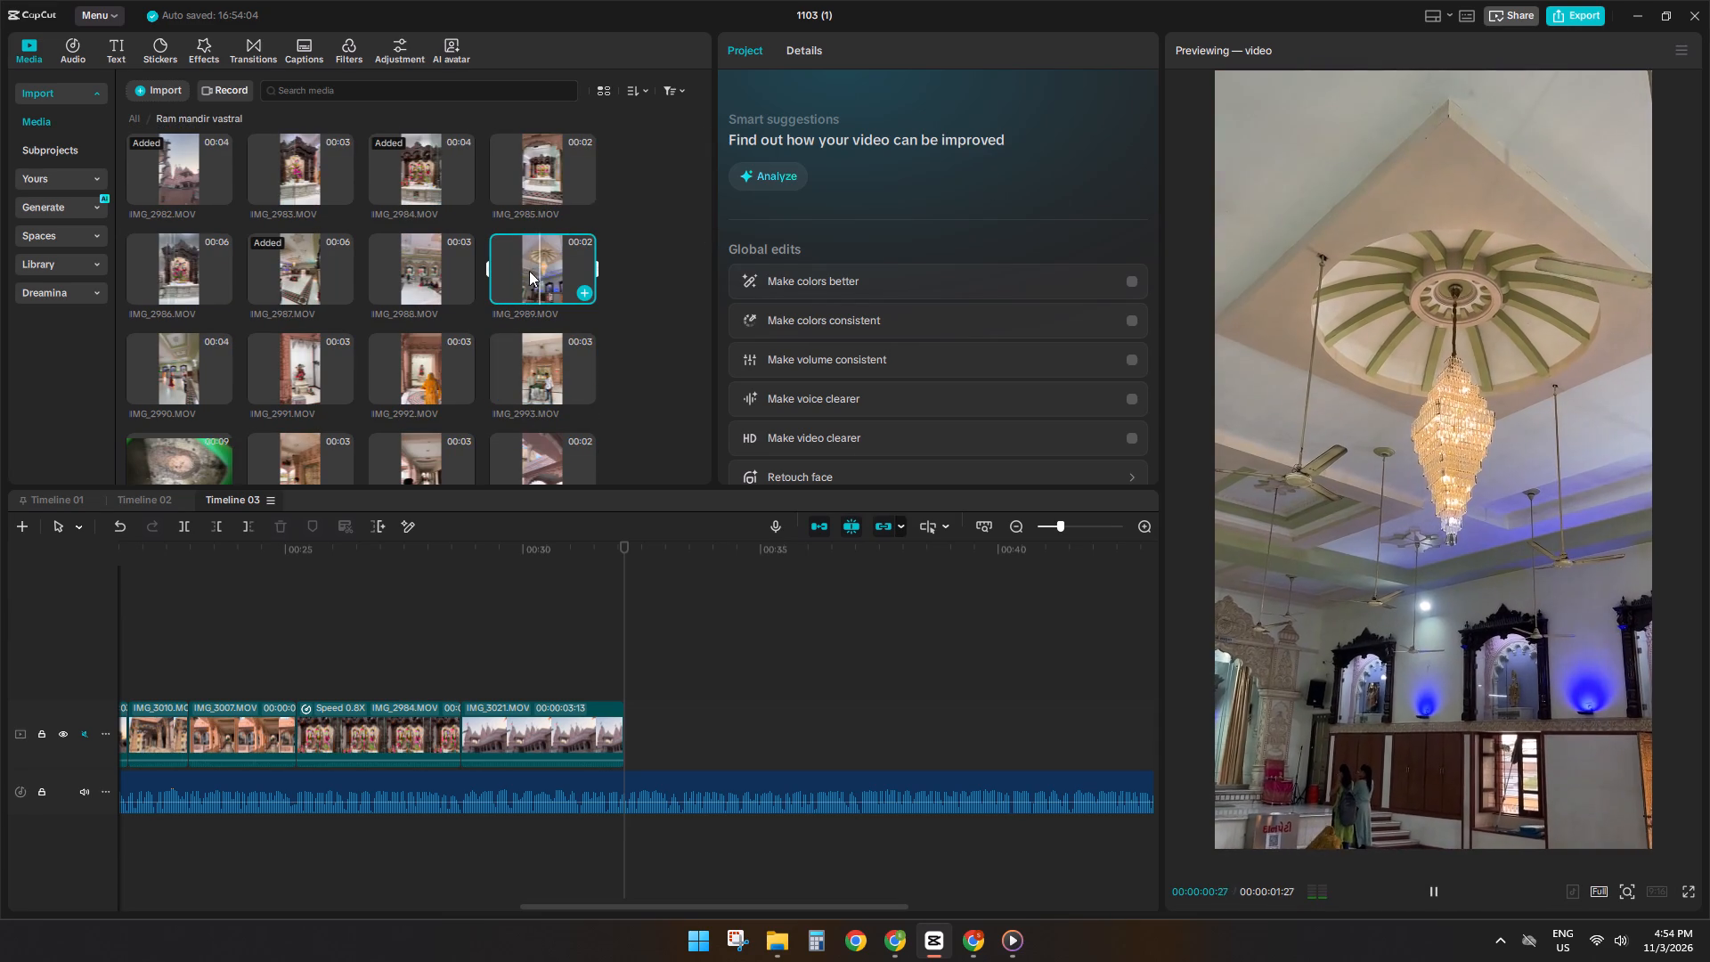
key(space)
Preview IMG_2988, the prayer hall with seated devotees, and add it to the main track directly after IMG_3021.
click(416, 269)
key(space)
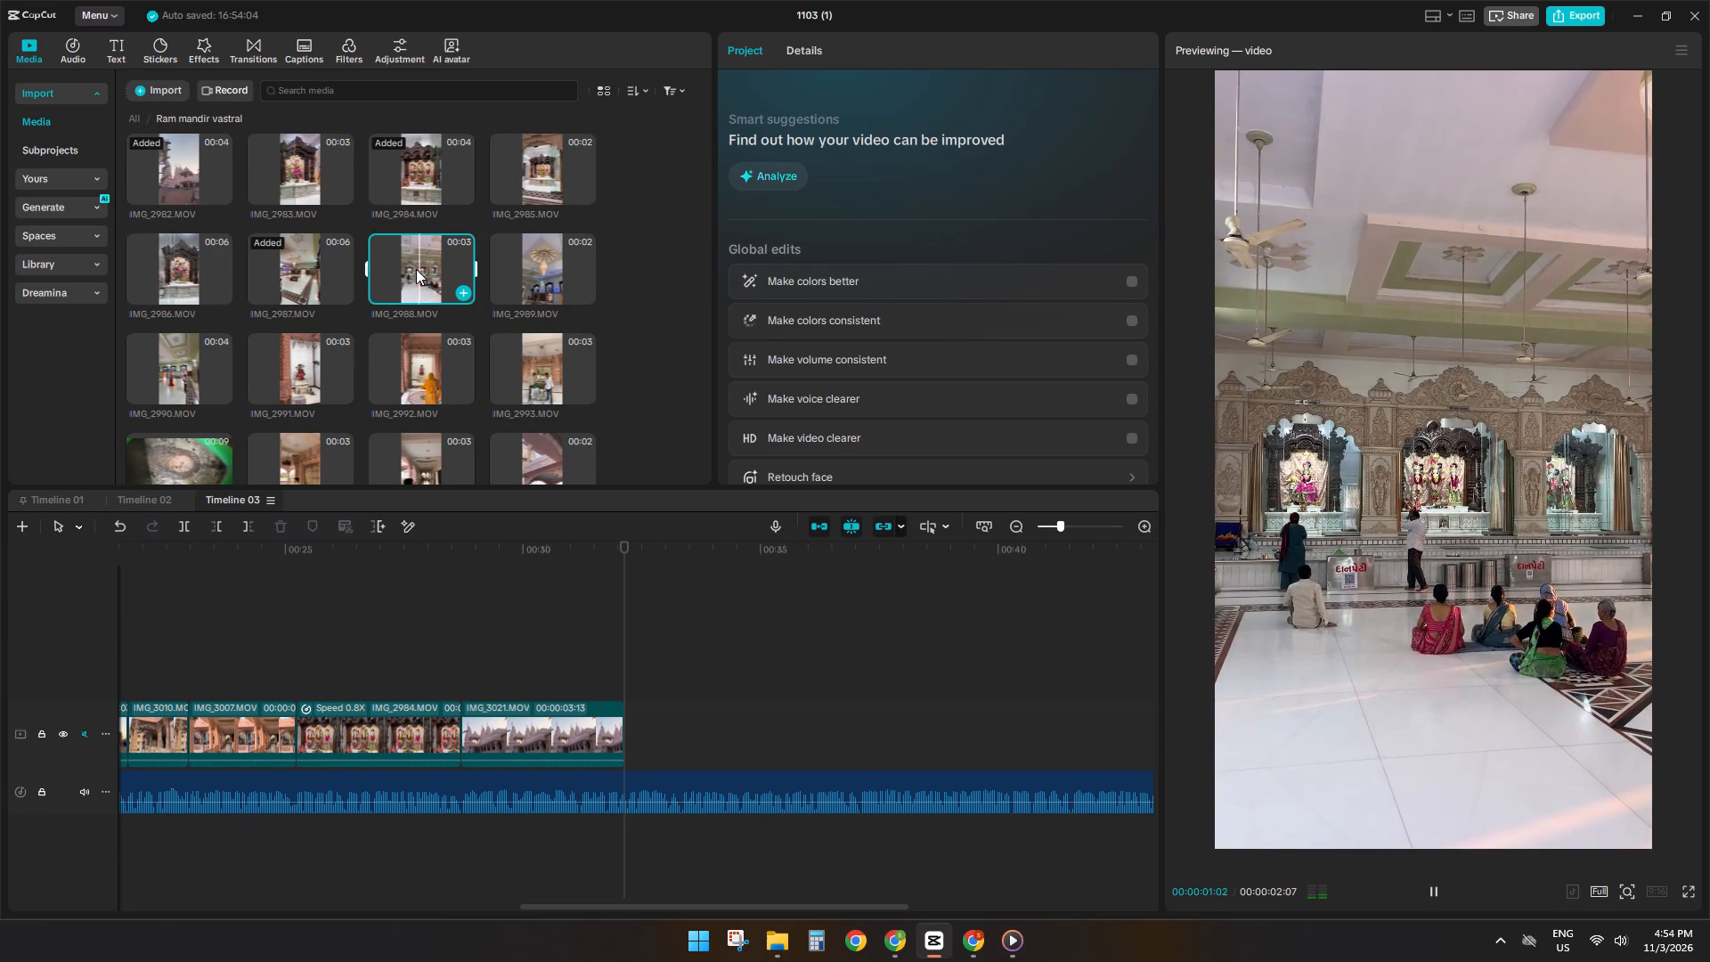
click(416, 269)
drag(416, 269, 656, 722)
Play IMG_2988 repeatedly against the voiceover, split it at about 00:00:33:08 and delete the part after the cut.
click(654, 725)
key(space)
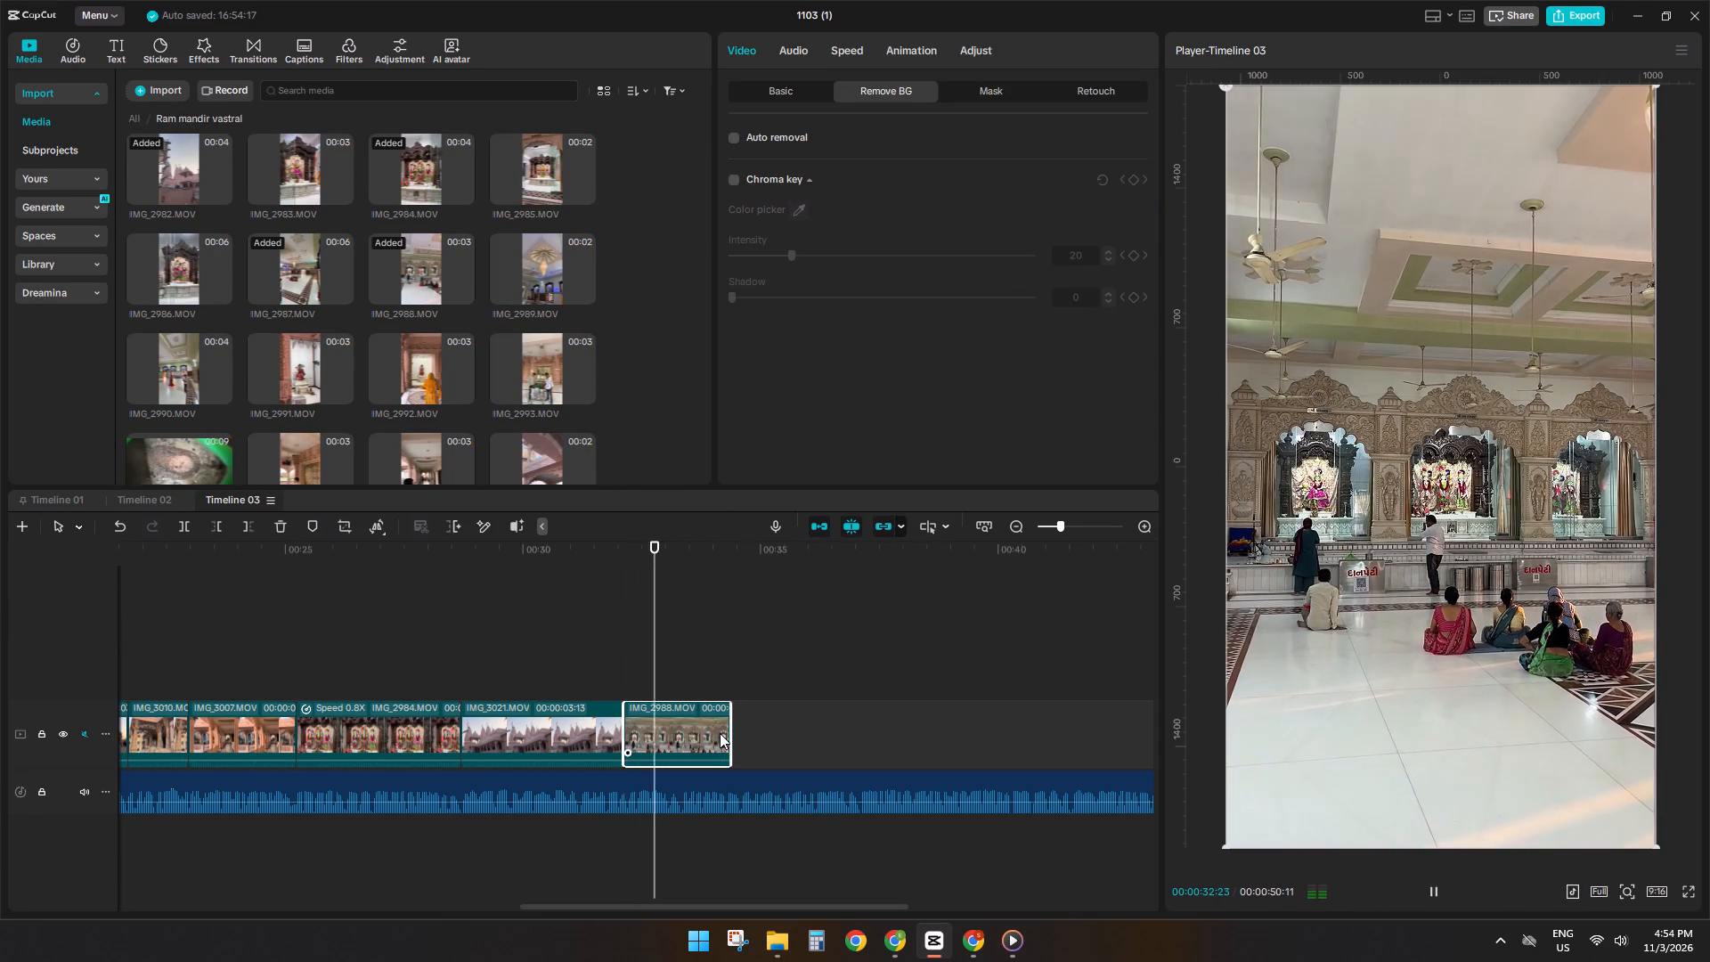
ctrl+scroll(722, 733, up, 9)
key(space)
key(space)
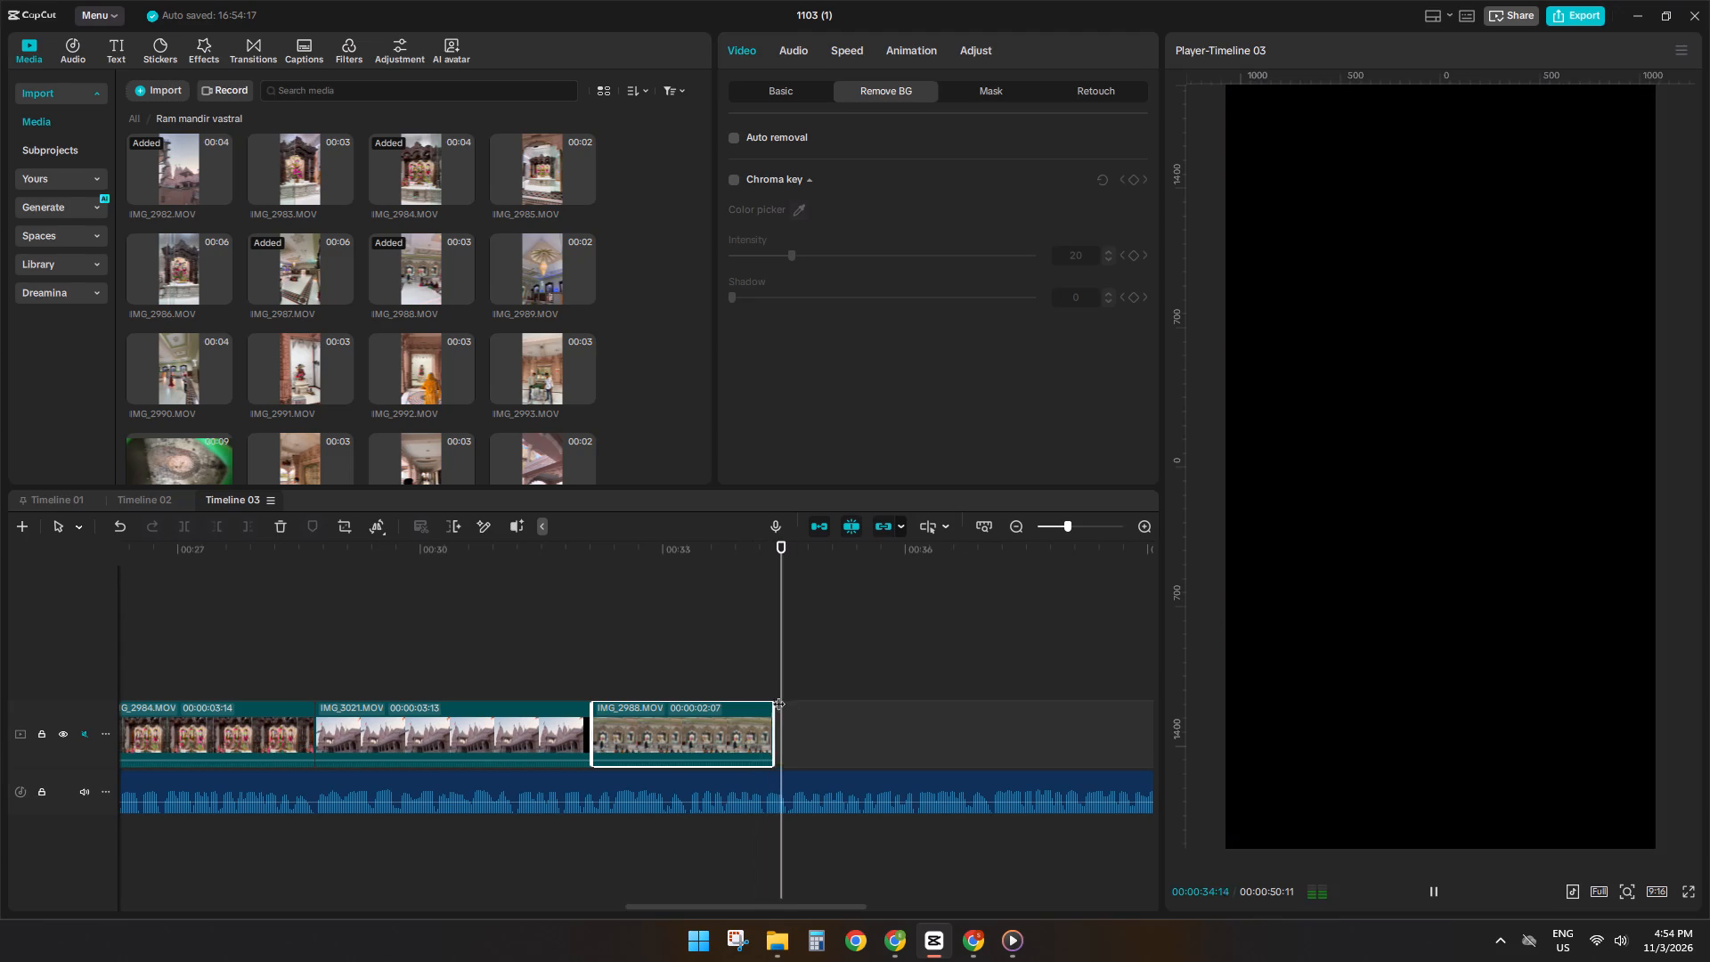
key(space)
key(space)
click(711, 673)
key(space)
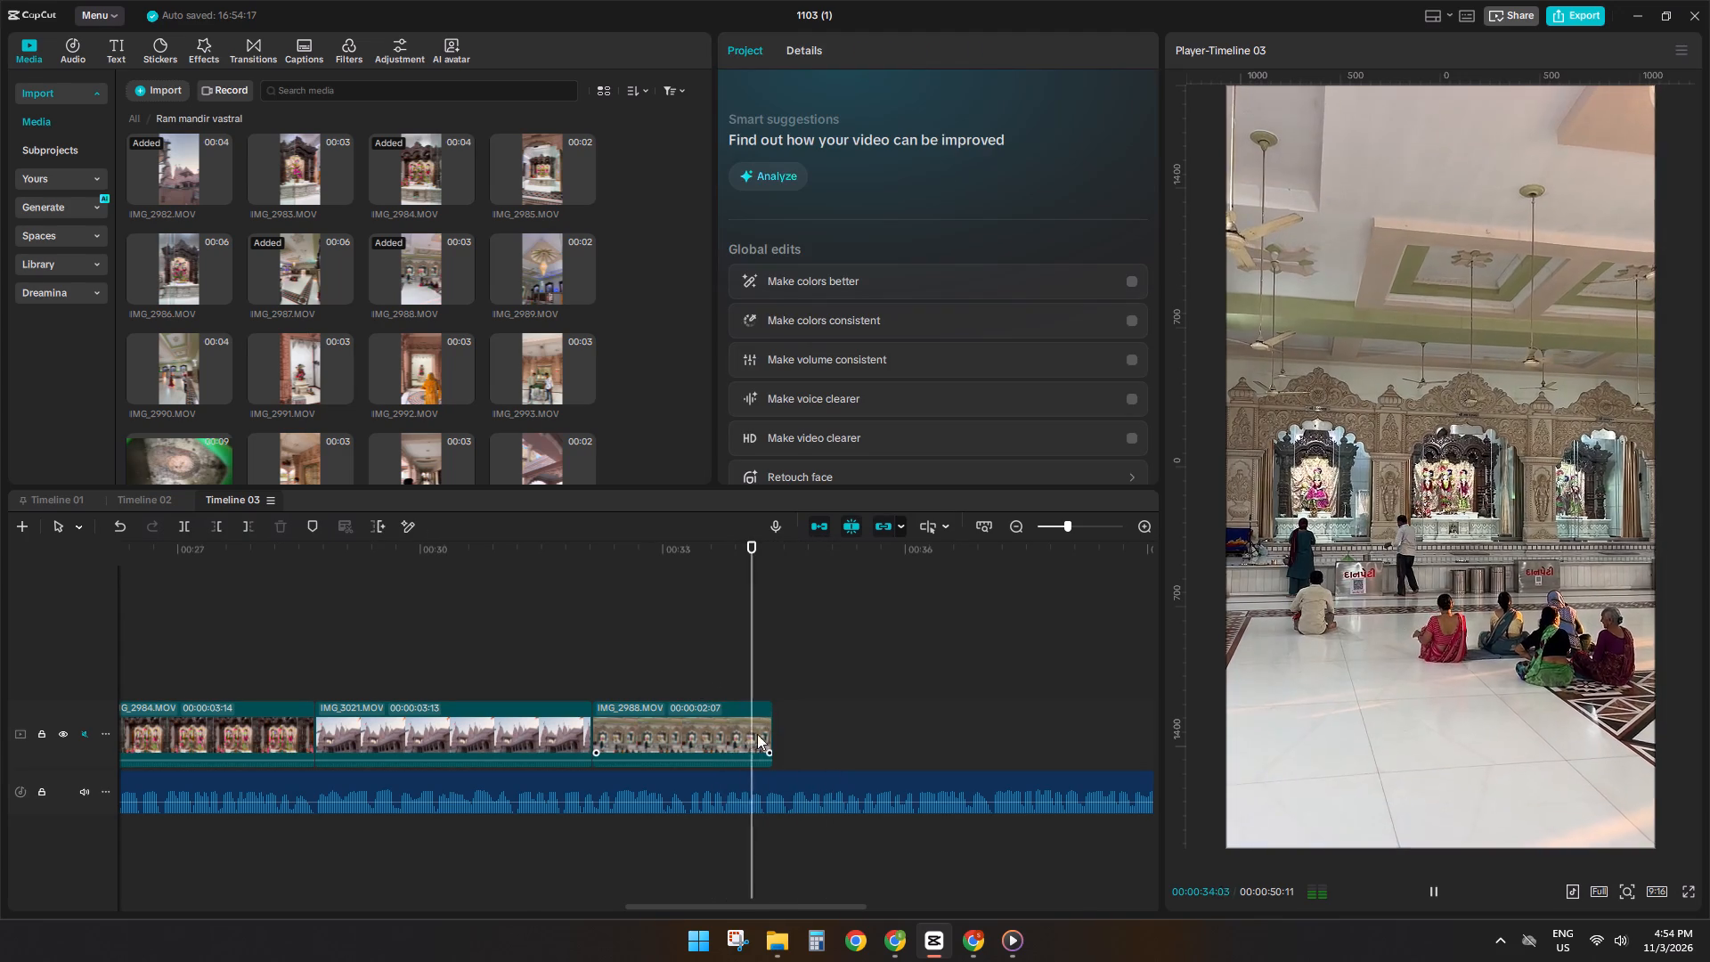
key(space)
click(692, 661)
key(space)
key(space)
click(672, 673)
key(space)
key(space)
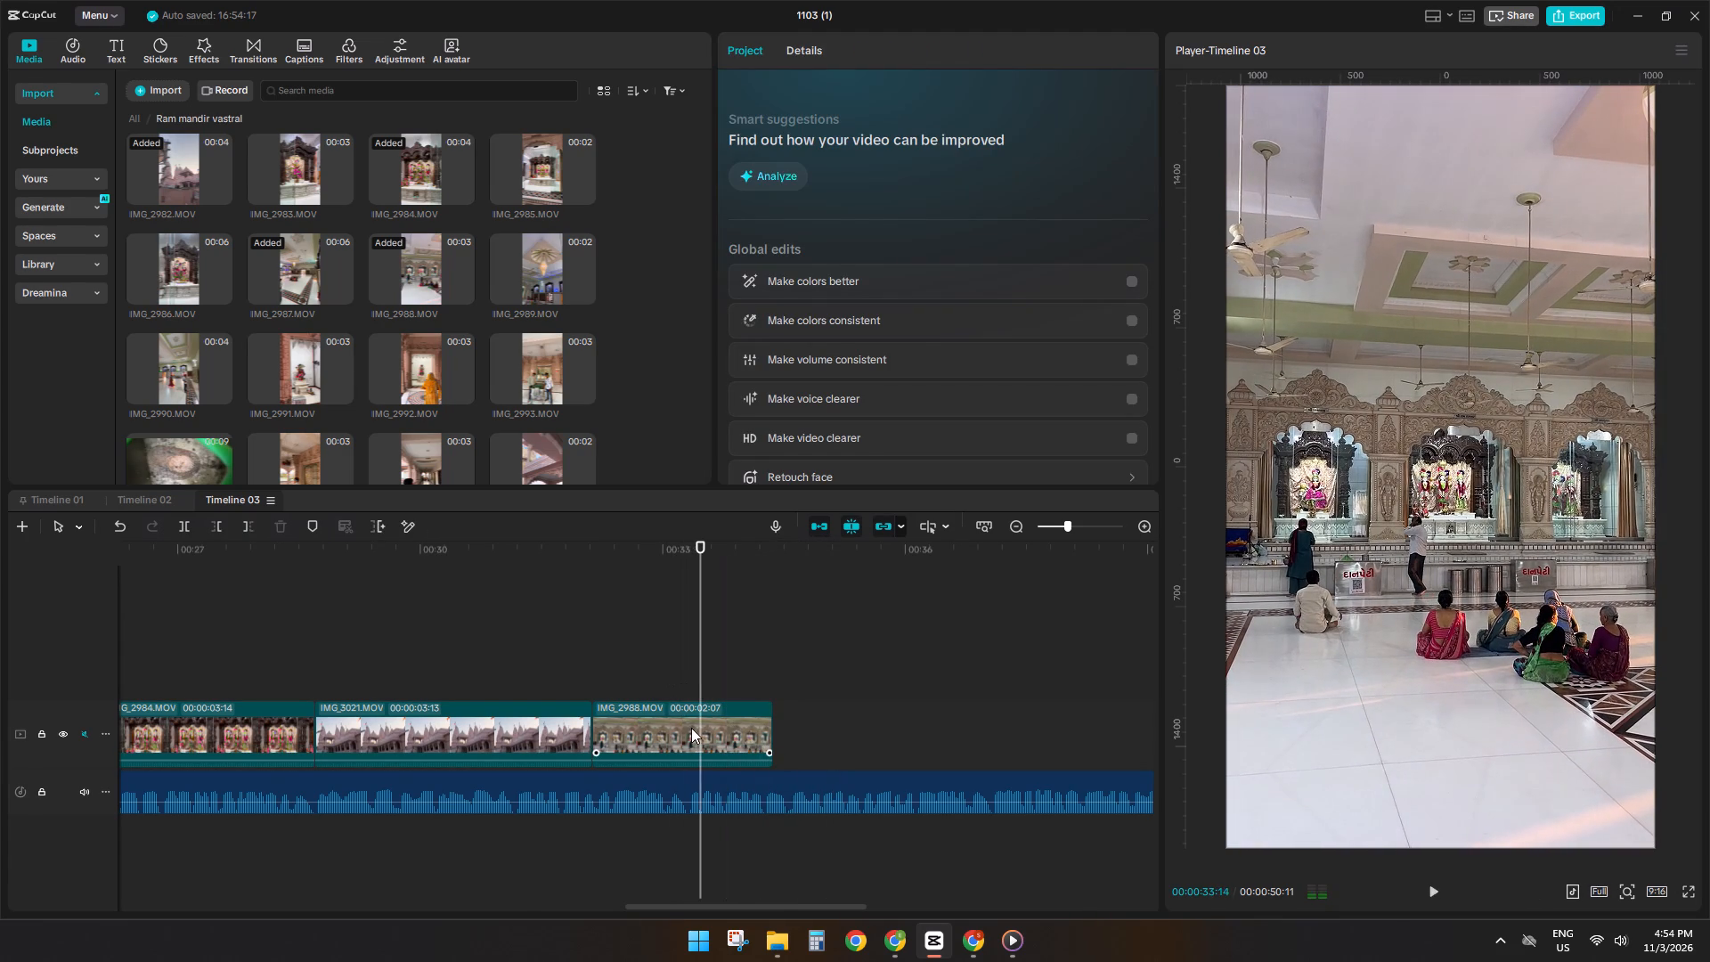
click(683, 663)
click(684, 682)
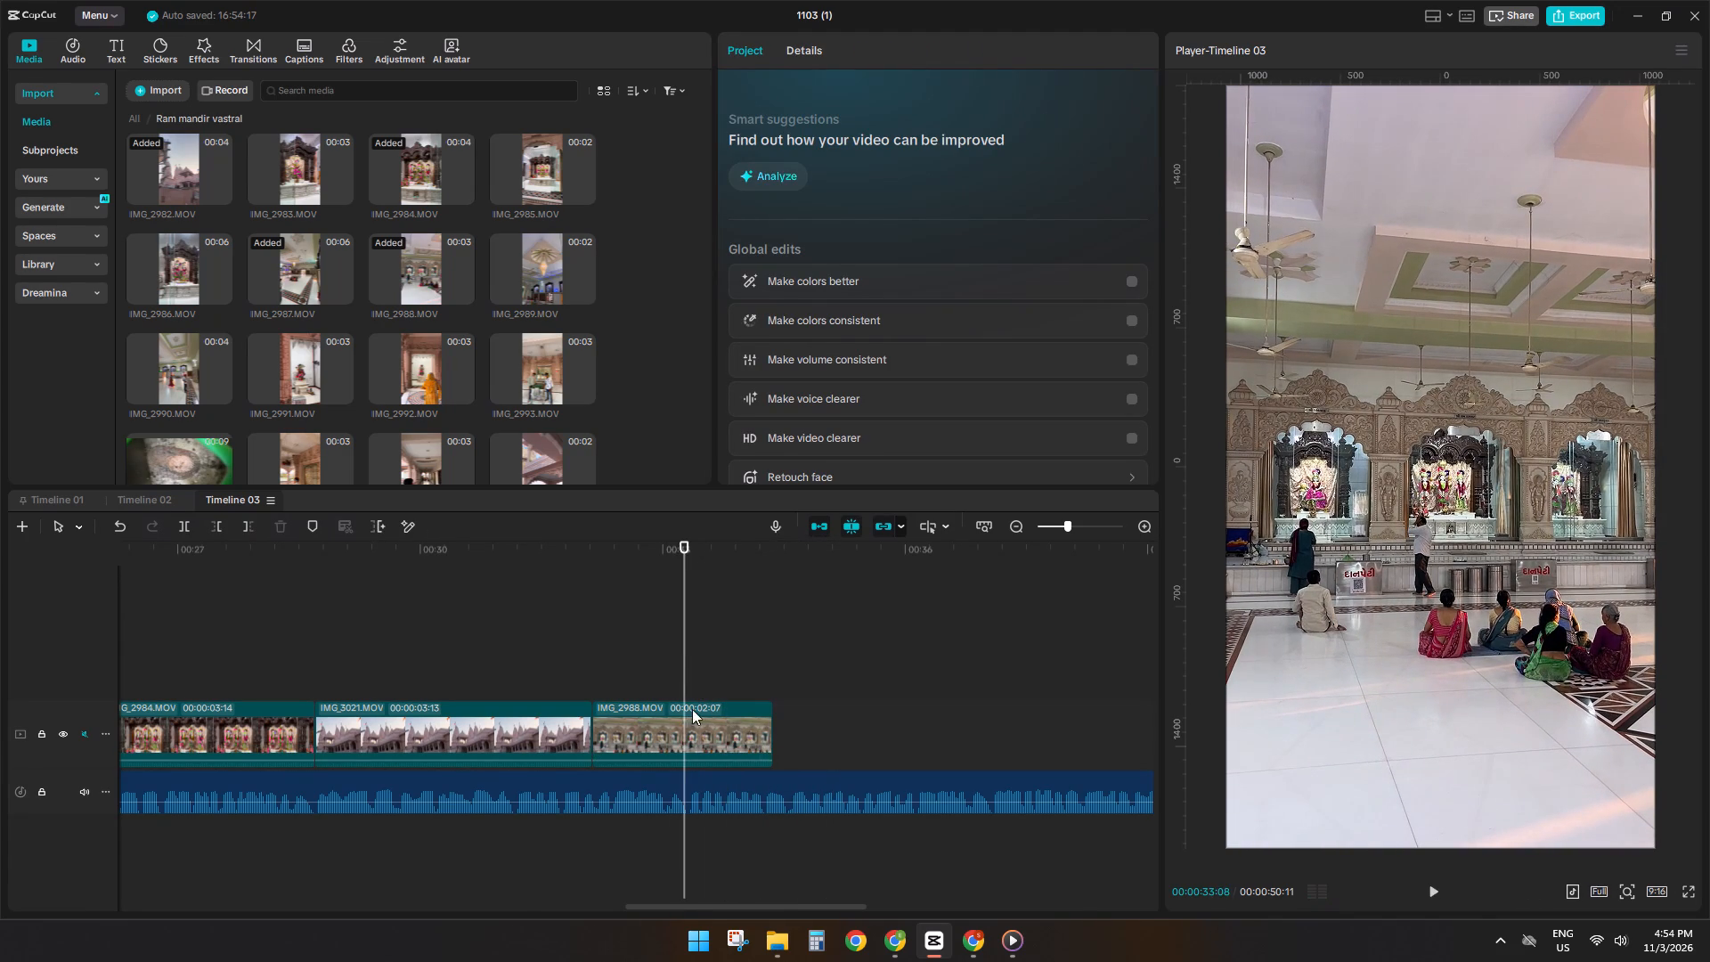
click(692, 733)
key(s)
key(d)
Preview IMG_2991 briefly and listen to the voiceover beyond the end of IMG_2988 to judge which shot should follow.
click(322, 366)
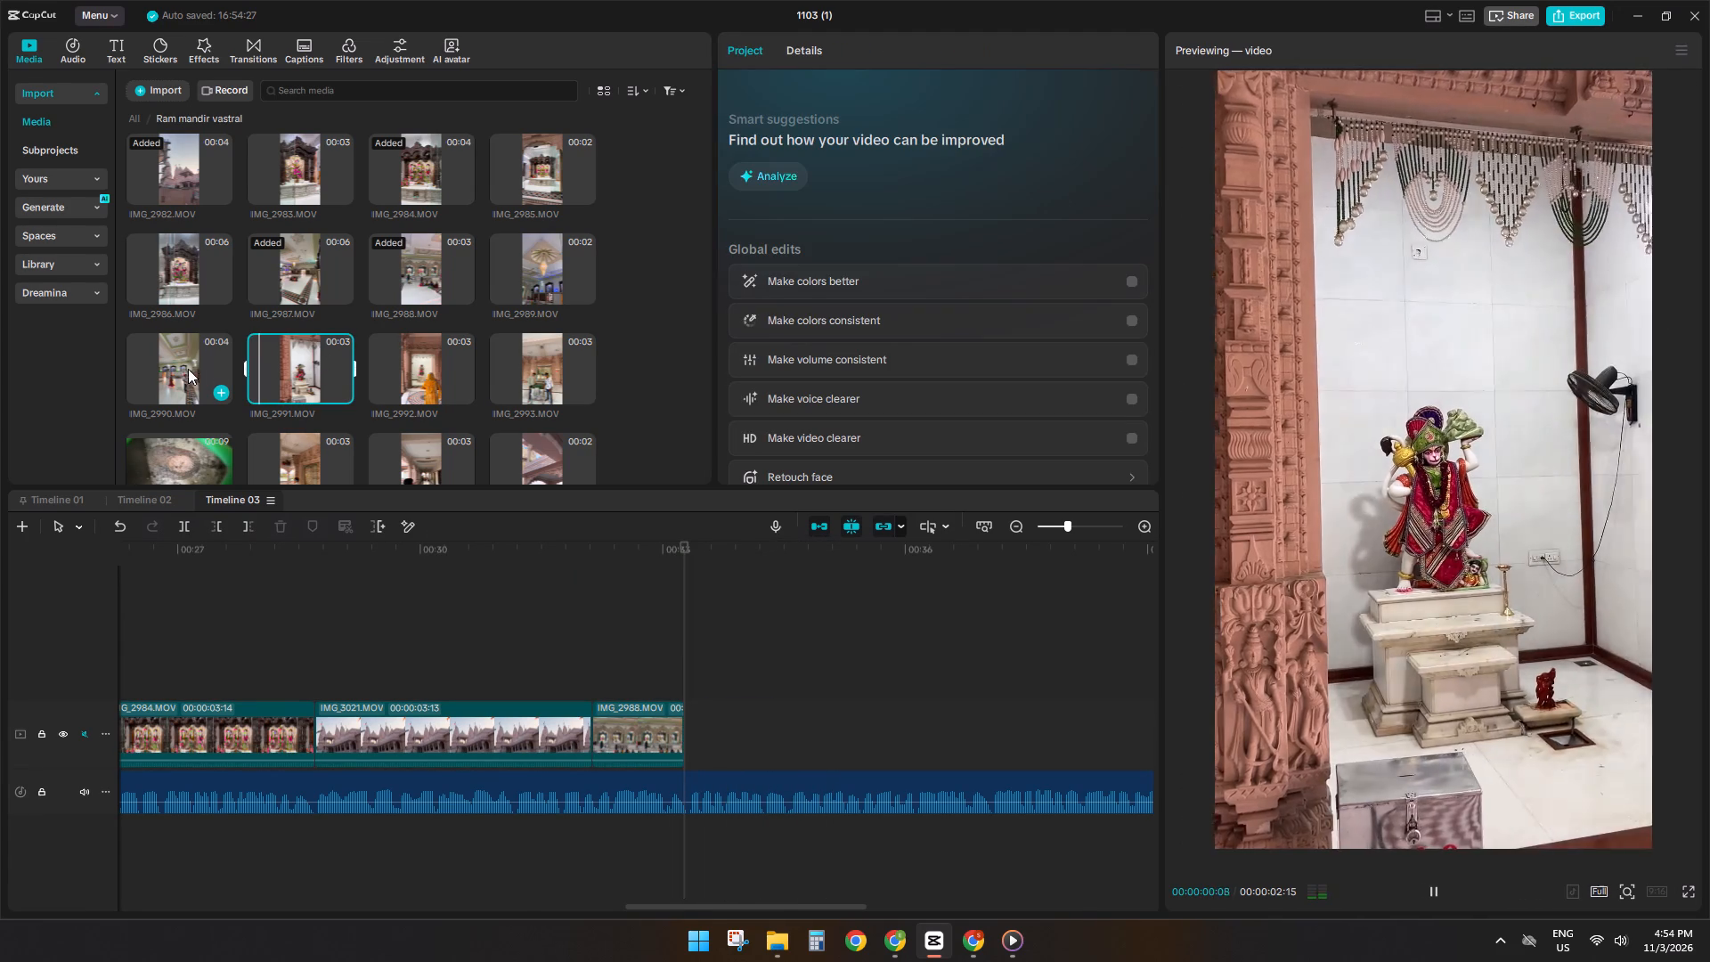
key(space)
click(673, 624)
key(space)
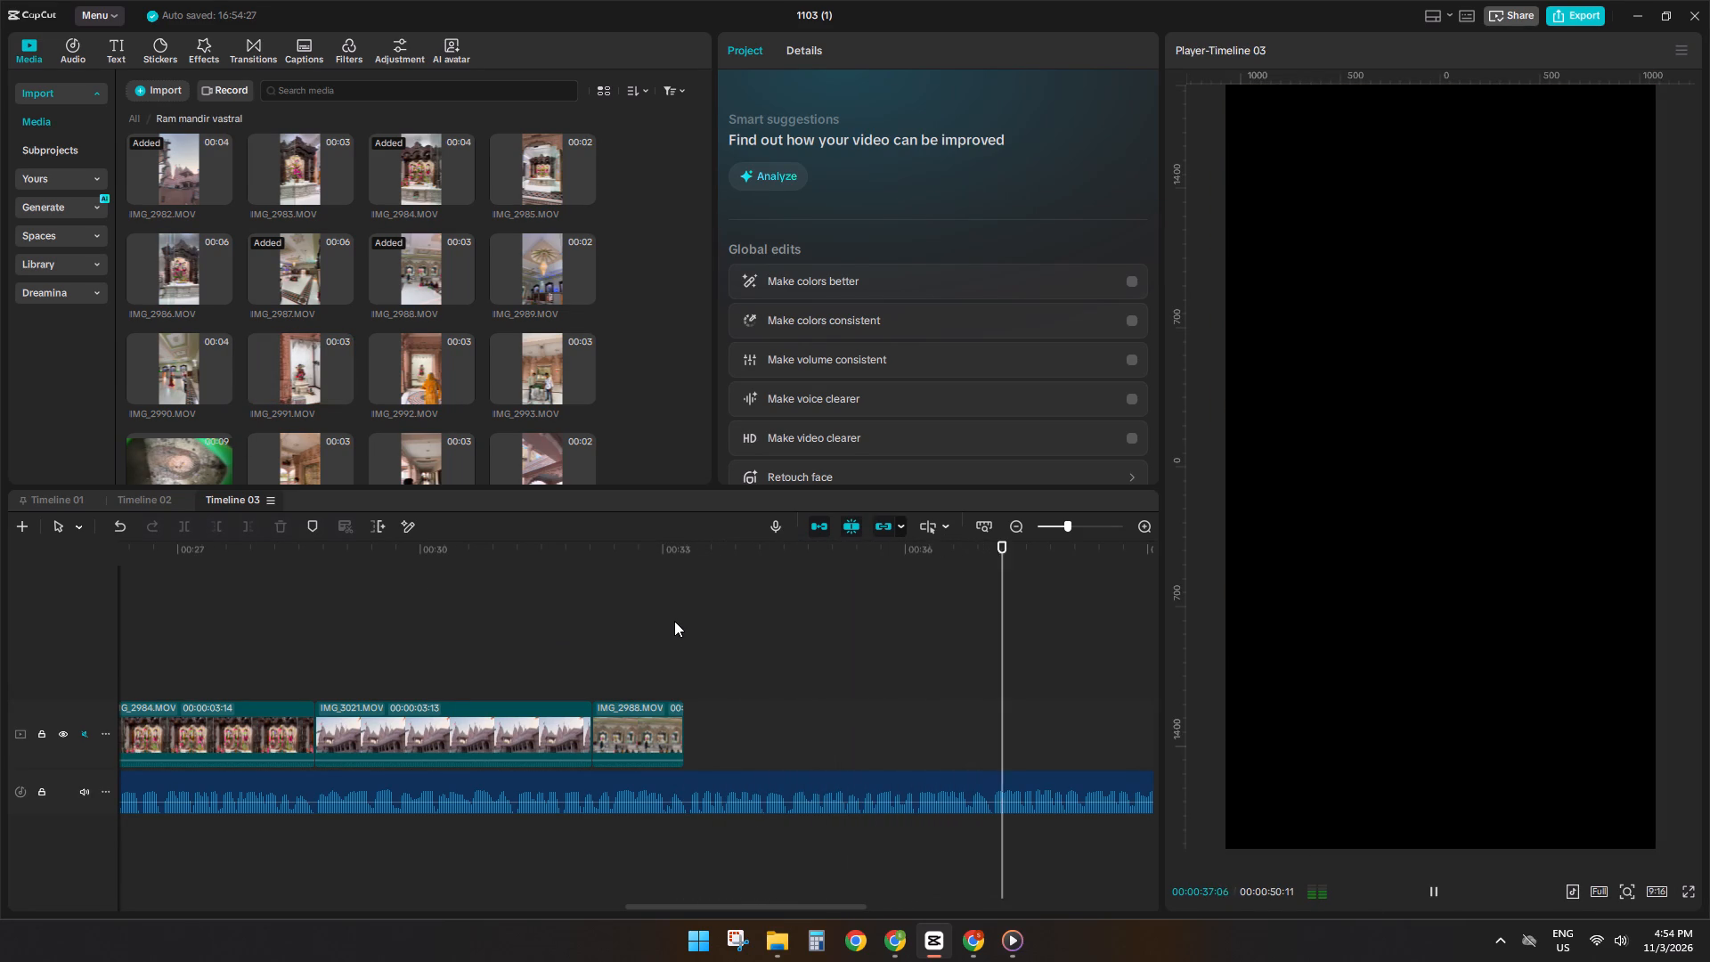
click(674, 621)
key(space)
click(662, 650)
click(684, 648)
key(space)
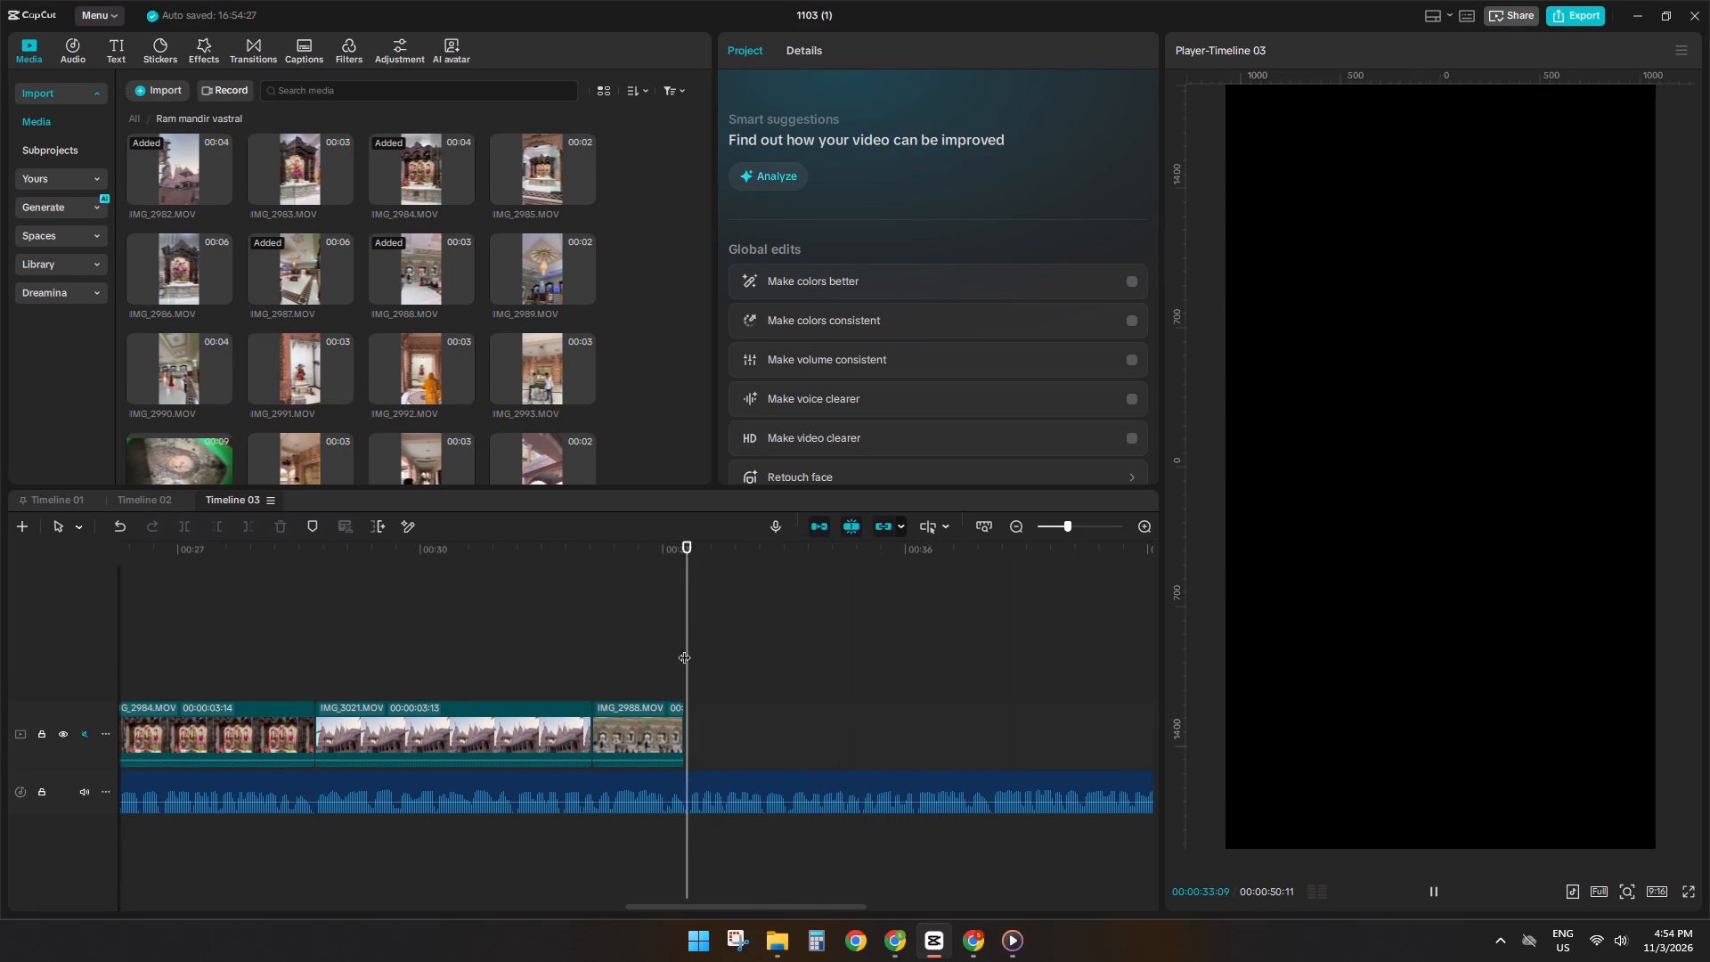
scroll(227, 370, up, 3)
Preview the shrine and hall clips IMG_2983, IMG_2984, IMG_2989, IMG_2988 and IMG_2986 to find the shot following IMG_2988.
click(313, 159)
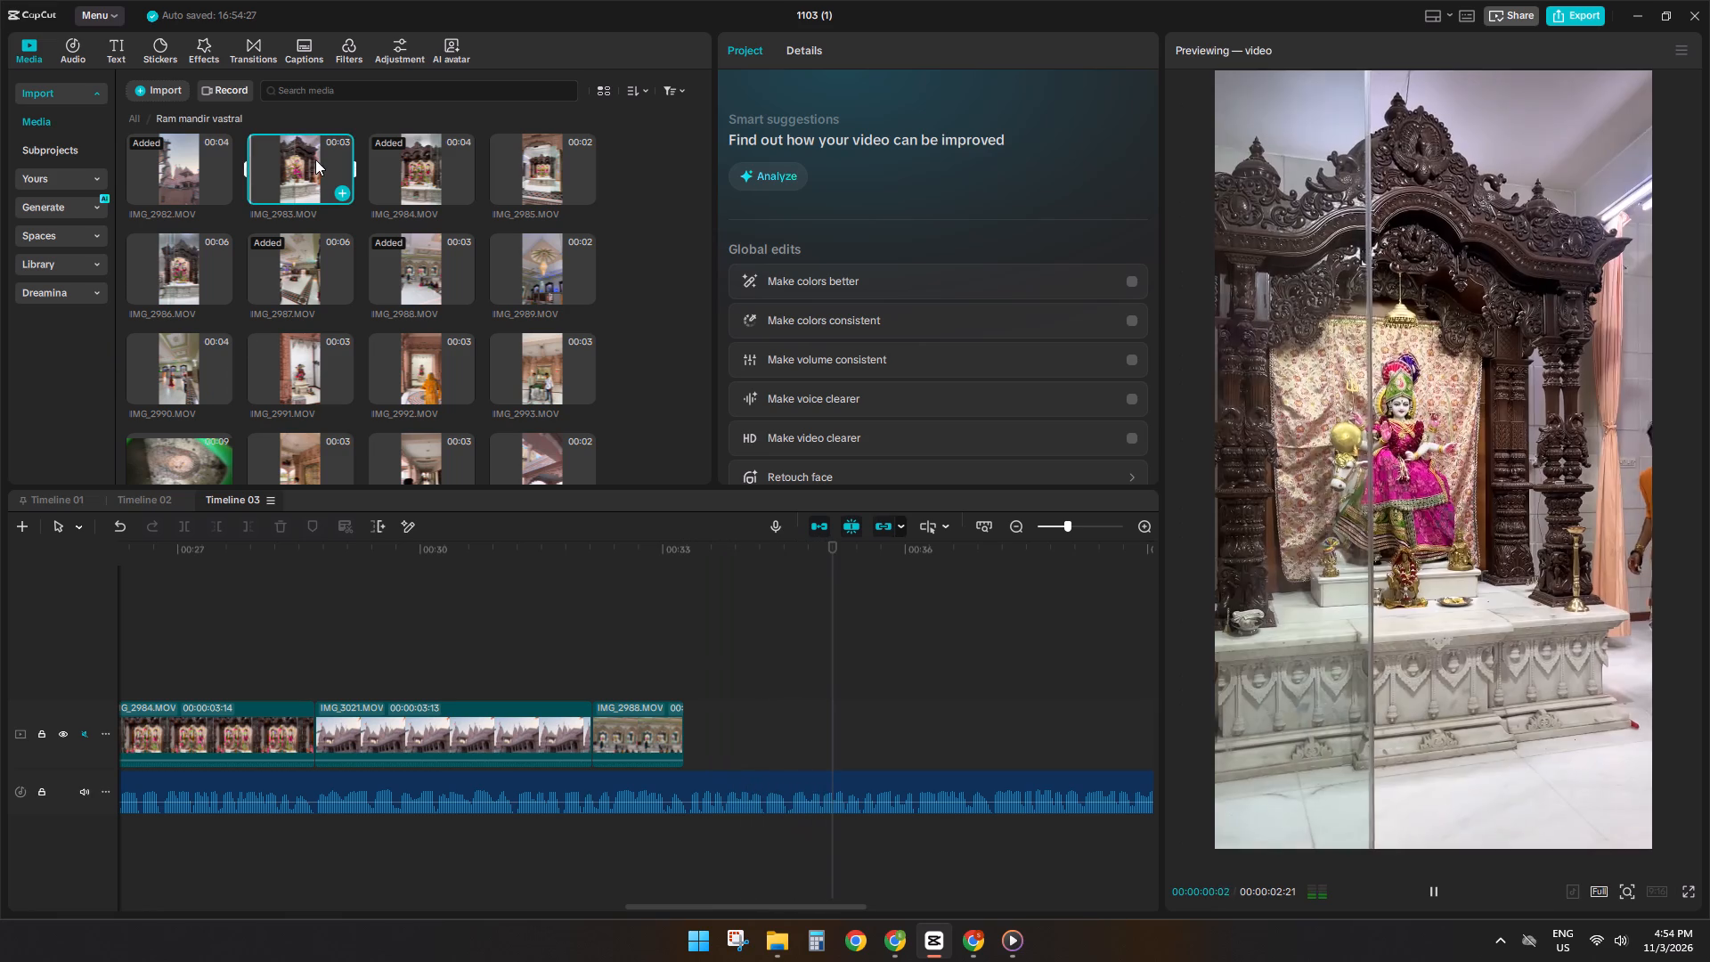
key(space)
click(418, 163)
click(558, 164)
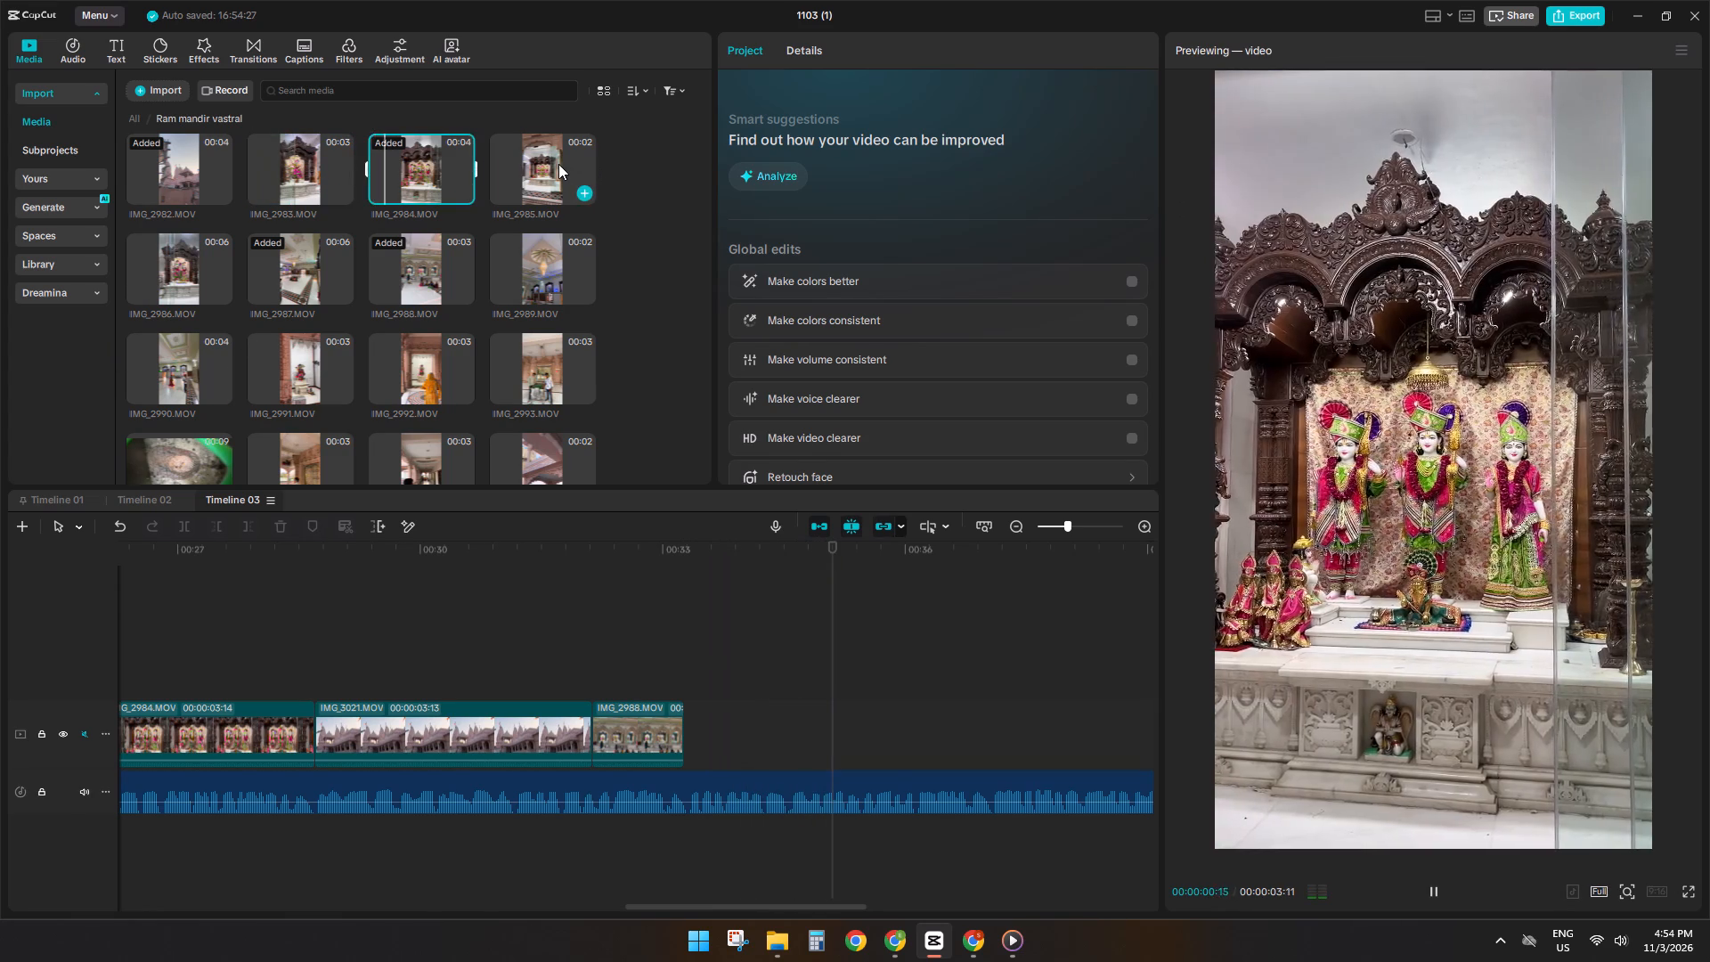
click(533, 249)
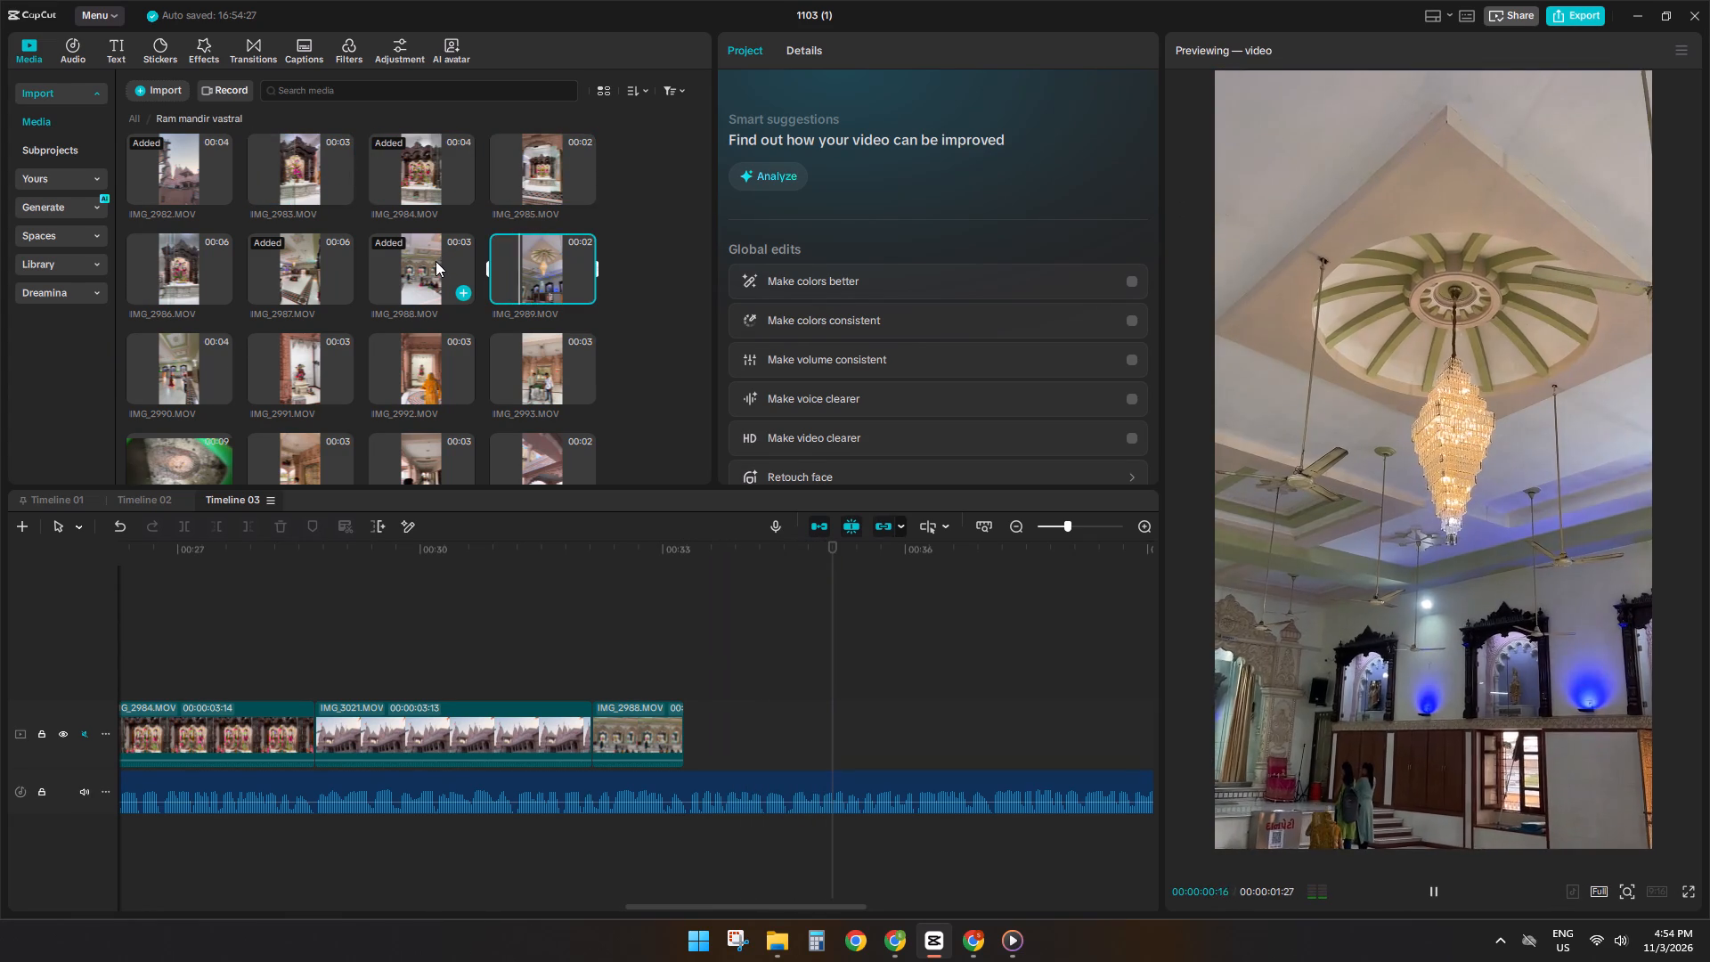
click(432, 263)
click(290, 289)
click(184, 275)
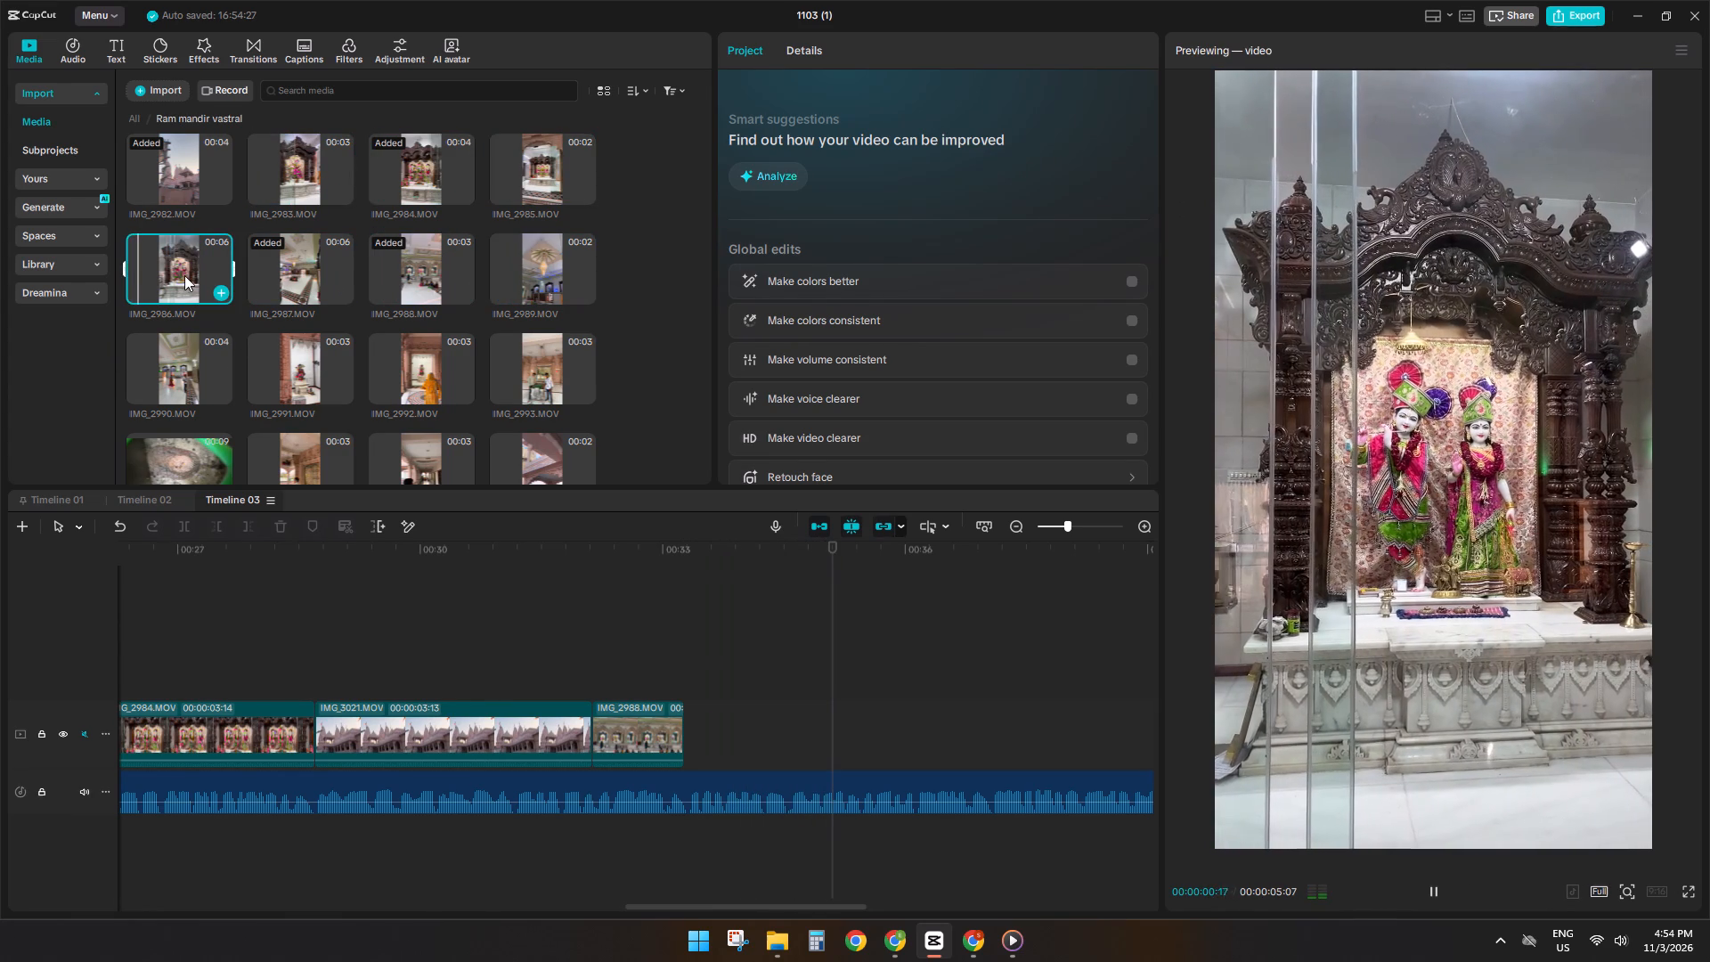
key(space)
click(172, 358)
click(247, 361)
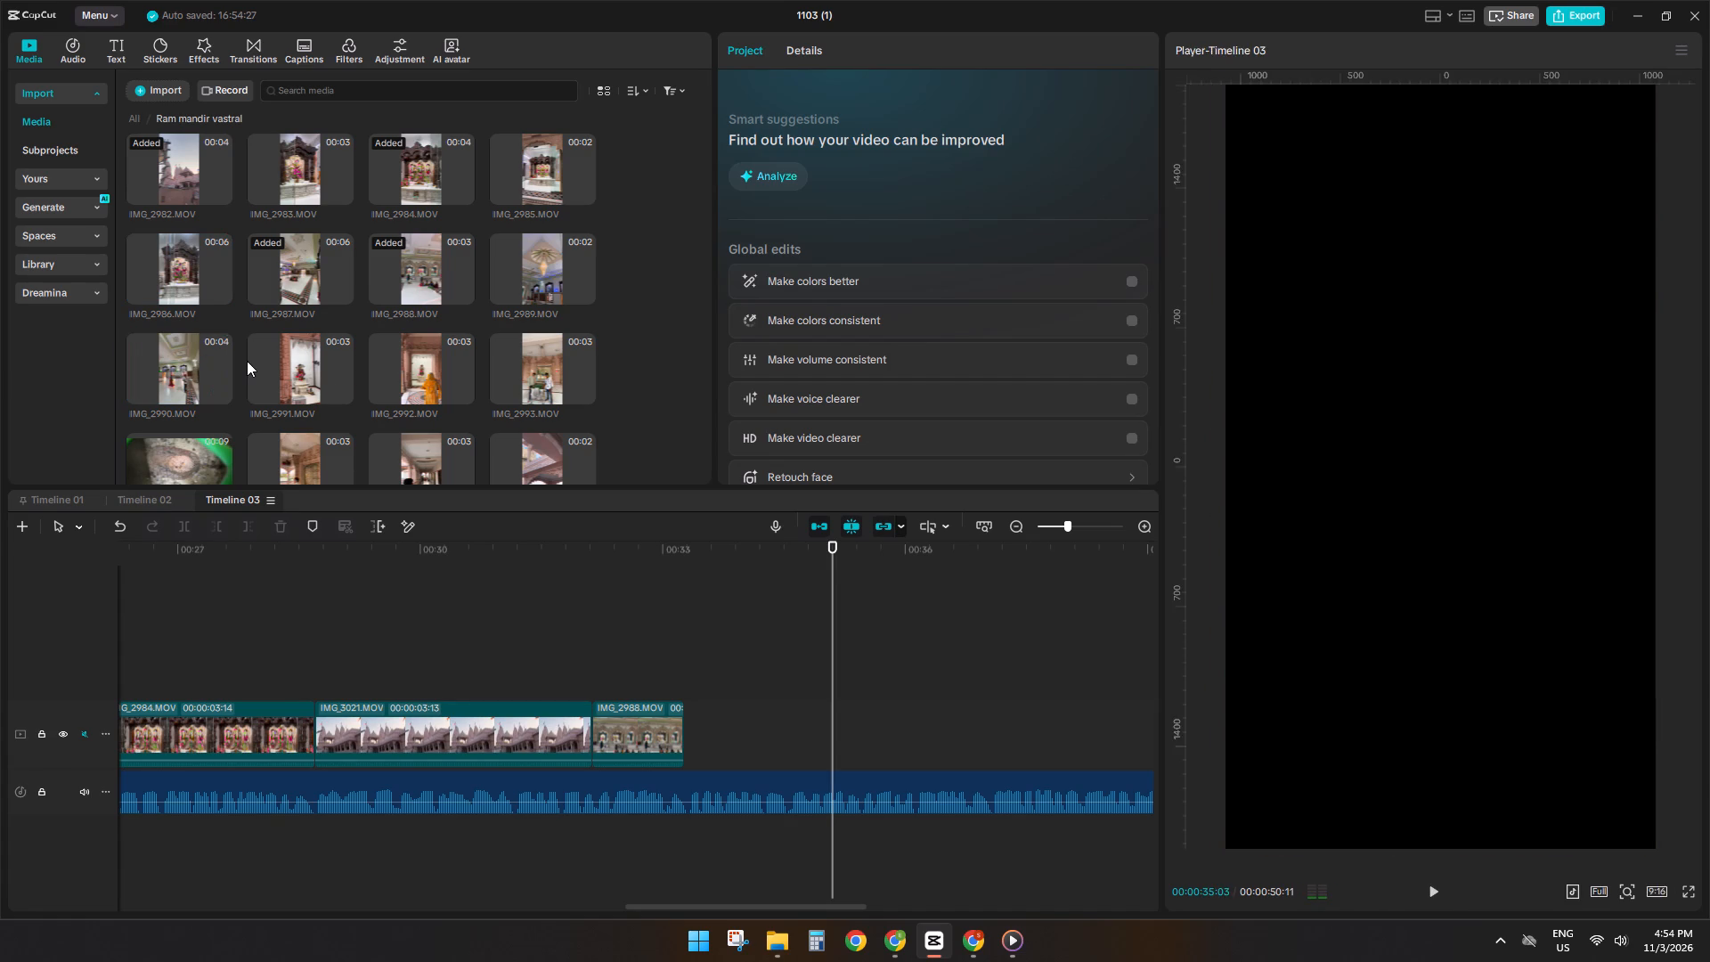
click(268, 362)
Preview IMG_2993, IMG_2997, IMG_2995, IMG_2999 and IMG_3009 as further candidates for the shot after IMG_2988.
scroll(417, 372, down, 2)
click(558, 200)
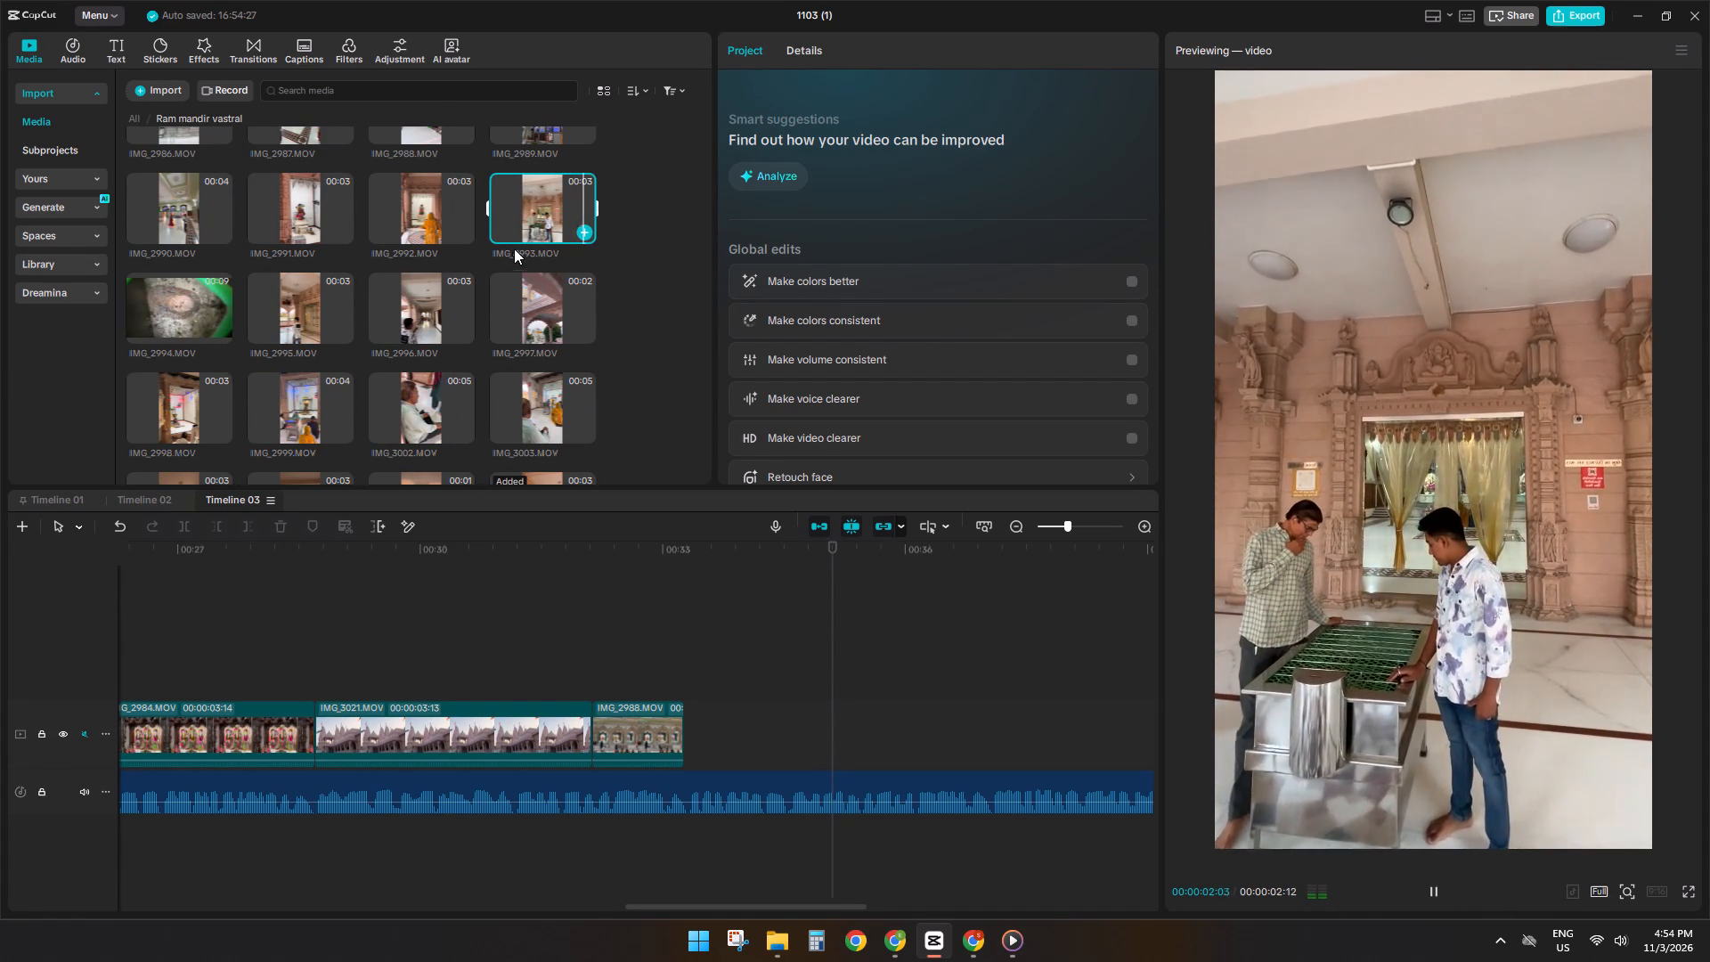
click(525, 314)
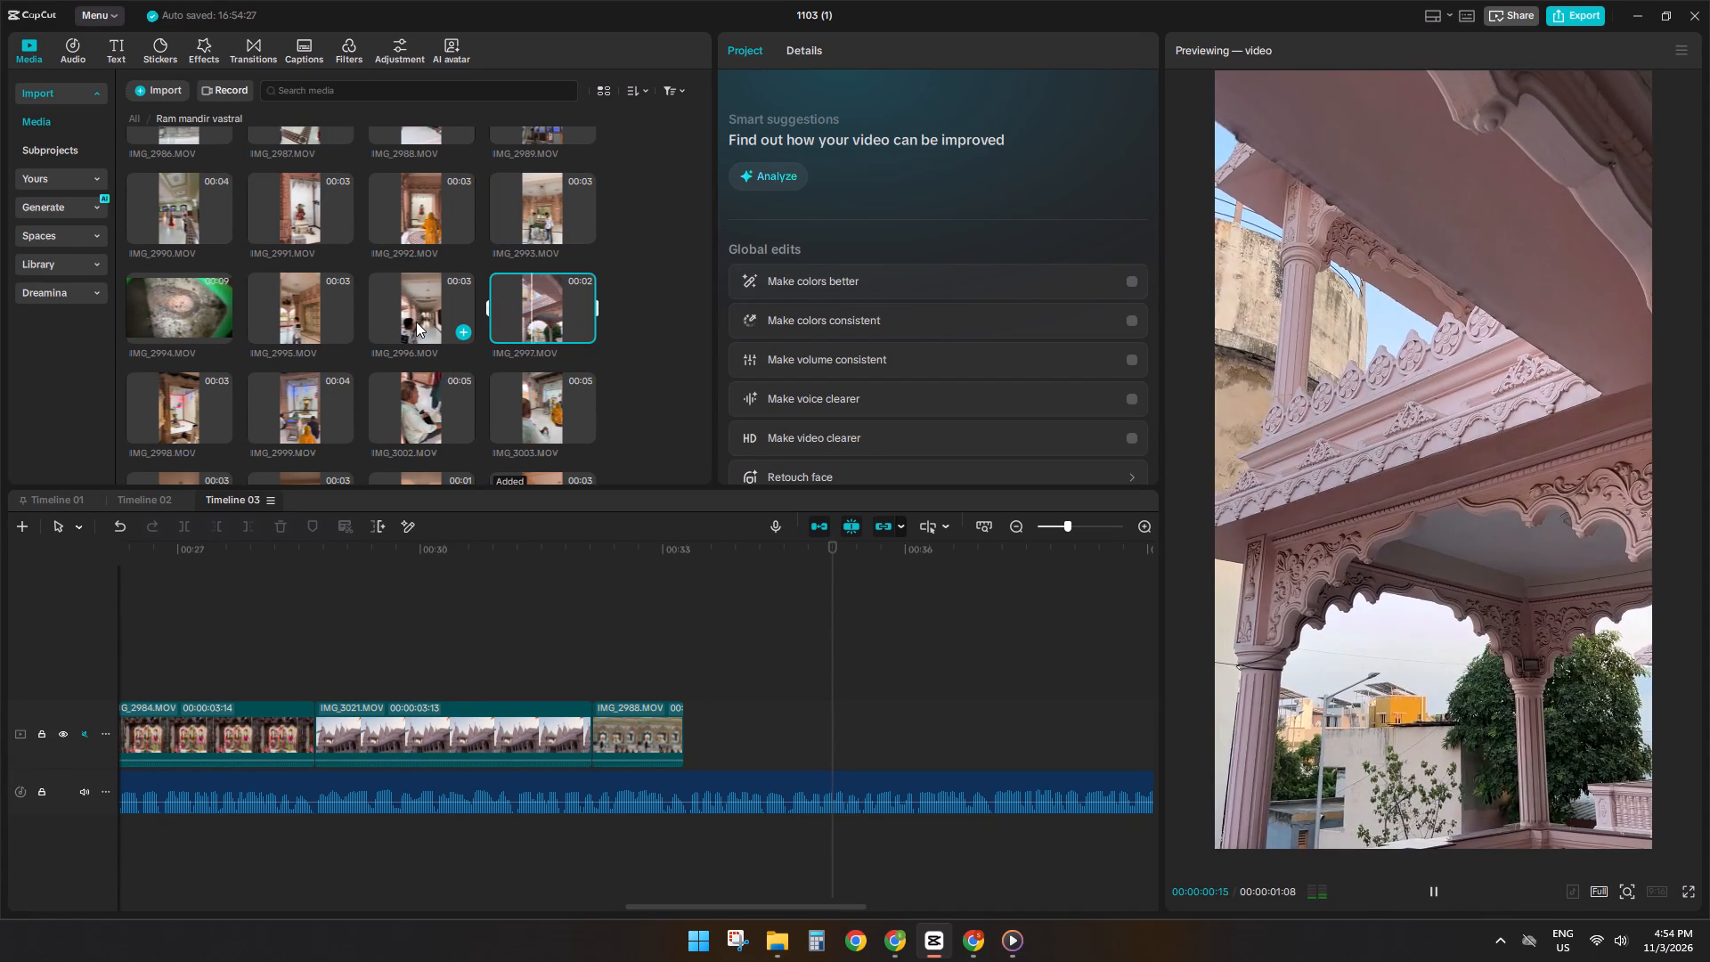
click(416, 322)
click(300, 302)
click(142, 422)
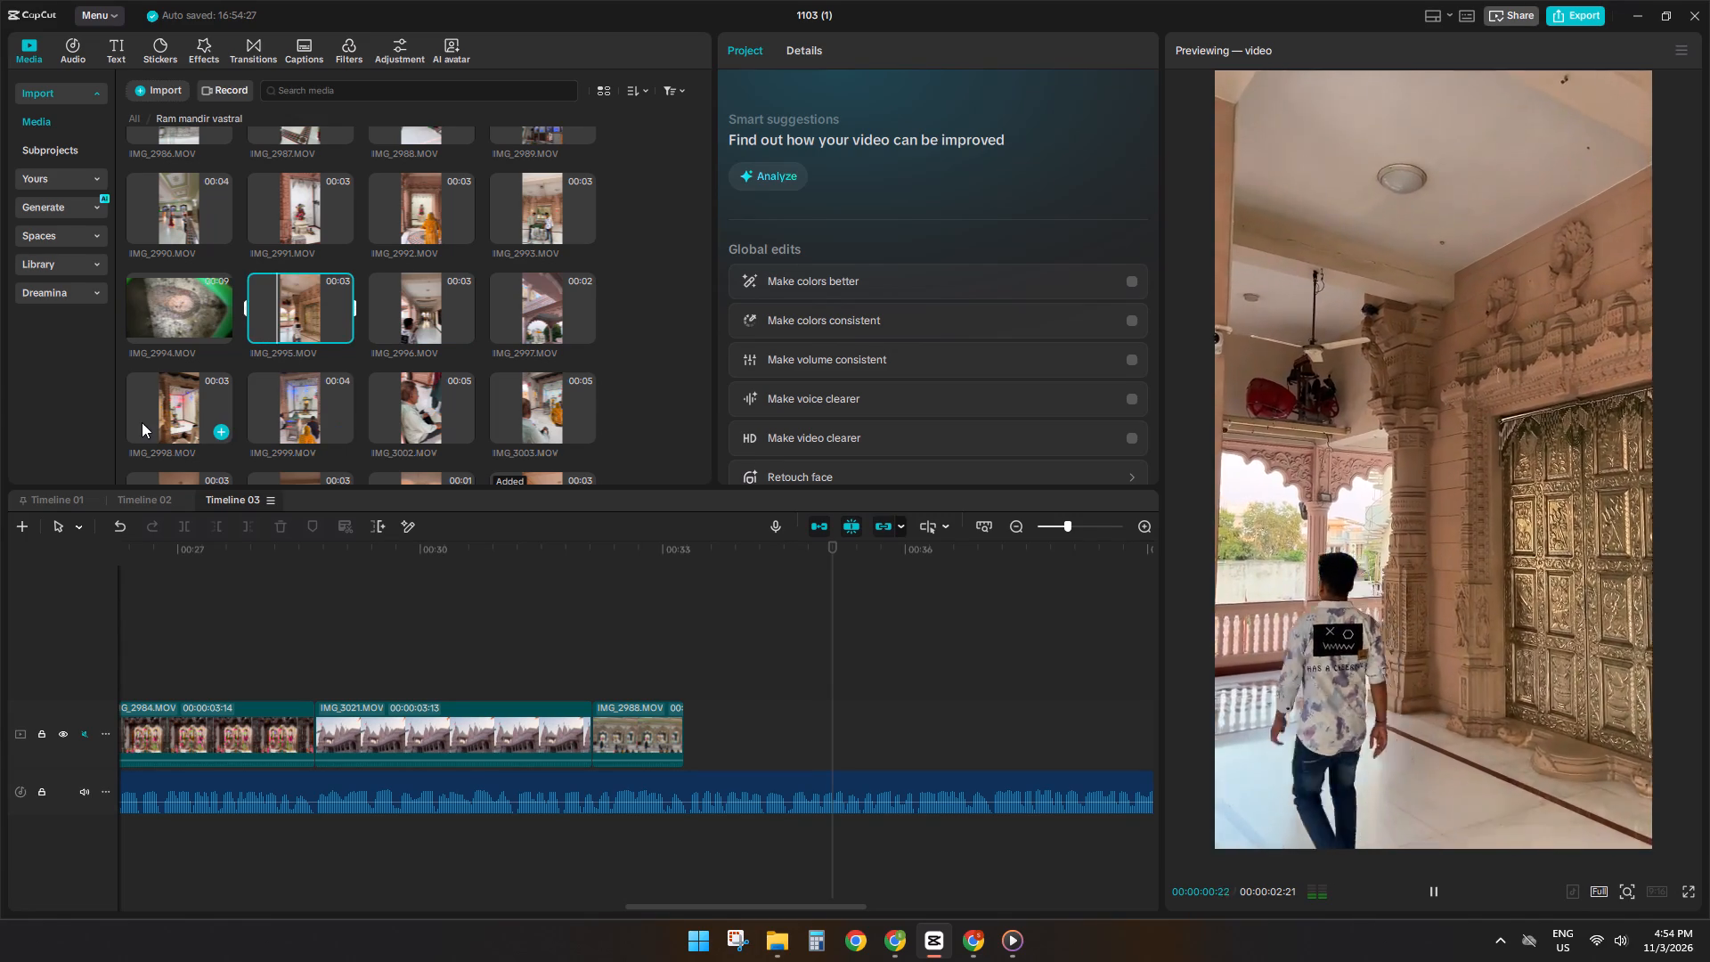
click(262, 401)
scroll(311, 357, down, 4)
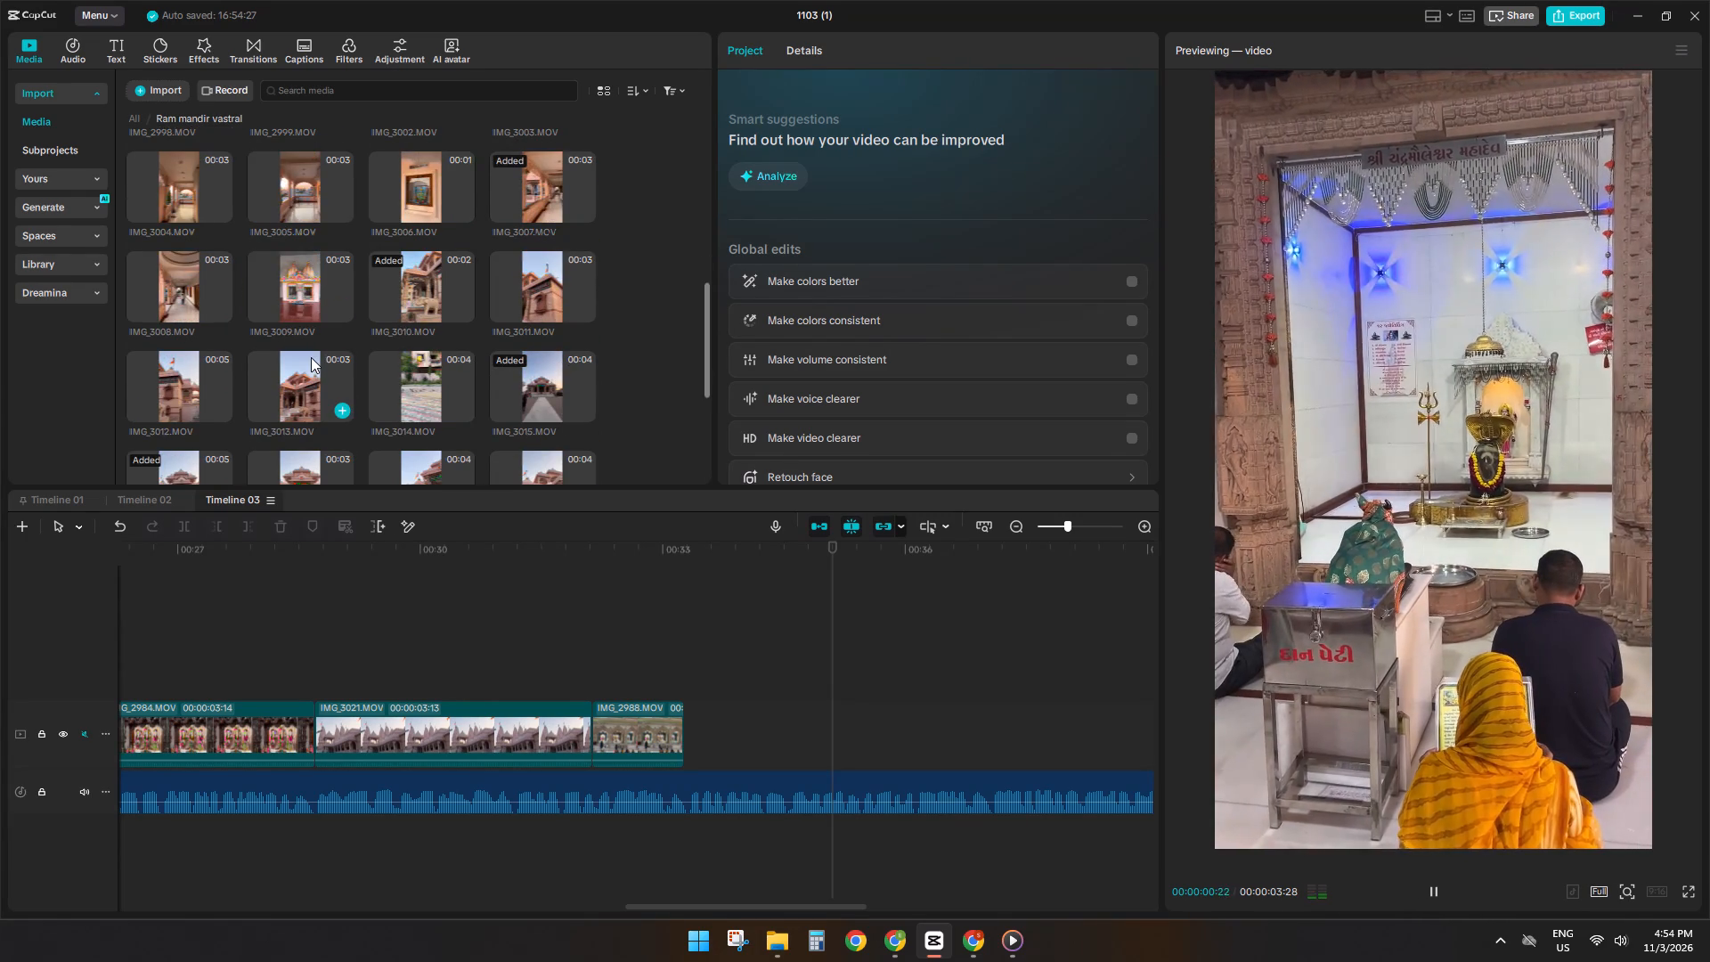
click(320, 276)
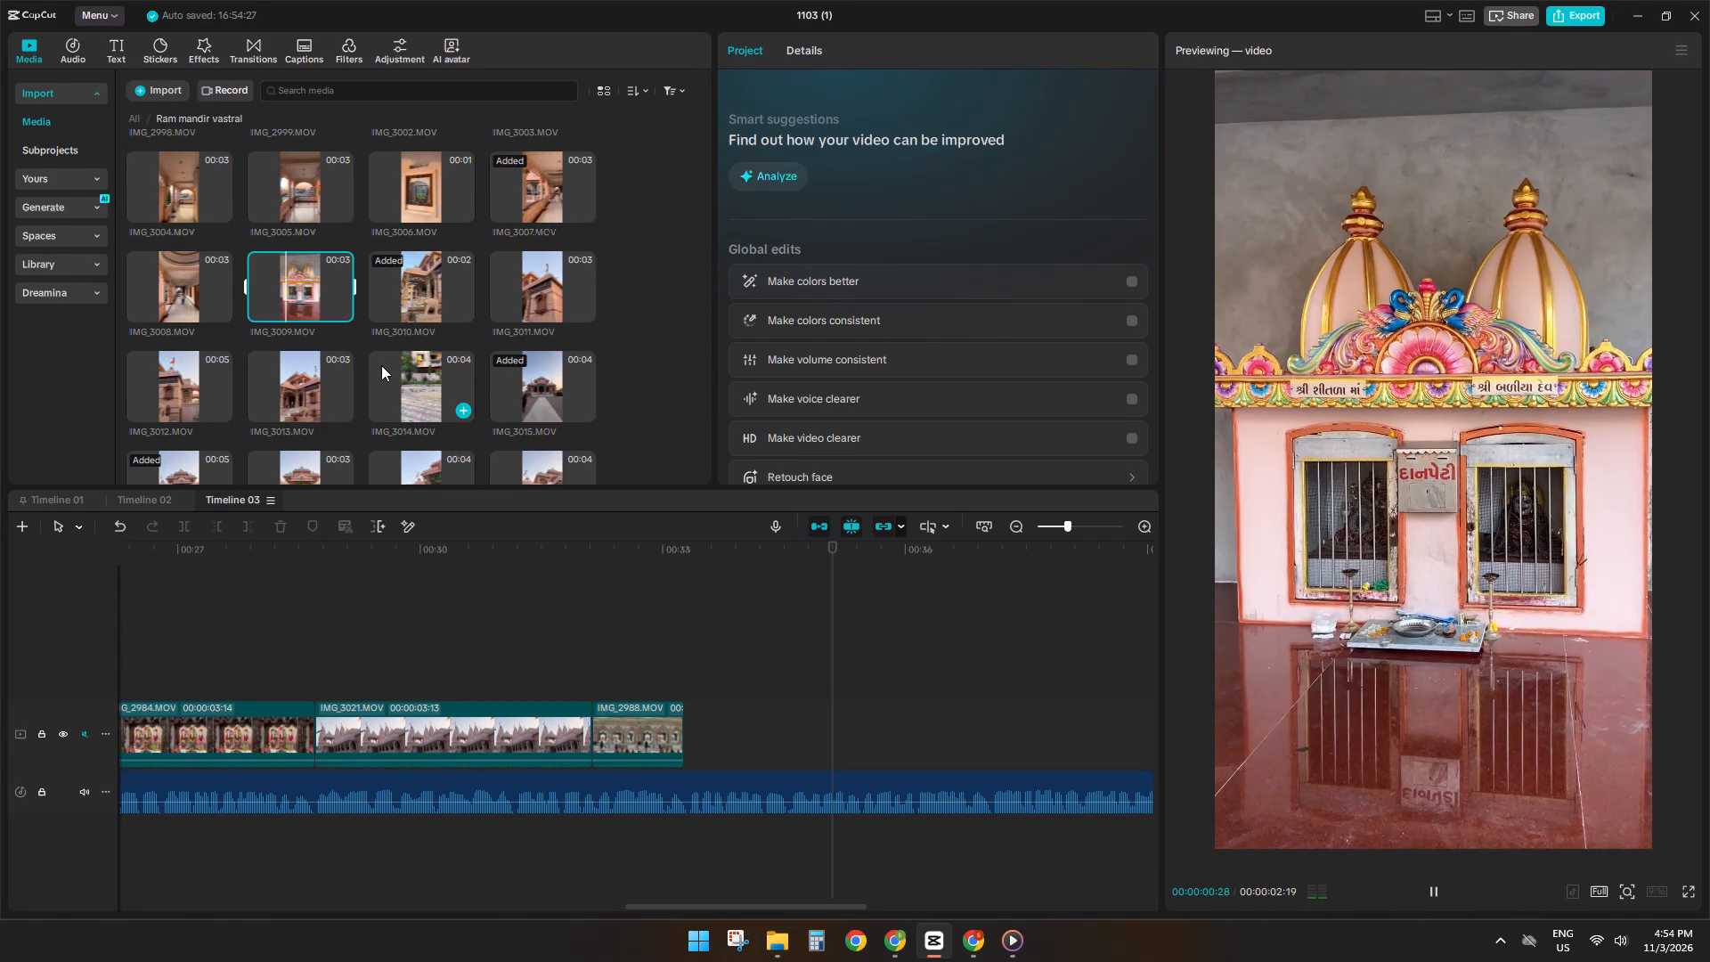
scroll(433, 376, down, 3)
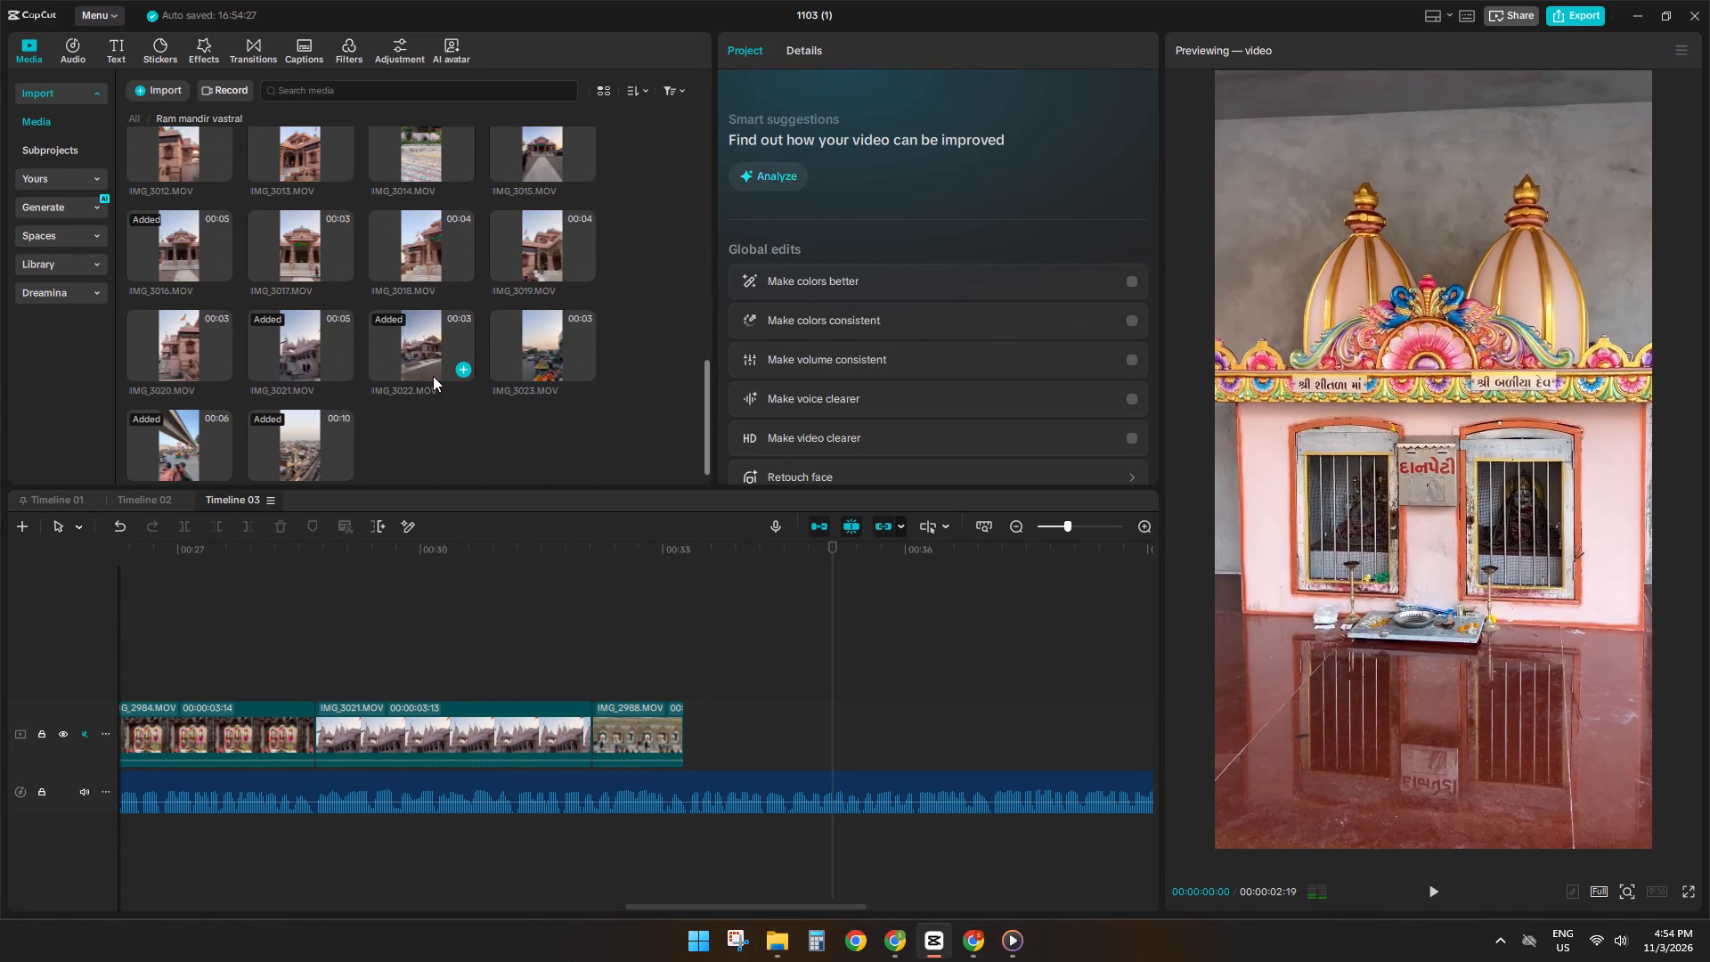
Return to the shrine clips and add IMG_2984, the three-deity shrine, to the main track directly after IMG_2988.
scroll(433, 376, up, 12)
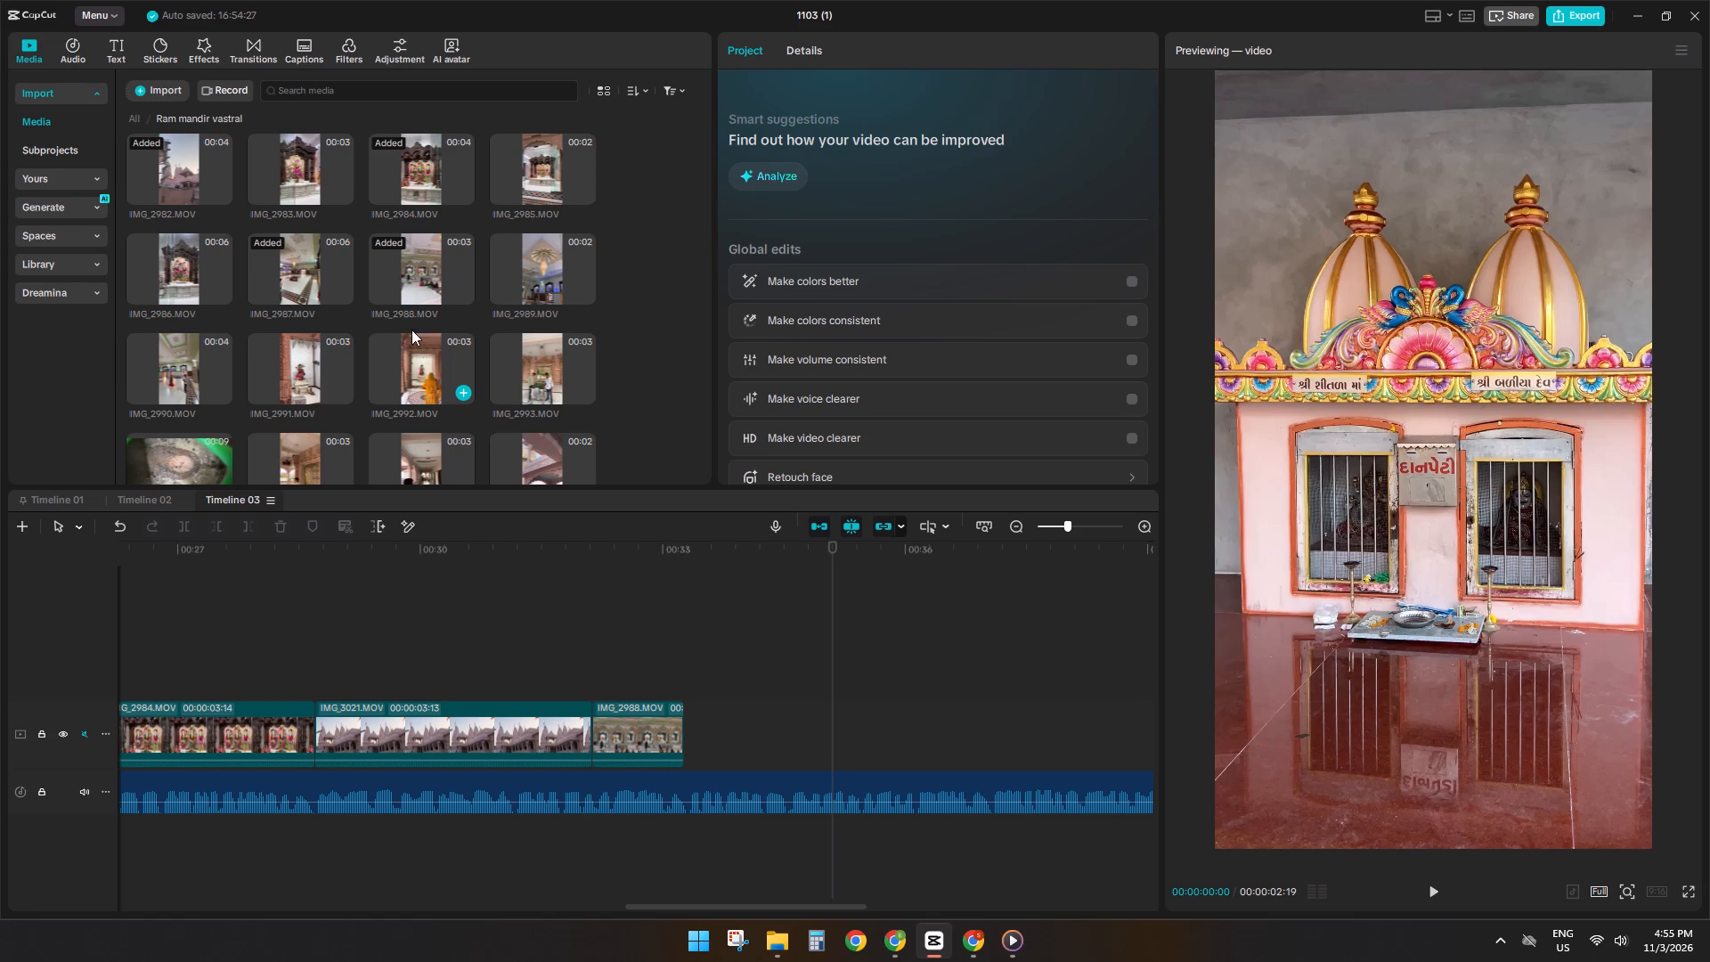
click(402, 263)
key(space)
click(311, 263)
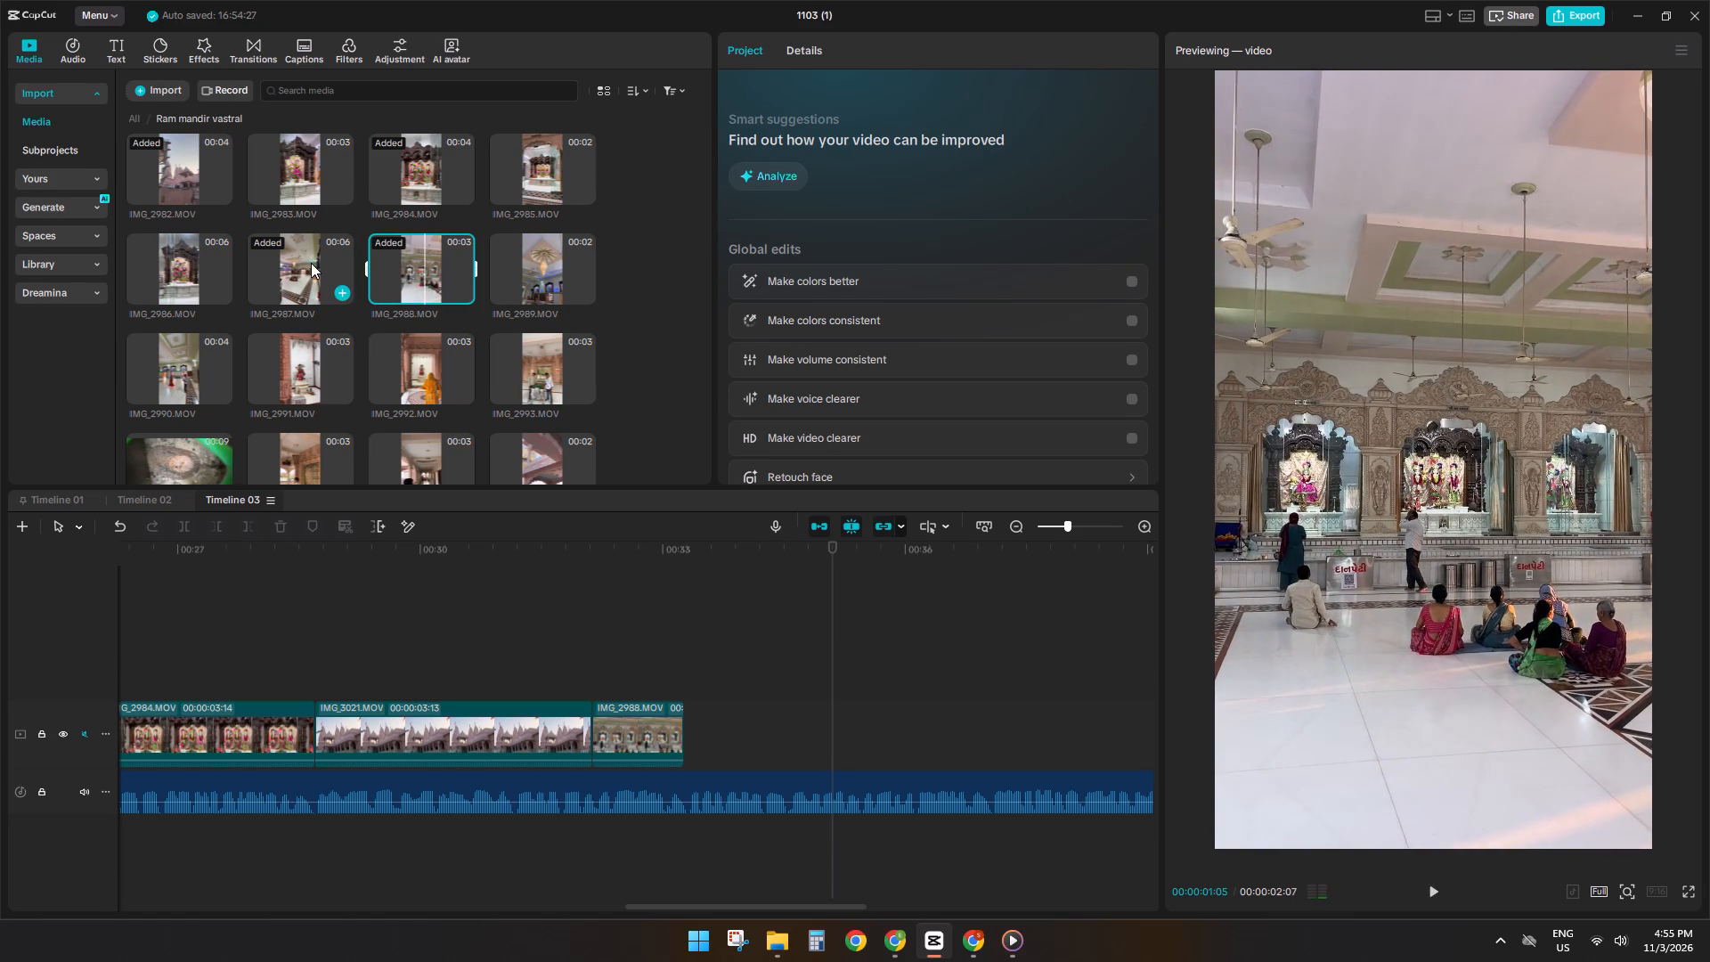
click(389, 164)
drag(389, 164, 716, 356)
drag(833, 443, 732, 723)
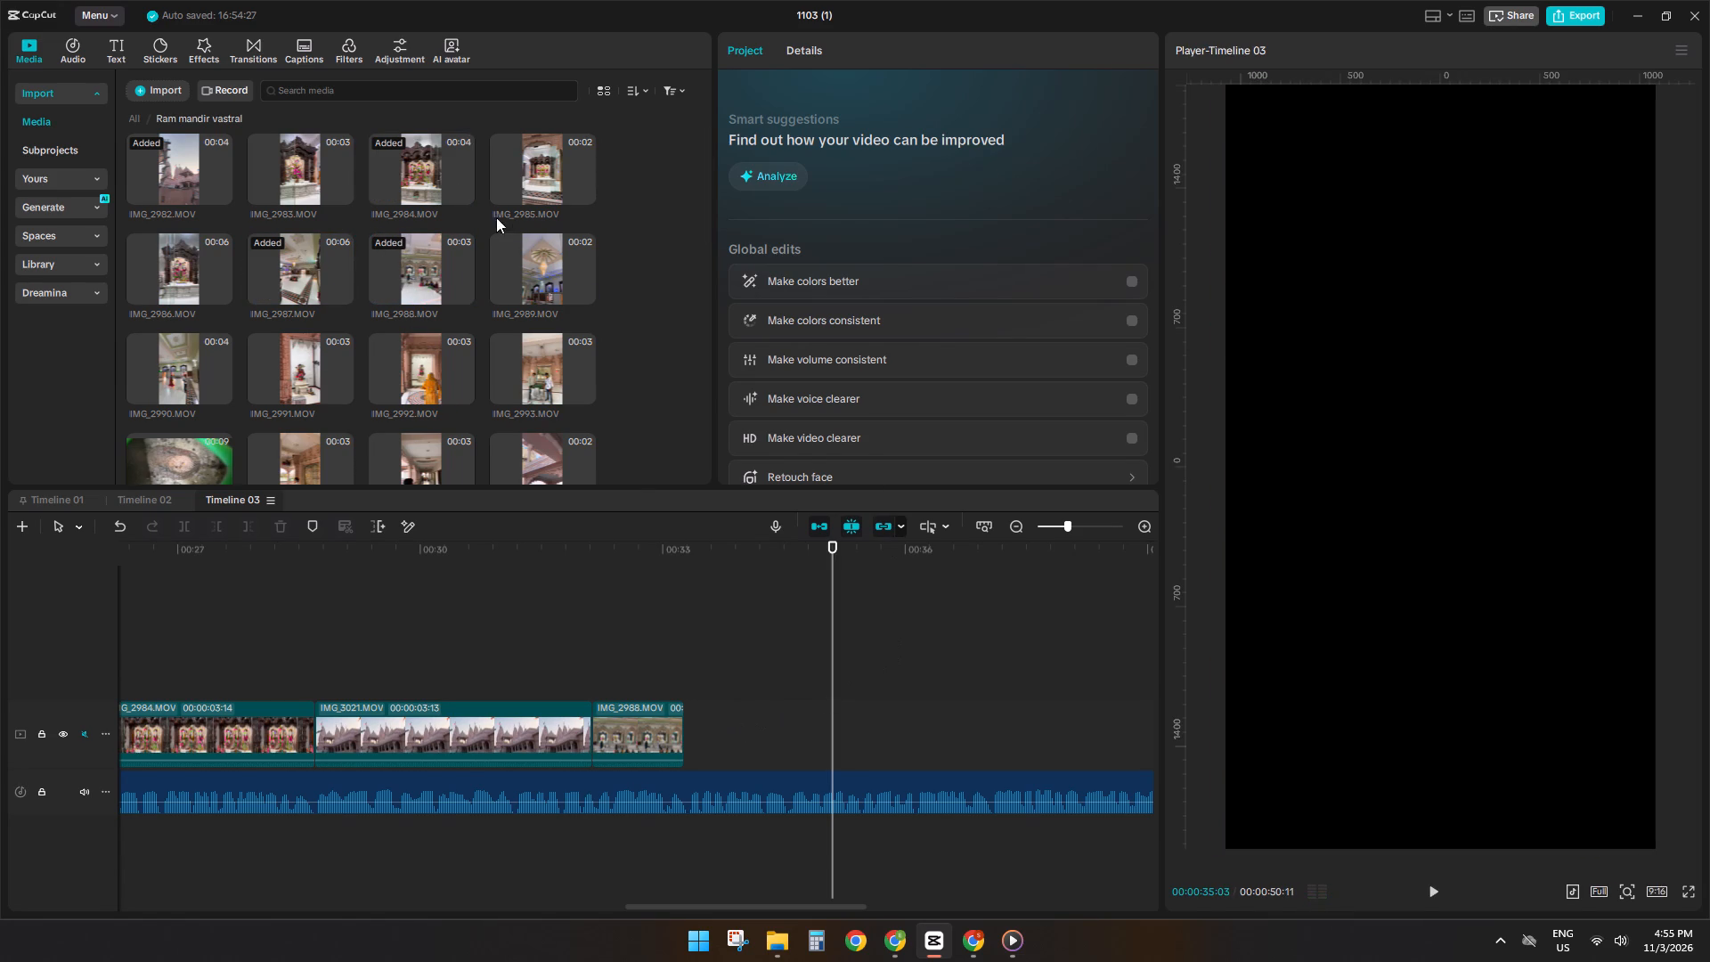
drag(439, 191, 701, 724)
Play the newly added IMG_2984 against the voiceover and slow it to 0.82x.
click(676, 669)
key(space)
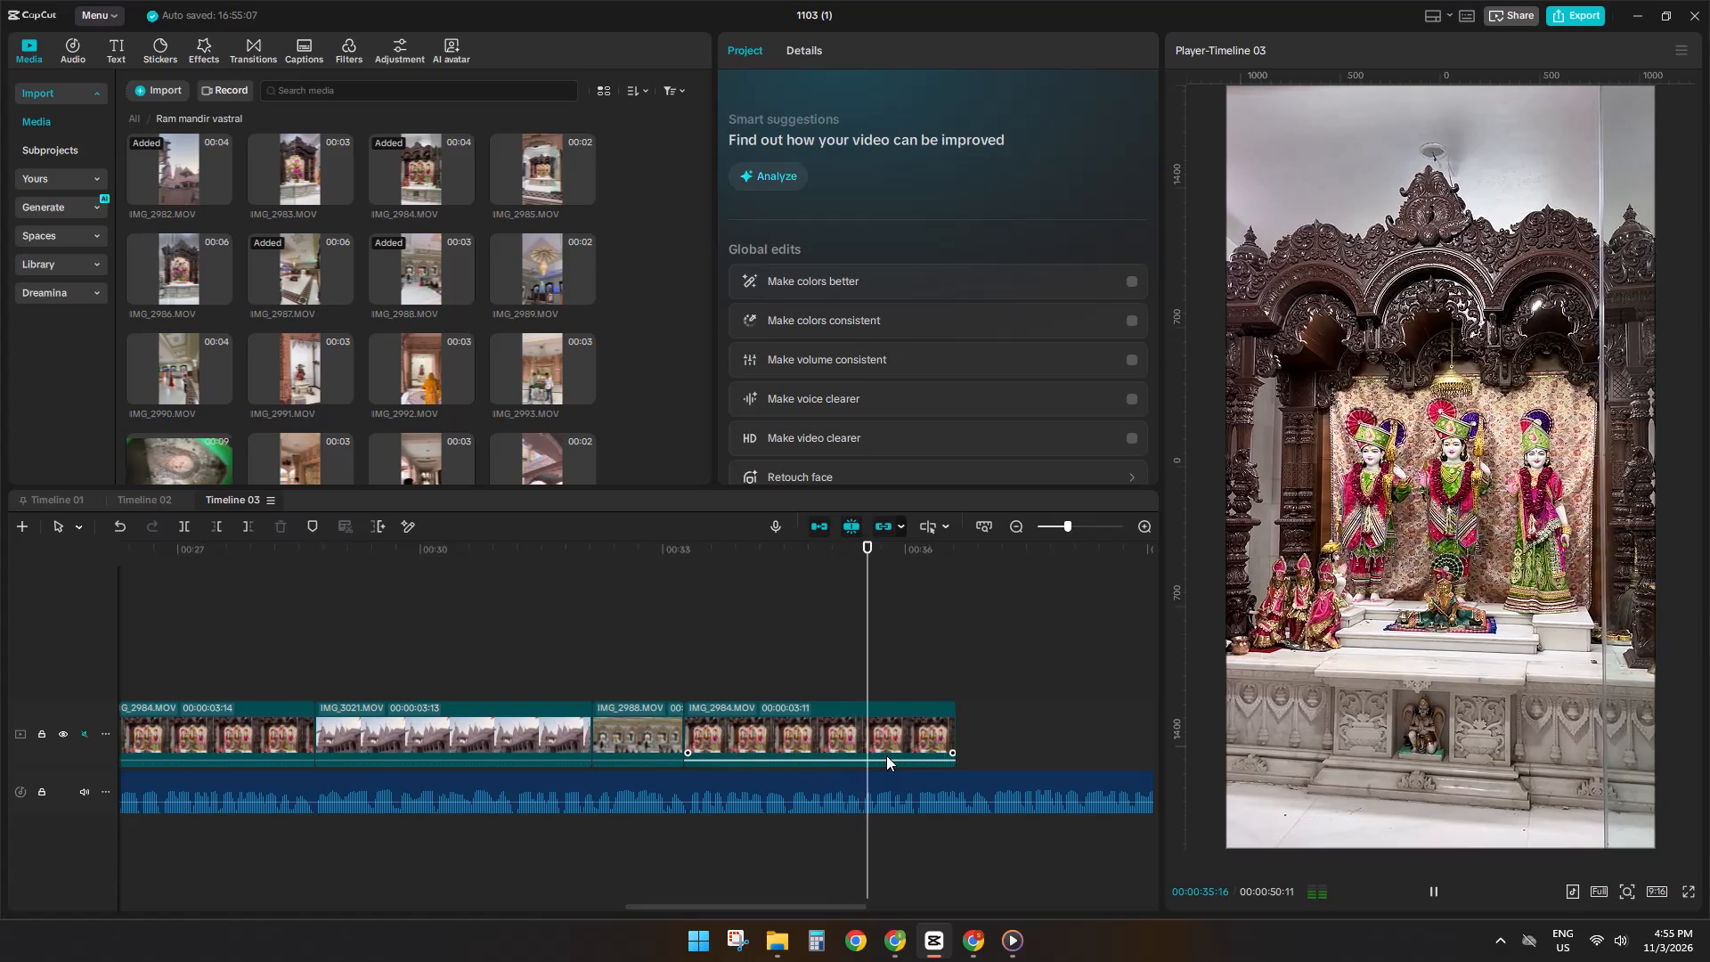
key(space)
click(926, 746)
key(space)
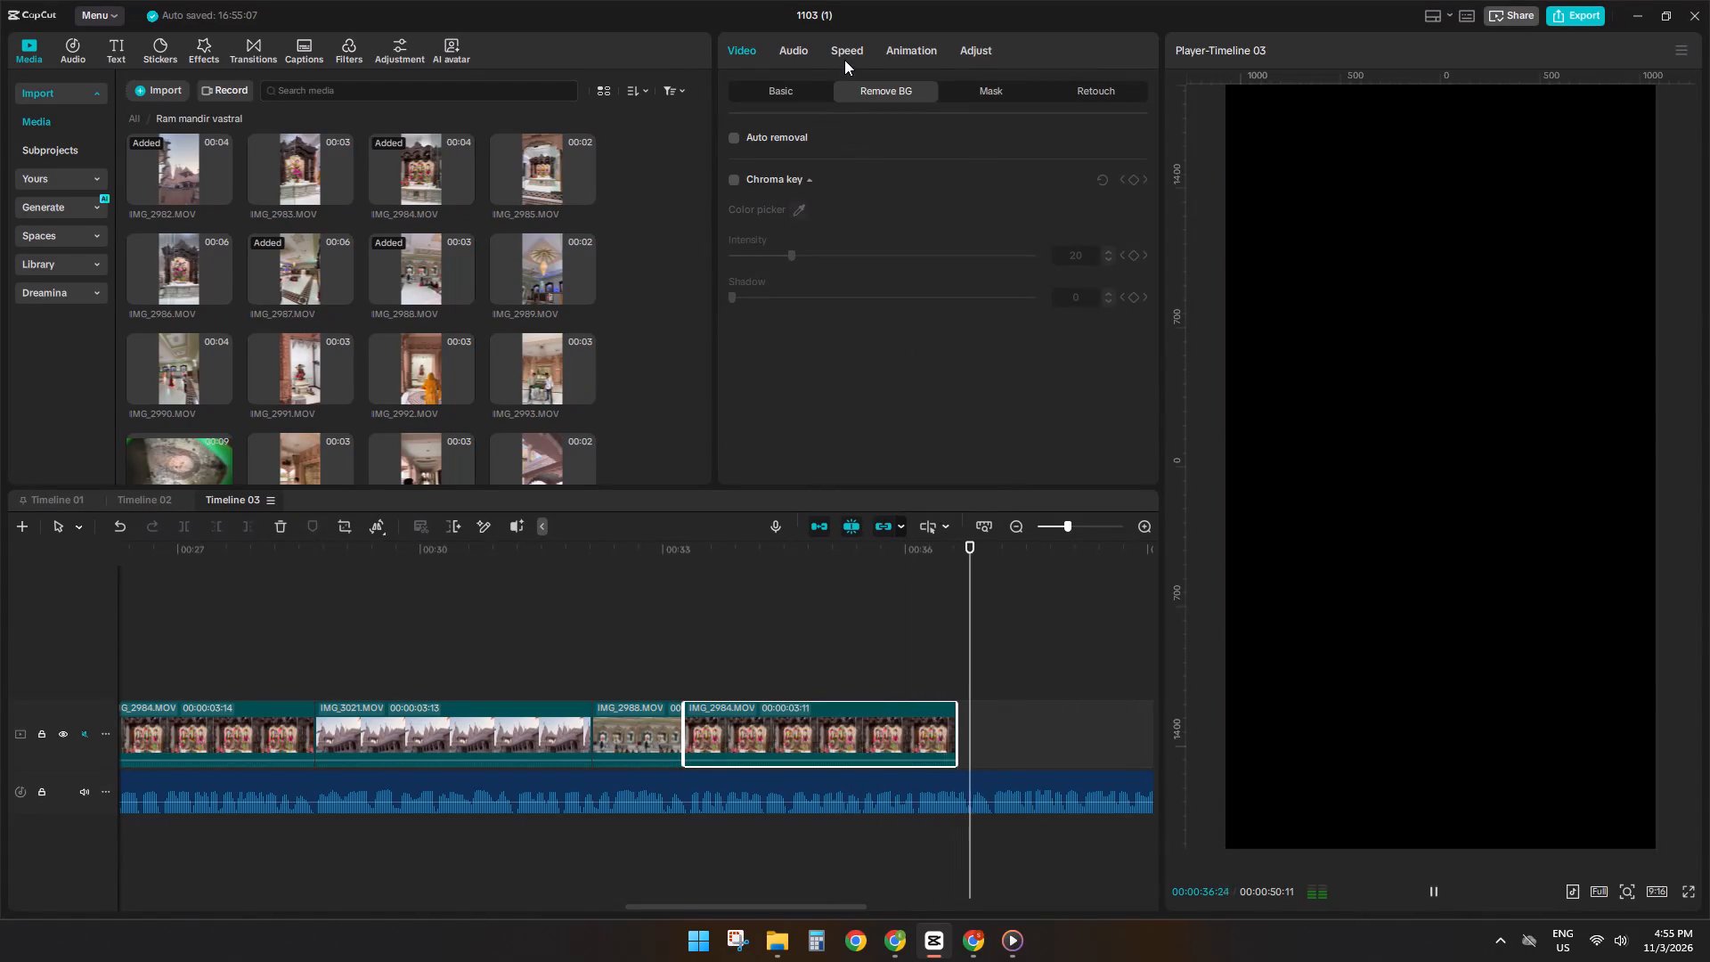
key(space)
click(850, 52)
click(783, 166)
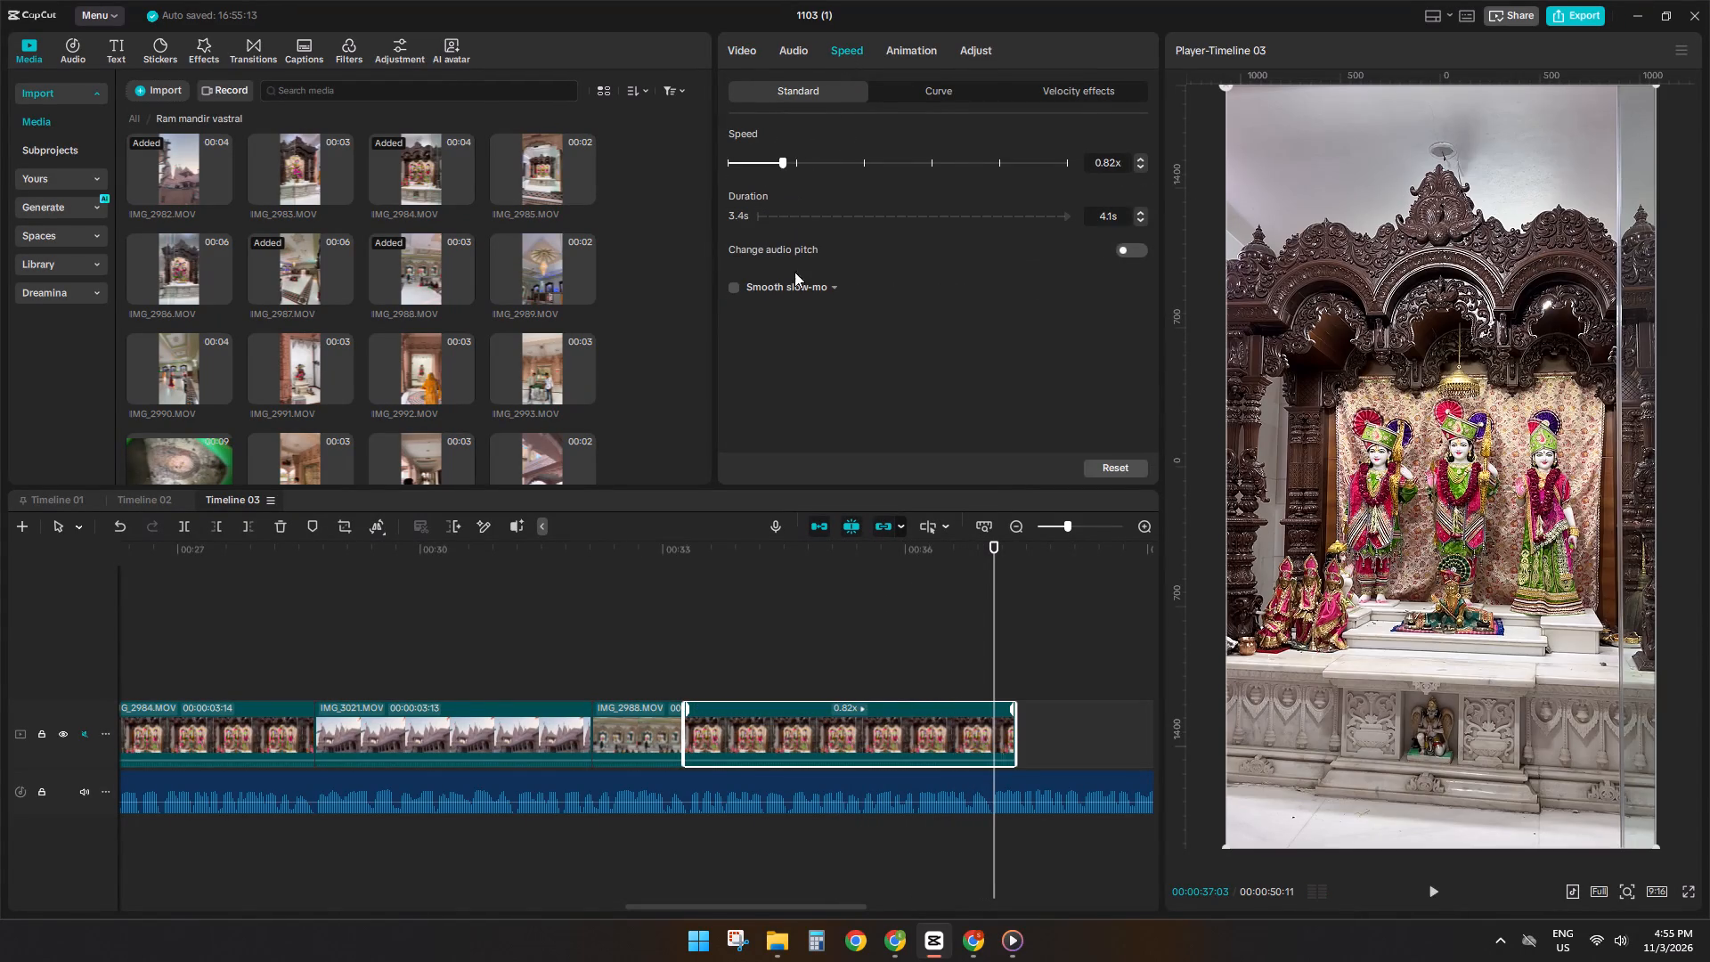
Split the slowed IMG_2984 at about 00:00:37:03 and delete the part after the cut.
key(s)
key(d)
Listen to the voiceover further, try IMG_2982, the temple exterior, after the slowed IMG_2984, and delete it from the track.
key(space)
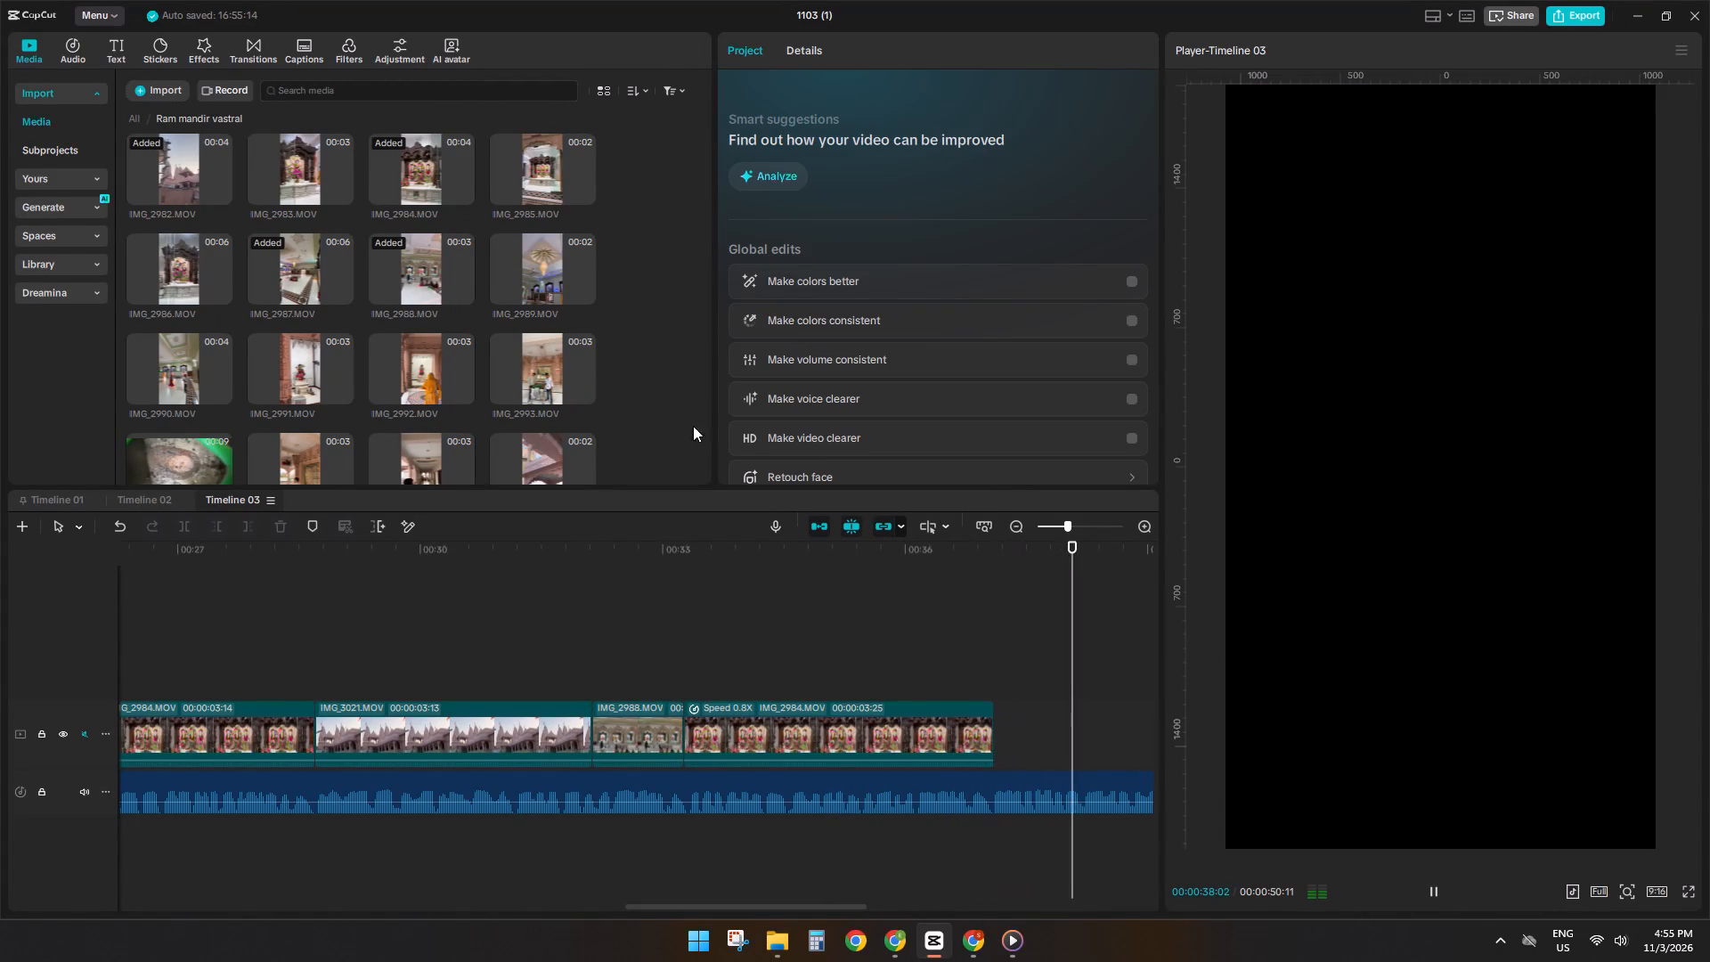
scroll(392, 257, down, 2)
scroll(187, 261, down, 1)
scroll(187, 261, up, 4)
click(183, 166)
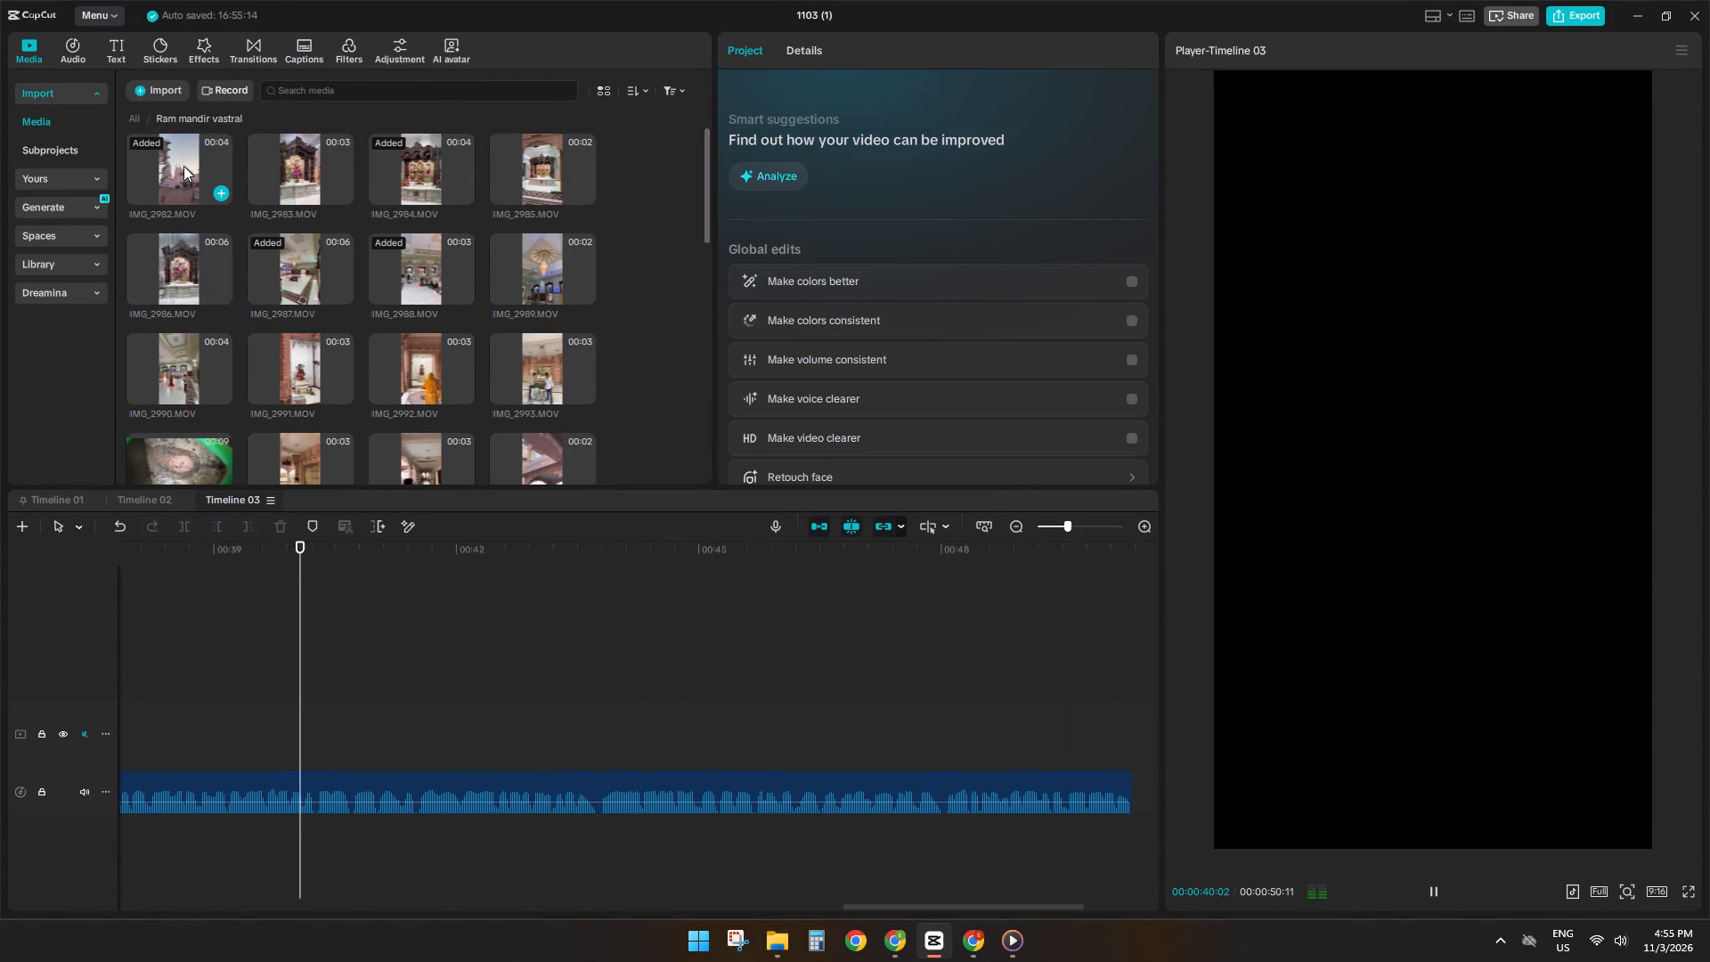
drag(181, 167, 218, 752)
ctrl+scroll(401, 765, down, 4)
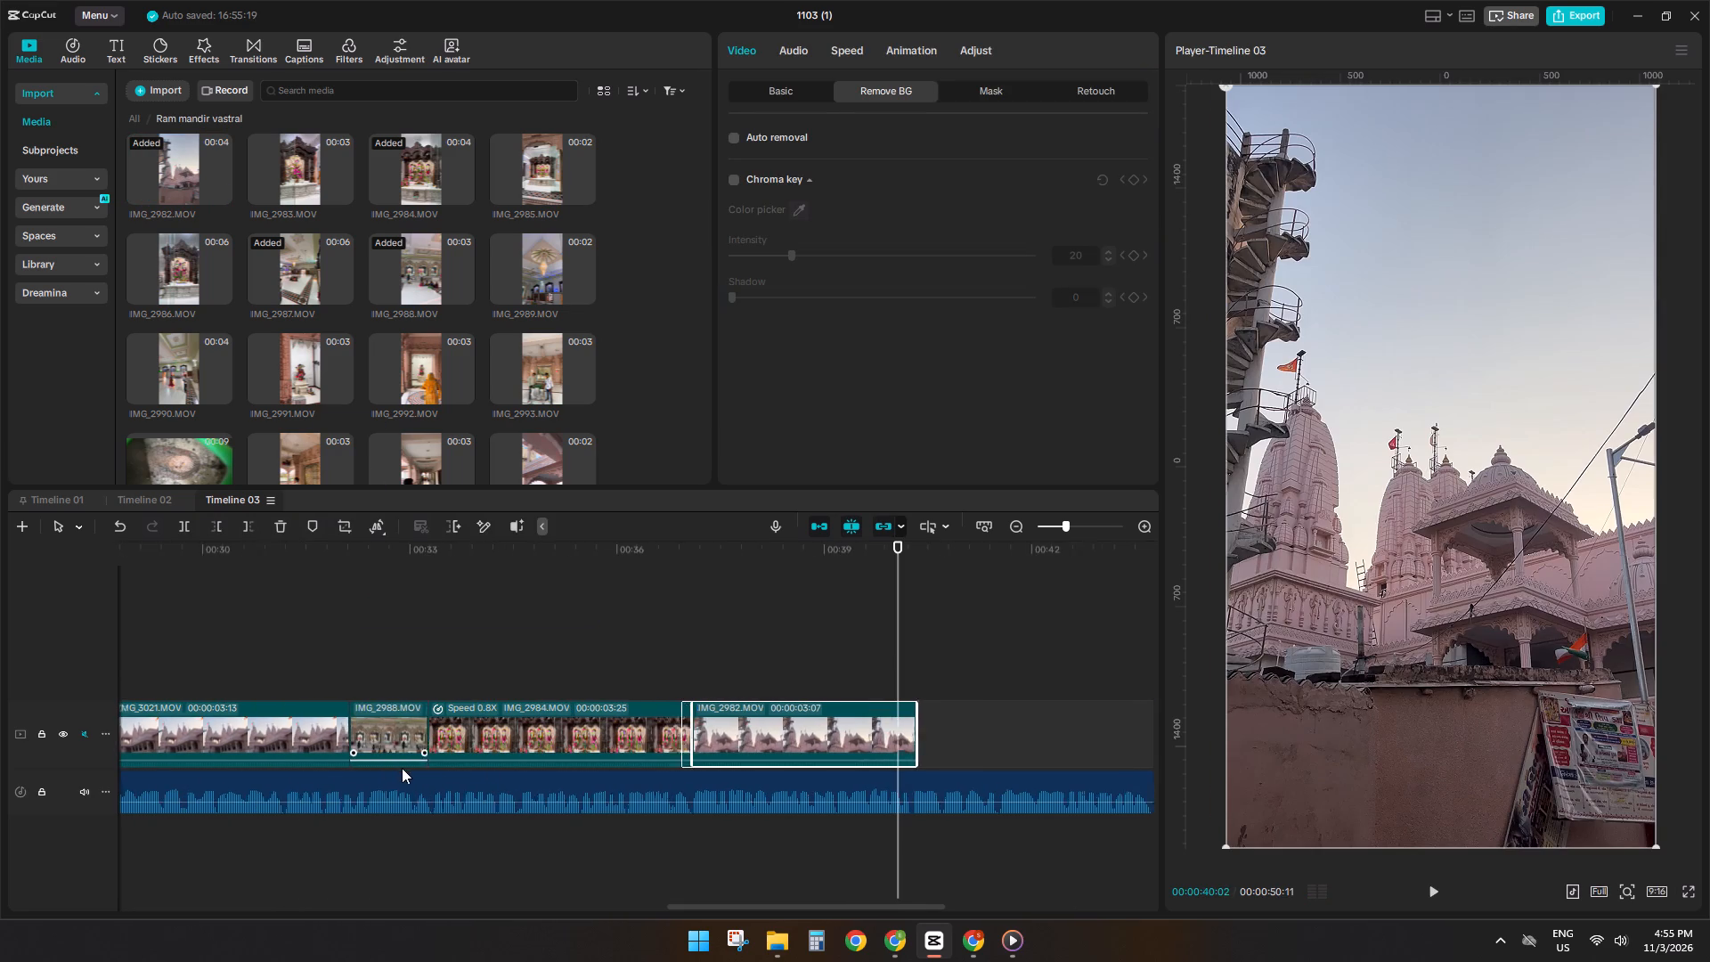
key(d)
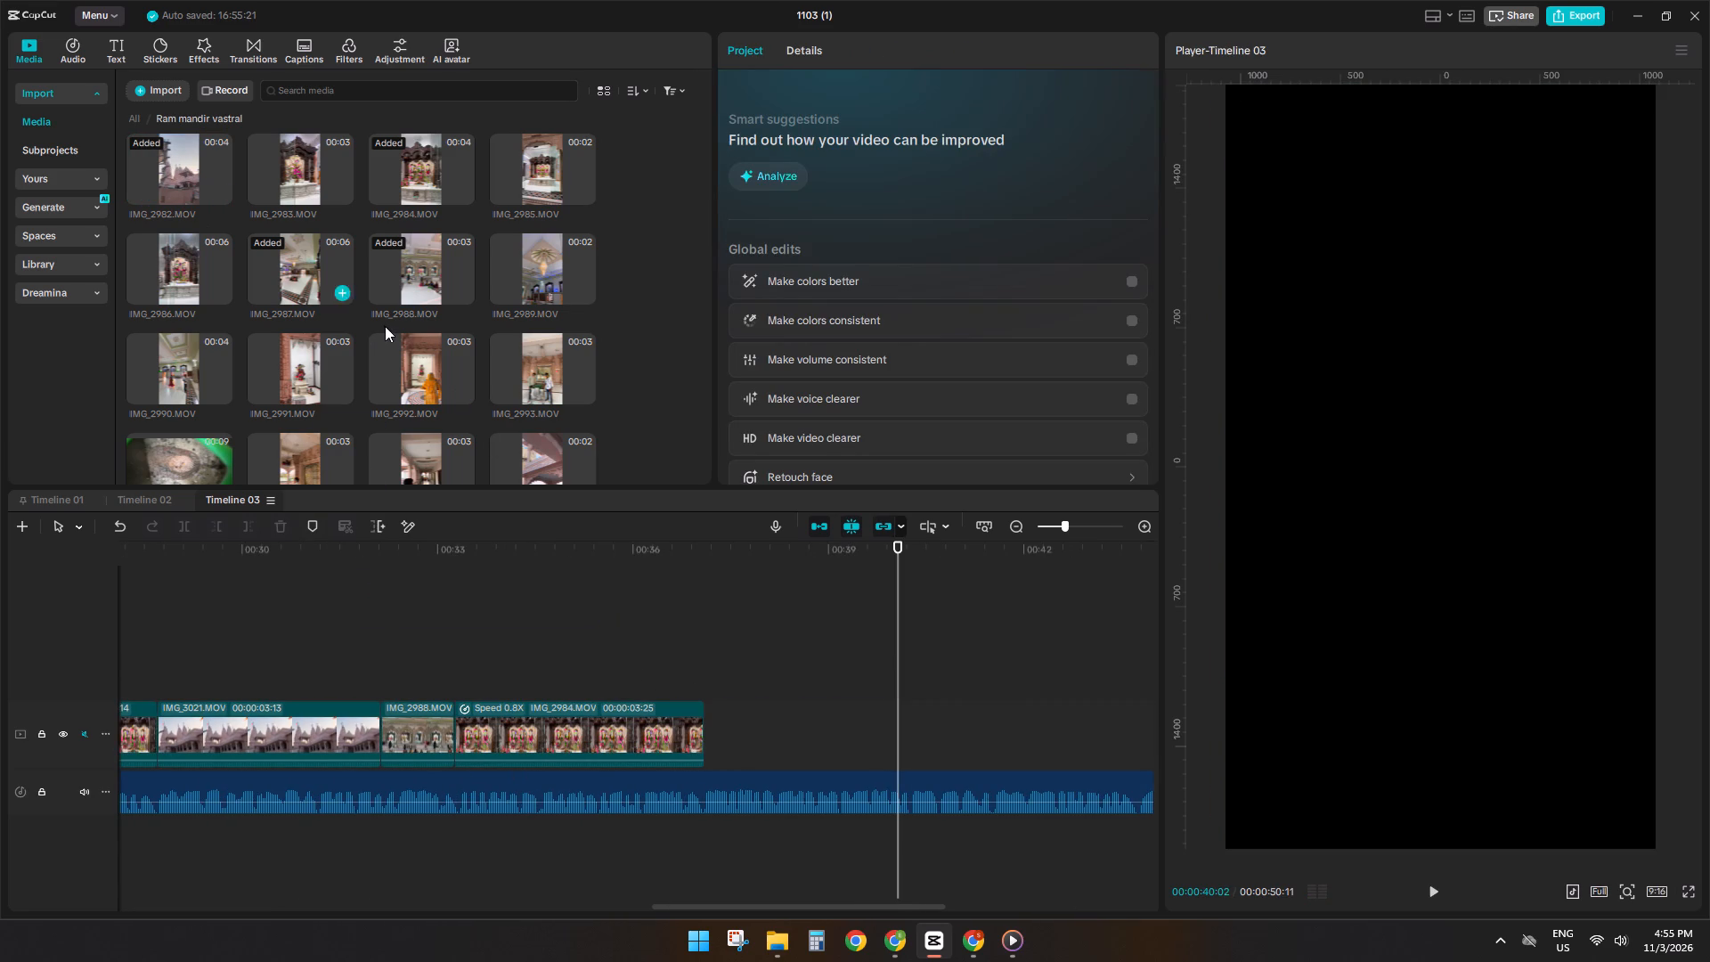
Preview IMG_2999 and IMG_3013, and add IMG_3013, the temple steps with the elephant statue, directly after the slowed IMG_2984.
scroll(385, 326, down, 3)
click(283, 328)
scroll(292, 419, down, 3)
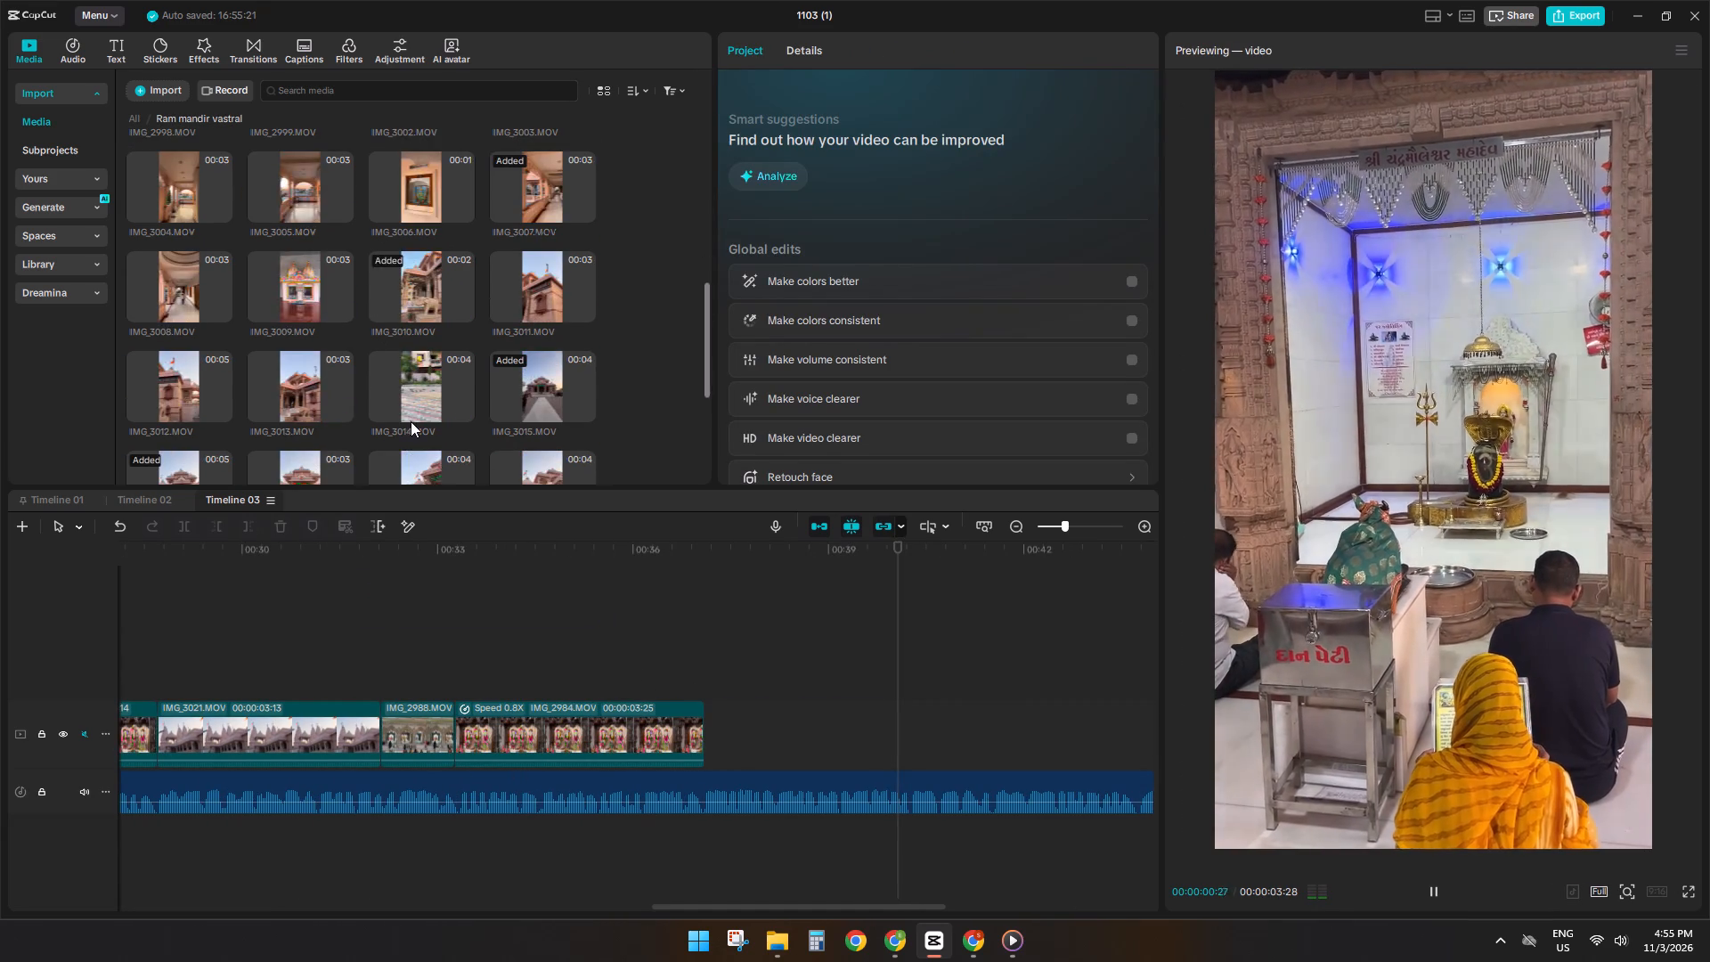
scroll(411, 421, down, 2)
click(296, 285)
click(302, 232)
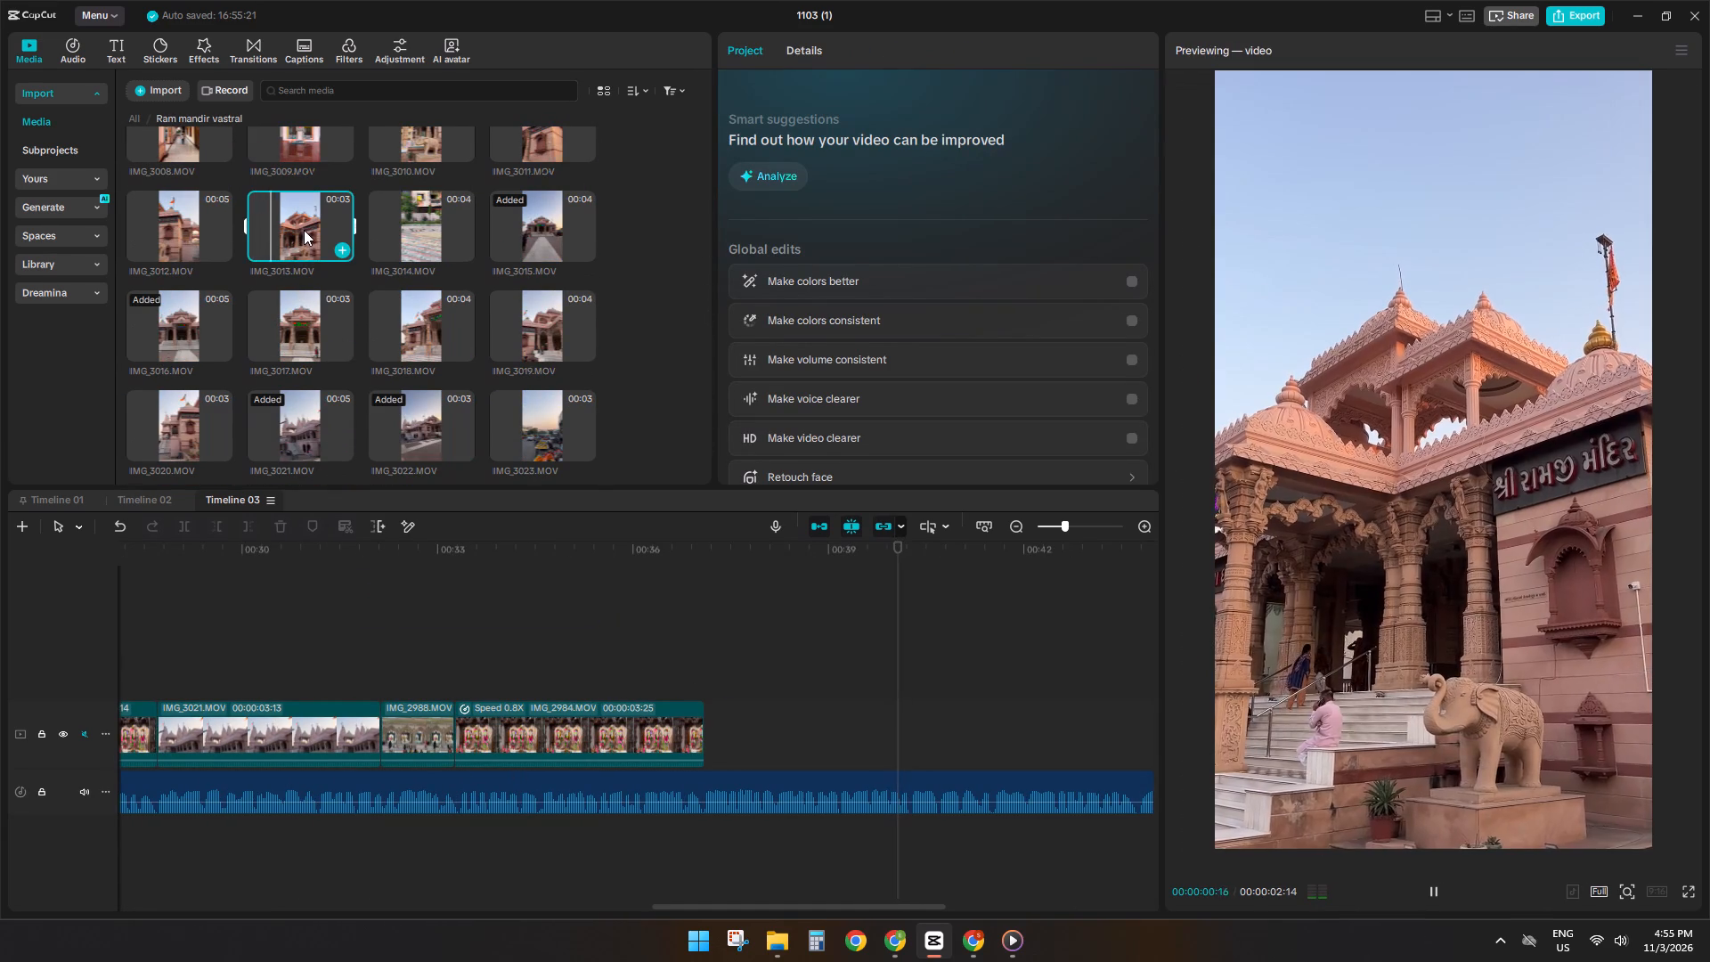
drag(303, 230, 782, 730)
Play IMG_3013 against the voiceover, split it at about 00:00:39:08 and delete the part after the cut.
key(space)
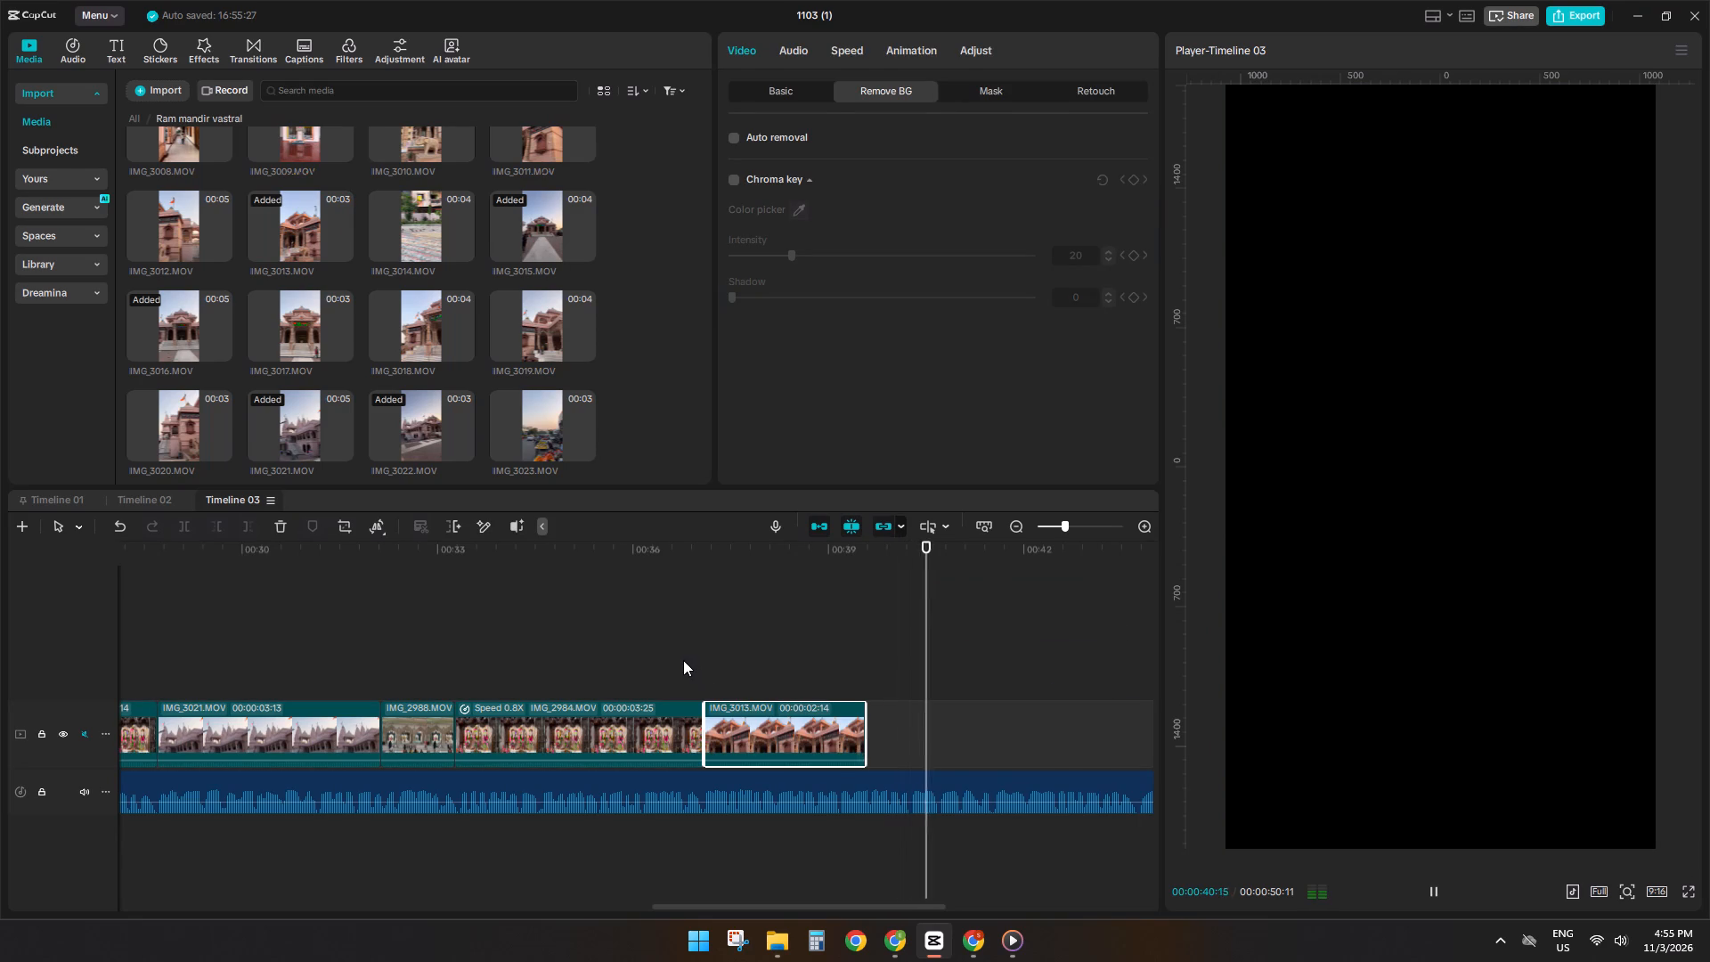
key(space)
click(706, 669)
key(space)
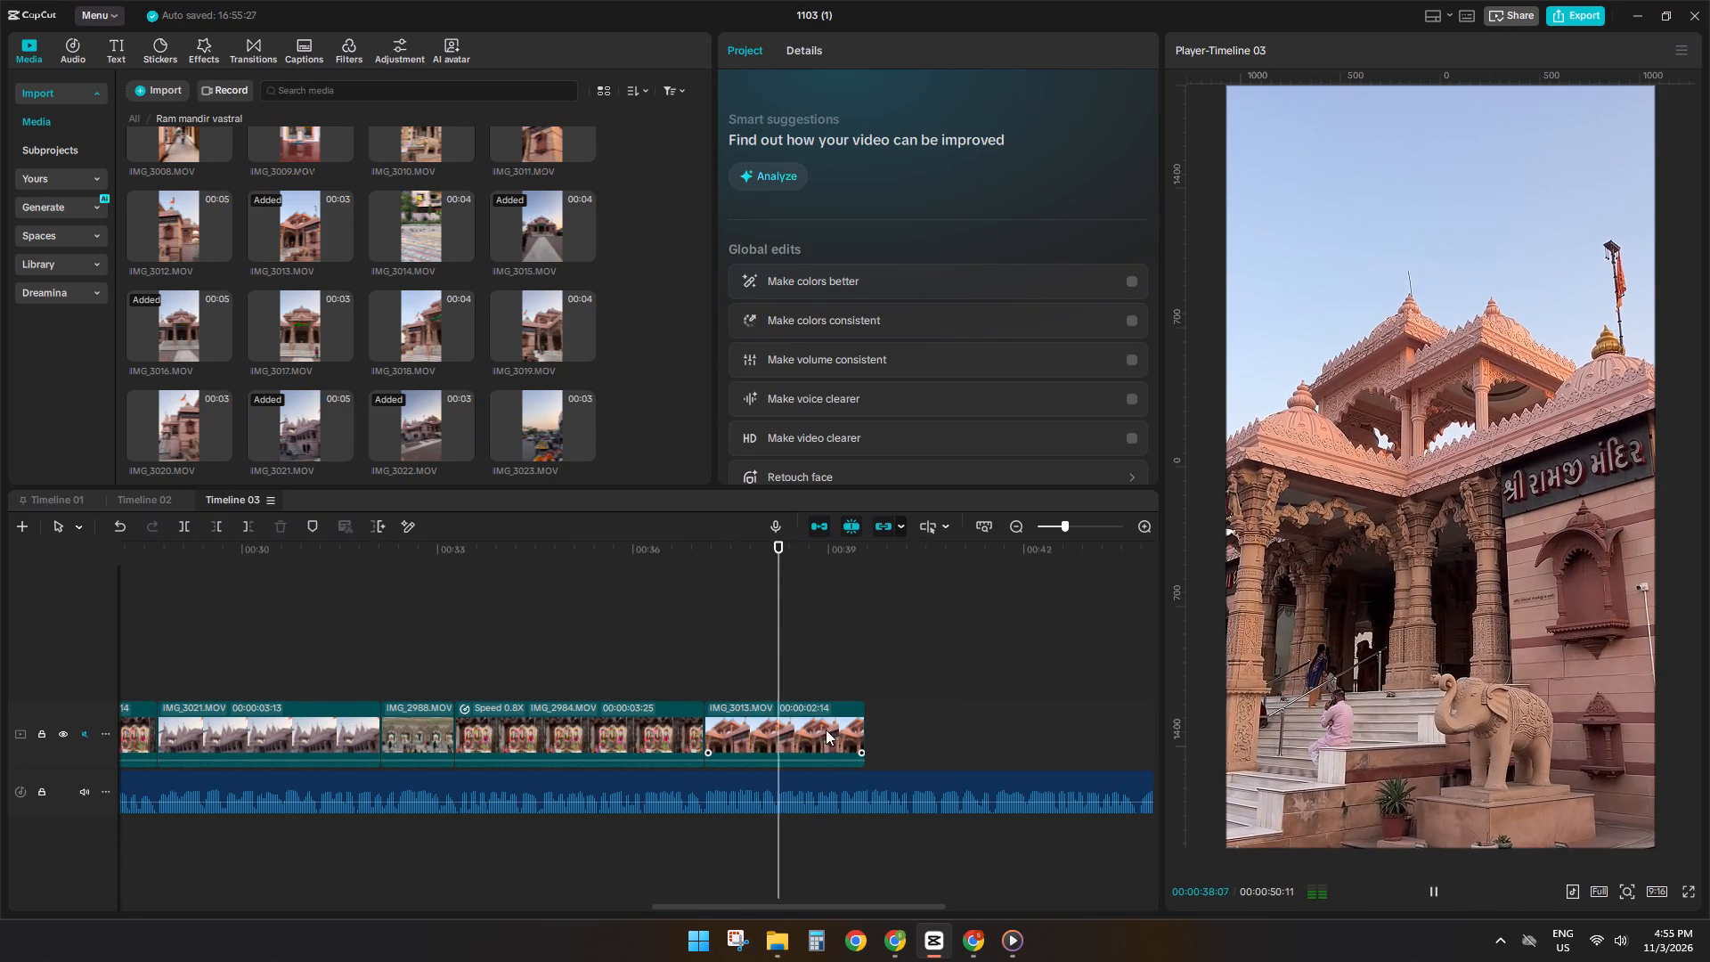
key(space)
click(836, 731)
key(s)
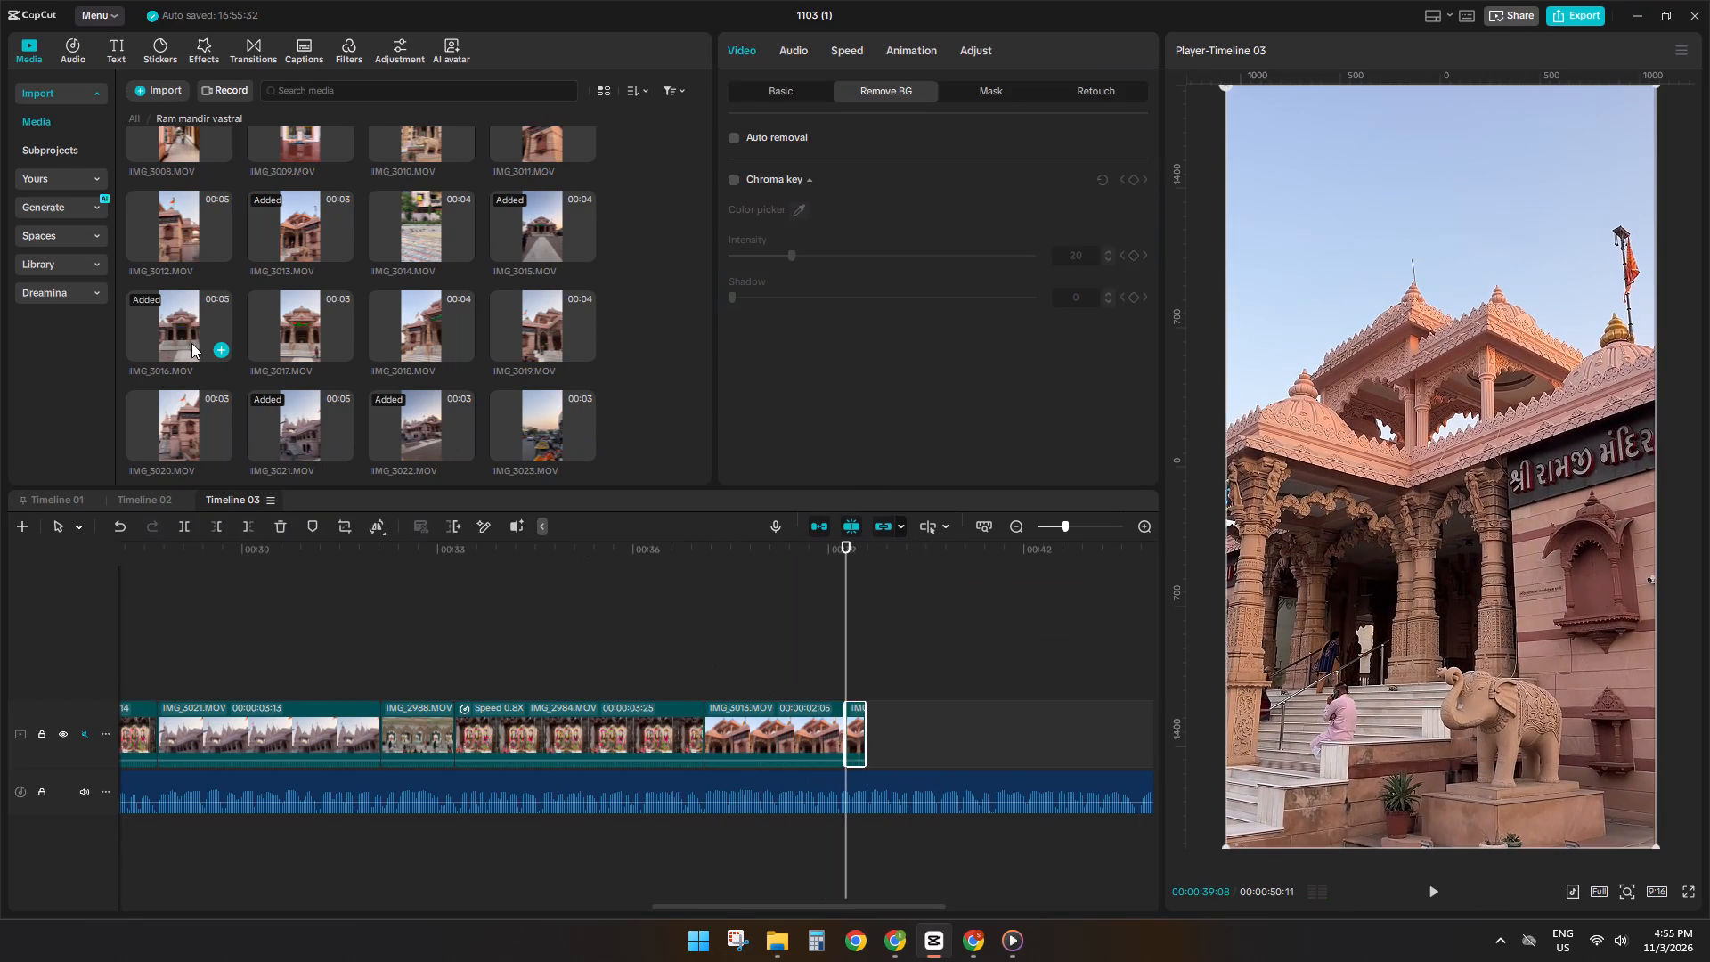
key(d)
Preview IMG_3016 and IMG_3017, and add IMG_3012, the temple side wall with the flag, directly after IMG_3013.
double_click(161, 339)
click(289, 324)
click(189, 238)
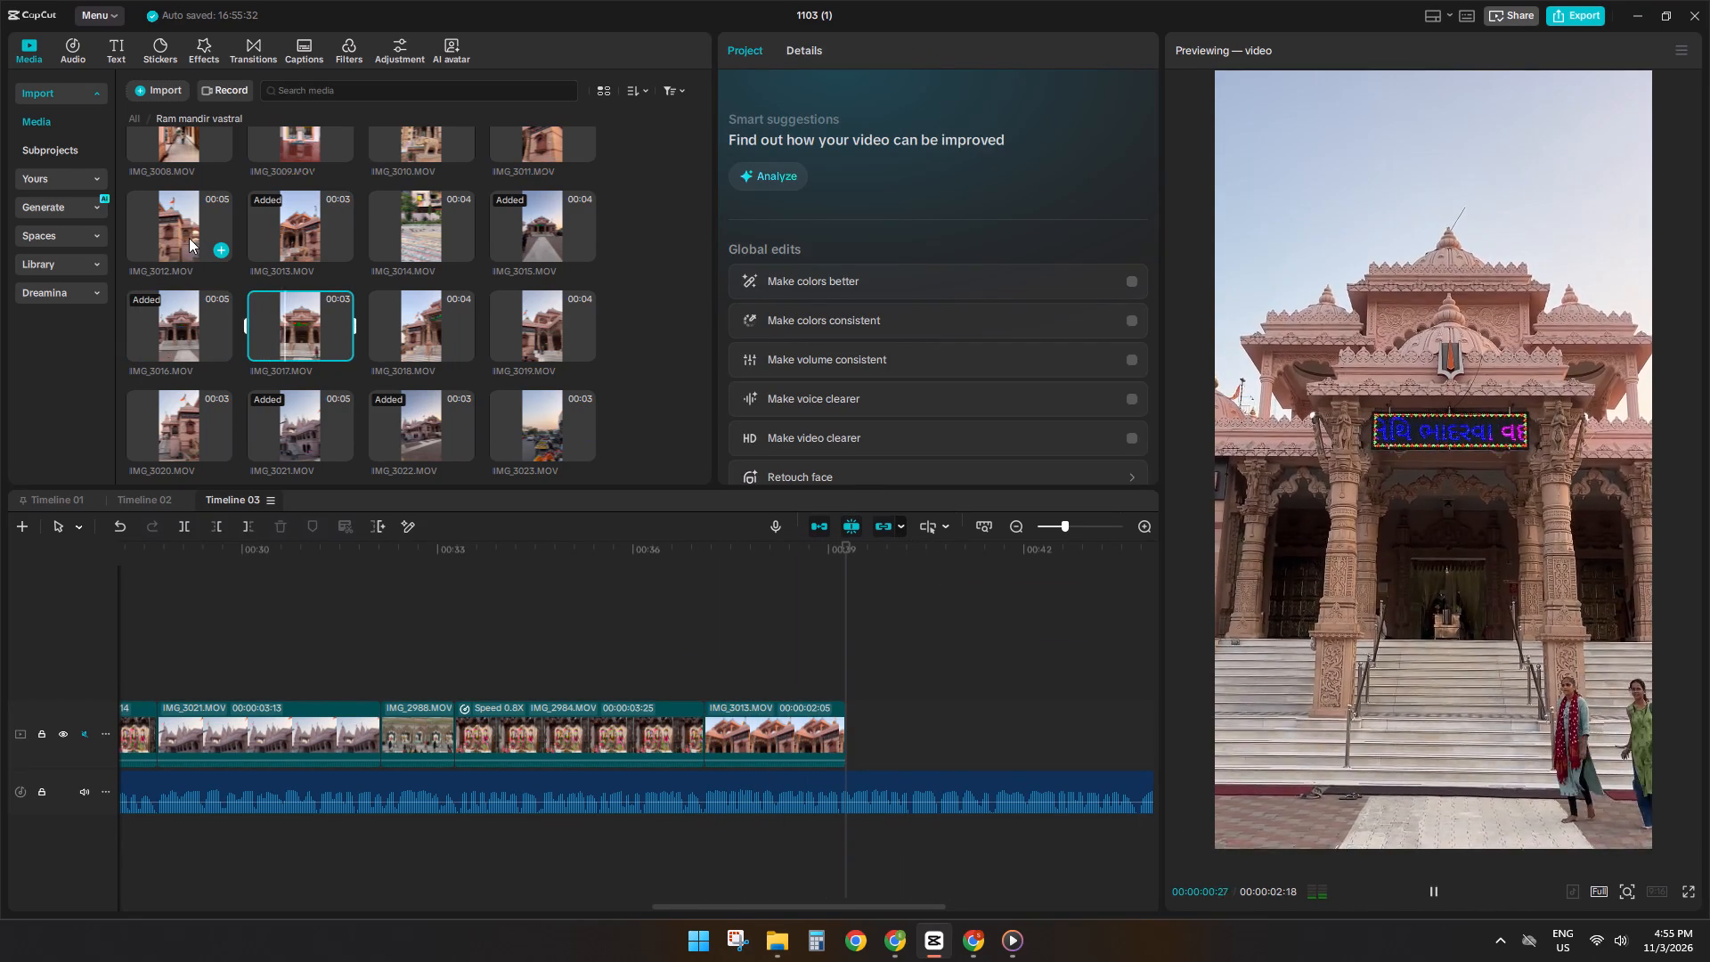
drag(164, 228, 895, 725)
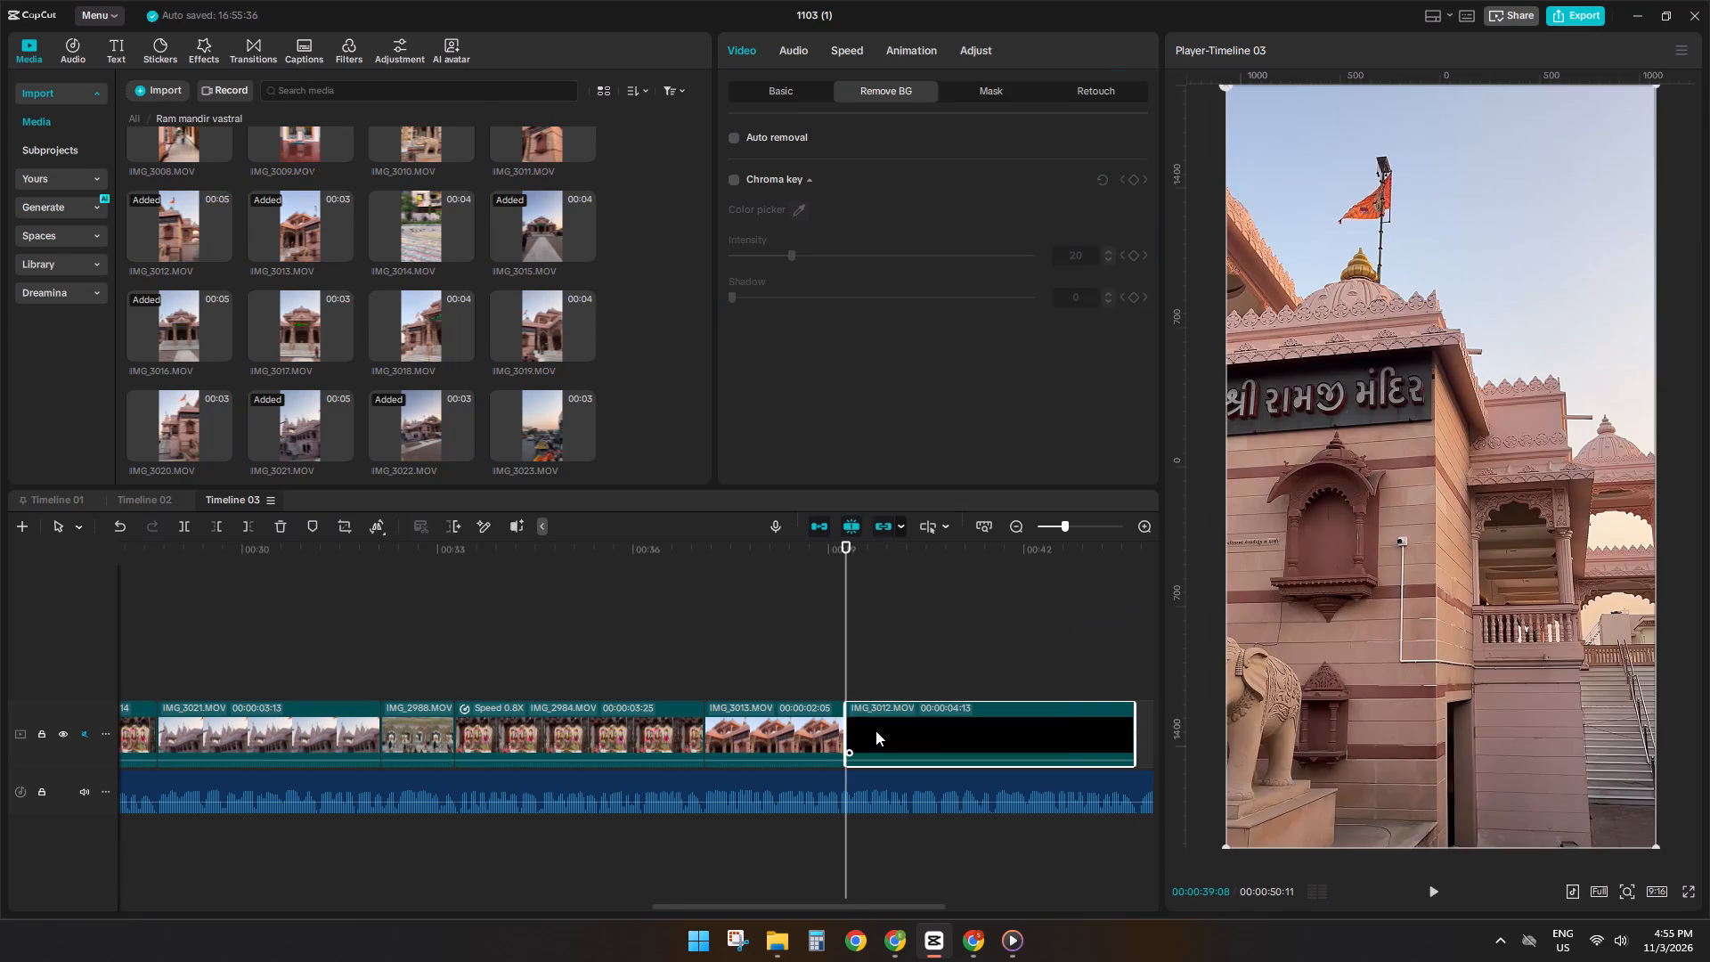
Play IMG_3012 repeatedly against the voiceover, split it at about 00:00:41:07 and delete the part after the cut.
key(space)
ctrl+scroll(875, 730, down, 14)
ctrl+scroll(942, 821, up, 4)
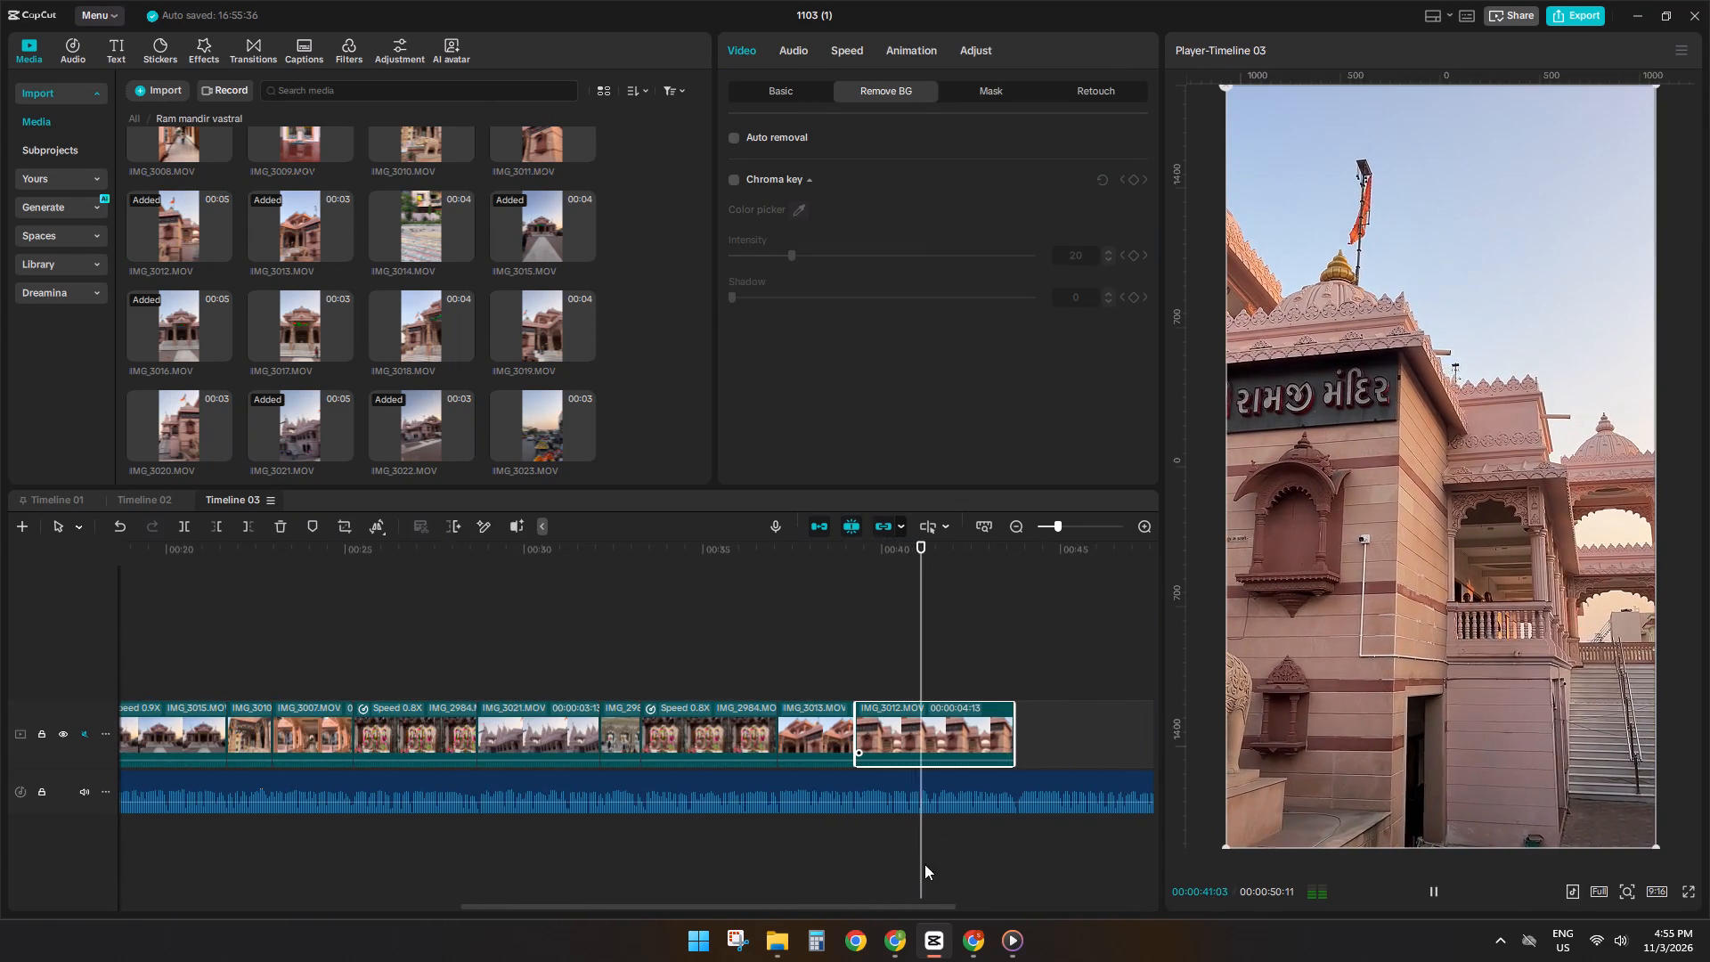
drag(913, 904, 990, 904)
click(770, 673)
key(space)
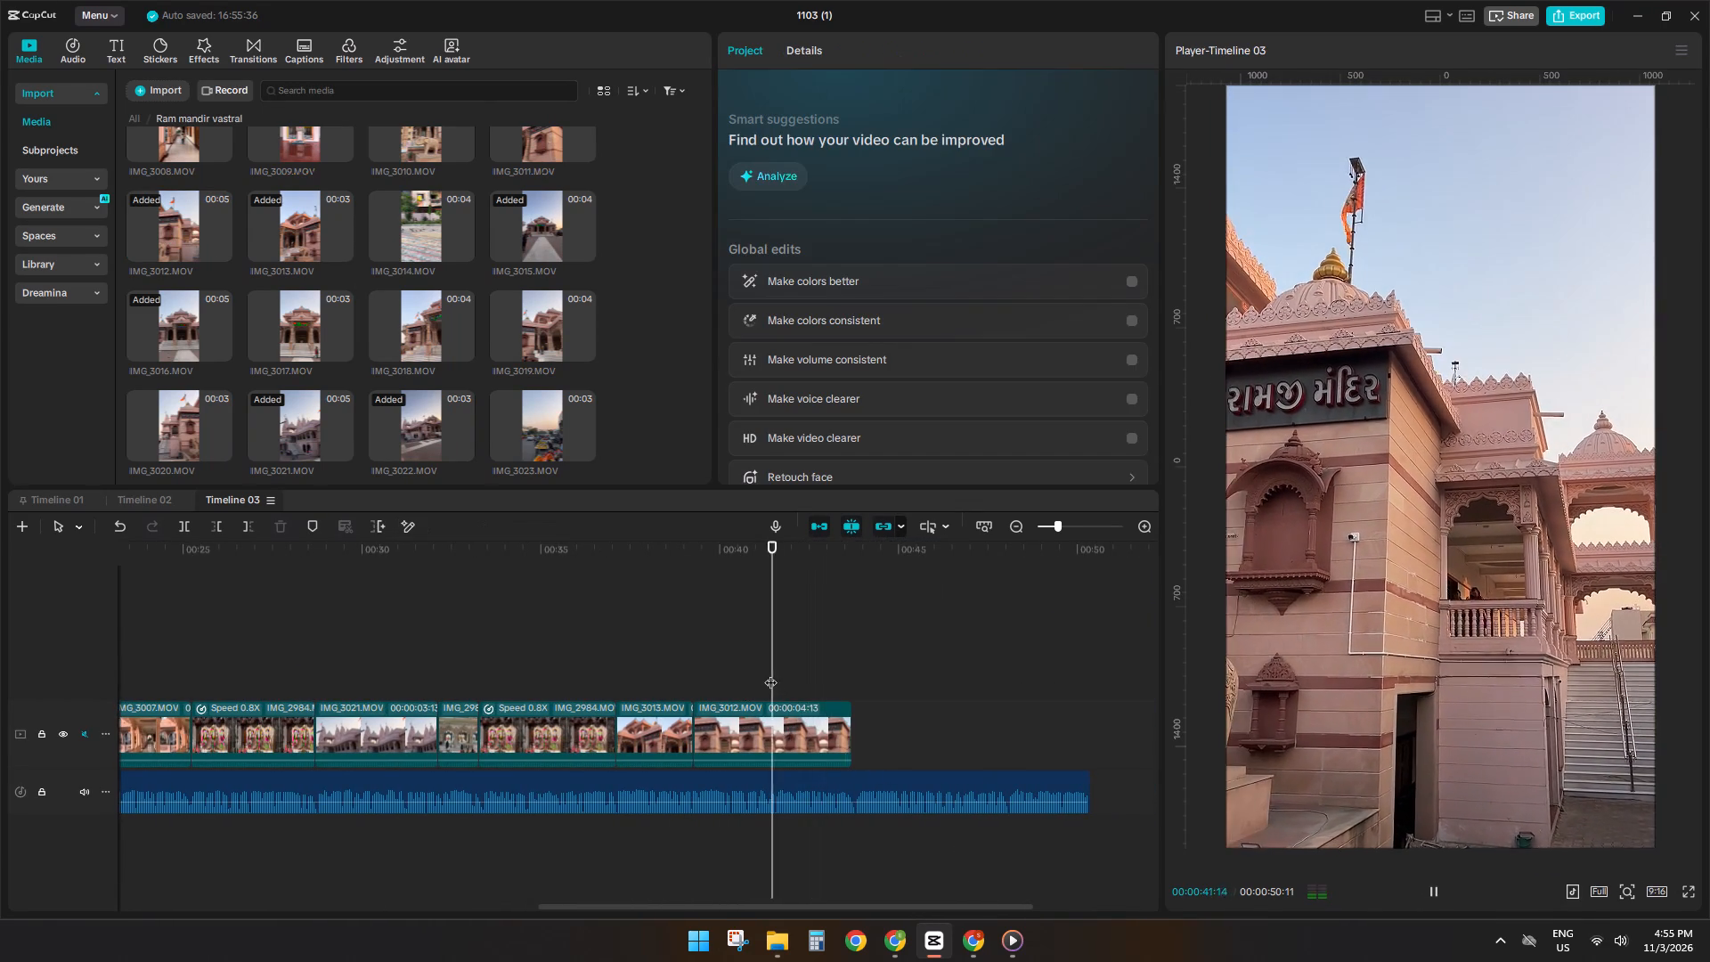
click(700, 624)
key(space)
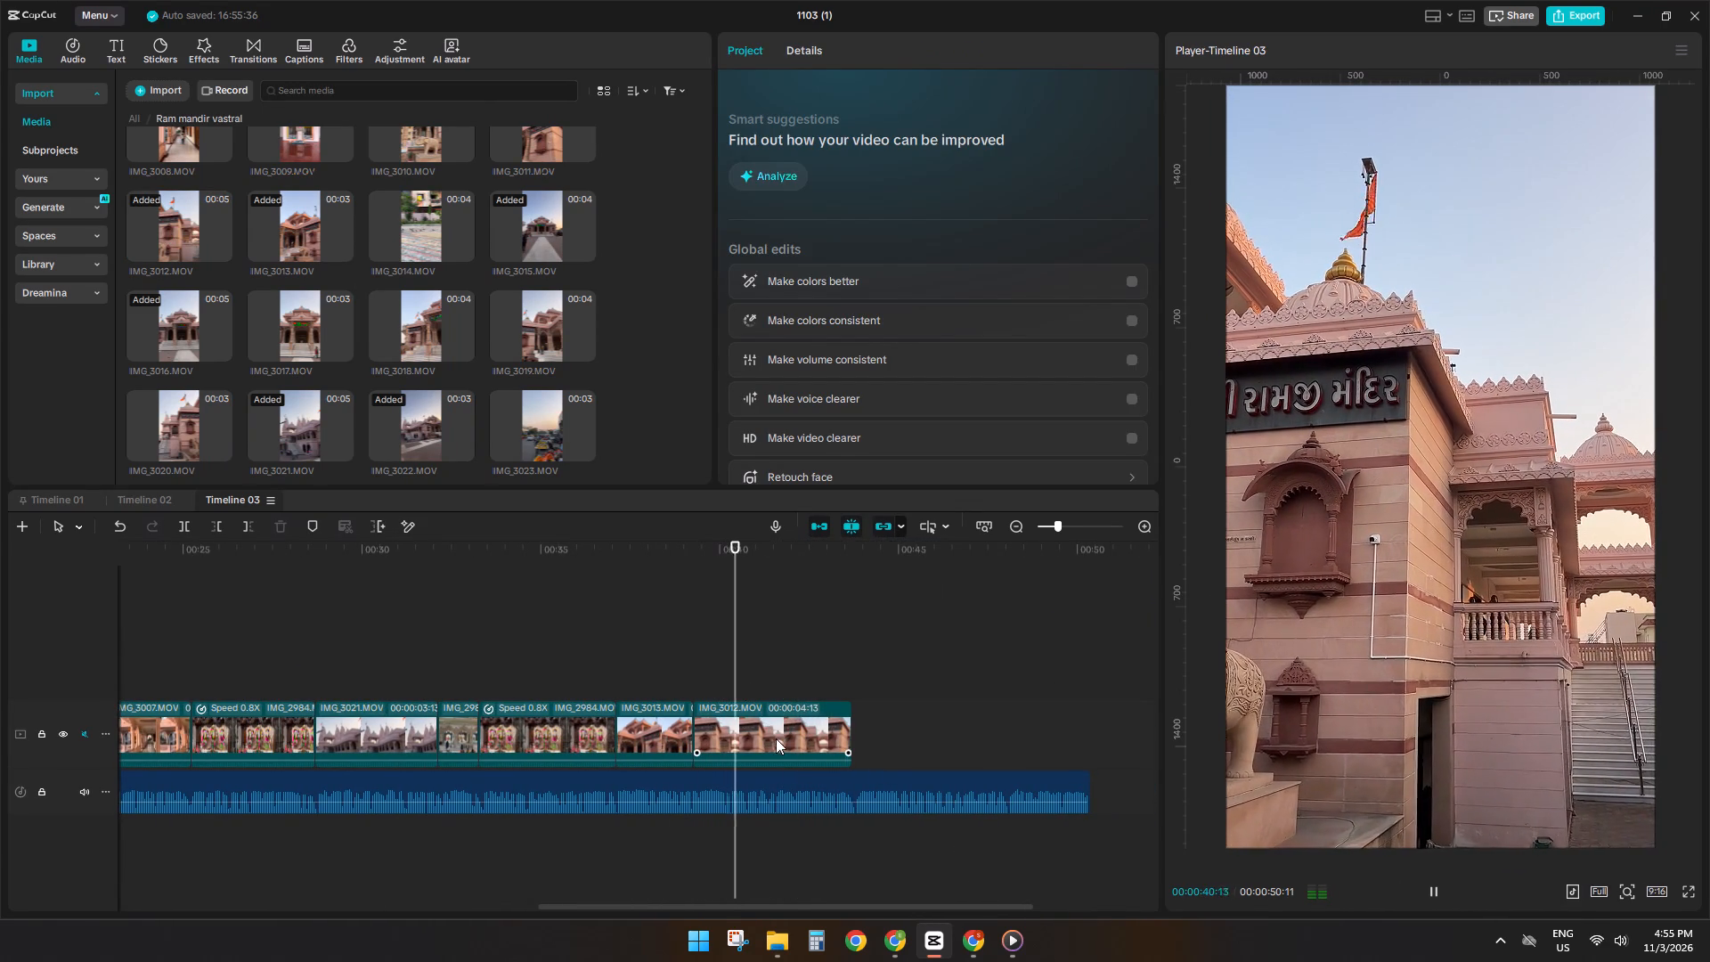
key(space)
click(804, 745)
key(s)
key(d)
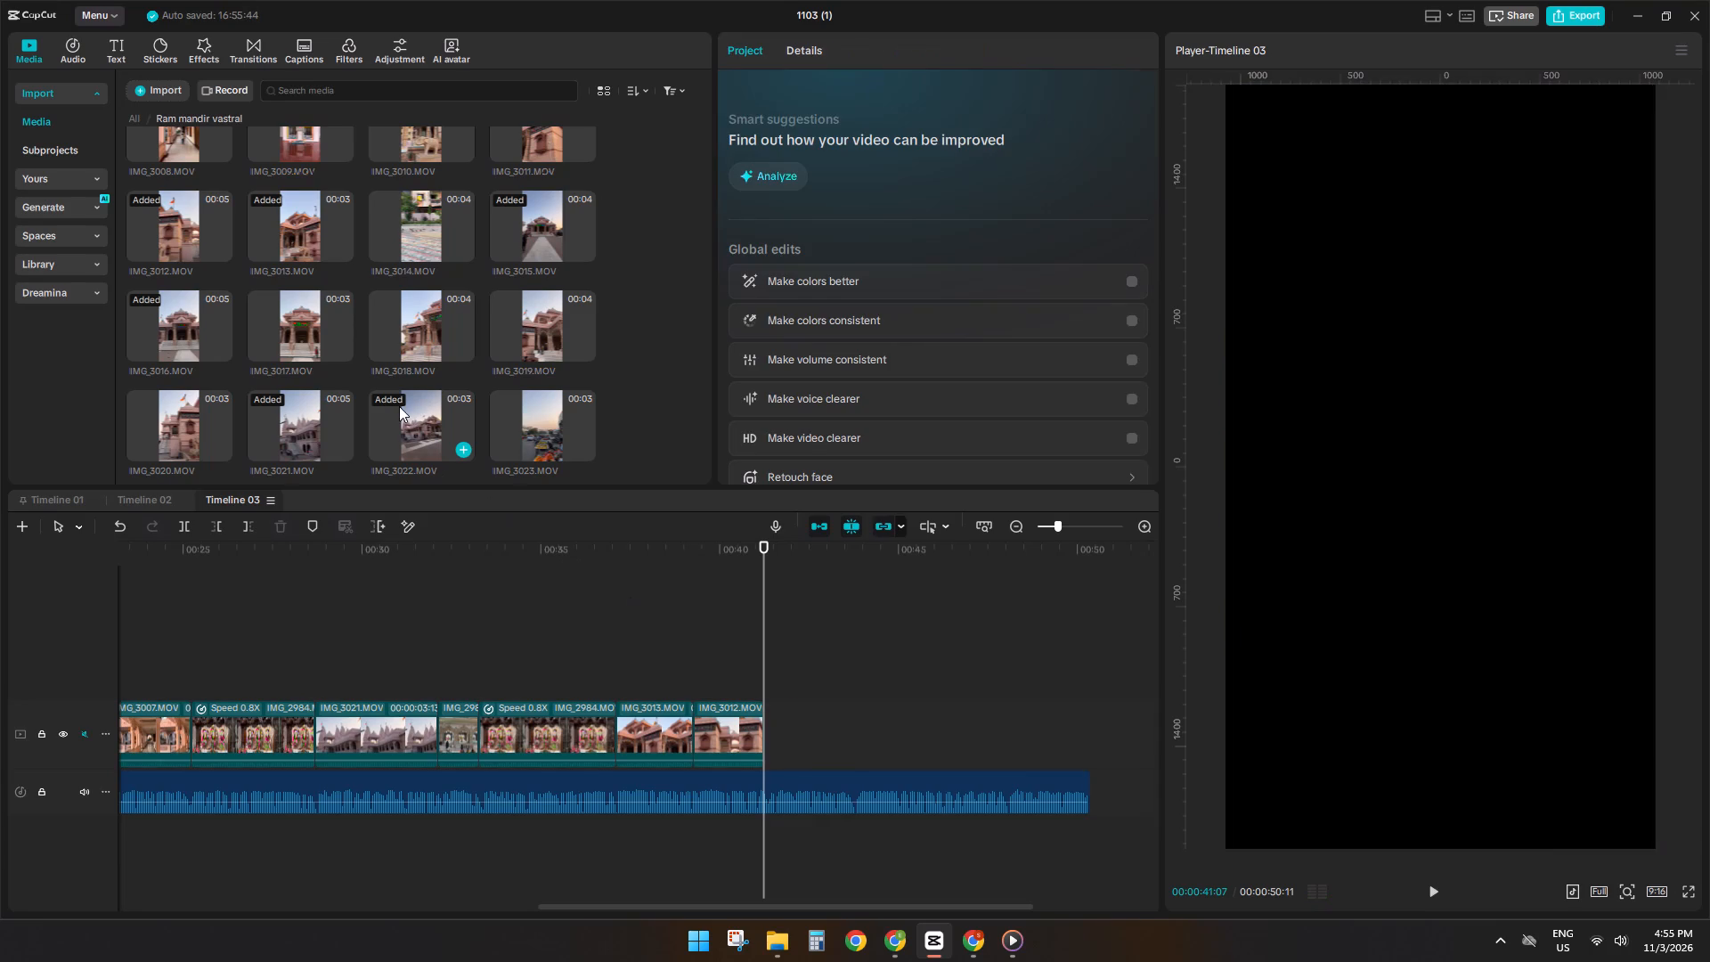
Preview IMG_3022, IMG_3025, IMG_3024, IMG_3020 and IMG_3019, and add IMG_3019, the pillared entrance steps with the flag, directly after IMG_3012.
click(412, 406)
scroll(322, 430, down, 3)
key(space)
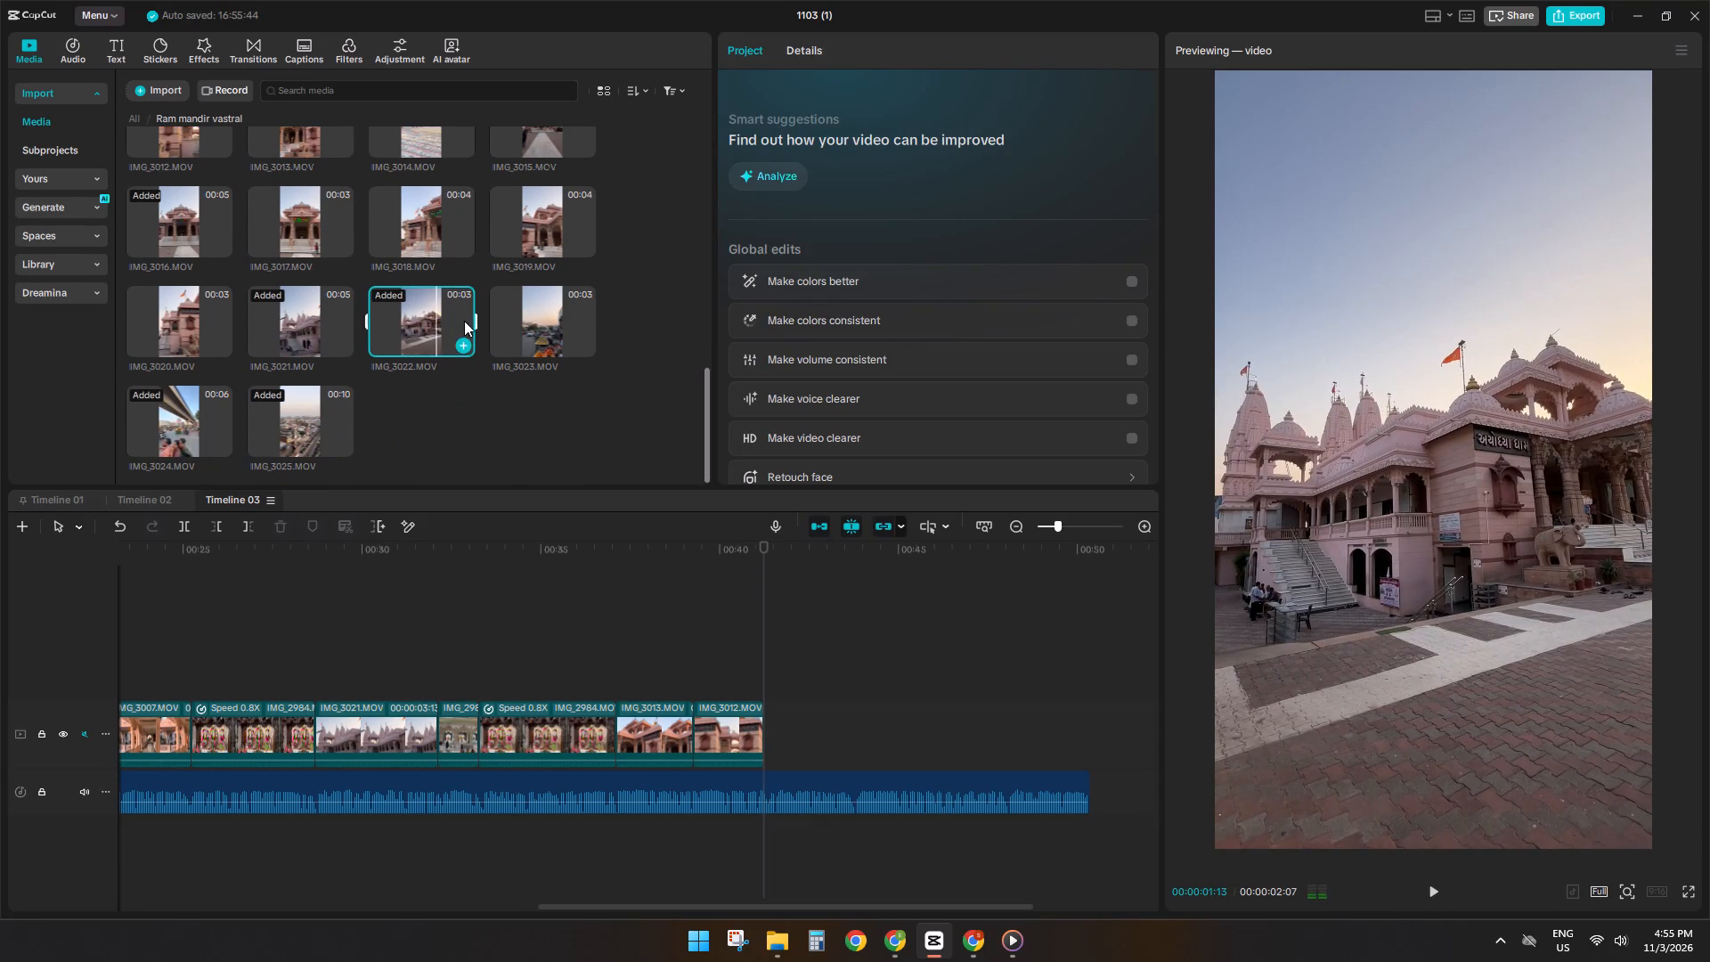
click(313, 427)
click(181, 433)
click(175, 365)
click(175, 310)
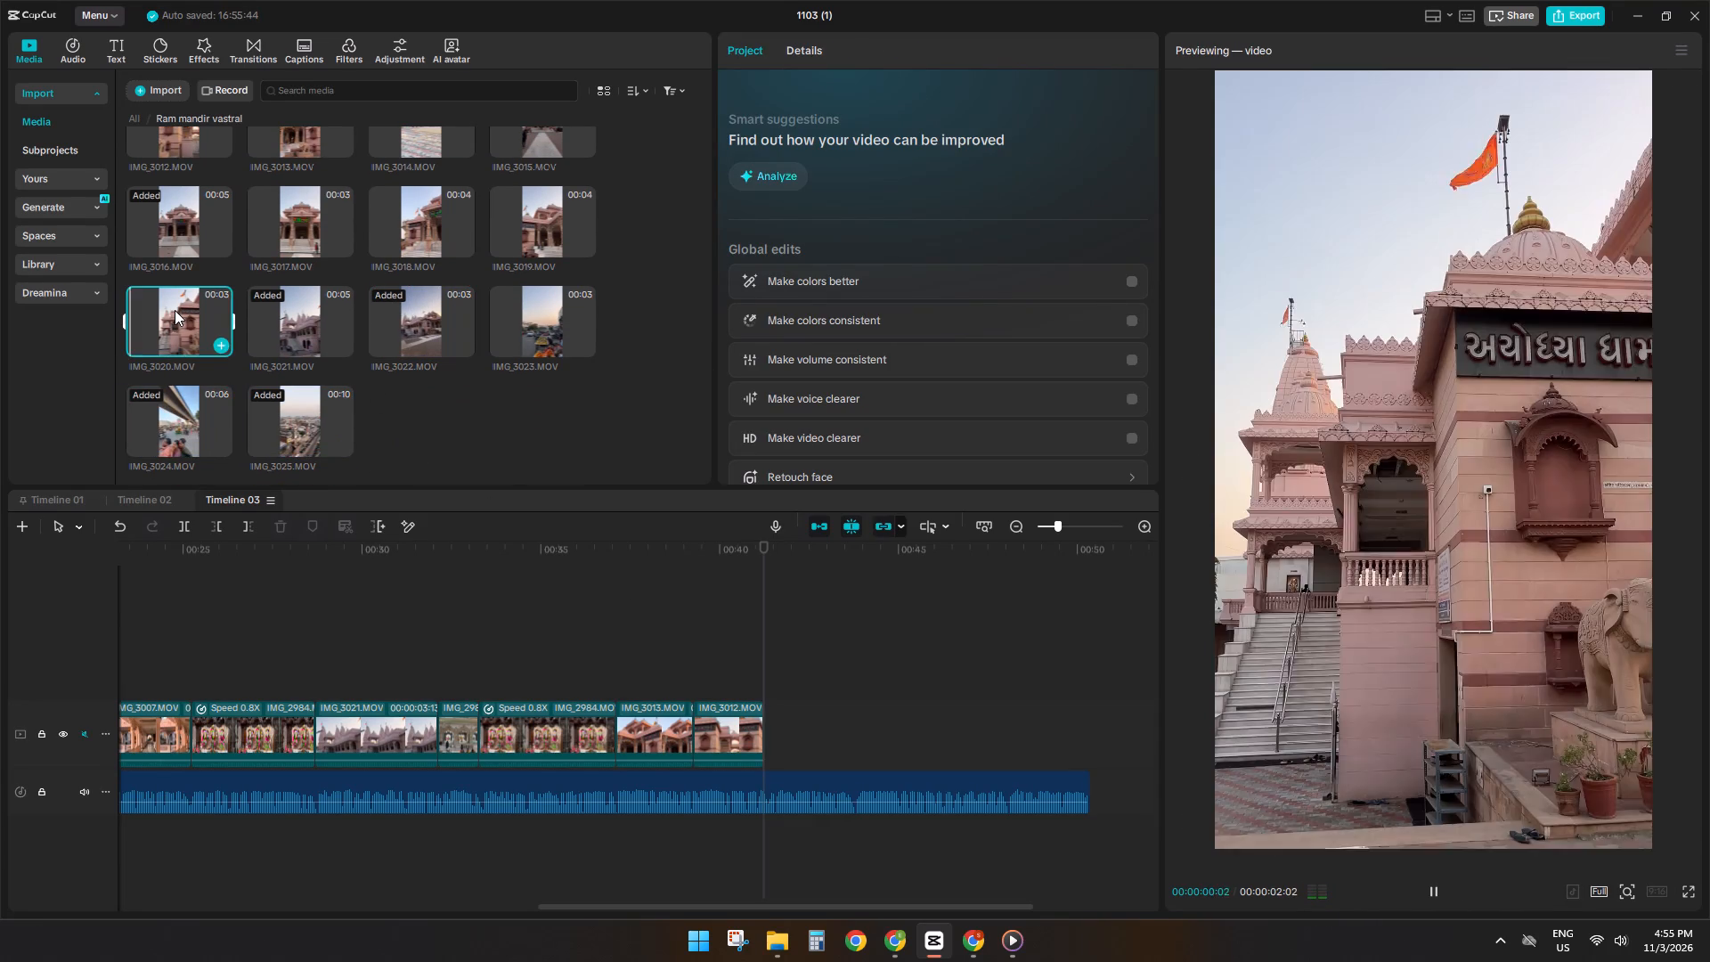
key(space)
double_click(538, 227)
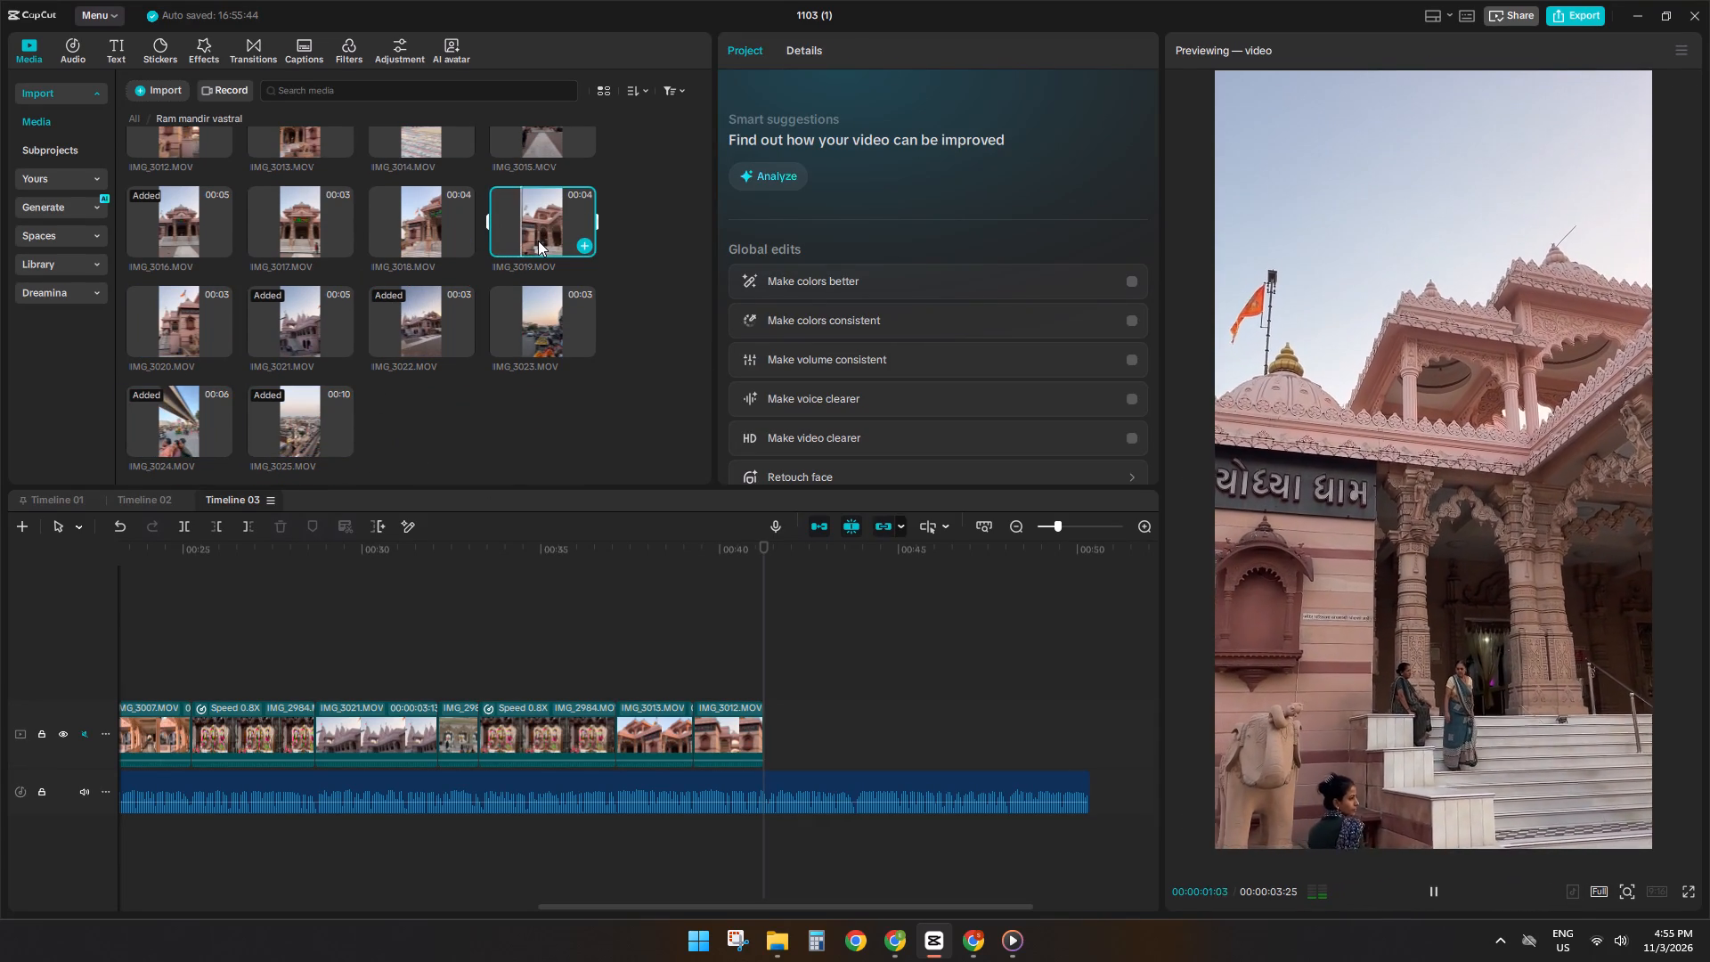
key(space)
drag(544, 226, 773, 735)
Play IMG_3019 against the voiceover, split it at about 00:00:43:23 and delete the part after the cut.
click(755, 660)
click(745, 663)
click(764, 665)
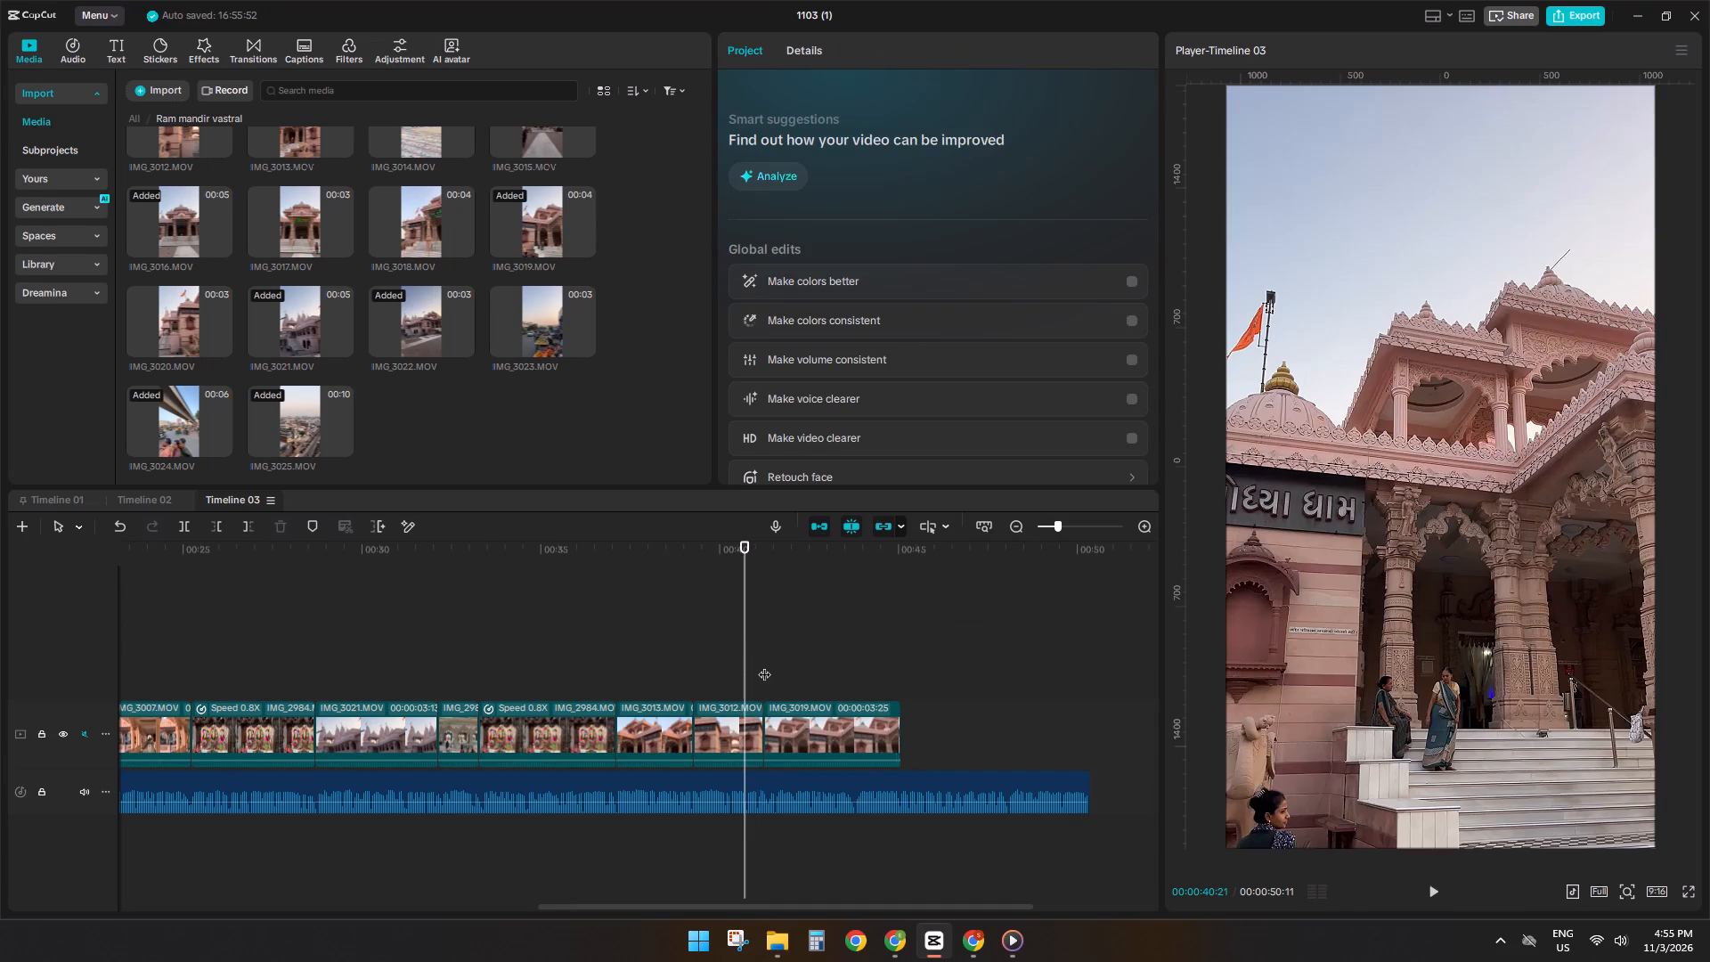
ctrl+scroll(764, 665, down, 3)
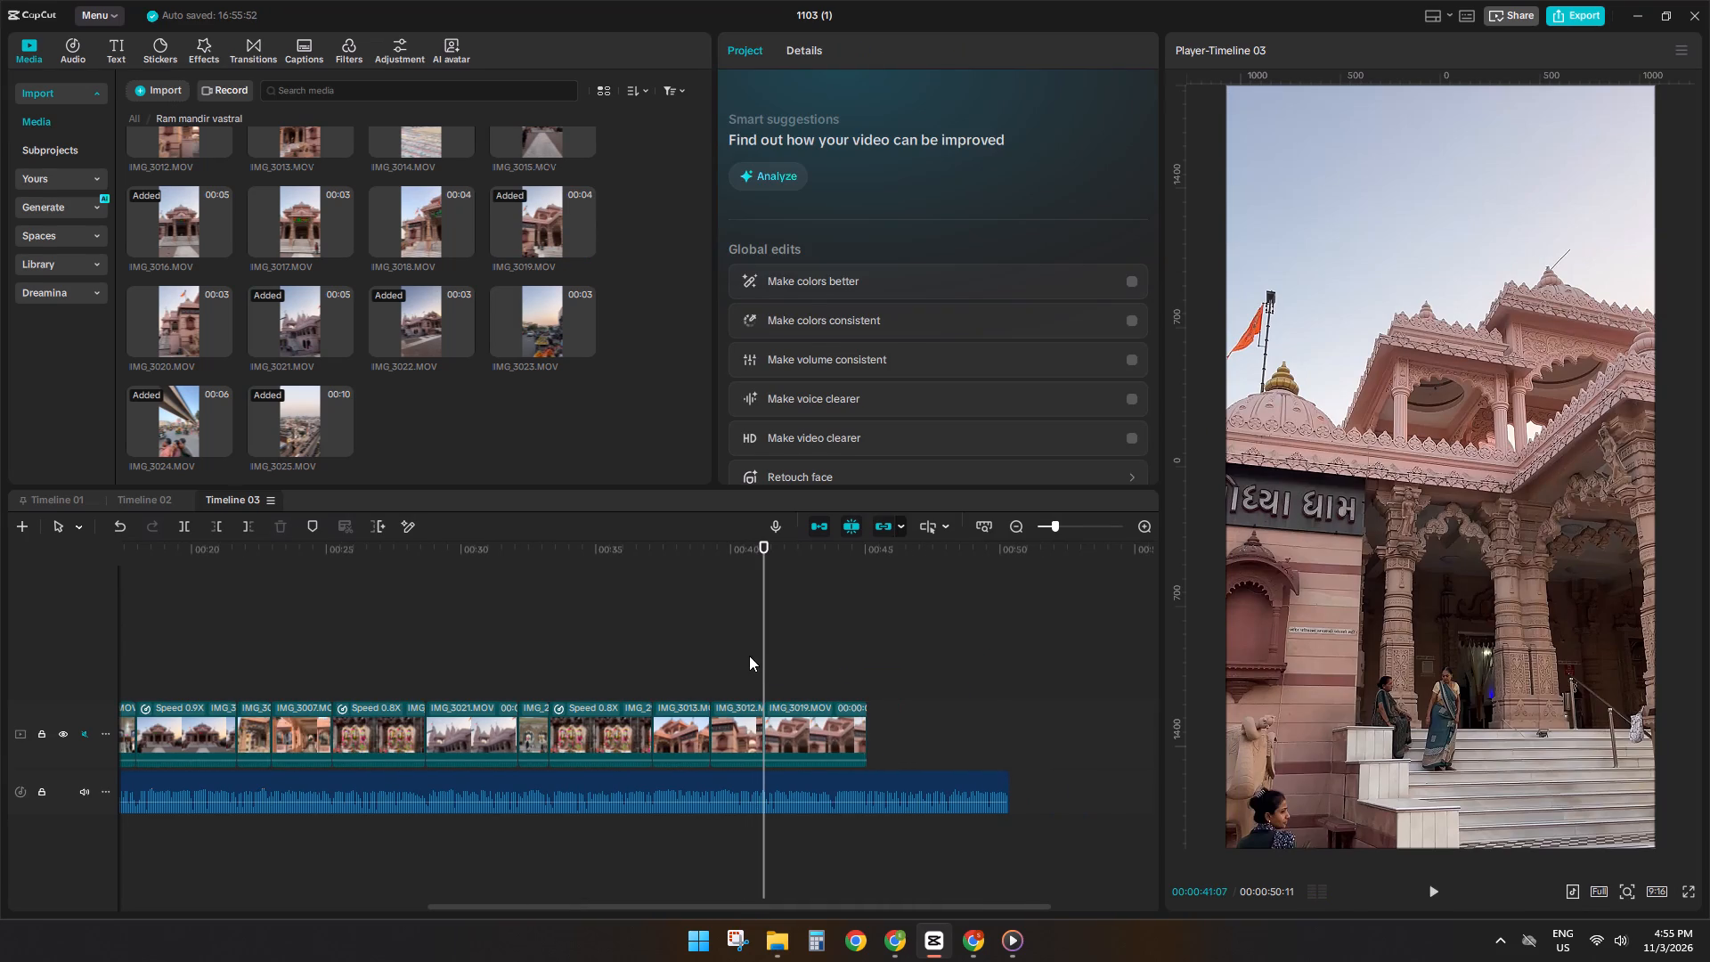
click(748, 656)
key(space)
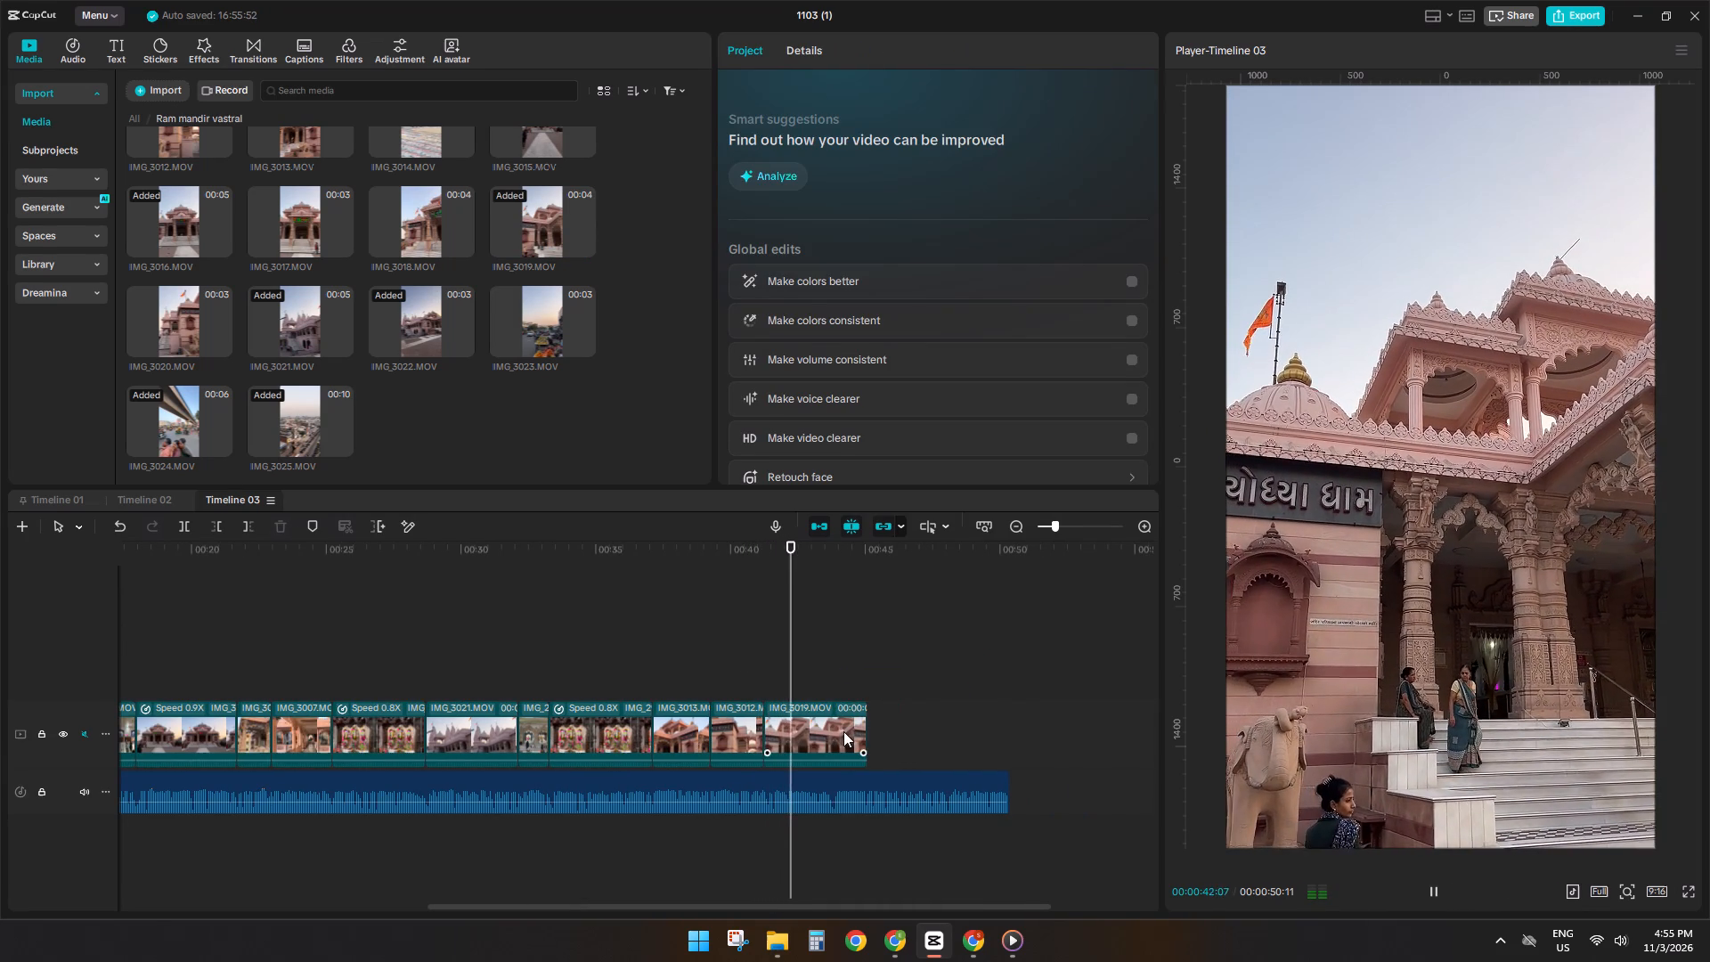
click(840, 732)
key(space)
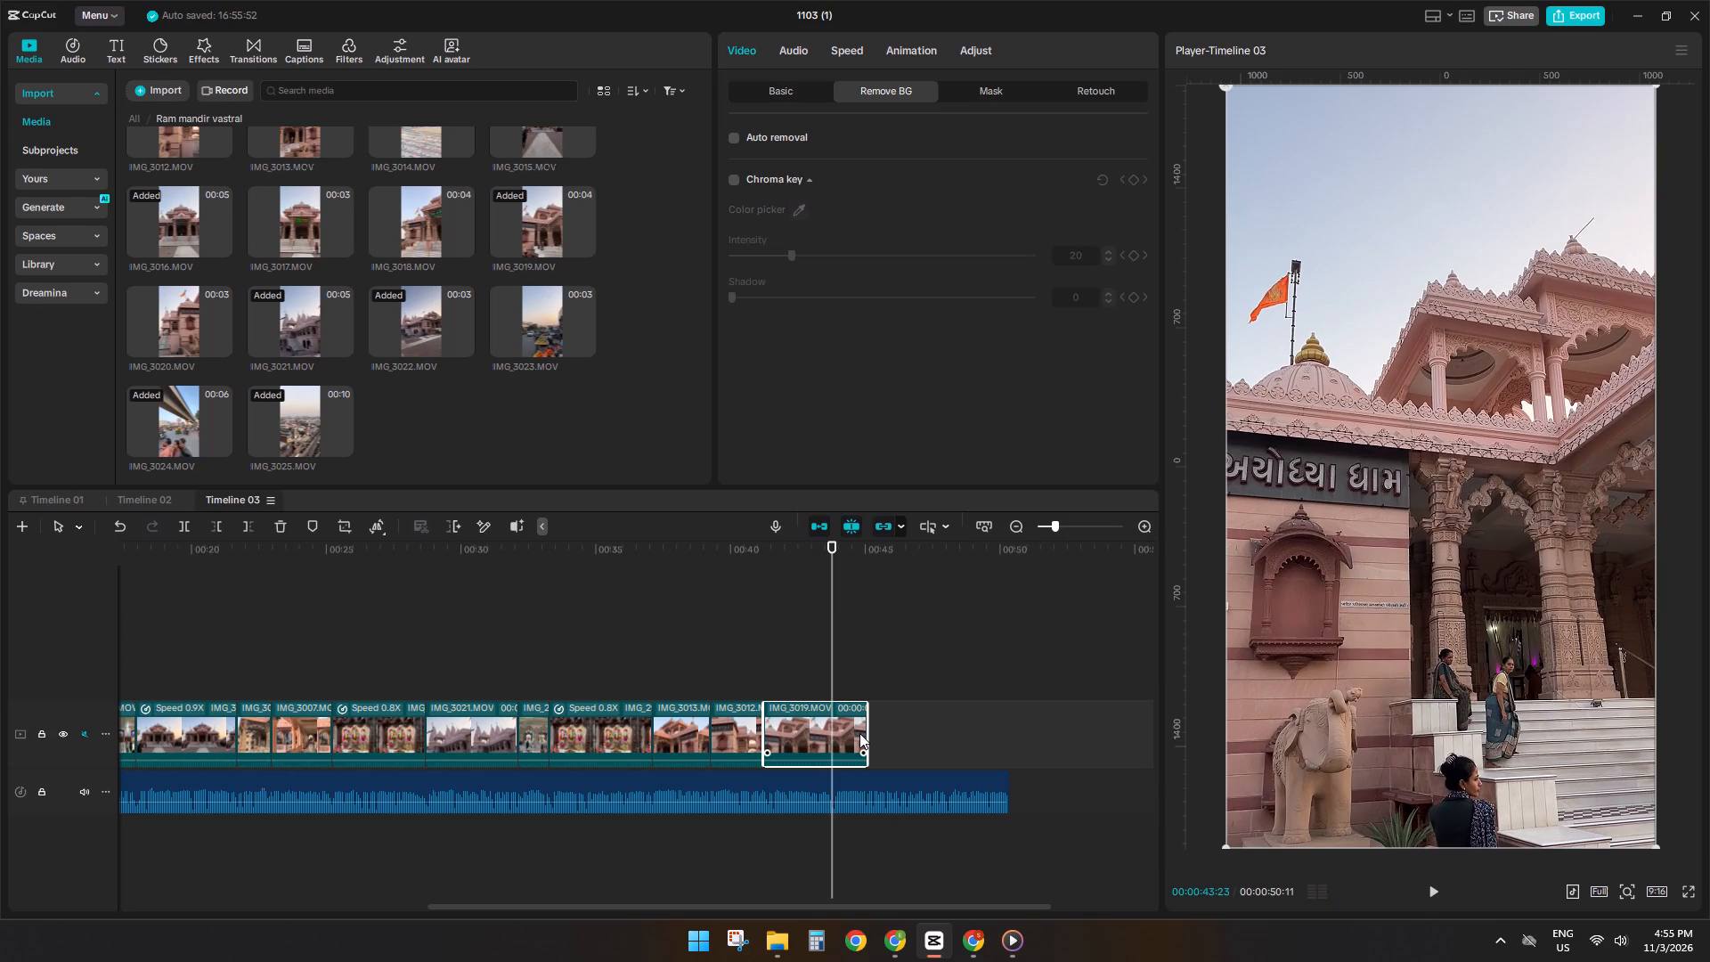
text(sd)
key(space)
Preview IMG_3006 and IMG_3011, and add IMG_3011, the corner wall with the temple name sign and flag, directly after IMG_3019.
scroll(424, 373, up, 5)
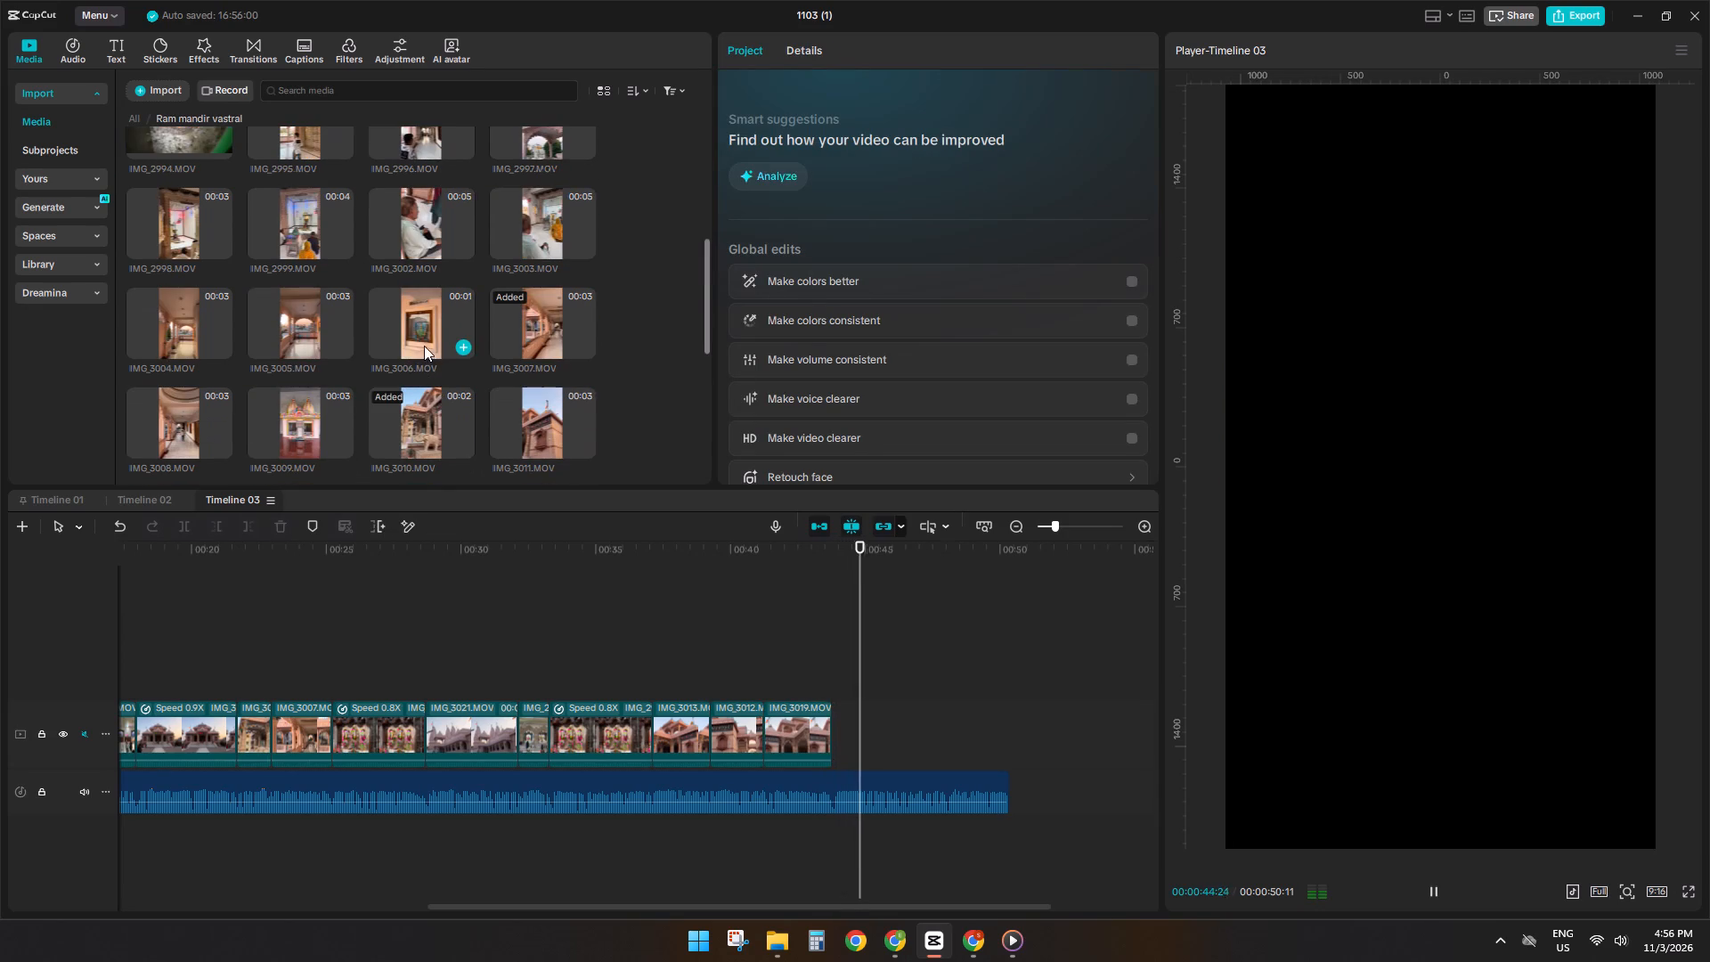
key(space)
click(418, 322)
scroll(459, 356, down, 2)
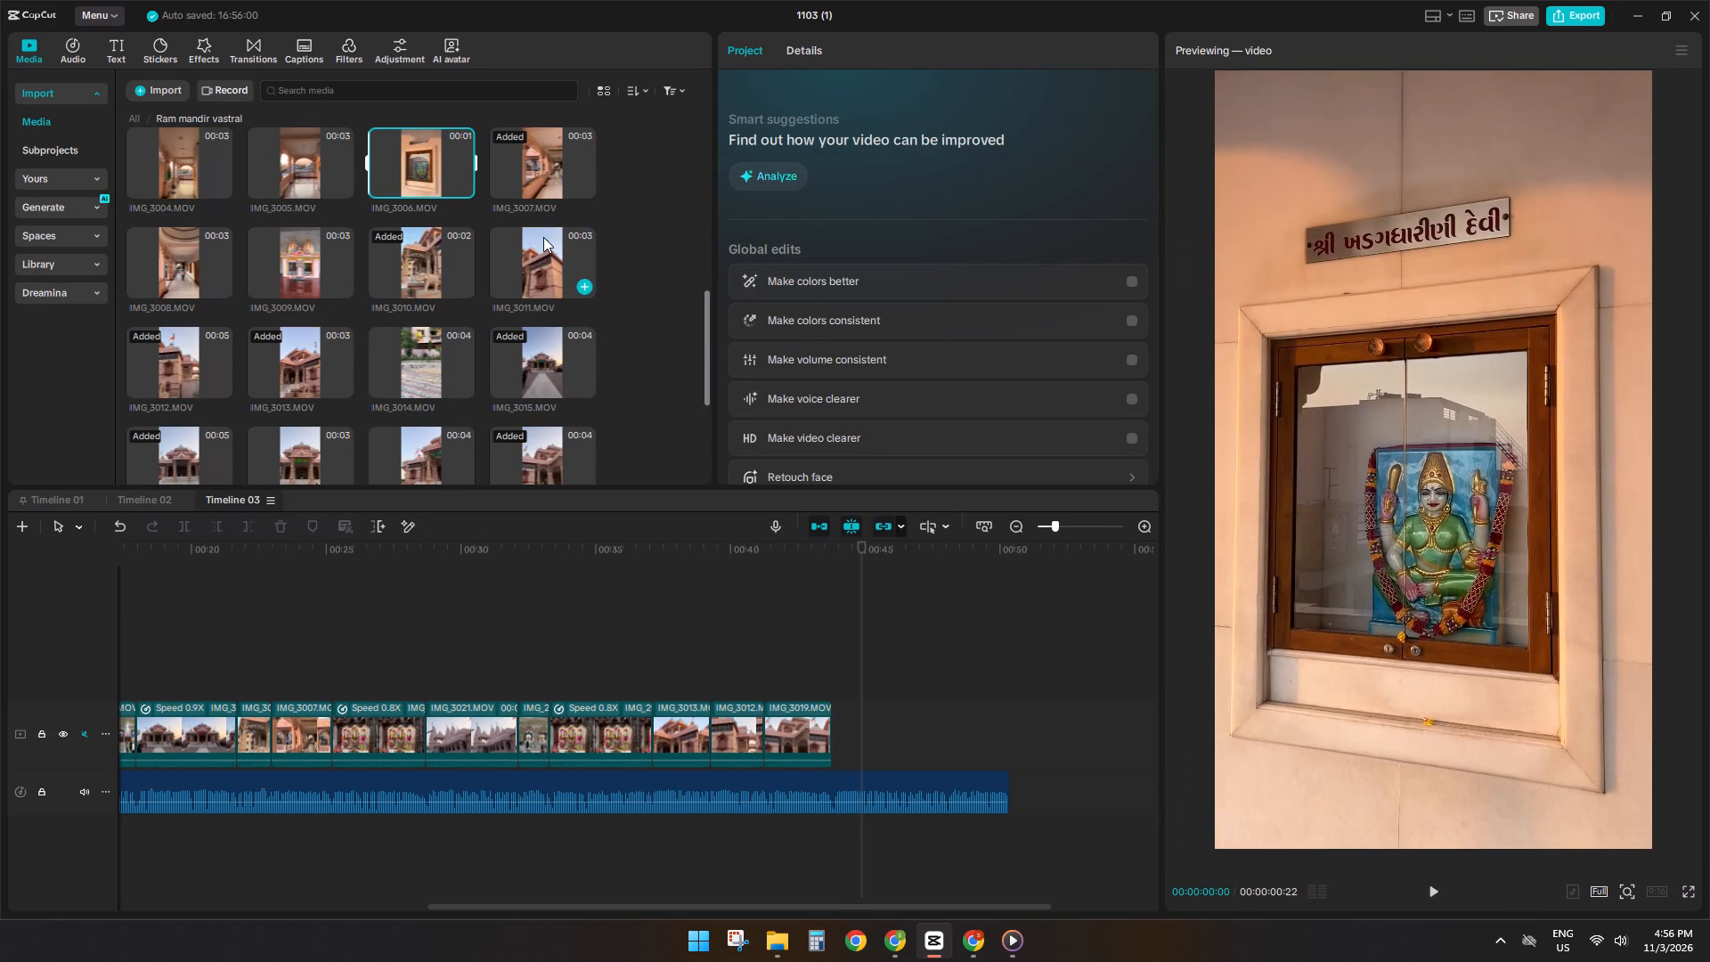
click(543, 237)
key(space)
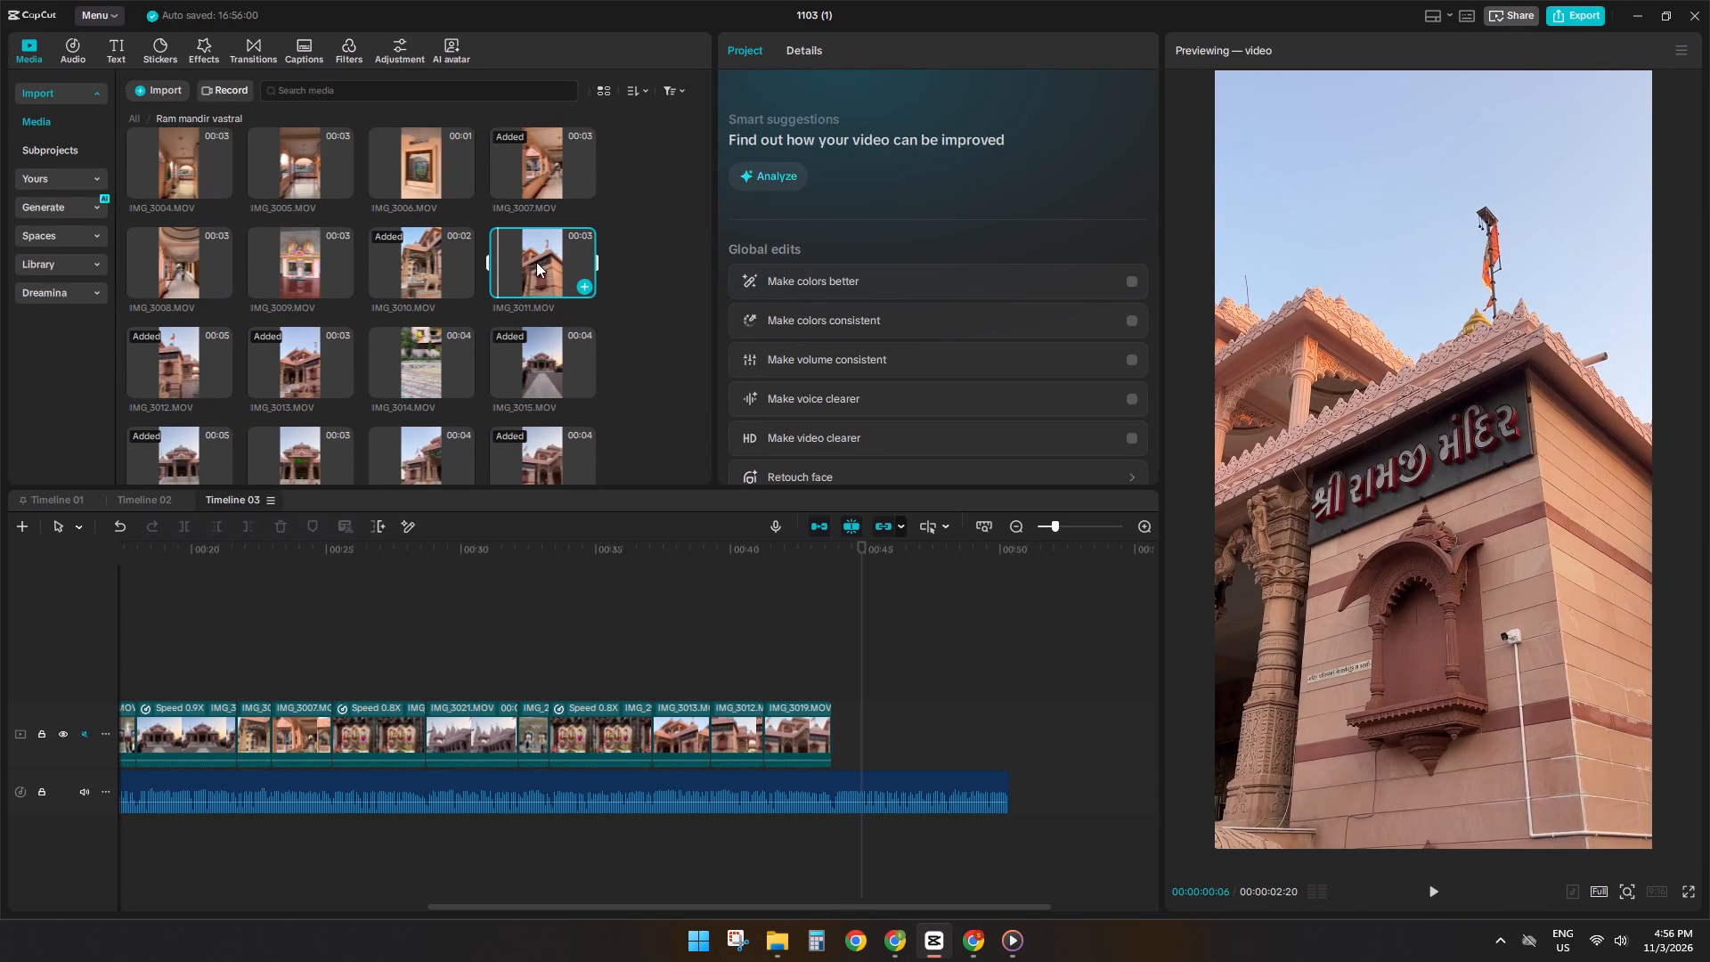
drag(536, 262, 850, 746)
Slow the newly added IMG_3011 clip to a standard speed of 0.58x.
click(827, 670)
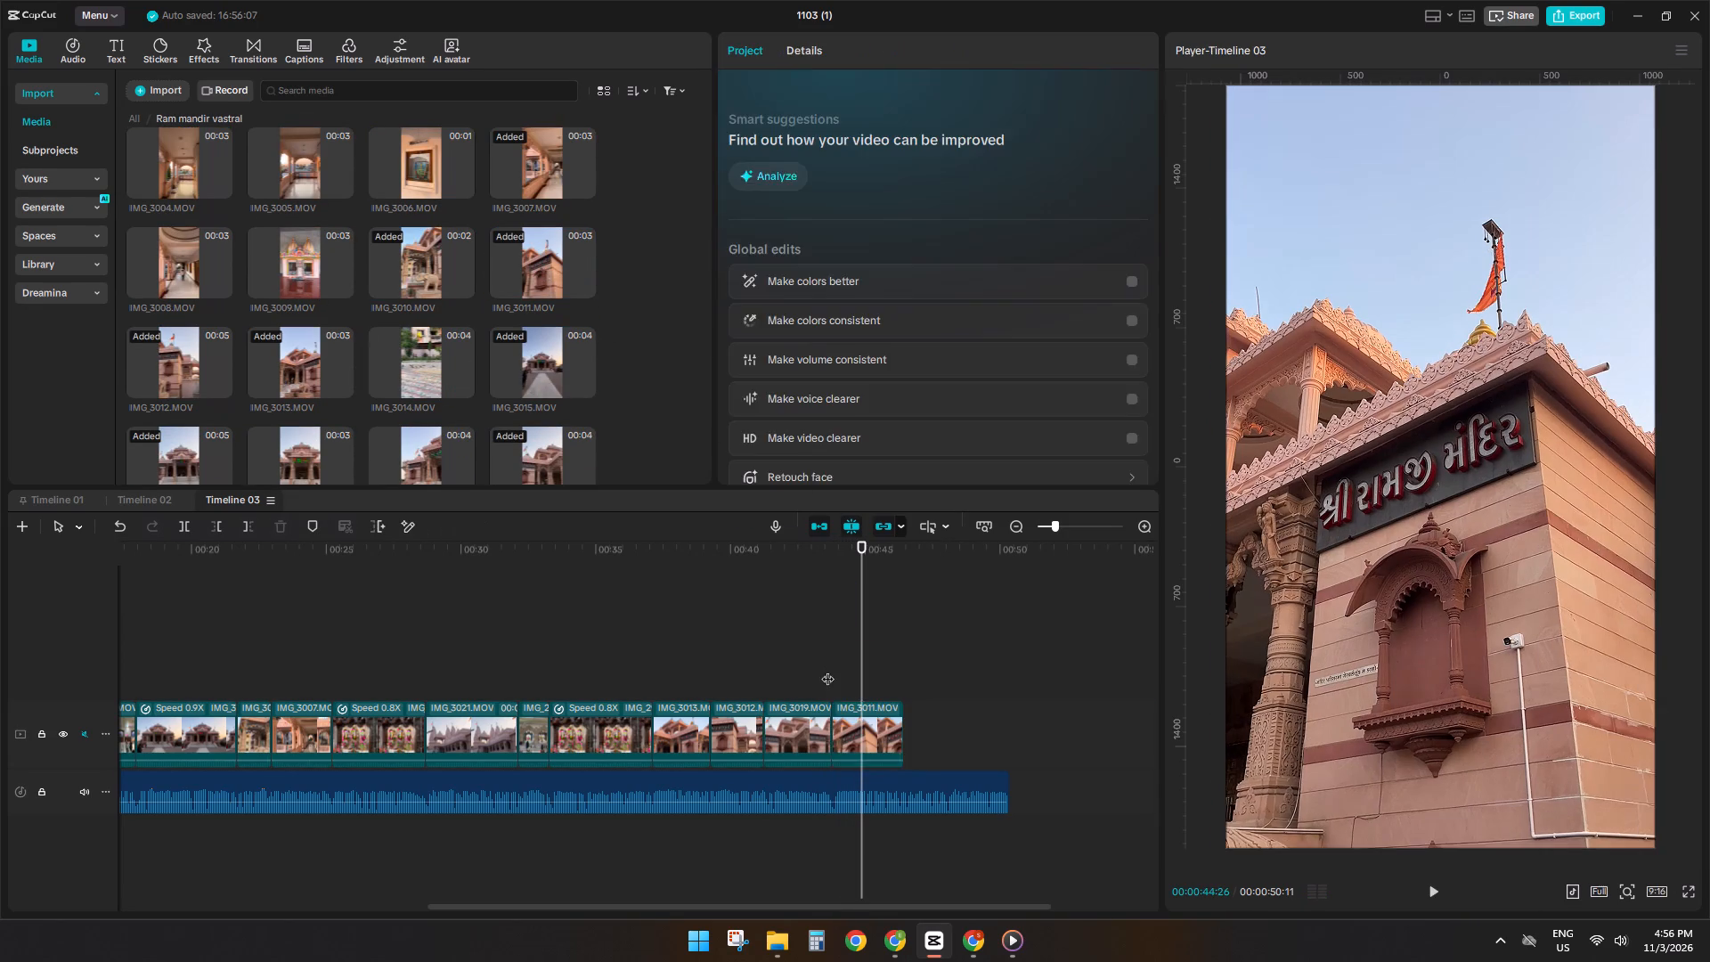
click(845, 721)
click(849, 42)
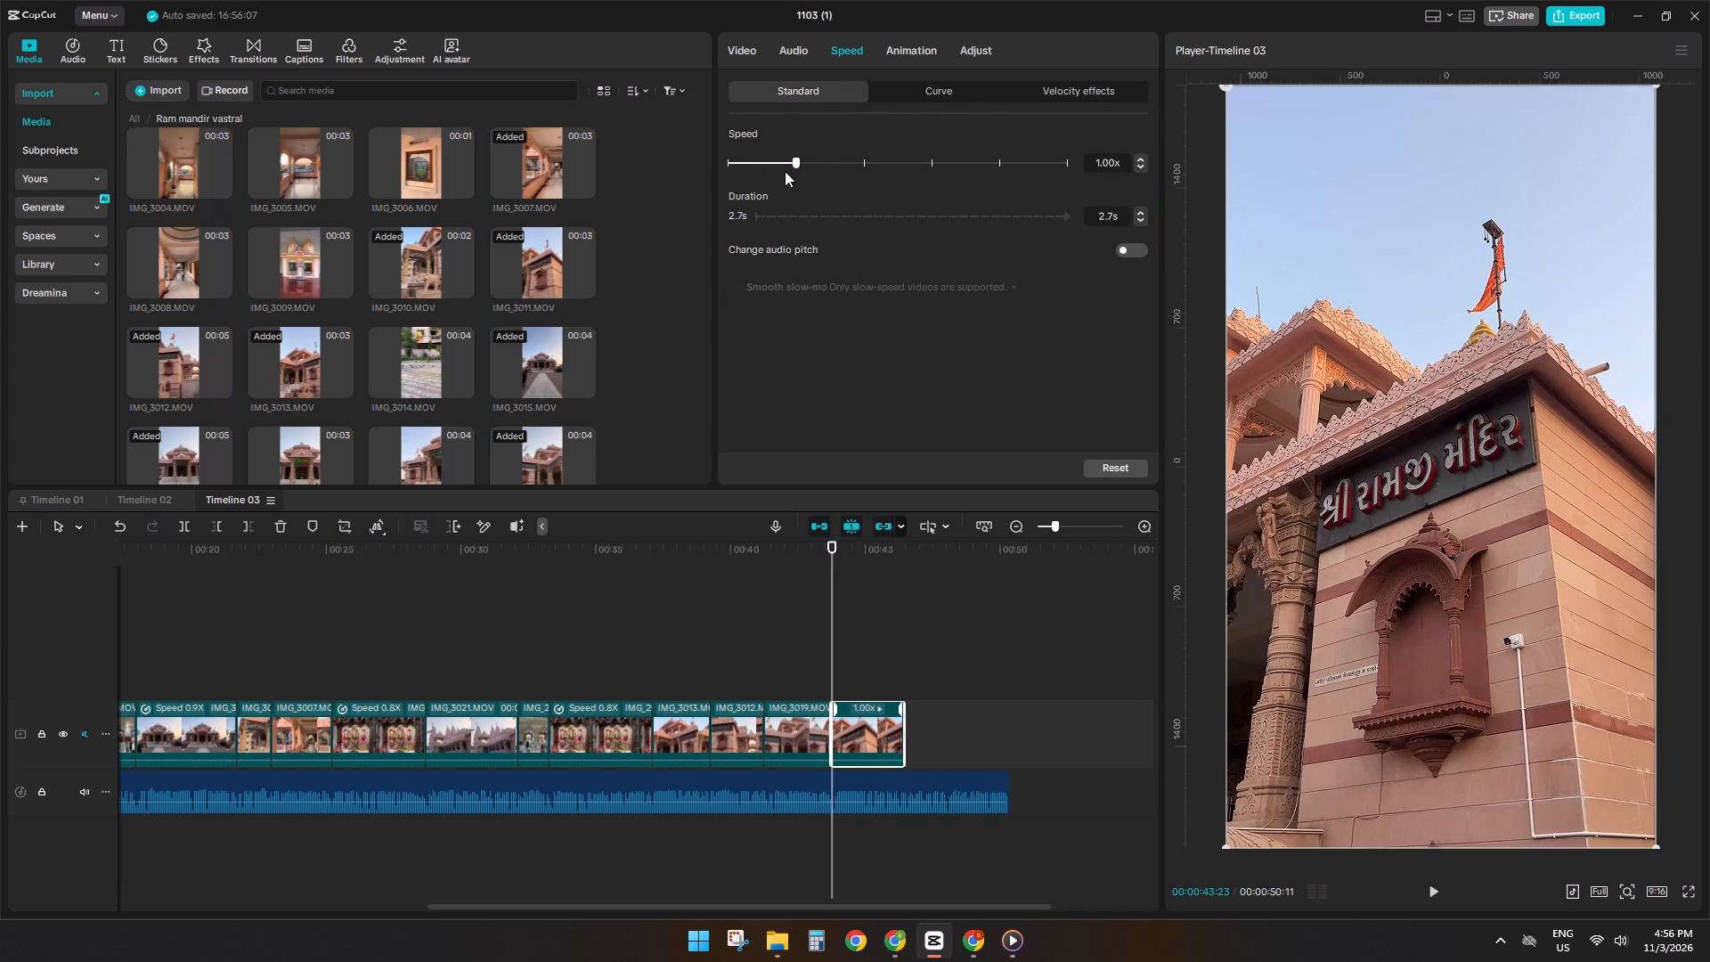
triple_click(778, 164)
click(765, 164)
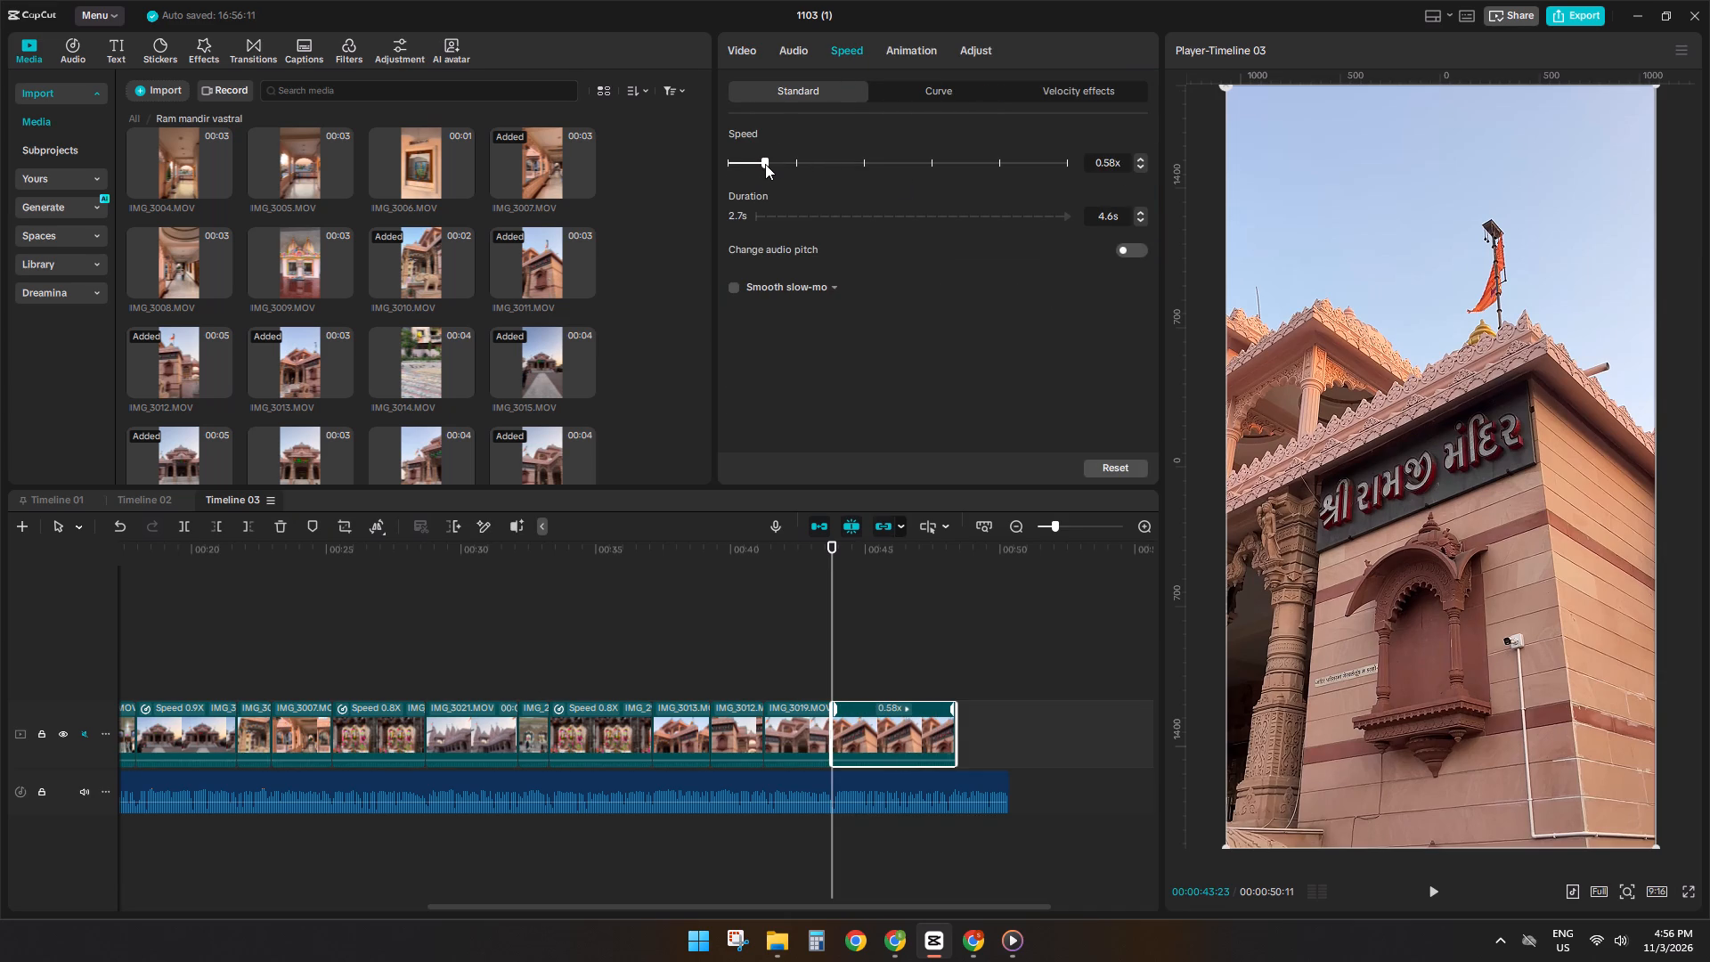
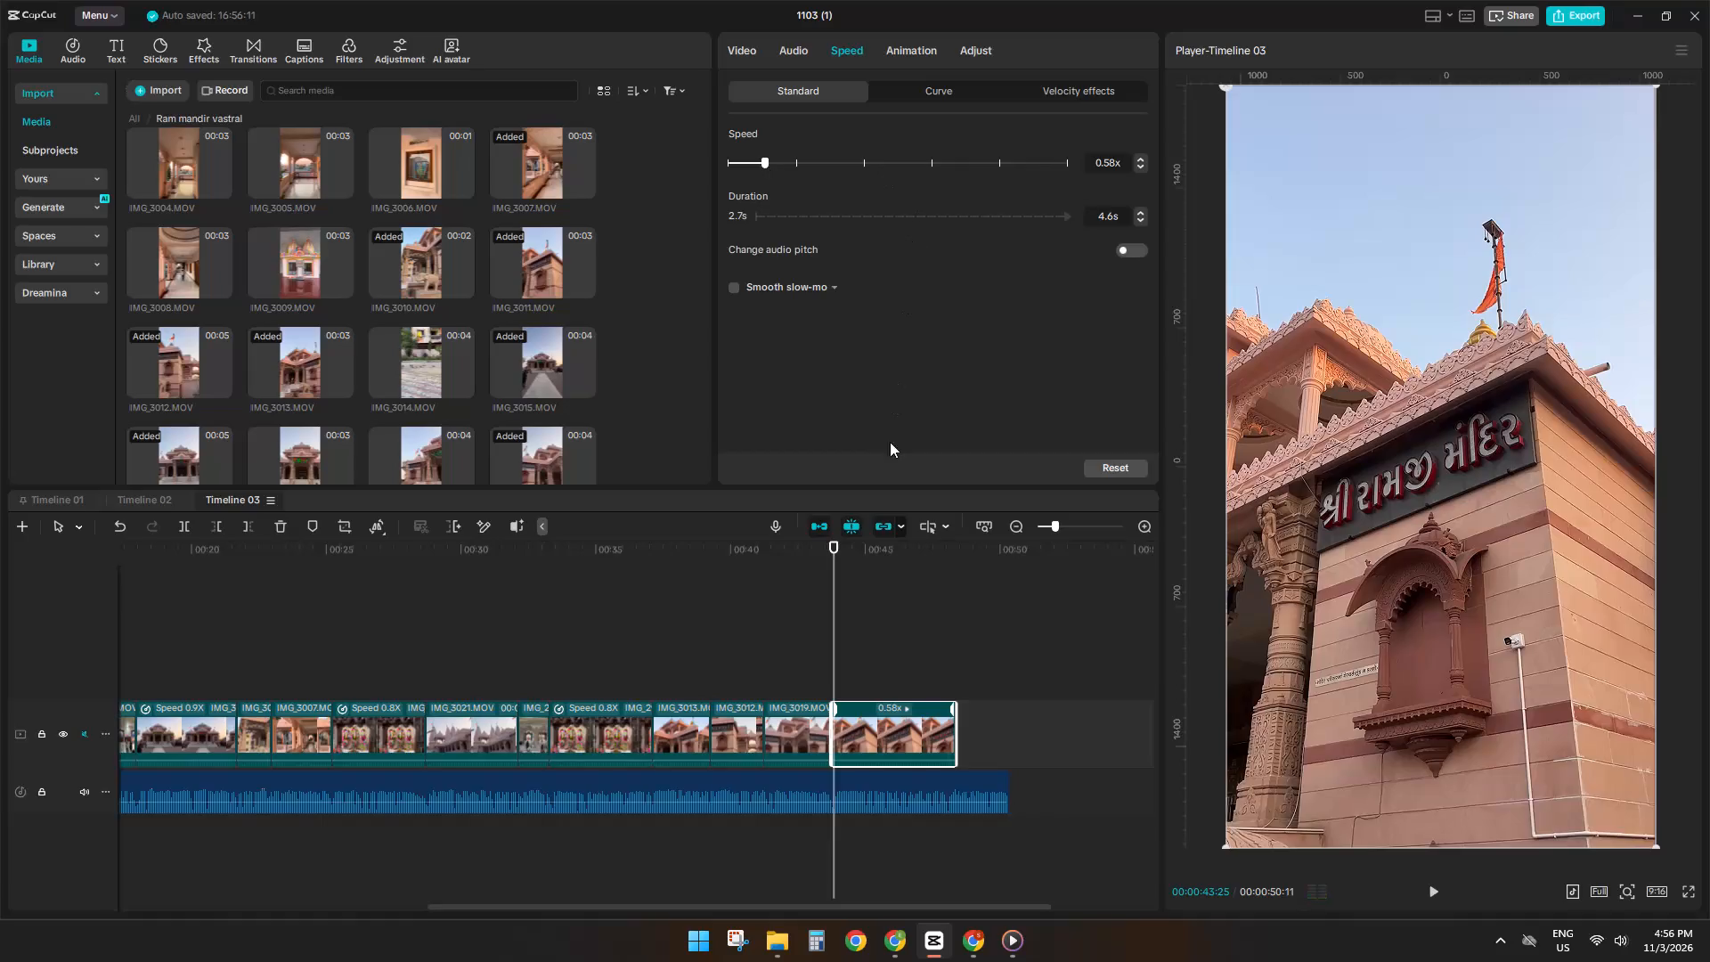
Play the slowed IMG_3011 clip against the voiceover, split it at about 00:00:47:28 and delete the part after the cut.
key(space)
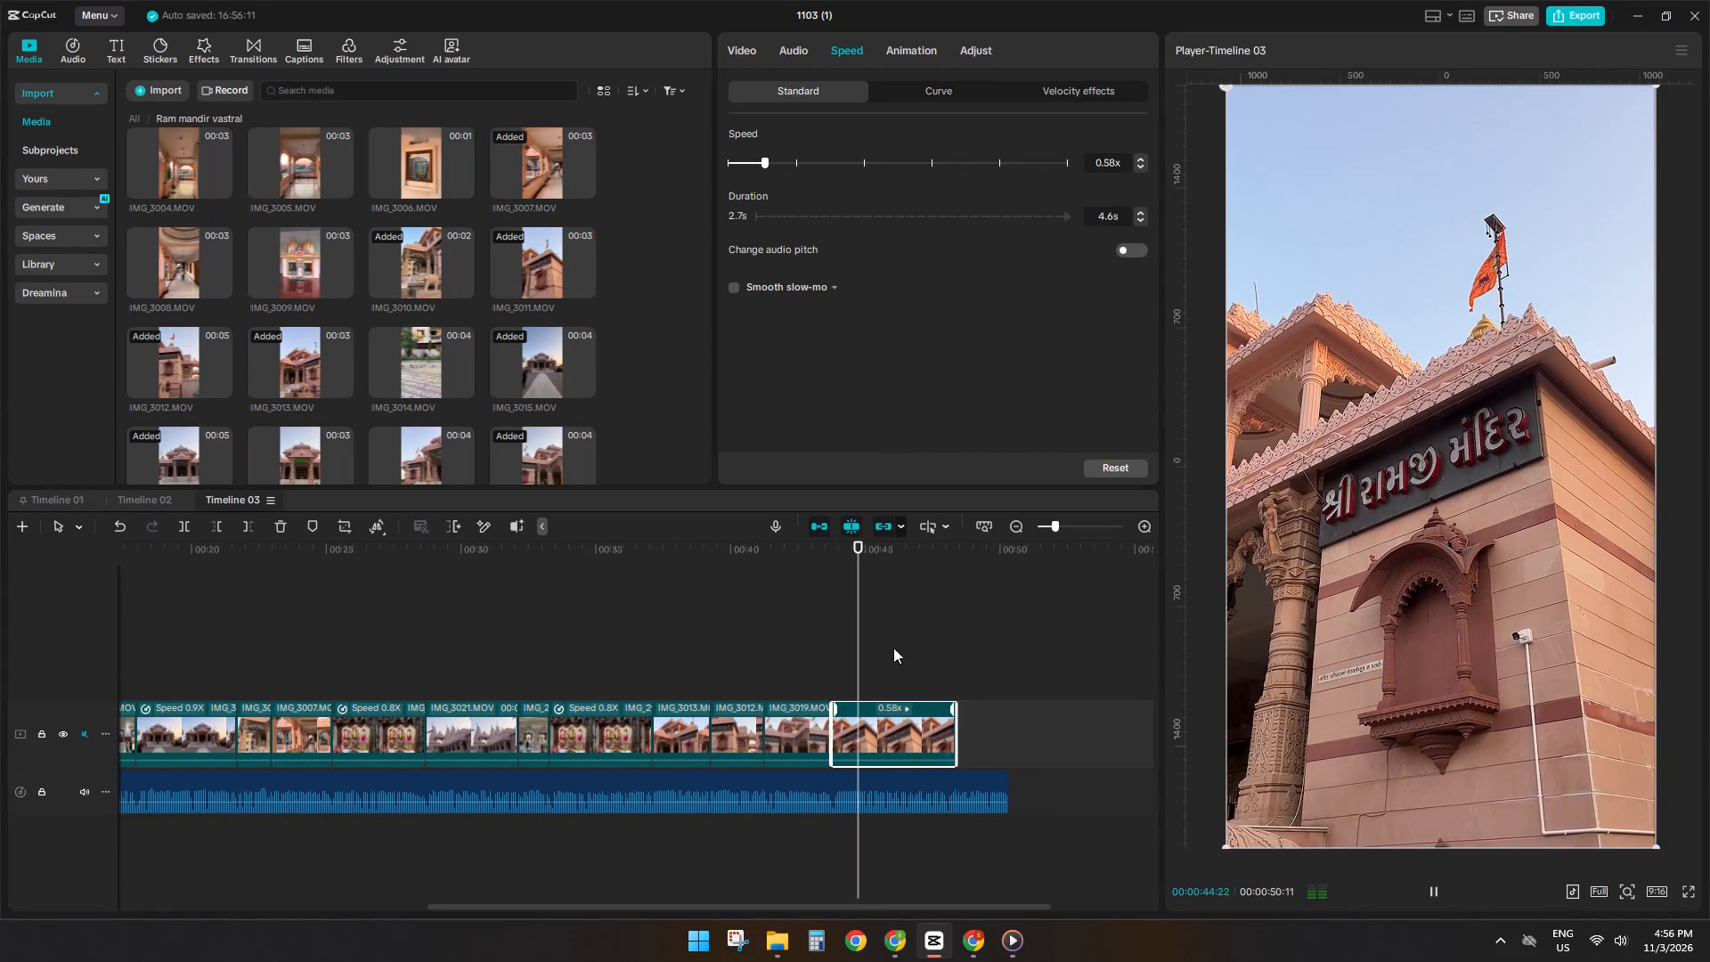
key(space)
key(space)
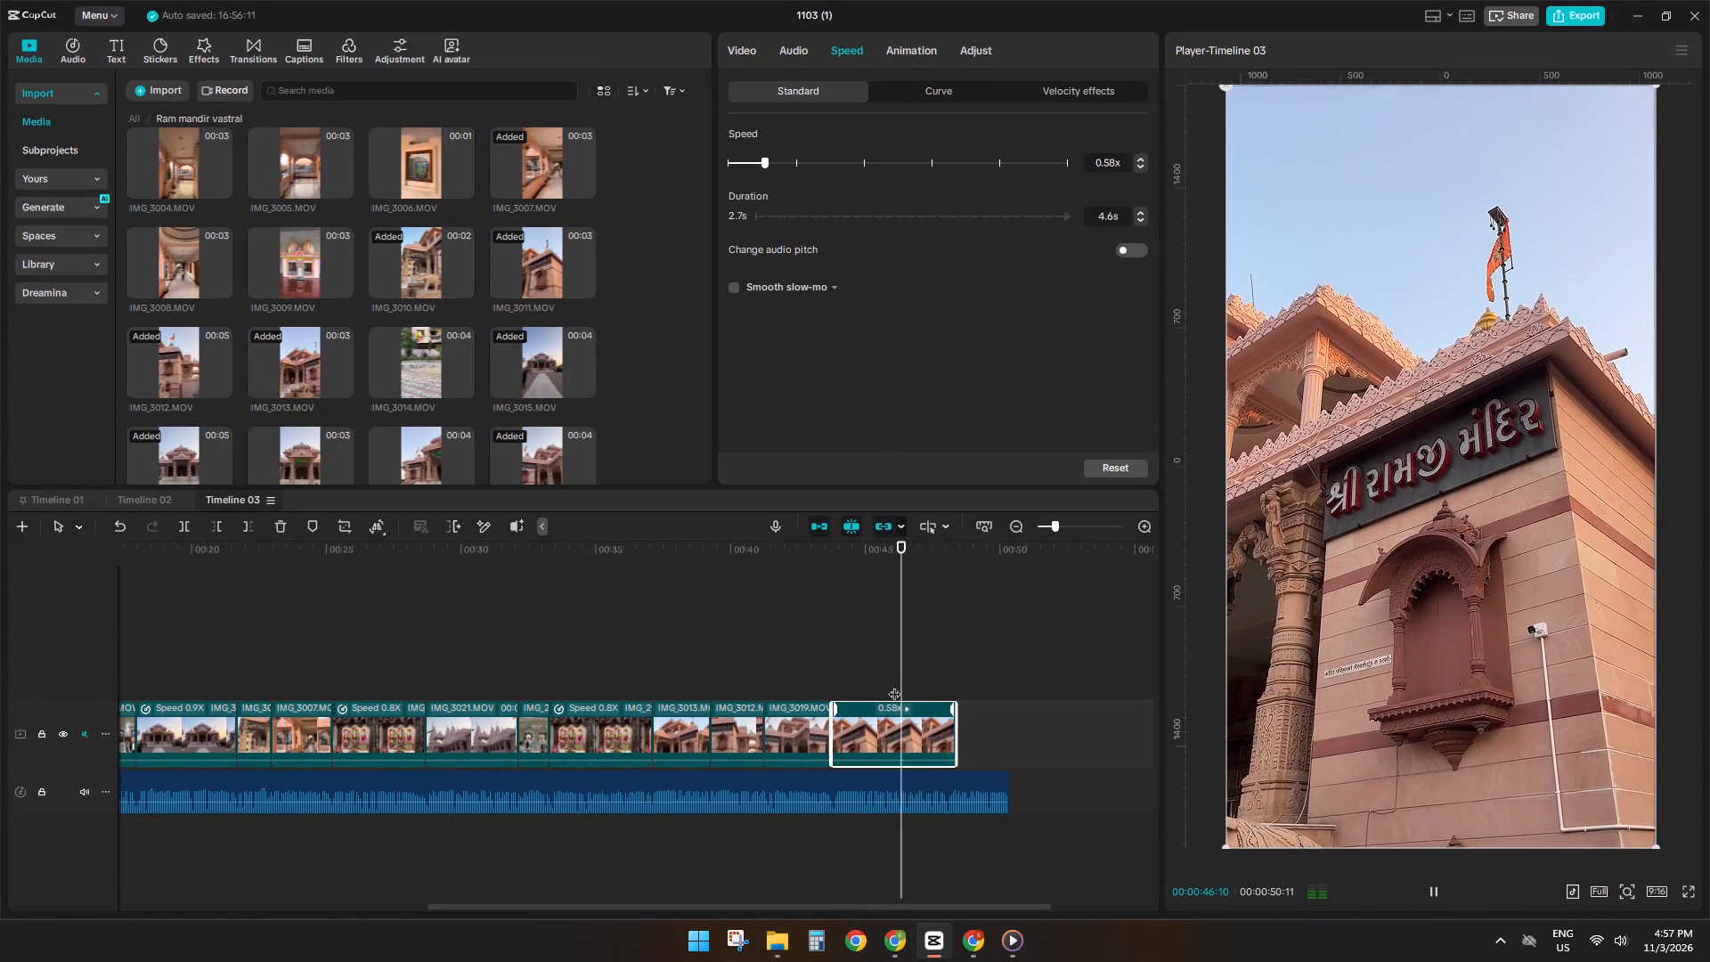
key(space)
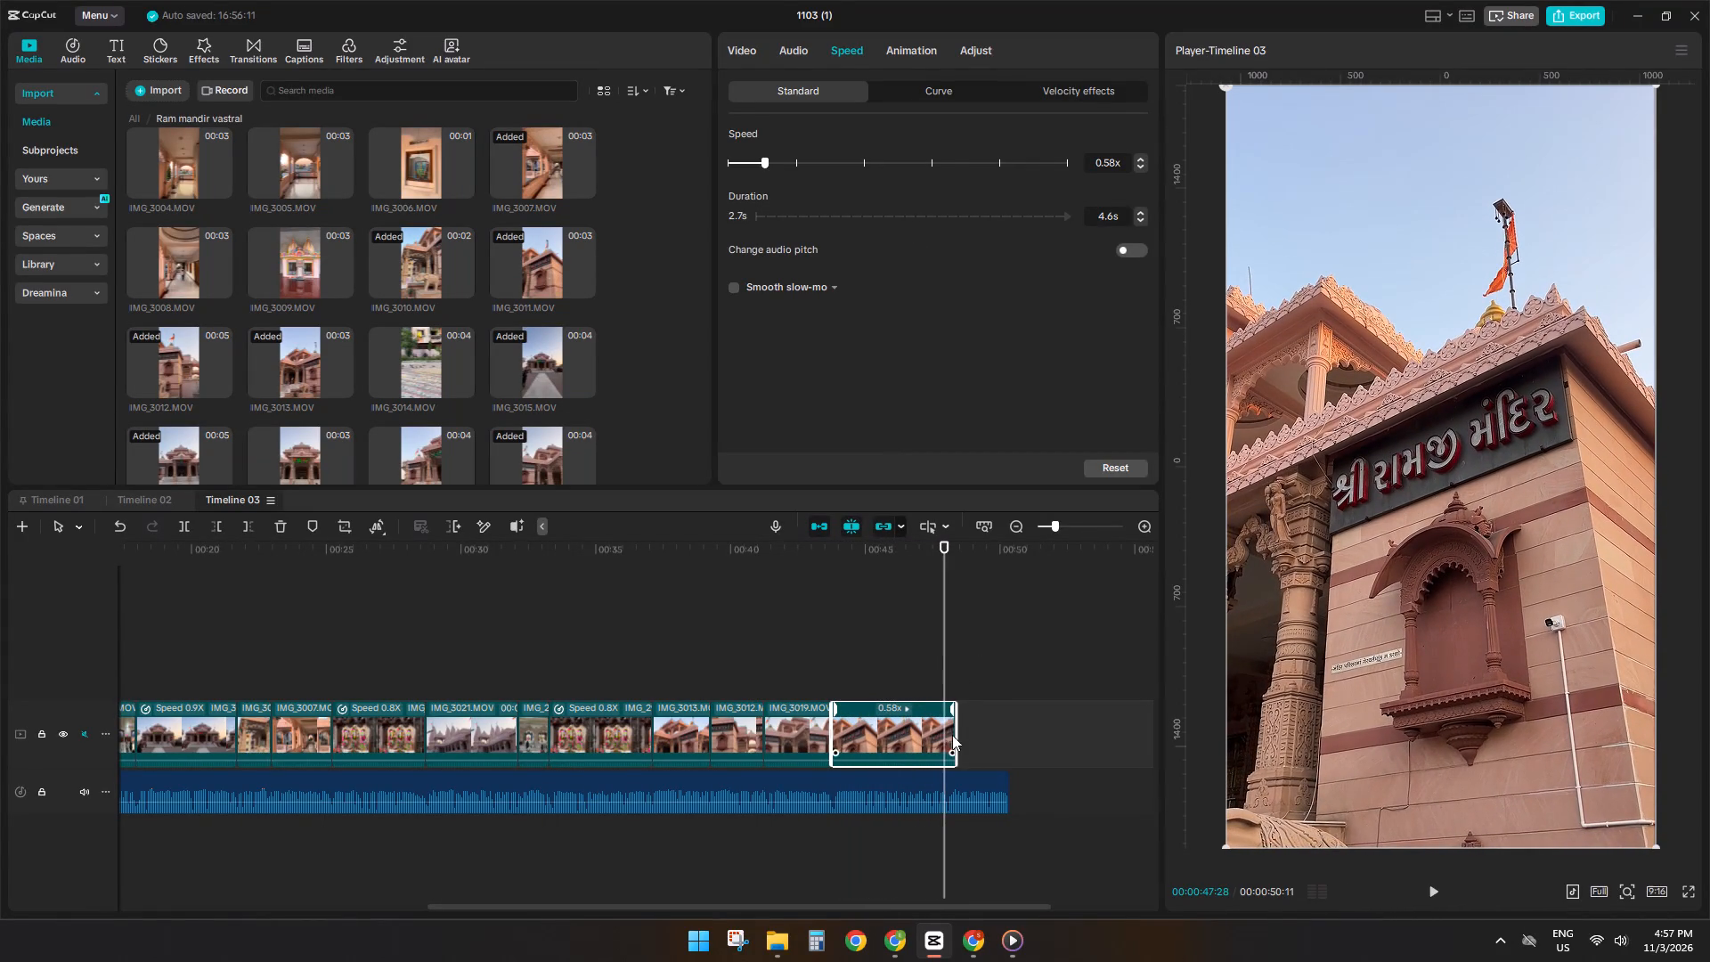
key(s)
key(d)
Preview IMG_3008 and IMG_3009, and add IMG_3017, the temple front with the entrance steps, directly after IMG_3011.
click(287, 370)
click(237, 366)
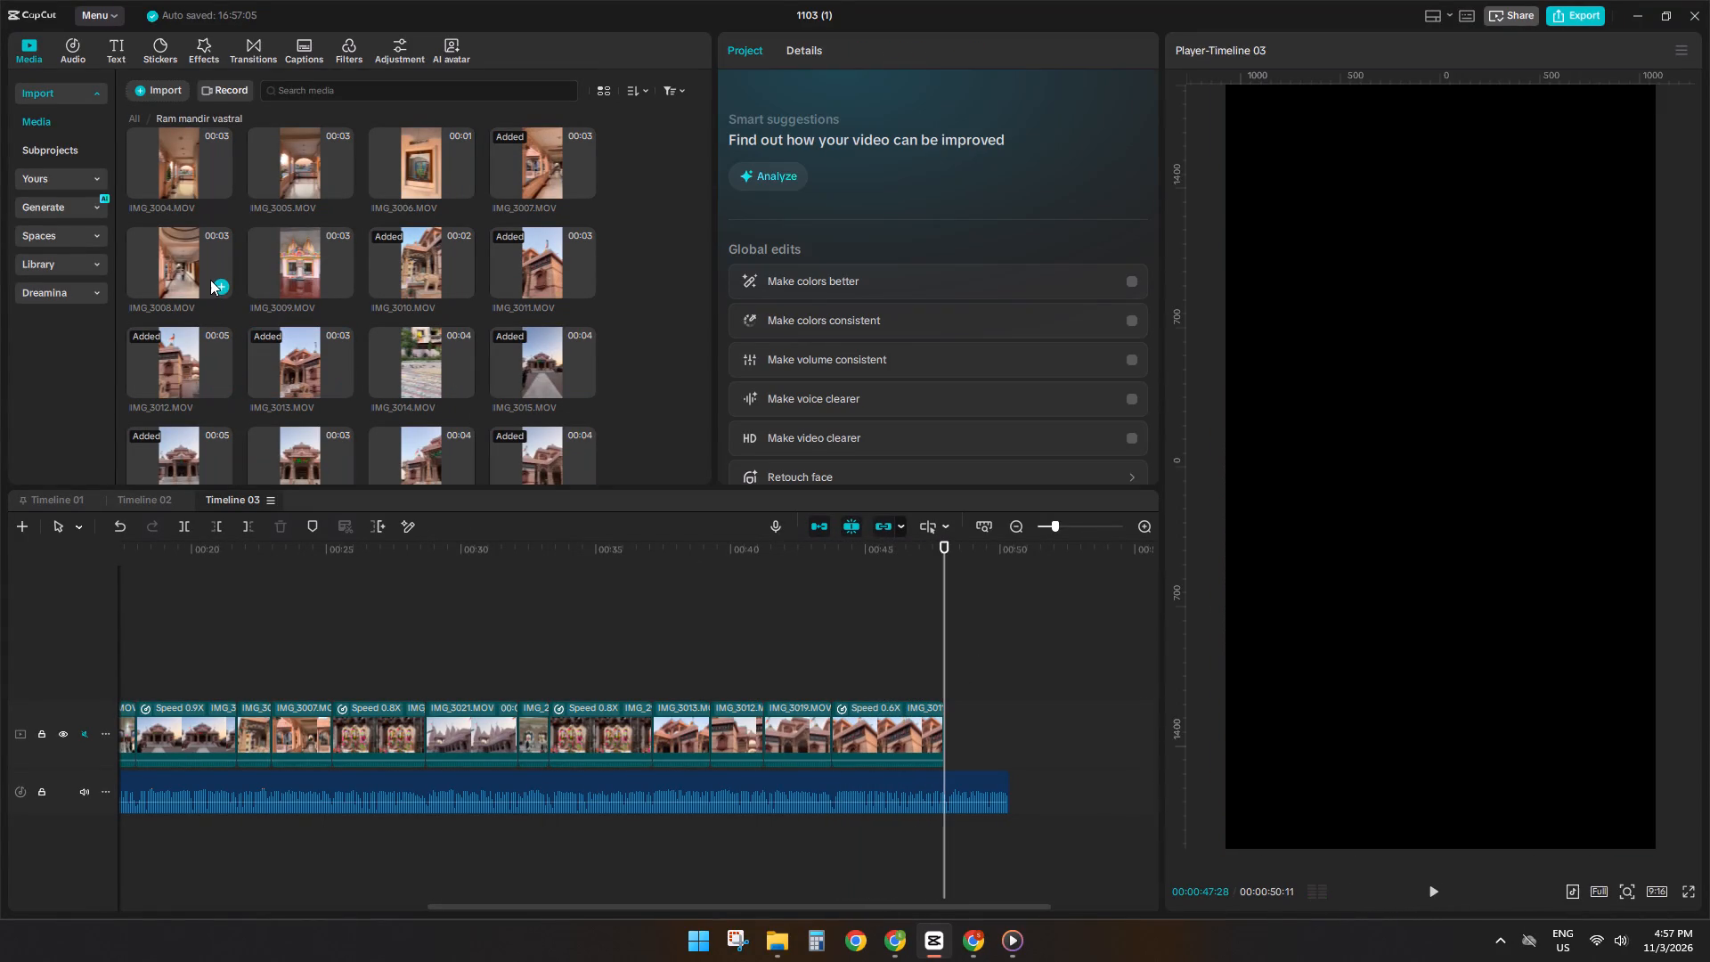
click(210, 280)
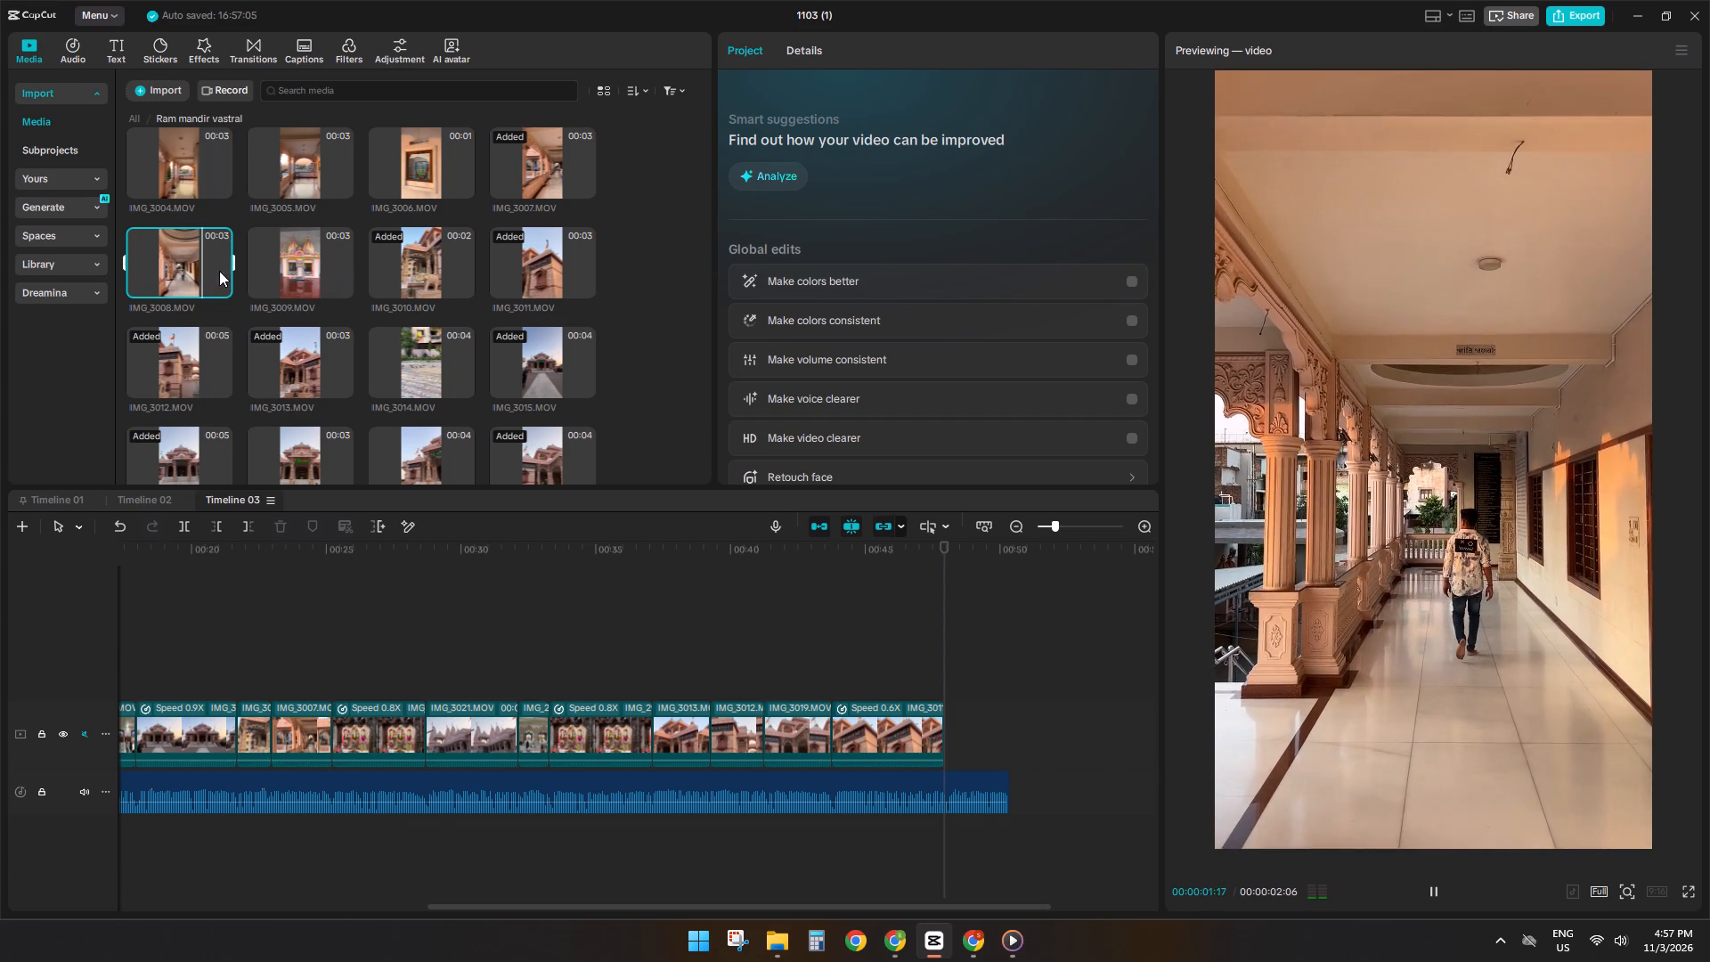
key(space)
click(296, 271)
key(space)
scroll(558, 283, down, 2)
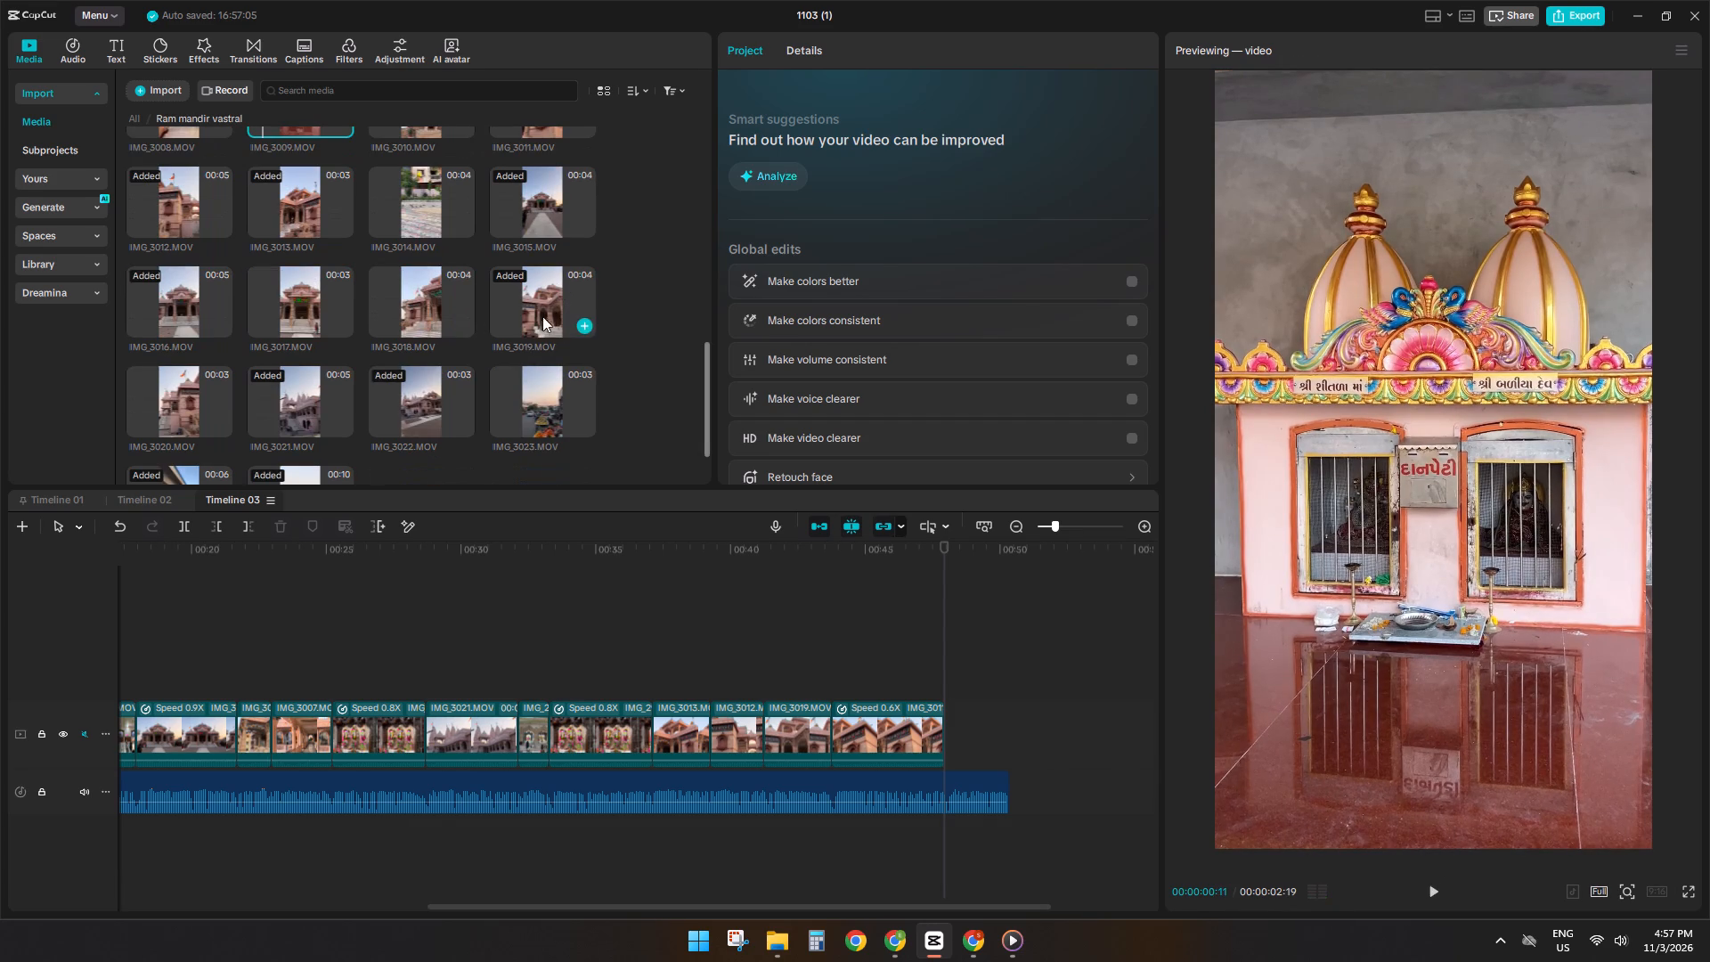
click(300, 314)
drag(300, 314, 959, 736)
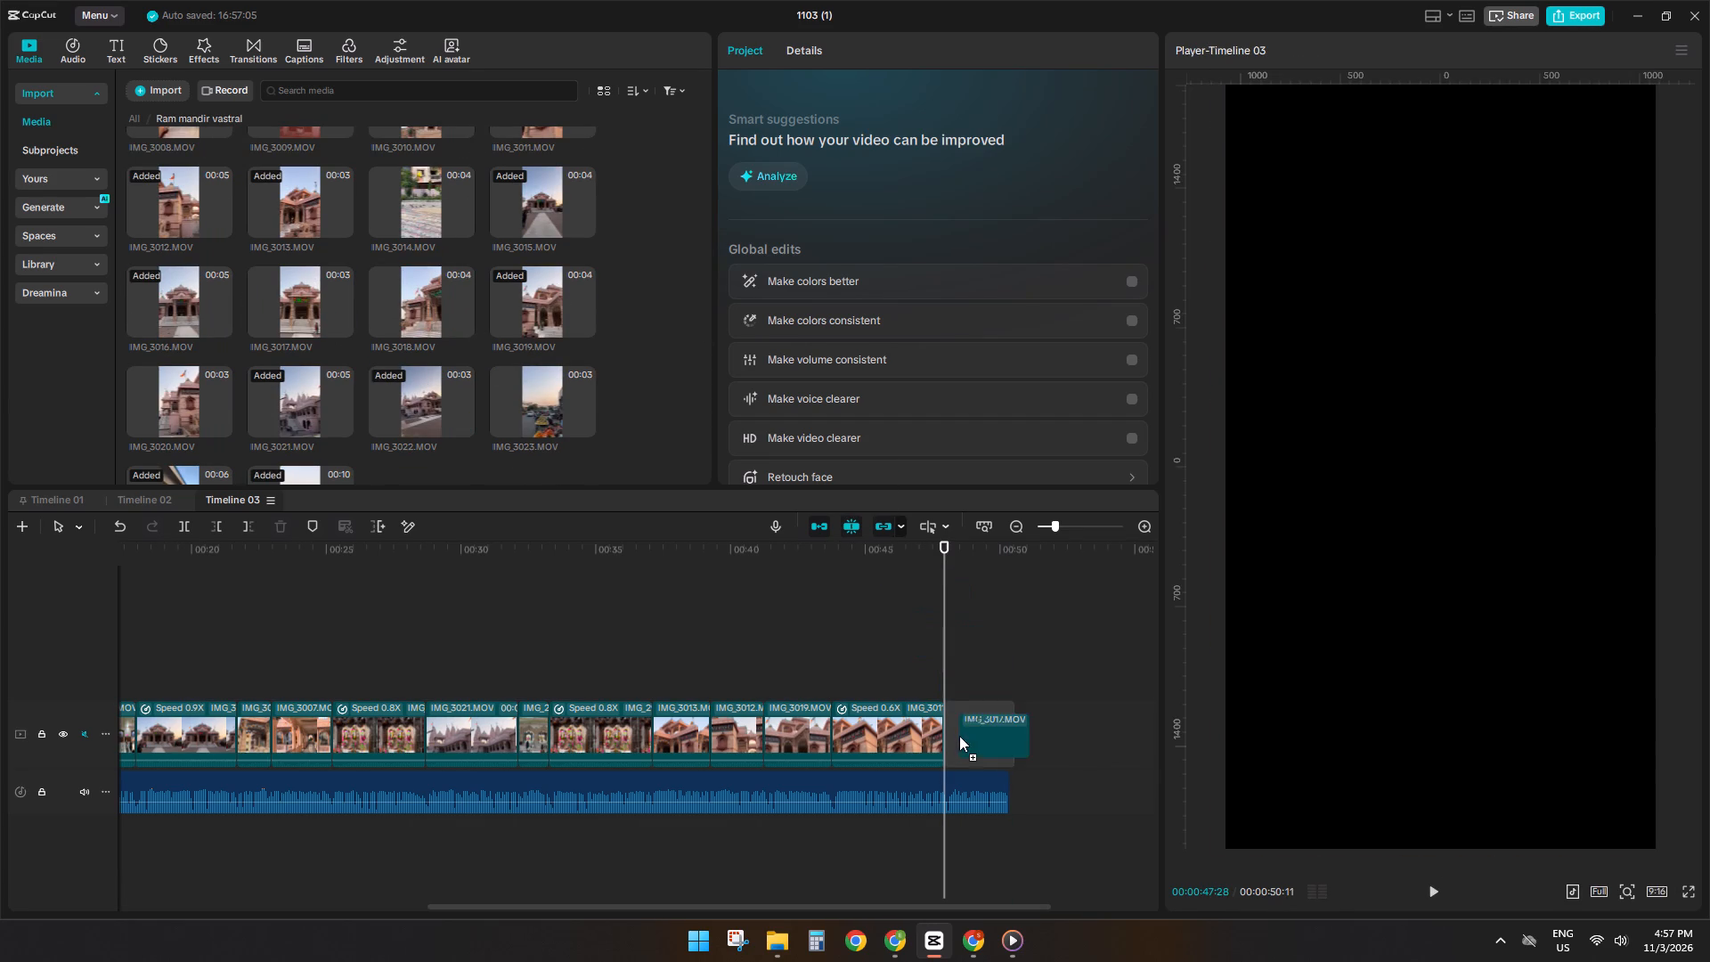
drag(959, 736, 958, 736)
Play IMG_3017, split it at the end of the voiceover at 00:00:50:11 and delete the excess.
key(space)
click(1001, 684)
drag(1001, 684, 1009, 683)
click(1009, 683)
click(1009, 714)
key(s)
key(d)
Unmute the main video track and lower the volume of all its clips to the minimum, leaving the voiceover untouched.
ctrl+scroll(864, 707, down, 12)
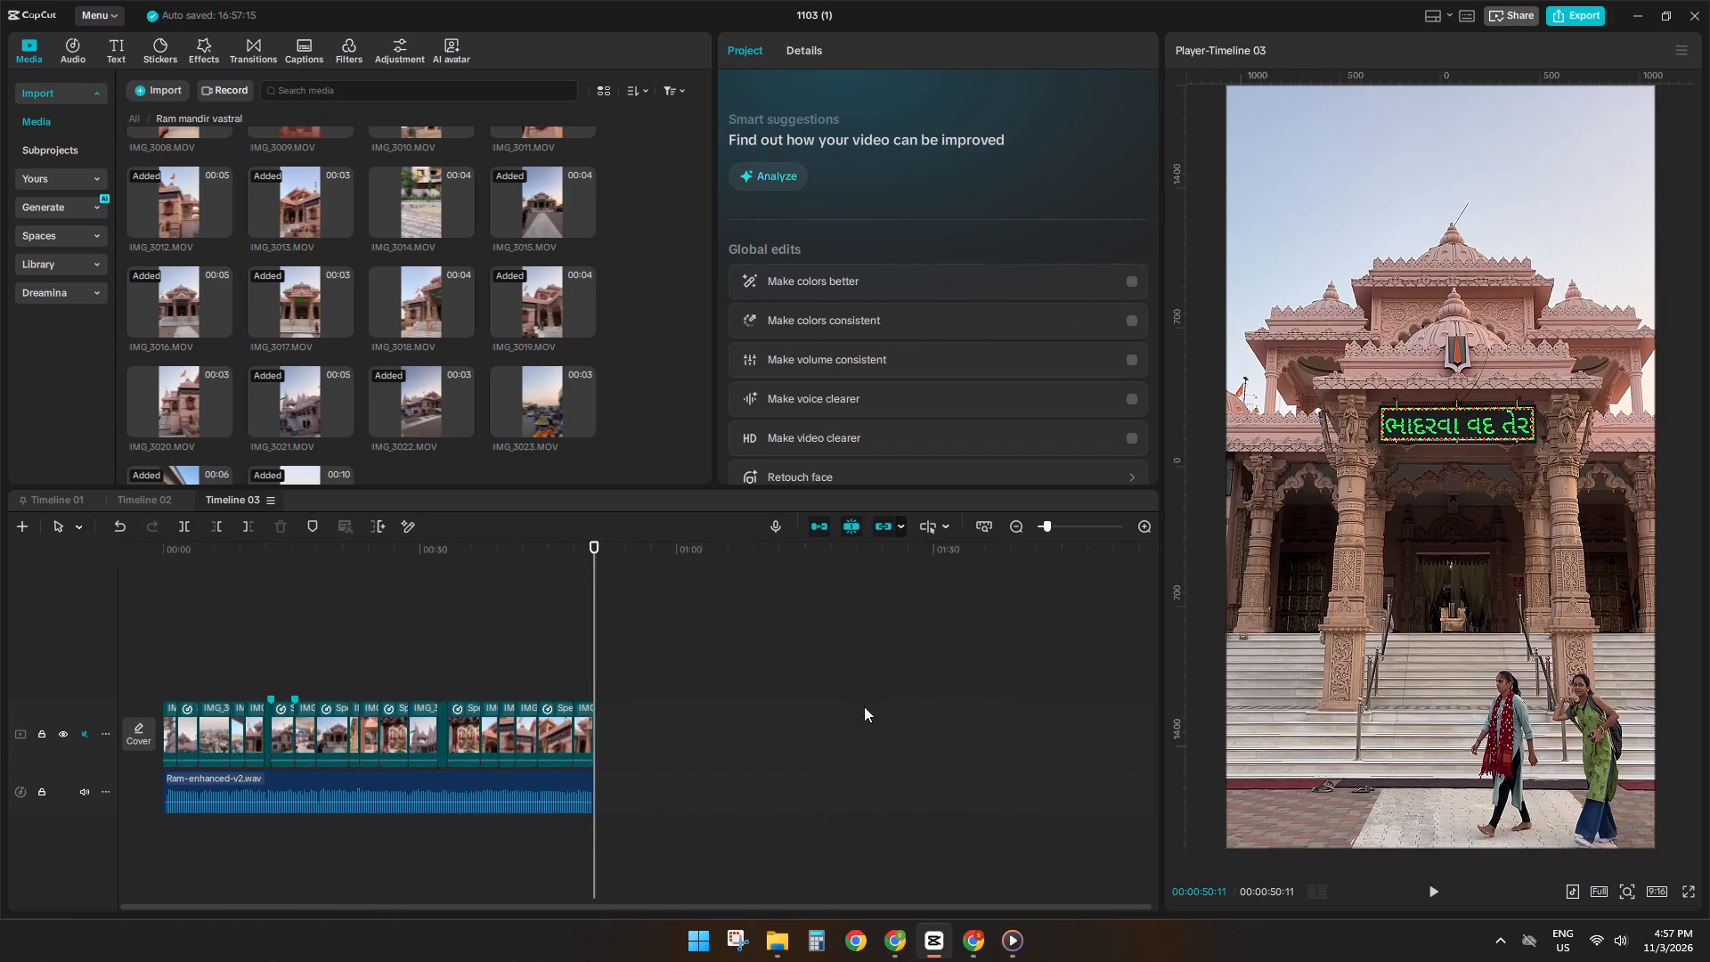
ctrl+scroll(864, 706, down, 3)
click(77, 726)
click(86, 732)
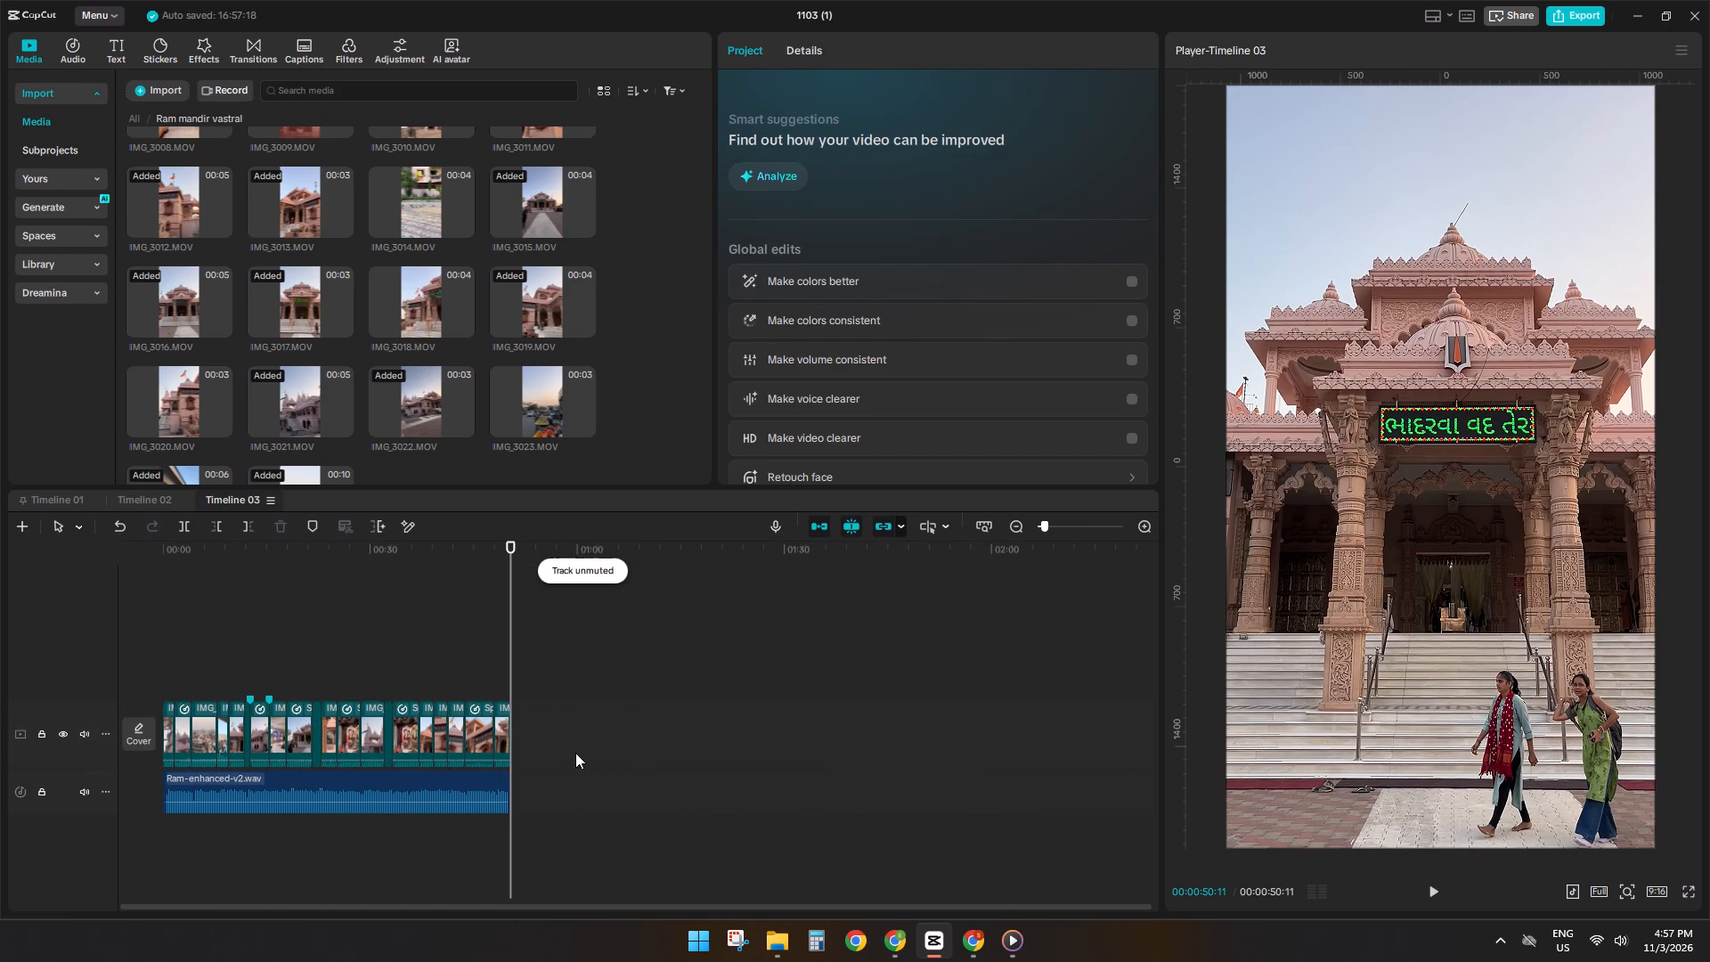
drag(574, 745, 267, 673)
drag(163, 656, 142, 655)
drag(560, 757, 184, 664)
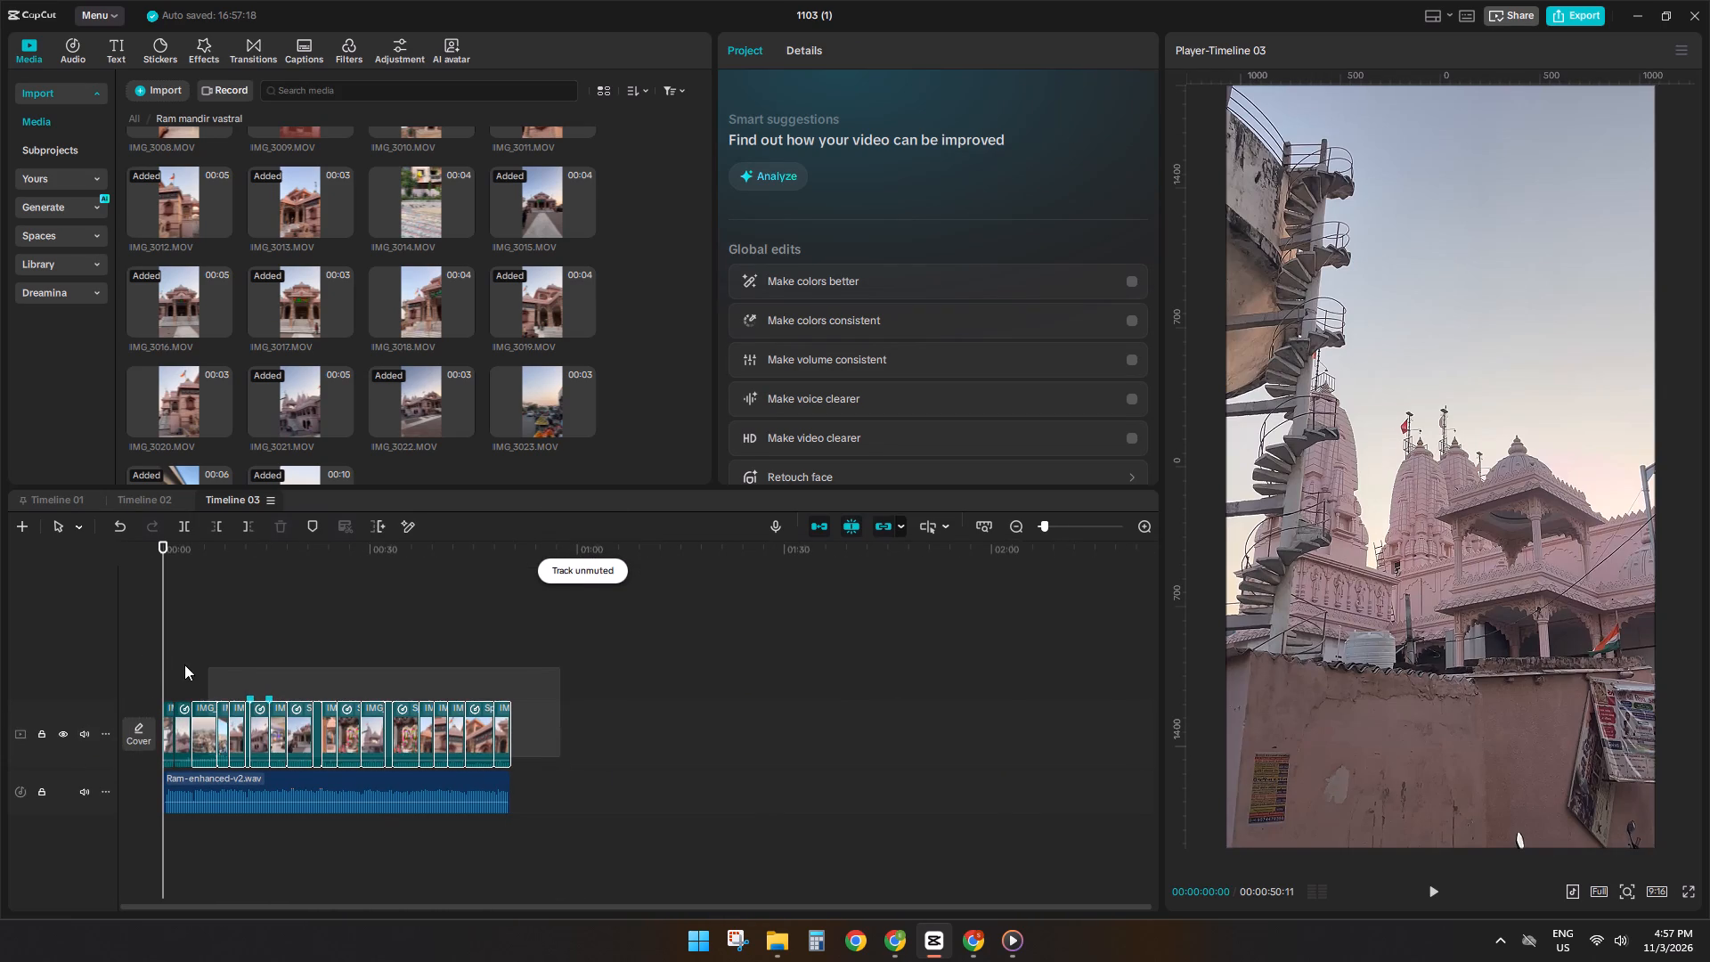
drag(184, 664, 160, 663)
click(803, 51)
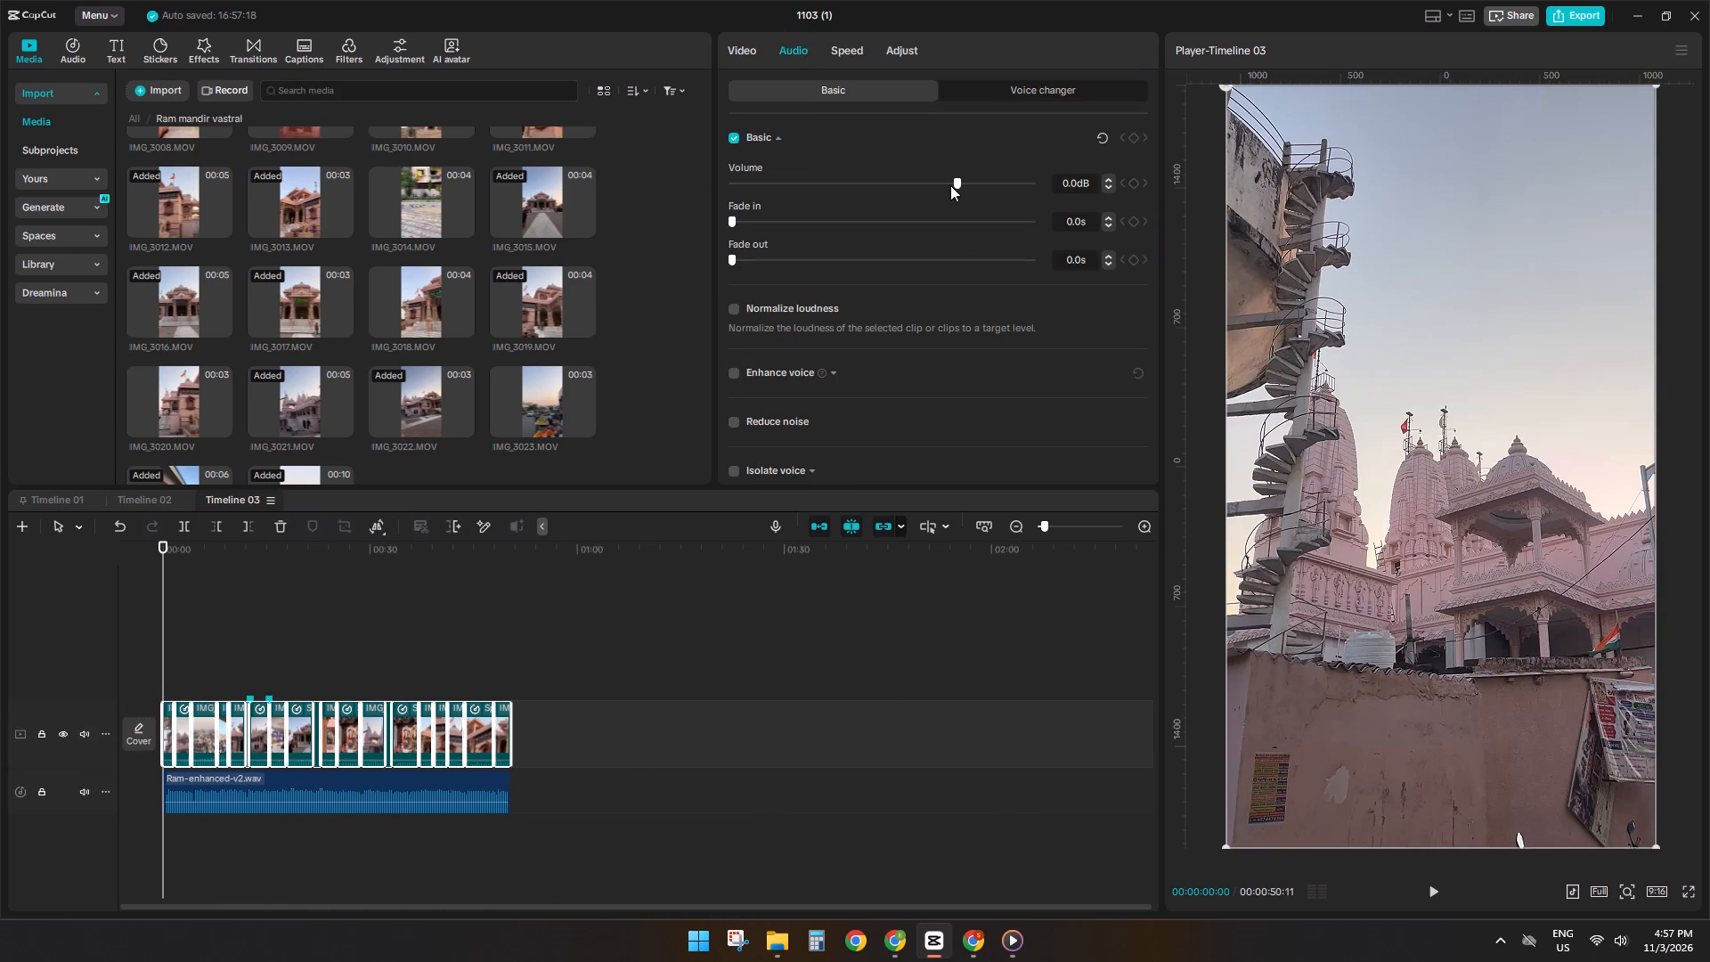
drag(941, 186, 523, 181)
click(270, 630)
drag(272, 630, 100, 635)
Add Pull in transitions on both sides of the 0.6x clip after IMG_2982, lengthening each and setting the first to 0.7 s.
ctrl+scroll(370, 663, up, 5)
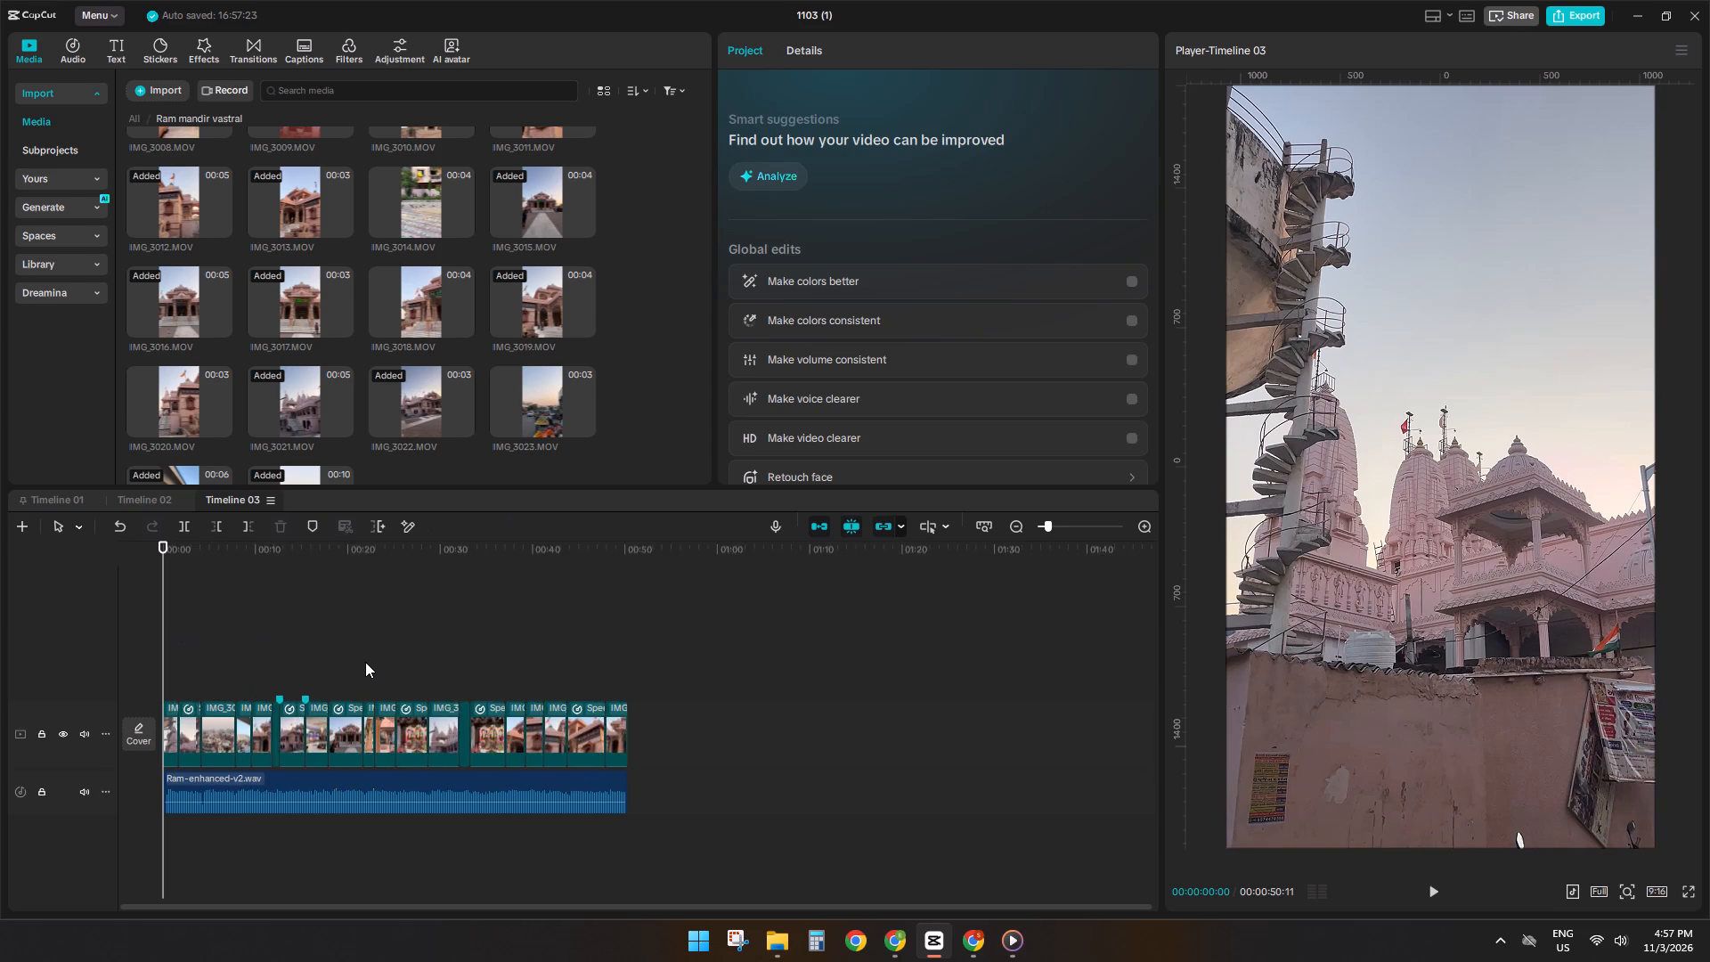
ctrl+scroll(365, 662, up, 7)
ctrl+scroll(365, 661, down, 1)
ctrl+scroll(365, 661, up, 7)
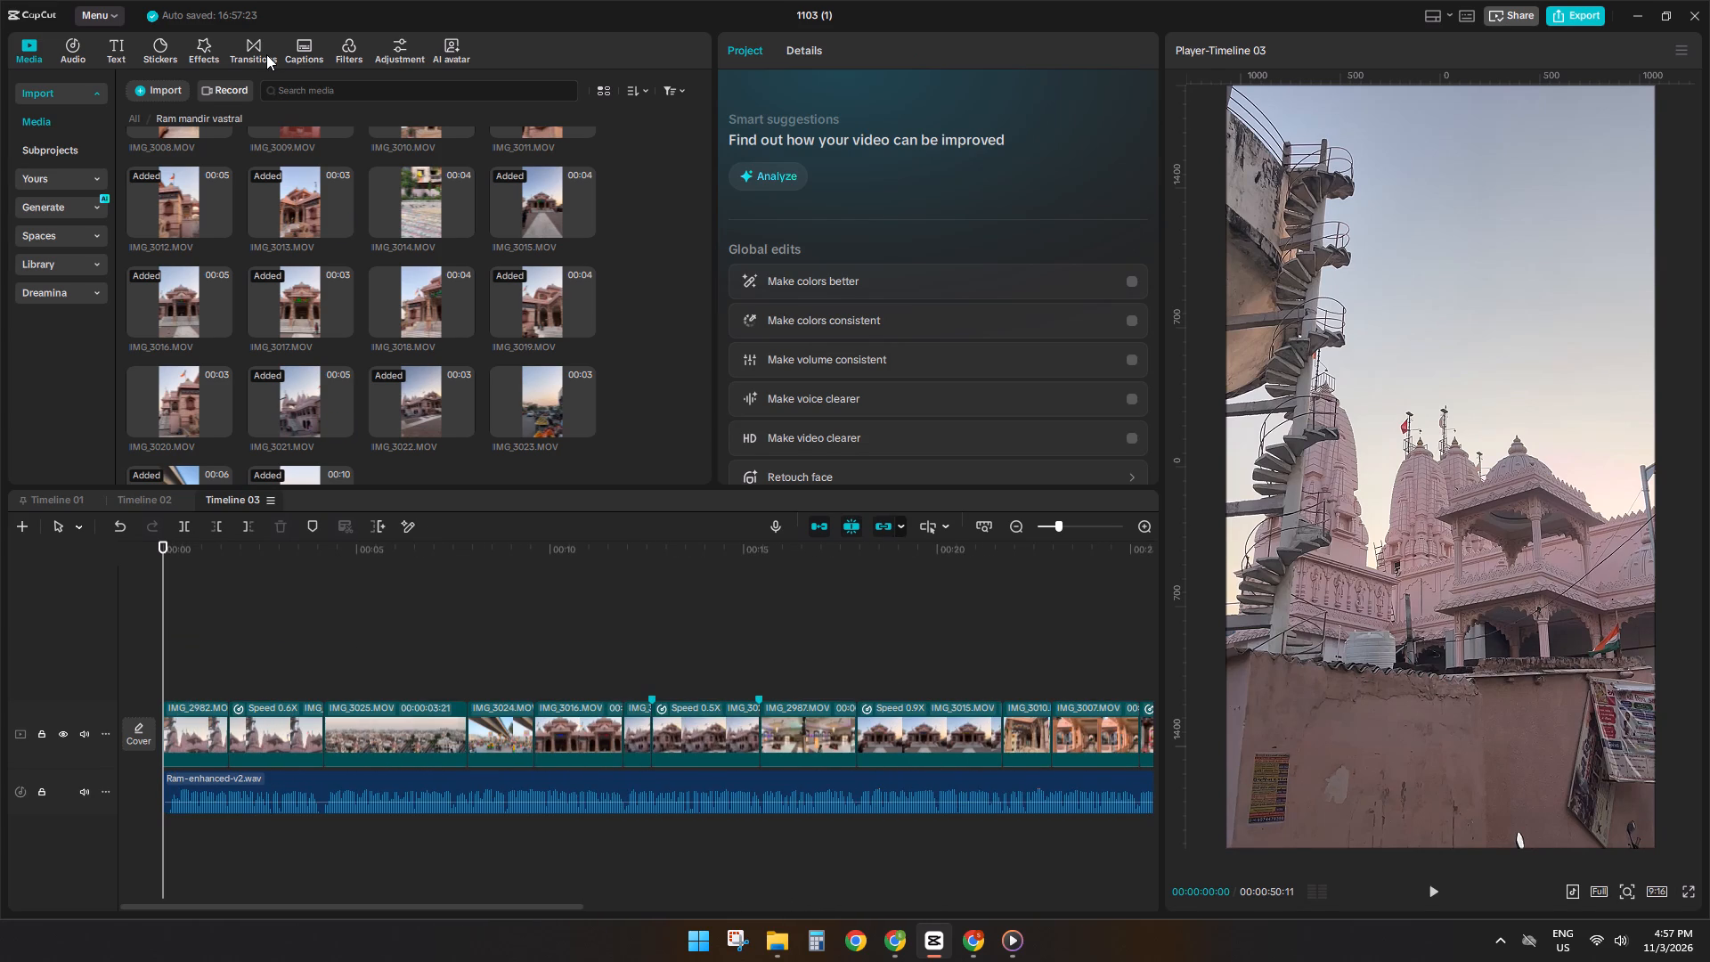
click(224, 58)
double_click(247, 61)
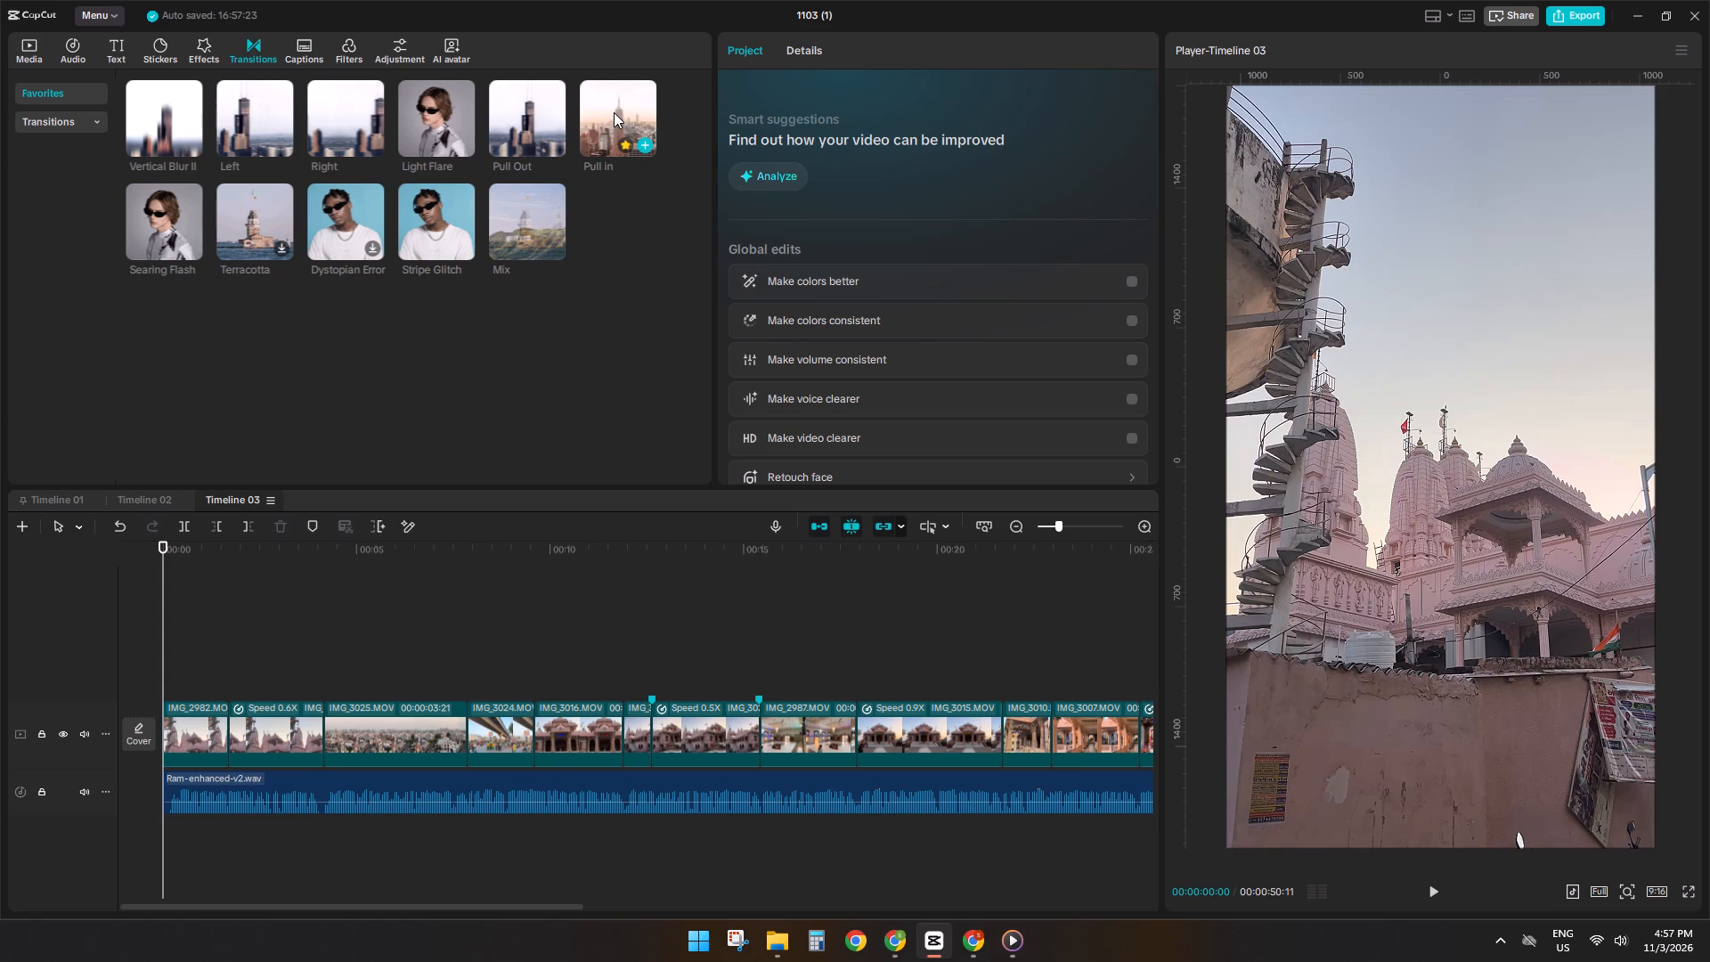
drag(613, 113, 392, 574)
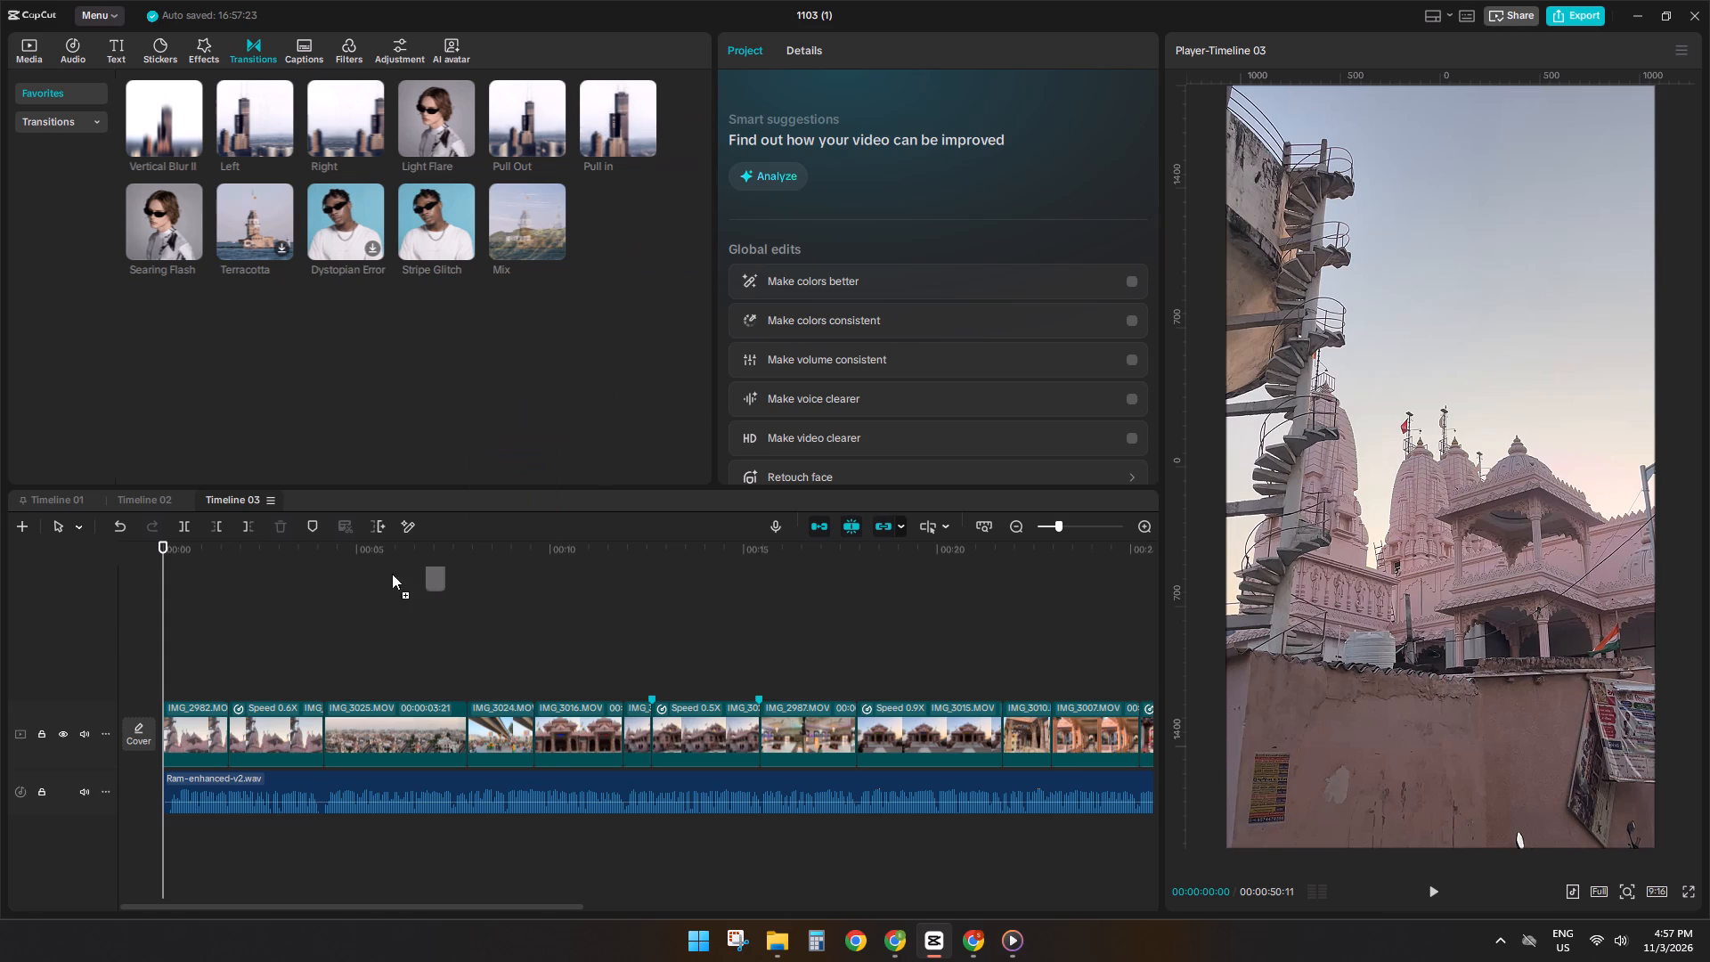
drag(392, 574, 222, 721)
click(999, 168)
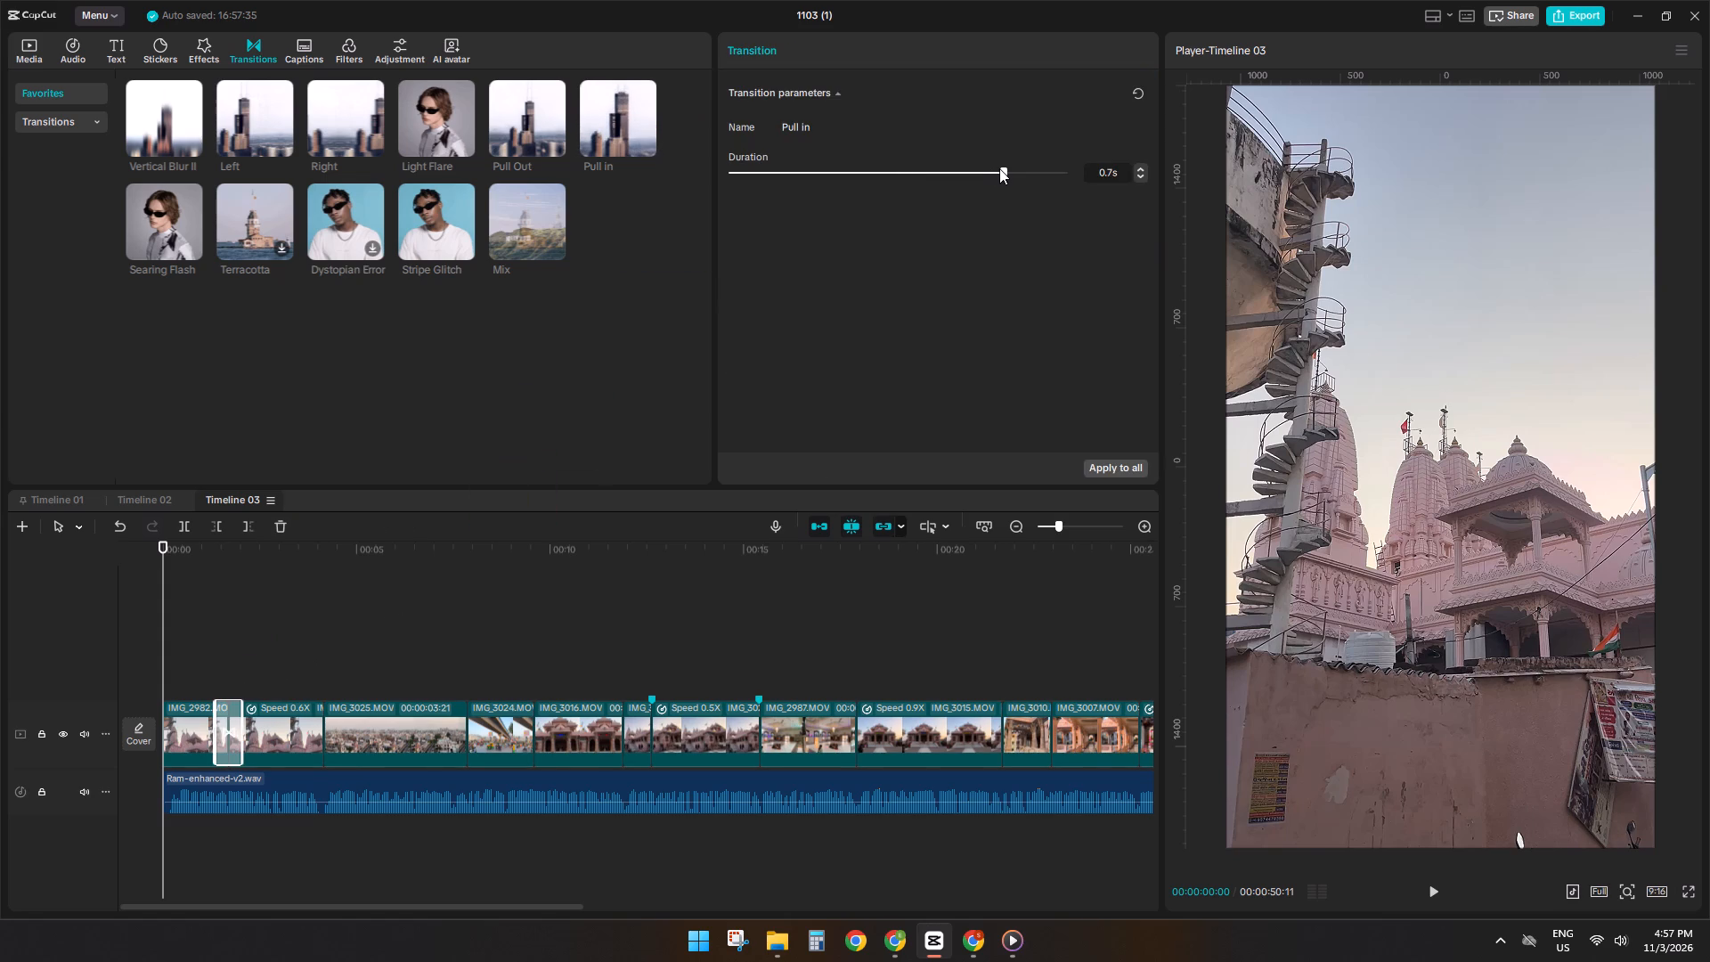
drag(598, 110, 333, 734)
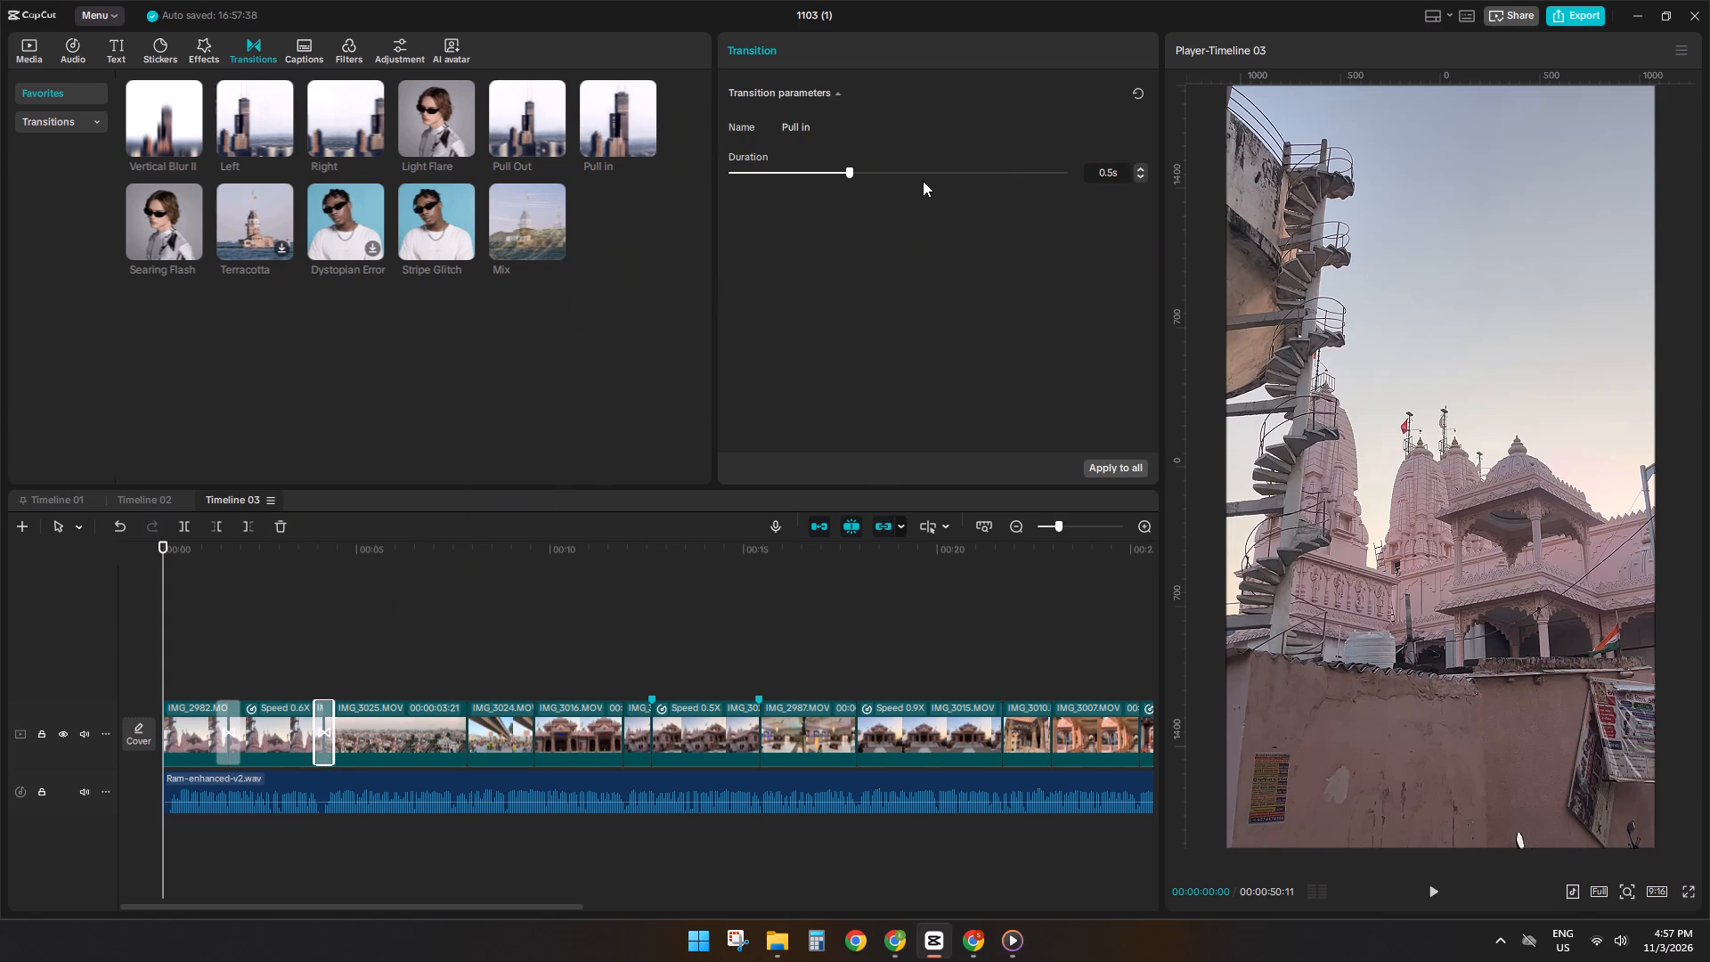
click(954, 175)
Add Pull in transitions on both sides of IMG_3024, 0.7 s at its start and 0.6 s at its end.
drag(631, 104, 476, 727)
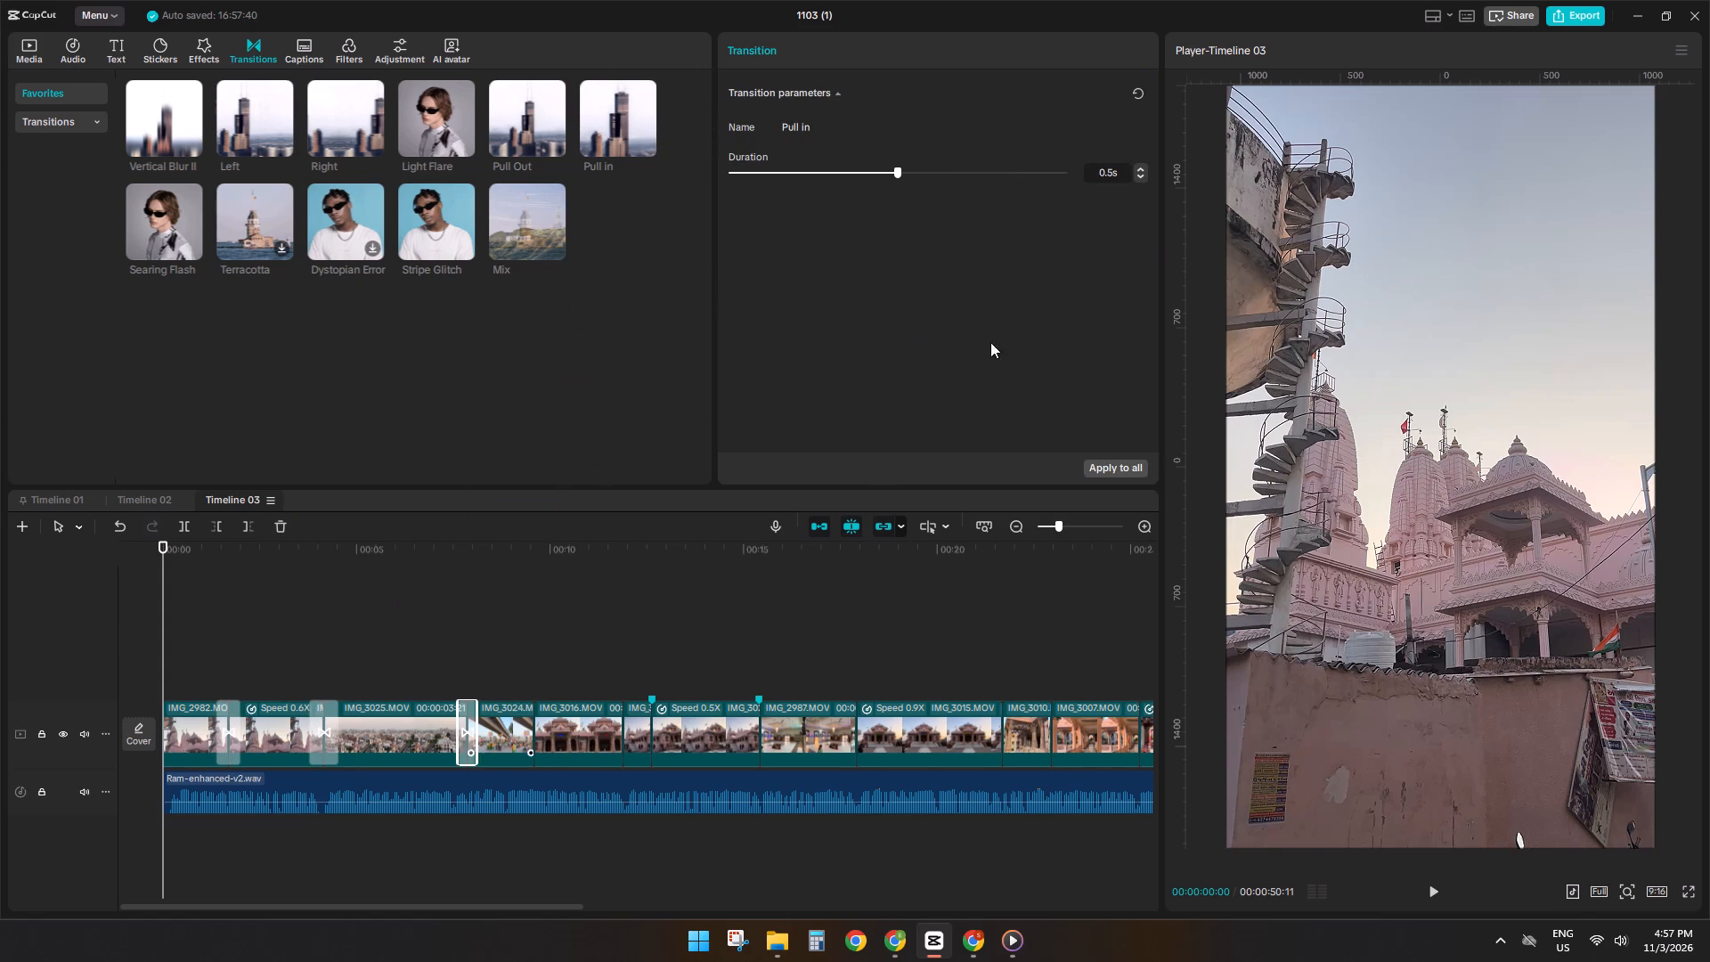
click(991, 175)
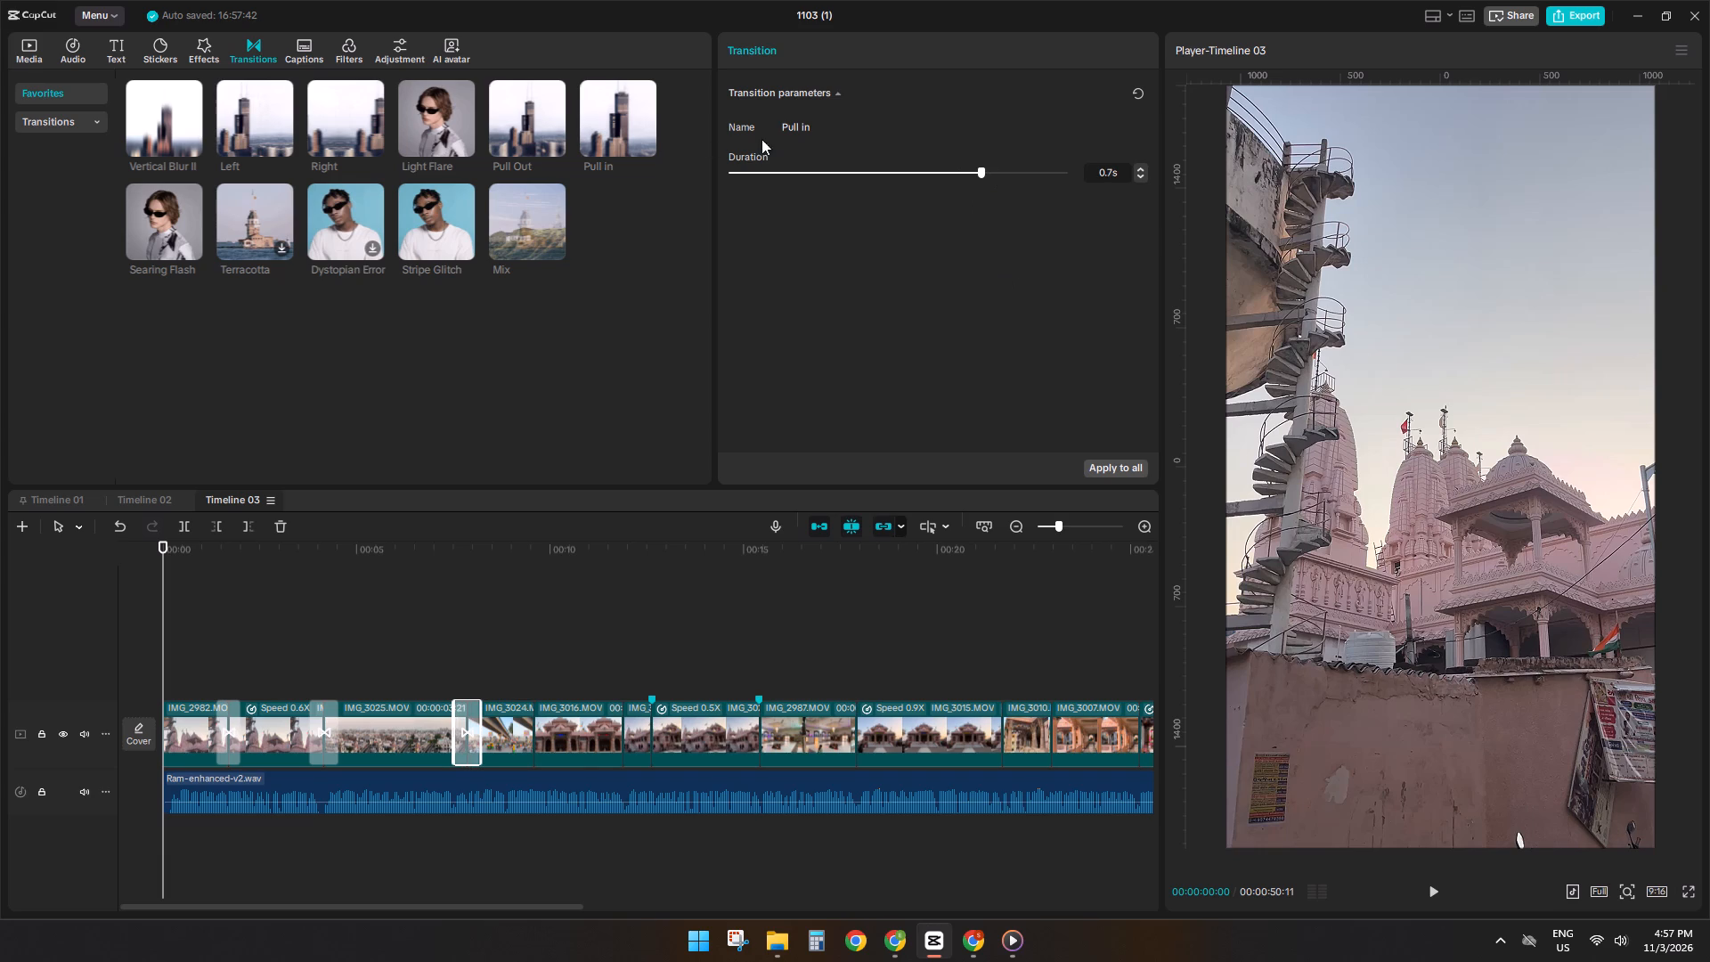
drag(629, 117, 519, 729)
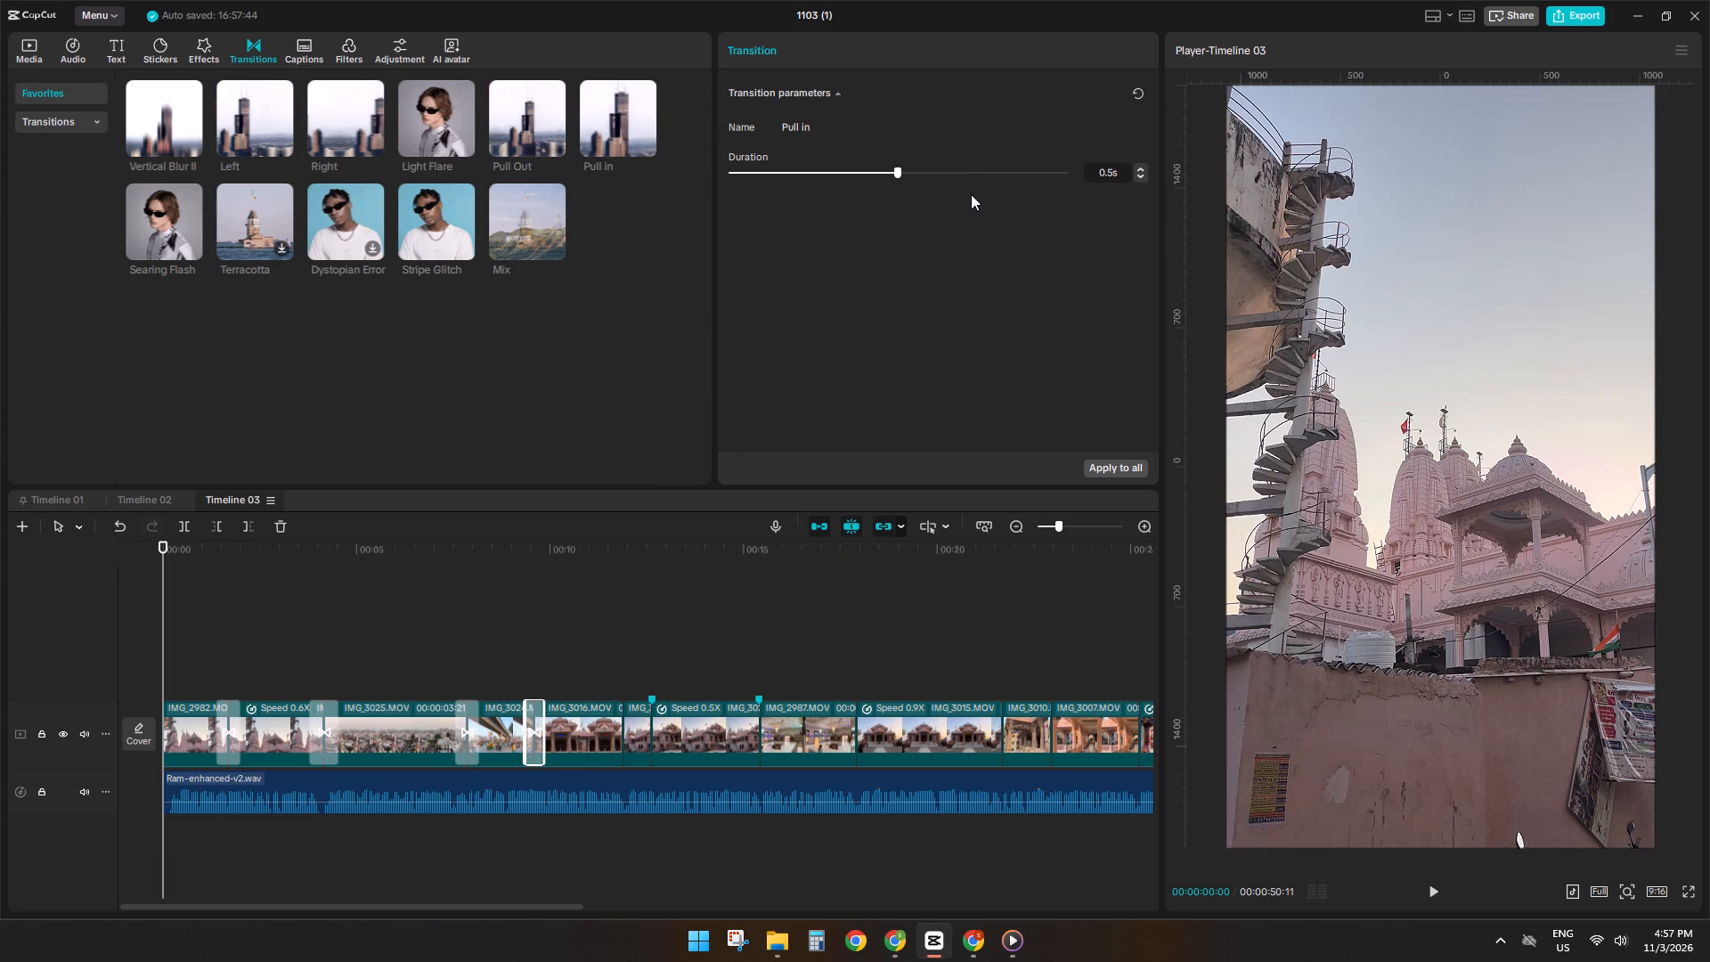
click(976, 178)
click(959, 175)
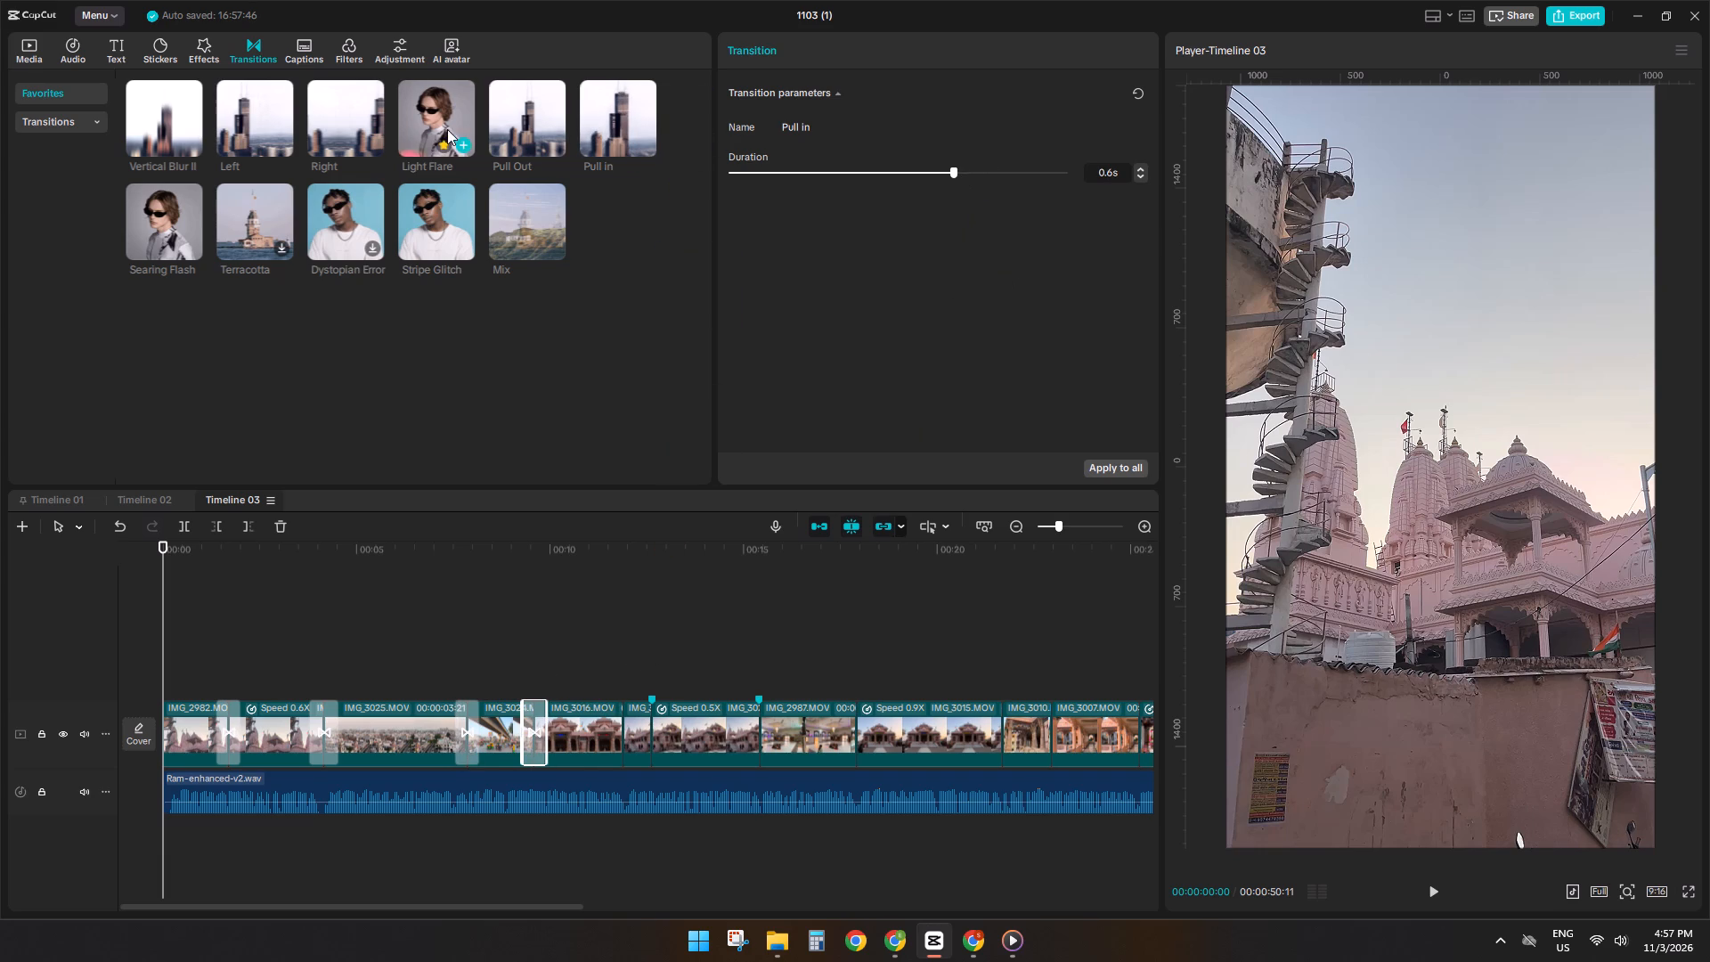
Add a Light Flare transition between IMG_2987 and the 0.9x IMG_3015 clip.
drag(437, 124, 845, 727)
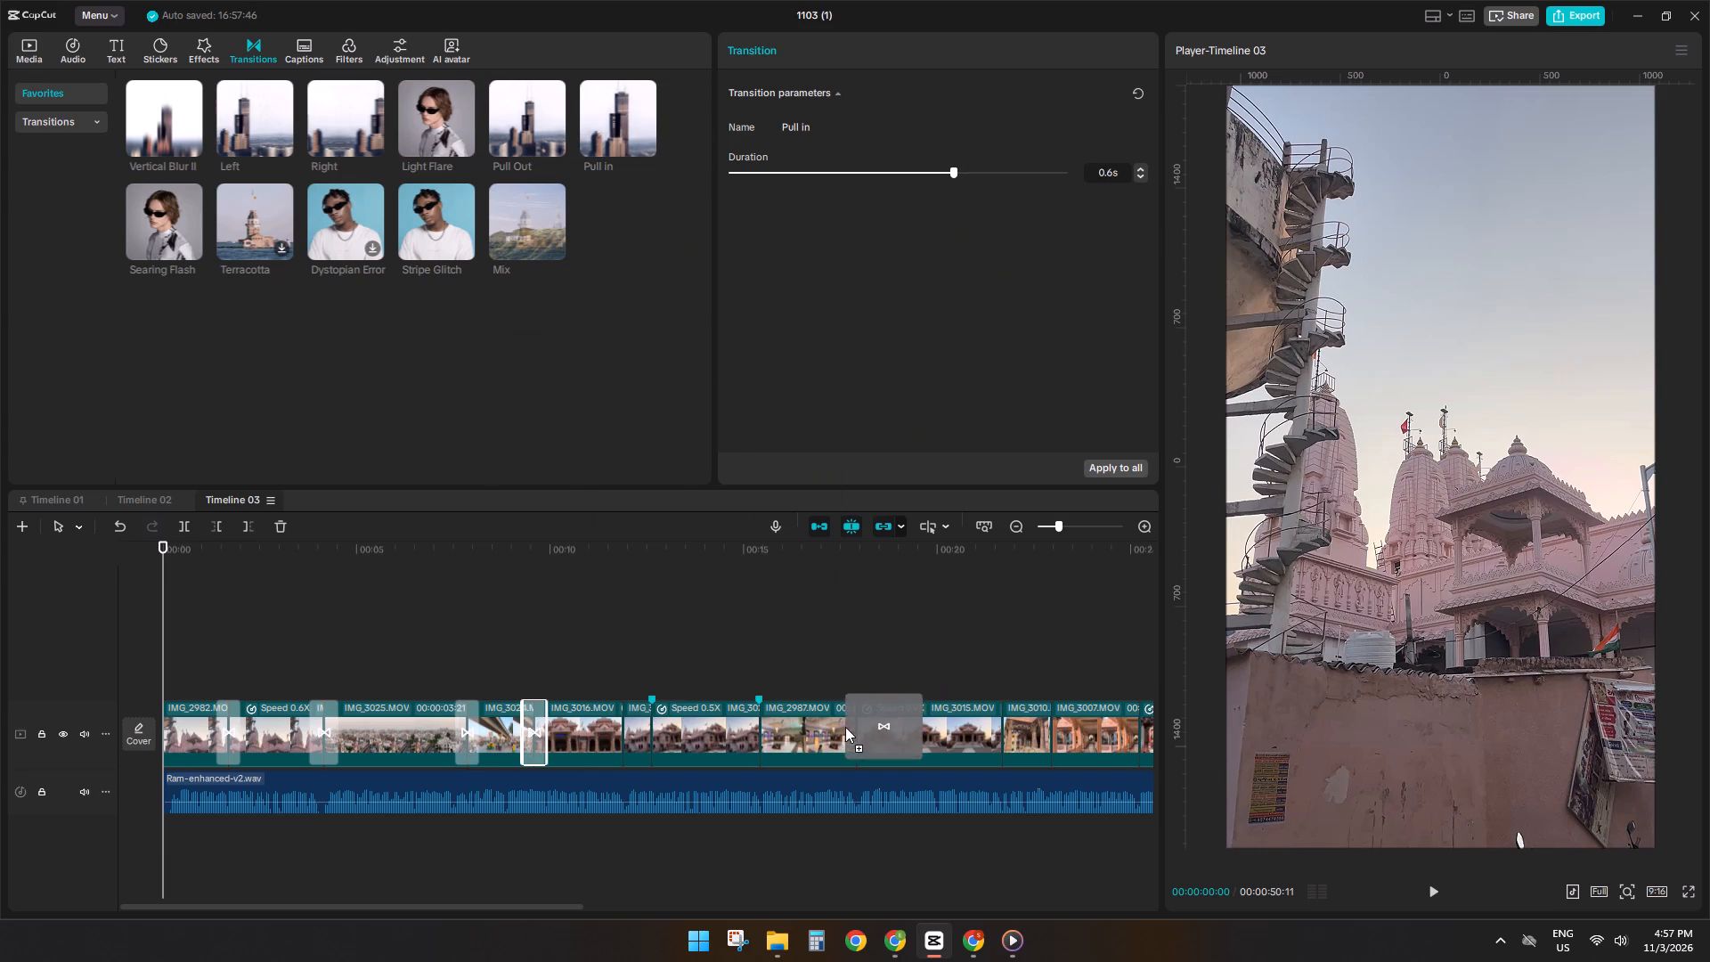
drag(845, 727, 838, 729)
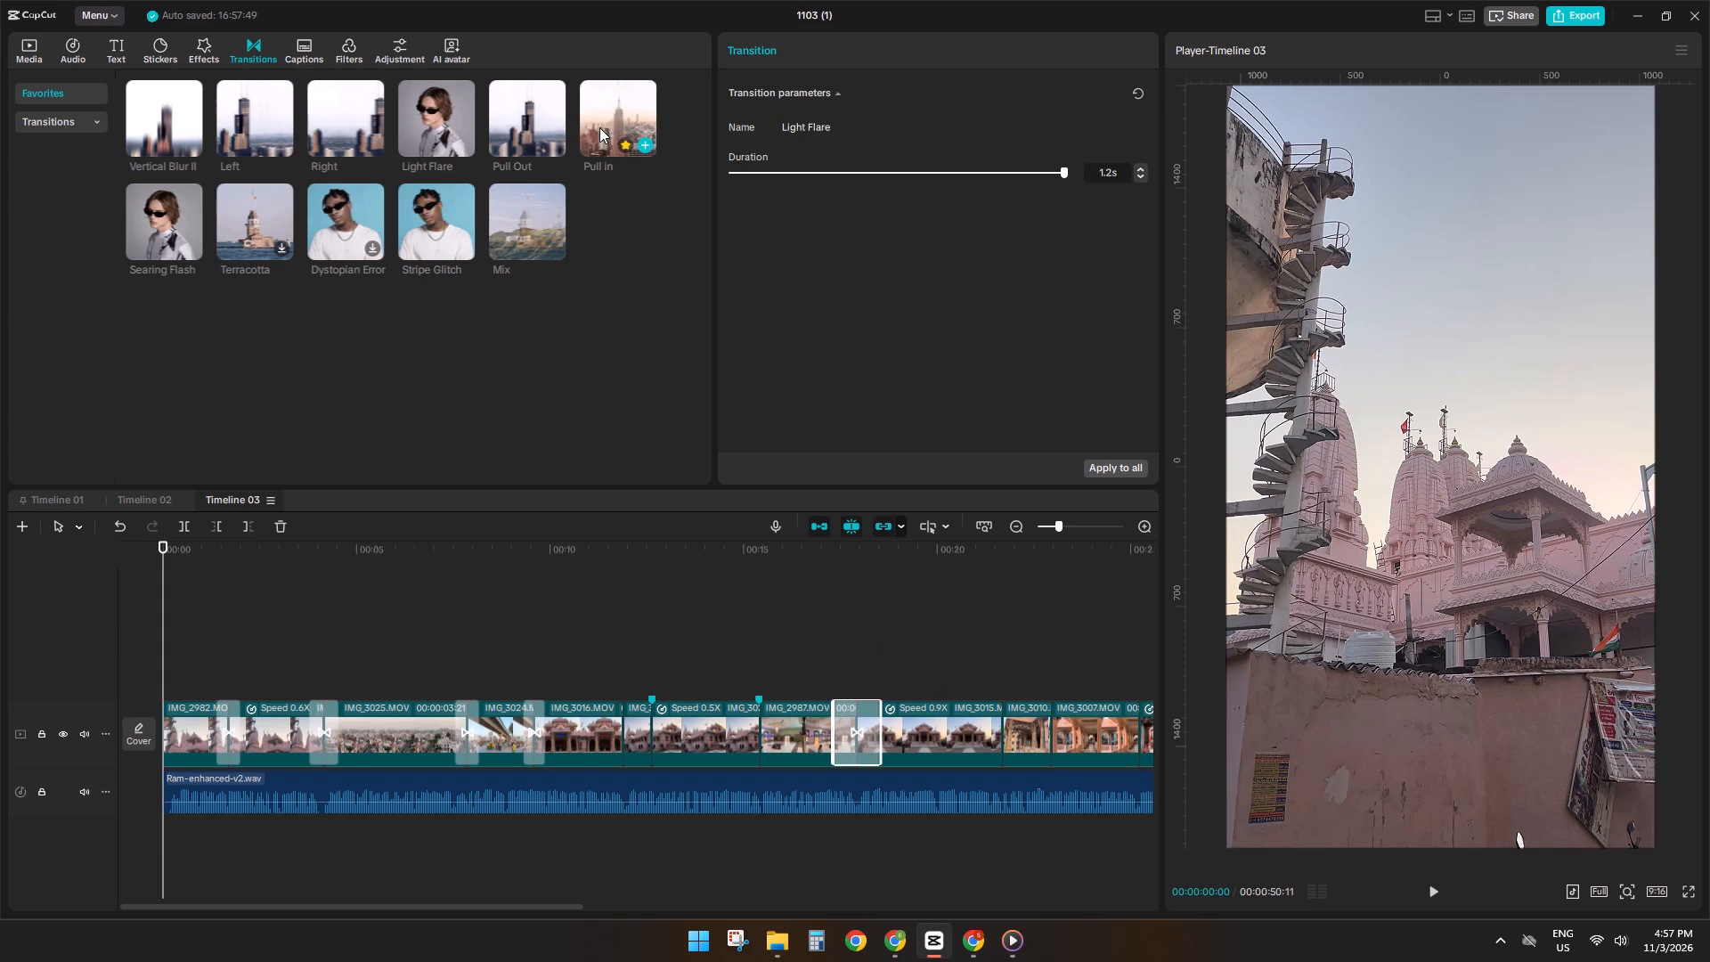
Add Mix transitions on both sides of the short clip that follows IMG_3016.
drag(497, 217, 597, 713)
drag(519, 208, 655, 736)
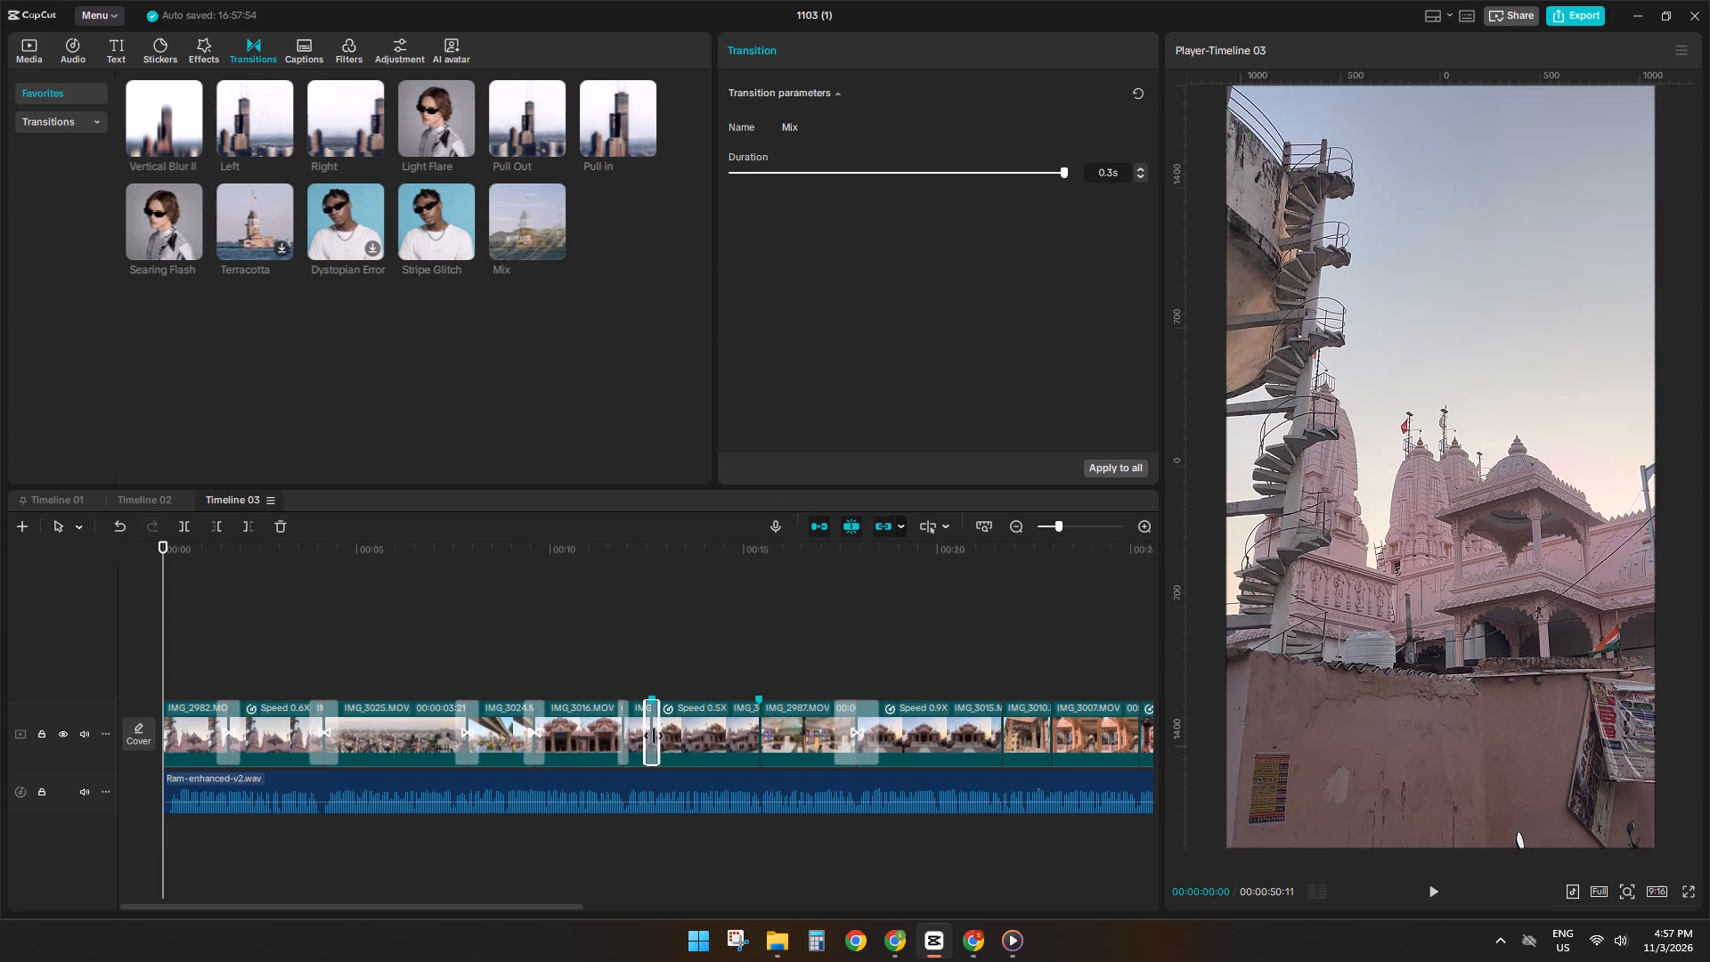
Add a Pull in transition between the 0.5x clip and IMG_2987 and set its duration to 0.7 s.
drag(618, 94, 770, 717)
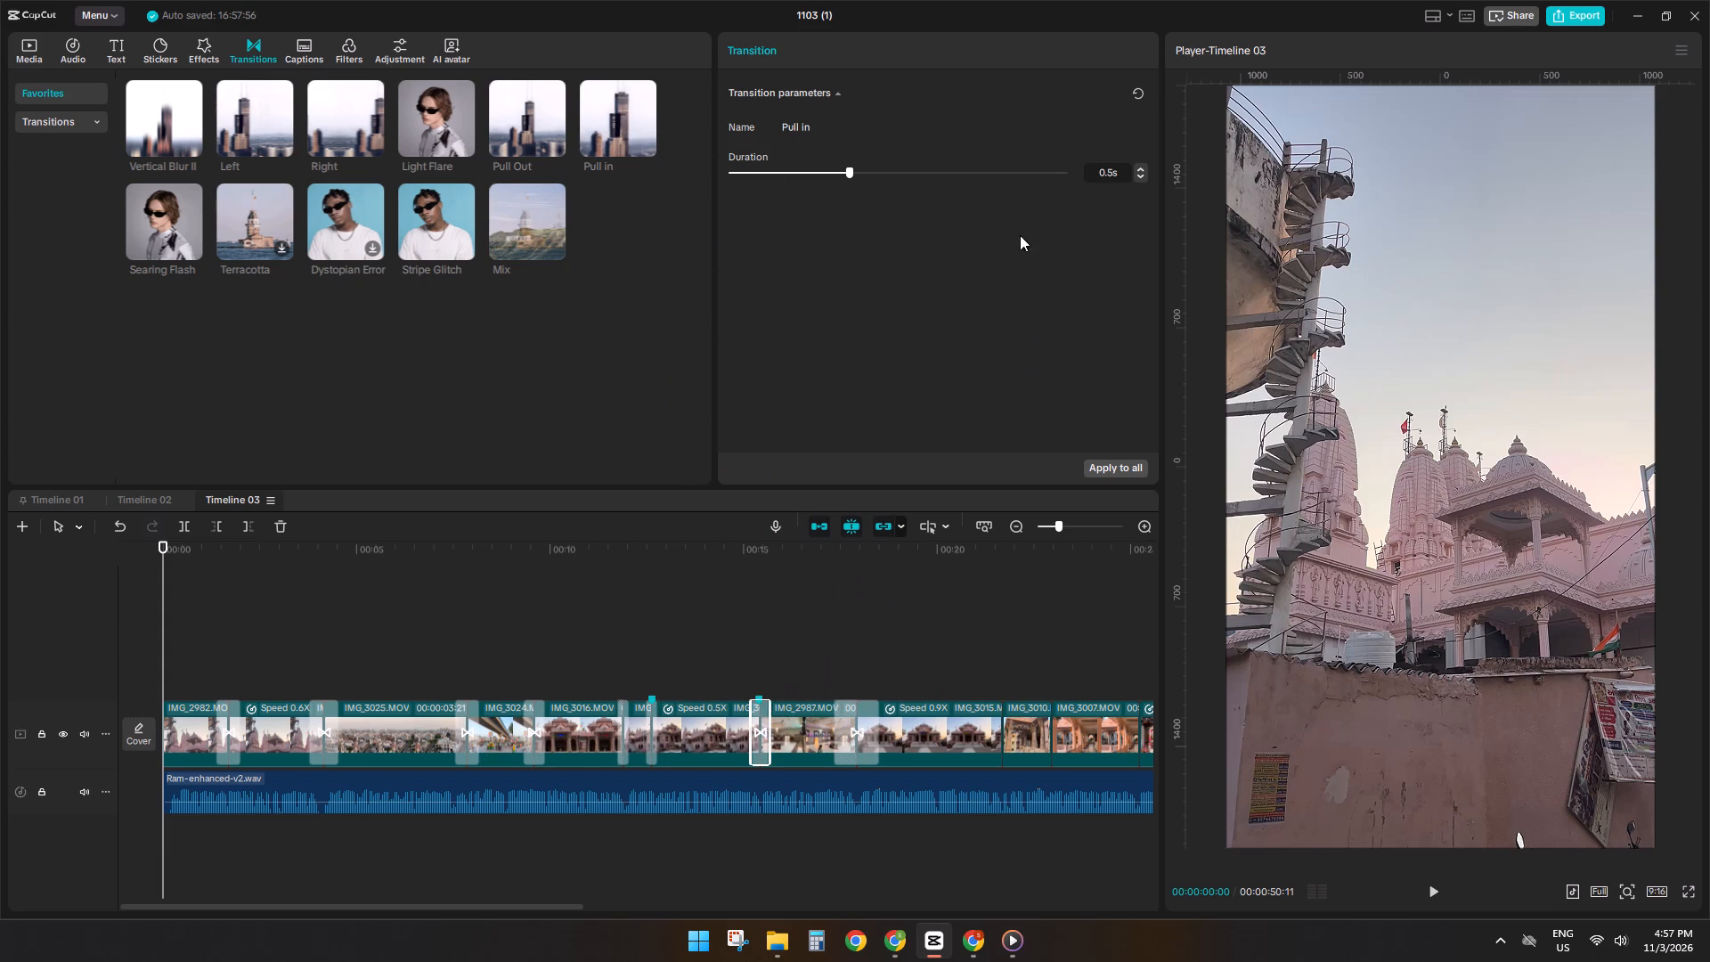
click(936, 167)
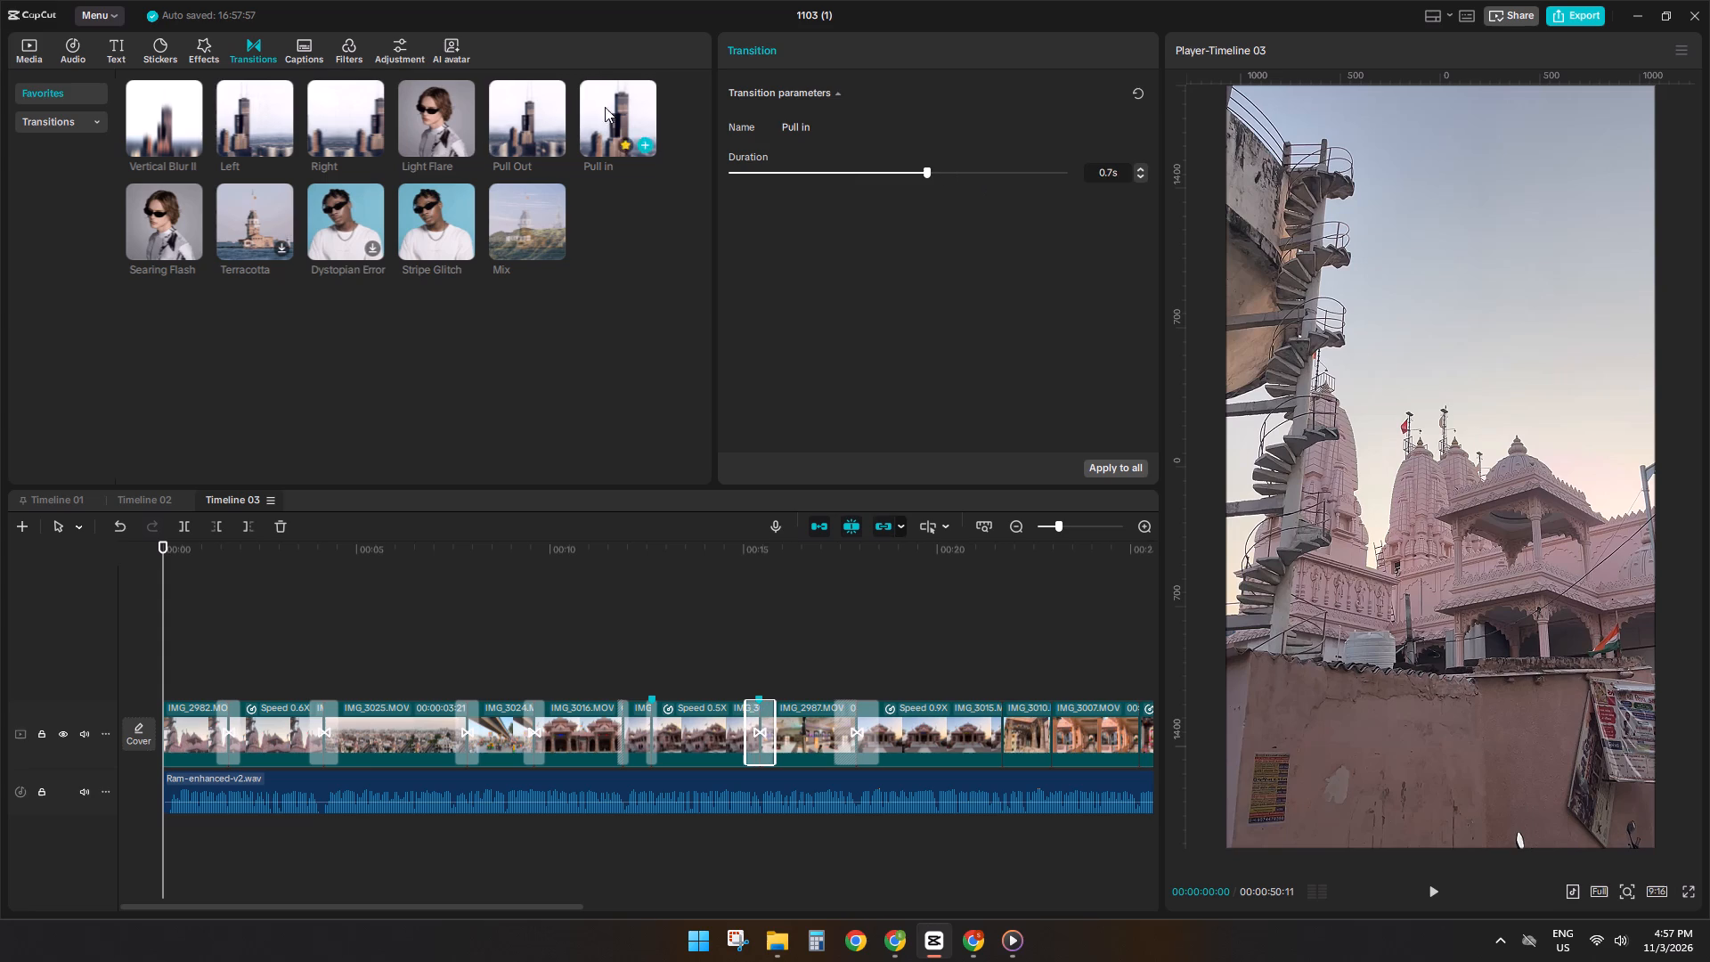
drag(614, 111, 606, 161)
Add Mix transitions on both sides of IMG_3010, at its cuts with IMG_3015 and IMG_3007.
ctrl+scroll(810, 707, down, 7)
ctrl+scroll(691, 734, up, 8)
ctrl+drag(536, 908, 744, 924)
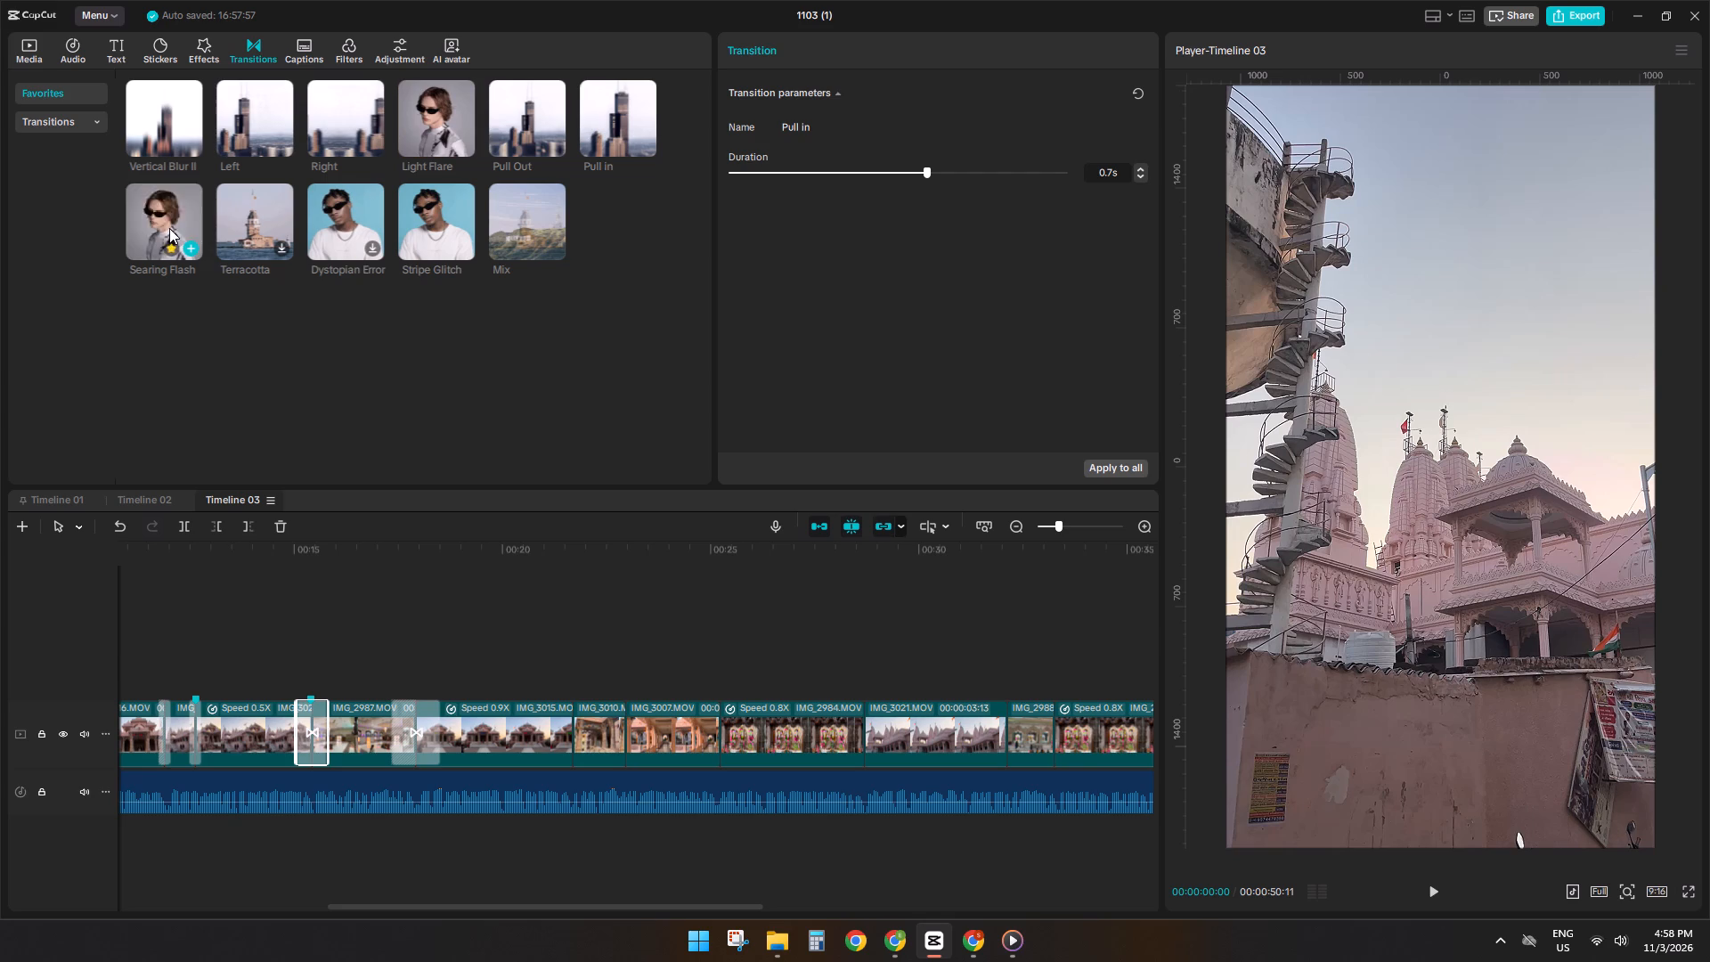
drag(495, 221, 631, 539)
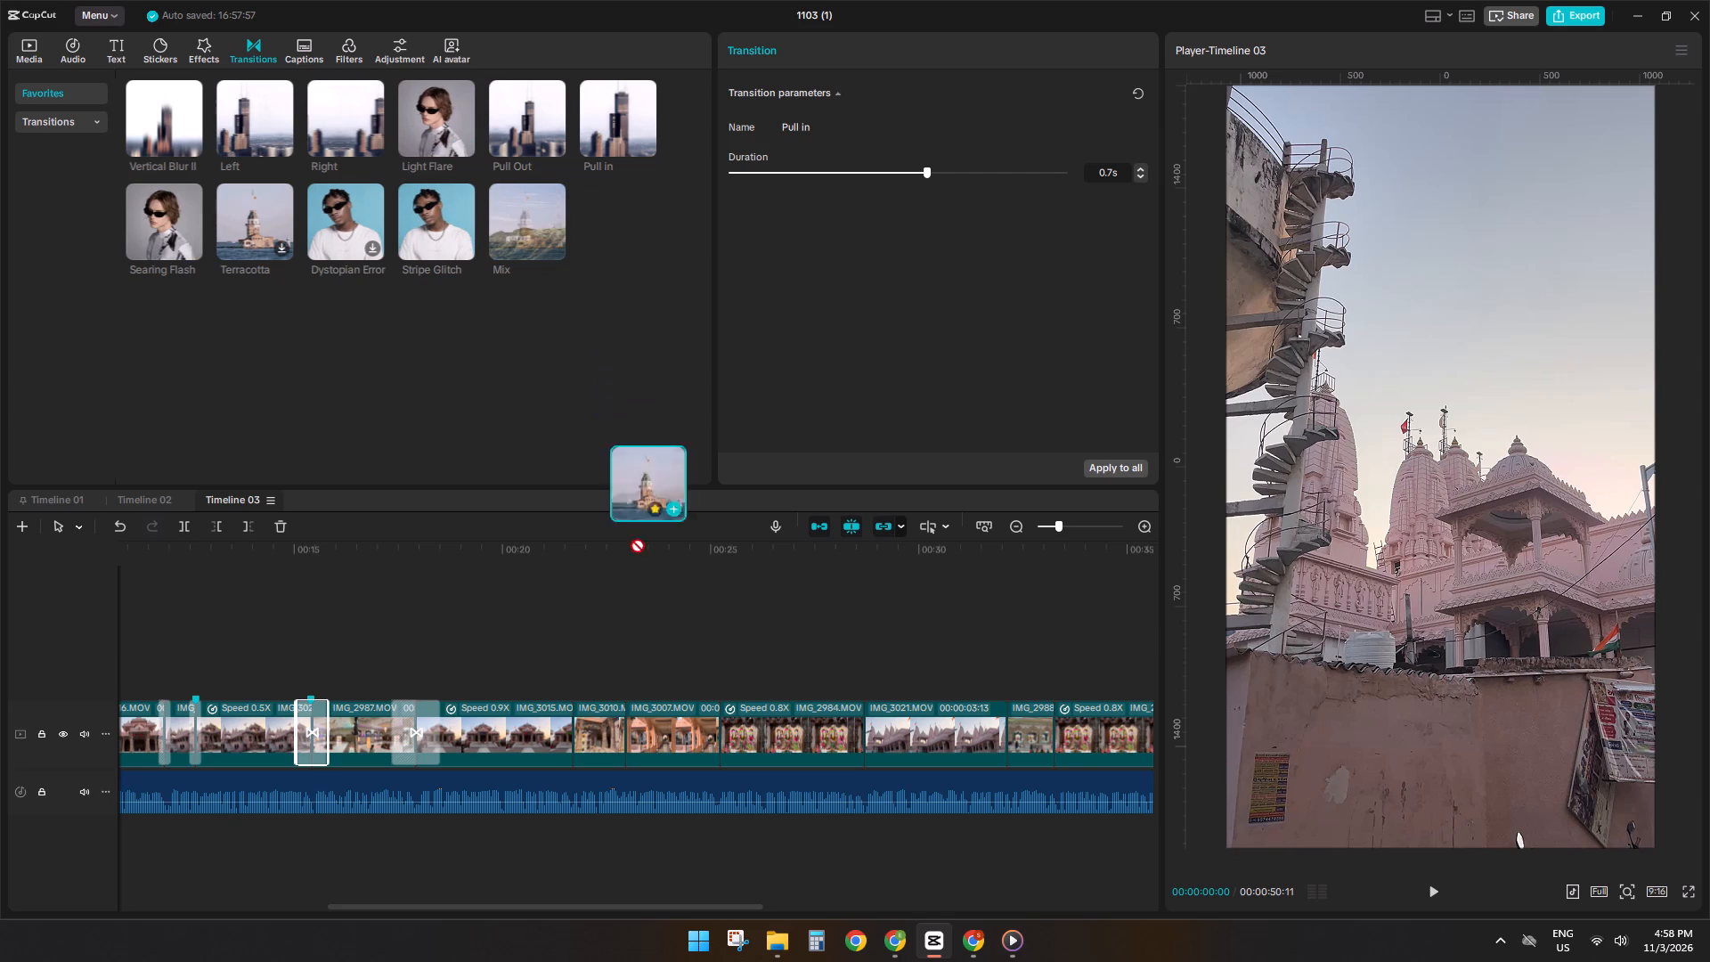
drag(631, 539, 575, 740)
drag(518, 236, 617, 731)
Add Pull in transitions on both sides of the 0.8x IMG_2984 clip and set each to 0.7 s.
drag(611, 117, 704, 742)
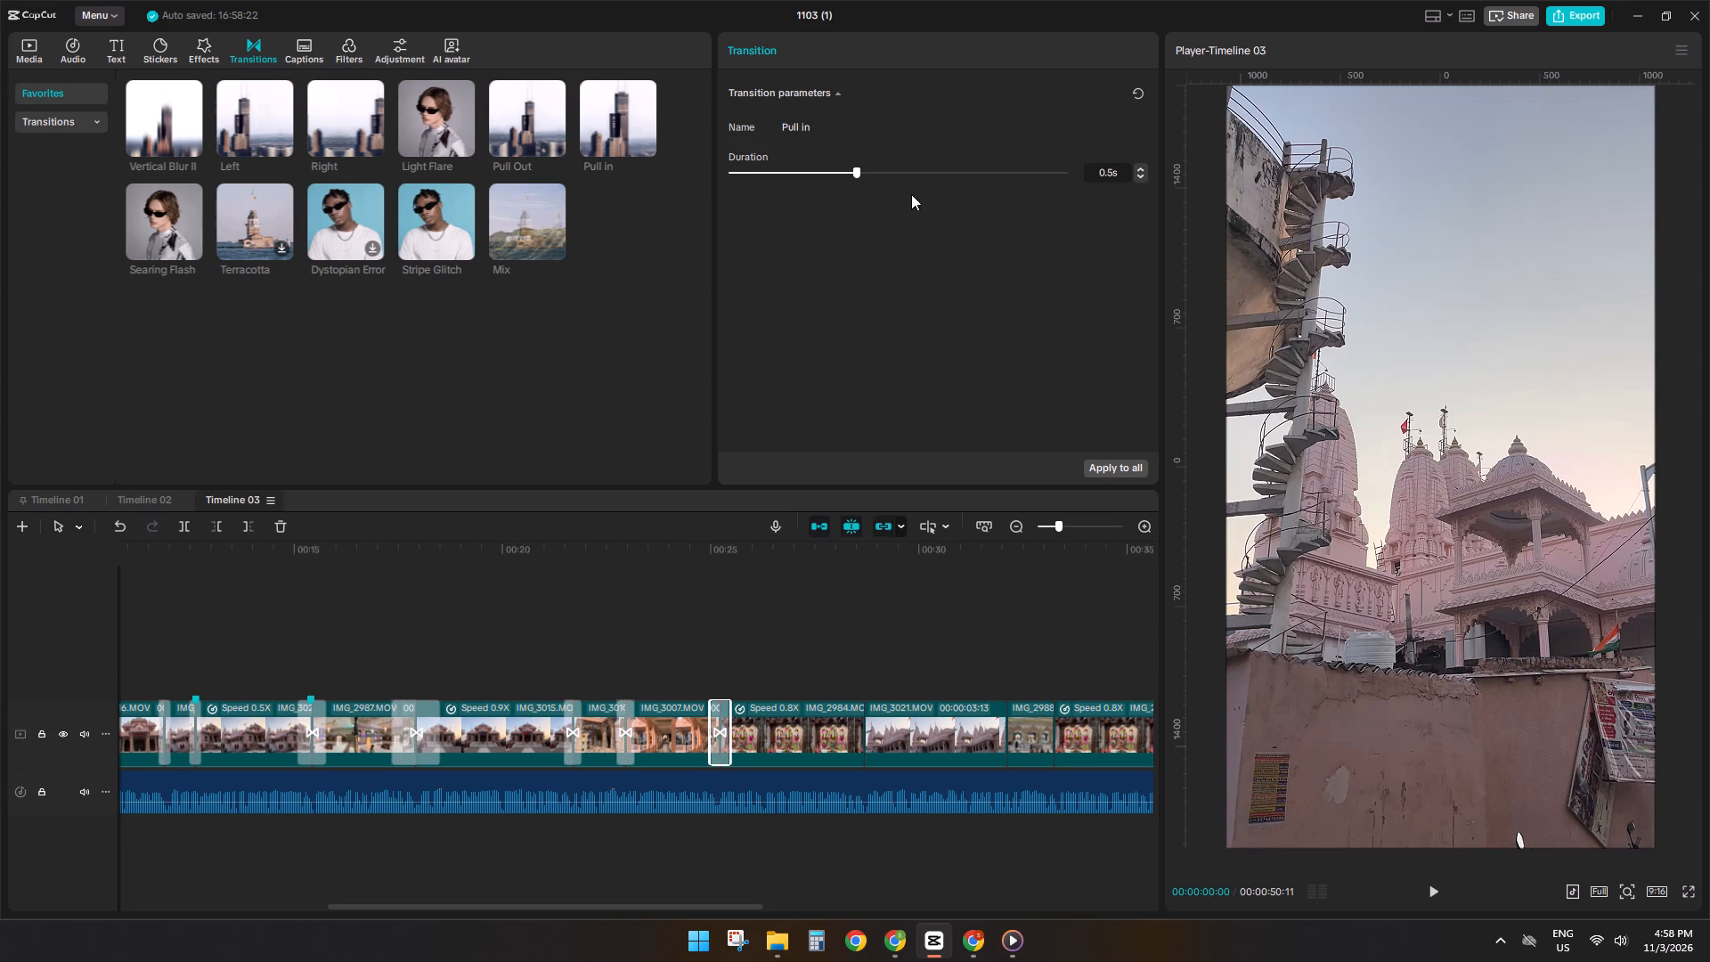
click(953, 183)
click(963, 175)
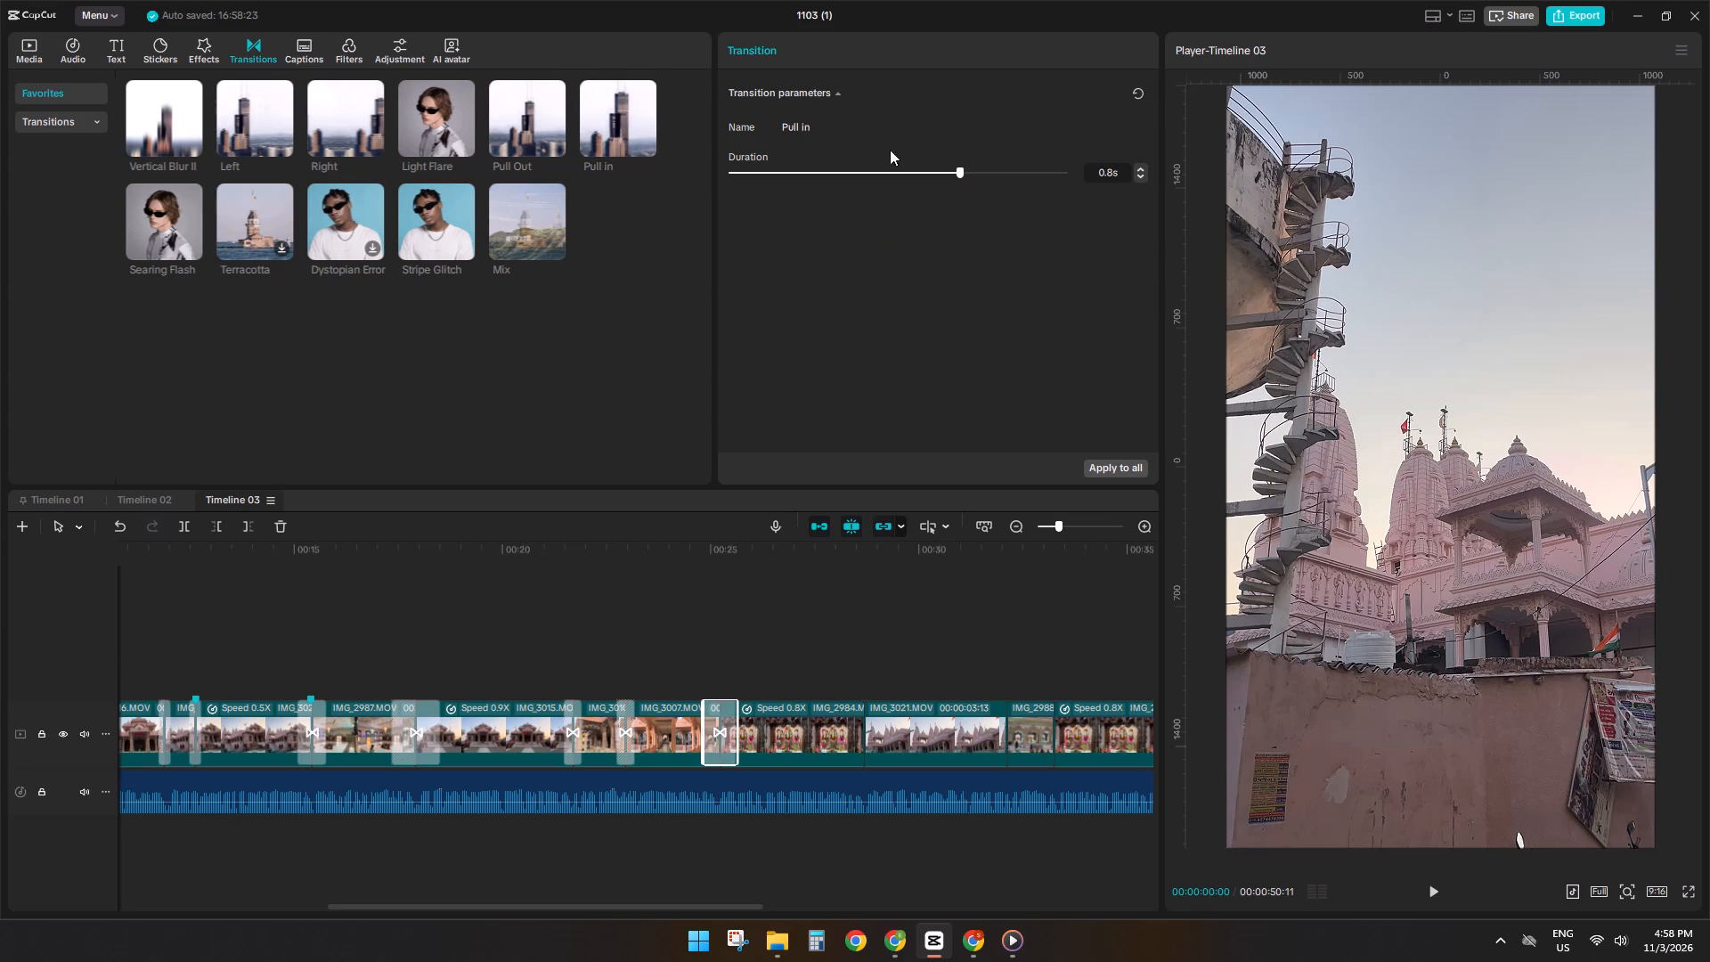
click(940, 175)
click(928, 174)
drag(623, 119, 852, 690)
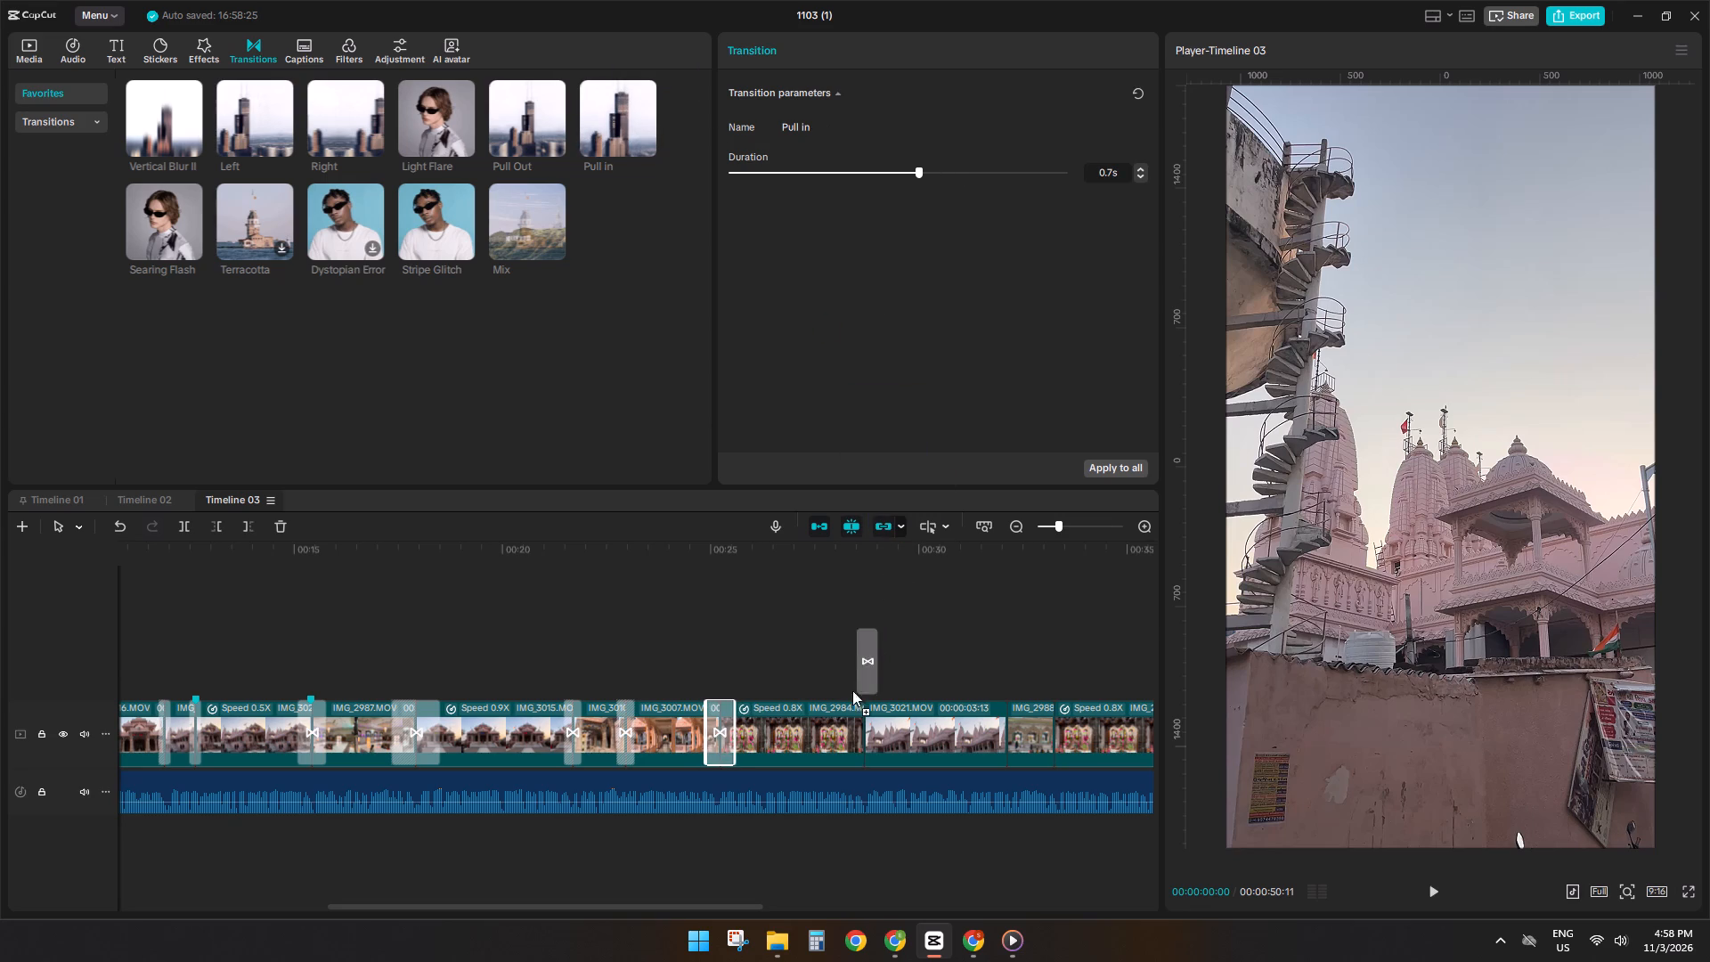
drag(852, 690, 851, 723)
click(865, 175)
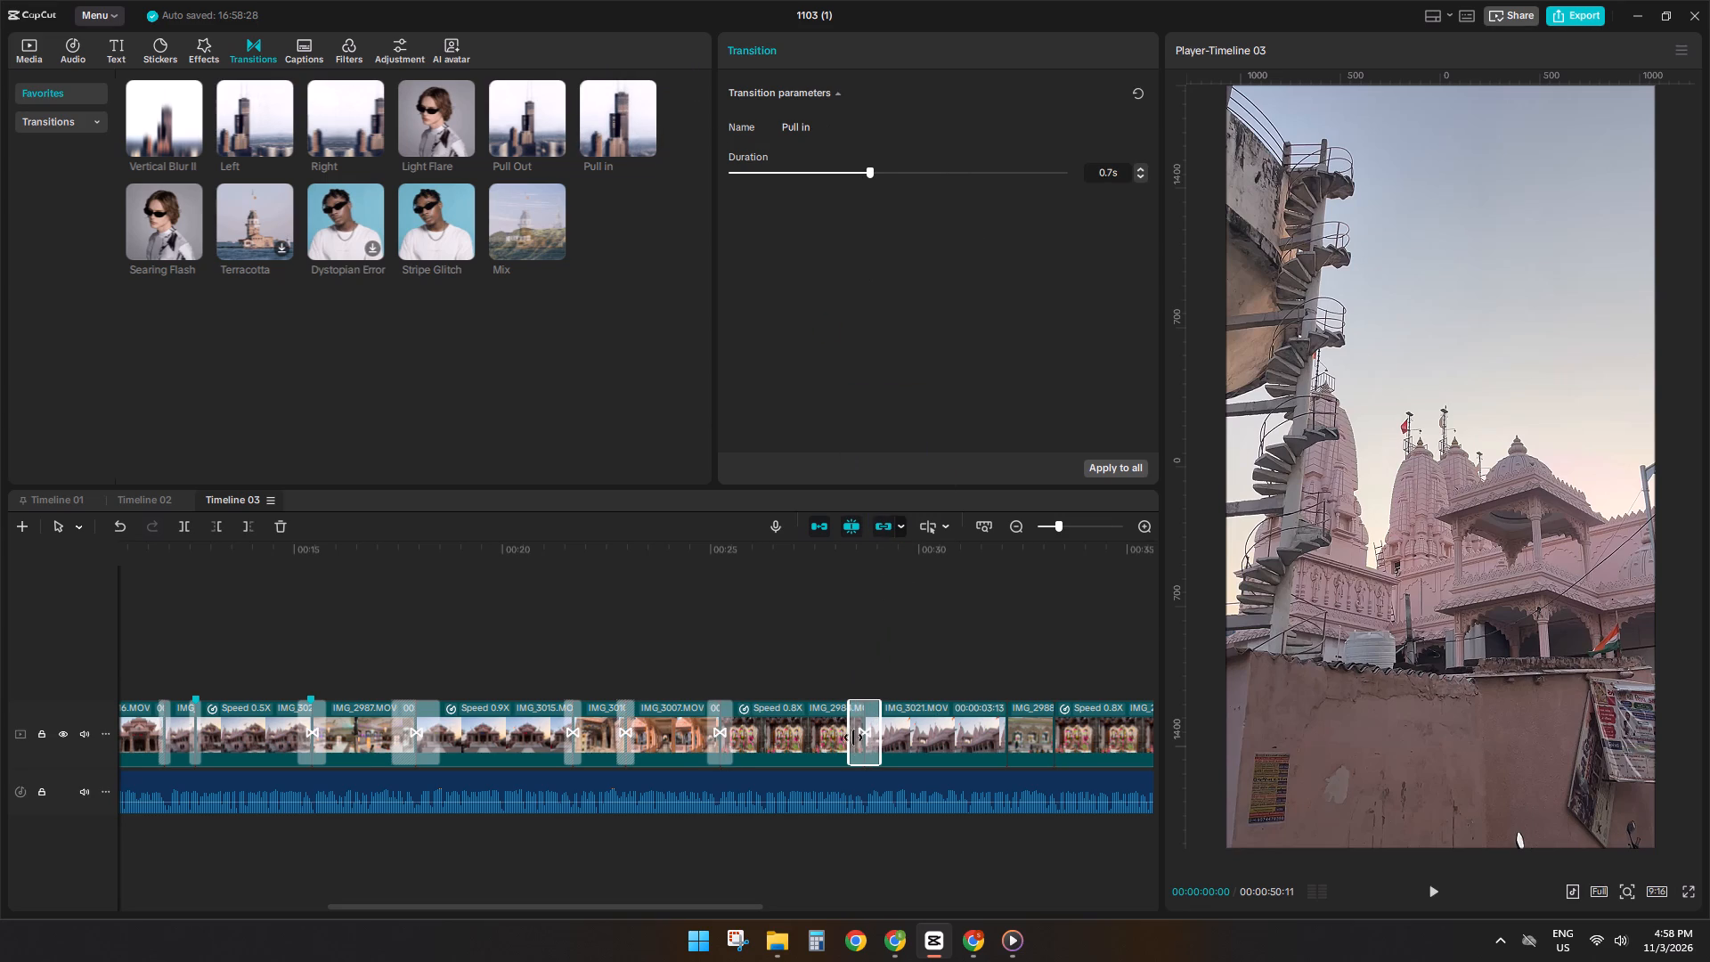
Add Mix transitions on both sides of IMG_2988, the short clip after IMG_3021.
ctrl+scroll(855, 739, down, 4)
drag(531, 221, 561, 218)
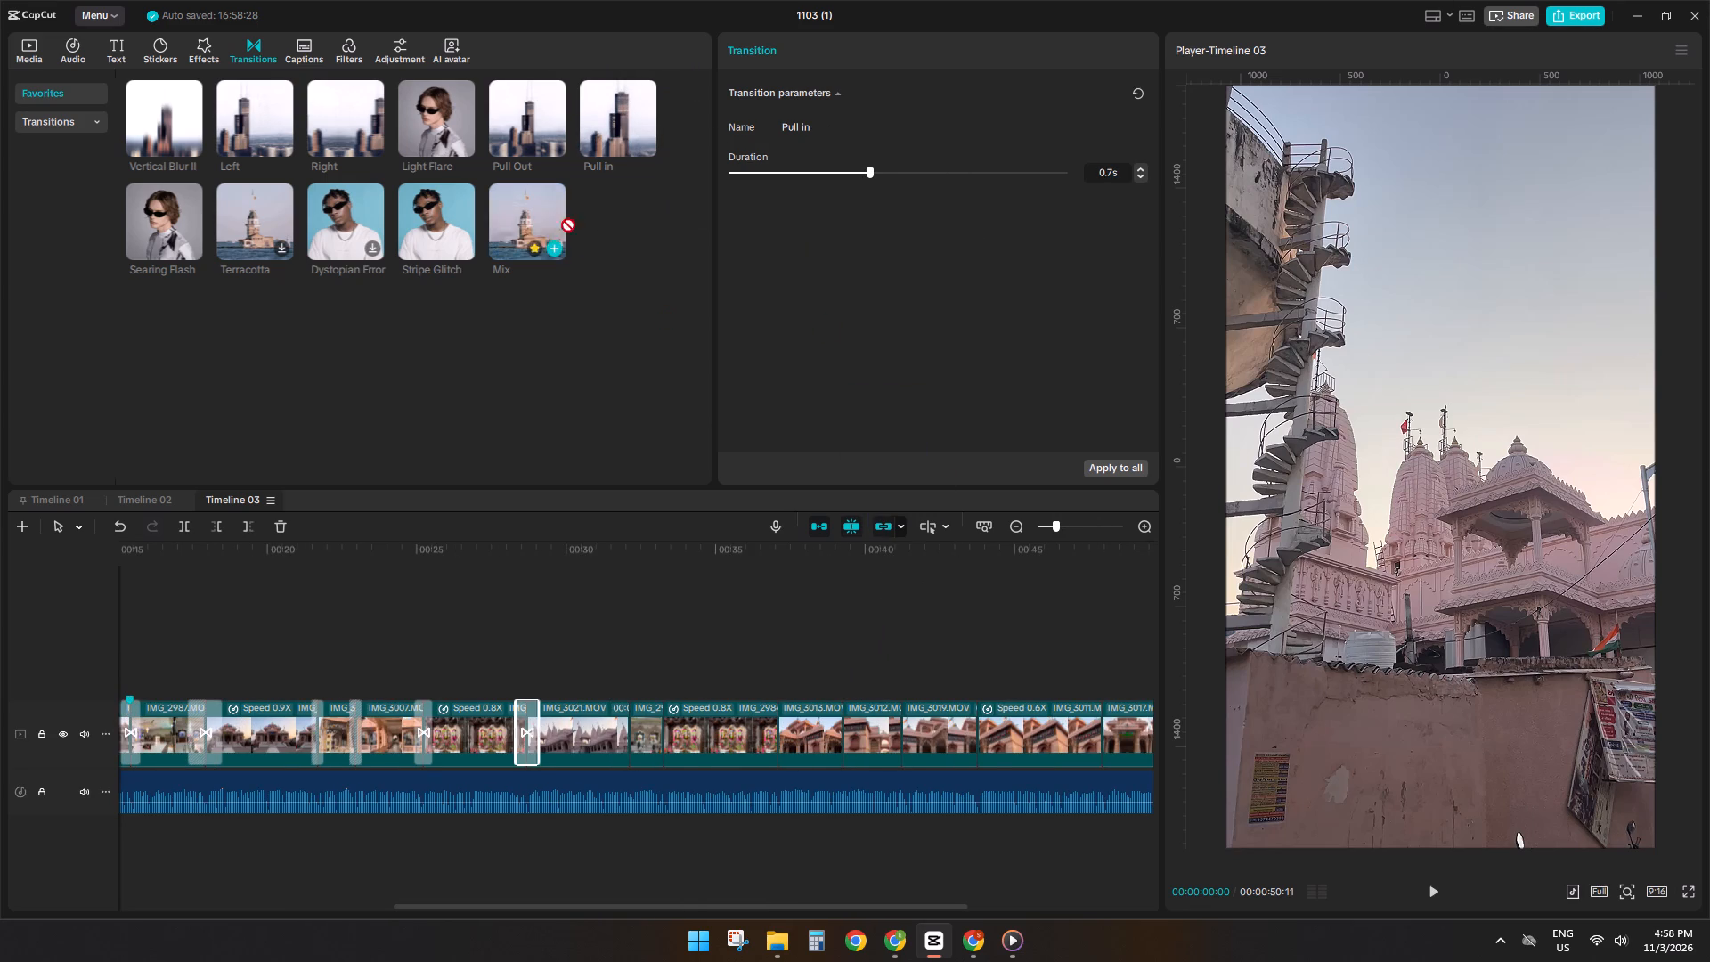
drag(561, 218, 649, 739)
drag(522, 201, 630, 706)
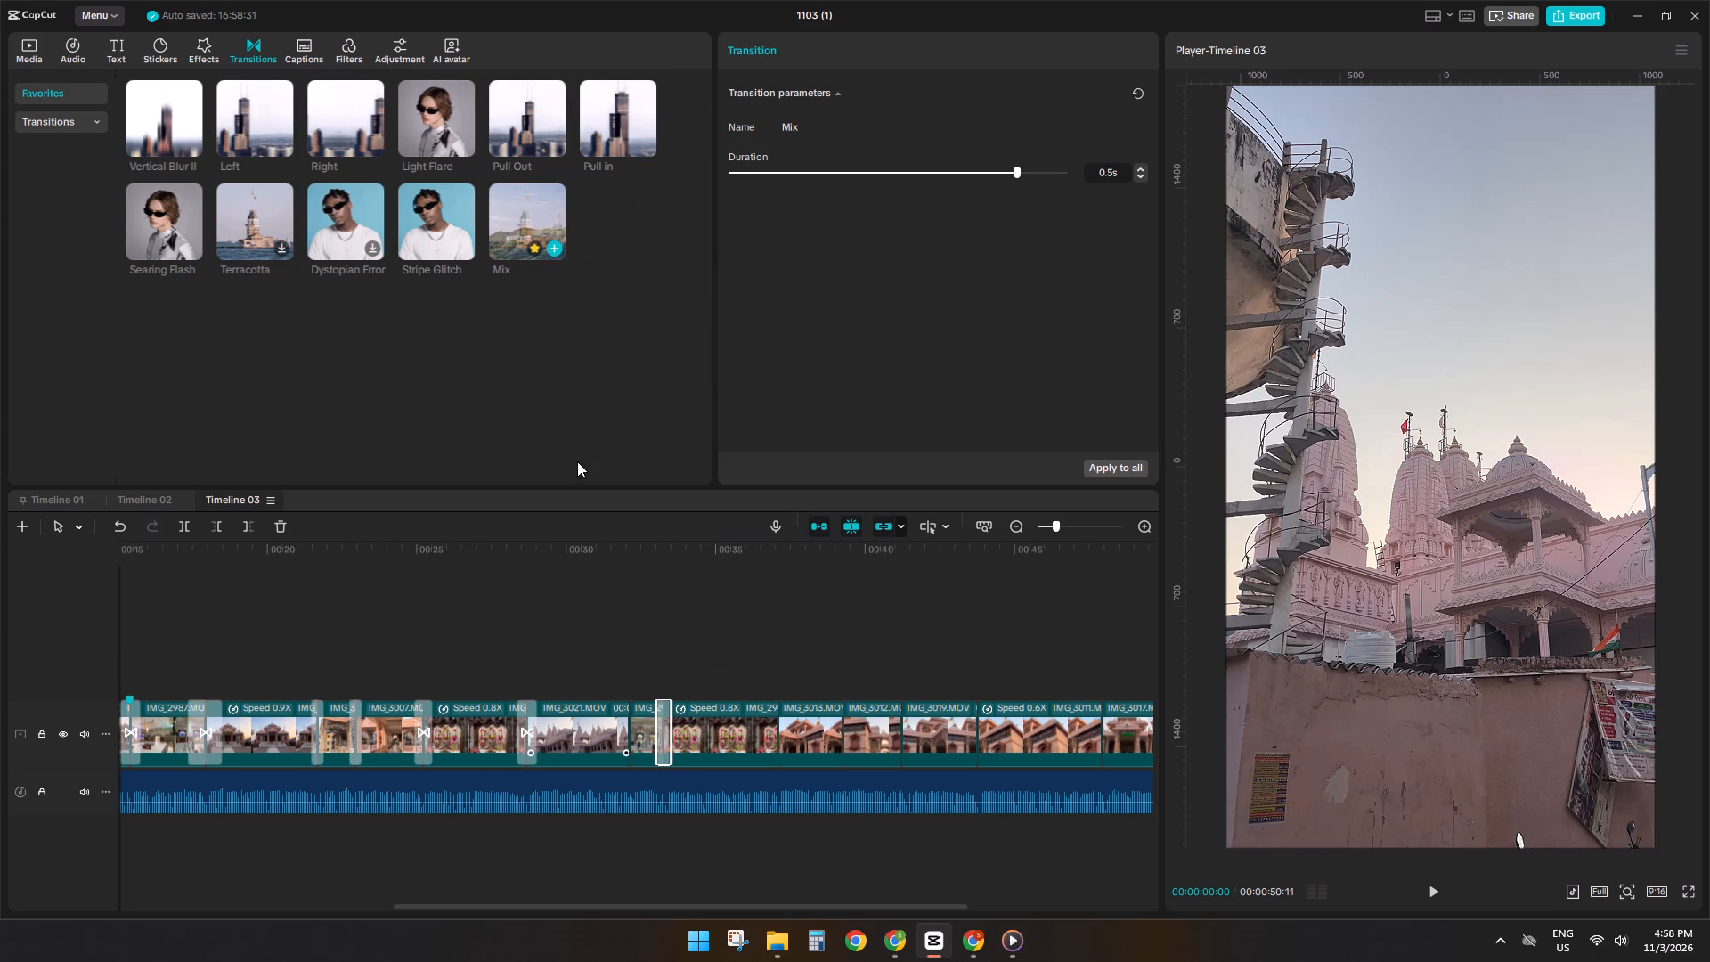
Add a Mix transition at the cut between IMG_3021 and IMG_2988.
drag(526, 210, 639, 713)
drag(500, 214, 653, 343)
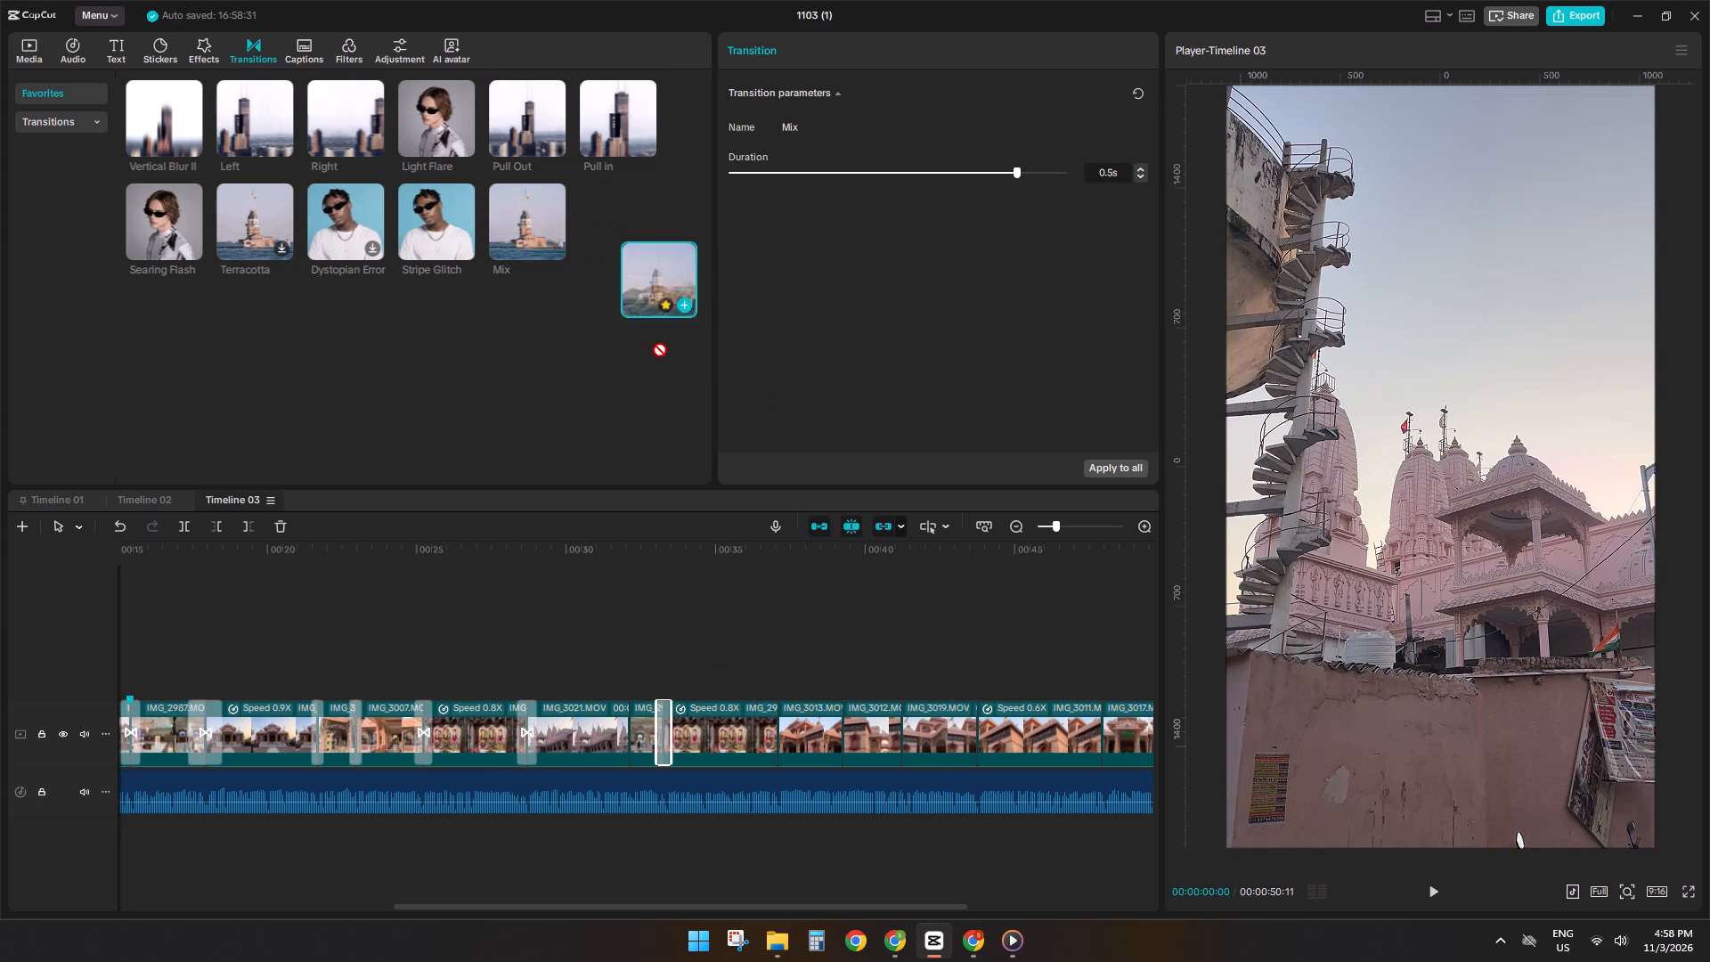
drag(653, 343, 633, 730)
Add Pull in transitions on both sides of IMG_3013 and set each to 0.7 s.
drag(625, 906, 805, 896)
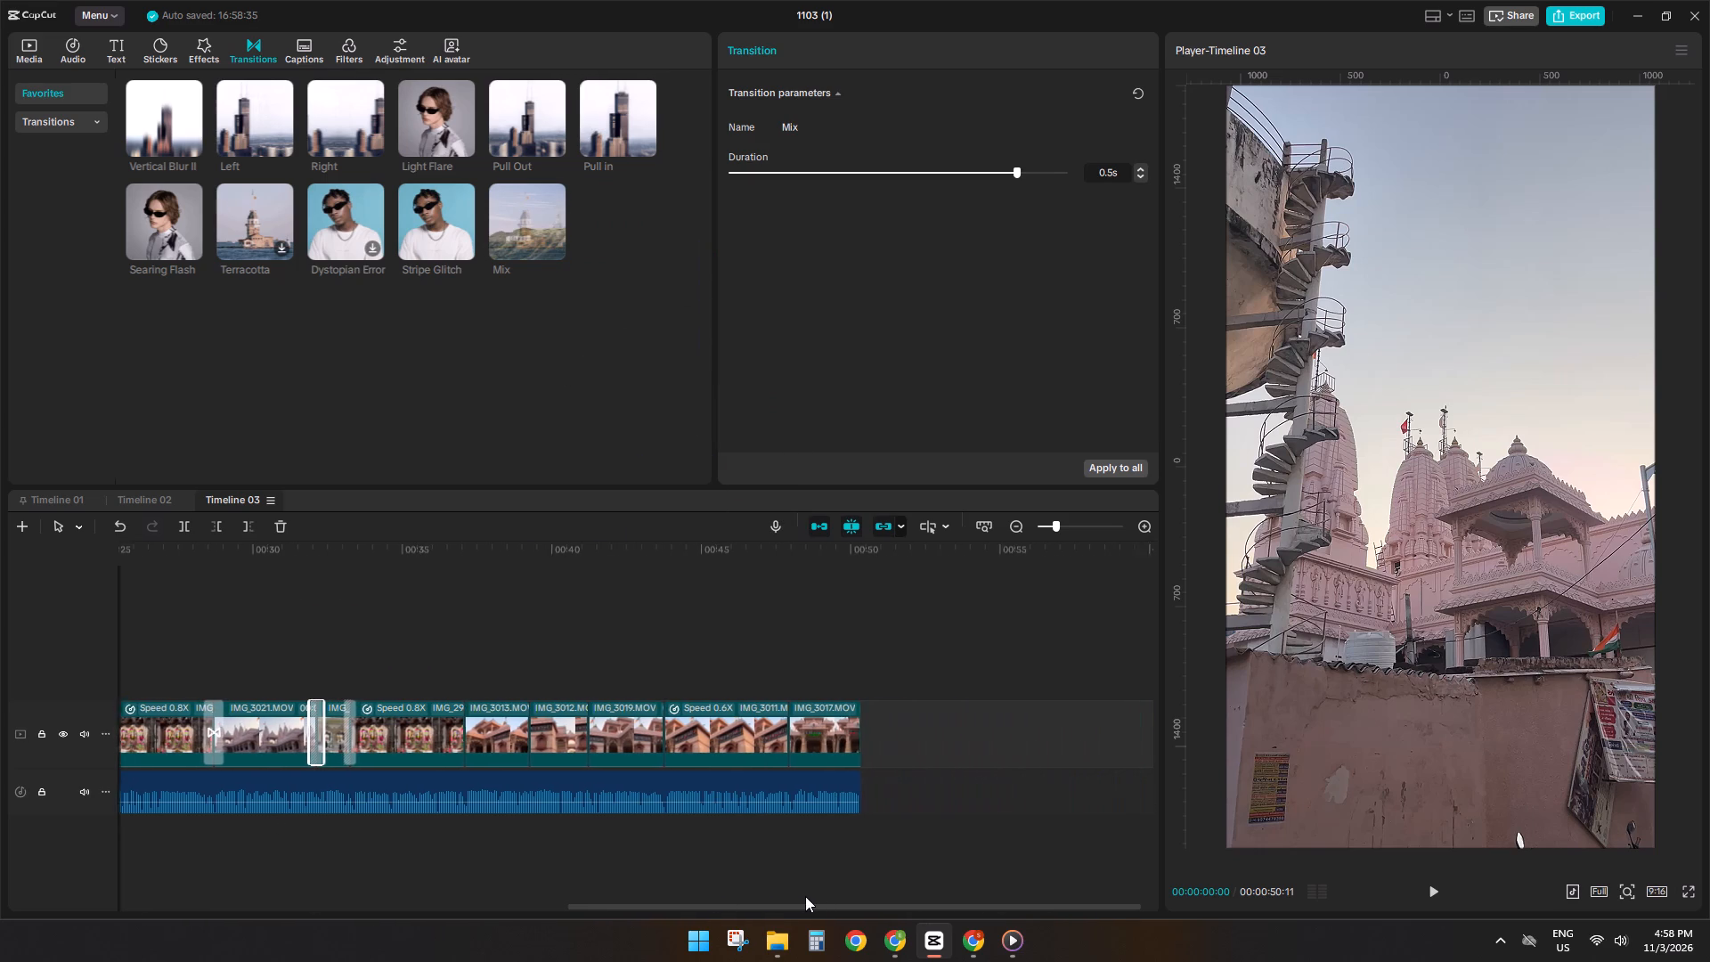
drag(805, 896, 806, 896)
drag(635, 128, 462, 712)
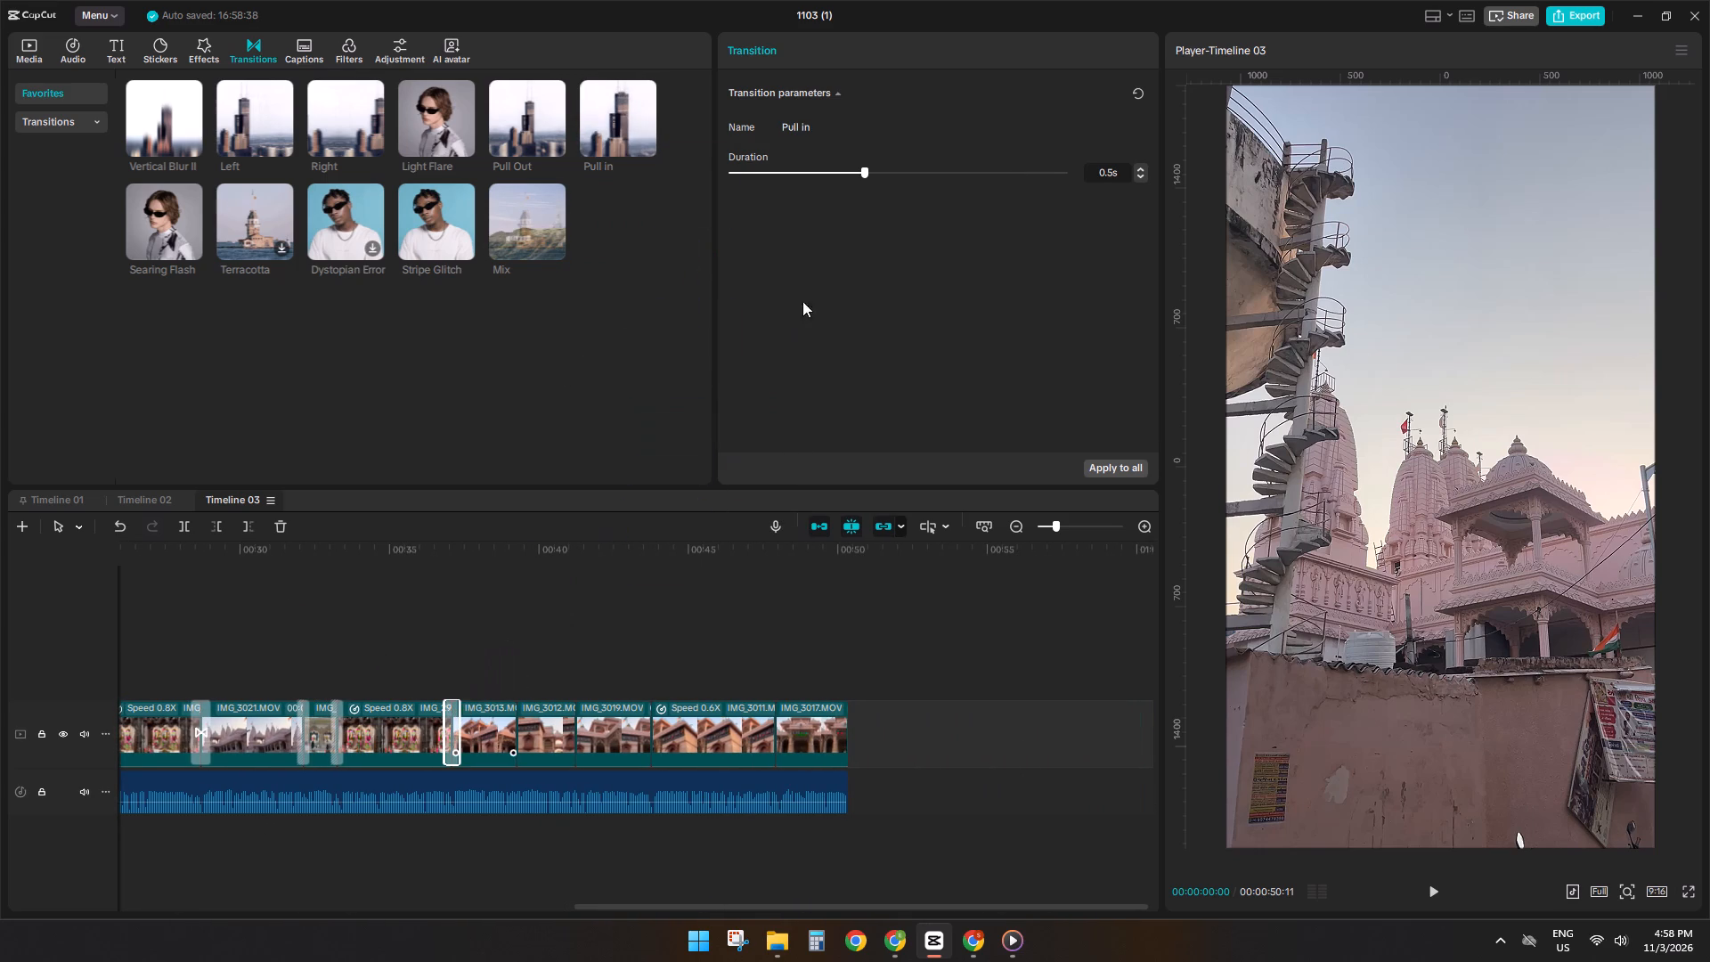
click(957, 175)
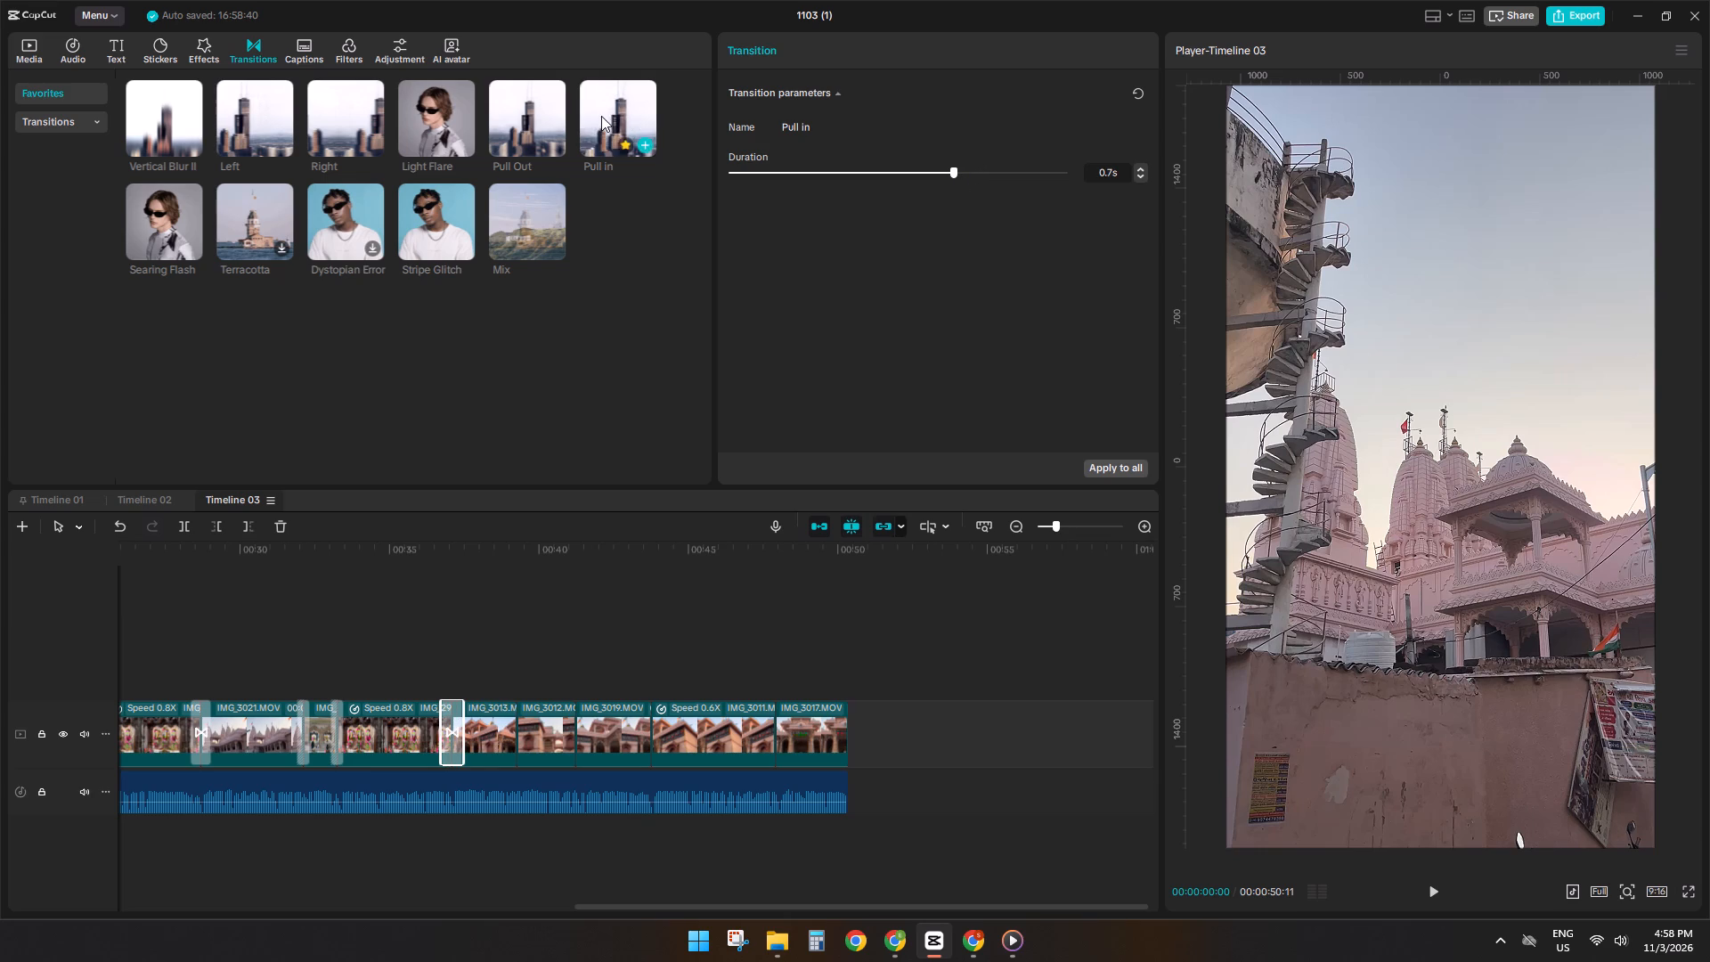
drag(601, 116, 522, 738)
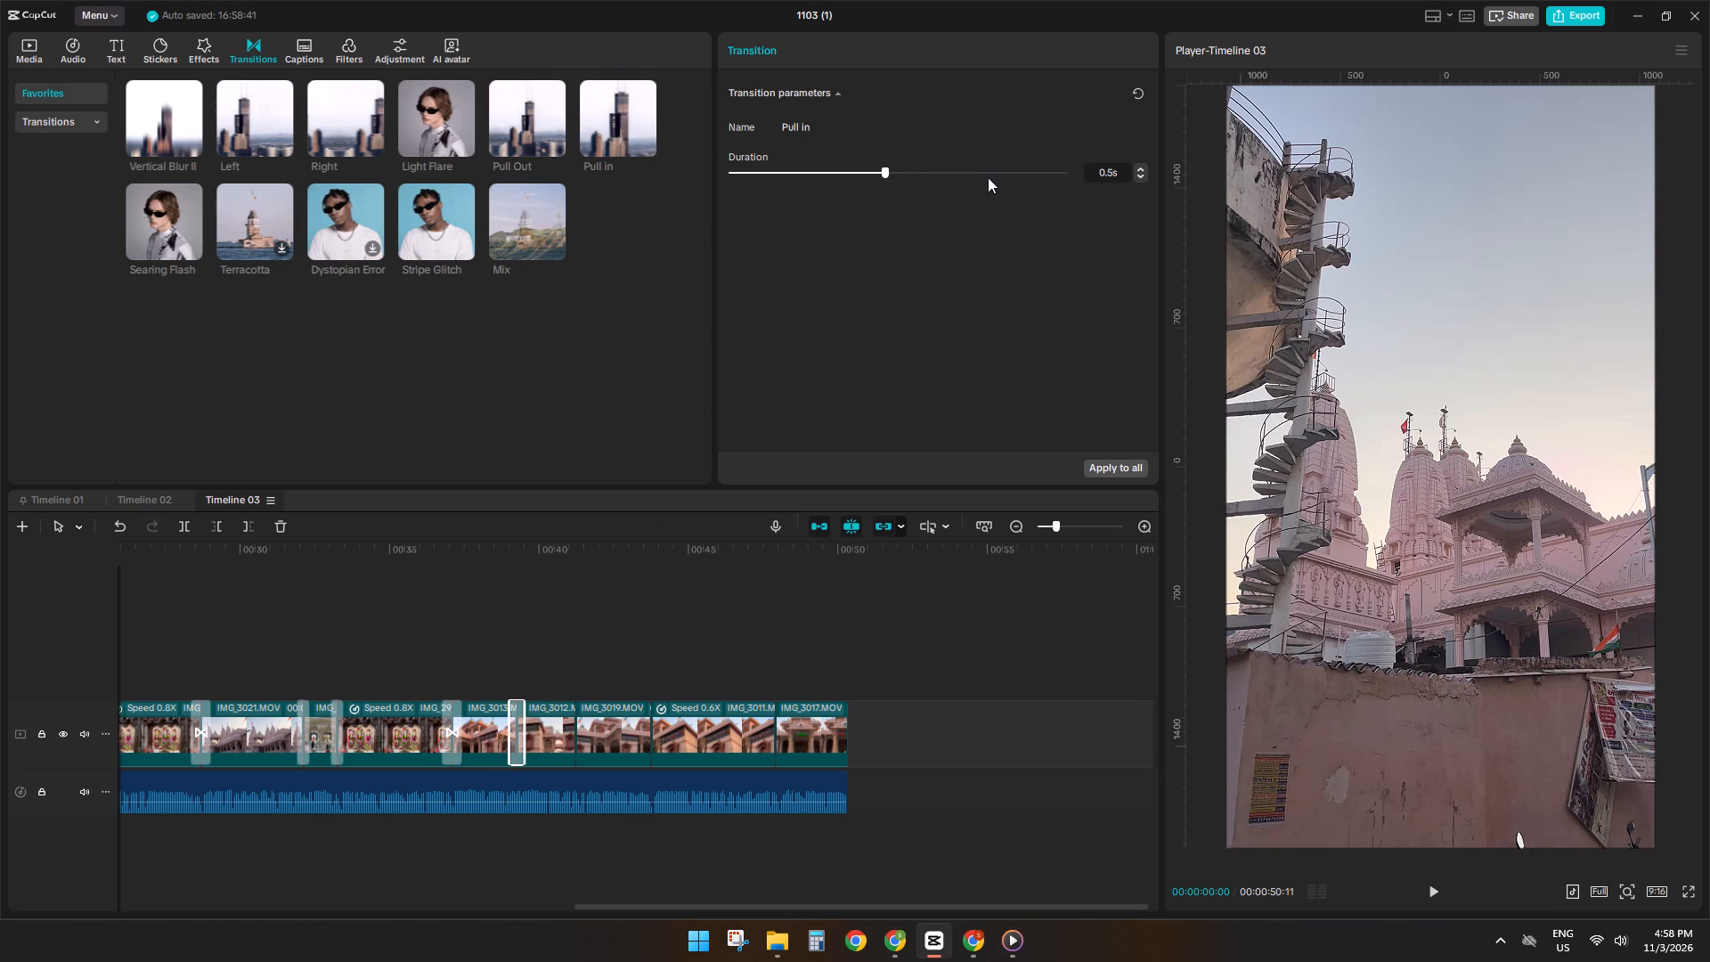
double_click(968, 177)
Add Pull in transitions on both sides of IMG_3019 and lengthen each, setting the one after IMG_3012 to 0.7 s.
drag(614, 117, 556, 717)
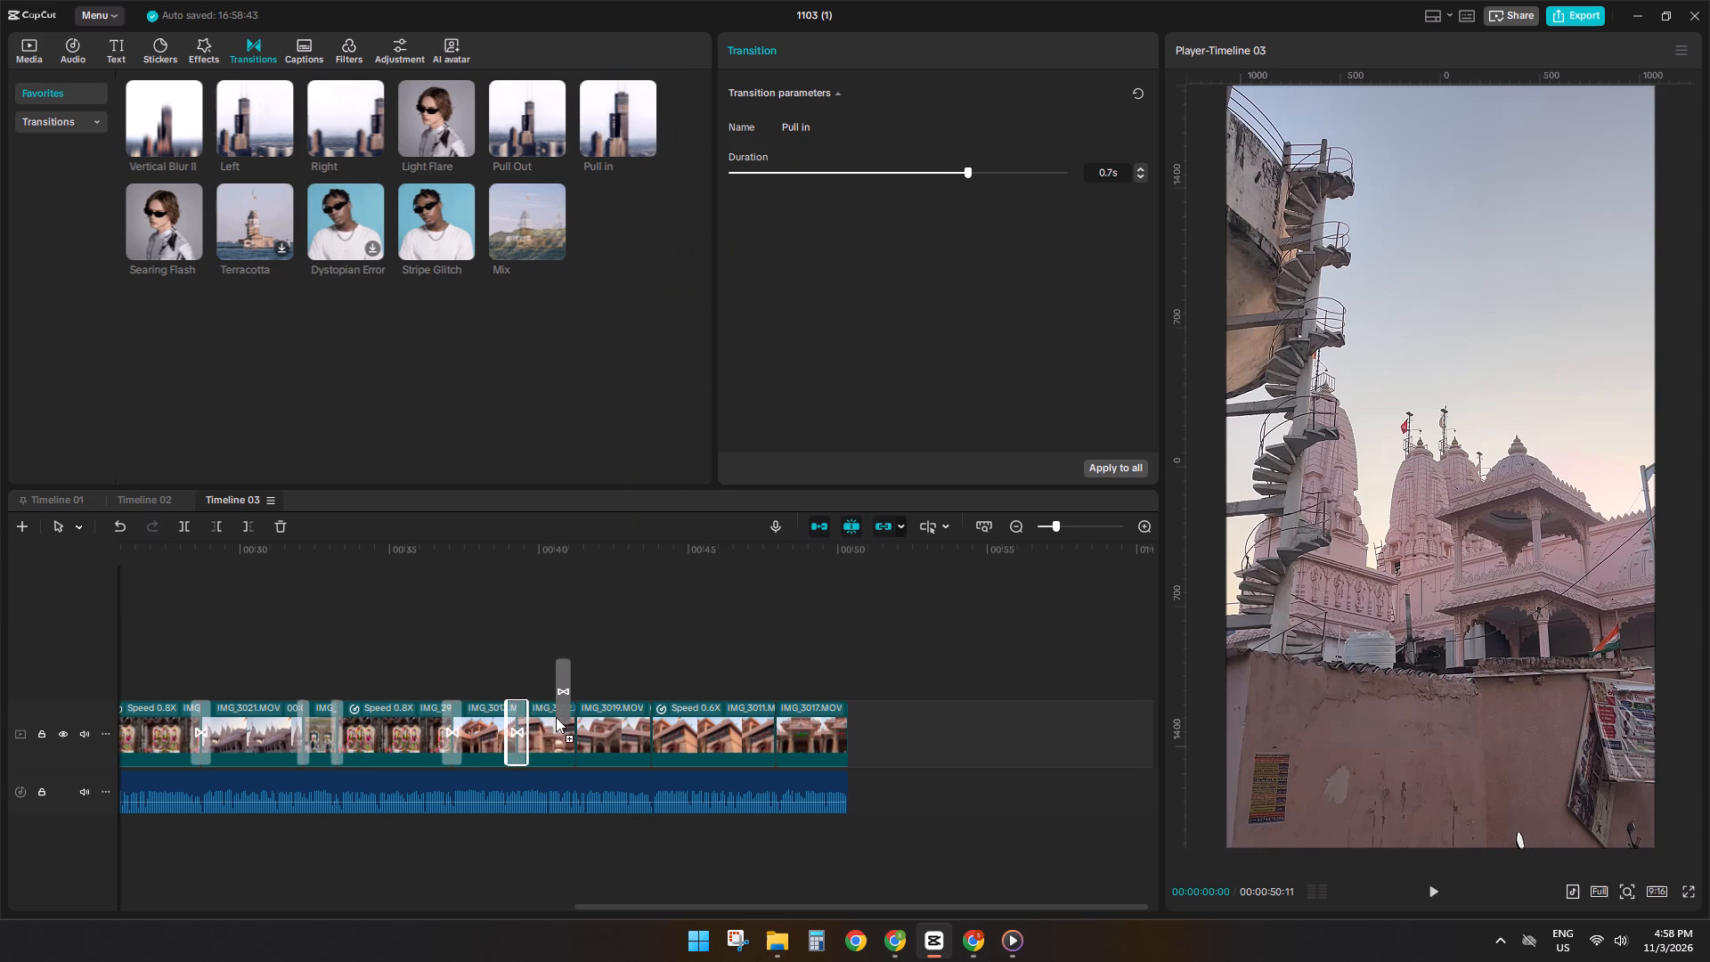
drag(556, 717, 569, 739)
click(959, 167)
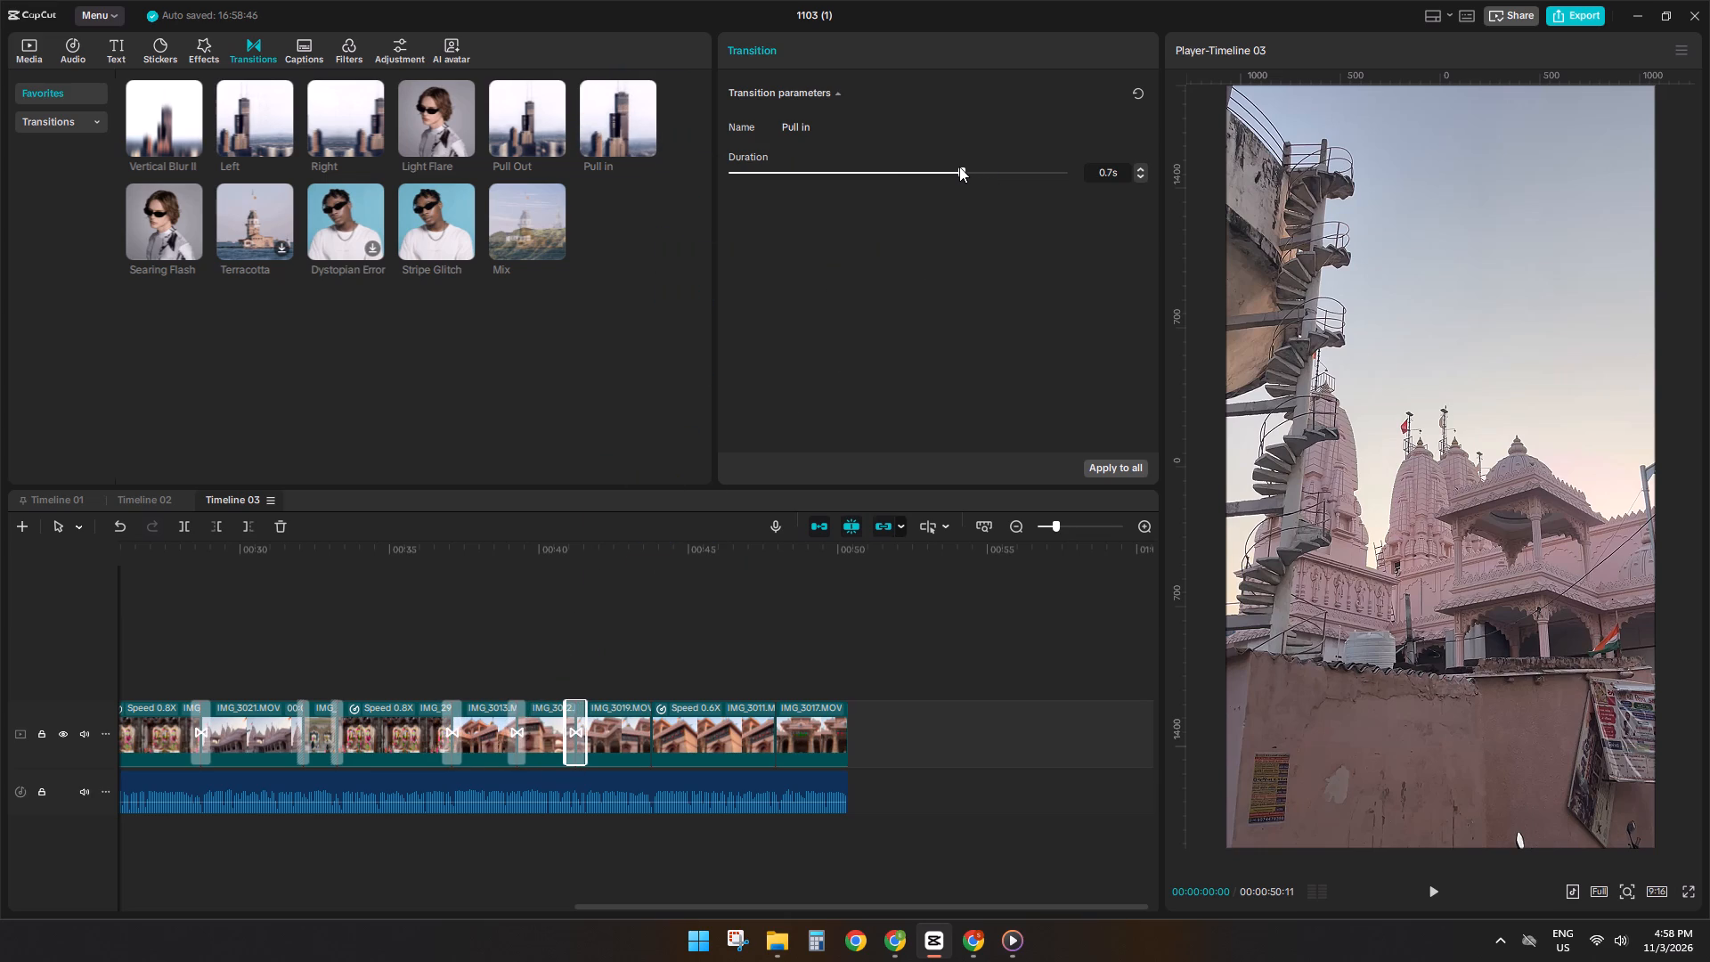
drag(607, 115, 654, 740)
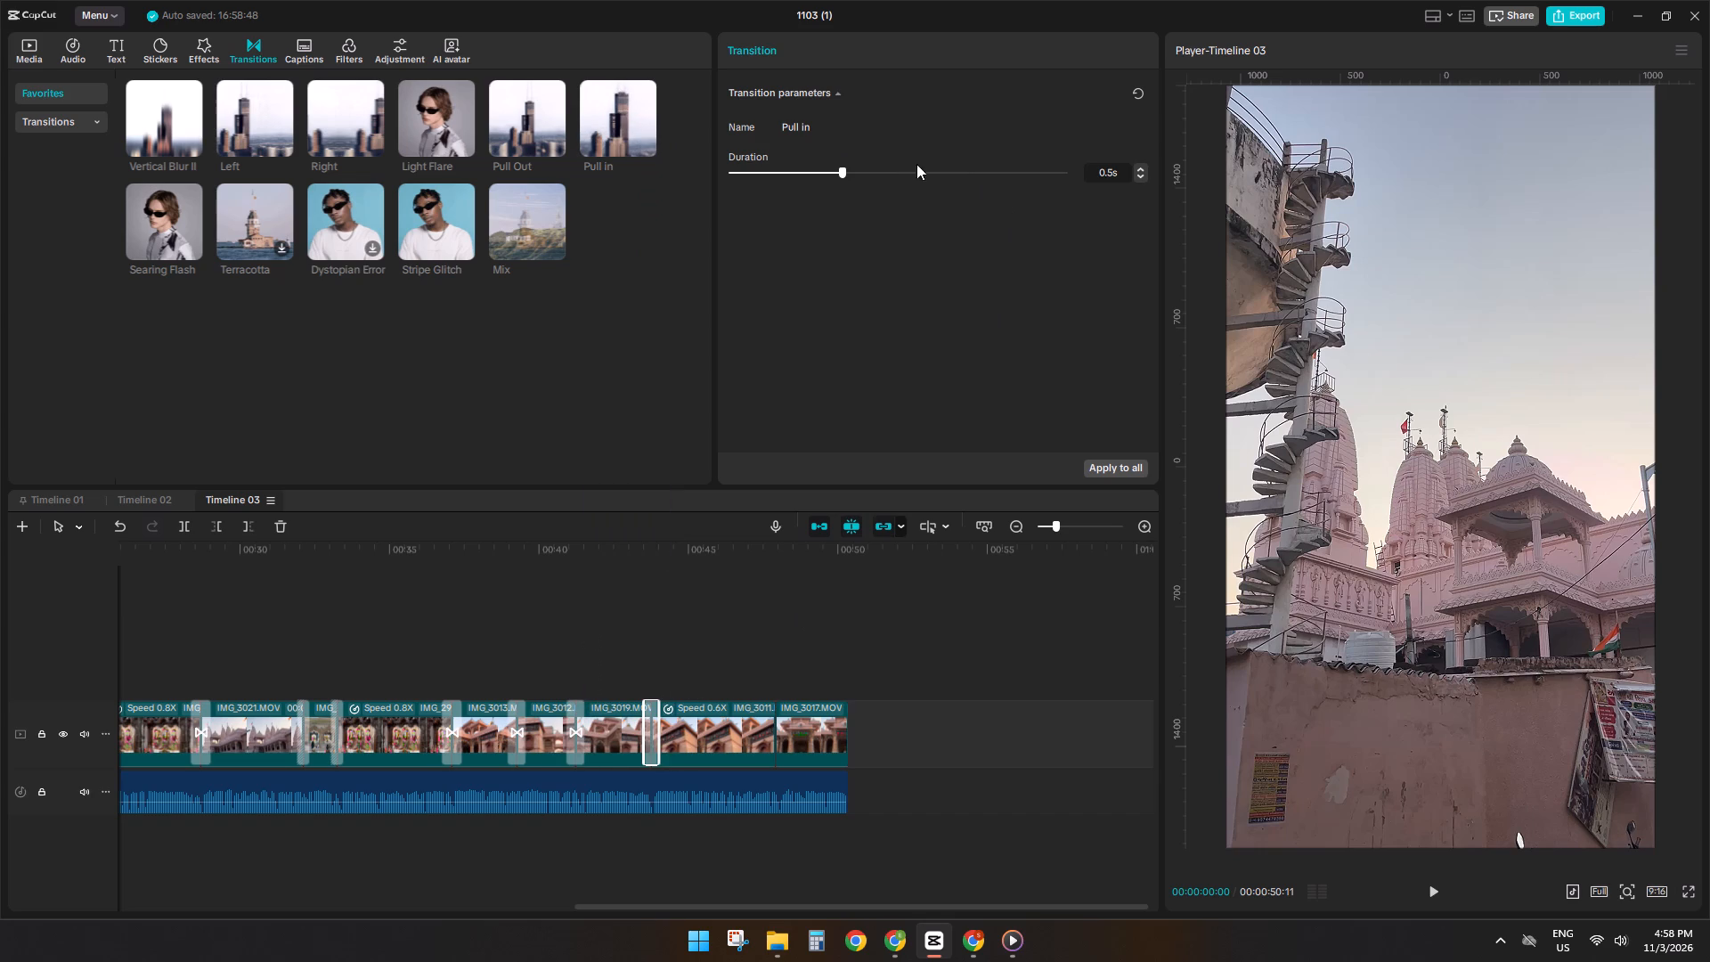
click(897, 175)
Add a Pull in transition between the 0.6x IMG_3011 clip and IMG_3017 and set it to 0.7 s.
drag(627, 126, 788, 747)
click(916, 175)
Replace the Pull in transition between IMG_3011 and the last clip, IMG_3017, with a Mix transition.
click(723, 649)
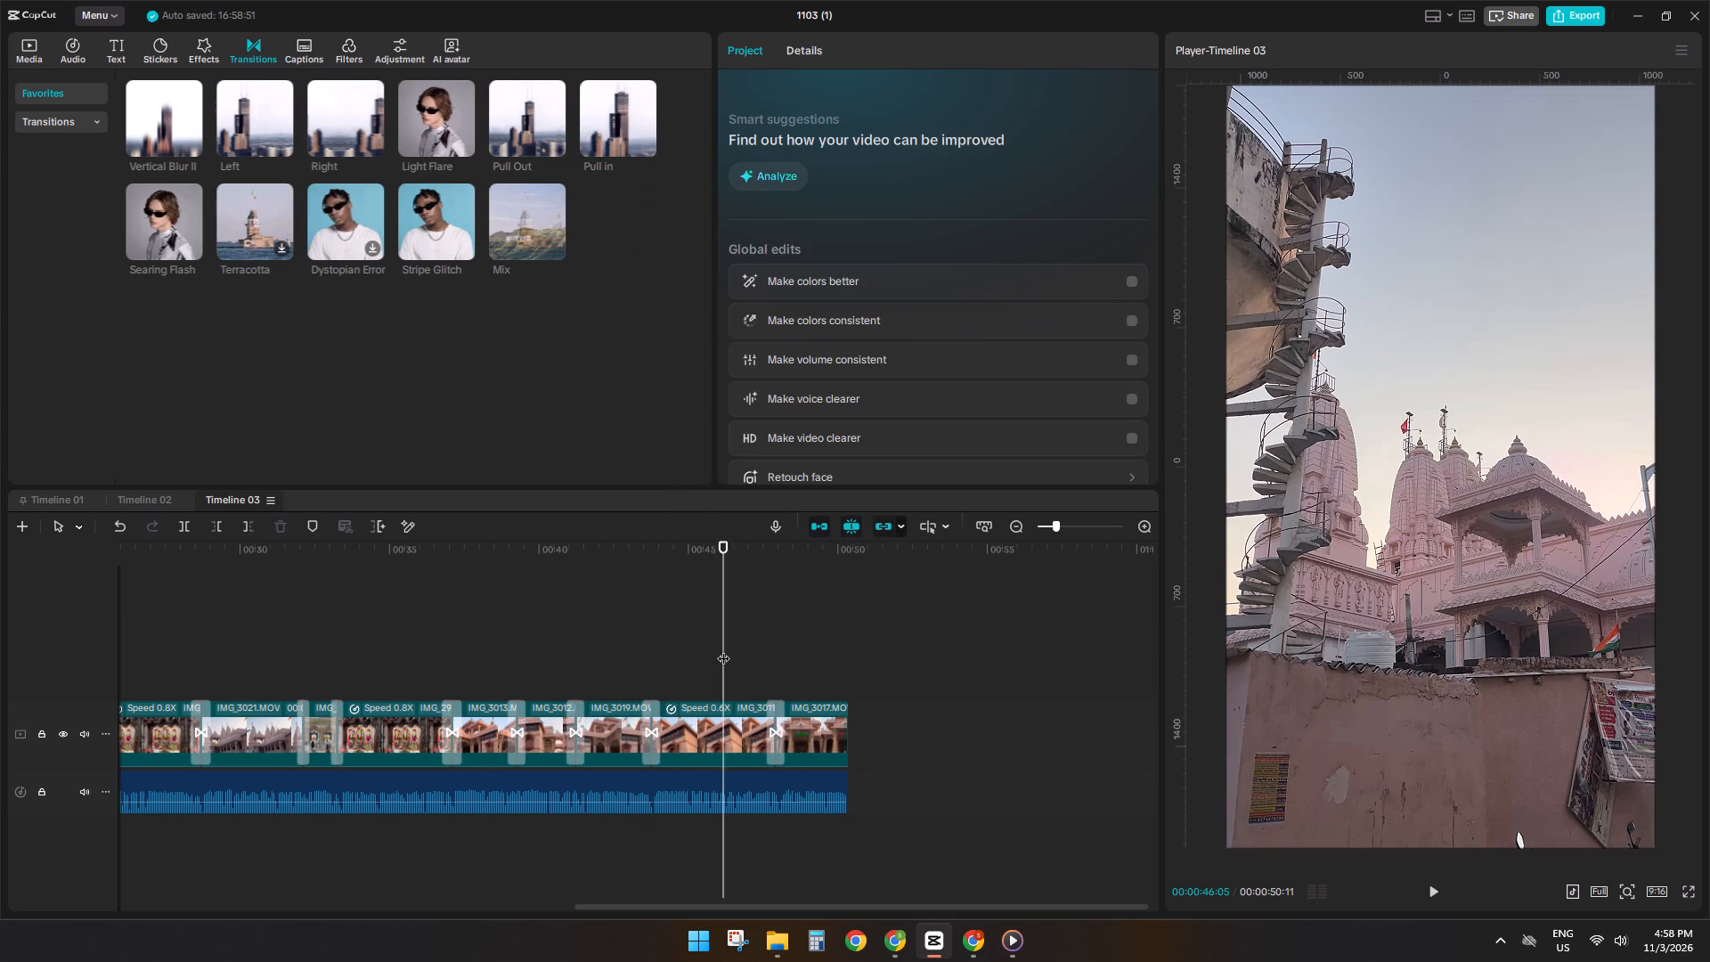
drag(723, 649, 0, 731)
ctrl+scroll(924, 688, down, 5)
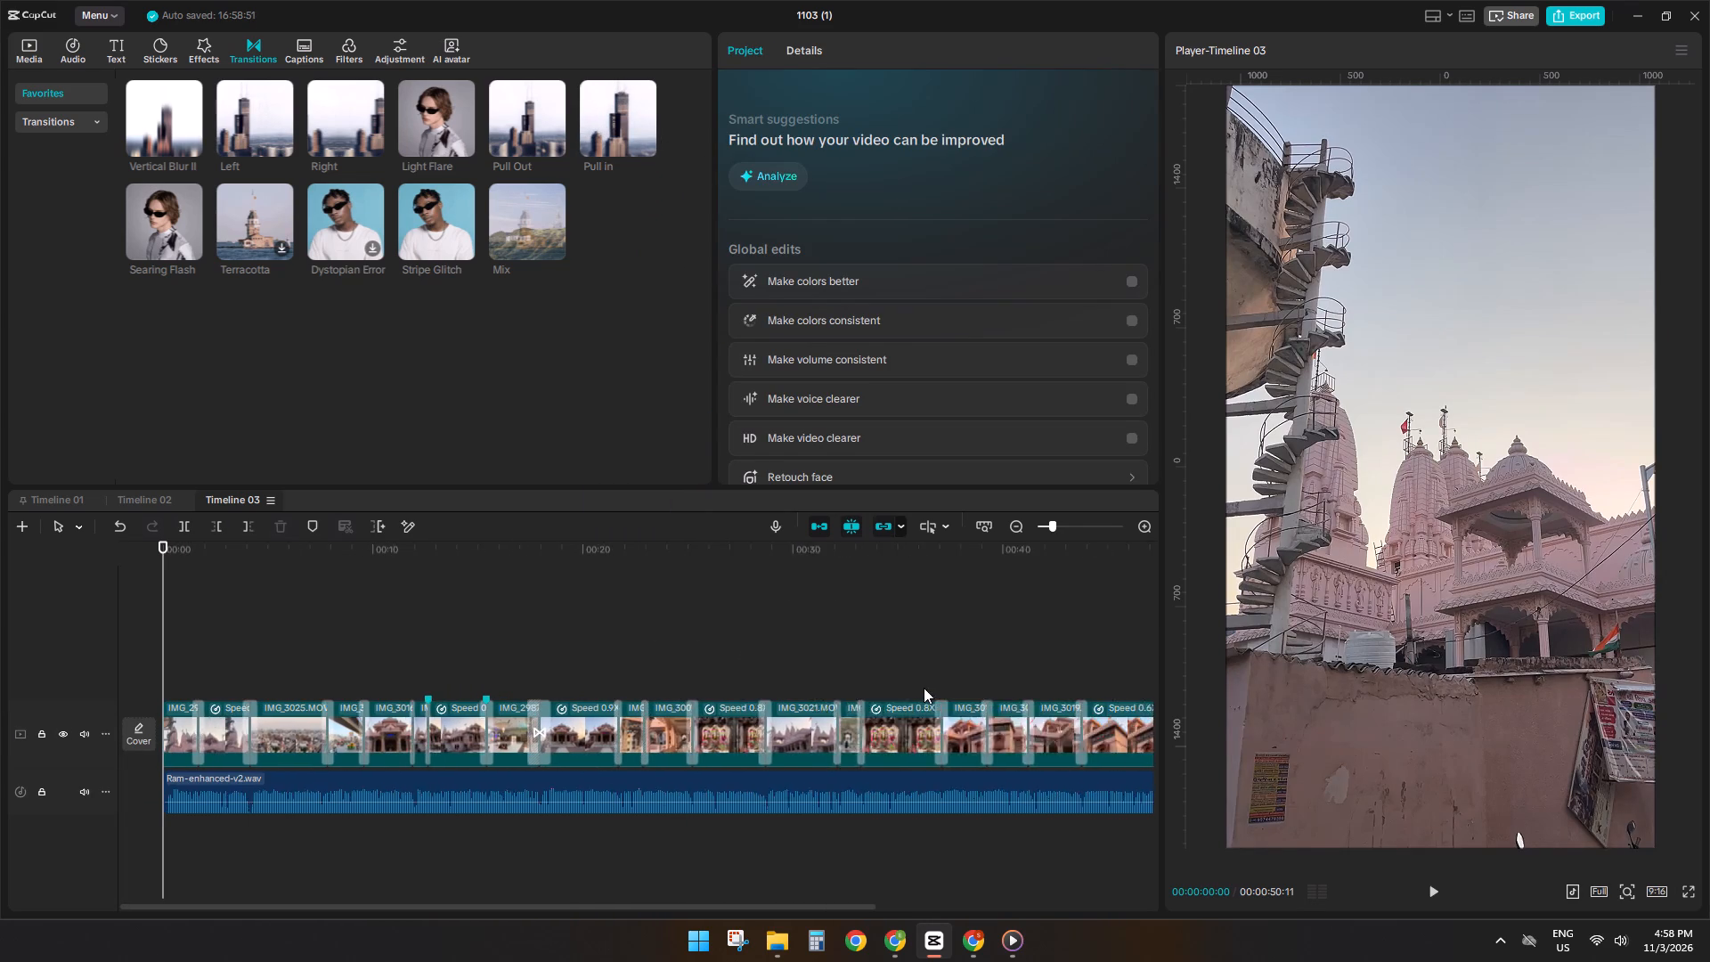
ctrl+scroll(924, 688, down, 2)
click(890, 723)
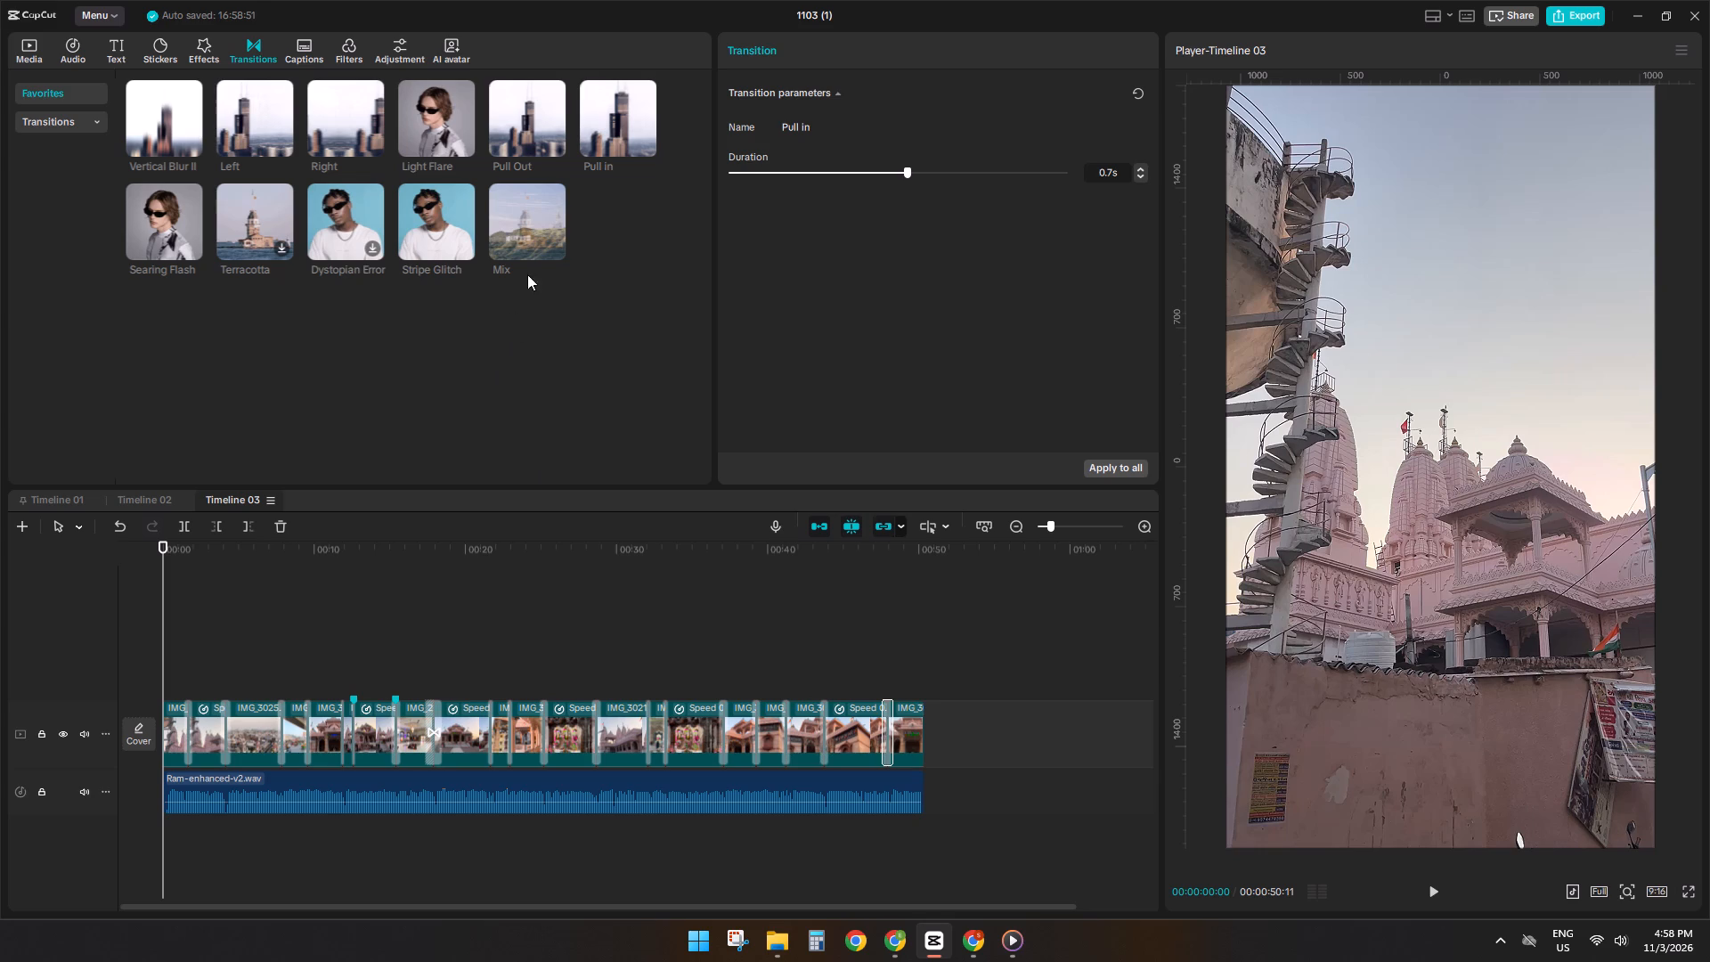
key(d)
drag(530, 216, 883, 763)
Apply the Fade In animation to the first clip, IMG_2982, and play back the opening.
click(857, 653)
drag(857, 653, 0, 596)
ctrl+scroll(81, 644, up, 18)
ctrl+click(205, 750)
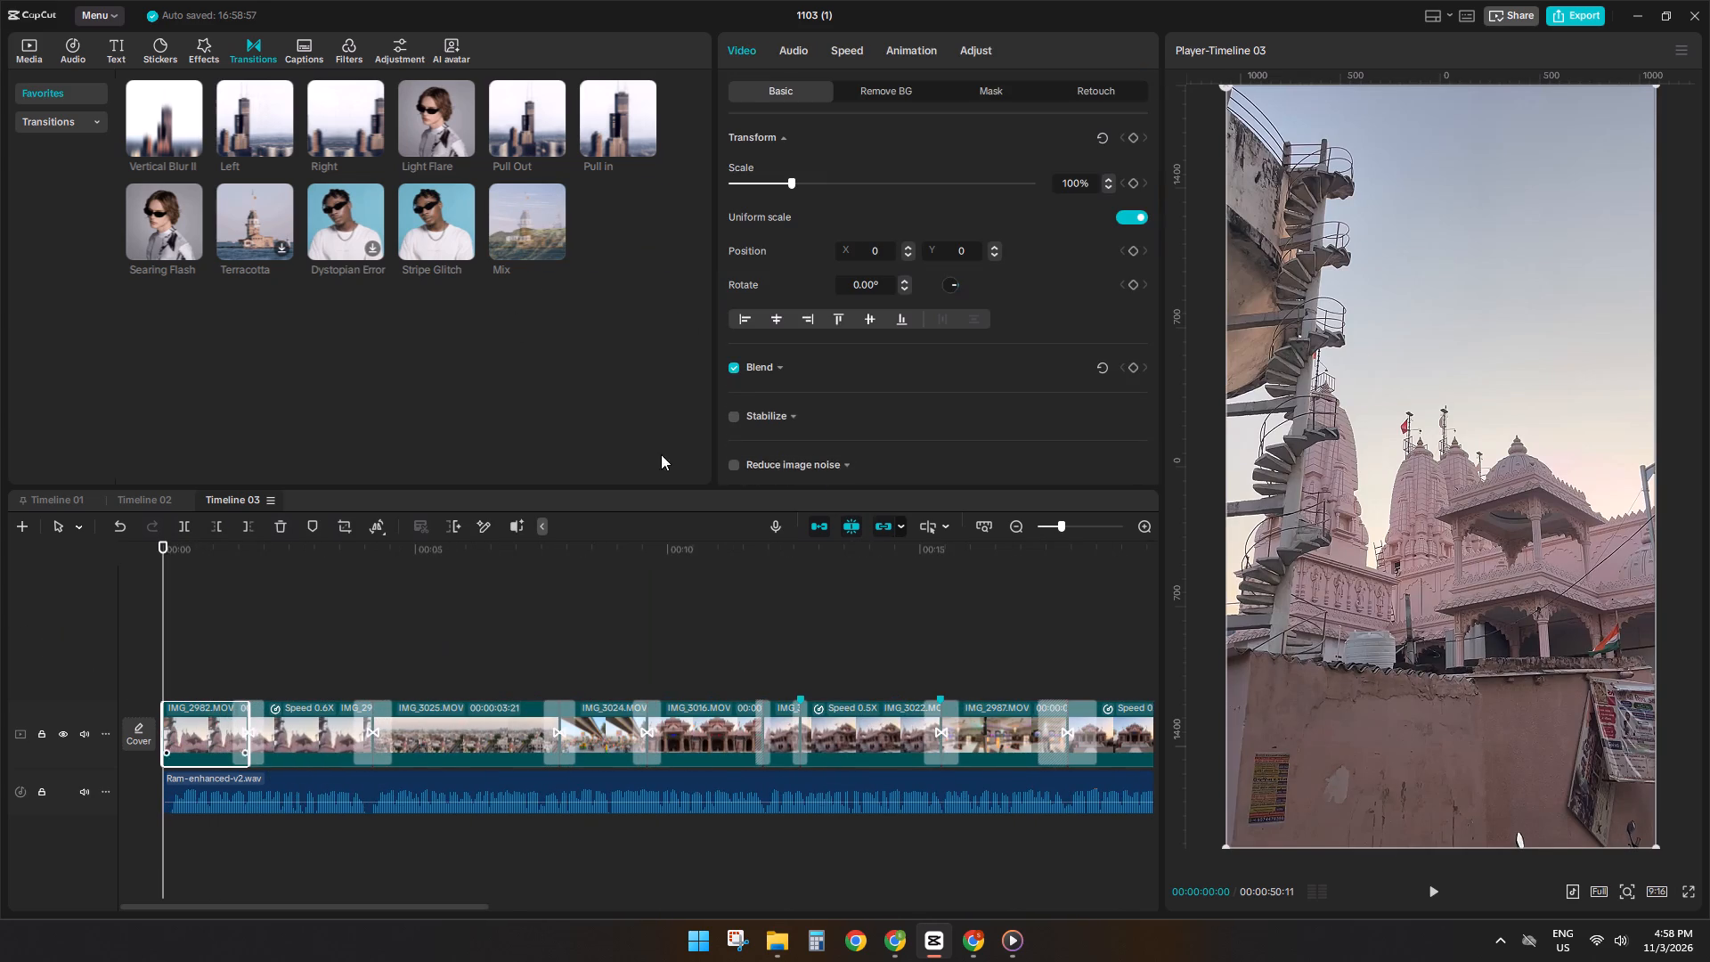
click(903, 40)
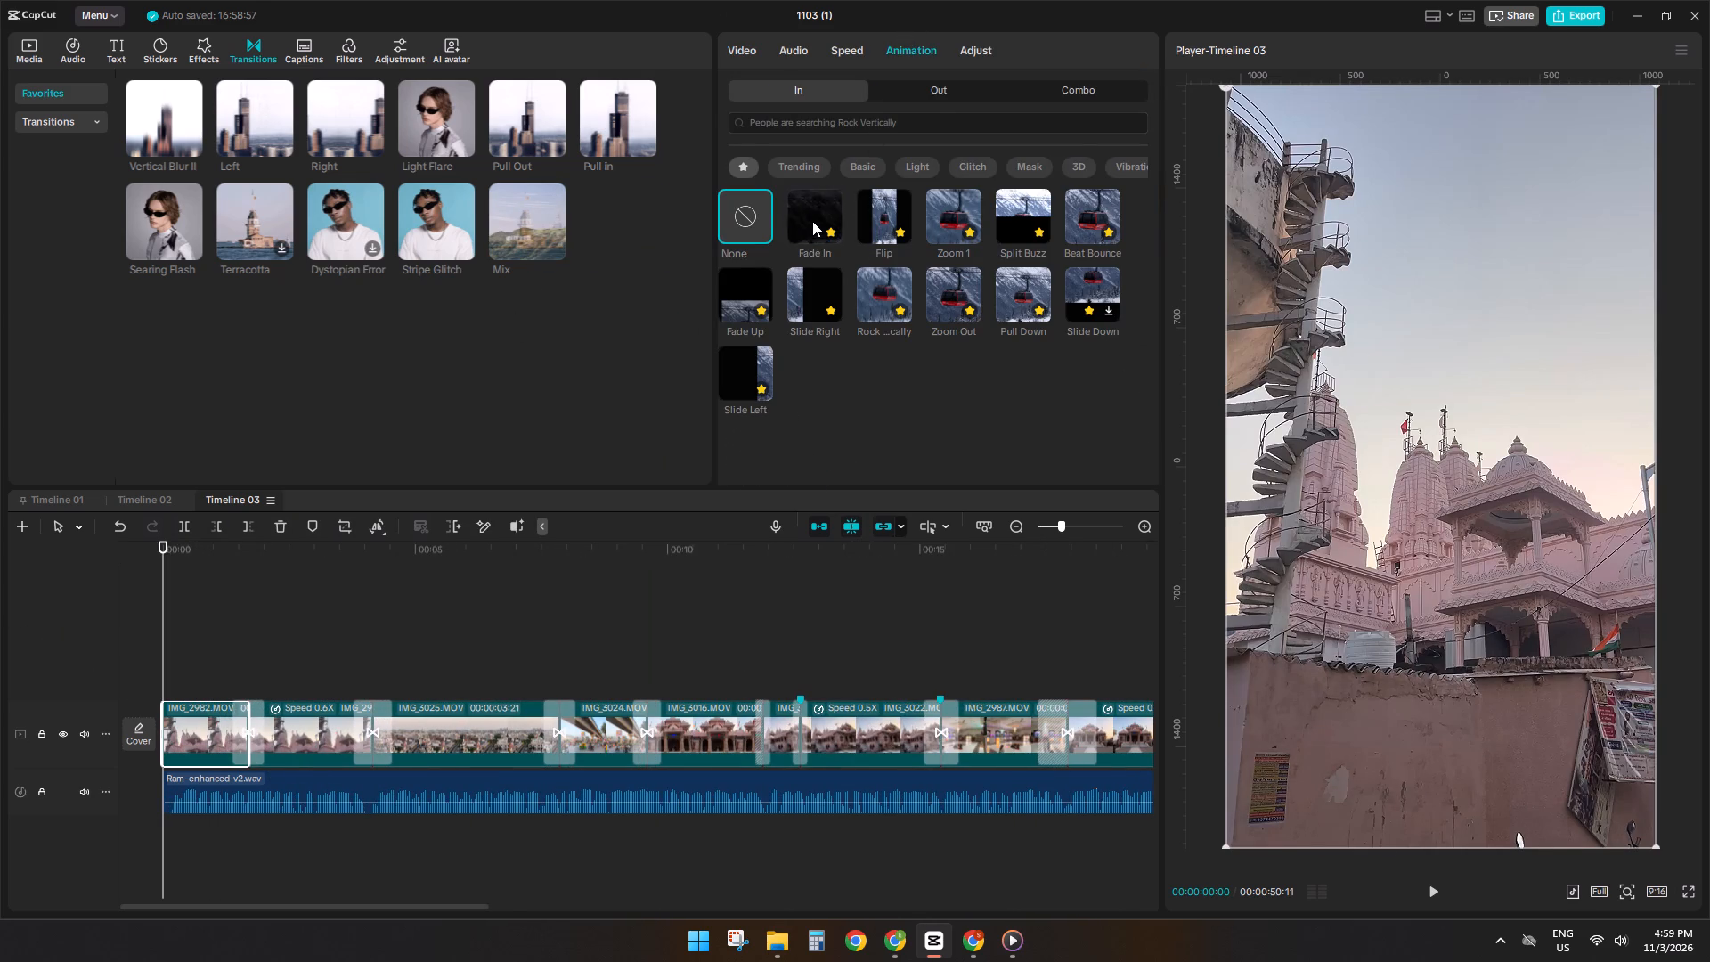
click(804, 213)
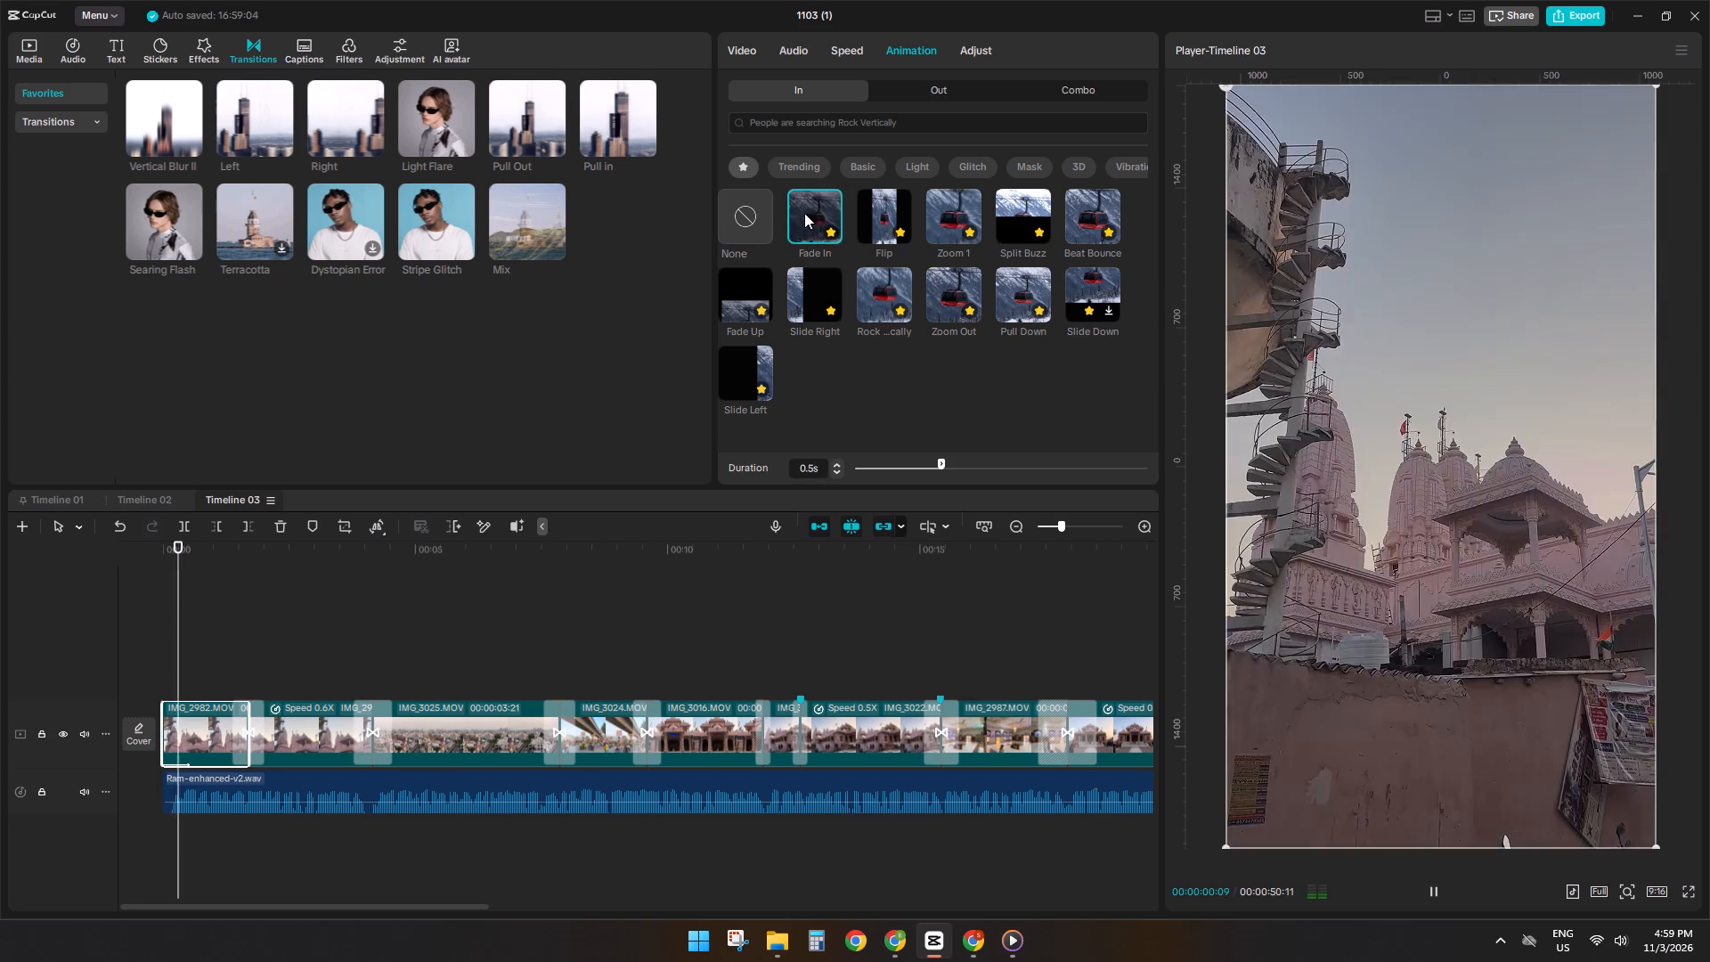
key(space)
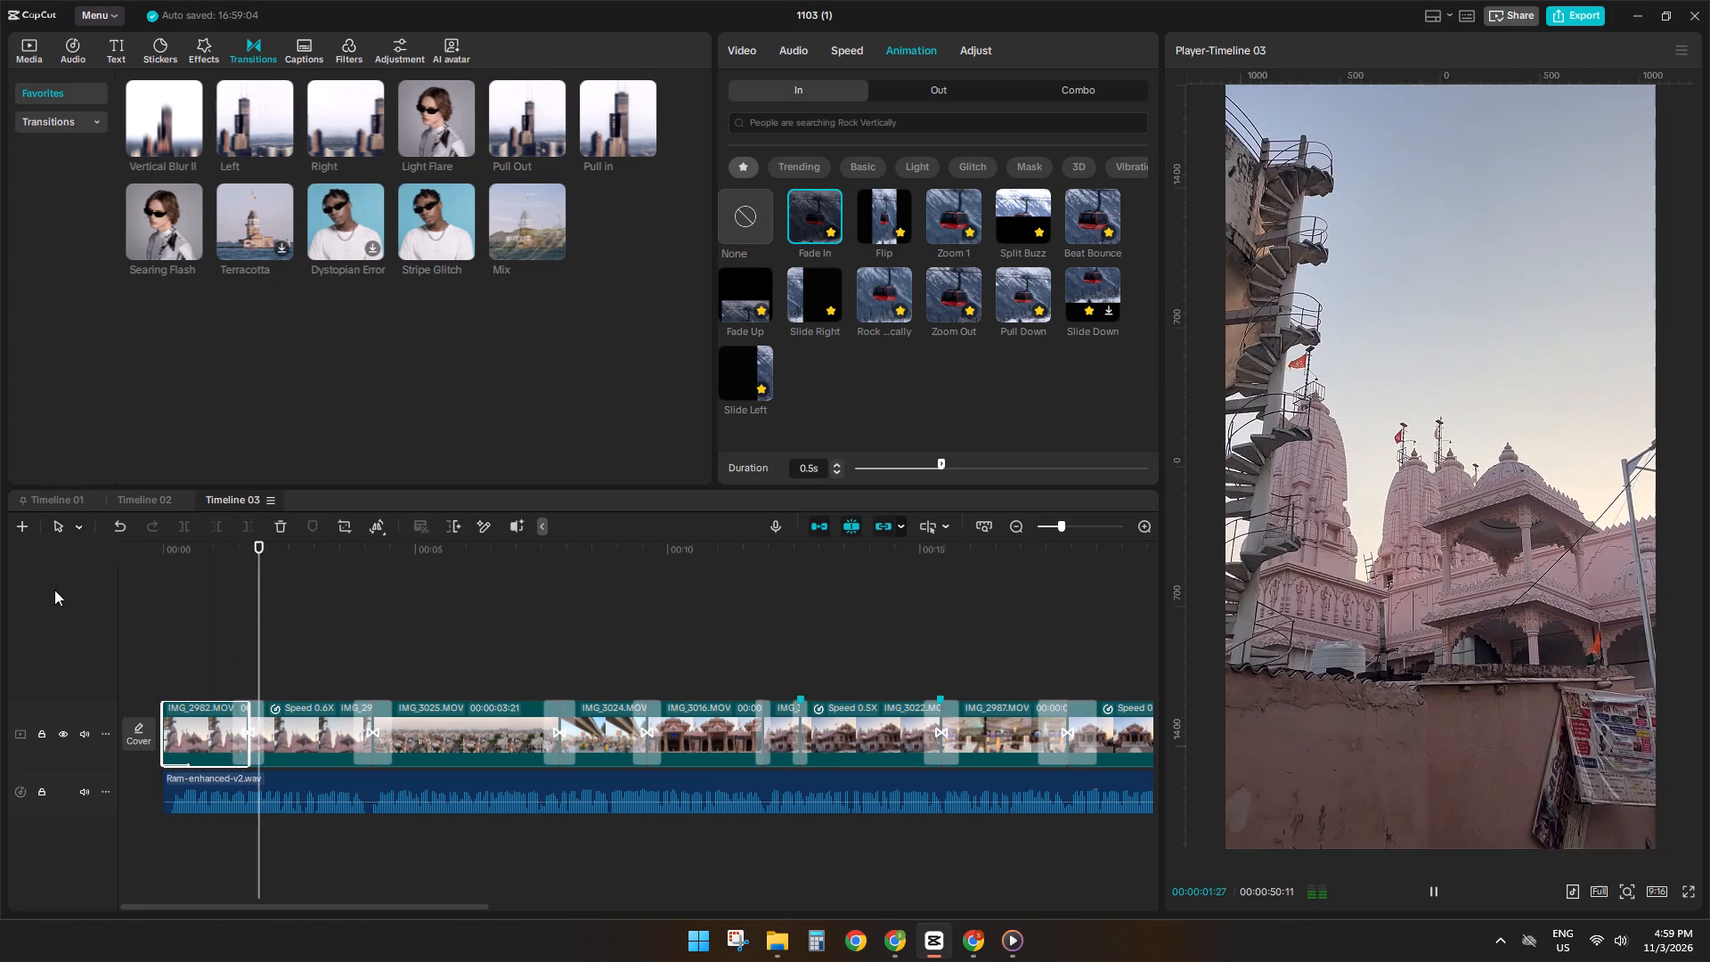
key(space)
Preview IMG_2994 from the Ram mandir vastral media and replace the 0.6x clip after IMG_2982 with it, keeping the original video effect.
click(276, 659)
key(space)
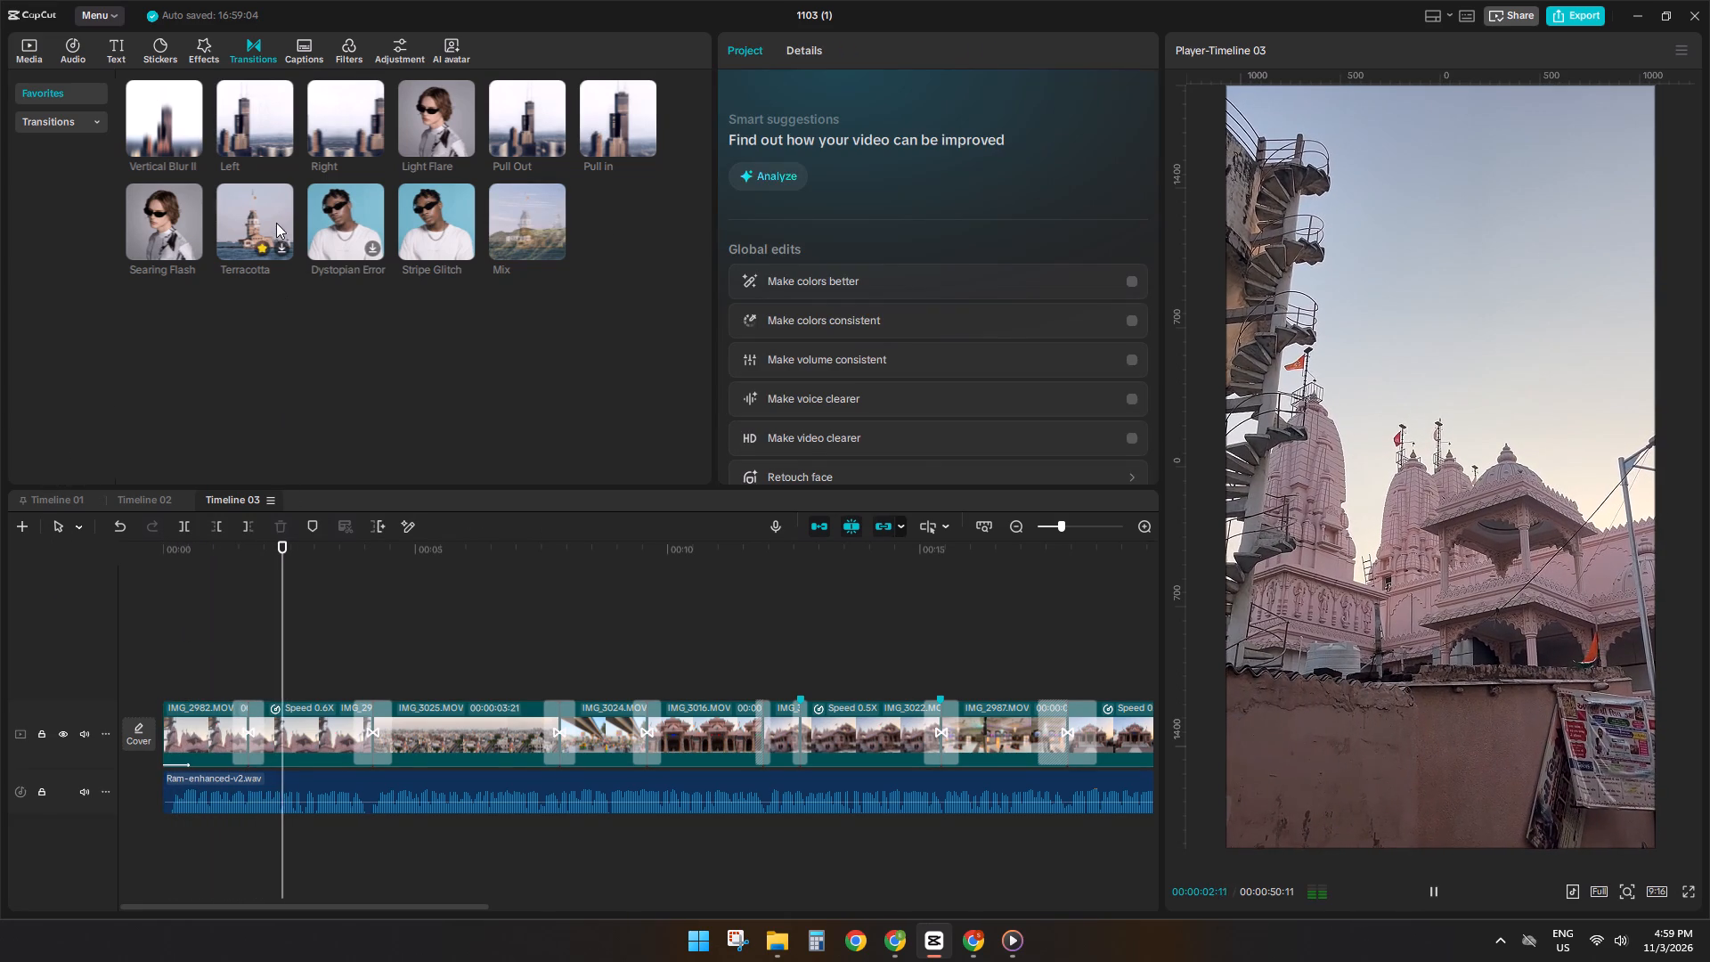
key(space)
double_click(284, 640)
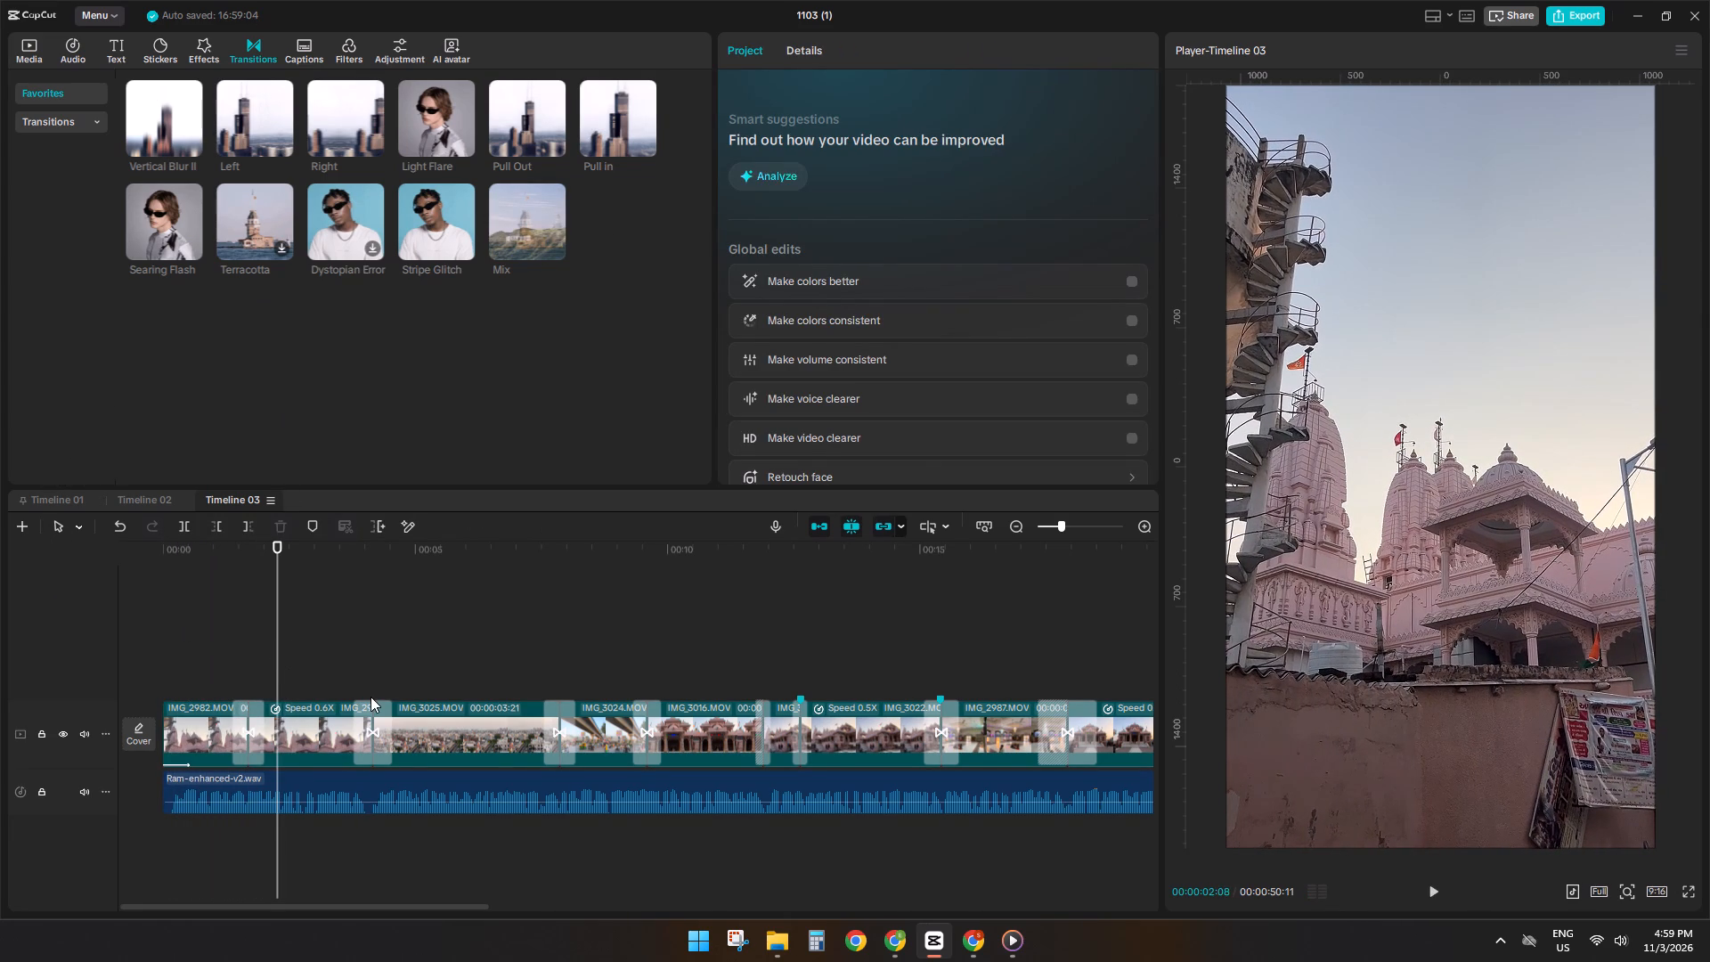
click(12, 61)
click(26, 57)
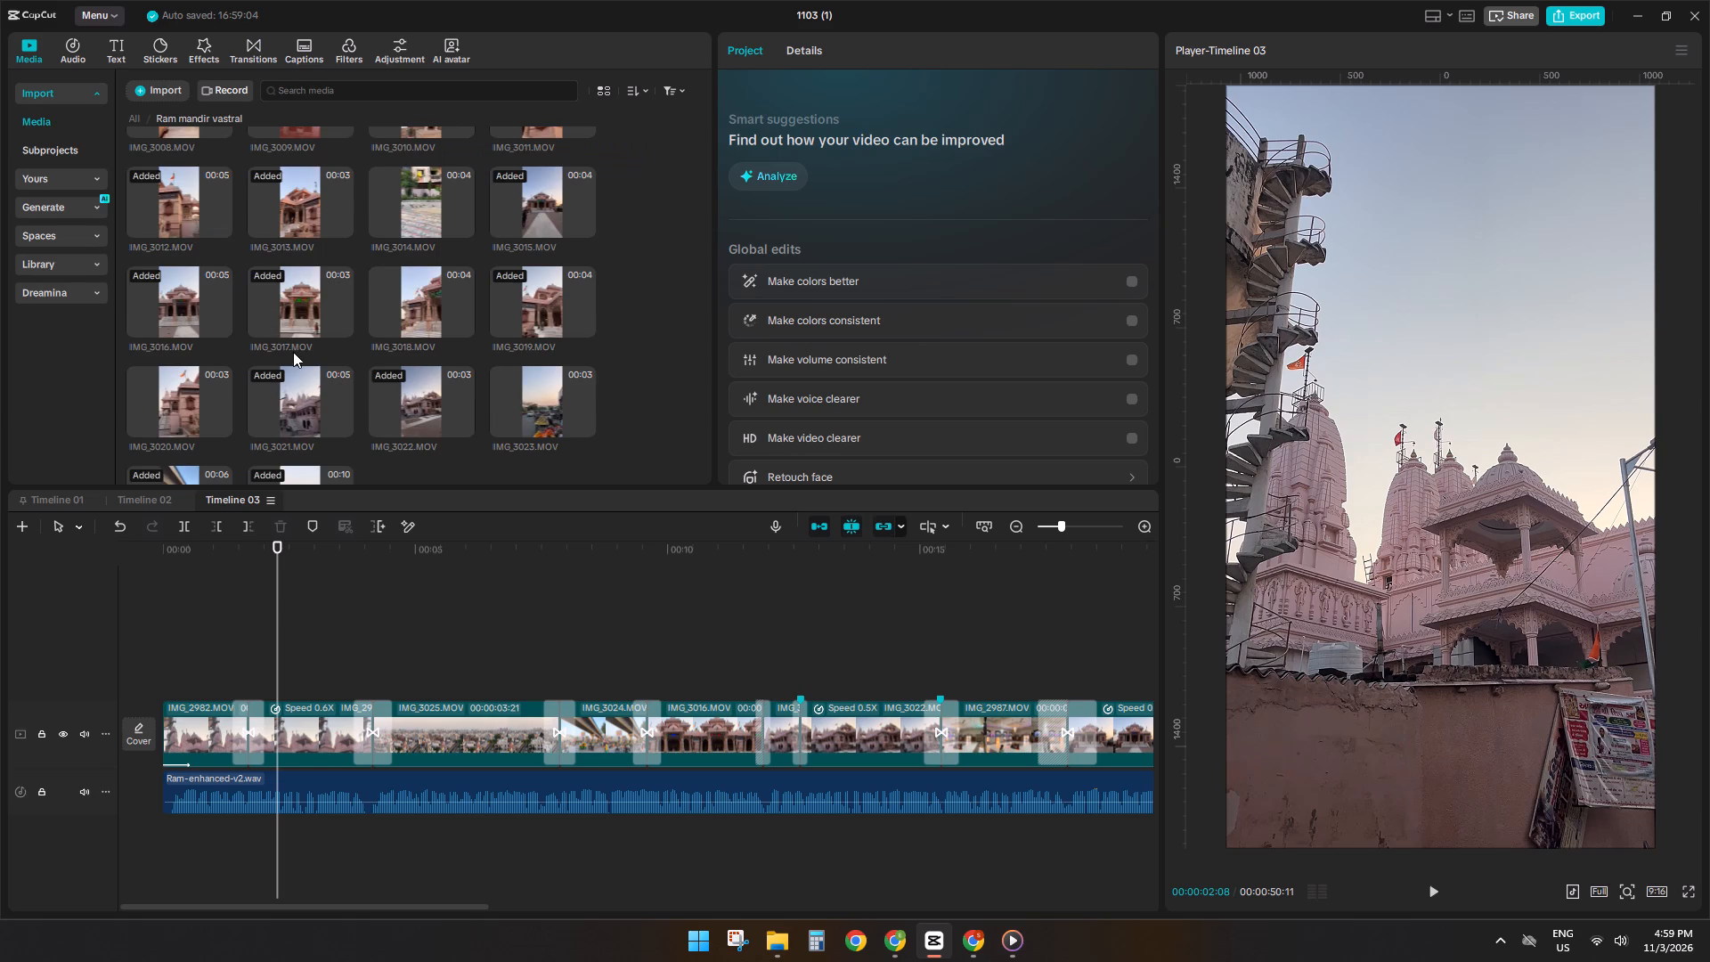
scroll(293, 352, up, 7)
click(176, 357)
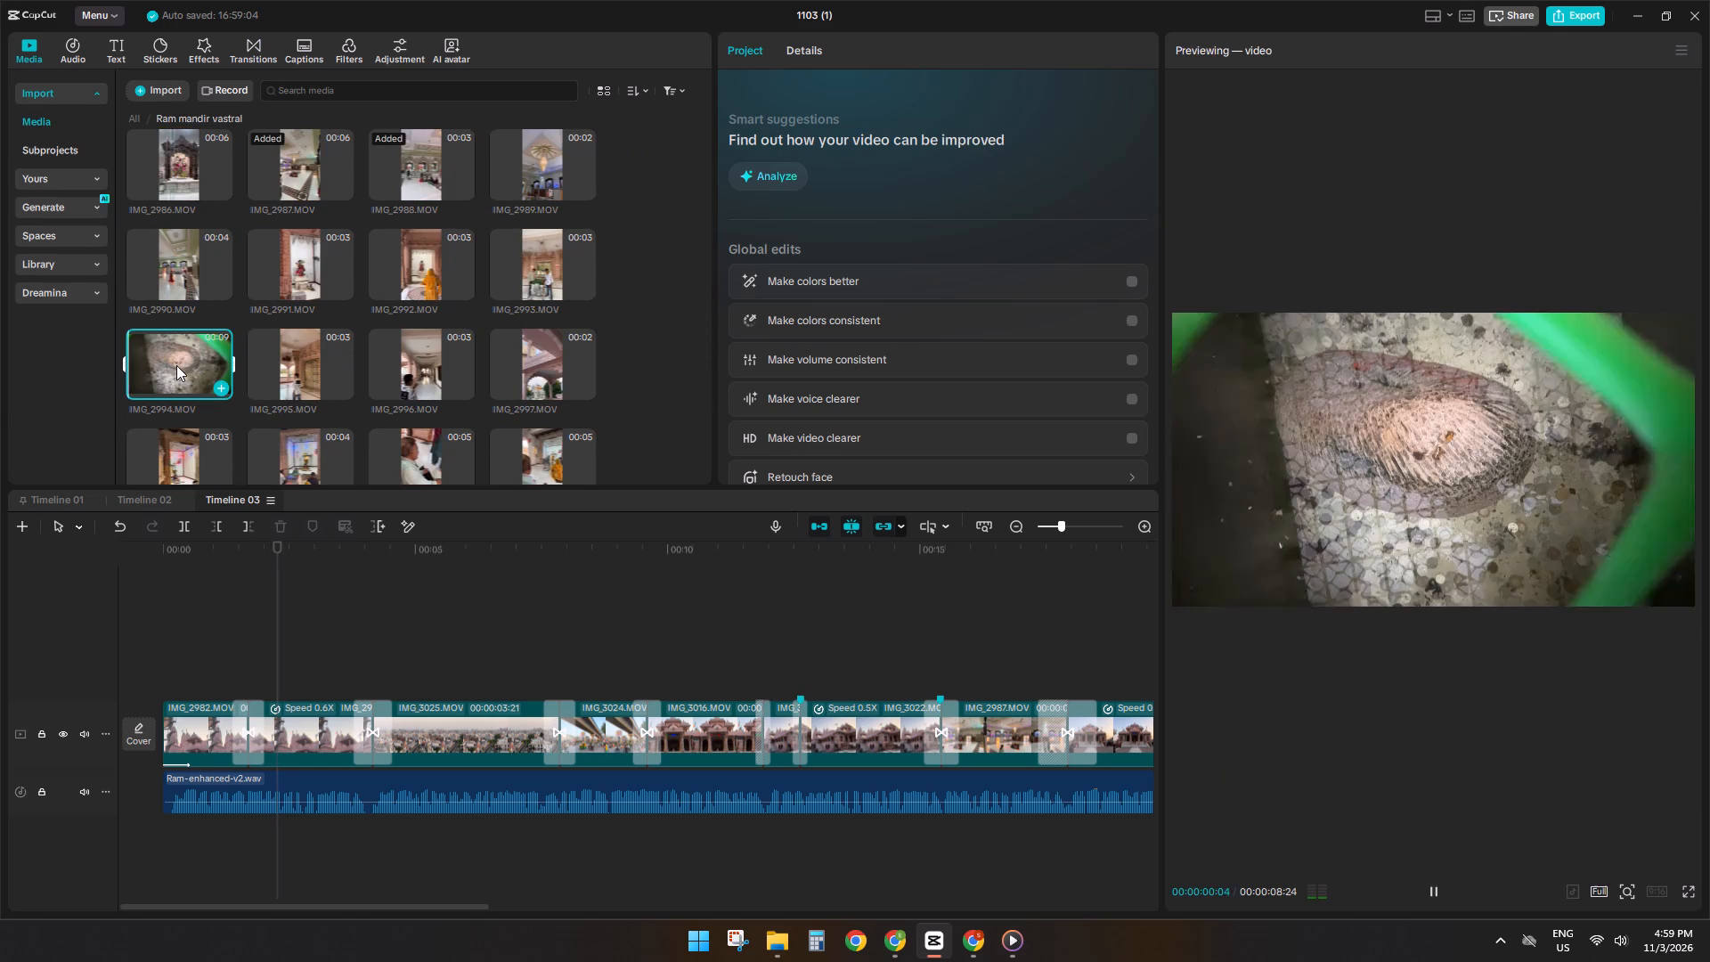
key(space)
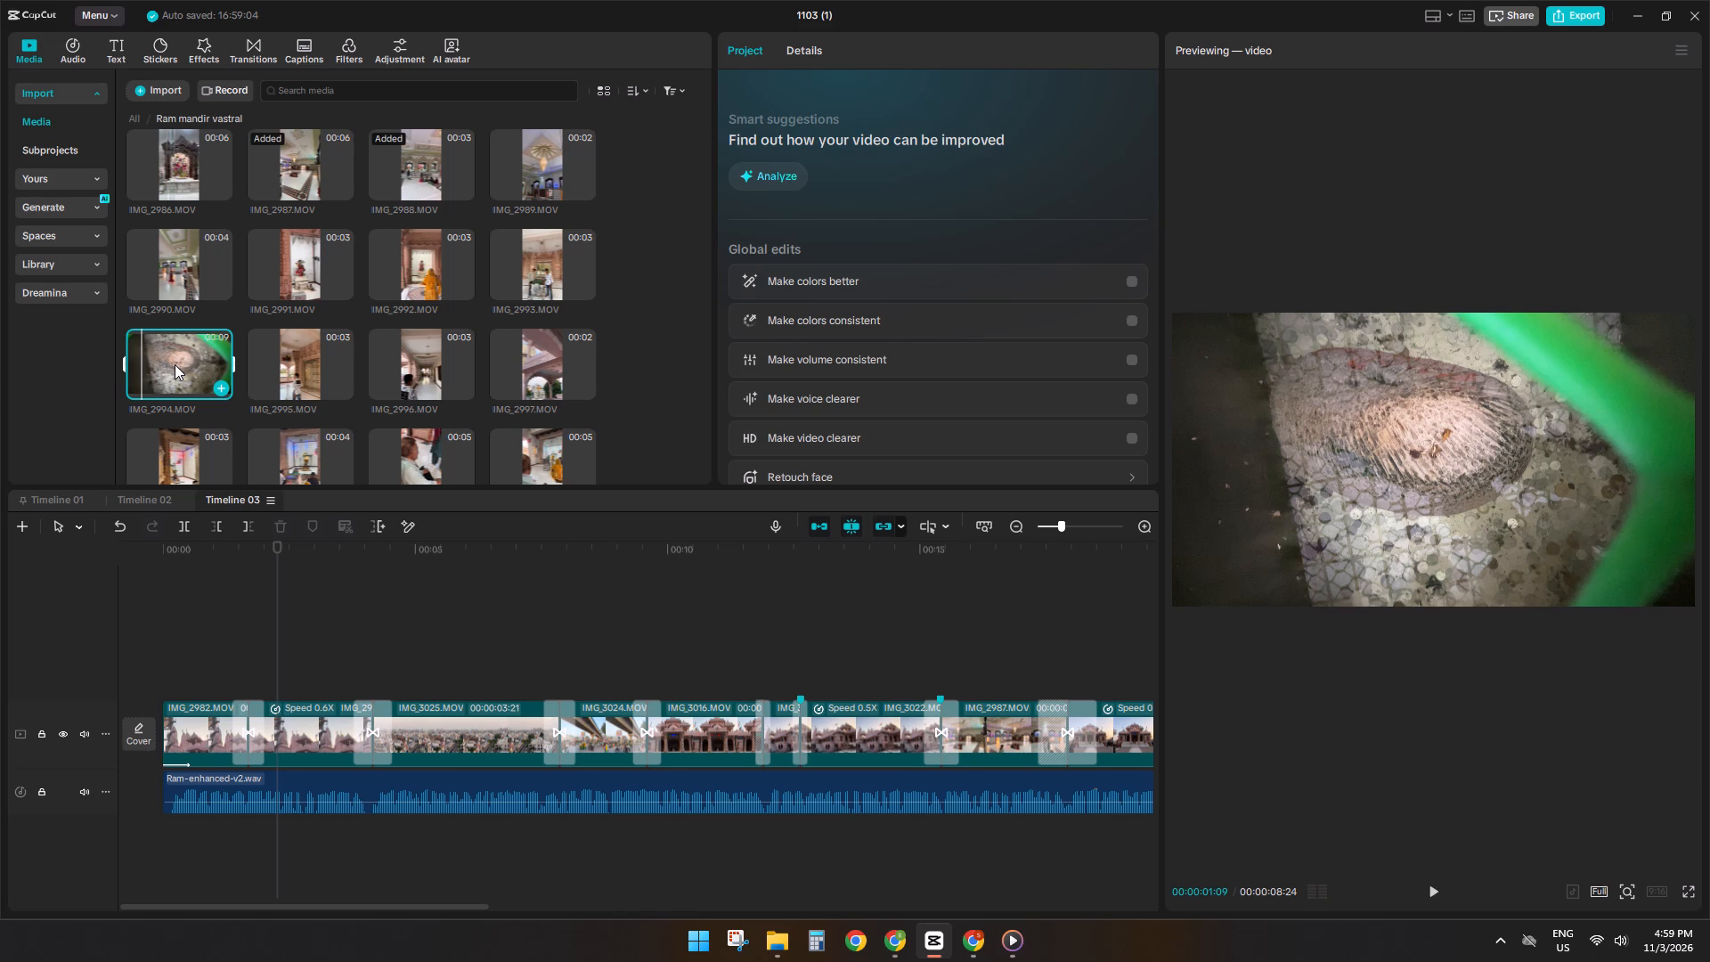
key(space)
drag(165, 360, 316, 718)
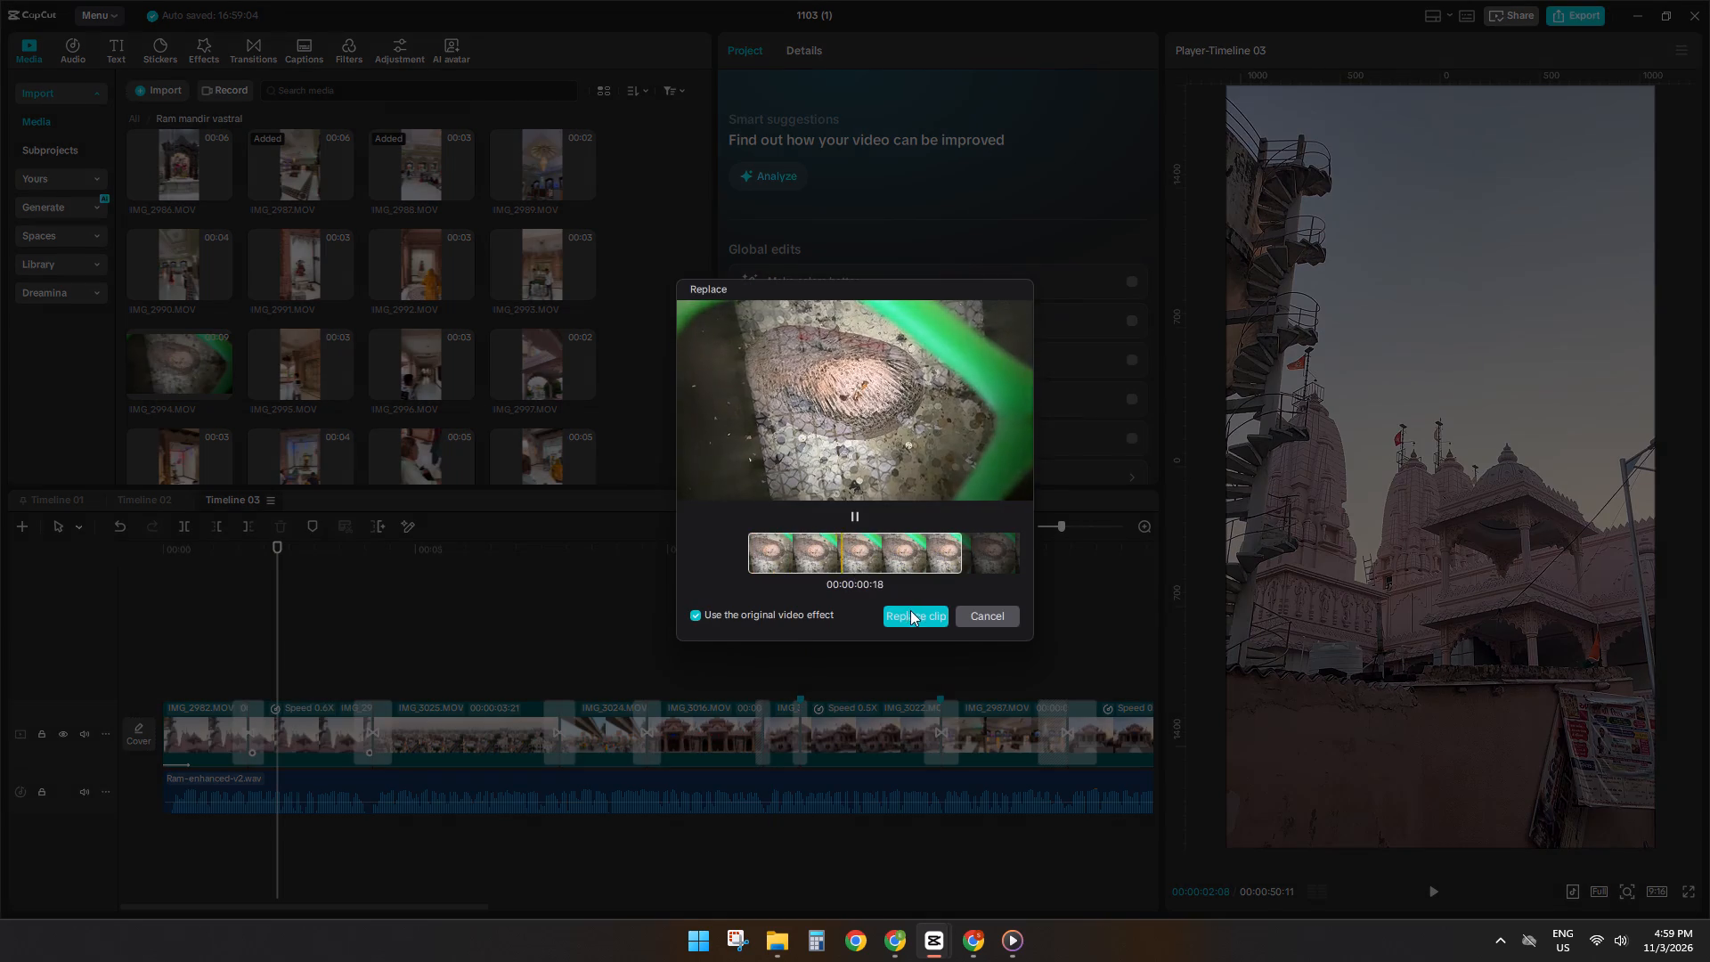
click(910, 611)
Rotate the 0.6x IMG_2994 clip to -90° and scale it to 178% so it fills the vertical frame.
click(324, 729)
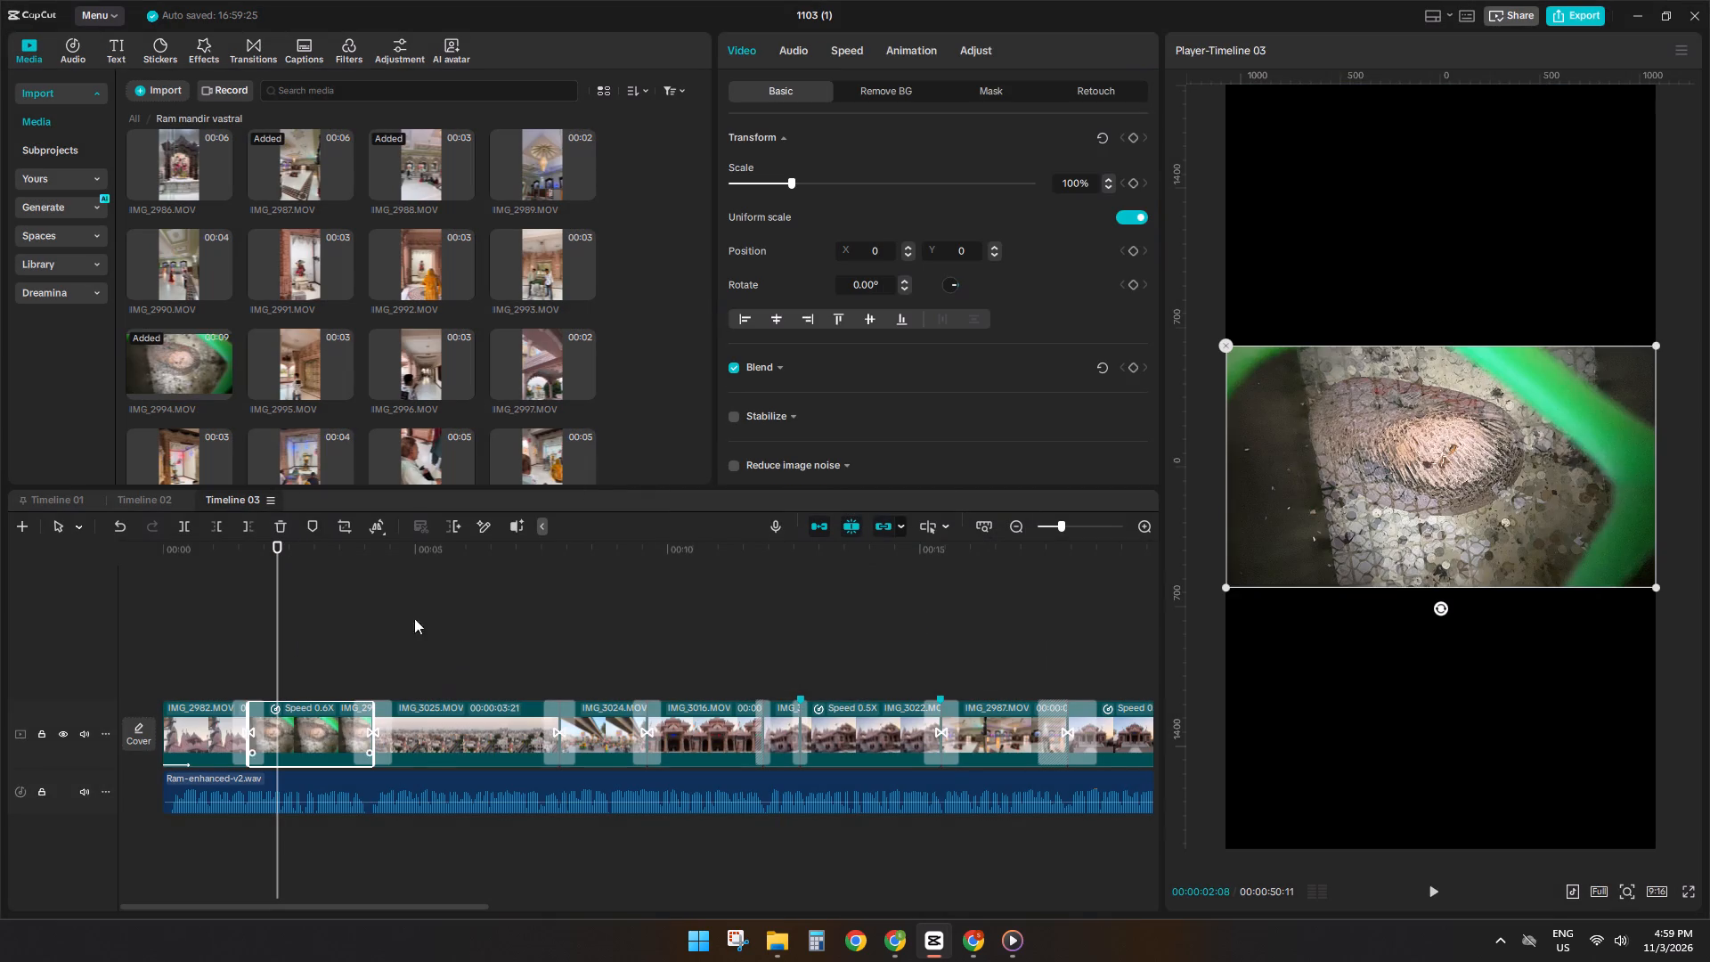
drag(1443, 607, 1588, 483)
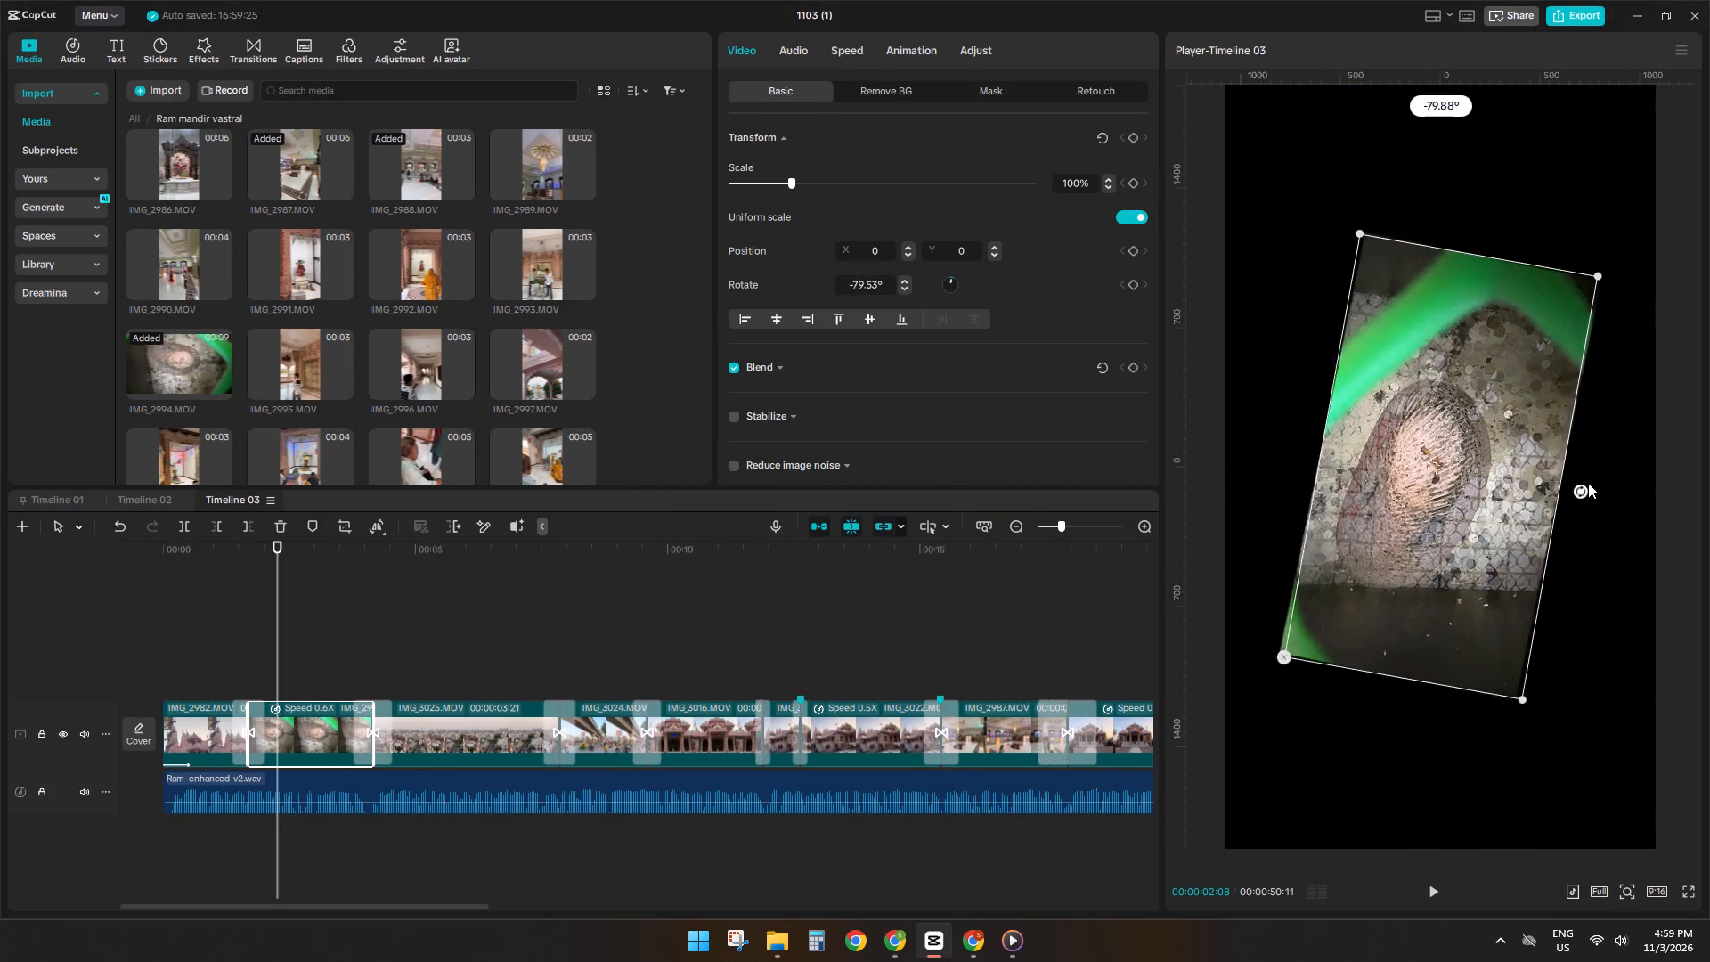
drag(1588, 483, 1584, 470)
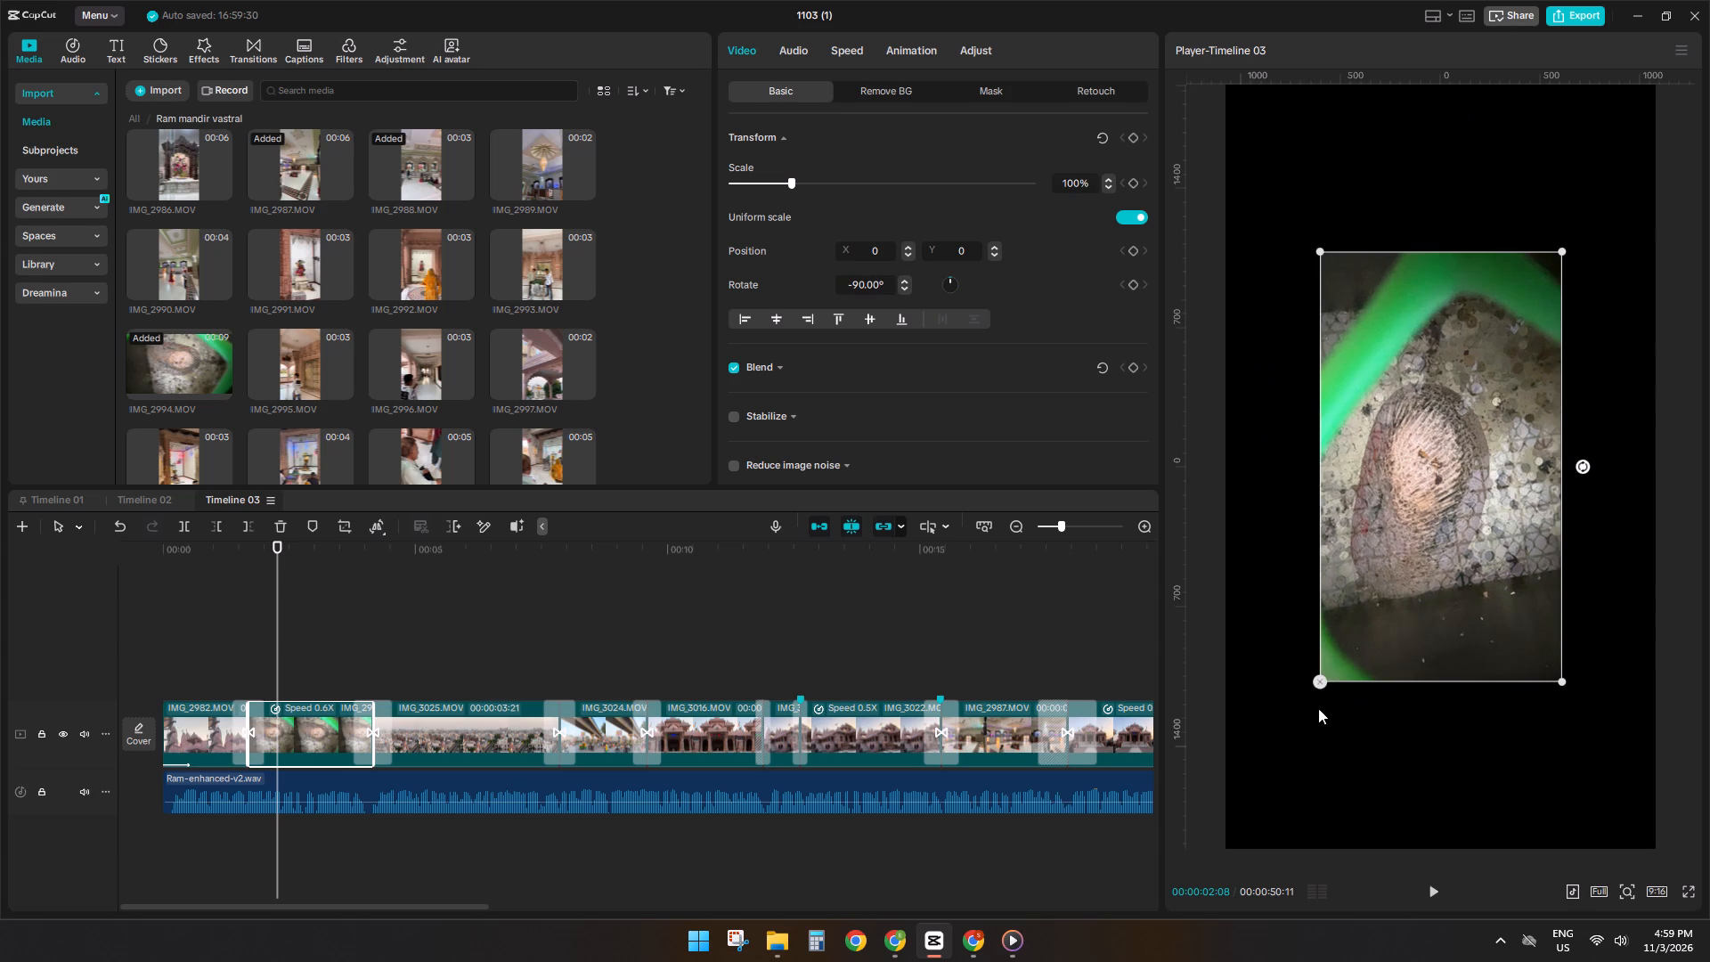
drag(1564, 683, 1600, 682)
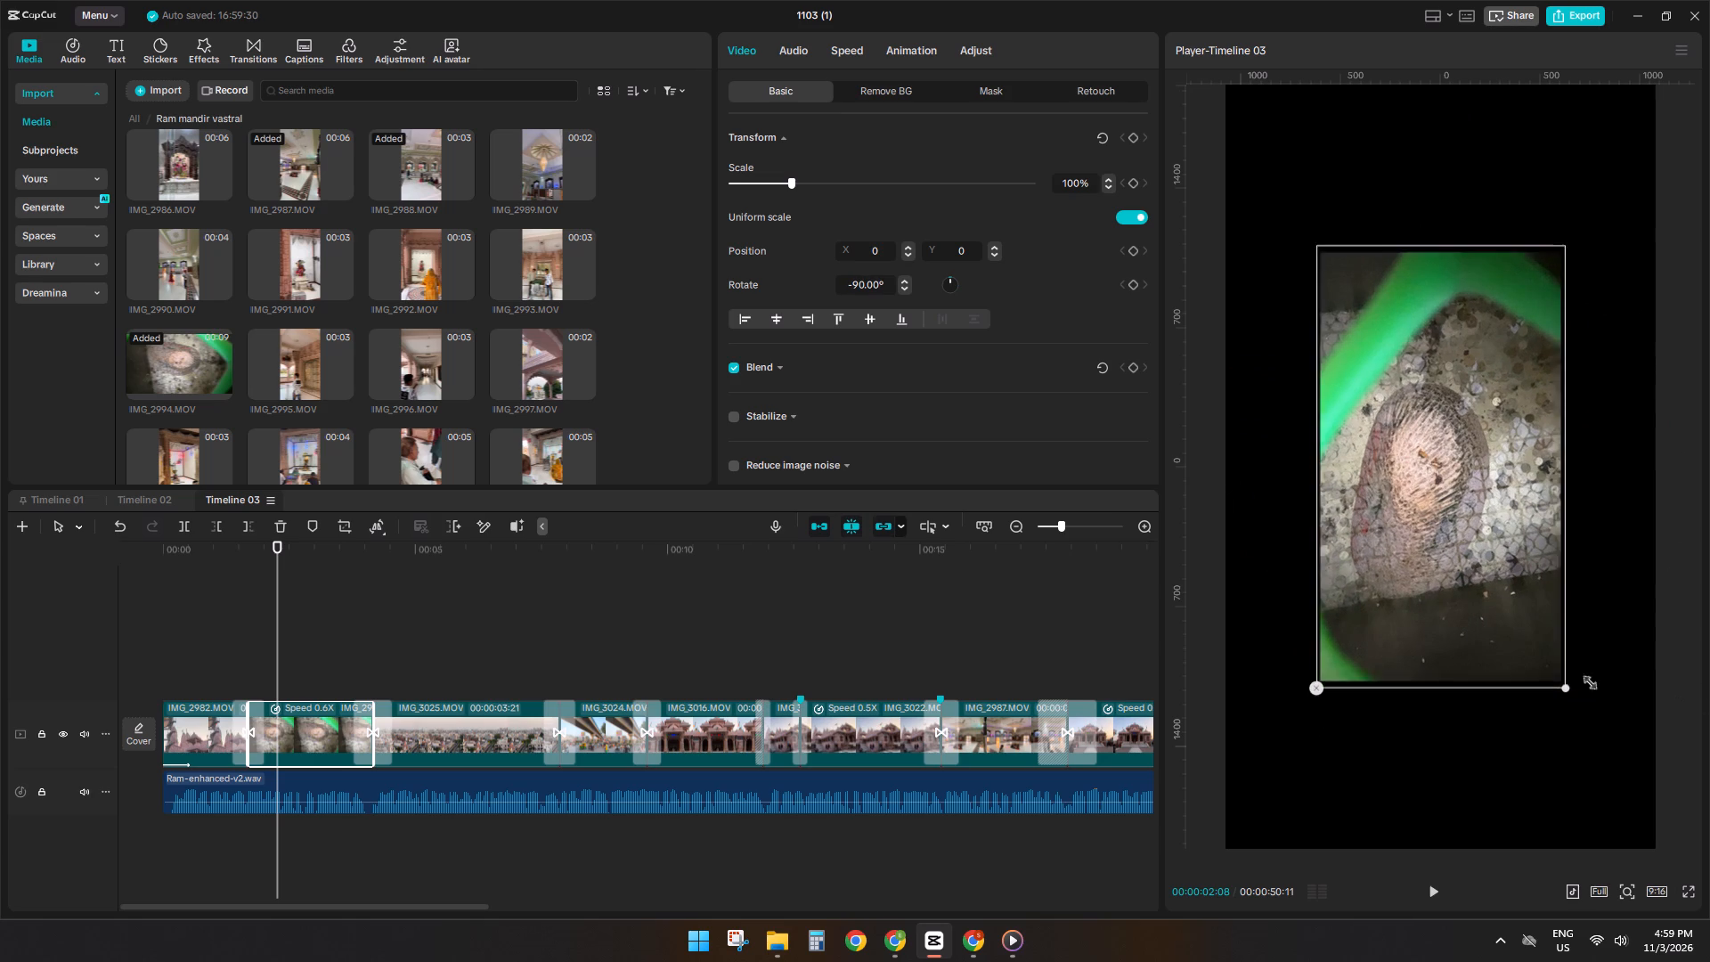
drag(1600, 682, 1709, 914)
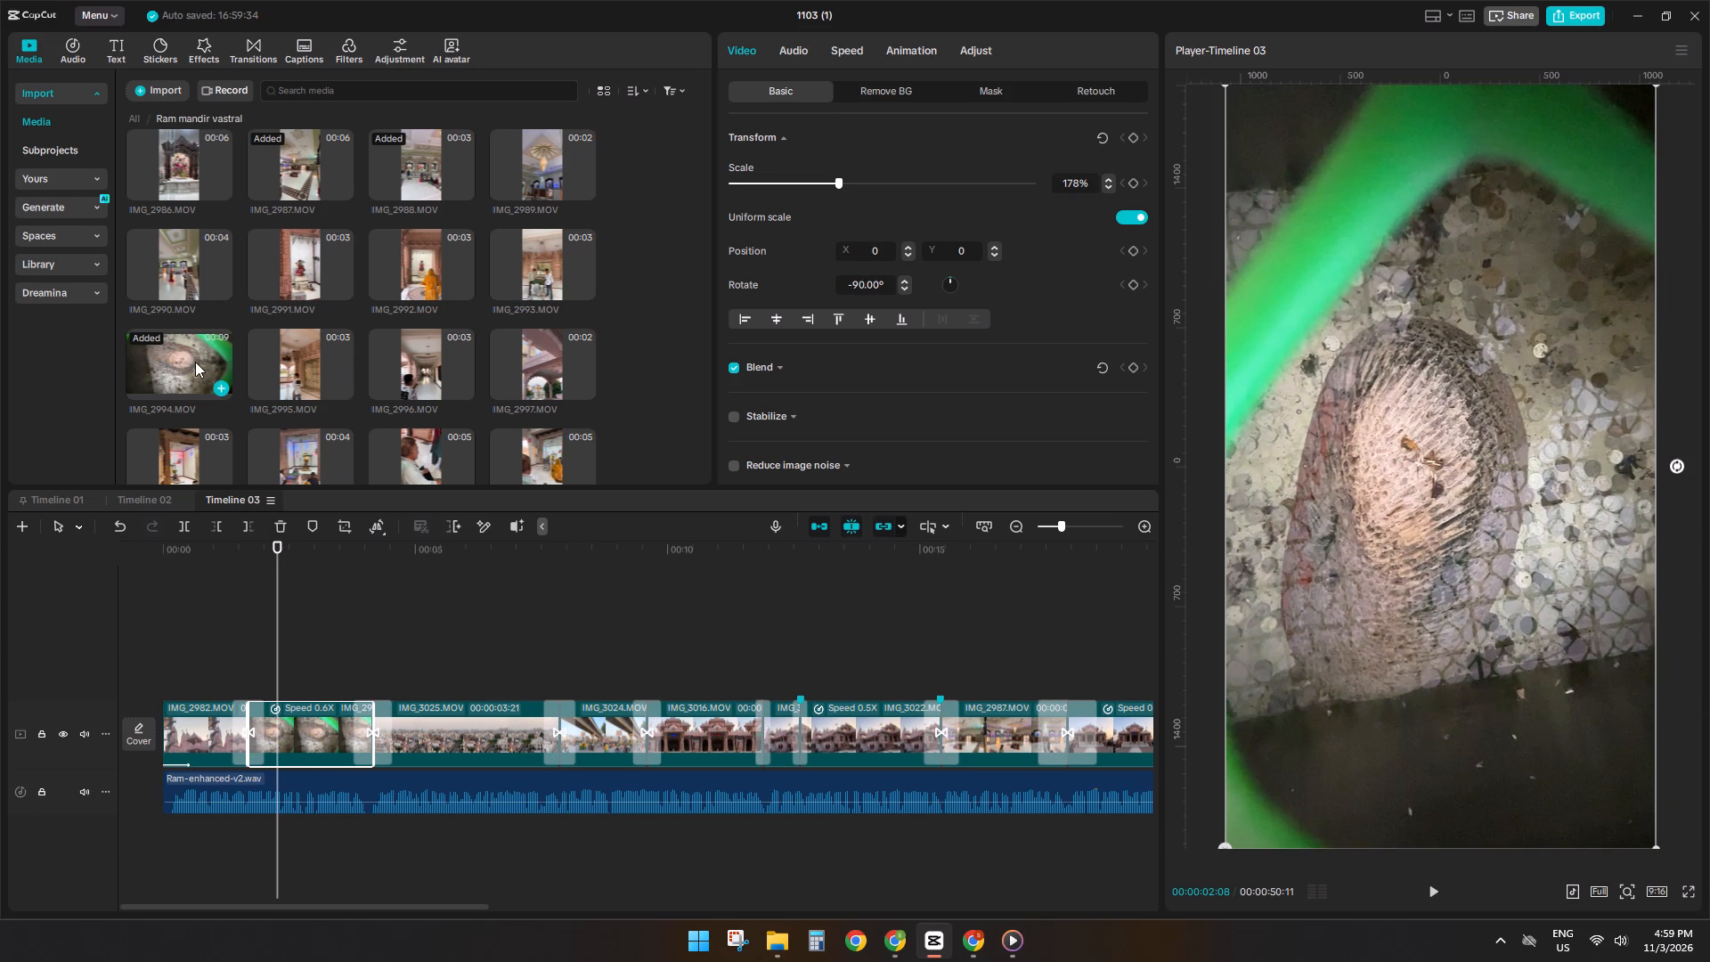
Replace the 0.5x IMG_3022 clip before IMG_2987 with IMG_2994, keeping the original video effect.
drag(195, 362, 846, 729)
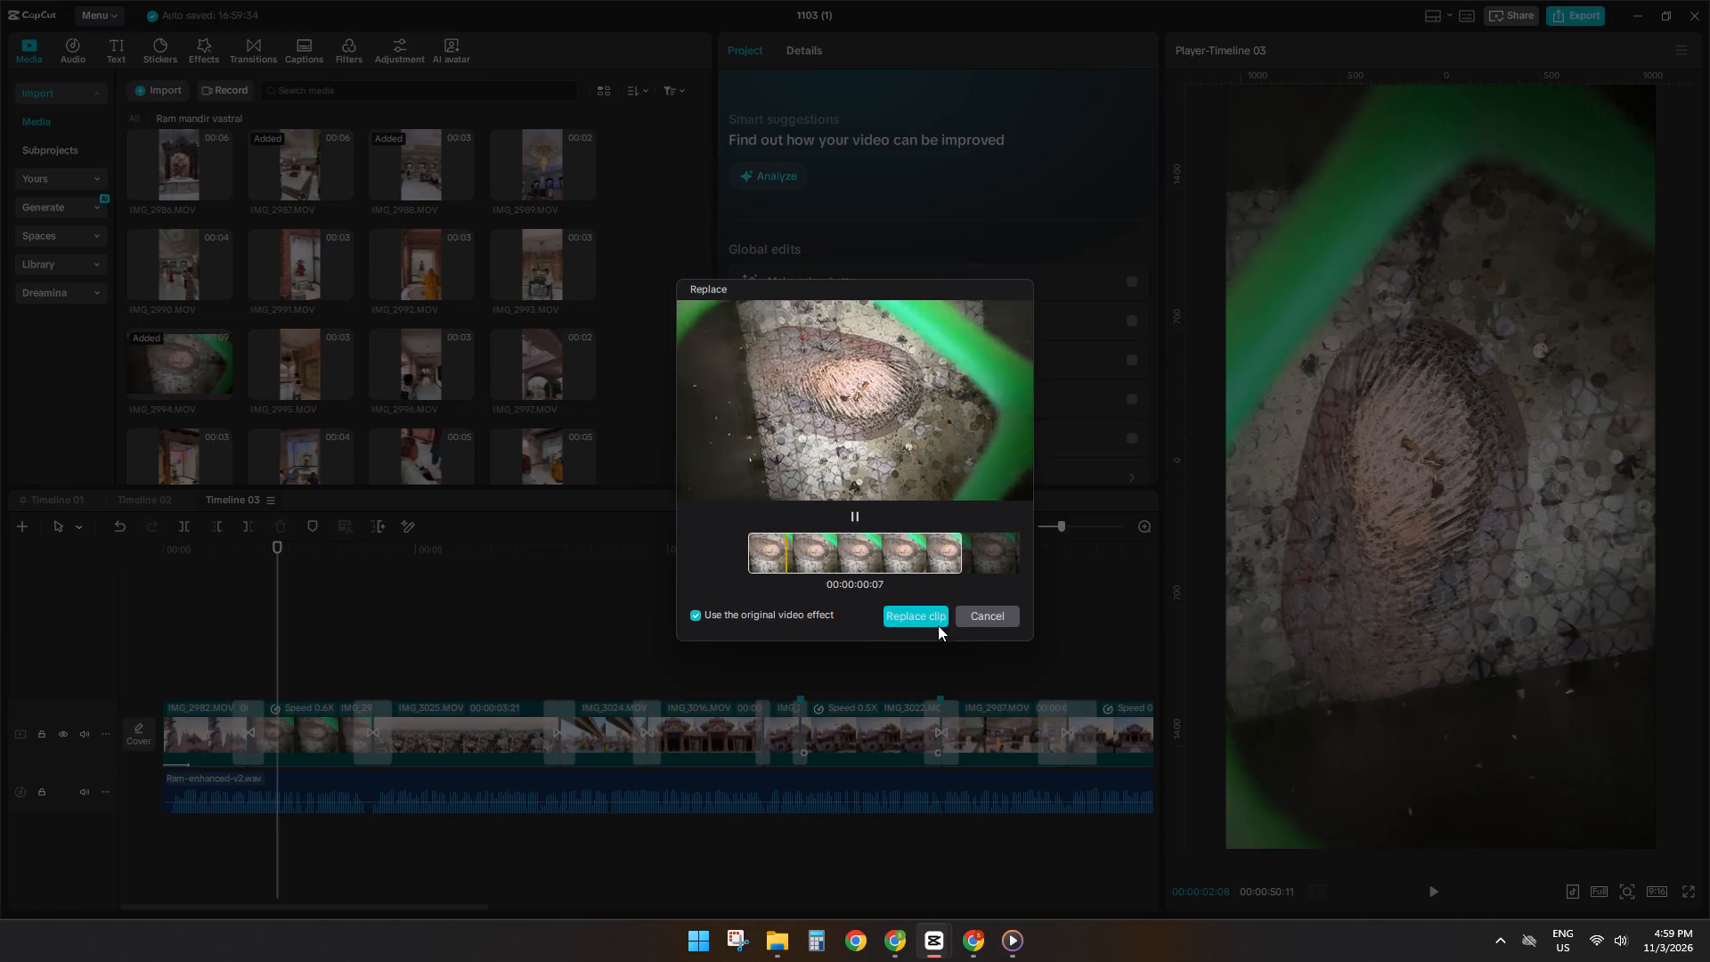
click(916, 620)
Rotate the 0.5x IMG_2994 clip before IMG_2987 to -90° and scale it to 178% to fill the frame.
click(875, 668)
click(864, 721)
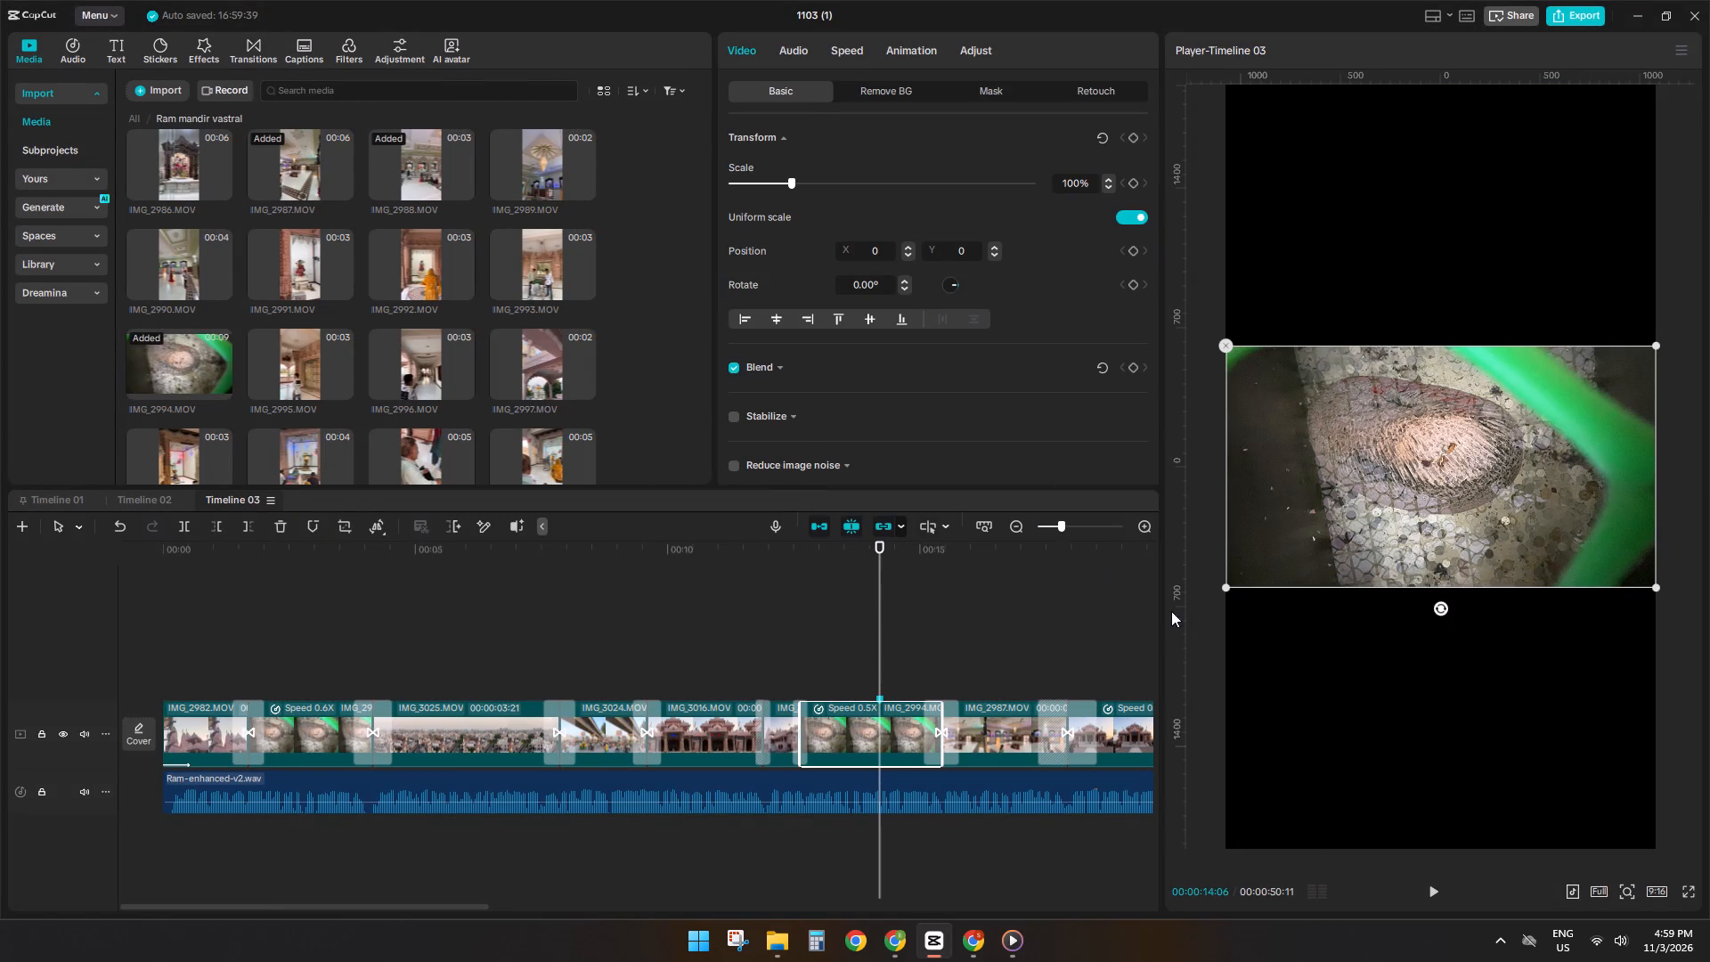
drag(1435, 612, 1469, 610)
drag(1481, 607, 1518, 460)
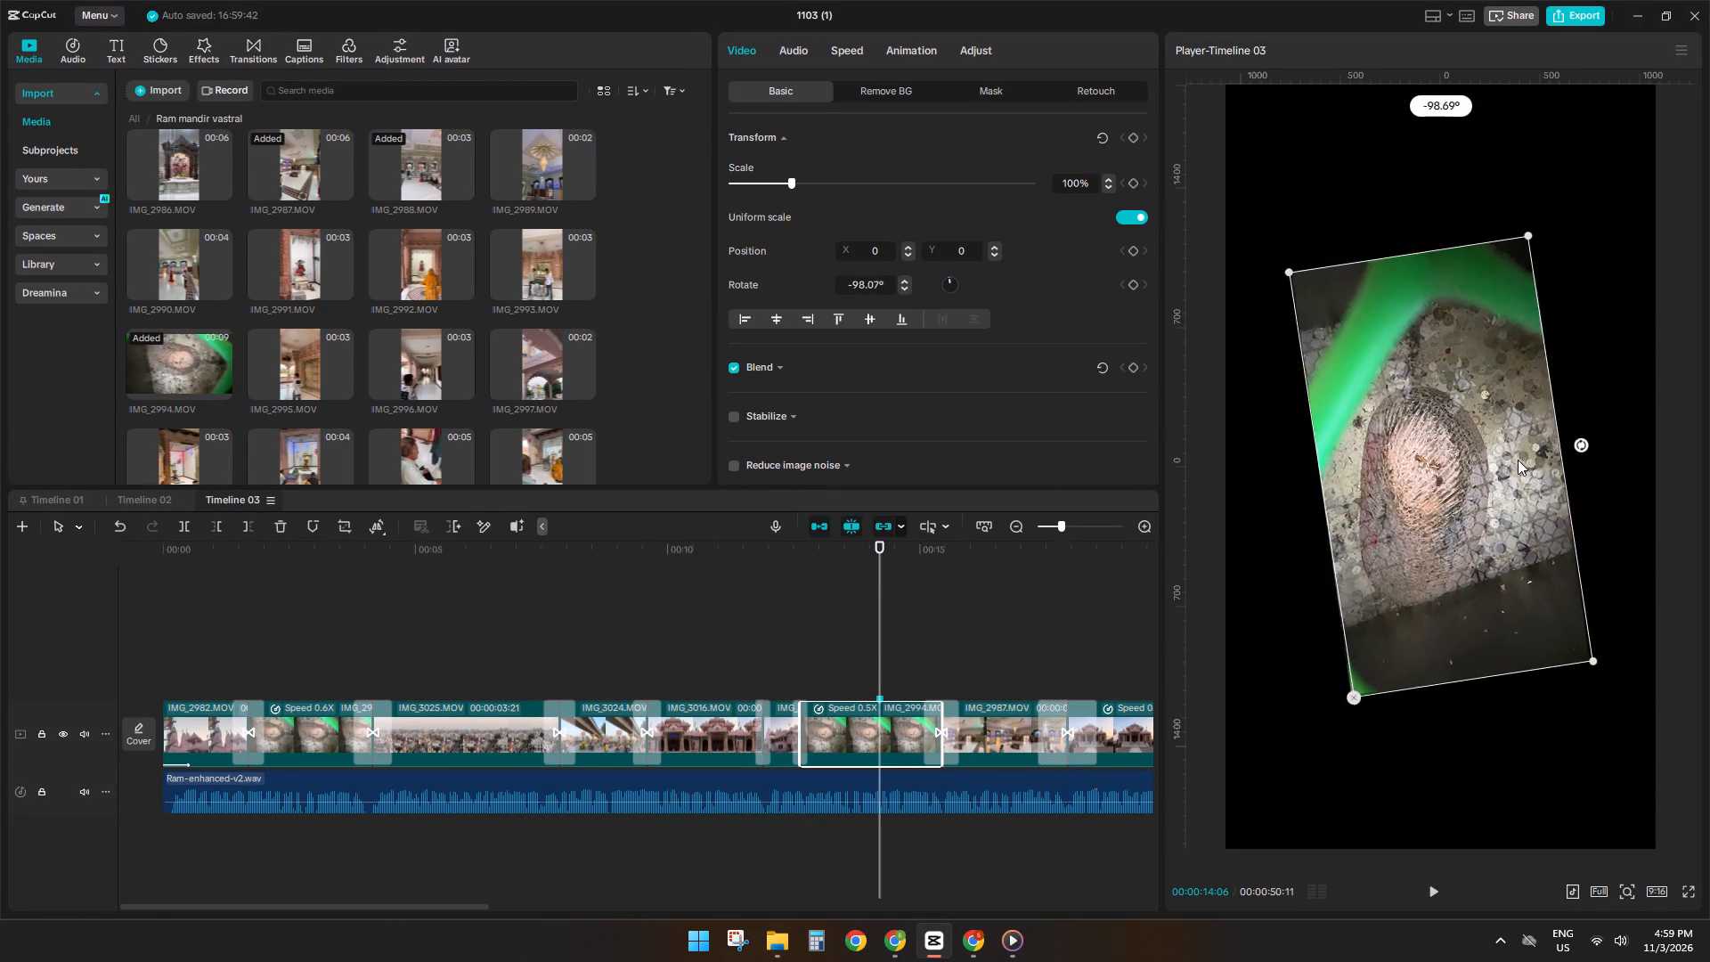
drag(1518, 460, 1510, 459)
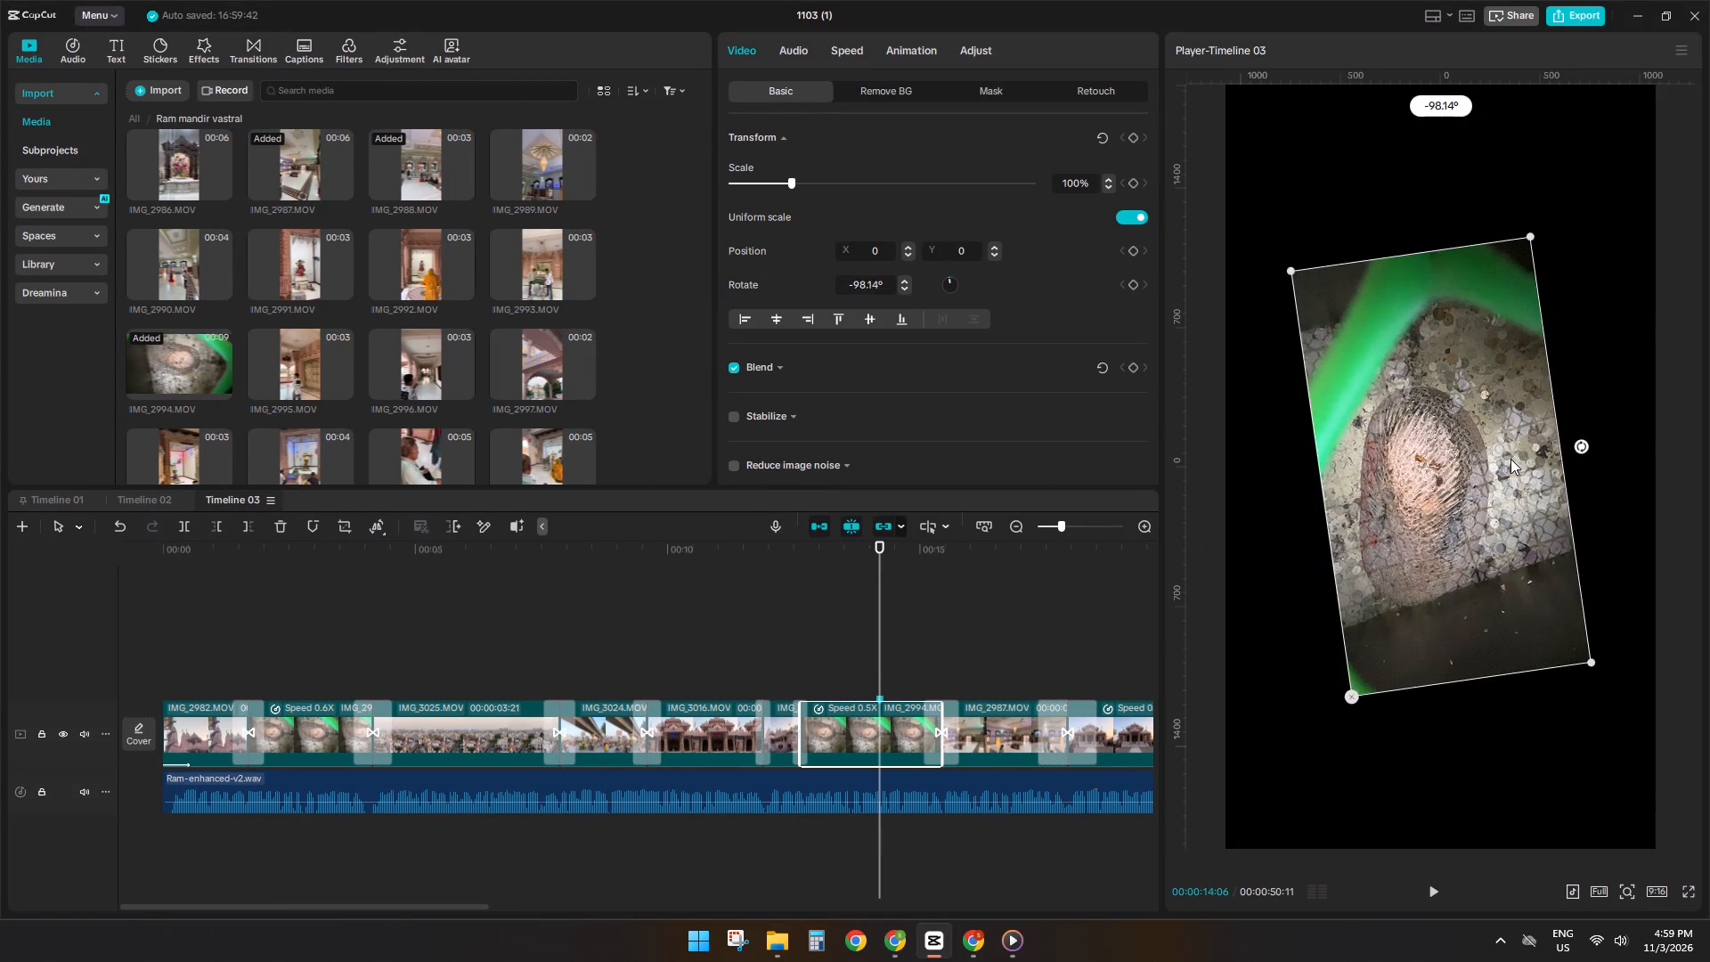
drag(1510, 459, 1511, 469)
drag(1559, 682, 1705, 919)
Play back the section around the second IMG_2994 clip and set that clip's speed to 1.00x.
key(space)
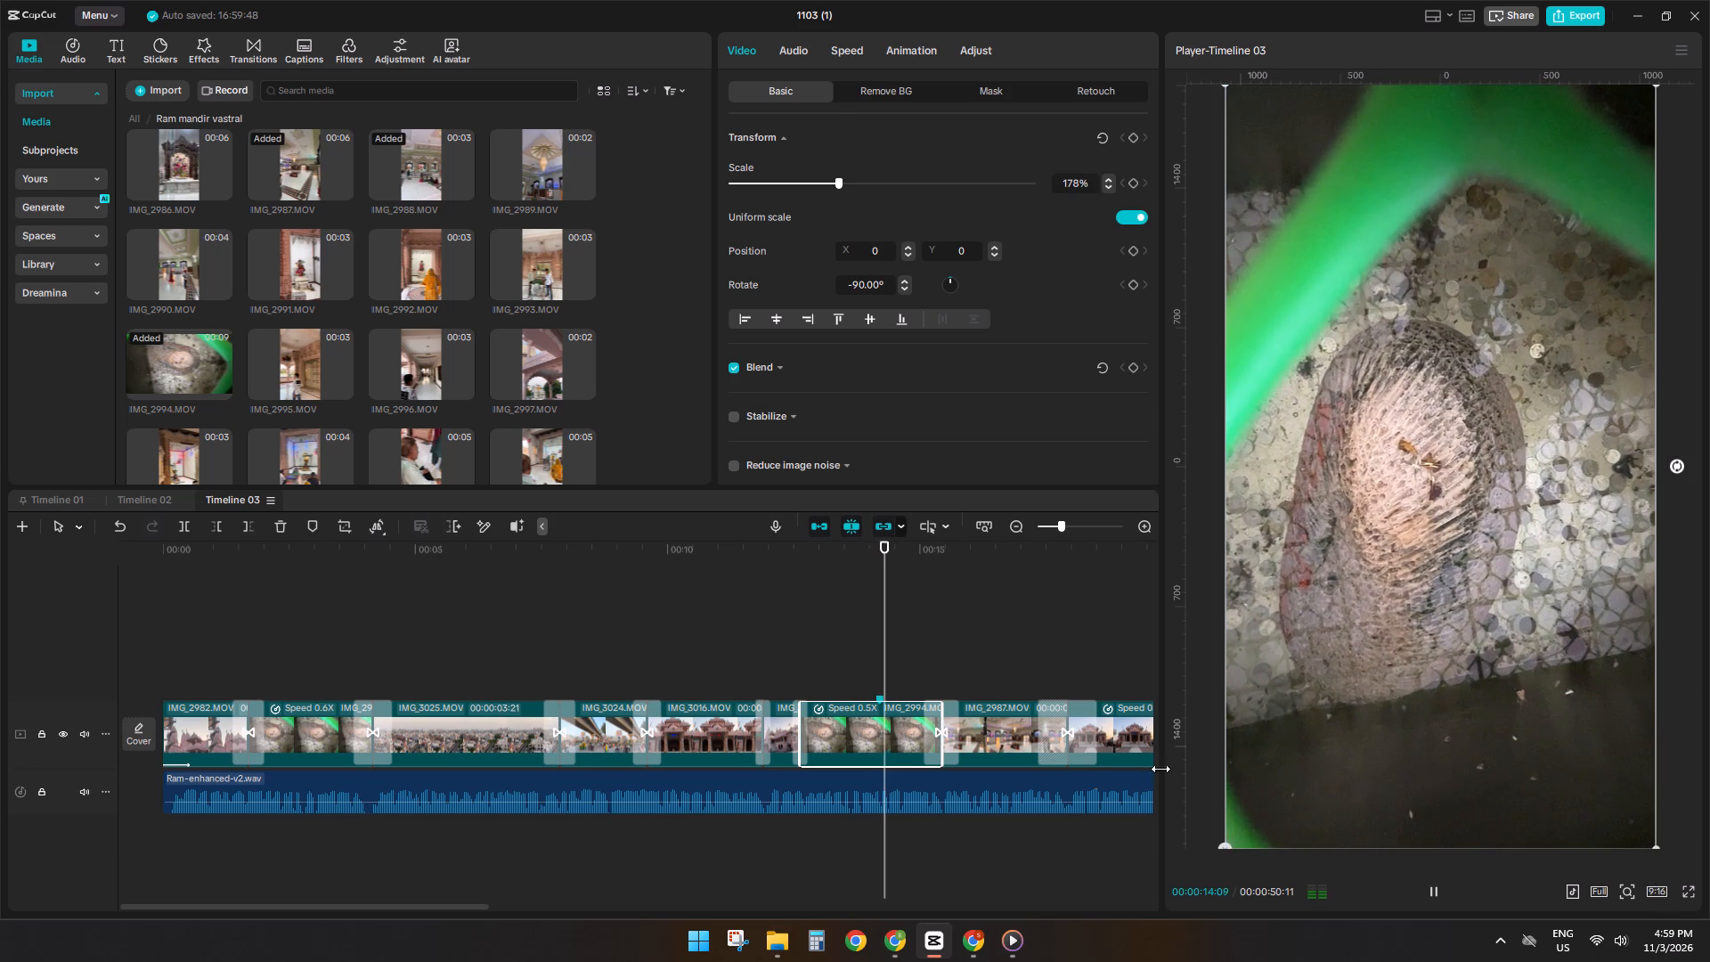
click(749, 674)
key(space)
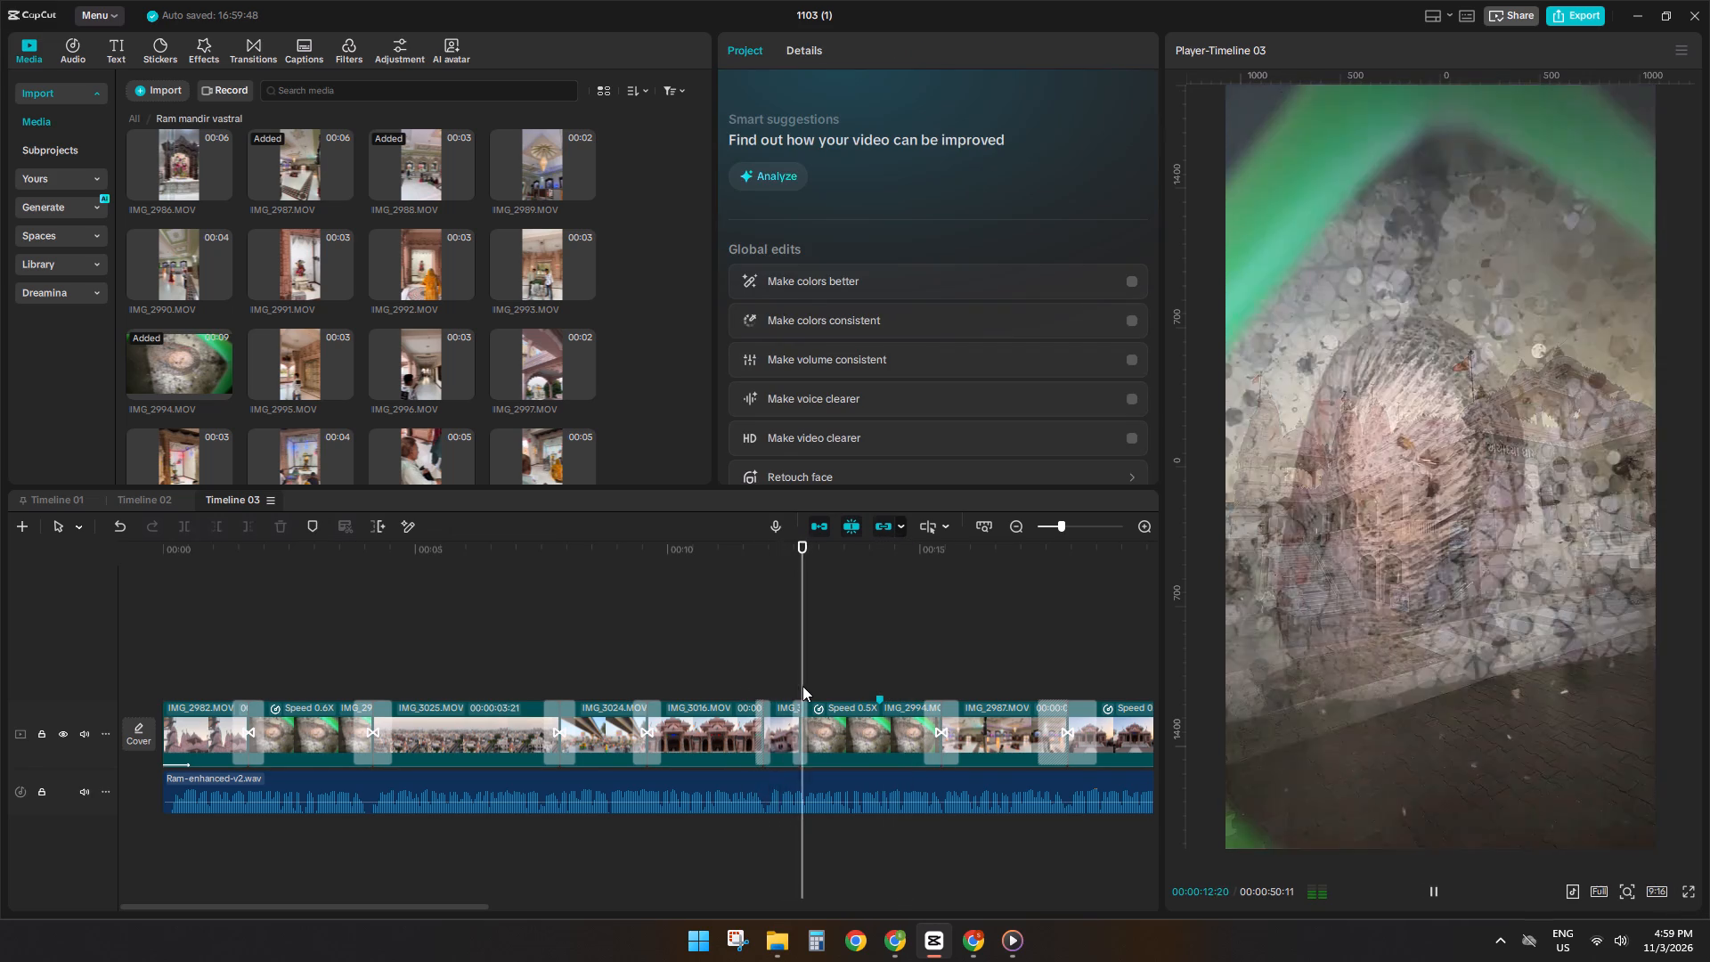
ctrl+scroll(802, 686, down, 7)
key(space)
click(579, 738)
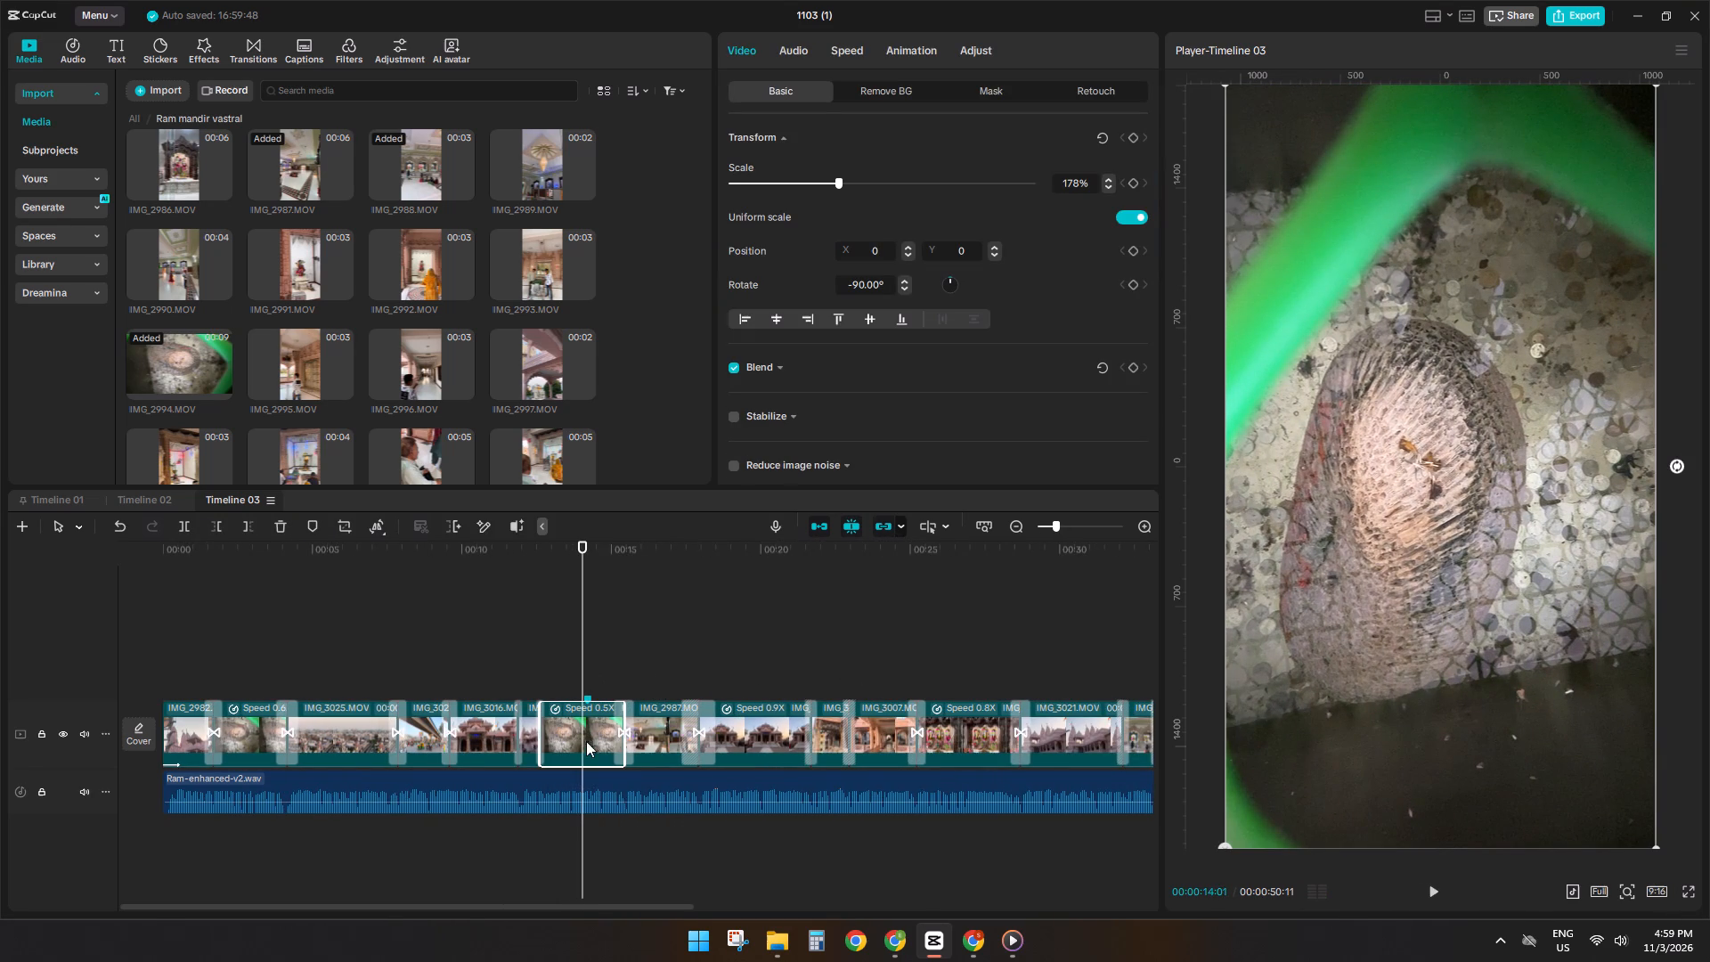
click(841, 50)
click(797, 165)
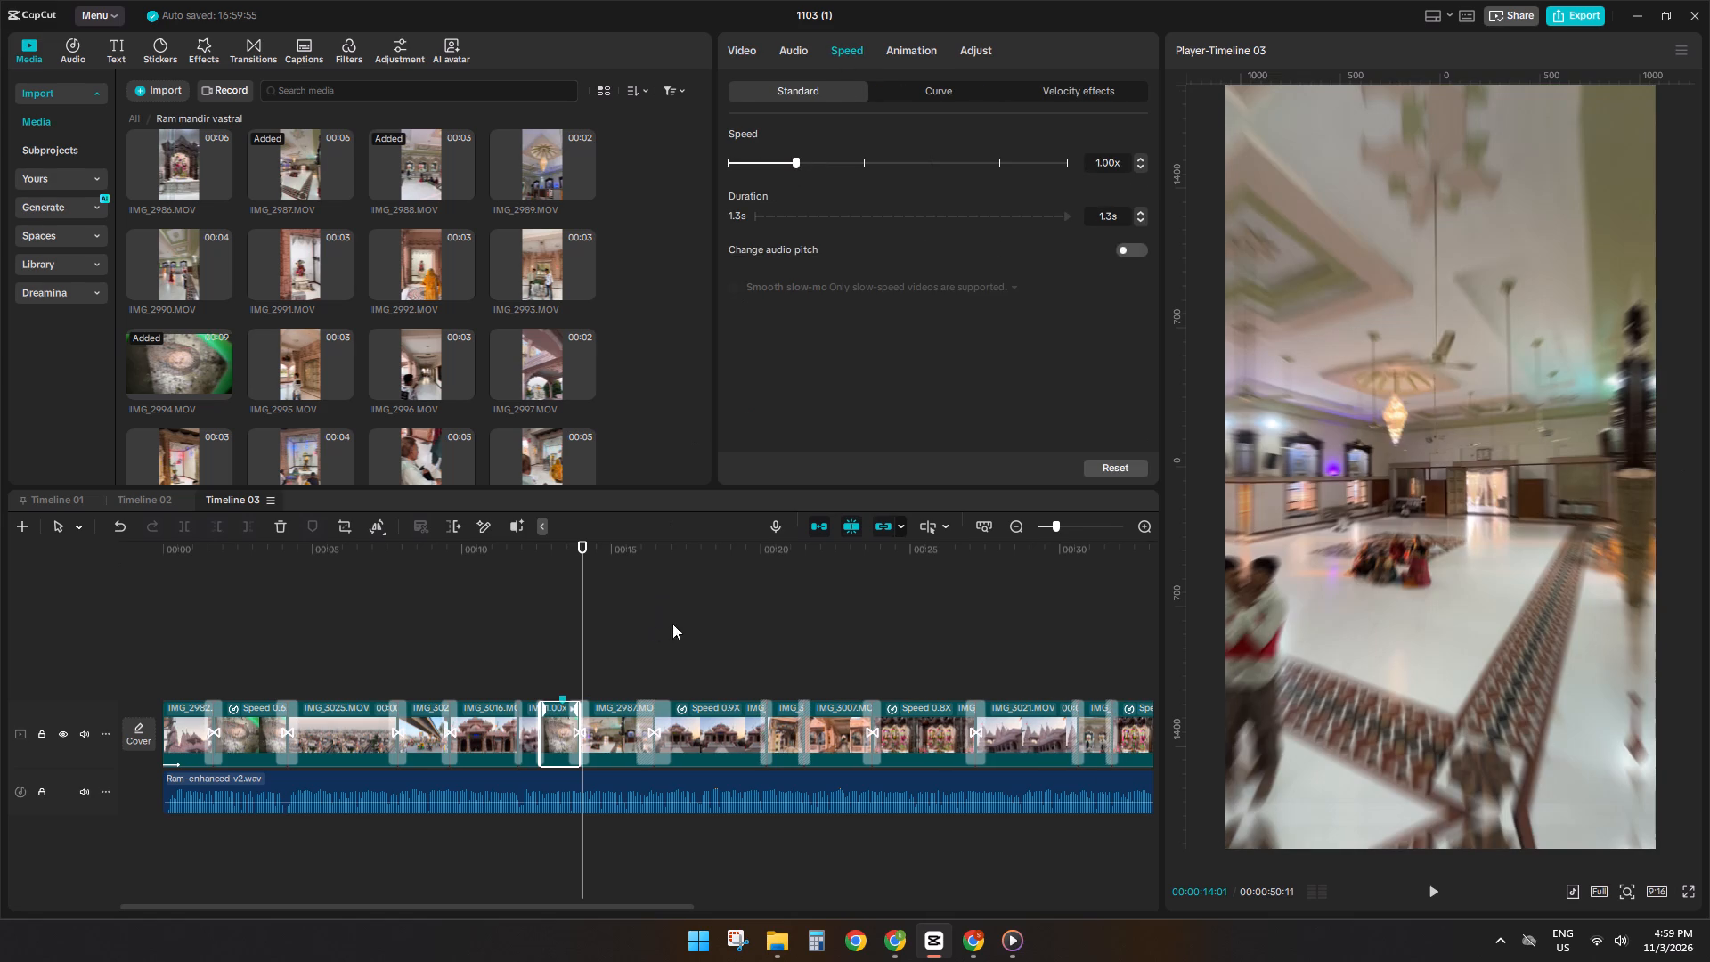
Undo the last speed change, reapply 1.00x to the second IMG_2994 clip with main track magnet off, and extend it to 2.8 s.
key(ctrl+z)
ctrl+click(825, 529)
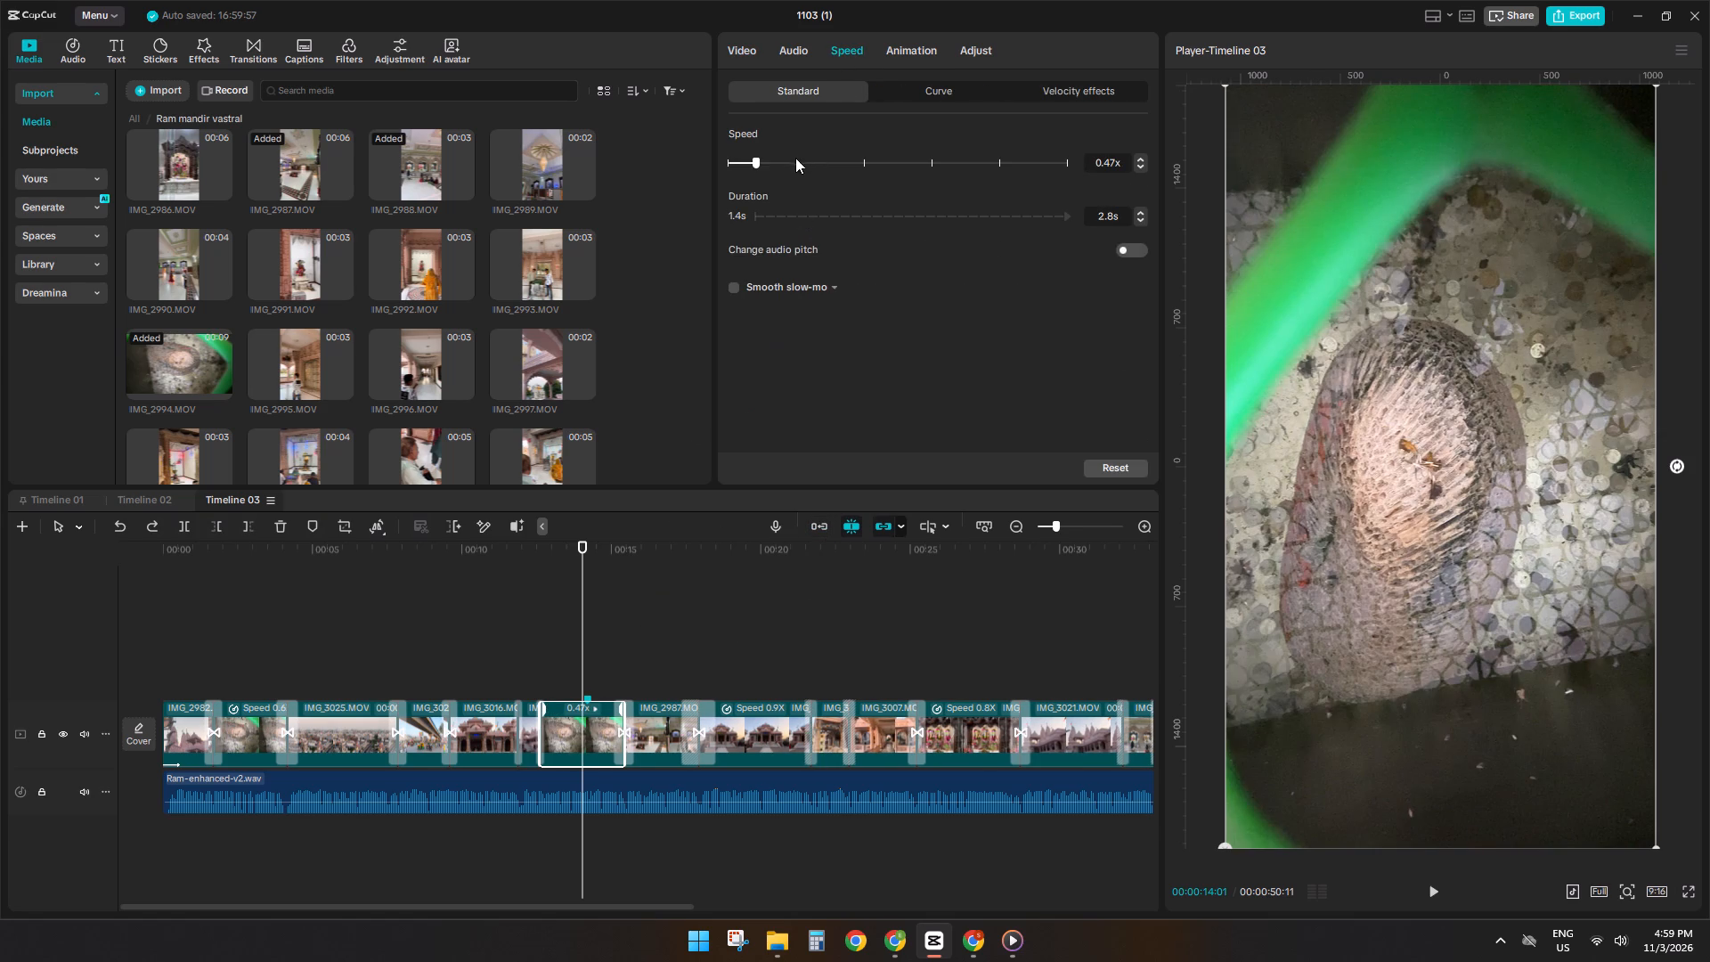
click(795, 156)
drag(579, 733, 639, 727)
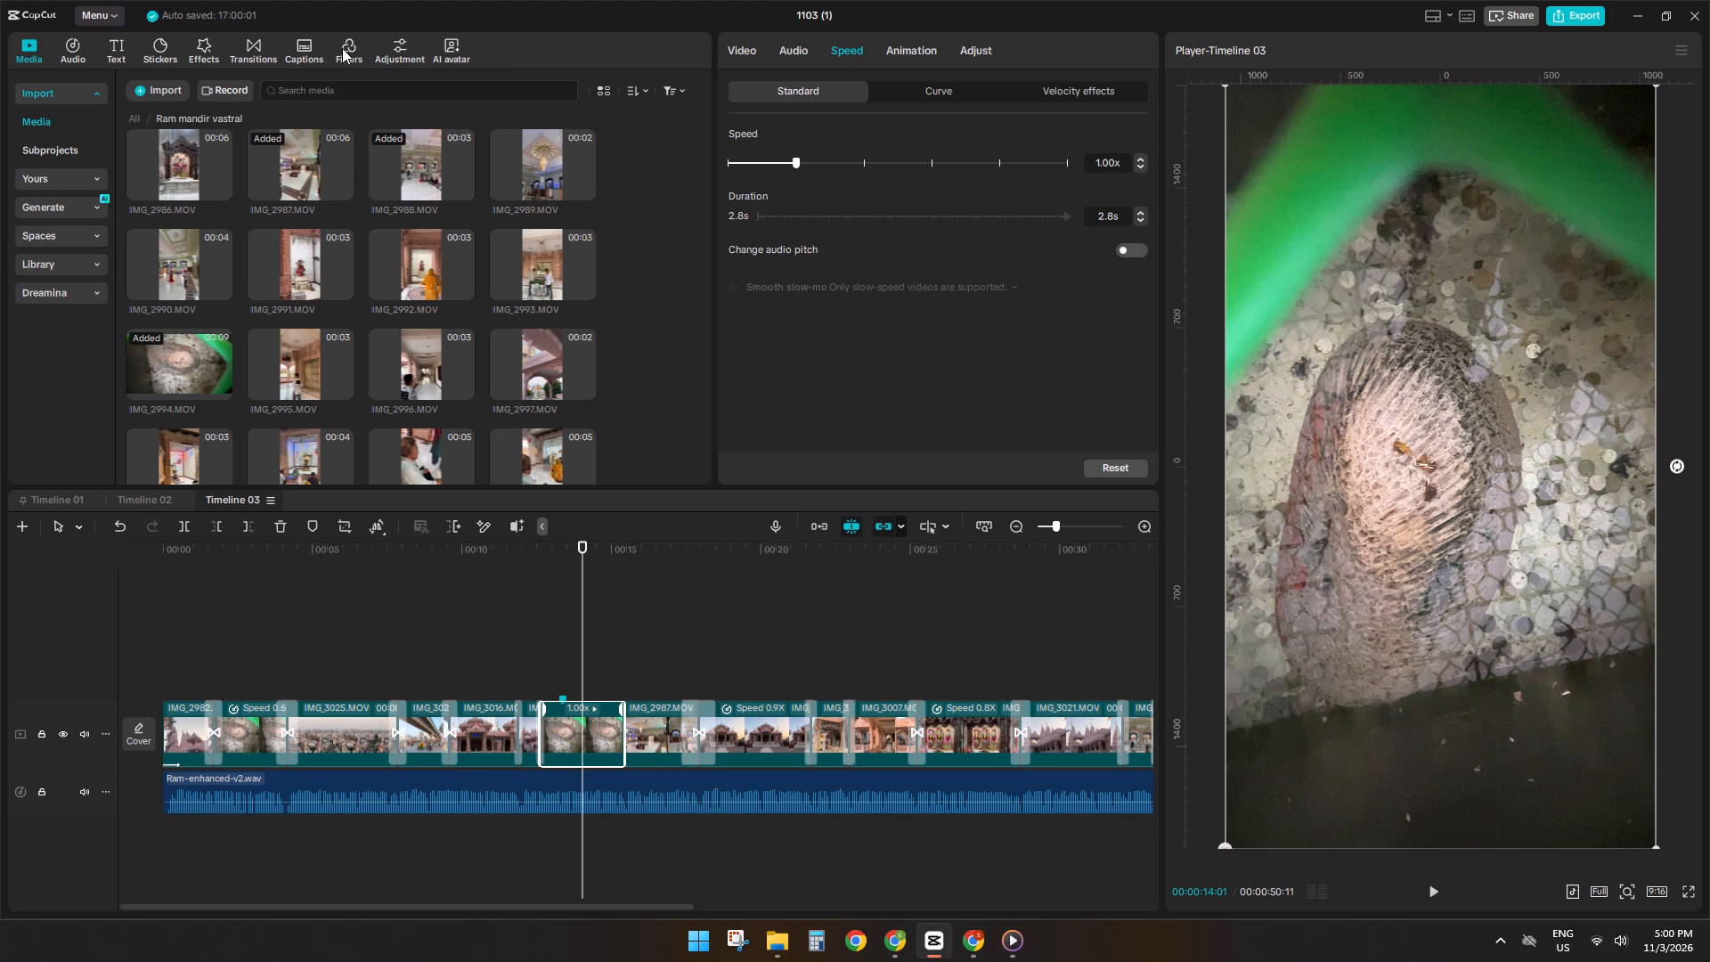
Add a 0.7 s Pull in transition between the second IMG_2994 clip and IMG_2987.
click(274, 51)
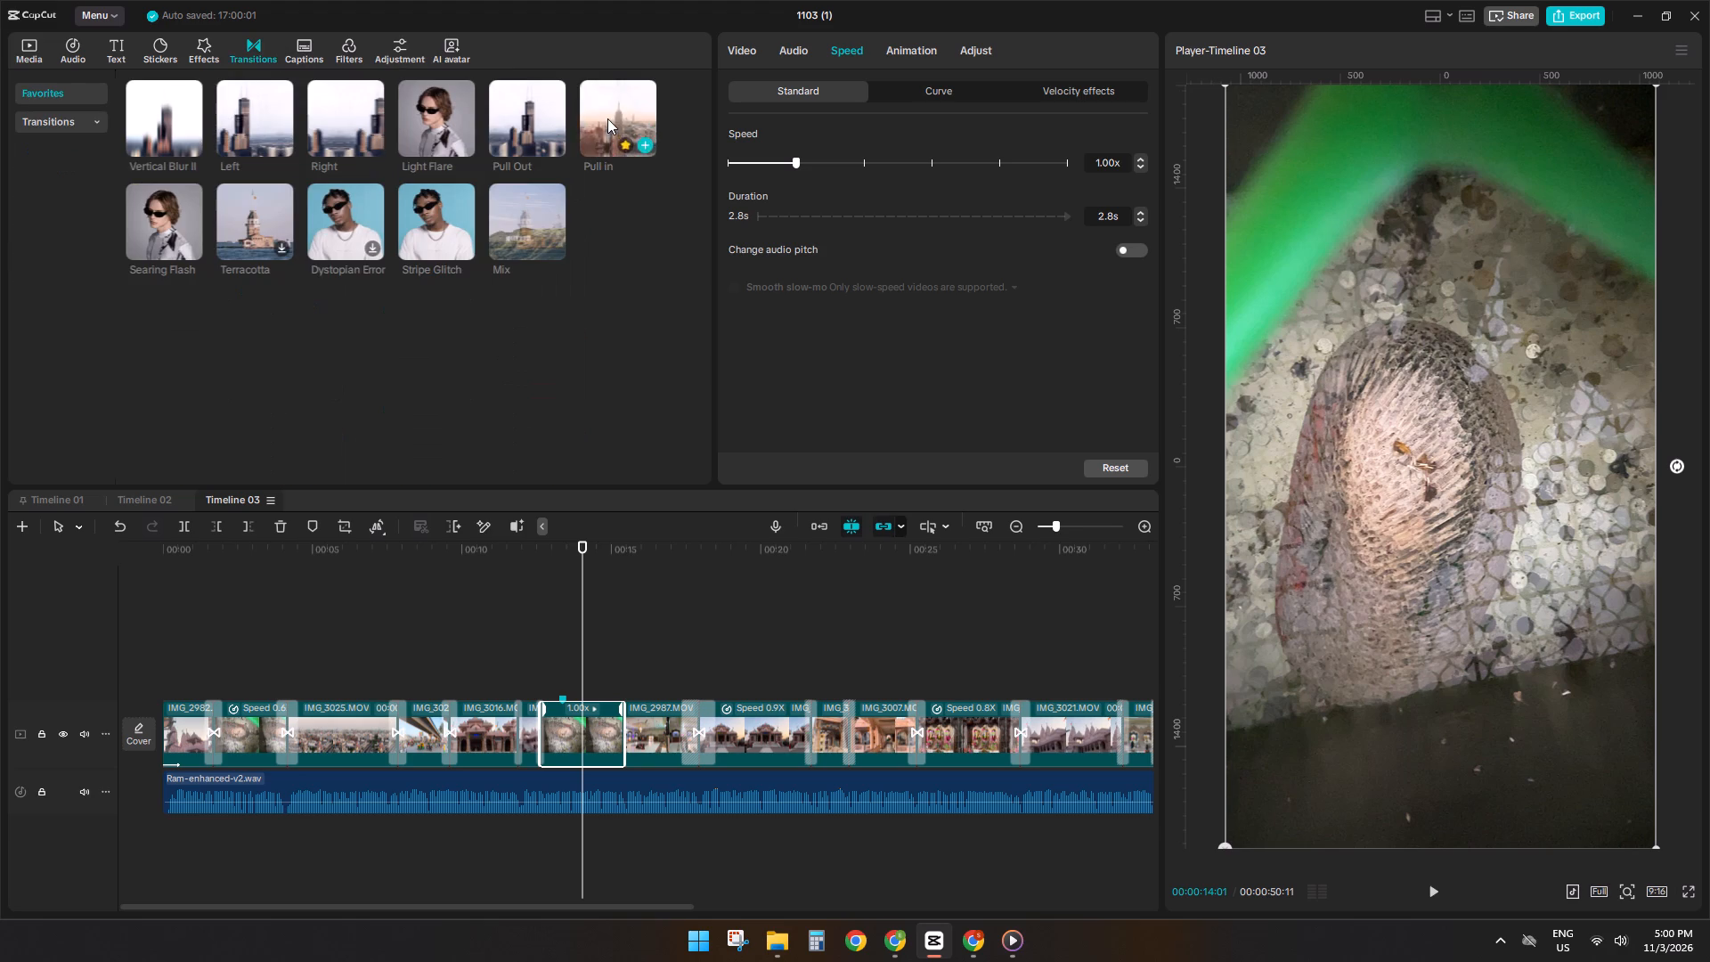
drag(607, 118, 623, 736)
click(919, 176)
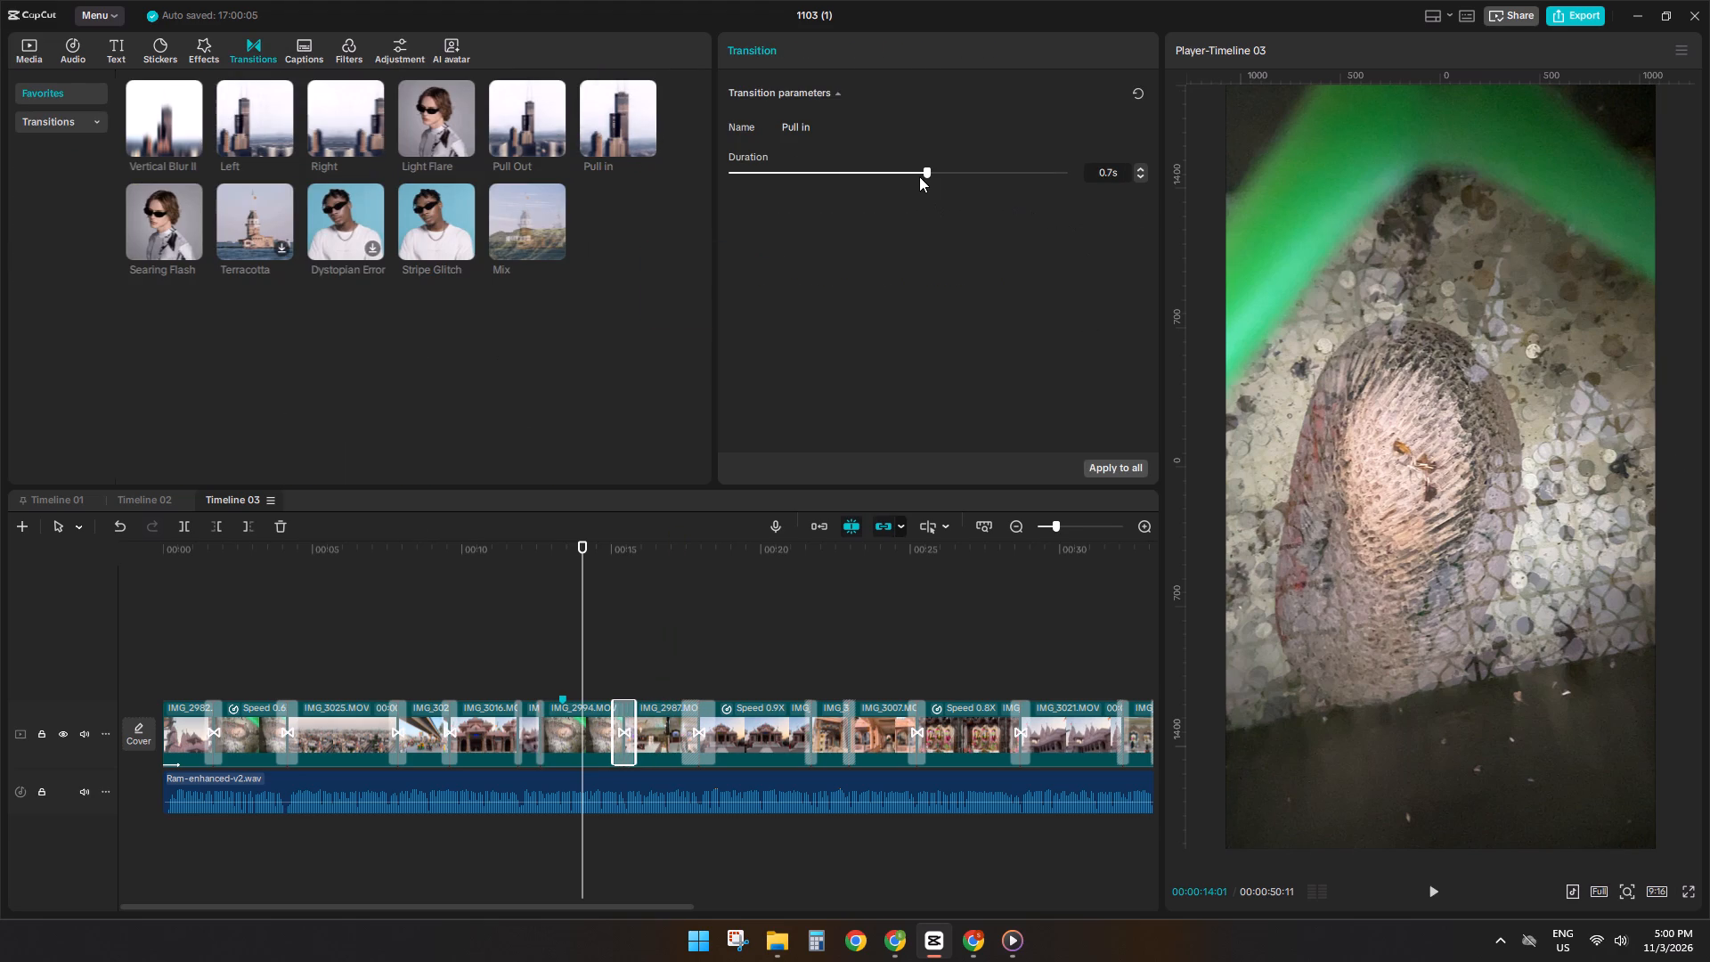
Scrub through the Pull in transition before IMG_2987, inspect its settings, and play the reel from the beginning.
click(610, 673)
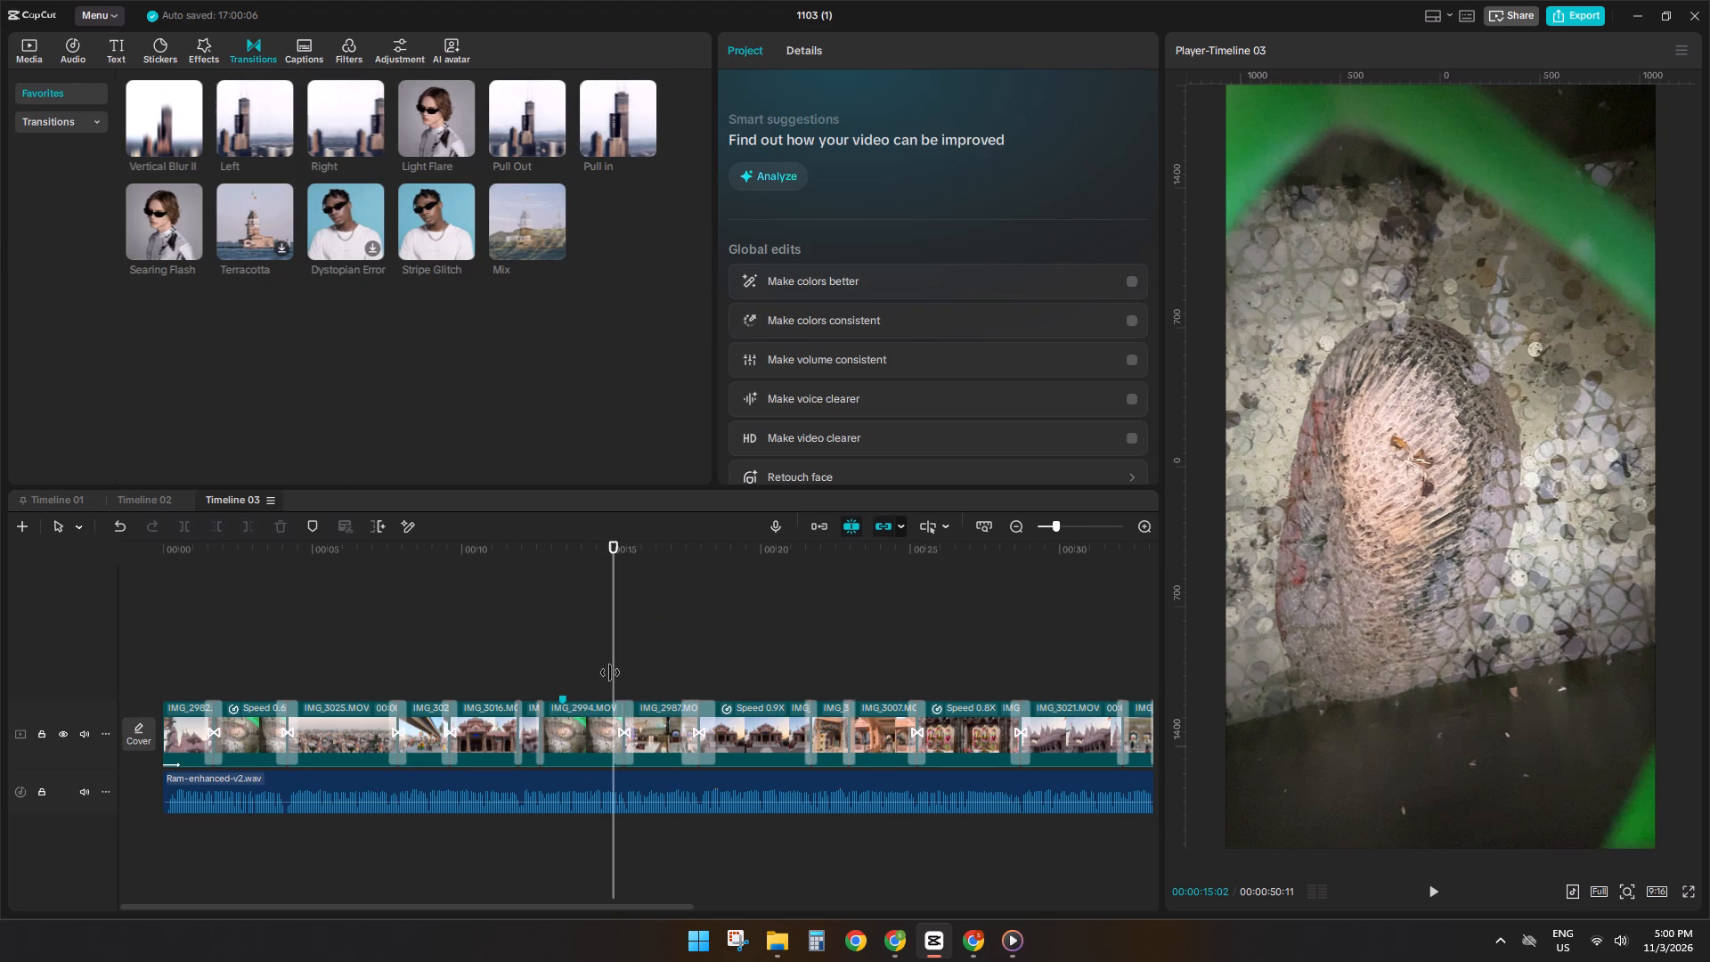
drag(610, 673, 621, 667)
right_click(621, 667)
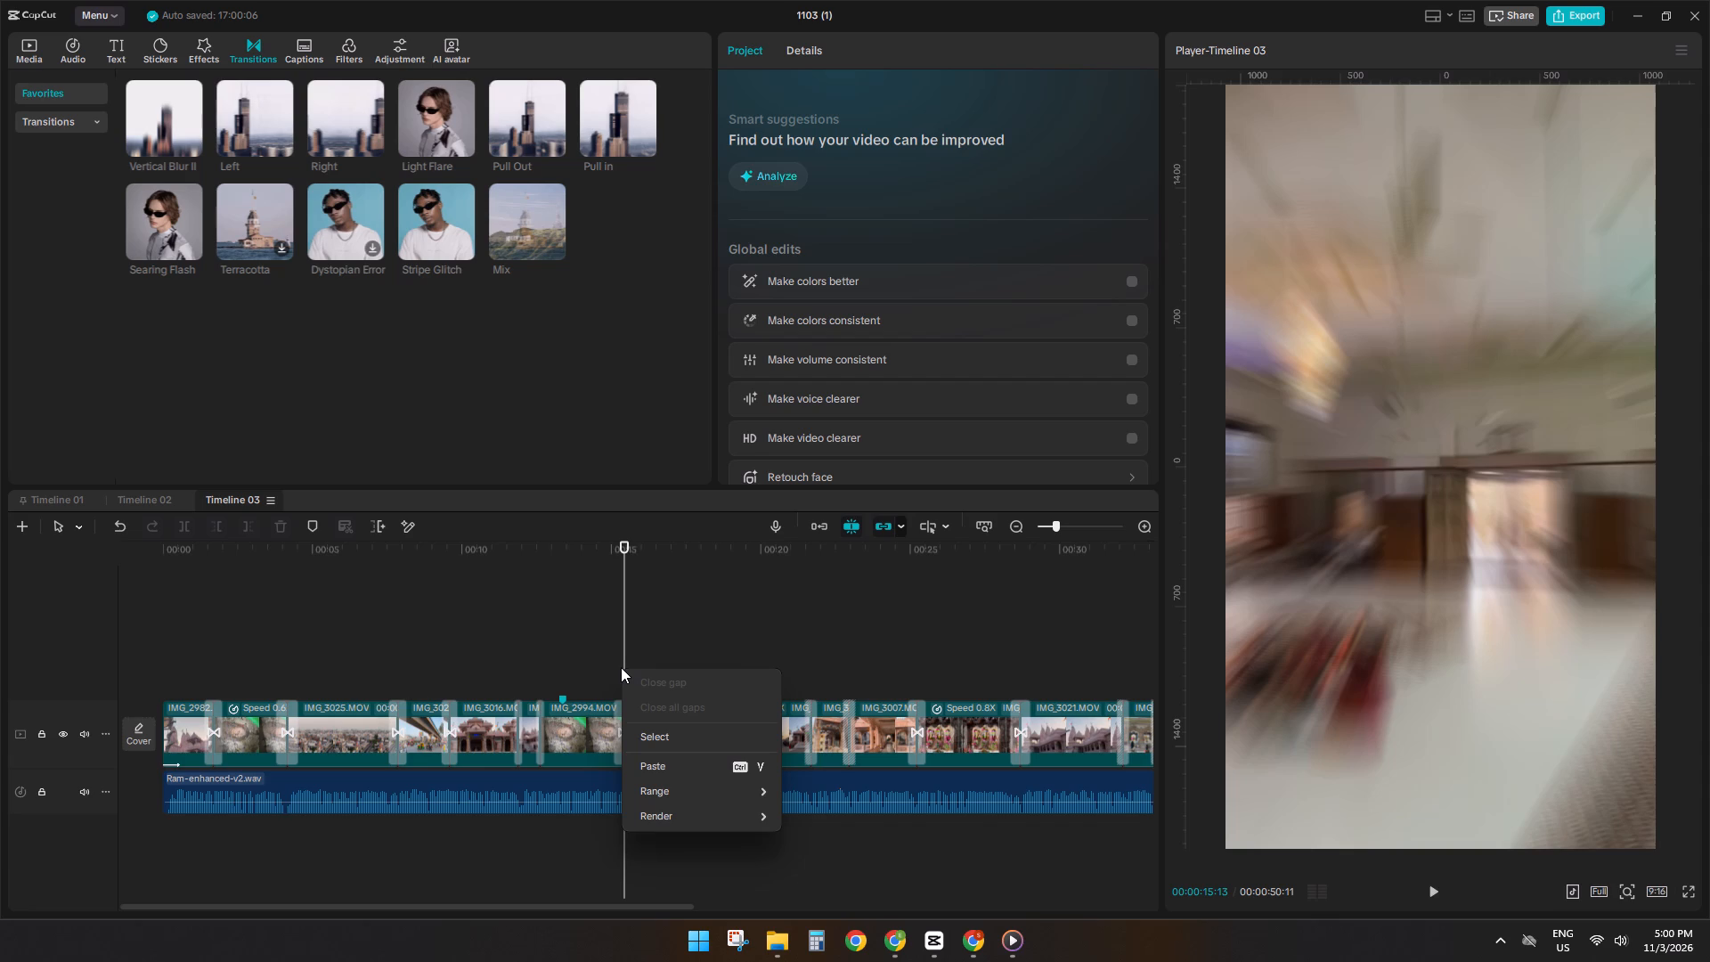
click(617, 652)
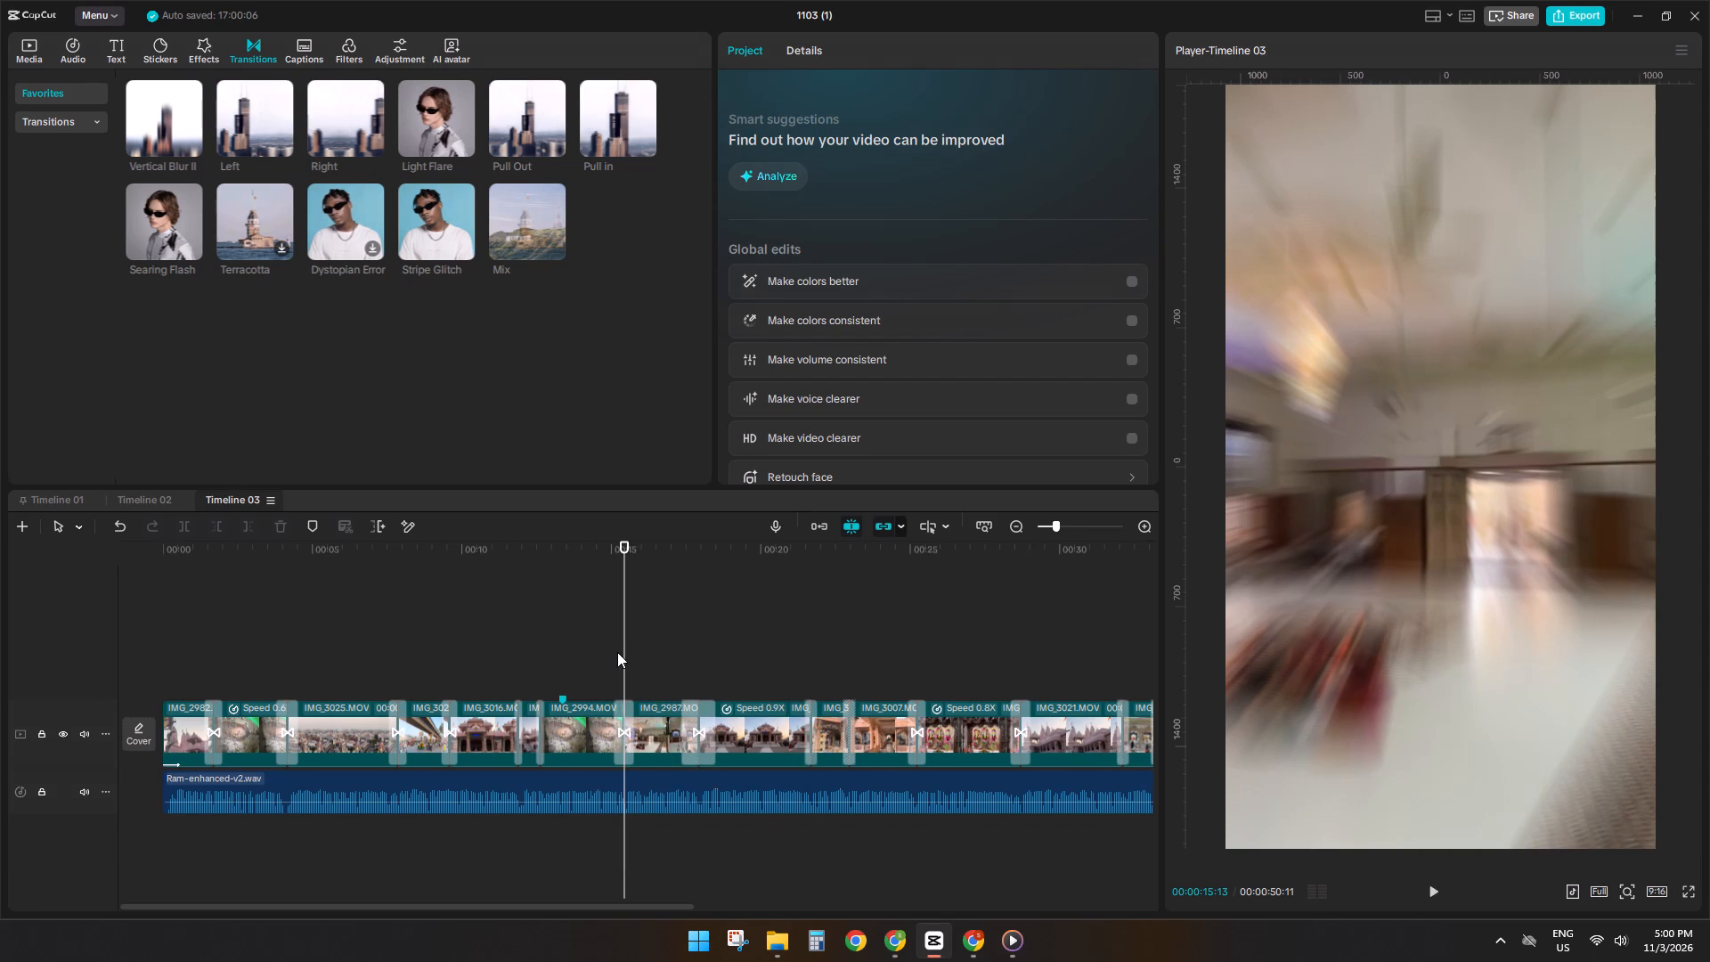
click(584, 651)
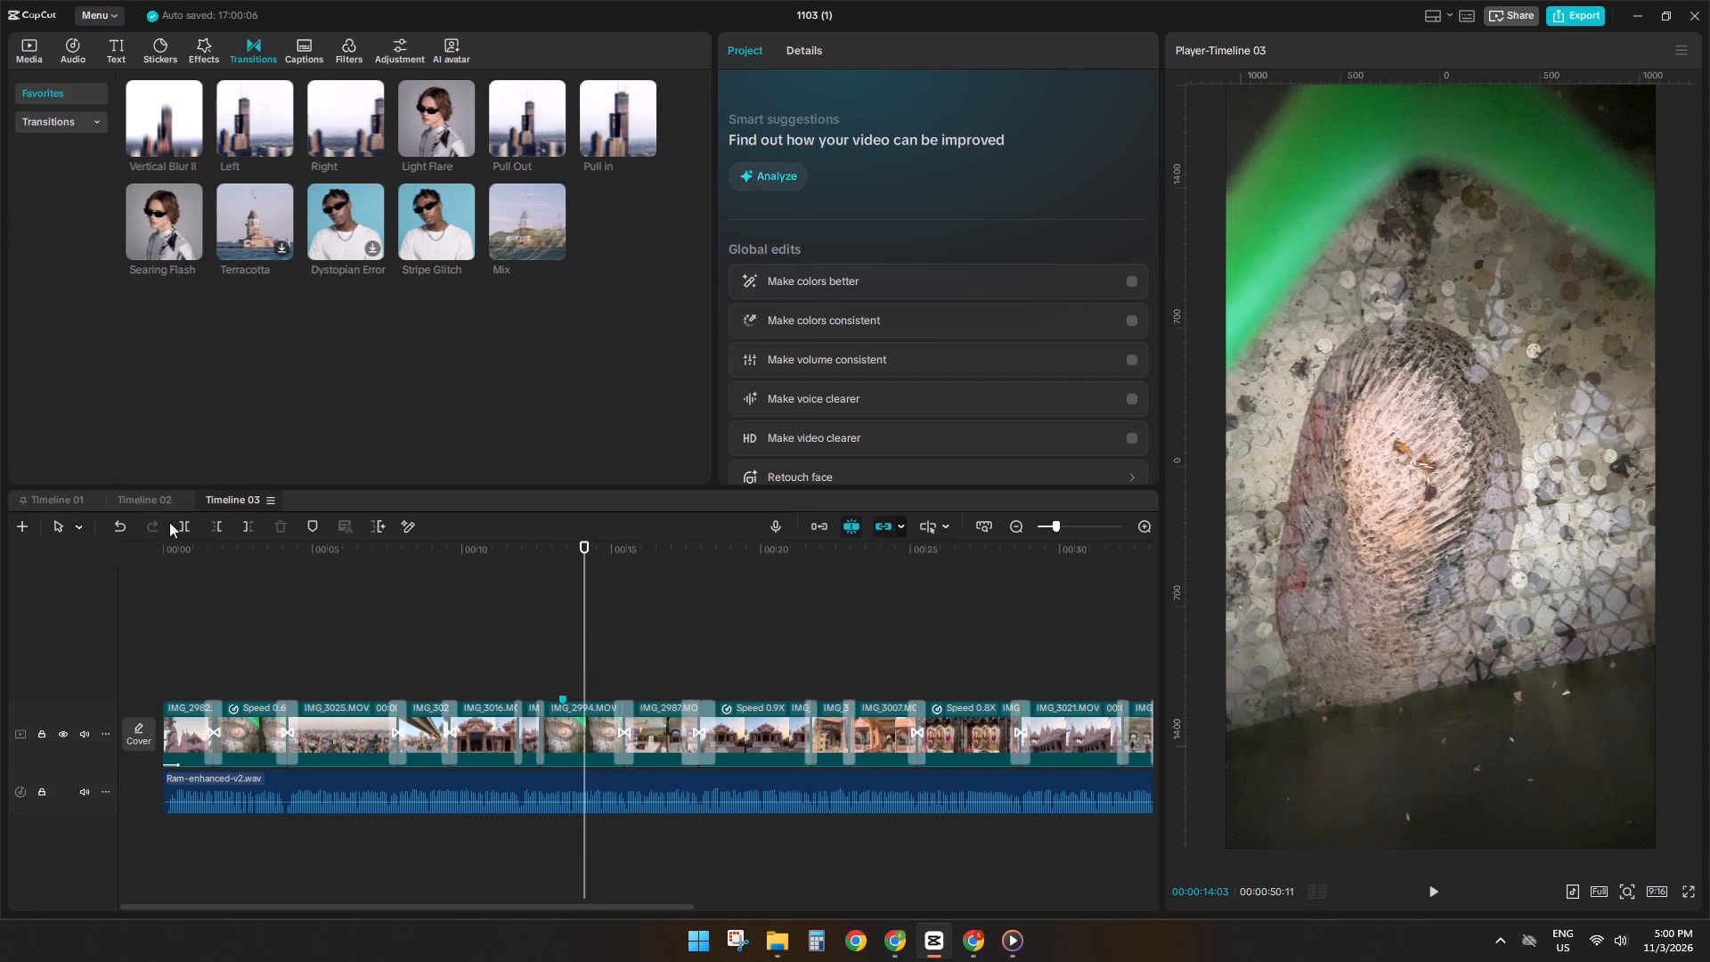
click(620, 712)
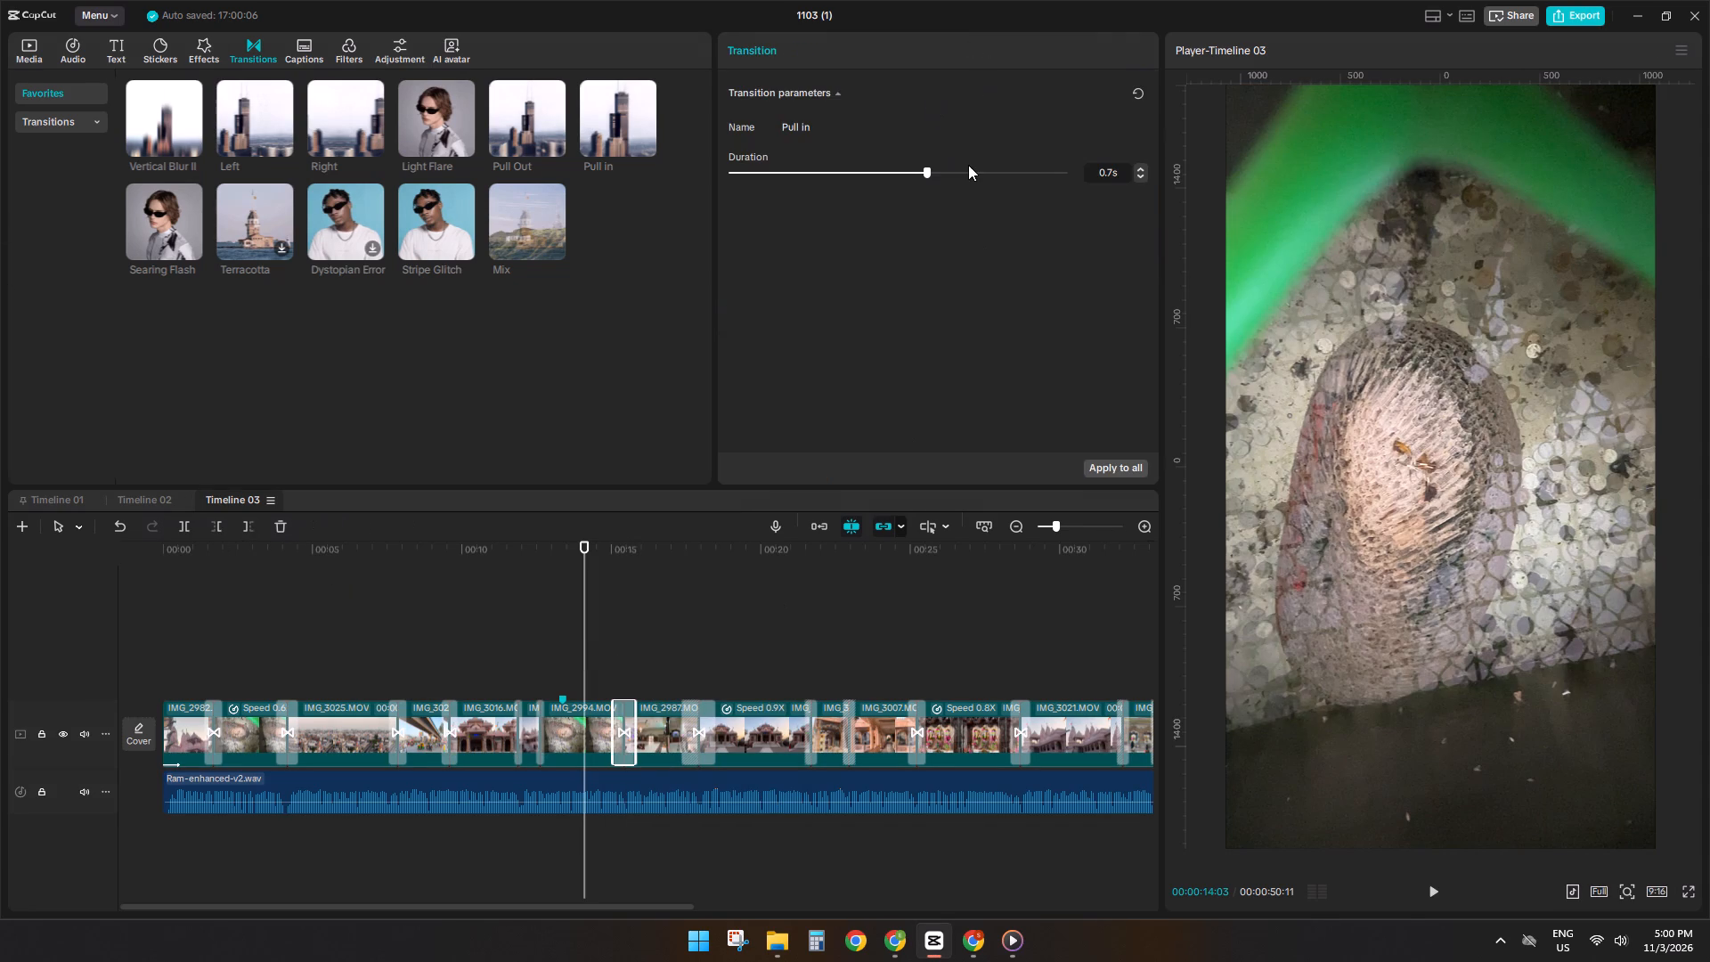
click(335, 646)
drag(335, 646, 0, 670)
key(space)
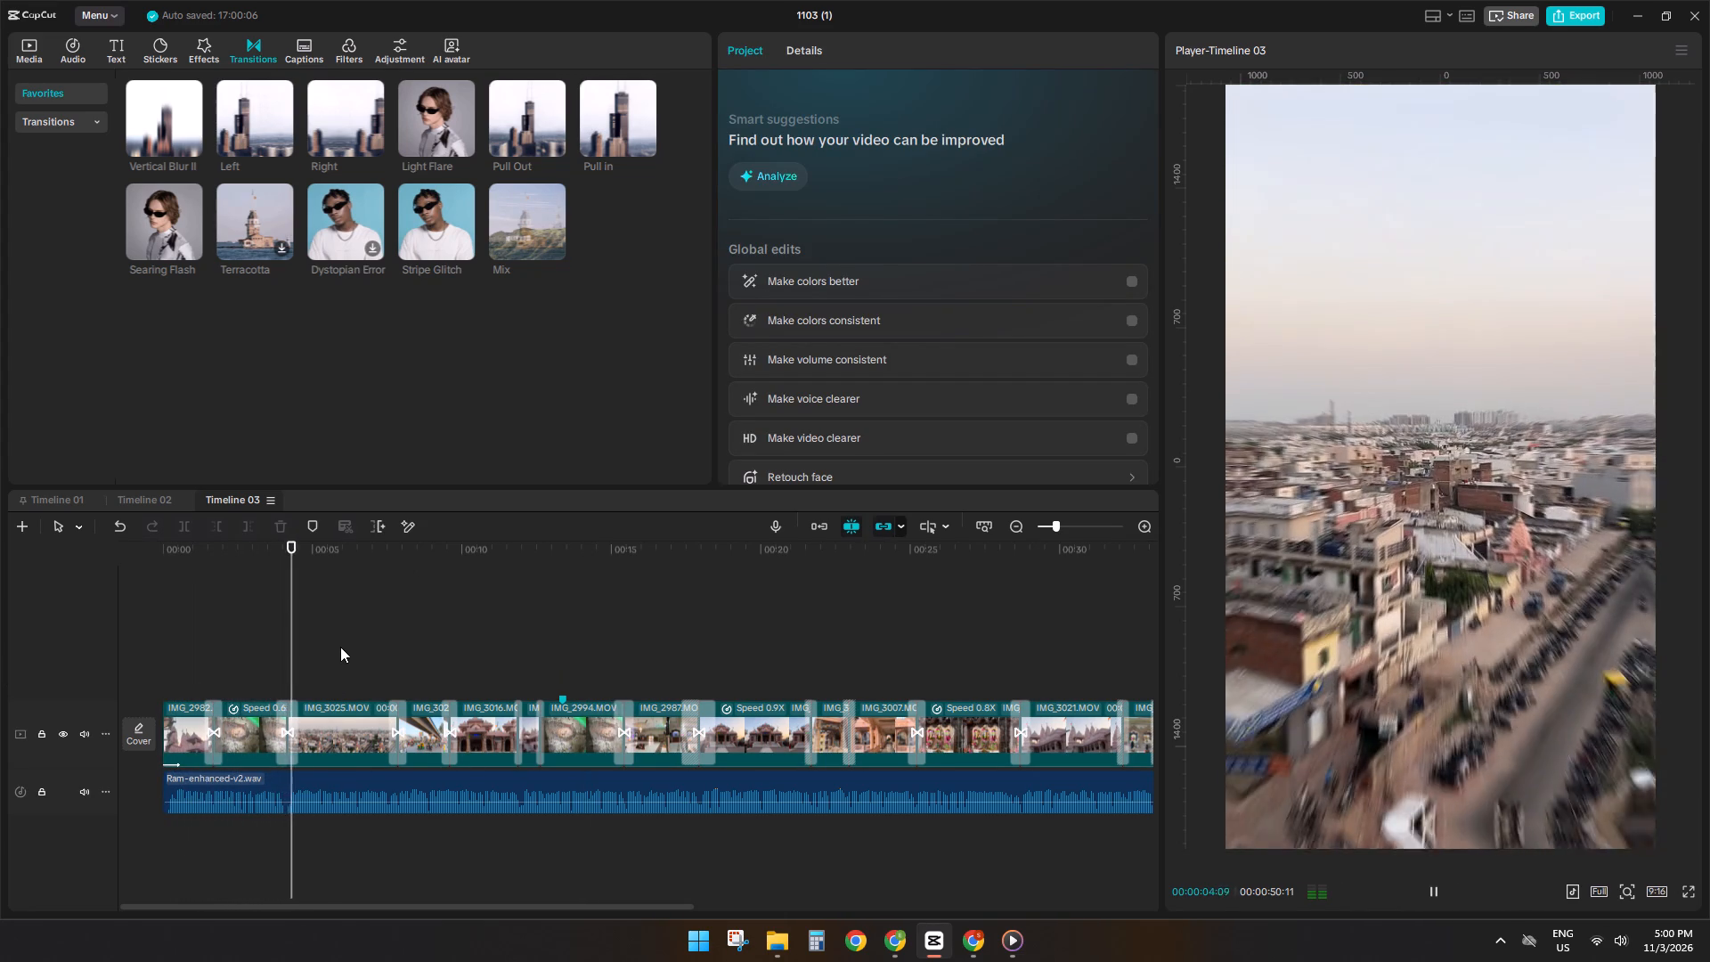
Place My presets20 above the video at the timeline start and break its compound clip apart into the adjustment layer.
click(396, 602)
drag(396, 602, 0, 613)
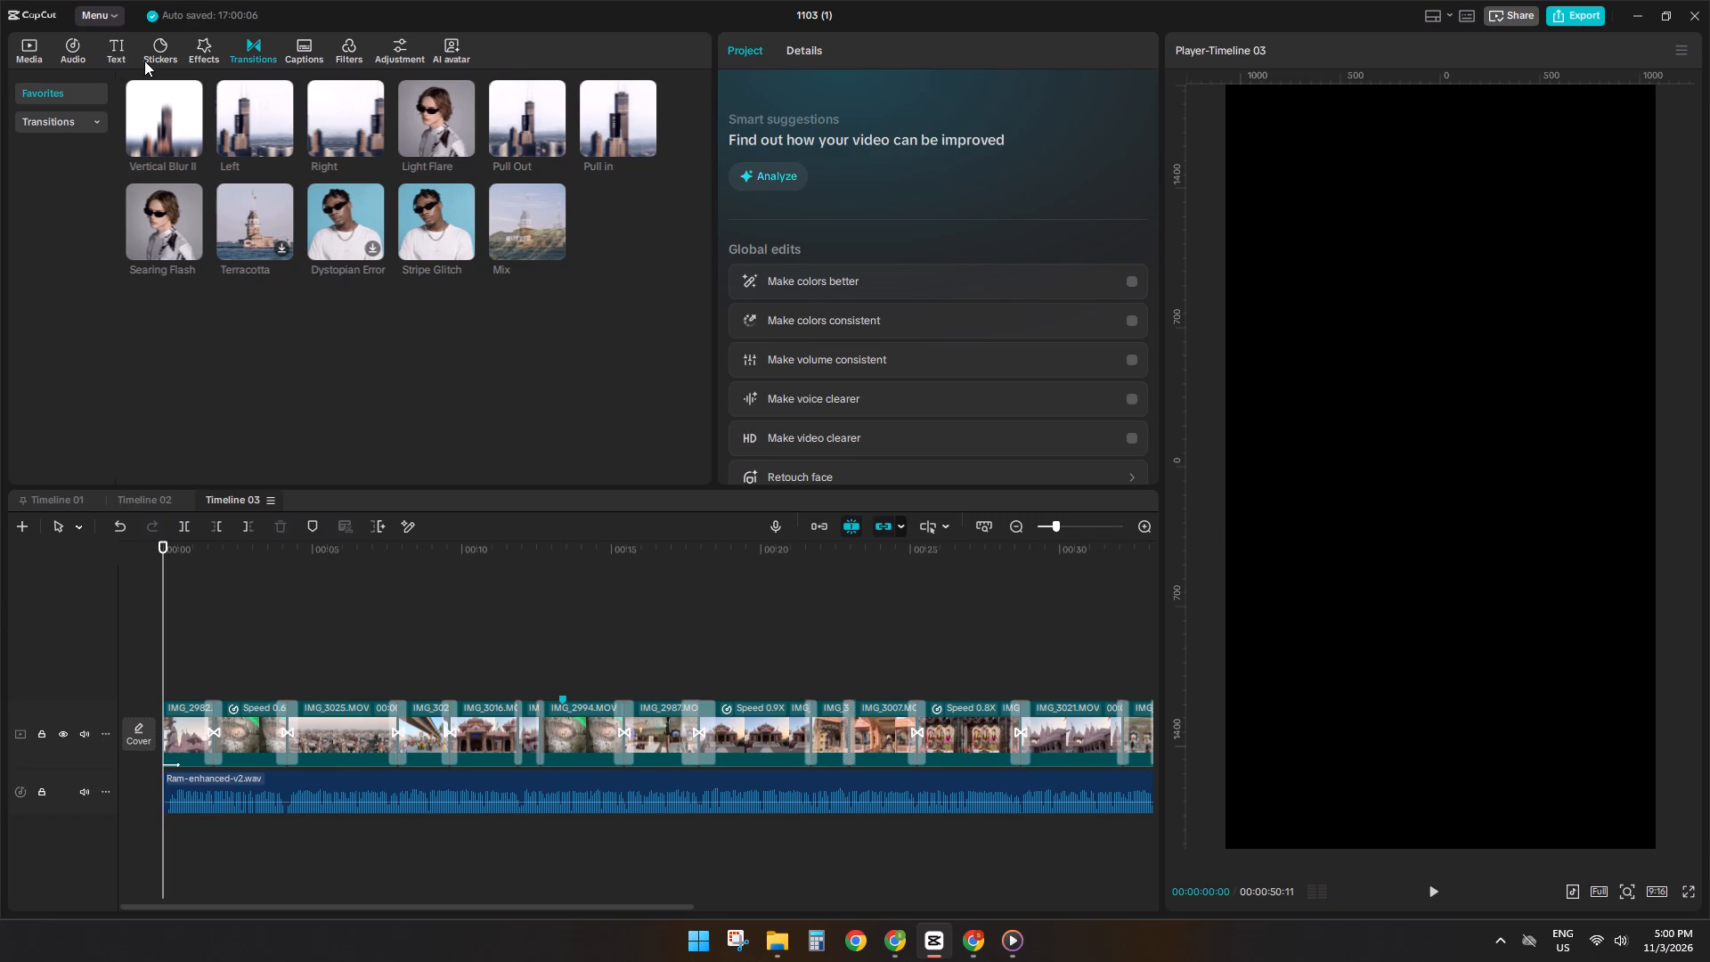
click(85, 58)
click(28, 39)
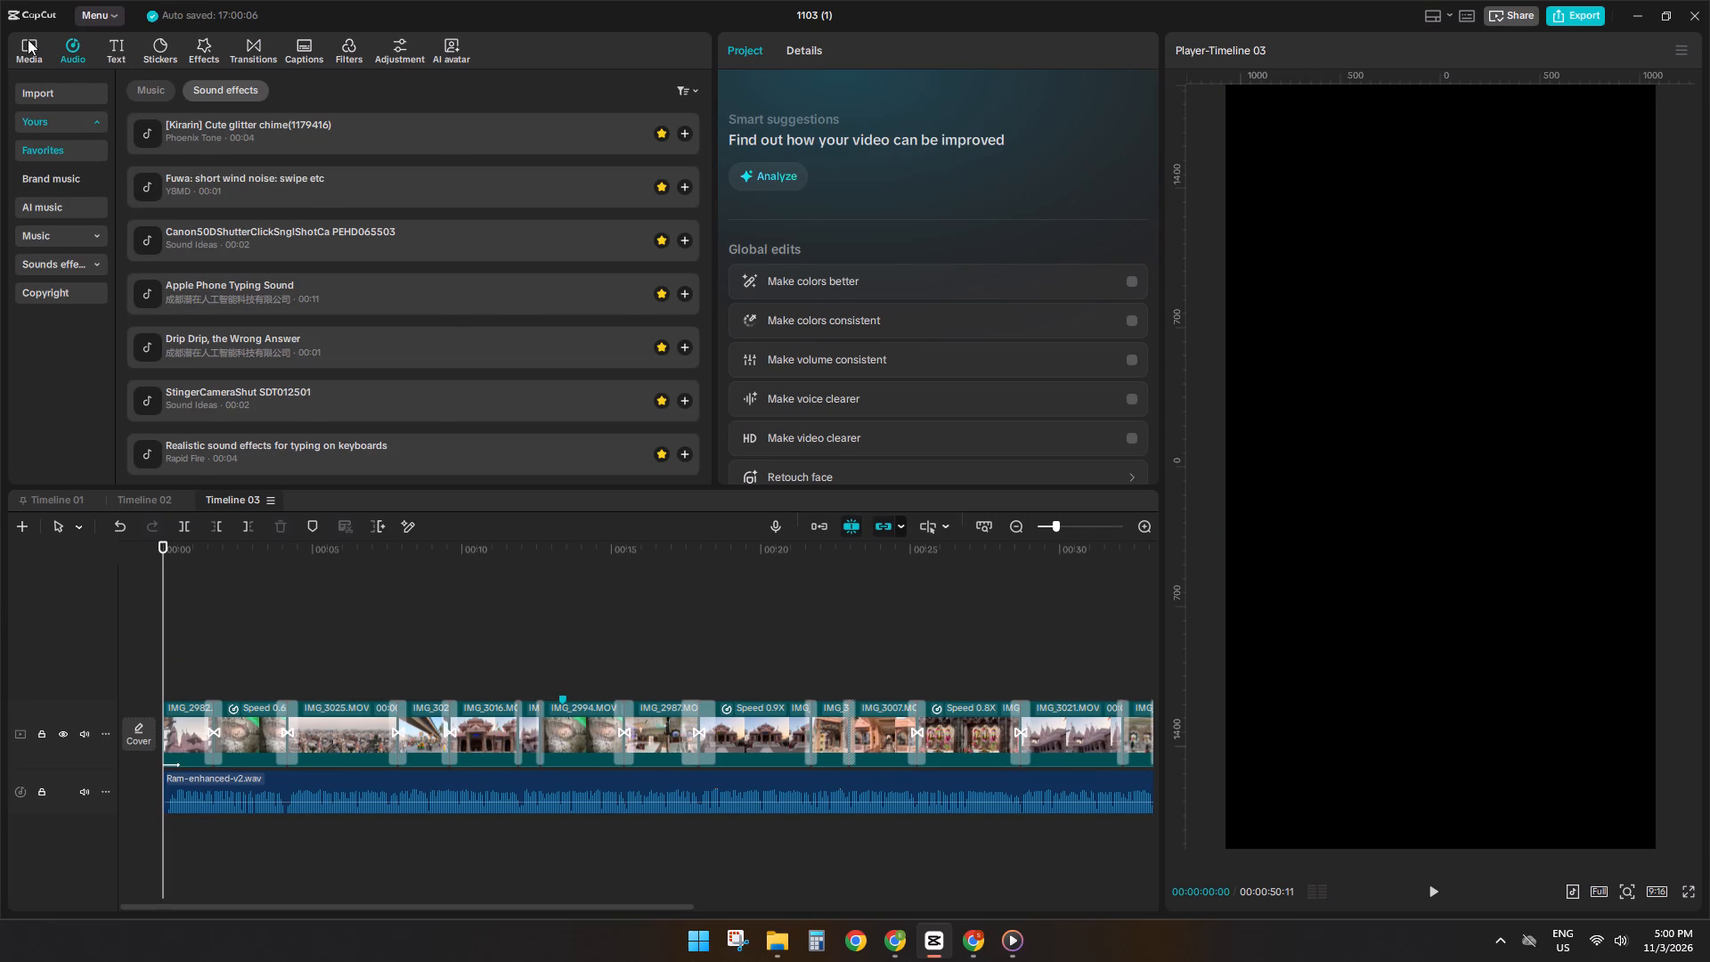
click(41, 179)
scroll(237, 255, down, 4)
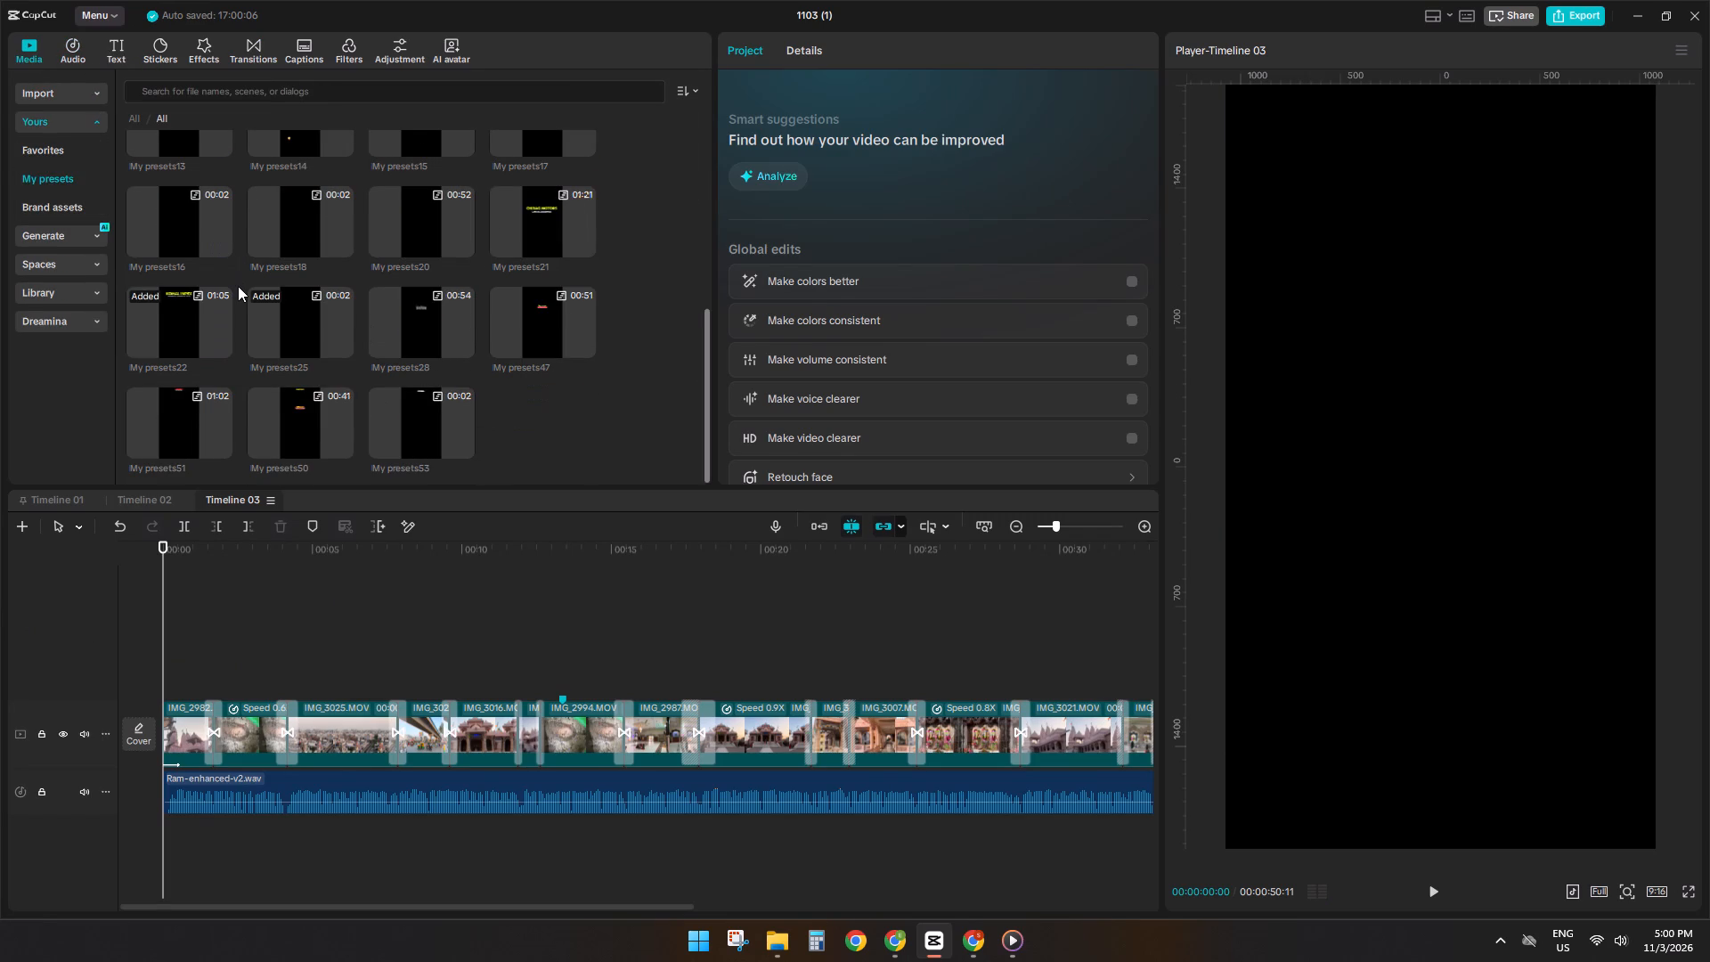
scroll(238, 286, down, 3)
click(308, 313)
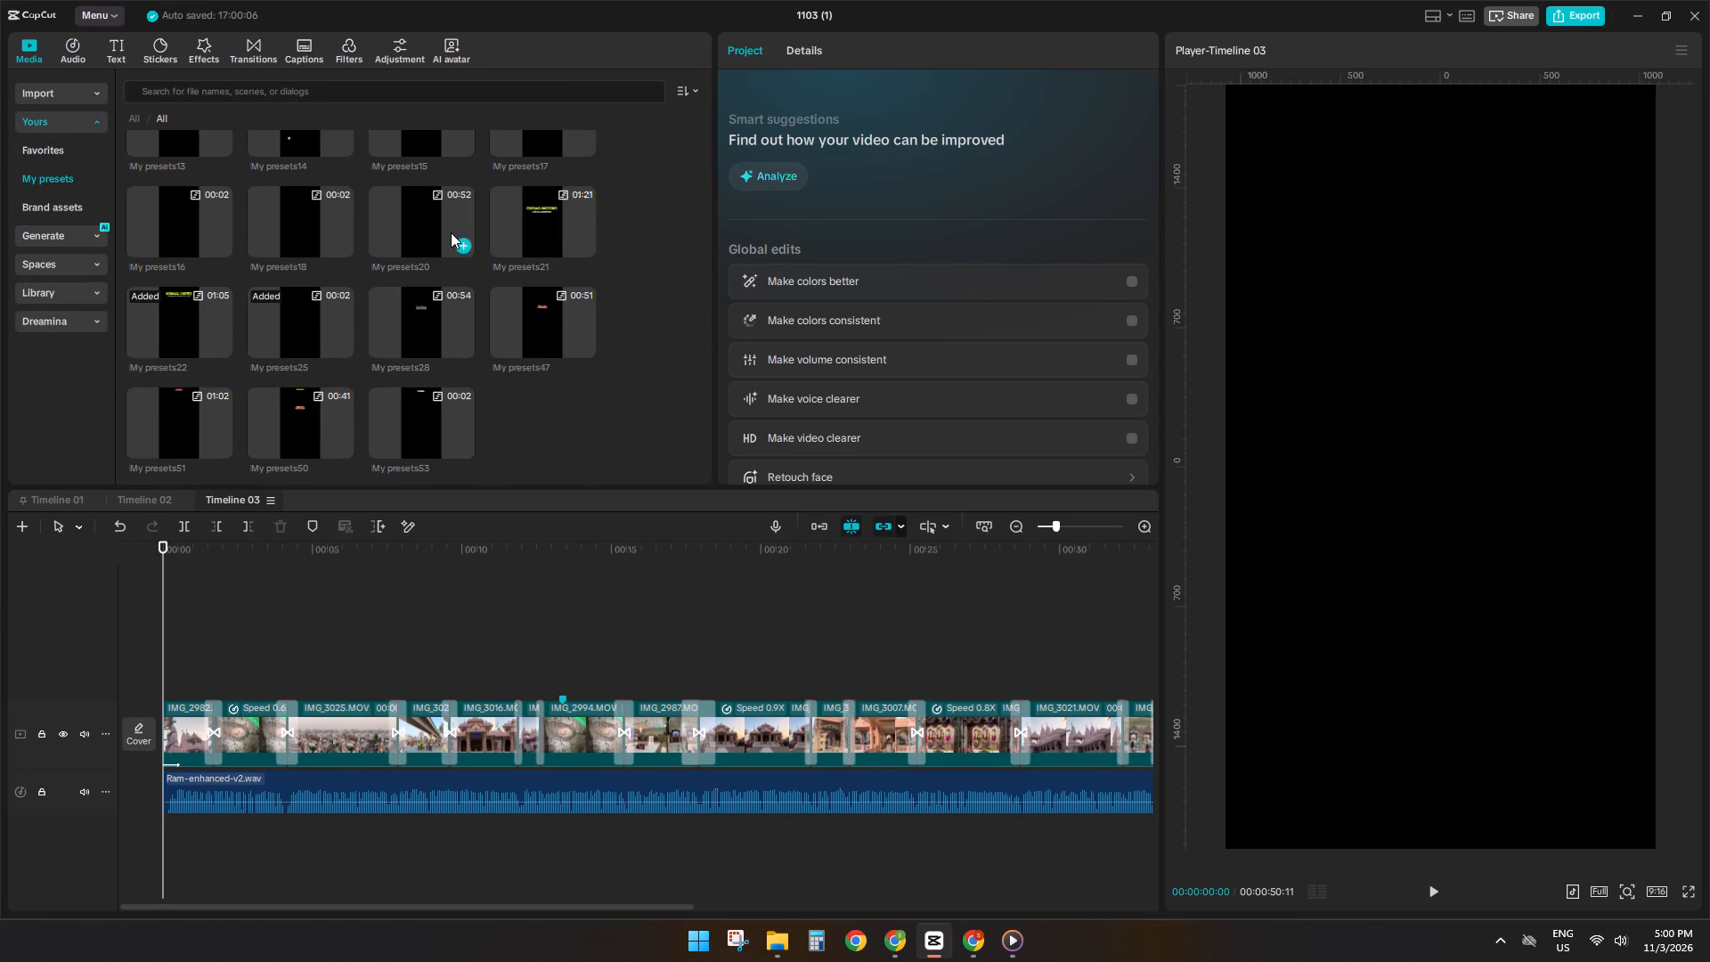
drag(422, 225, 101, 613)
right_click(264, 664)
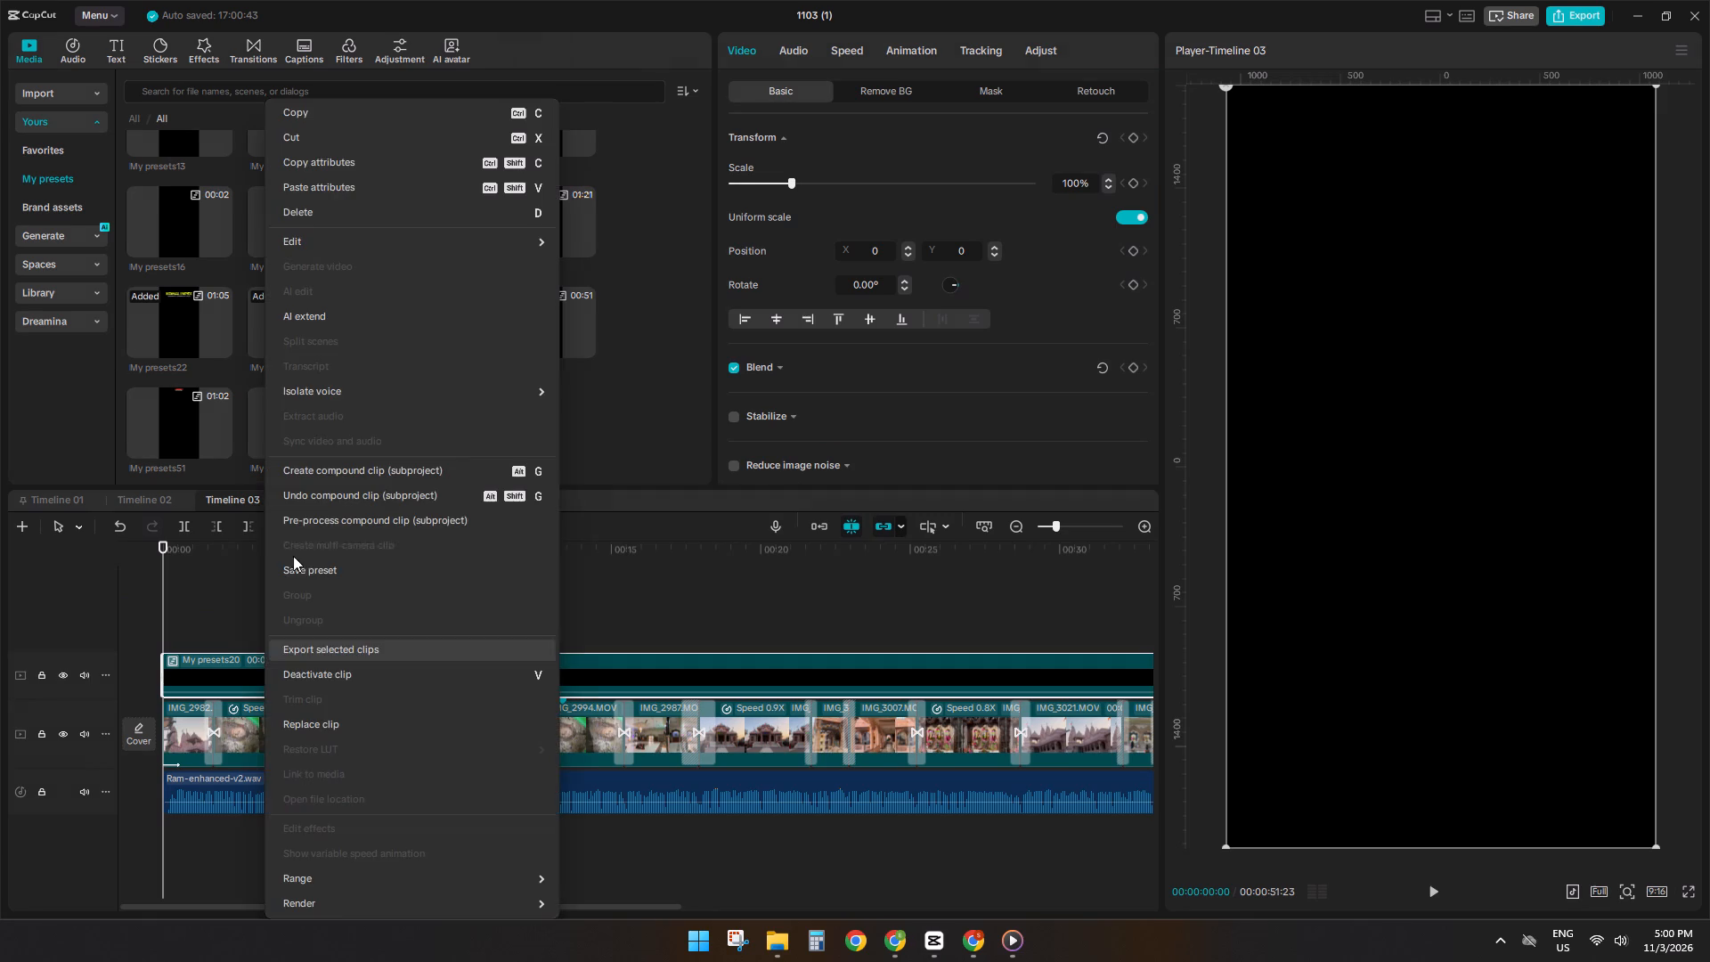
click(298, 501)
Turn off Color match on the Adjust1 adjustment layer.
ctrl+scroll(285, 682, down, 12)
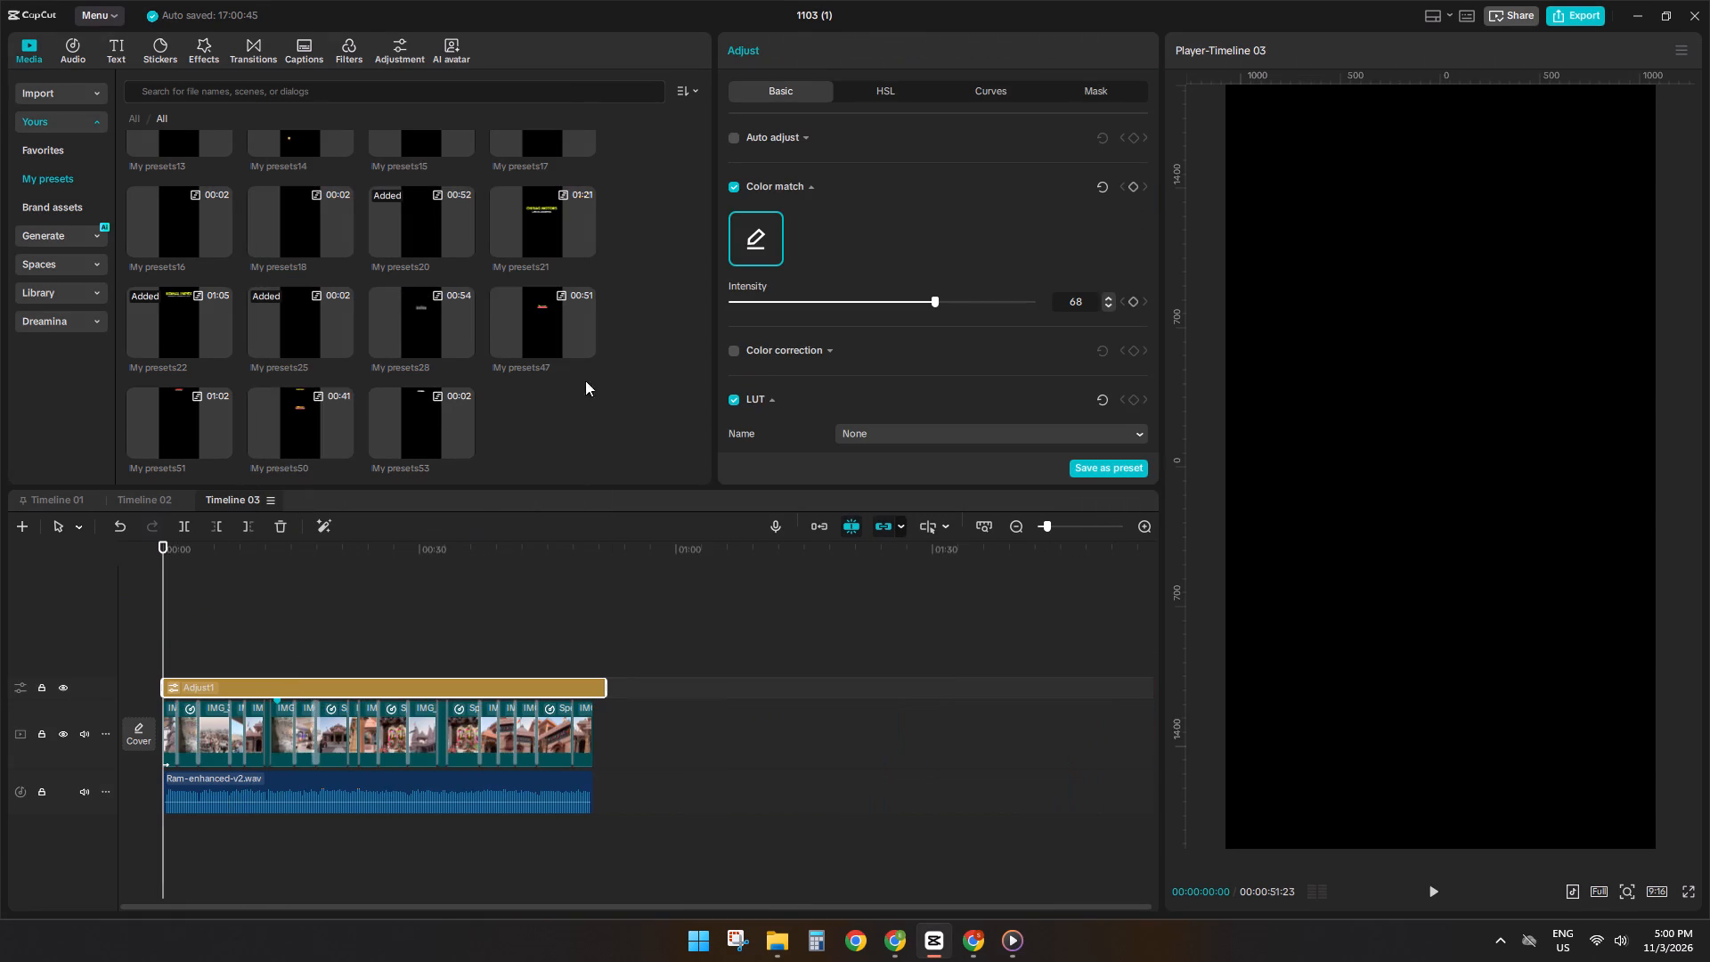
click(742, 187)
click(730, 188)
Split the Adjust1 layer where the video ends at 00:00:50:11 and delete the excess beyond it.
click(601, 635)
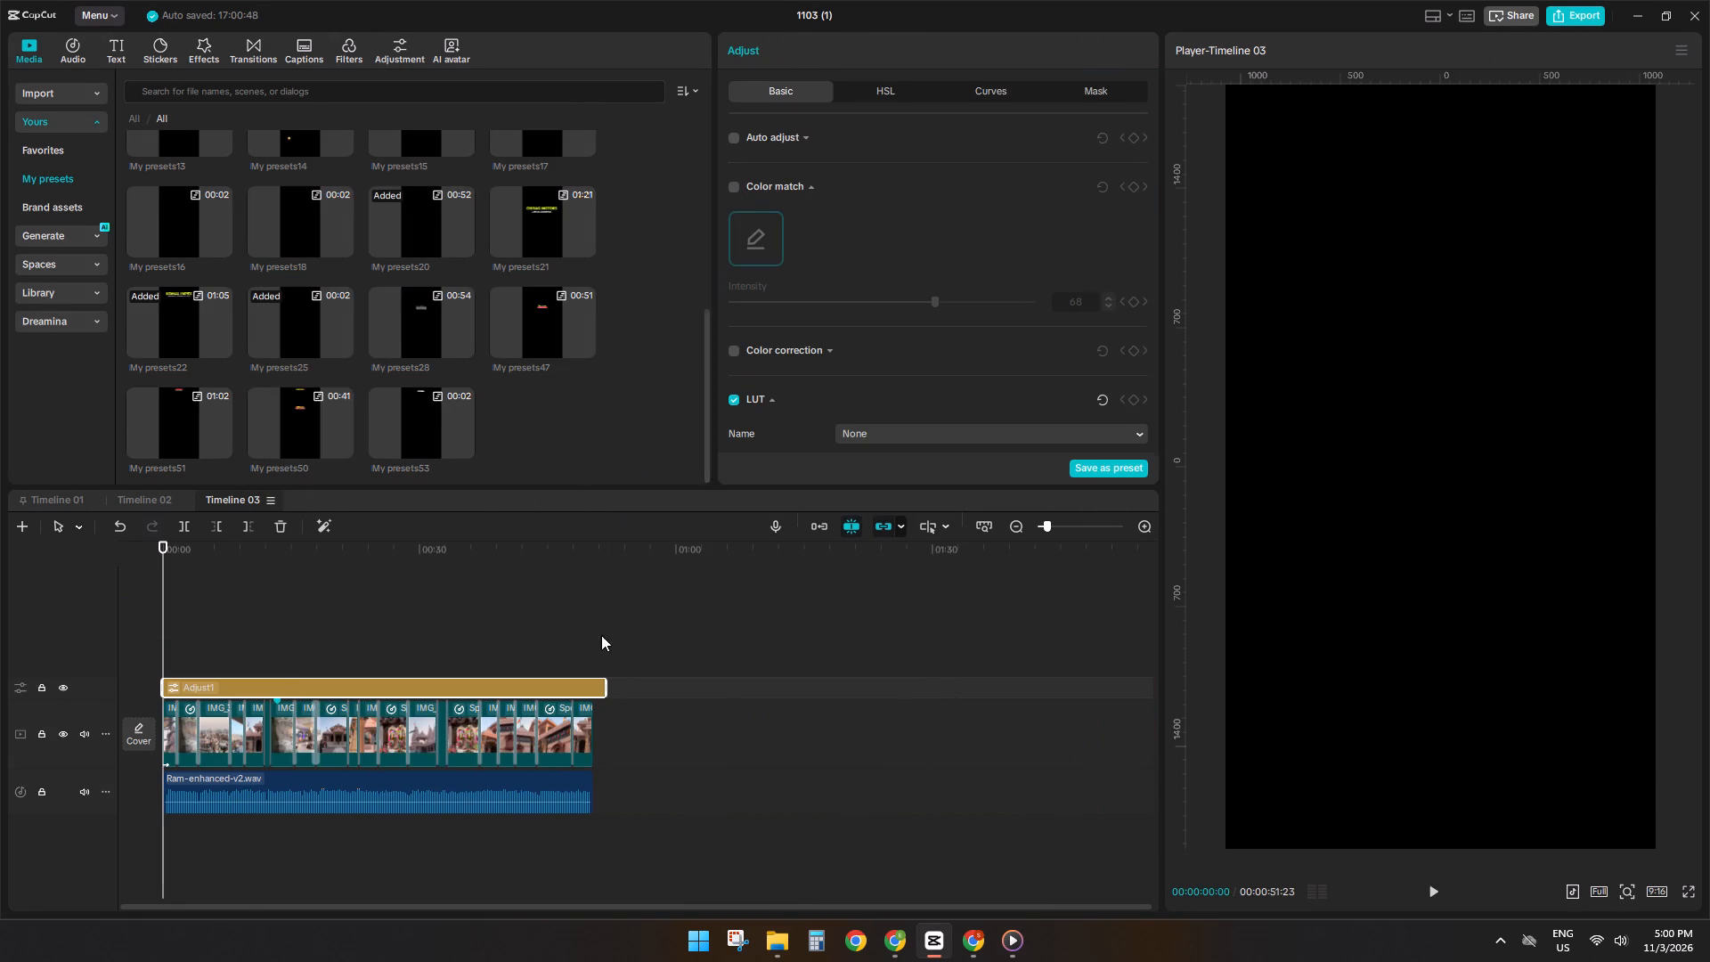
double_click(591, 632)
click(580, 683)
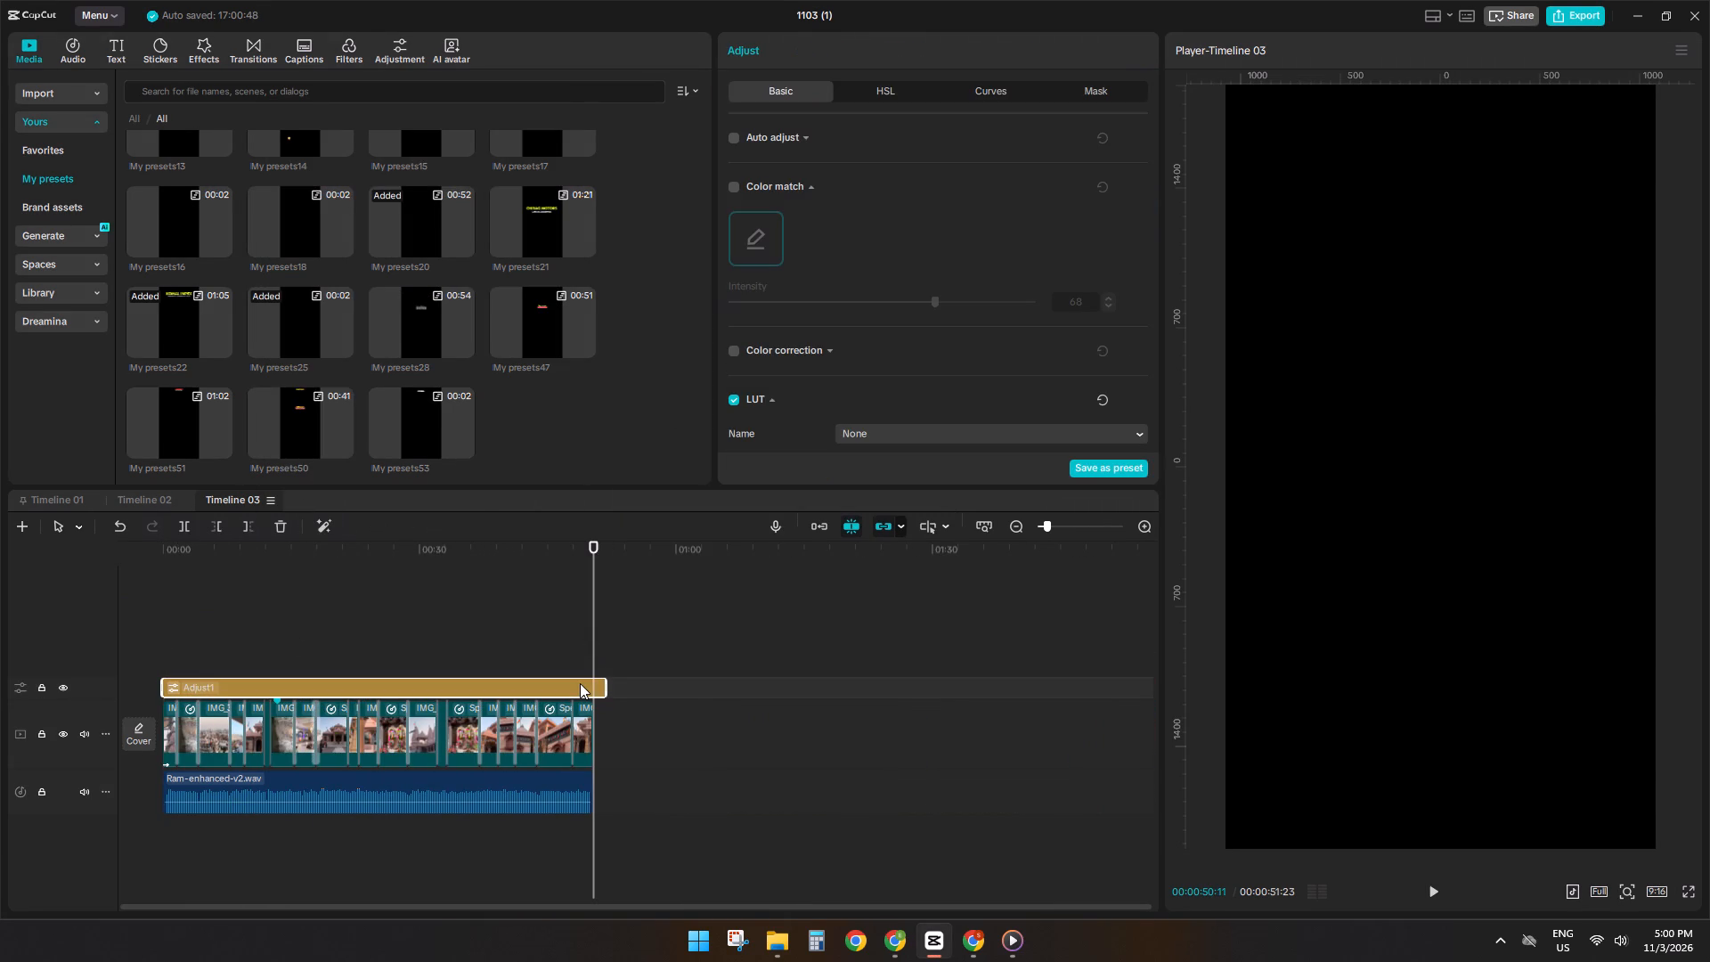
key(s)
key(d)
Play the opening of the reel from the start to check the look with the adjustment layer applied.
click(543, 639)
drag(543, 639, 0, 679)
key(space)
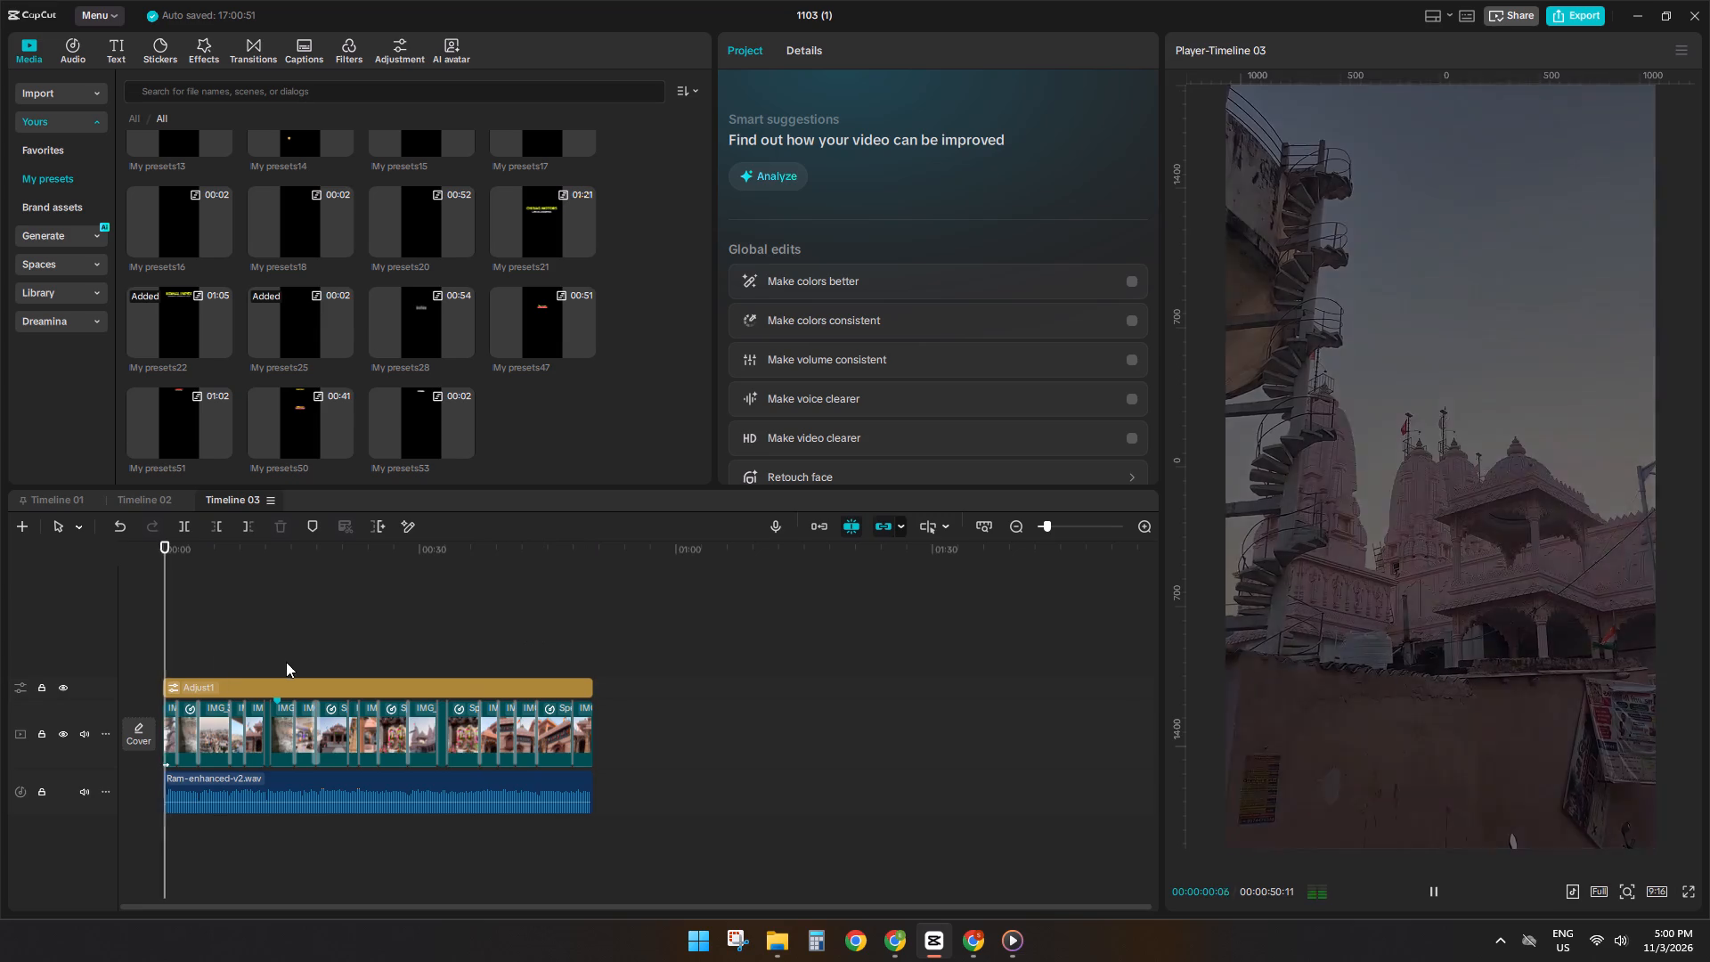
ctrl+scroll(297, 680, up, 8)
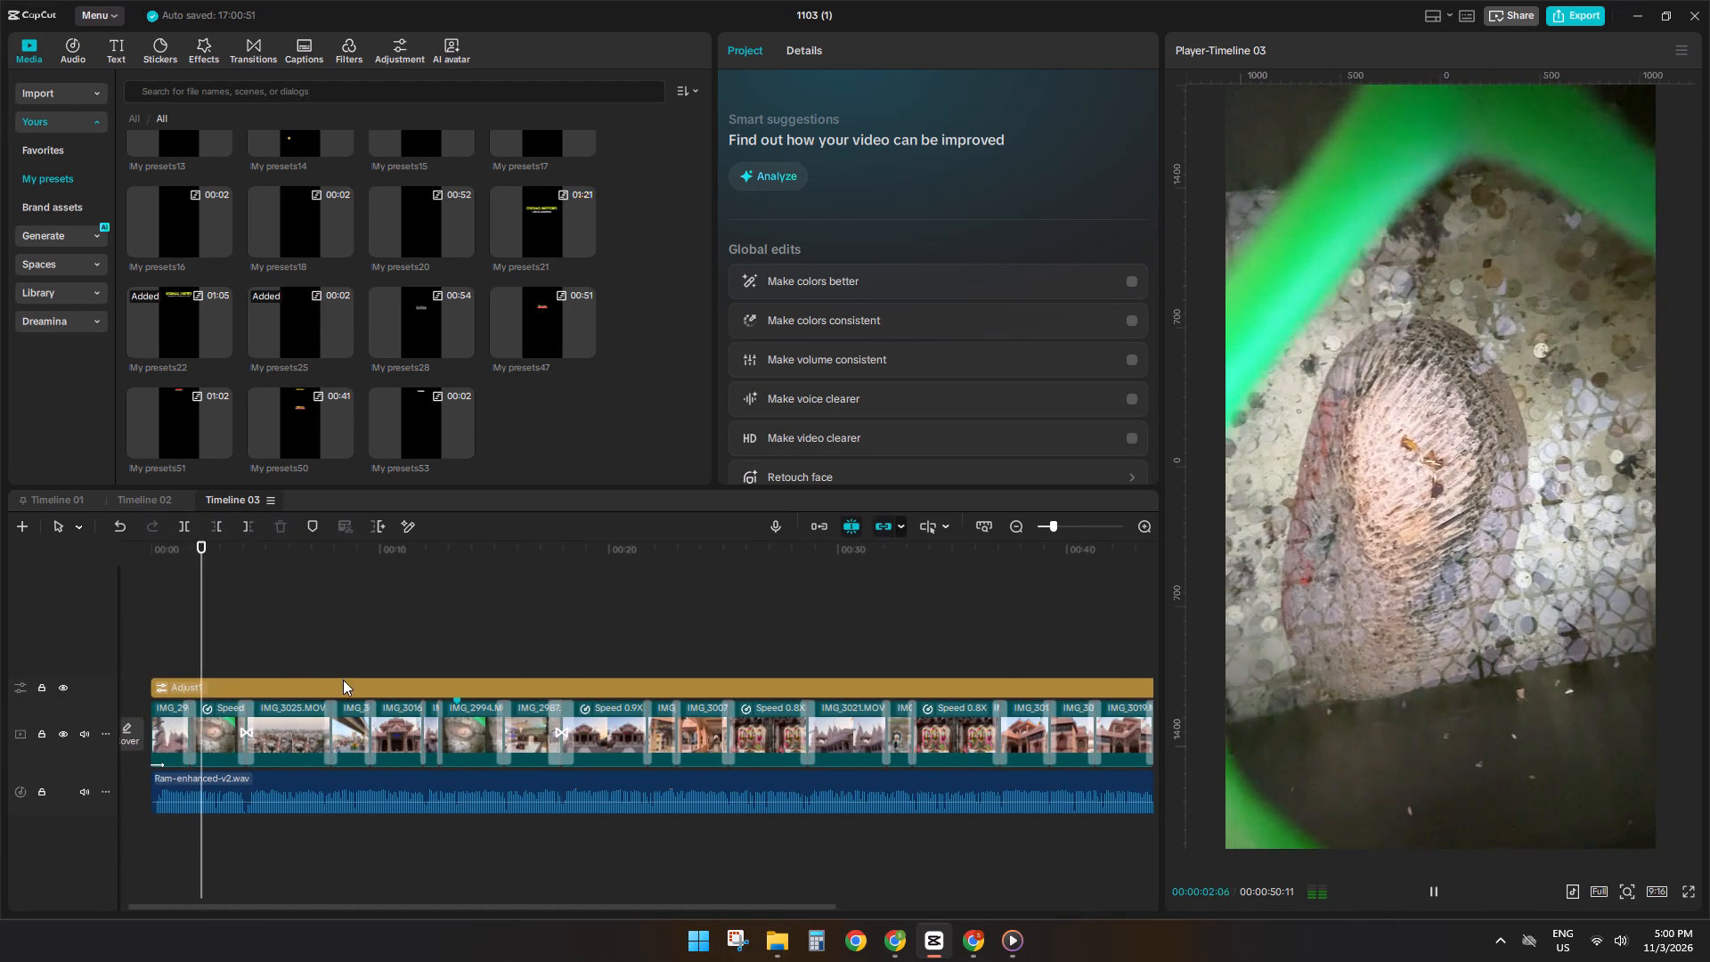
ctrl+scroll(344, 682, up, 4)
key(space)
Audition the favourite Canon50D shutter click sound effect and place it below the voiceover at the timeline start.
click(65, 57)
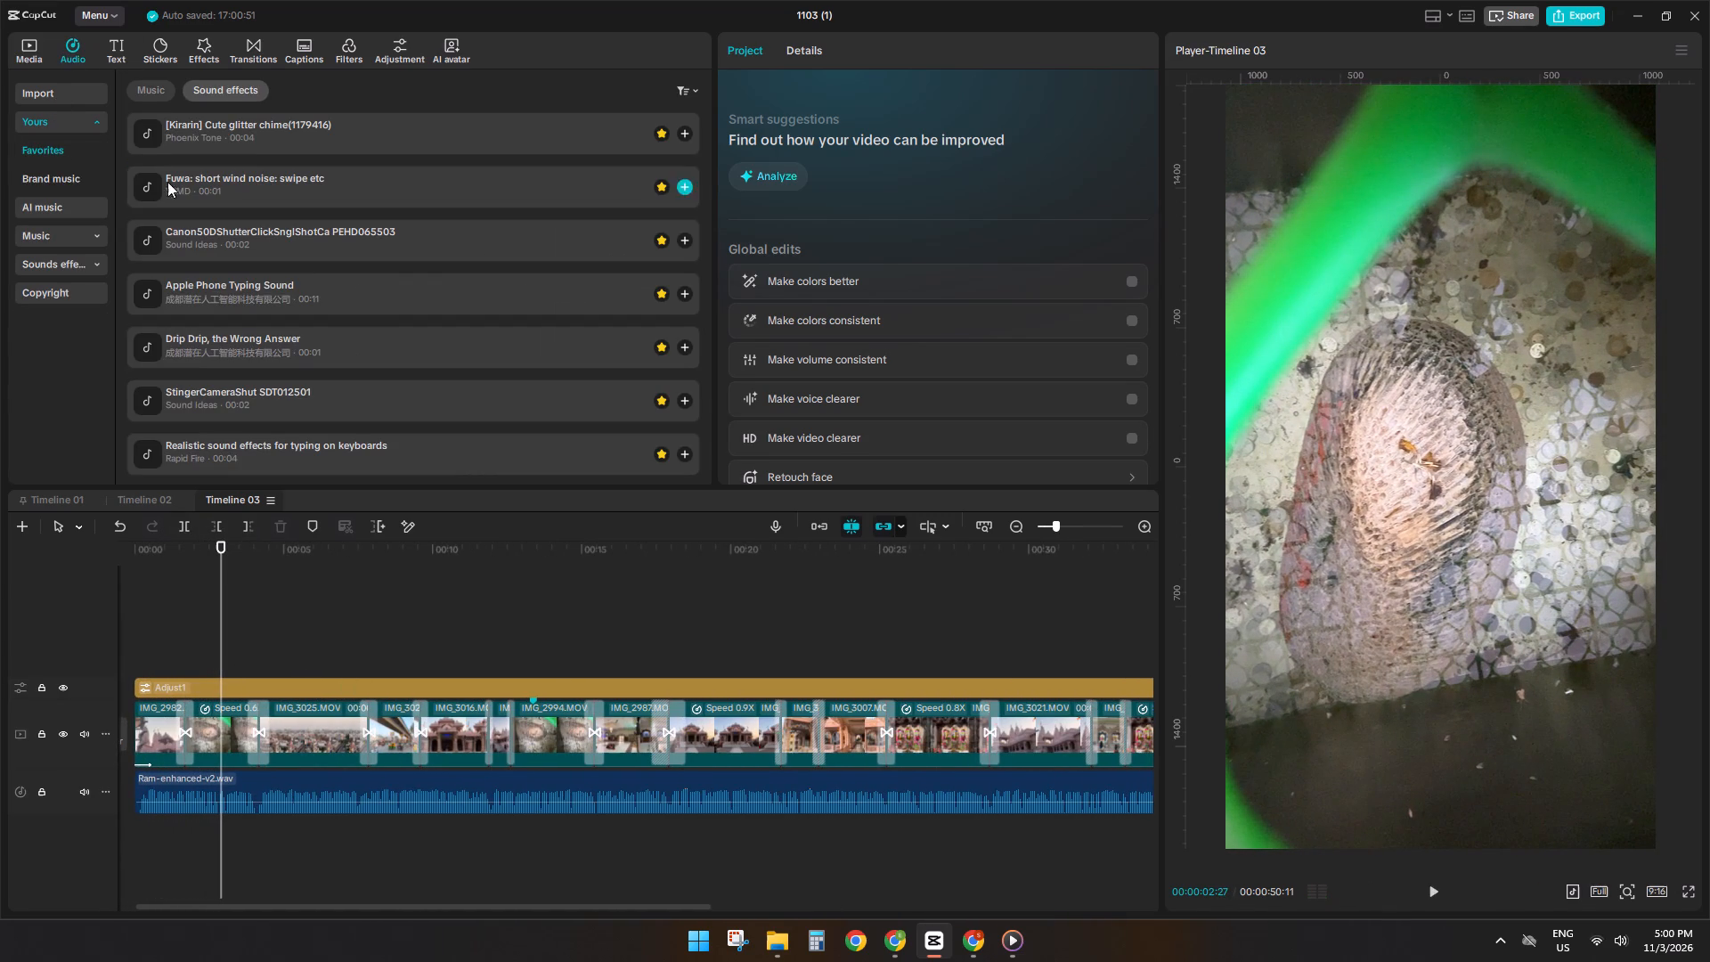
scroll(213, 342, down, 1)
click(202, 154)
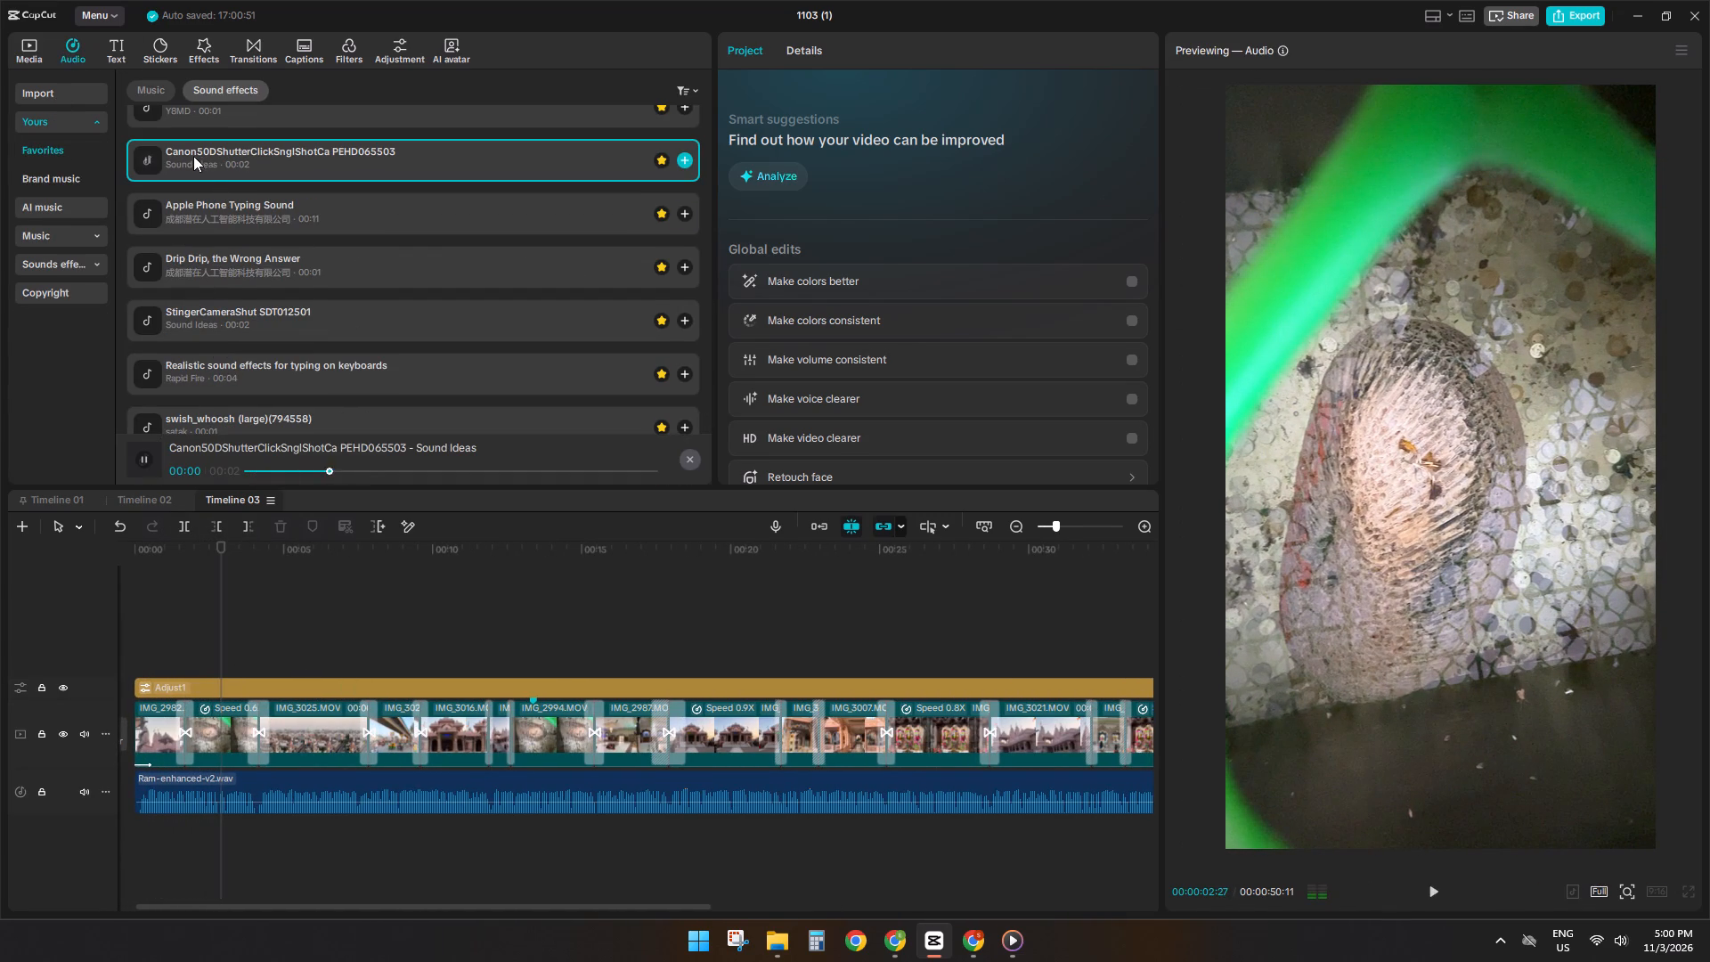
click(221, 203)
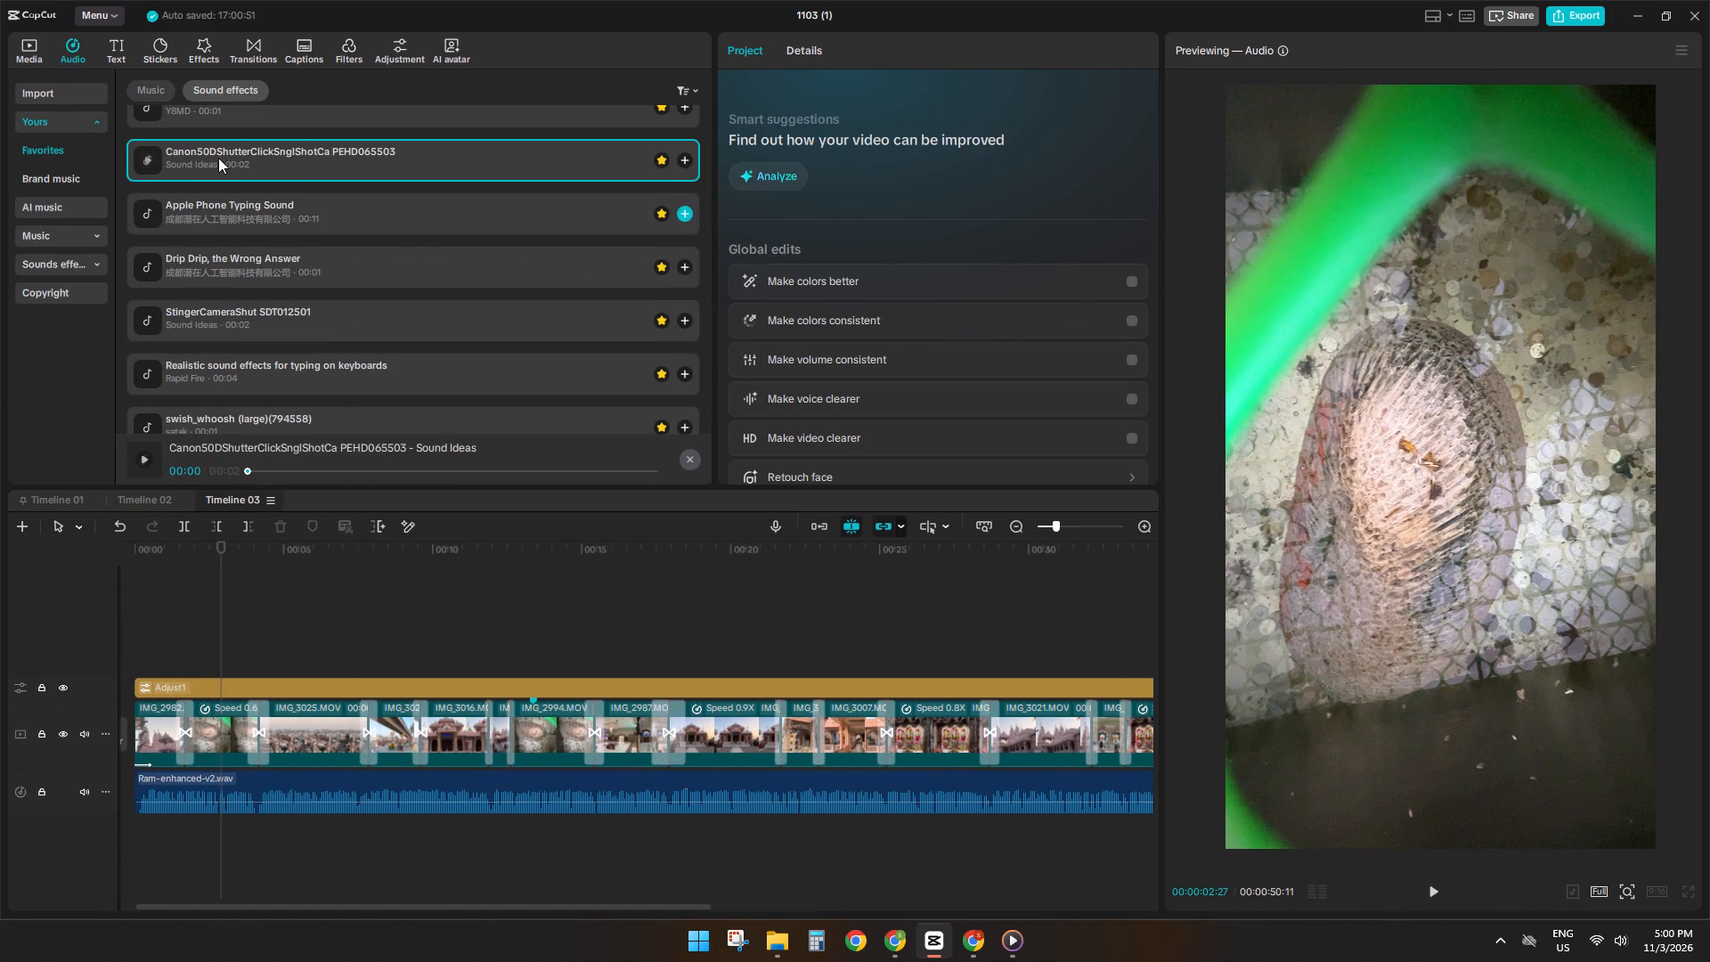
click(217, 147)
drag(199, 159, 136, 872)
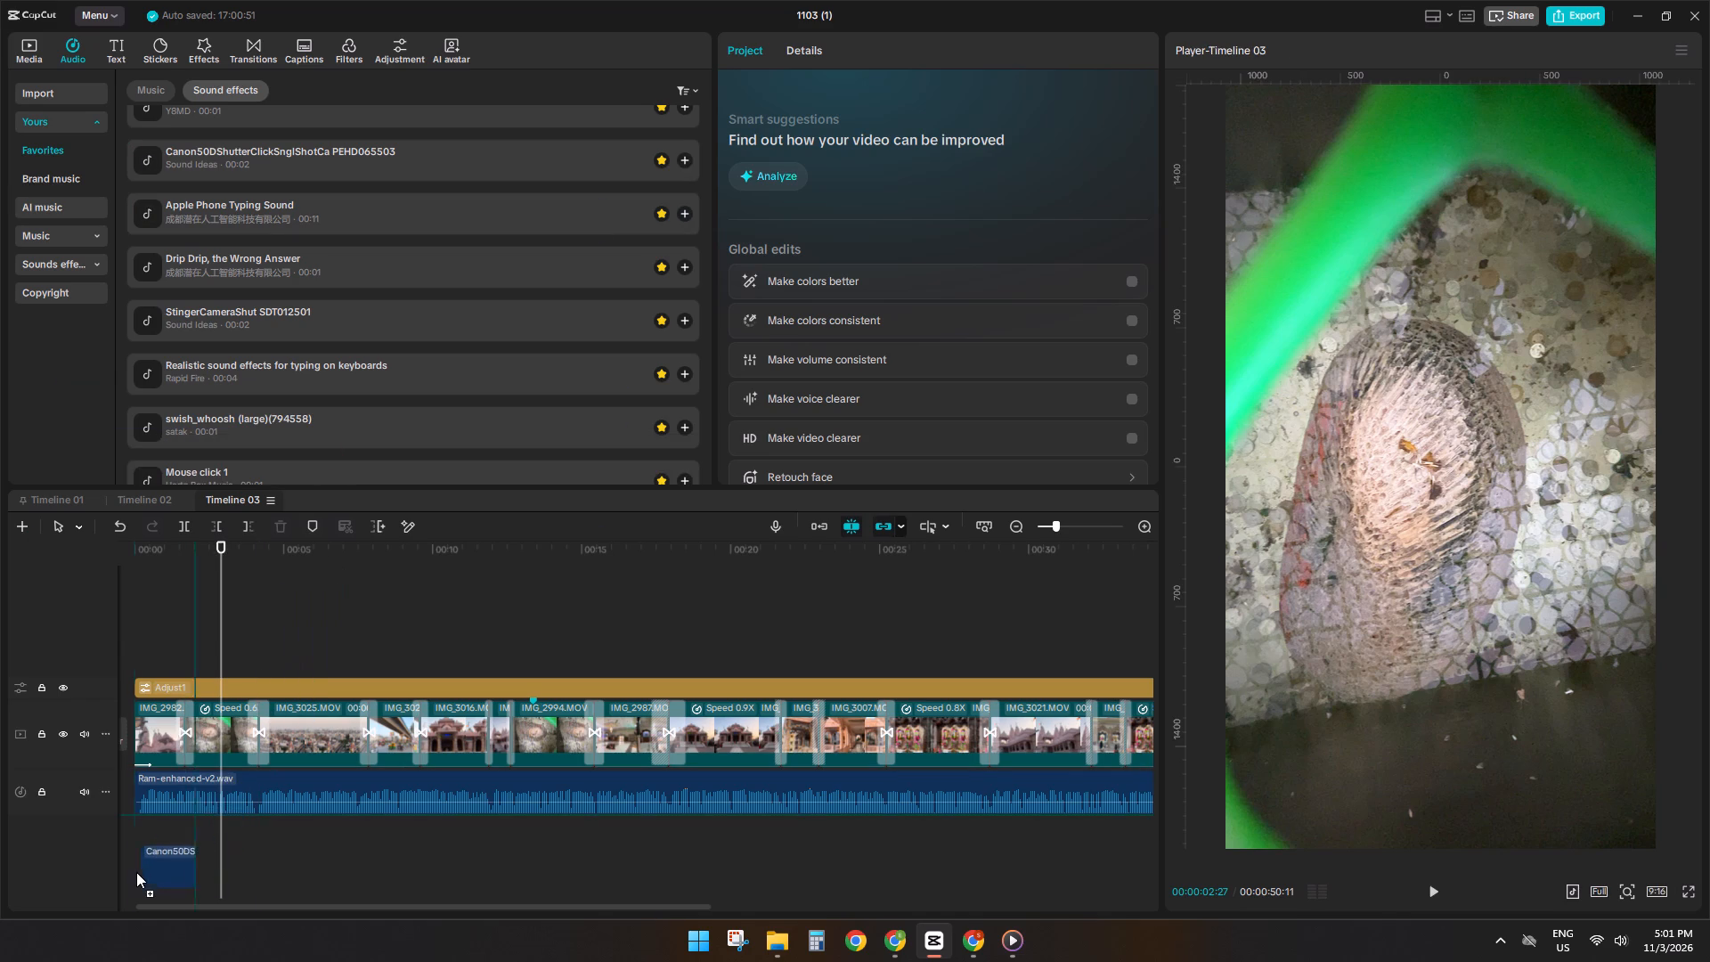
drag(136, 872, 133, 875)
Place the swish_whoosh (large) sound effect at 00:00:01:17, under the transition between IMG_2982 and the first IMG_2994 clip.
click(204, 647)
key(space)
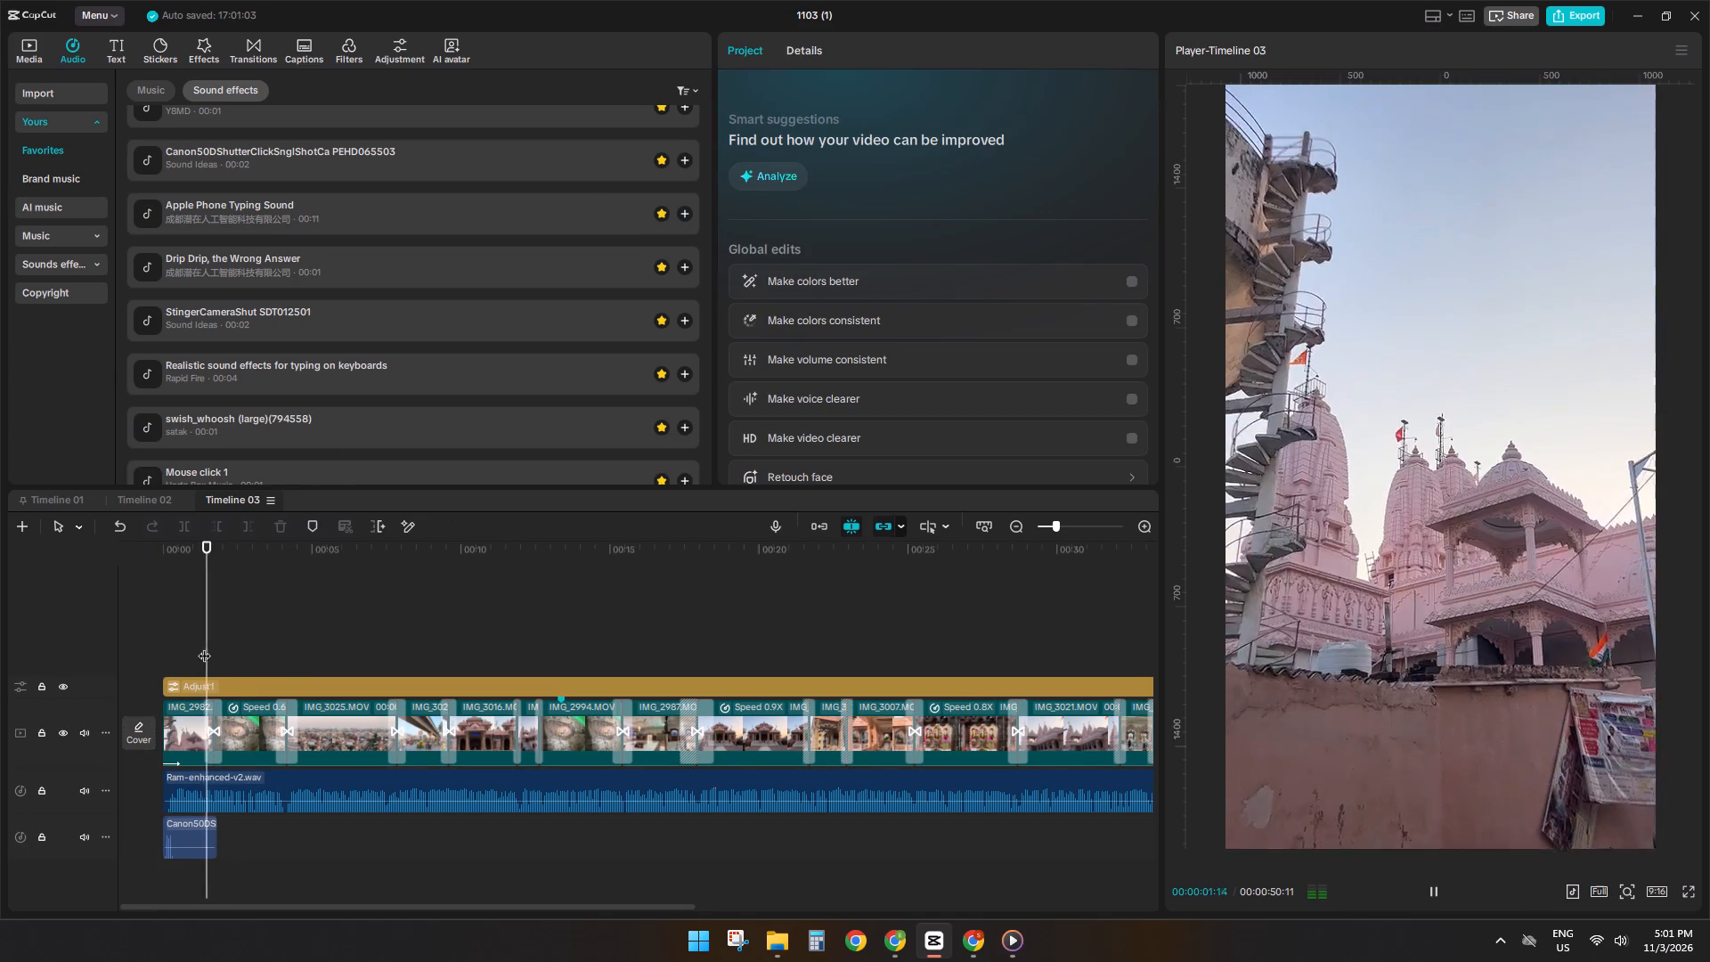
click(212, 639)
ctrl+scroll(212, 639, up, 11)
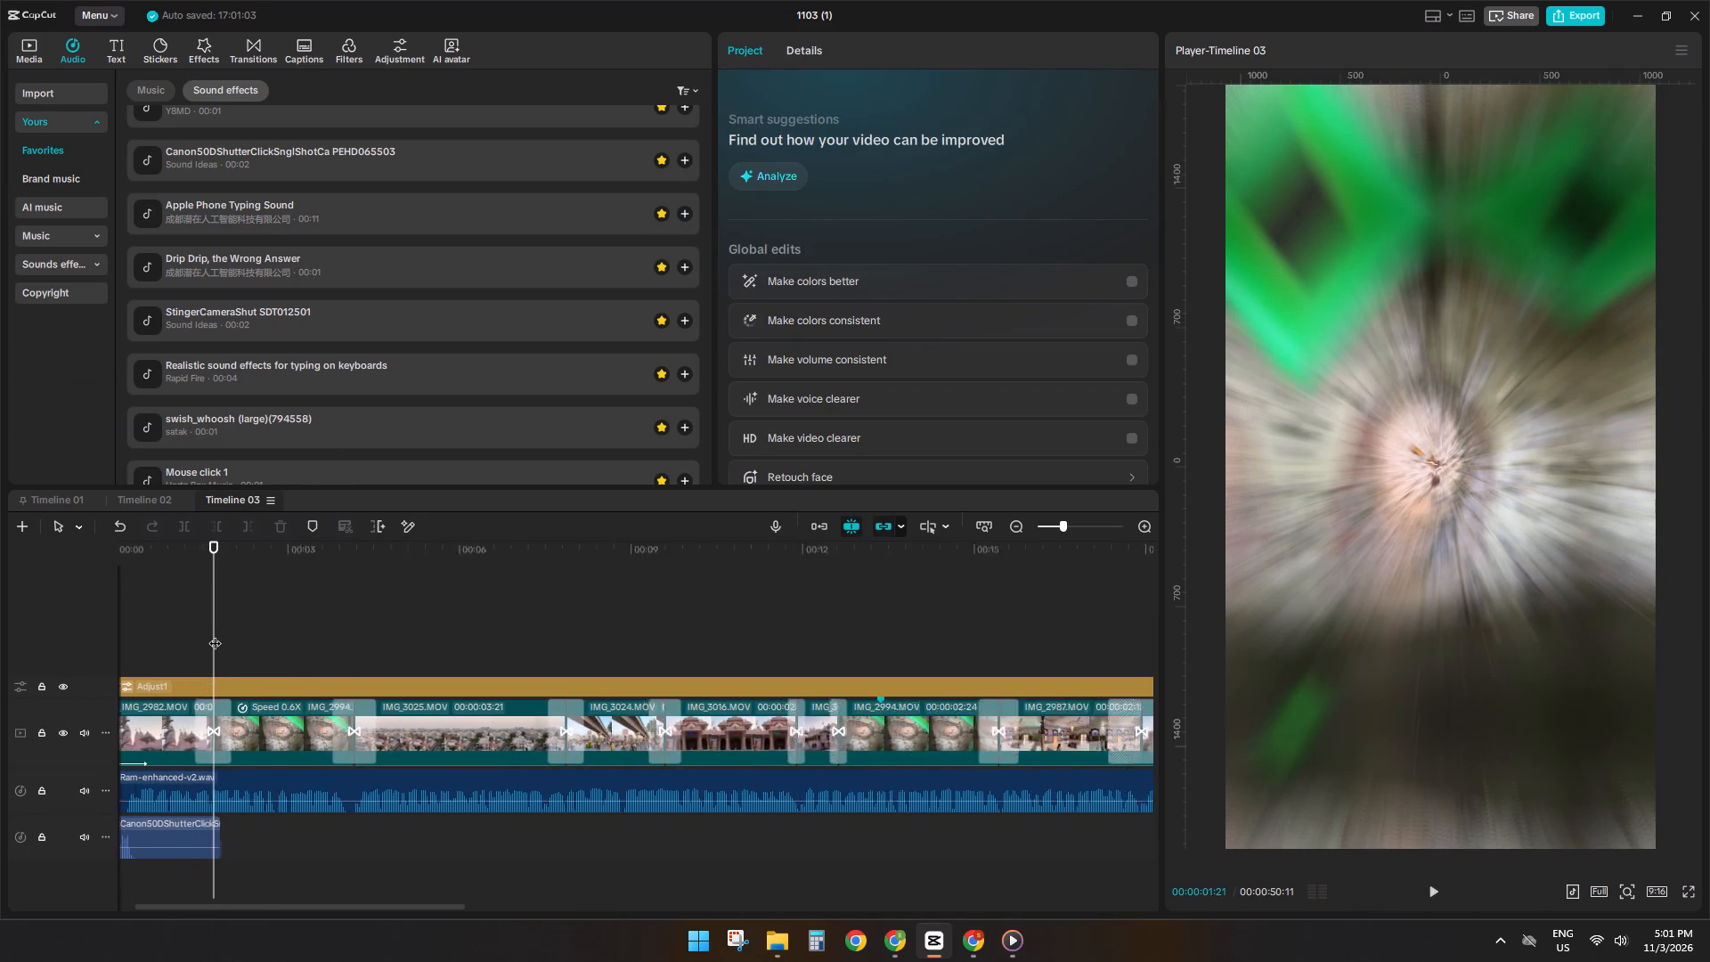
ctrl+scroll(215, 634, up, 1)
click(217, 420)
ctrl+scroll(155, 694, up, 4)
click(201, 643)
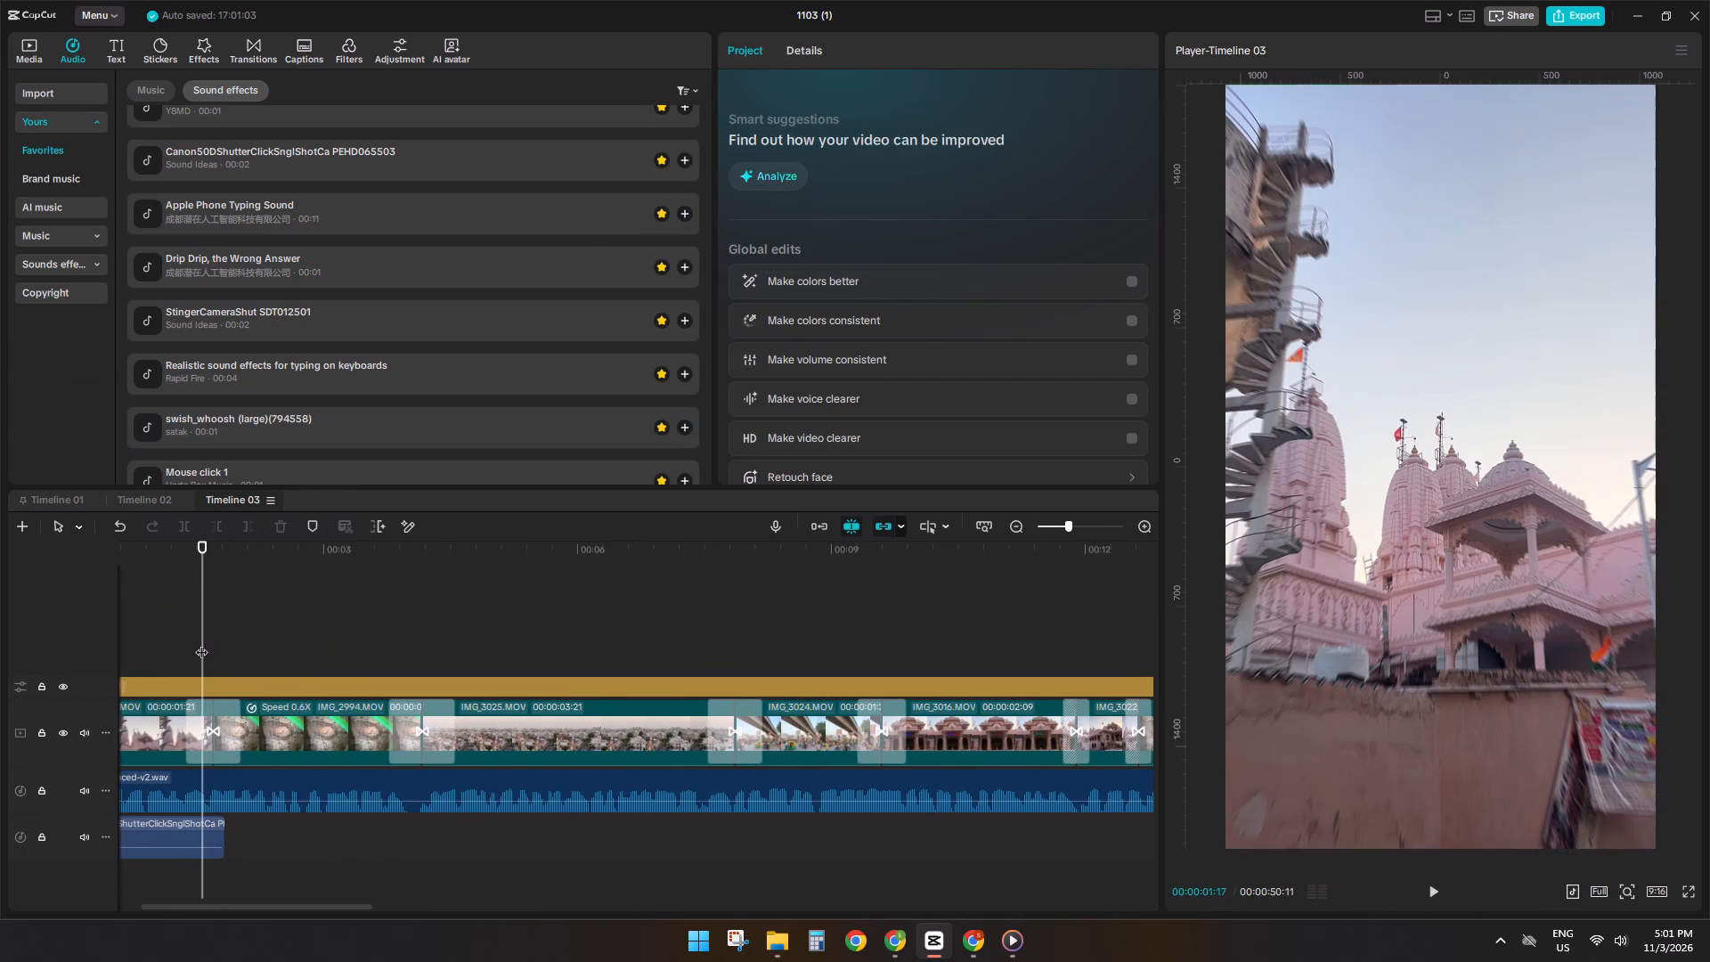
drag(193, 416, 199, 851)
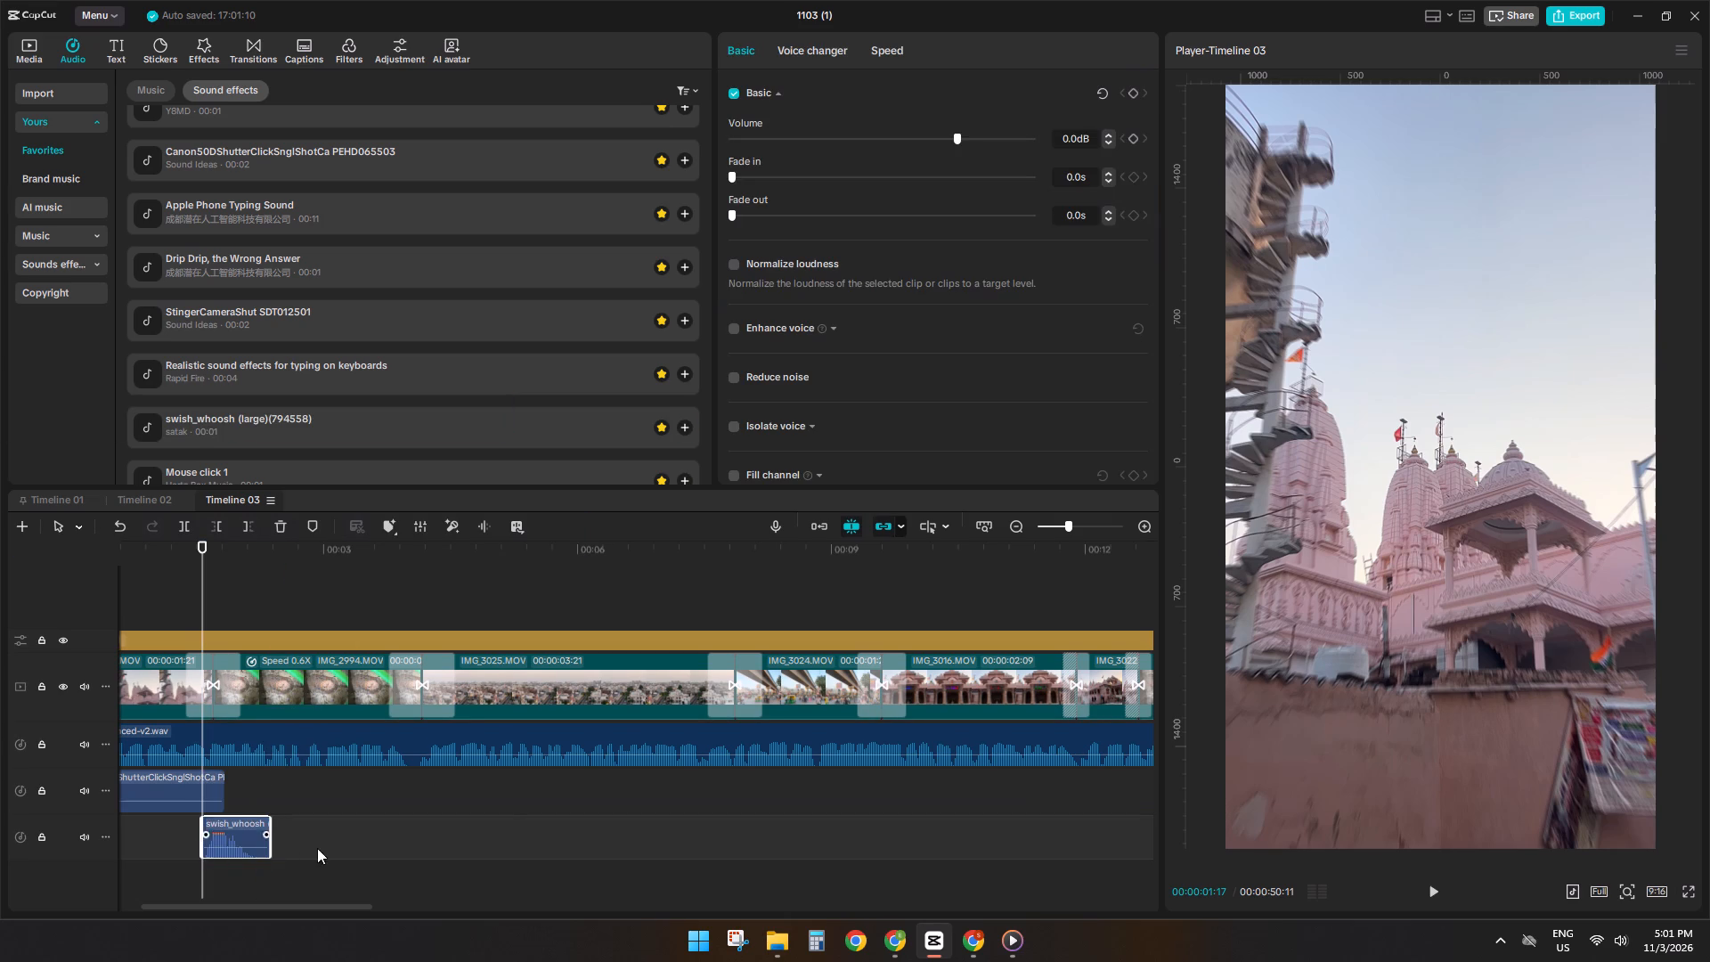
Copy the swish_whoosh sound and paste it at 00:00:07:23, under the transition between IMG_3025 and IMG_3024.
key(ctrl+c)
ctrl+click(719, 594)
key(space)
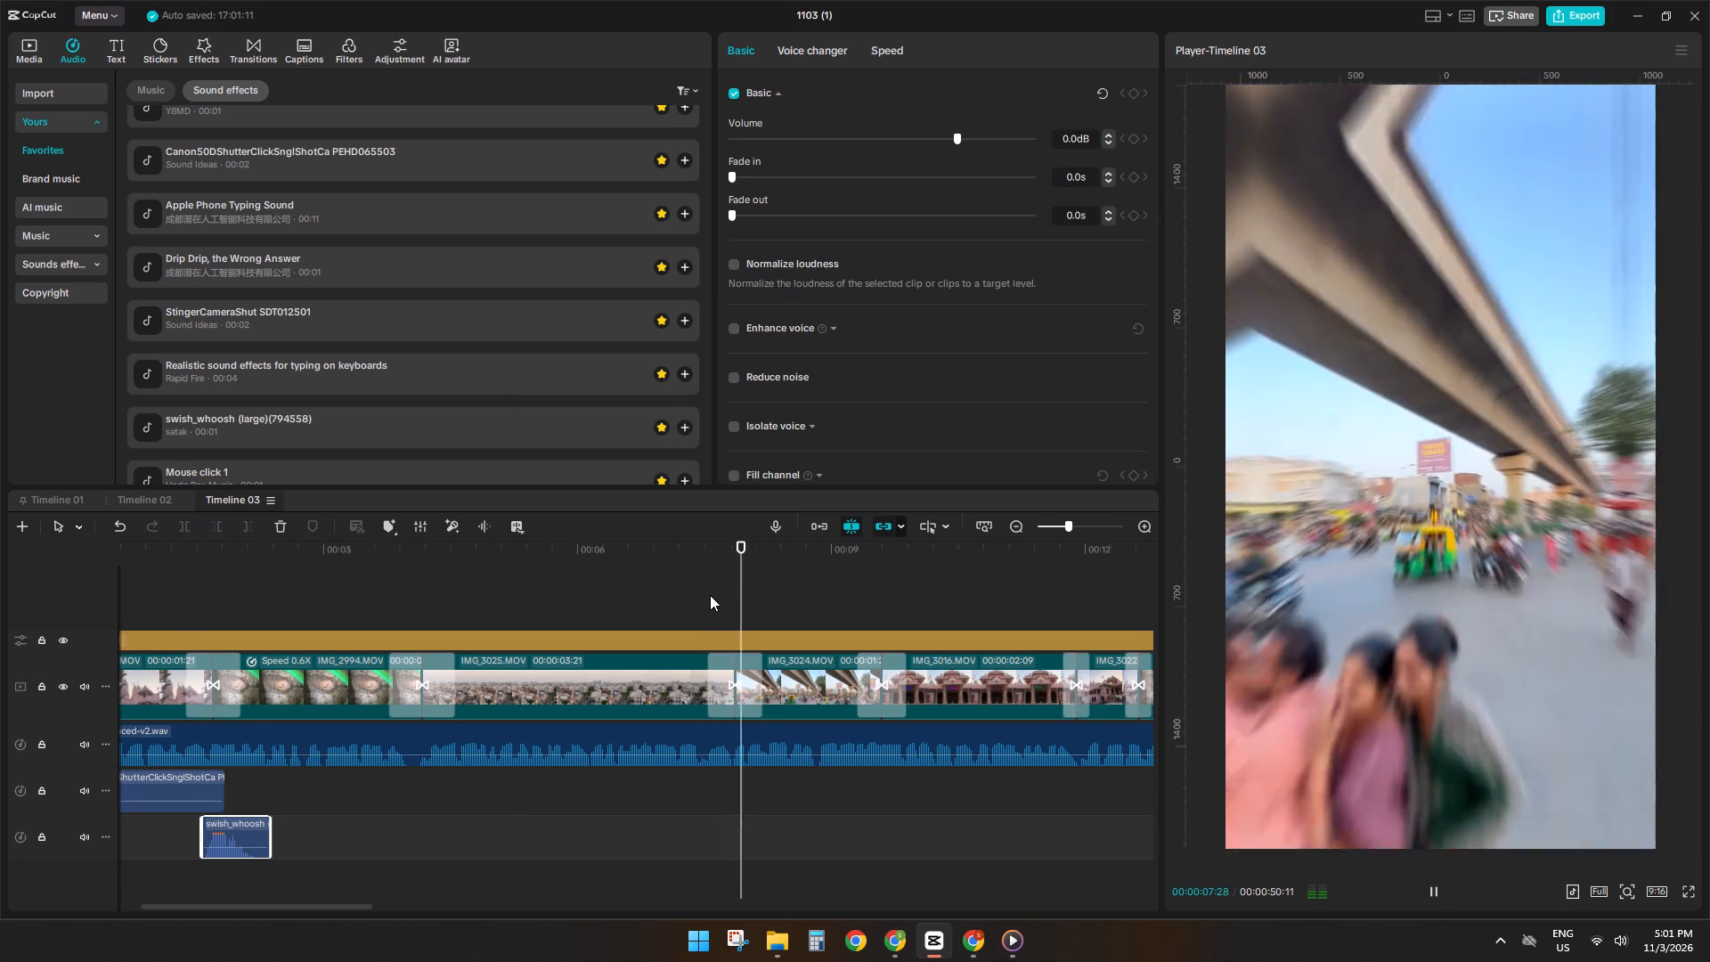
double_click(724, 598)
key(ctrl+v)
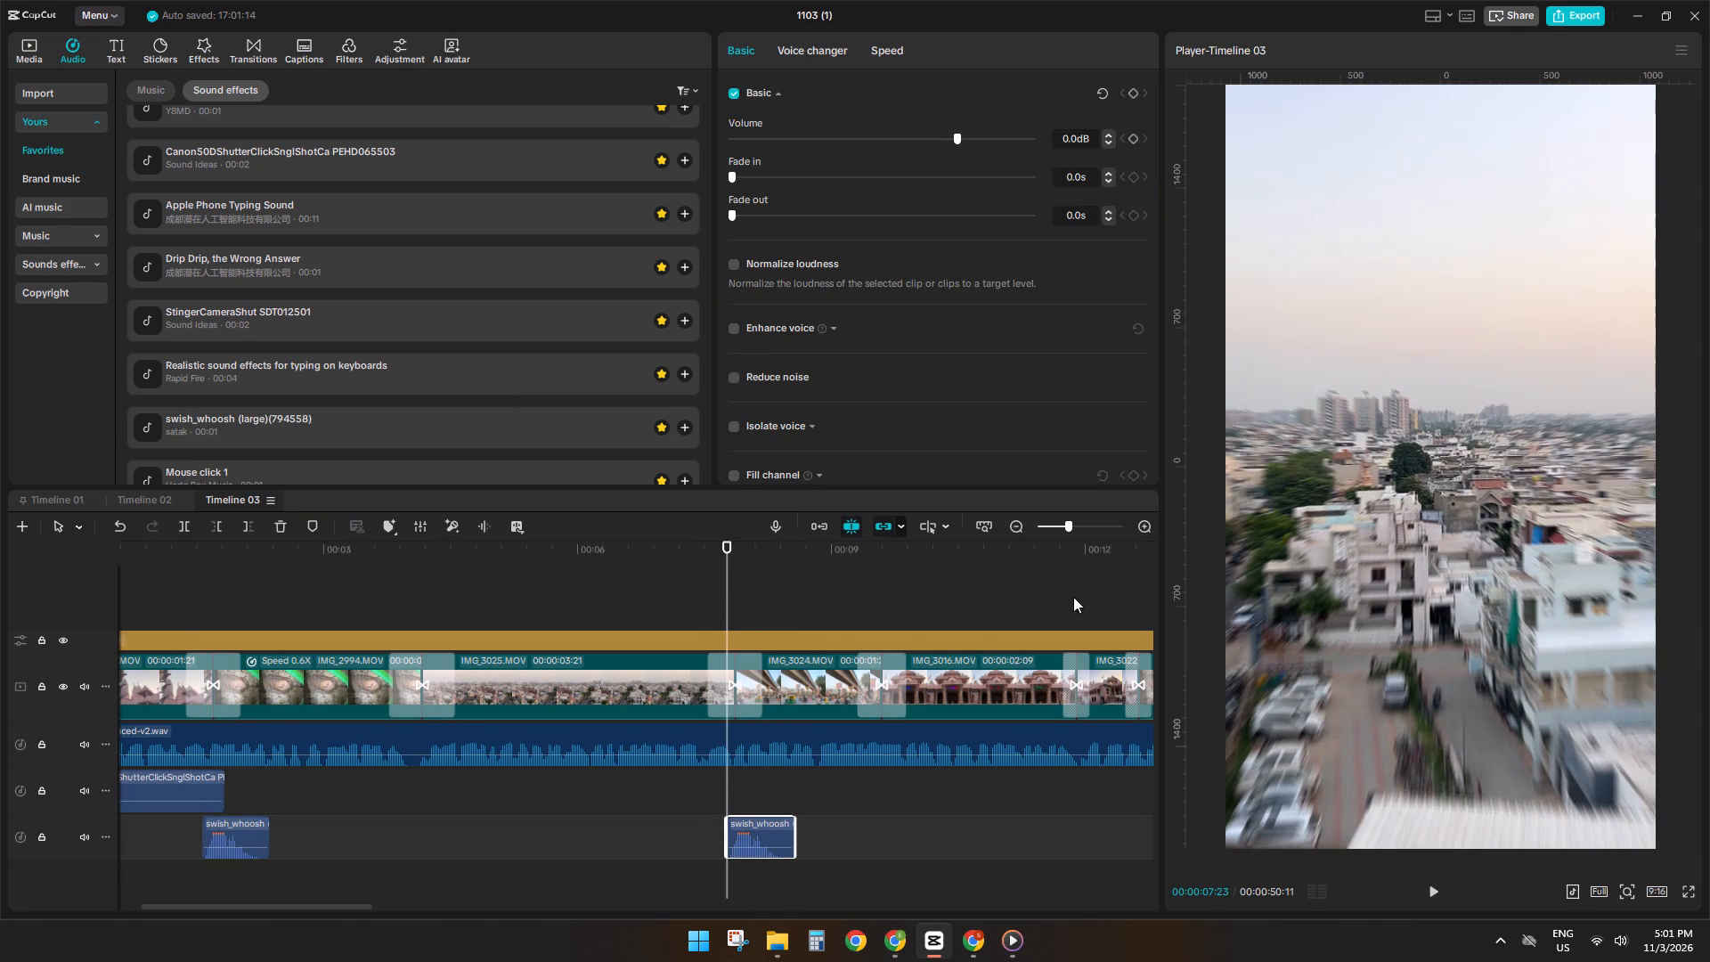
Play back the section after the second whoosh and inspect the transition between IMG_3024 and IMG_3016.
click(810, 611)
click(843, 604)
key(space)
ctrl+scroll(886, 607, down, 4)
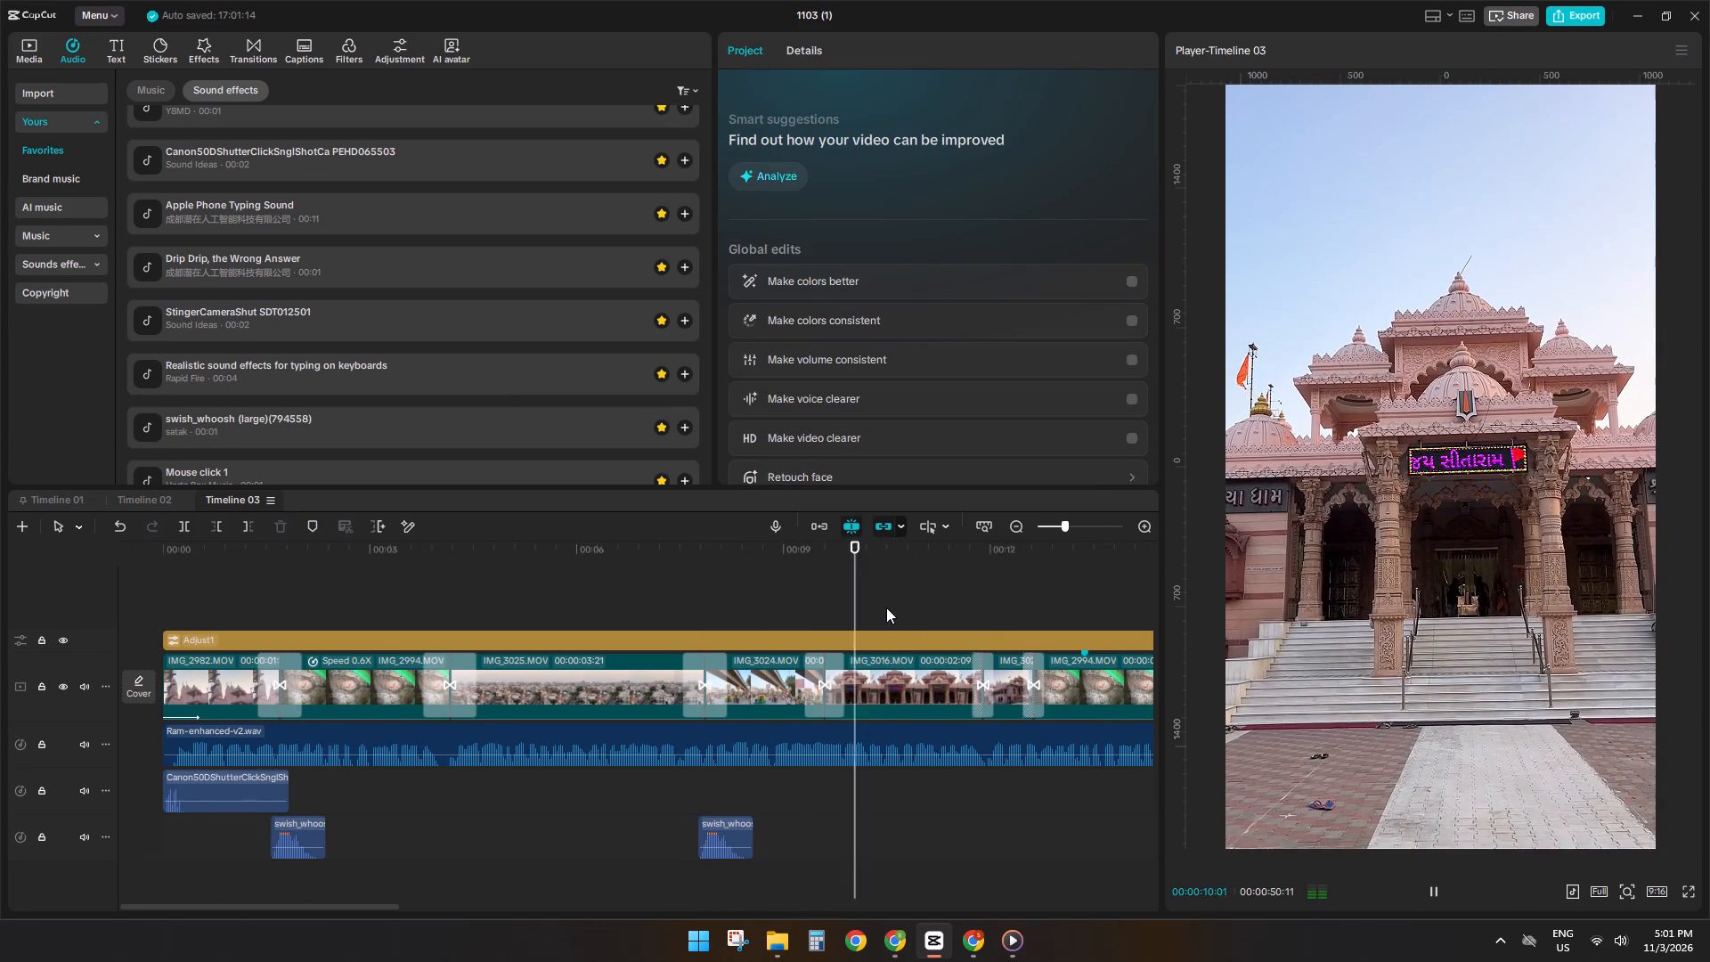
key(space)
click(826, 686)
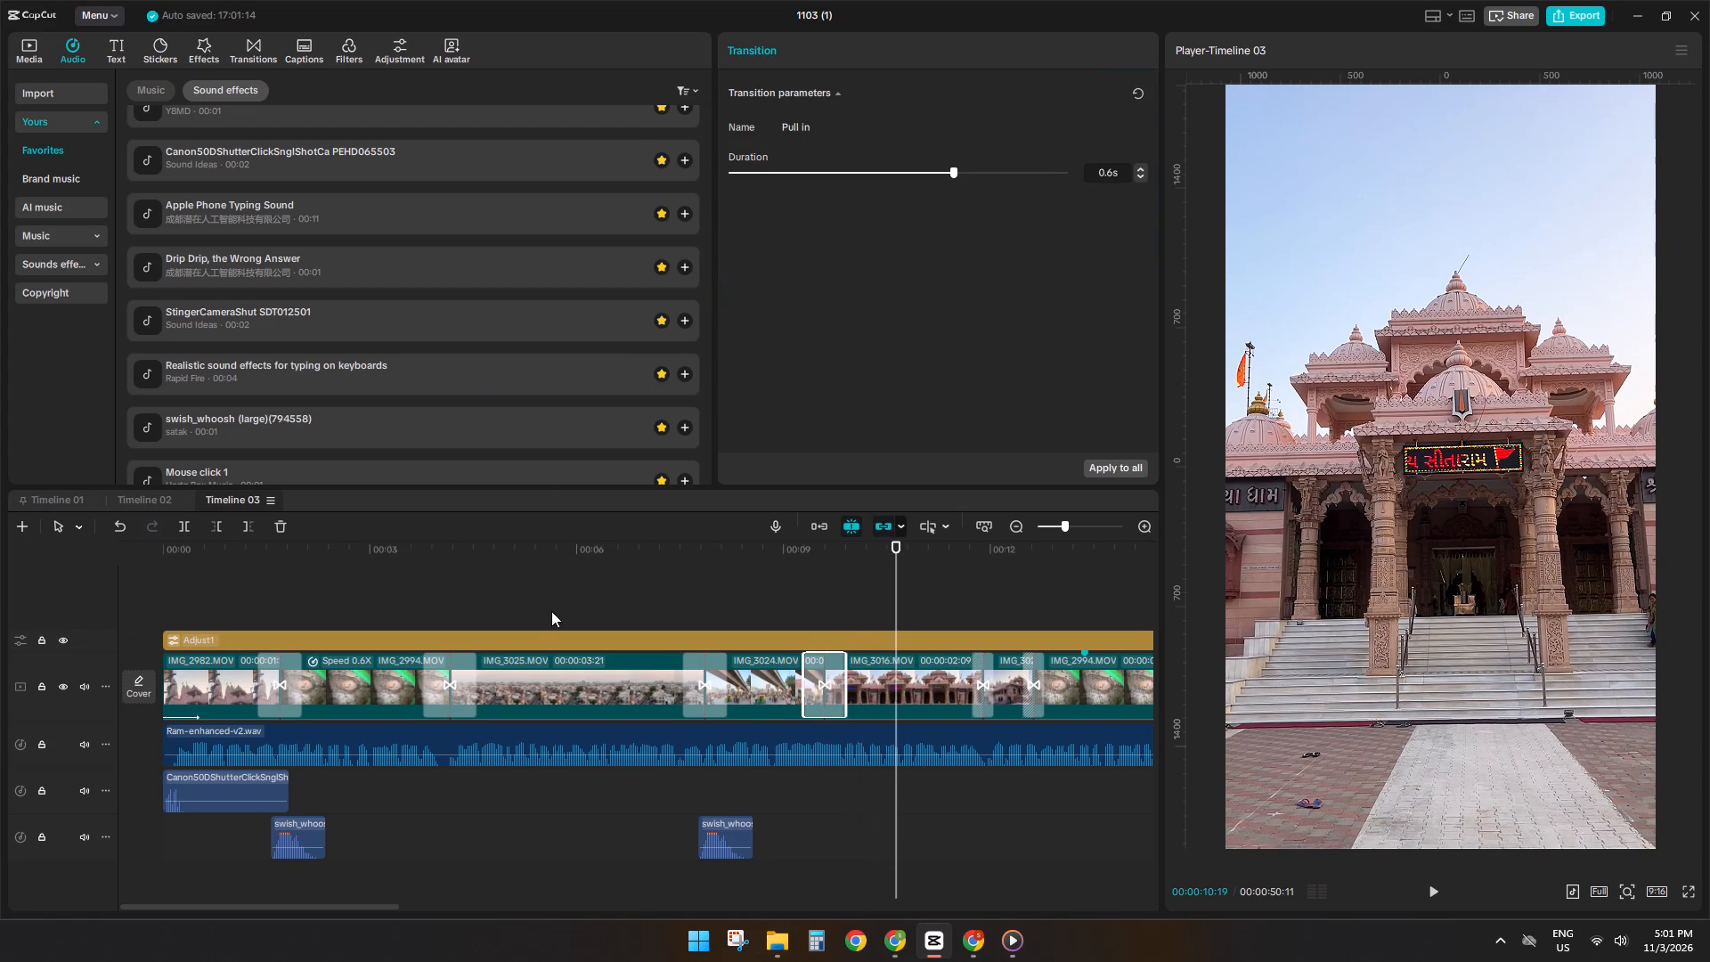
Replace the Pull in transition between the first IMG_2994 clip and IMG_3025 with the favourite Light Flare transition.
ctrl+scroll(550, 611, down, 5)
click(316, 594)
key(space)
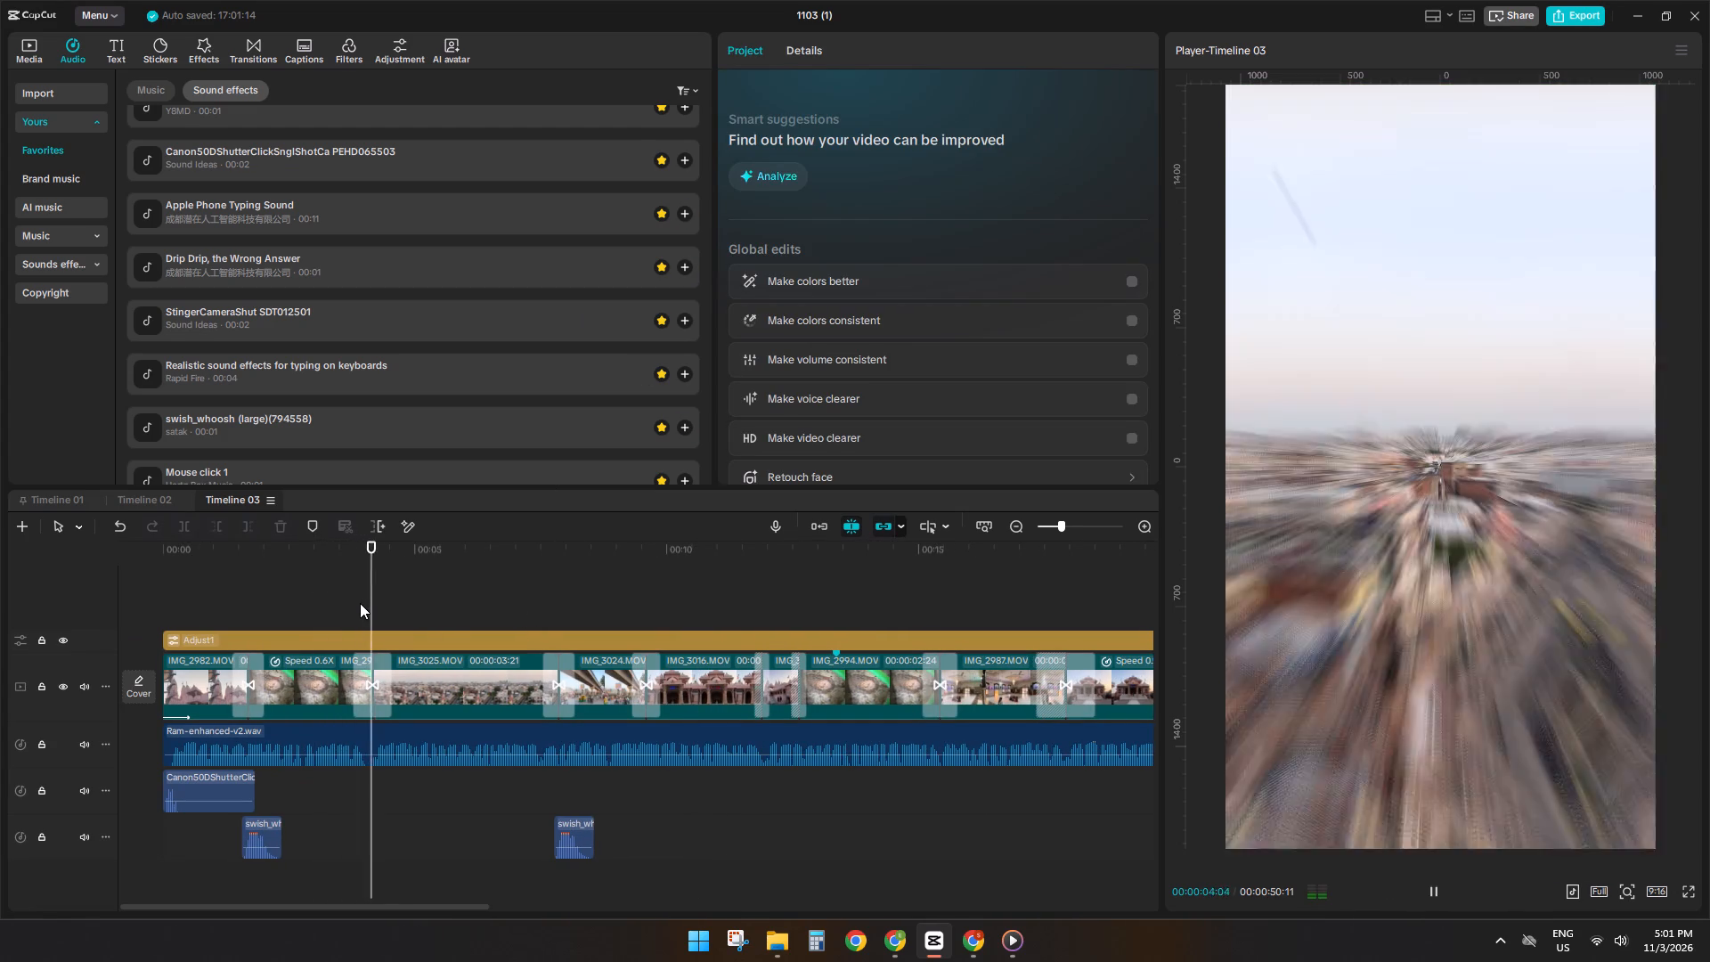
key(space)
click(363, 671)
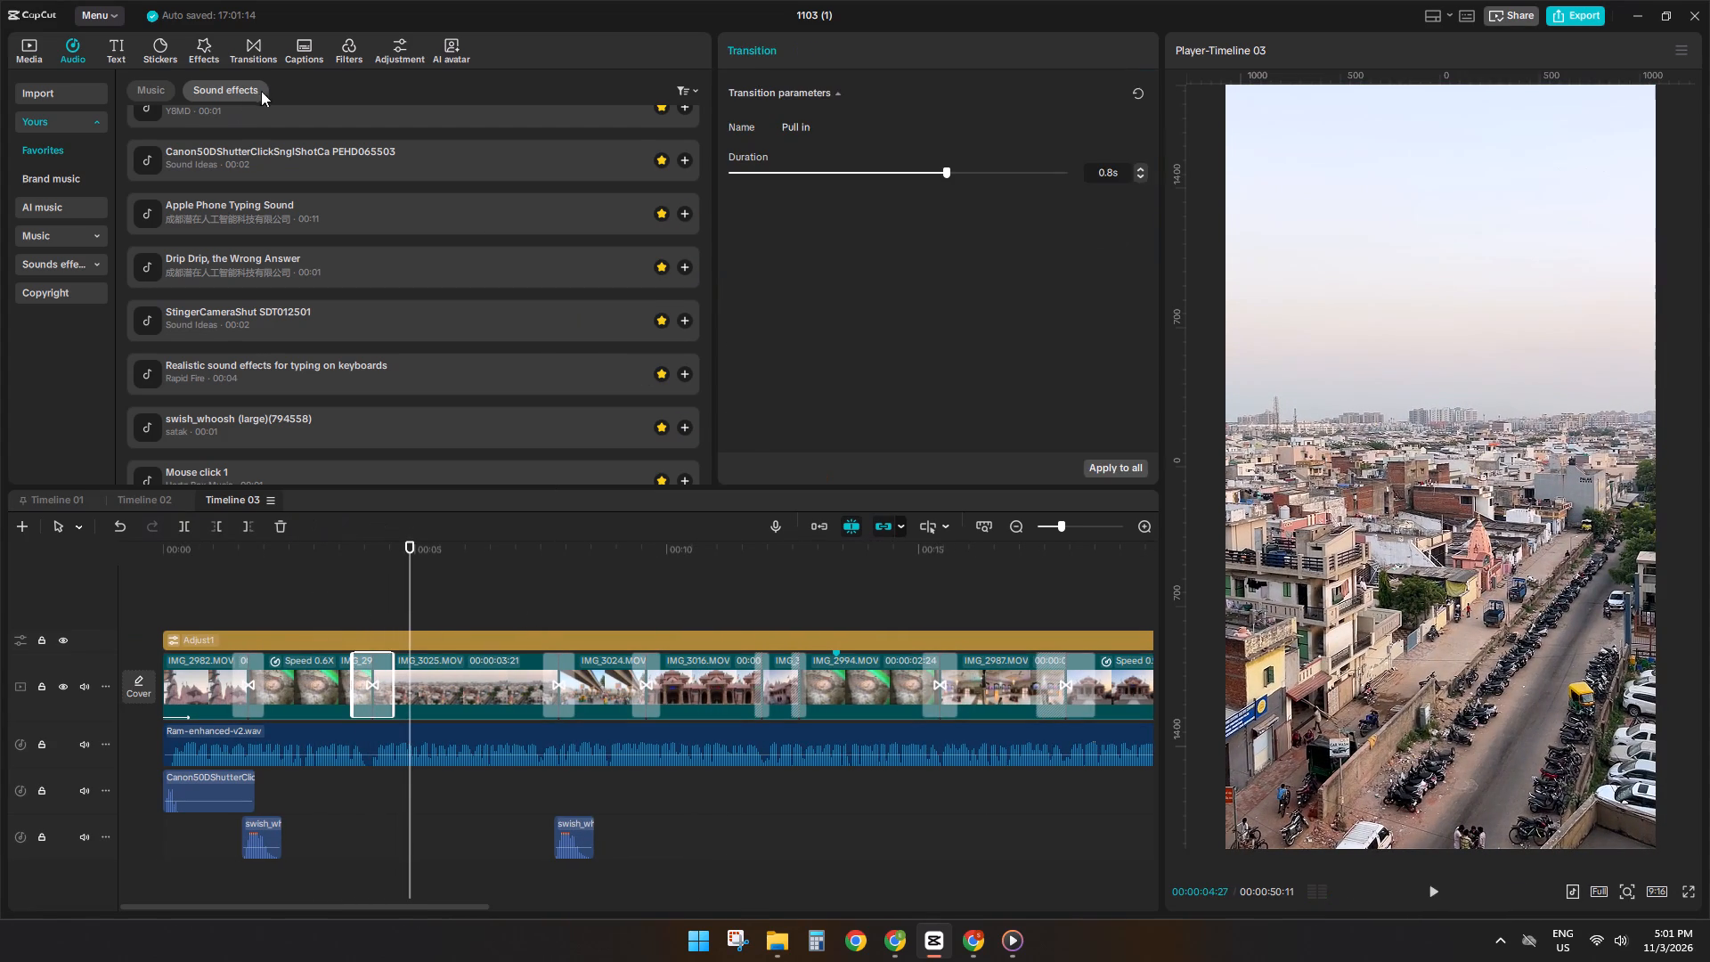
key(d)
click(254, 46)
drag(437, 122, 423, 628)
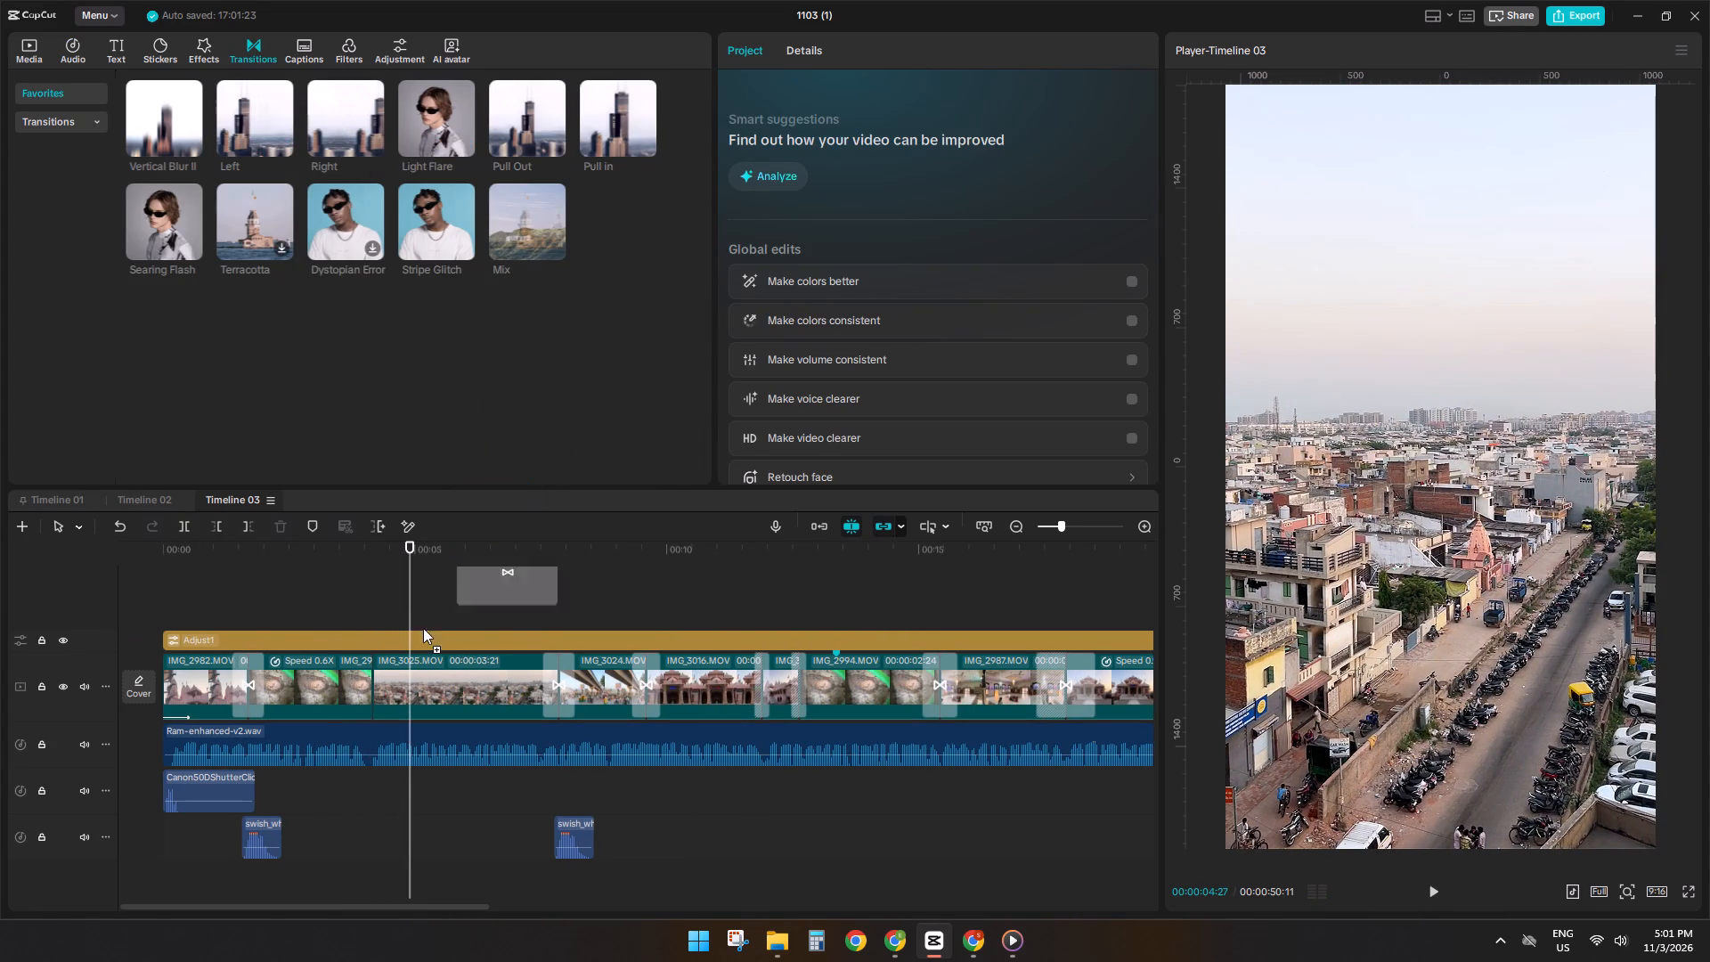
drag(423, 628, 367, 681)
Audition the favourite sound effects and place Apple Phone Typing Sound at 00:00:03:10, below the start of the Light Flare transition.
click(331, 593)
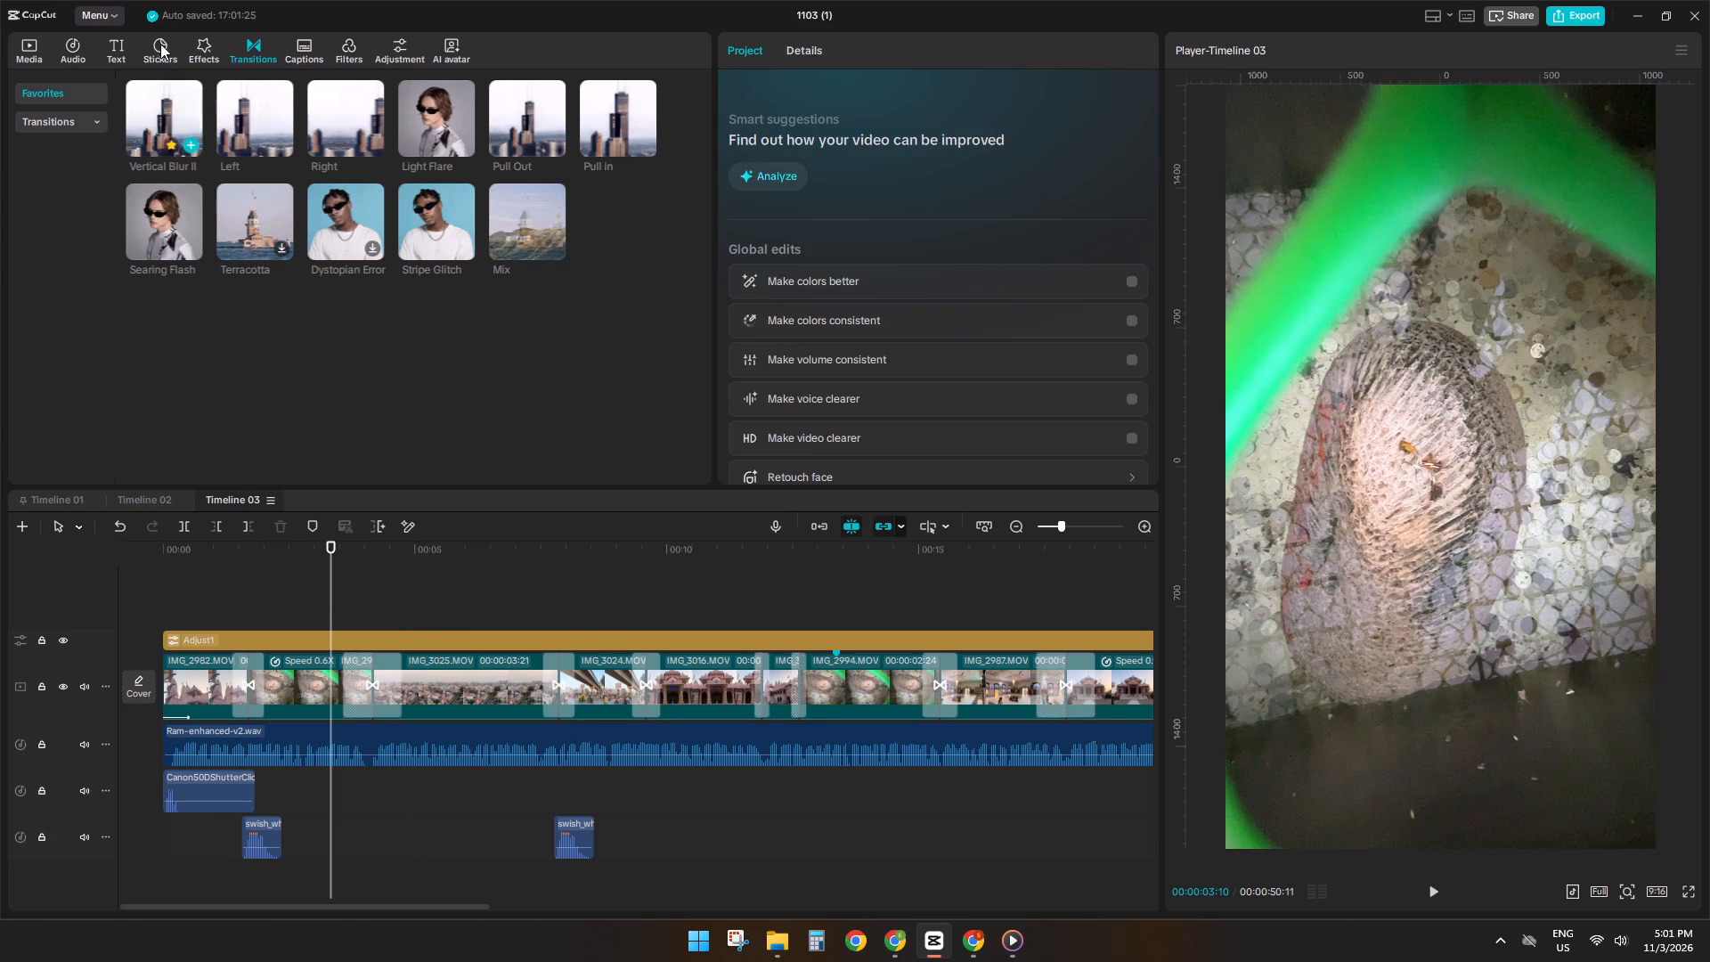
click(102, 48)
click(70, 42)
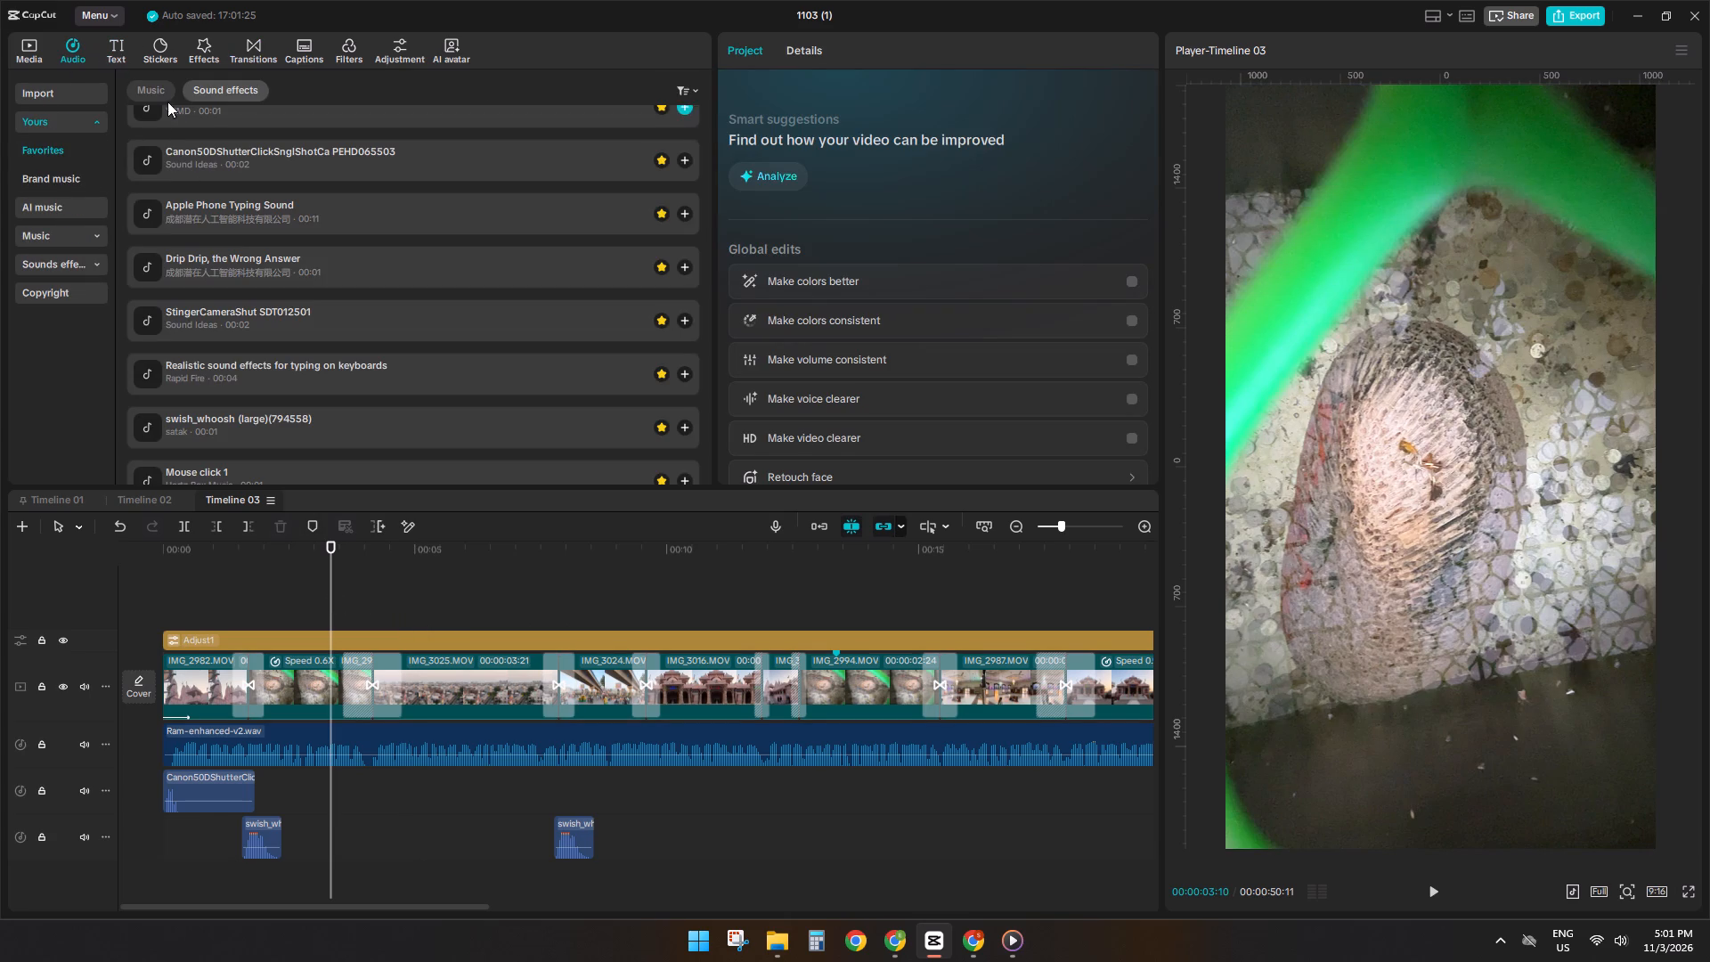
ctrl+scroll(281, 376, down, 4)
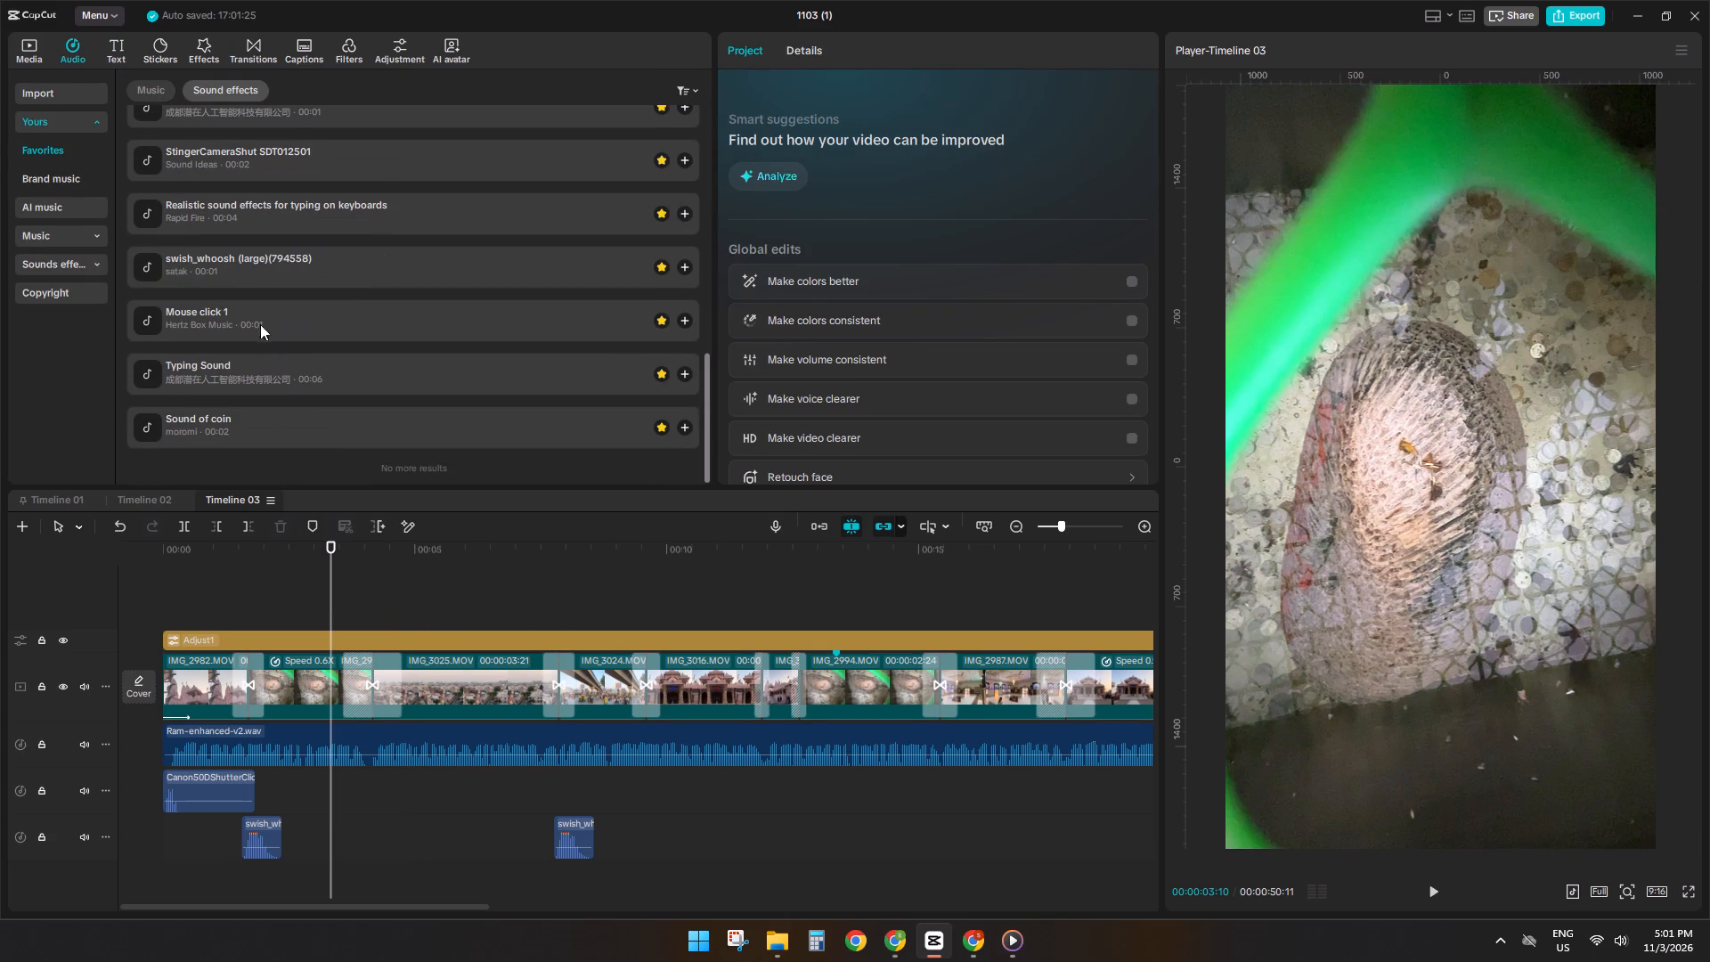
click(239, 258)
click(228, 217)
click(213, 166)
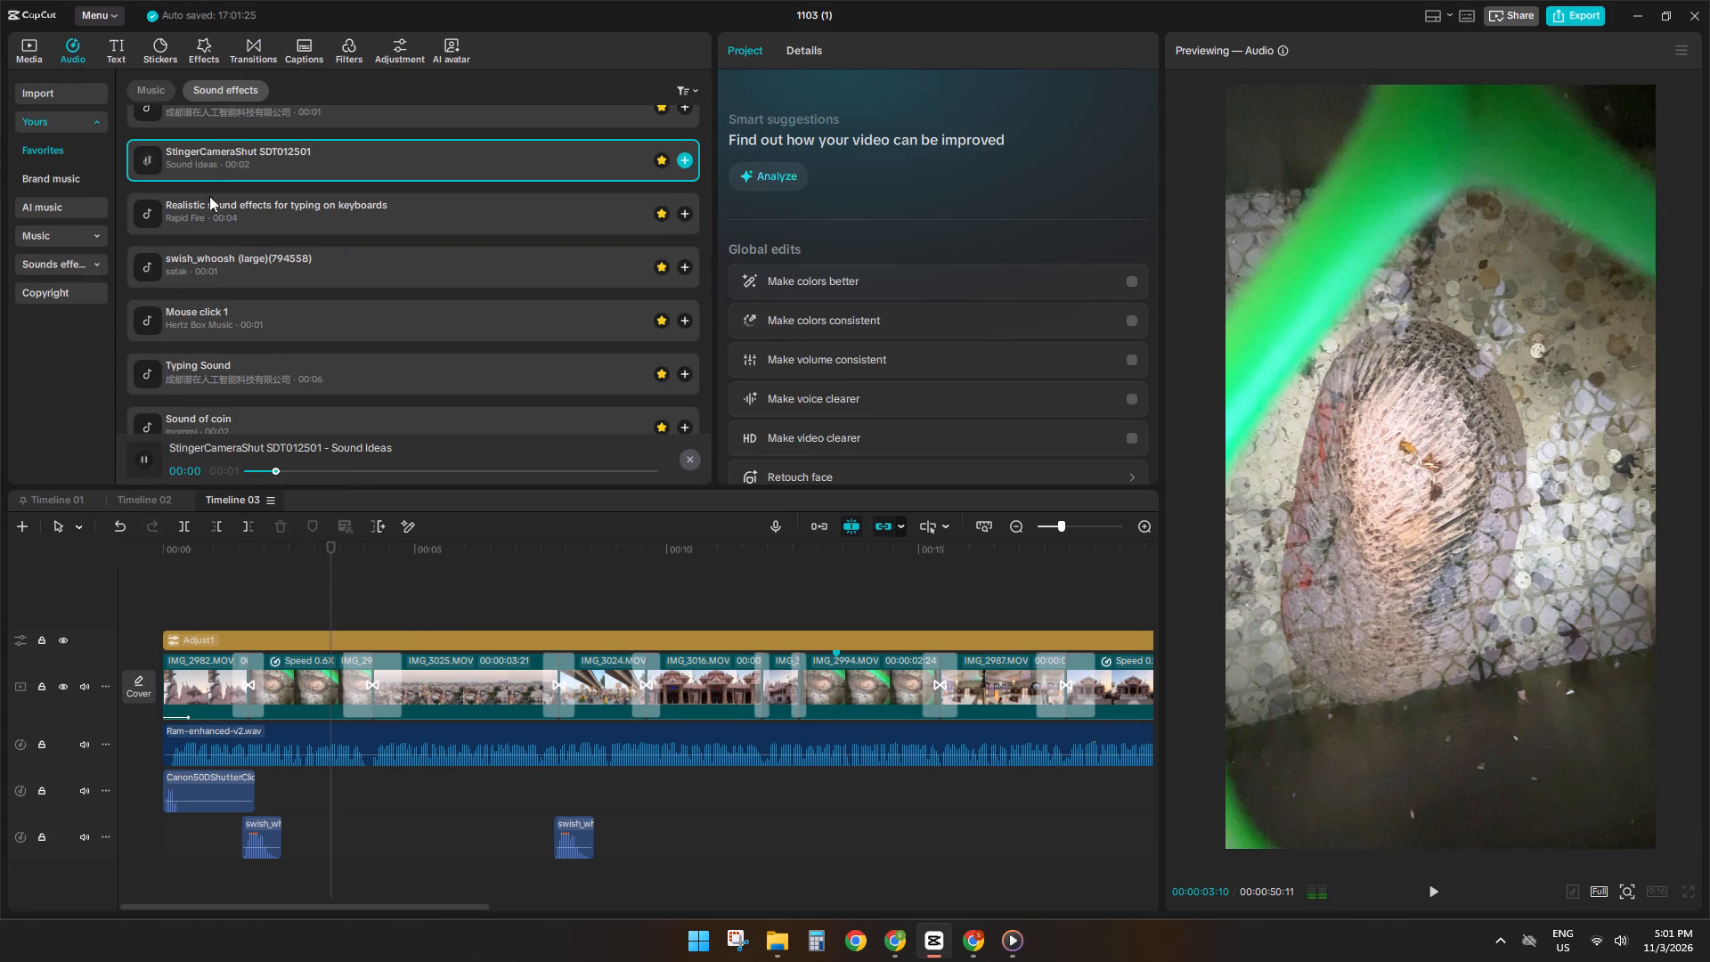
click(201, 319)
scroll(212, 320, up, 4)
click(232, 270)
click(226, 309)
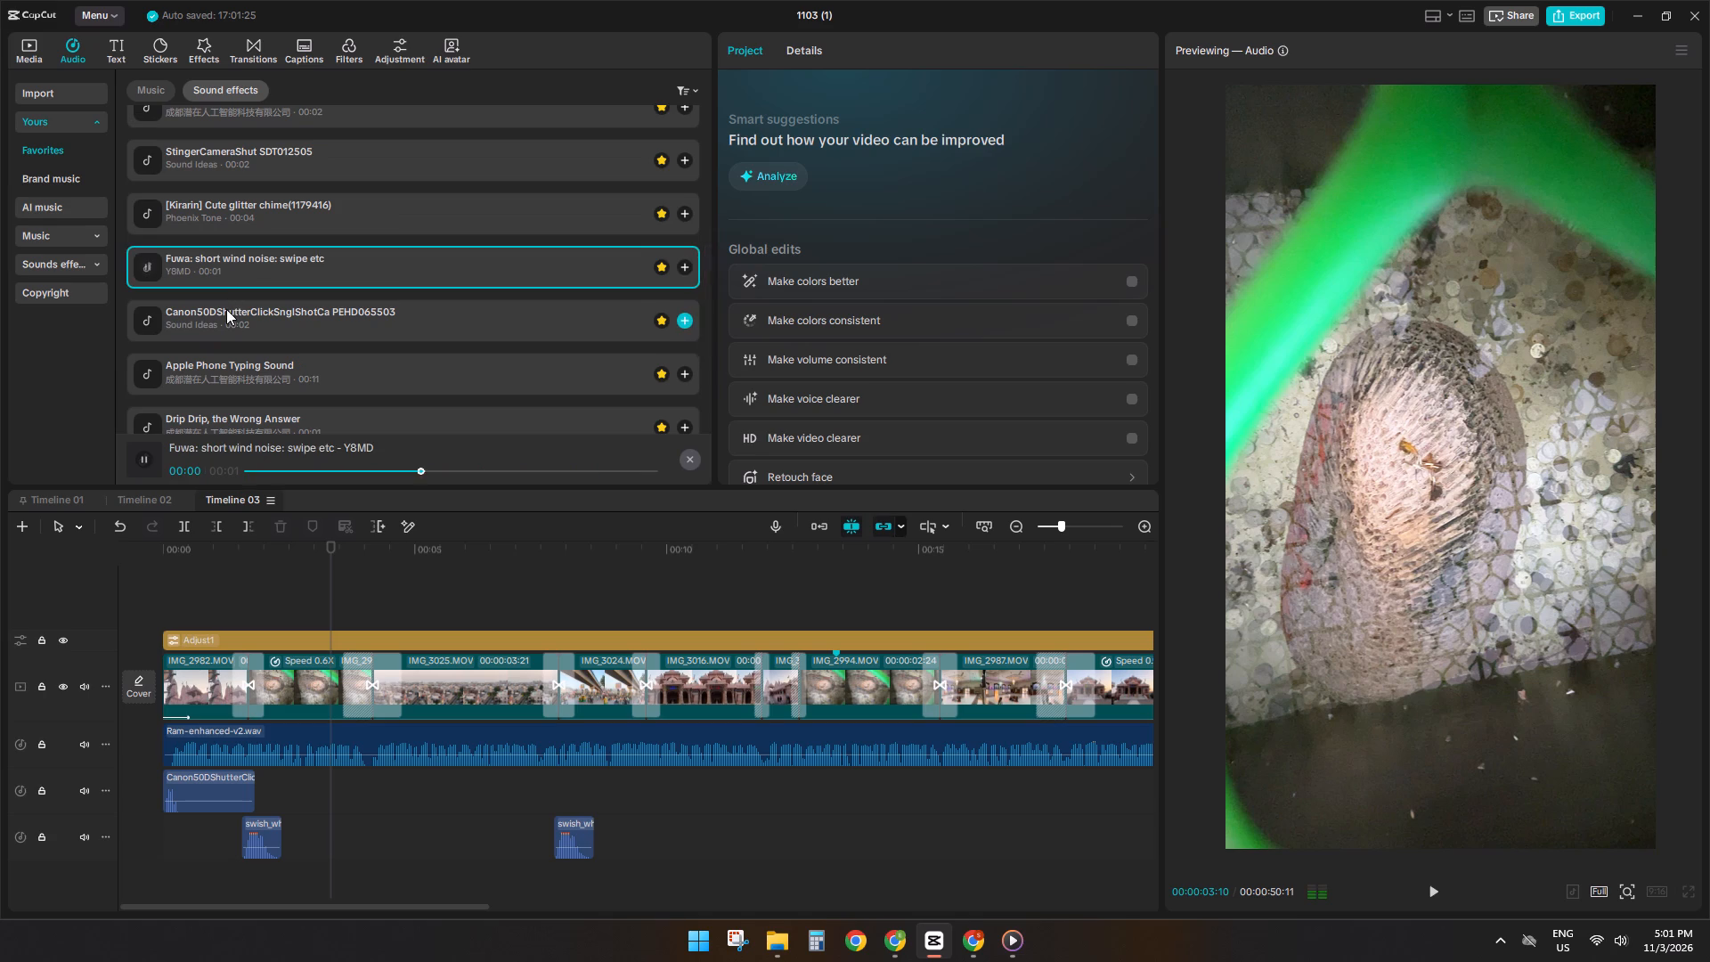
click(206, 383)
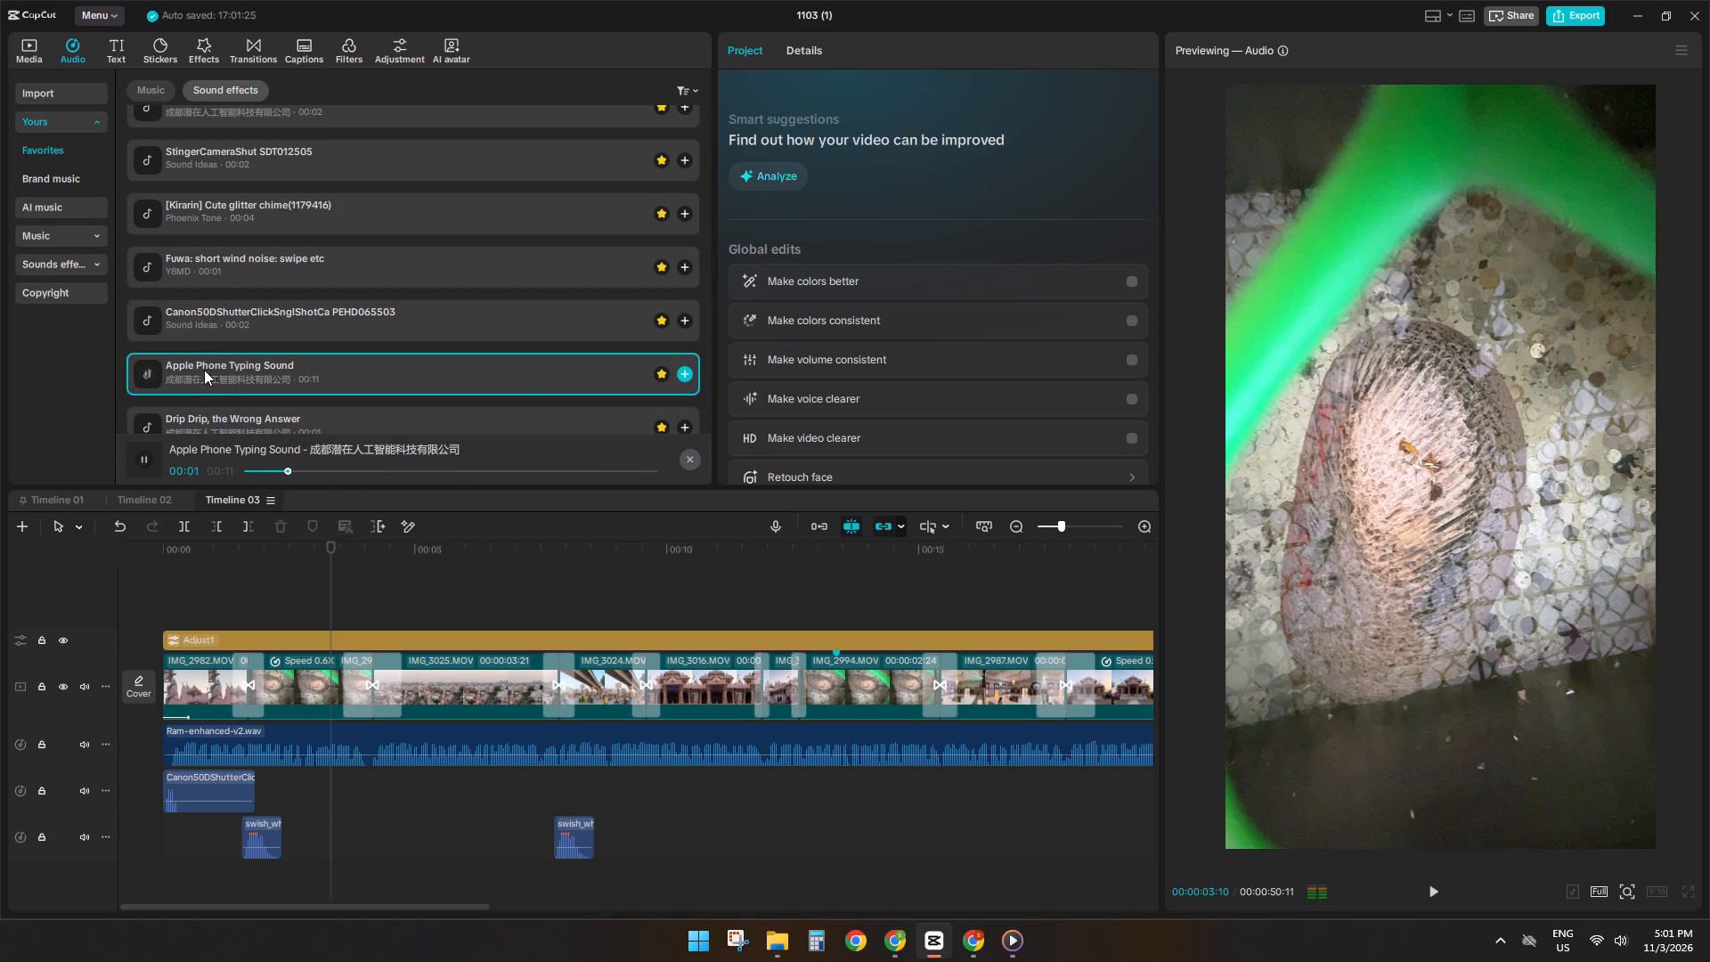
key(space)
drag(204, 370, 332, 812)
Split the Apple Phone Typing Sound at 00:00:03:21 and shift both pieces to meet under the cut between IMG_2994 and IMG_3025.
ctrl+scroll(379, 808, up, 8)
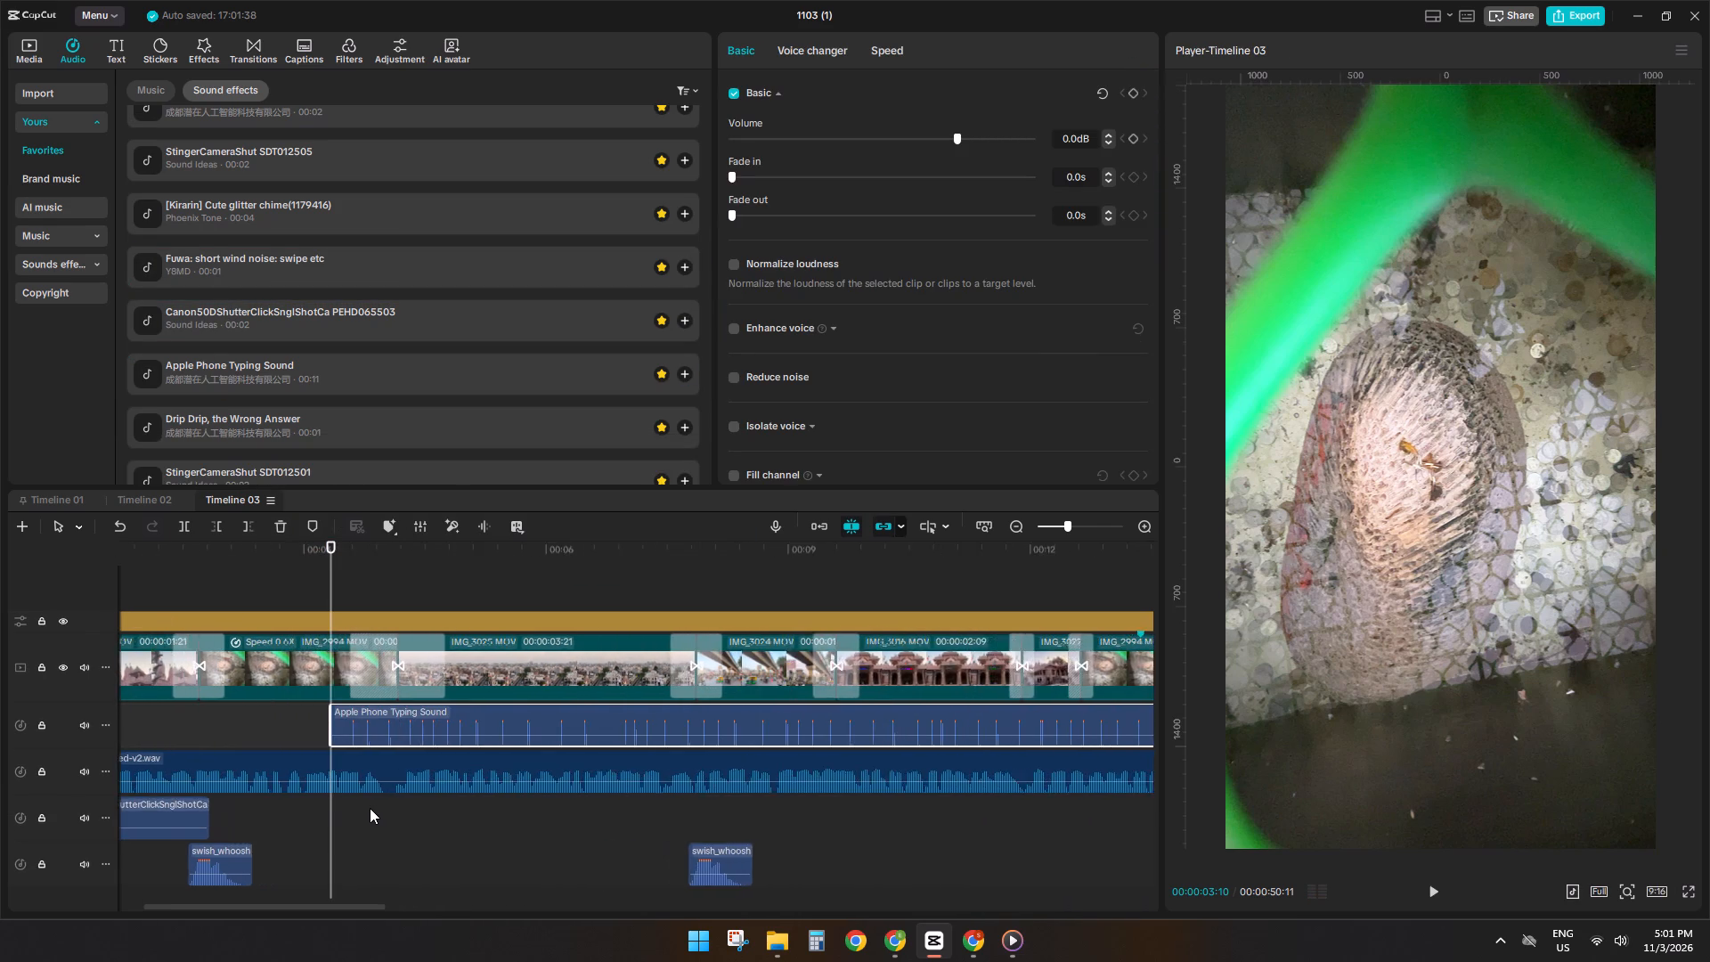
ctrl+scroll(370, 808, up, 10)
double_click(377, 596)
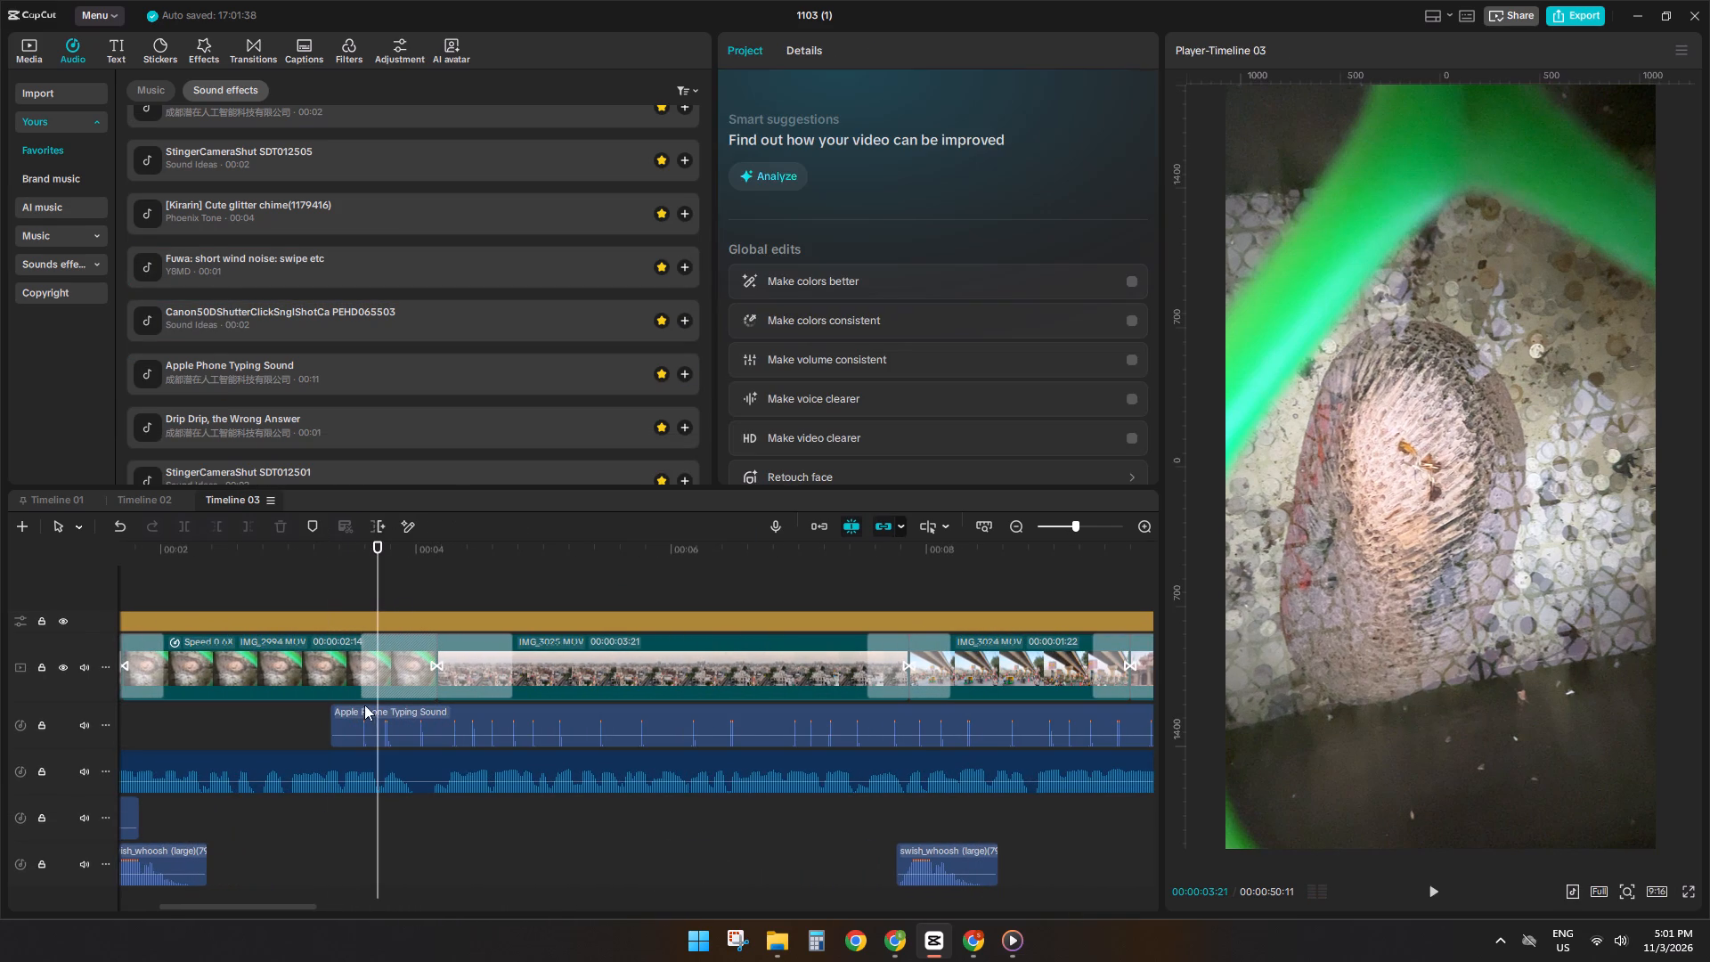
click(382, 726)
key(s)
drag(387, 725, 436, 715)
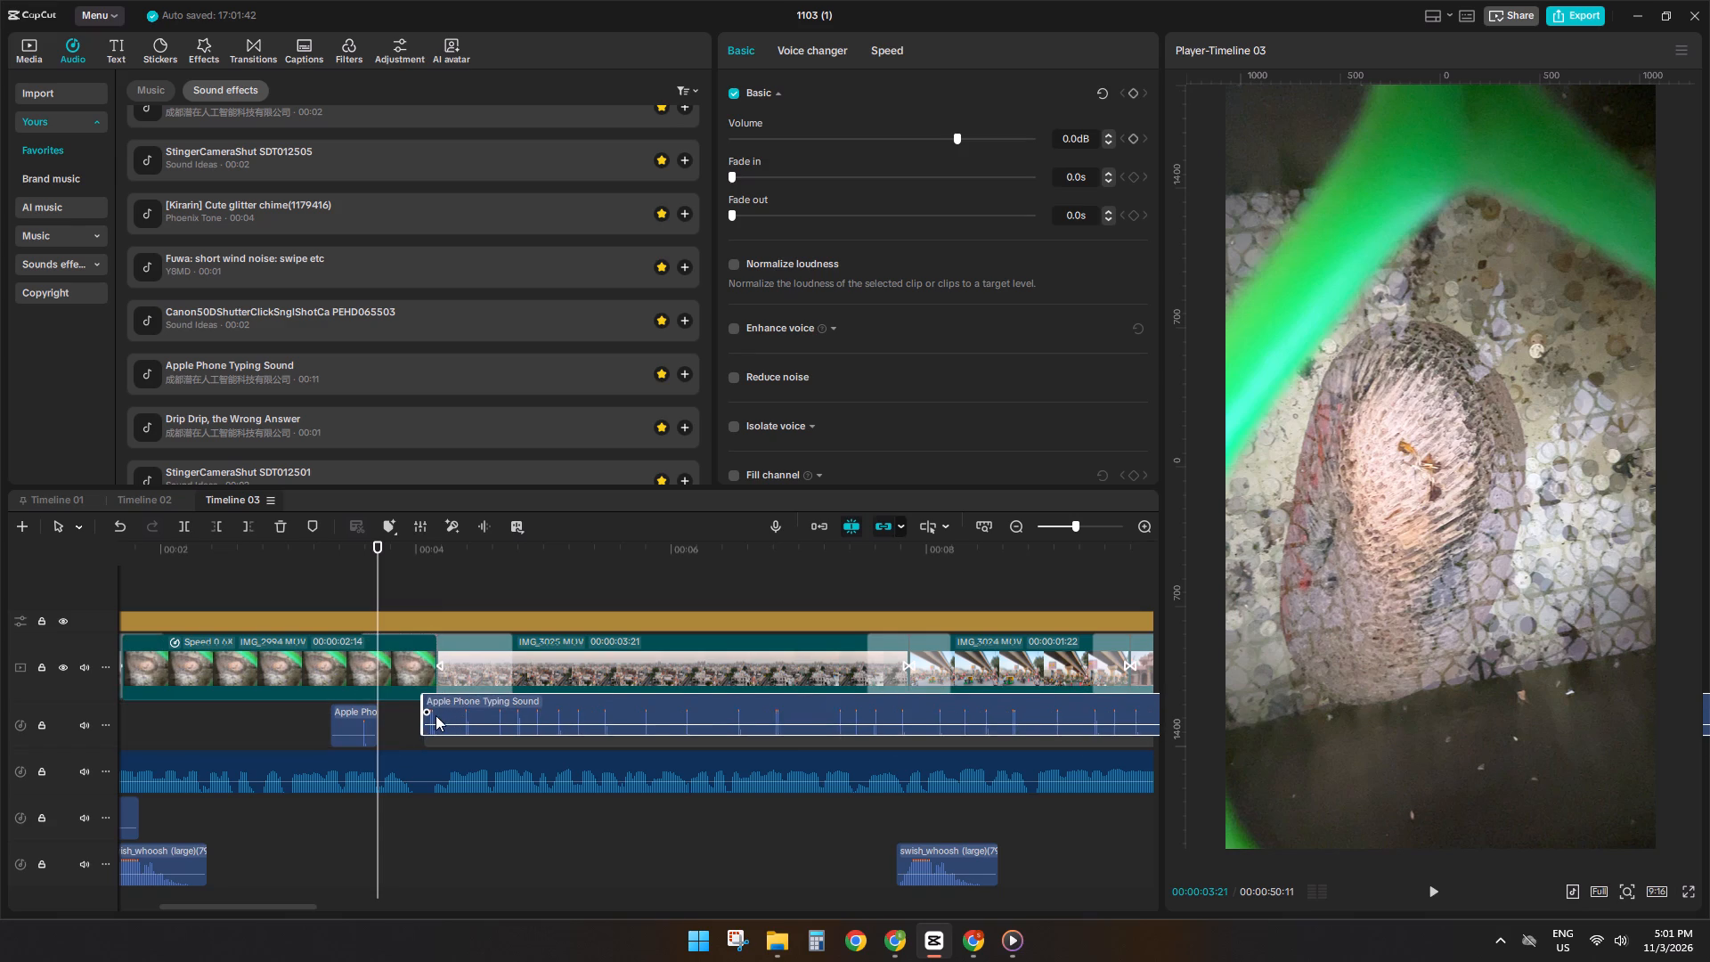
drag(436, 715, 441, 719)
drag(356, 731, 387, 731)
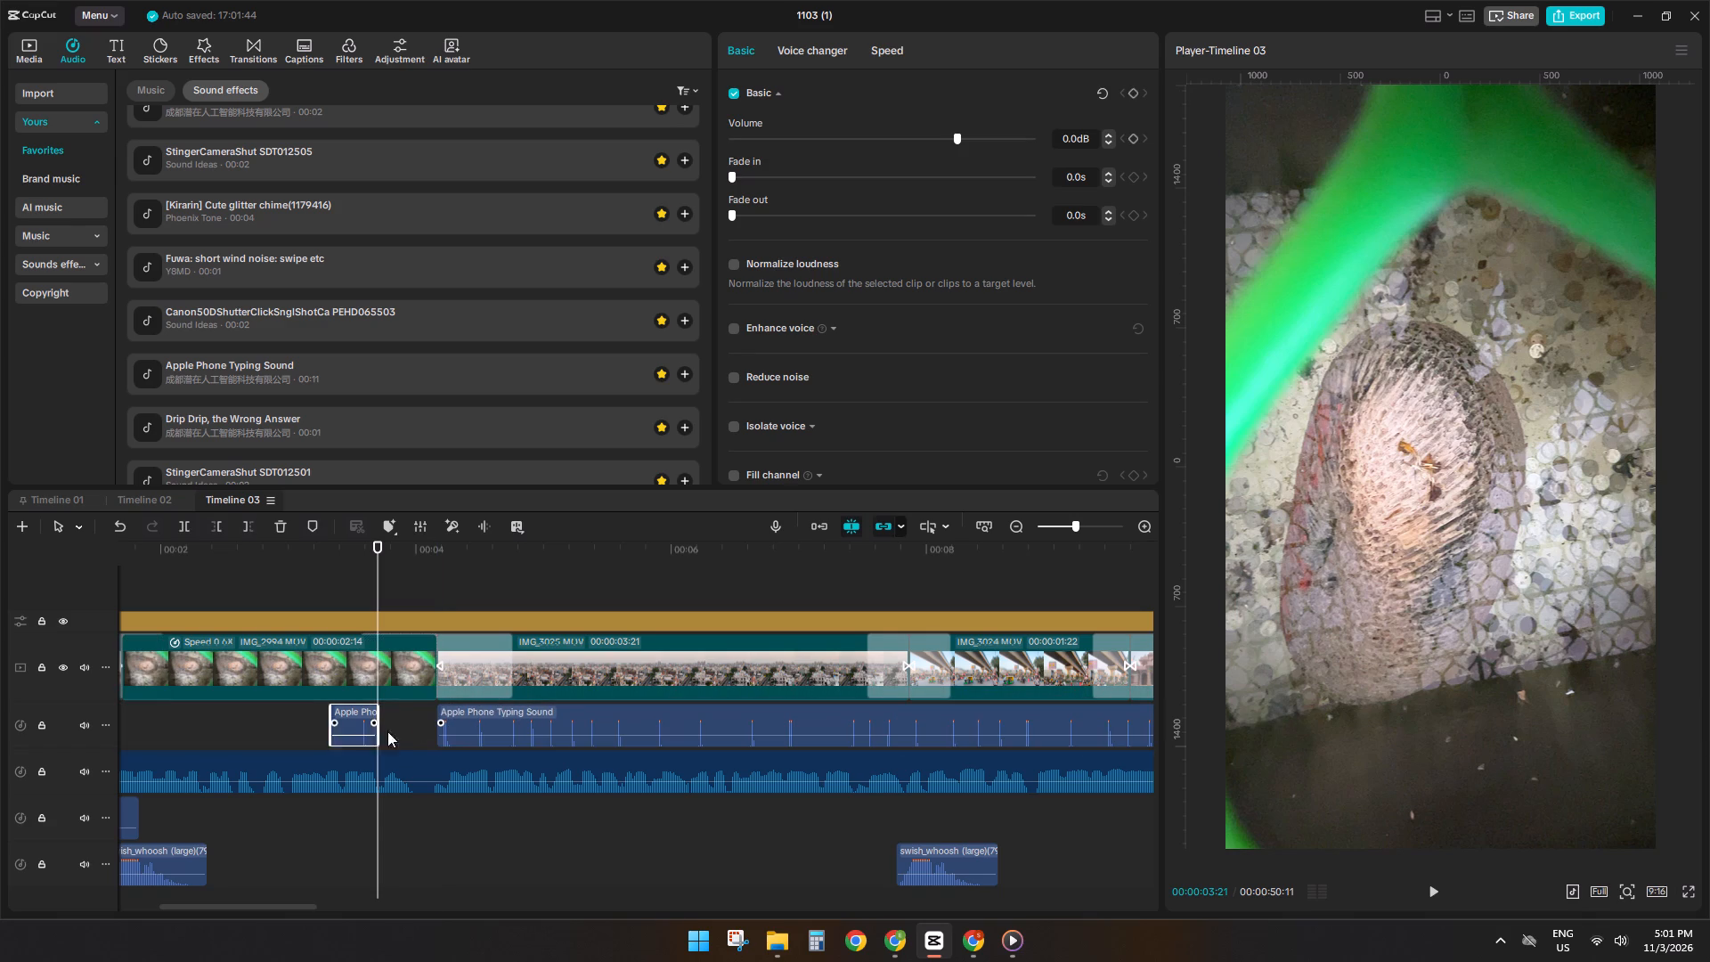
drag(387, 731, 419, 730)
Split the second Apple Phone Typing Sound piece at 00:00:04:11 and delete the remainder after that point.
click(464, 591)
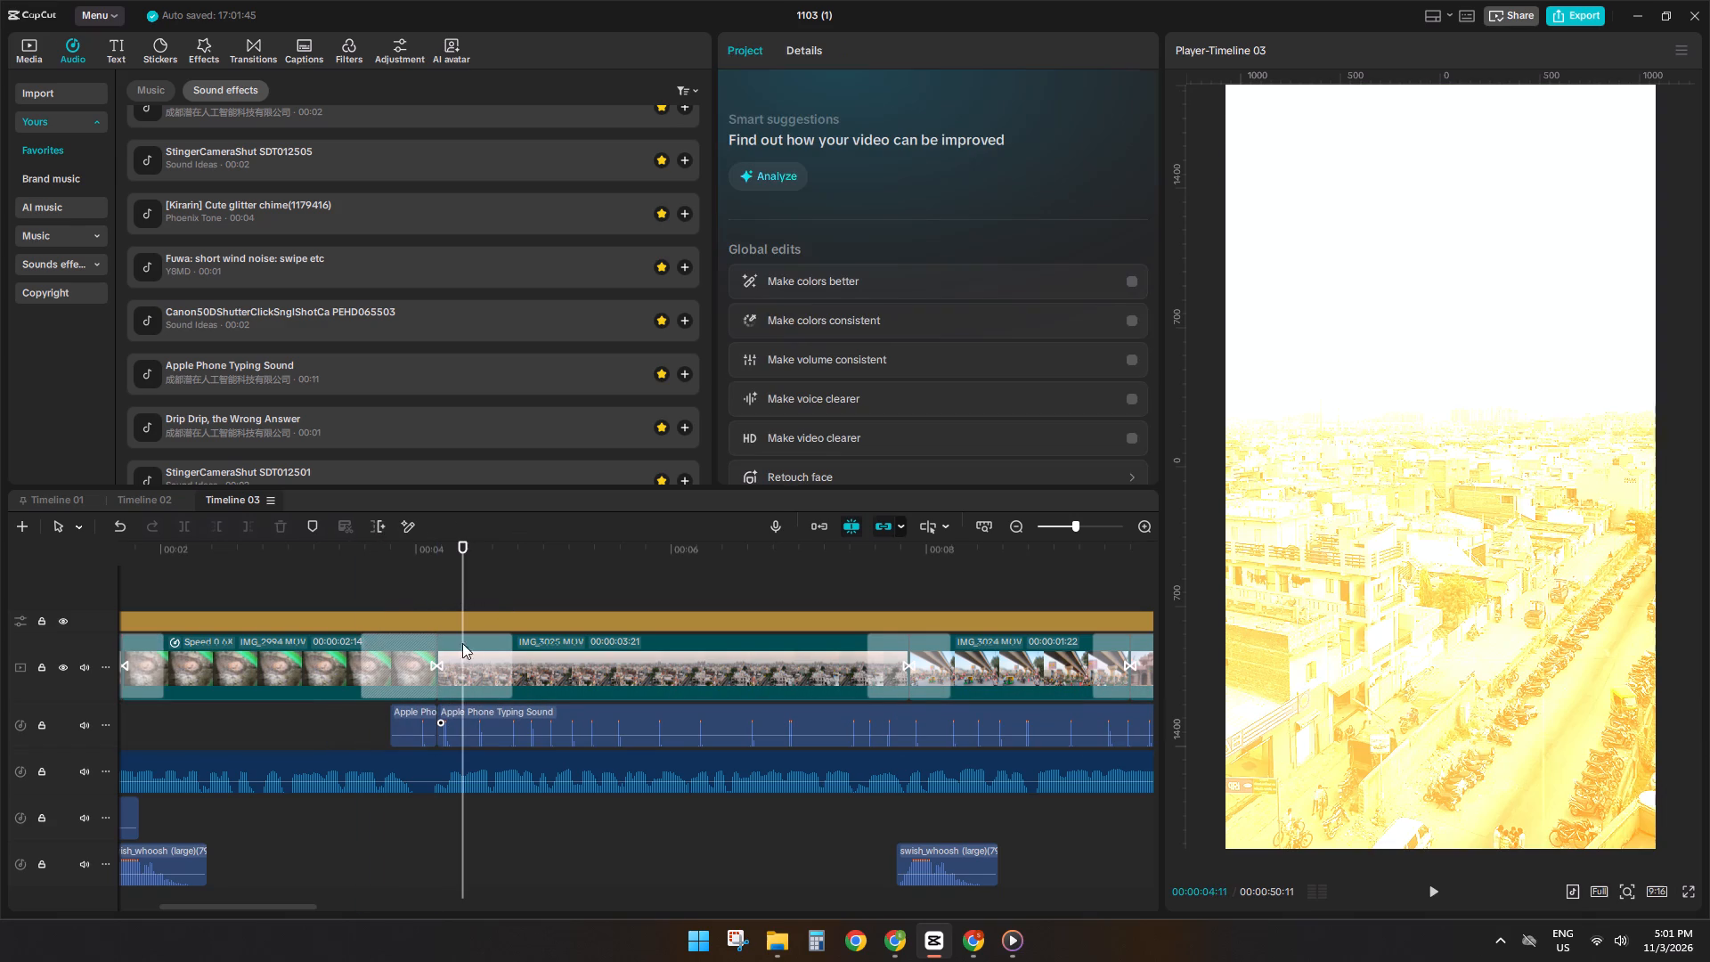
click(462, 729)
text(sd)
ctrl+scroll(457, 729, down, 8)
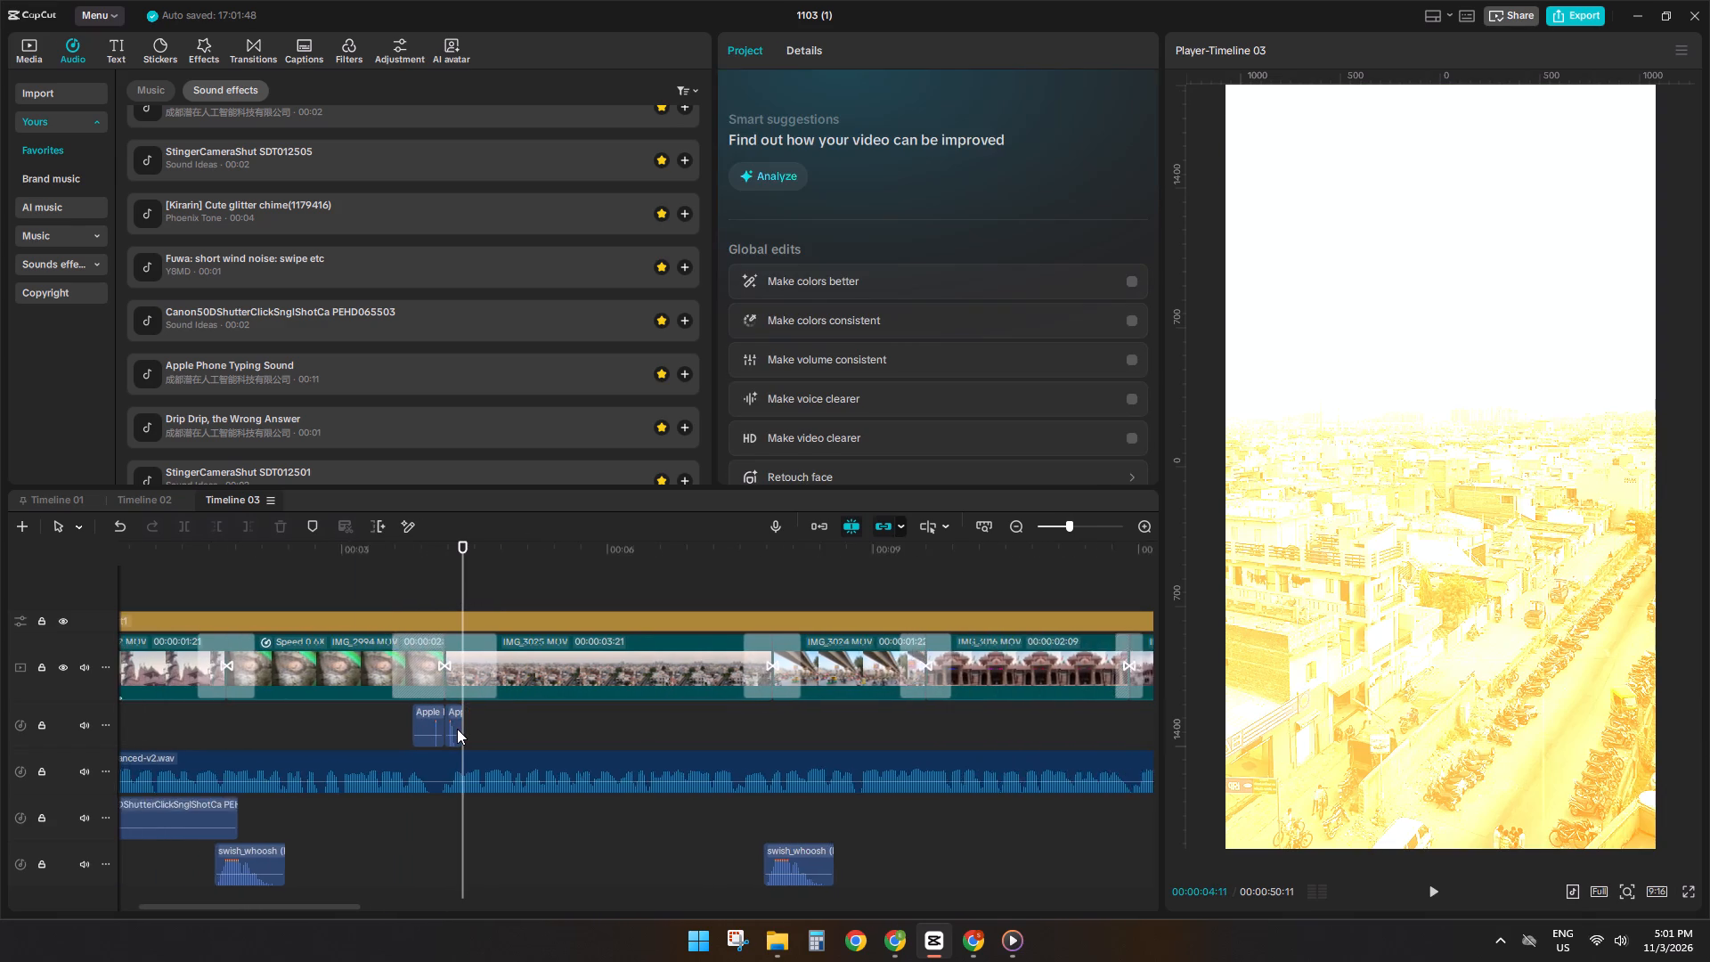
ctrl+scroll(457, 729, down, 12)
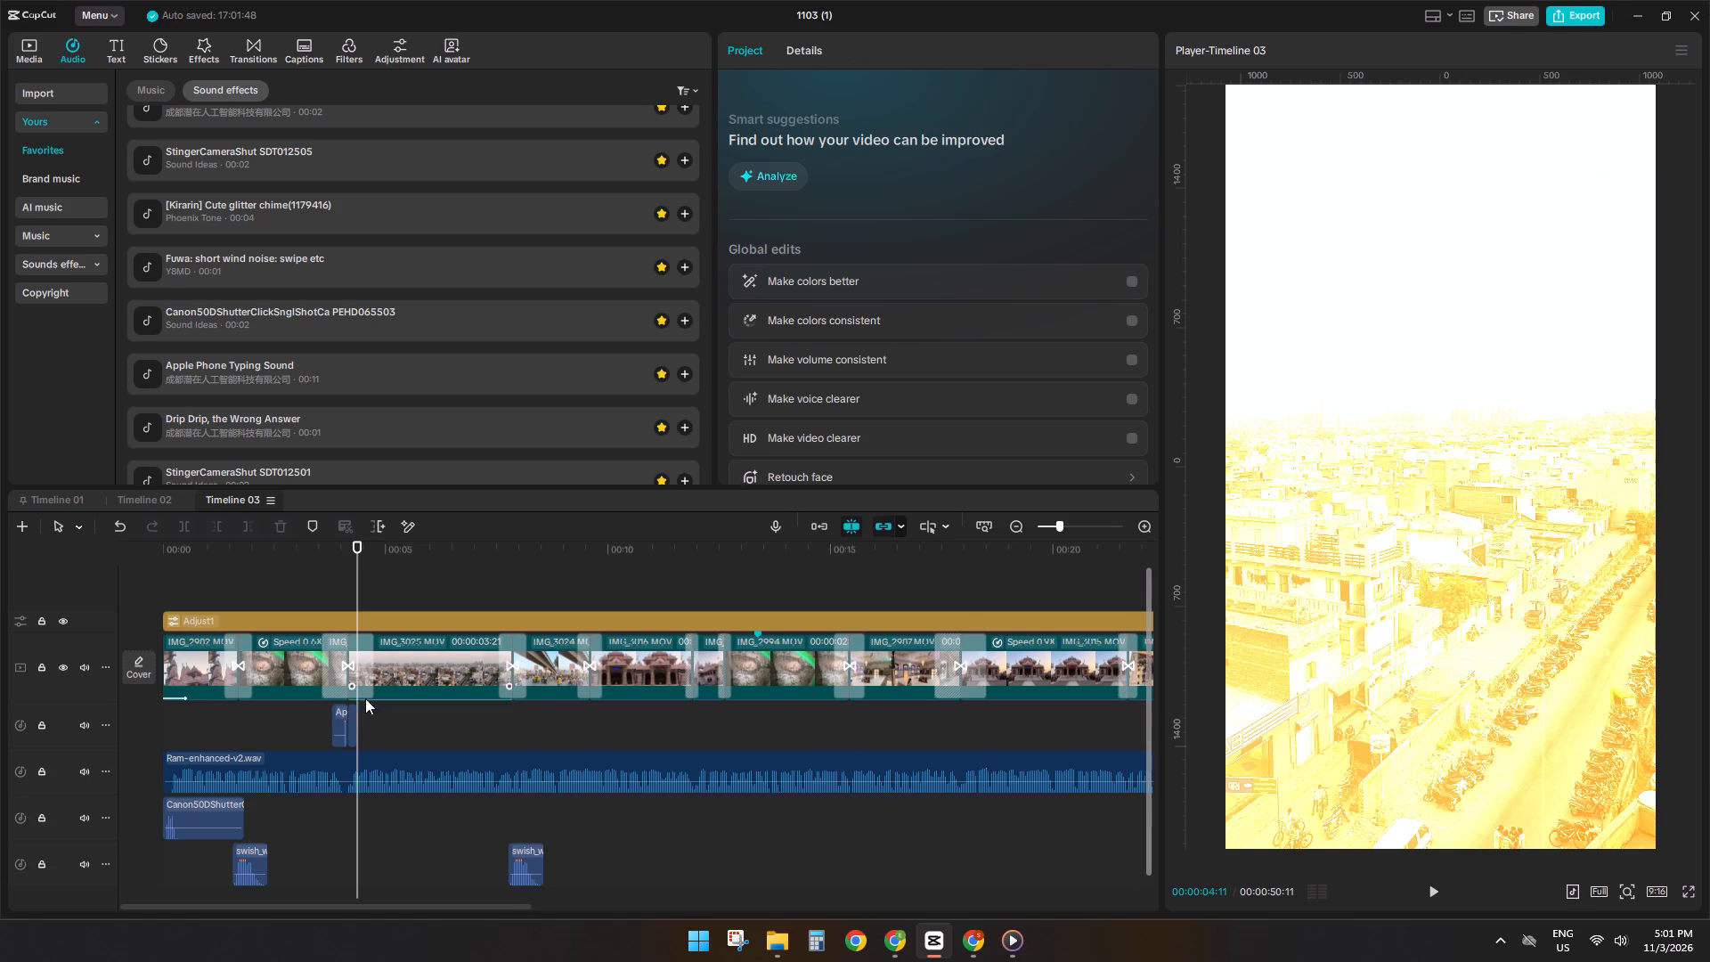
Play back the section, and lower the second swish_whoosh to -8.2 dB and the first one to -7.1 dB.
drag(393, 732, 295, 716)
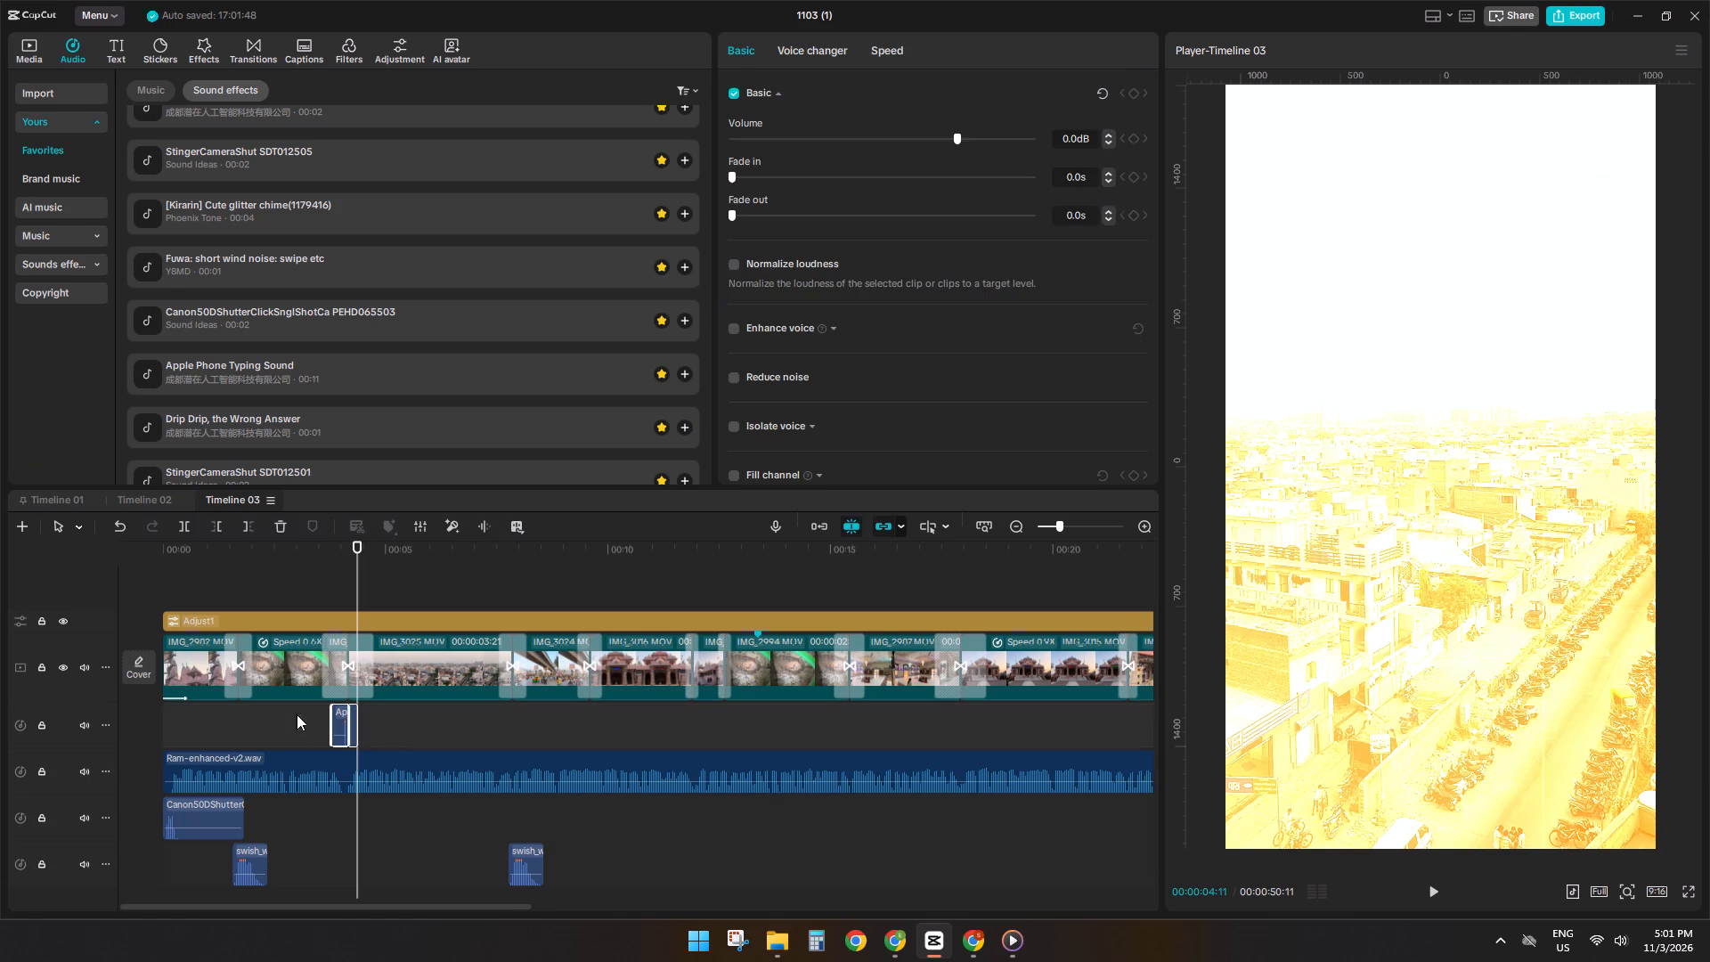
click(471, 735)
key(space)
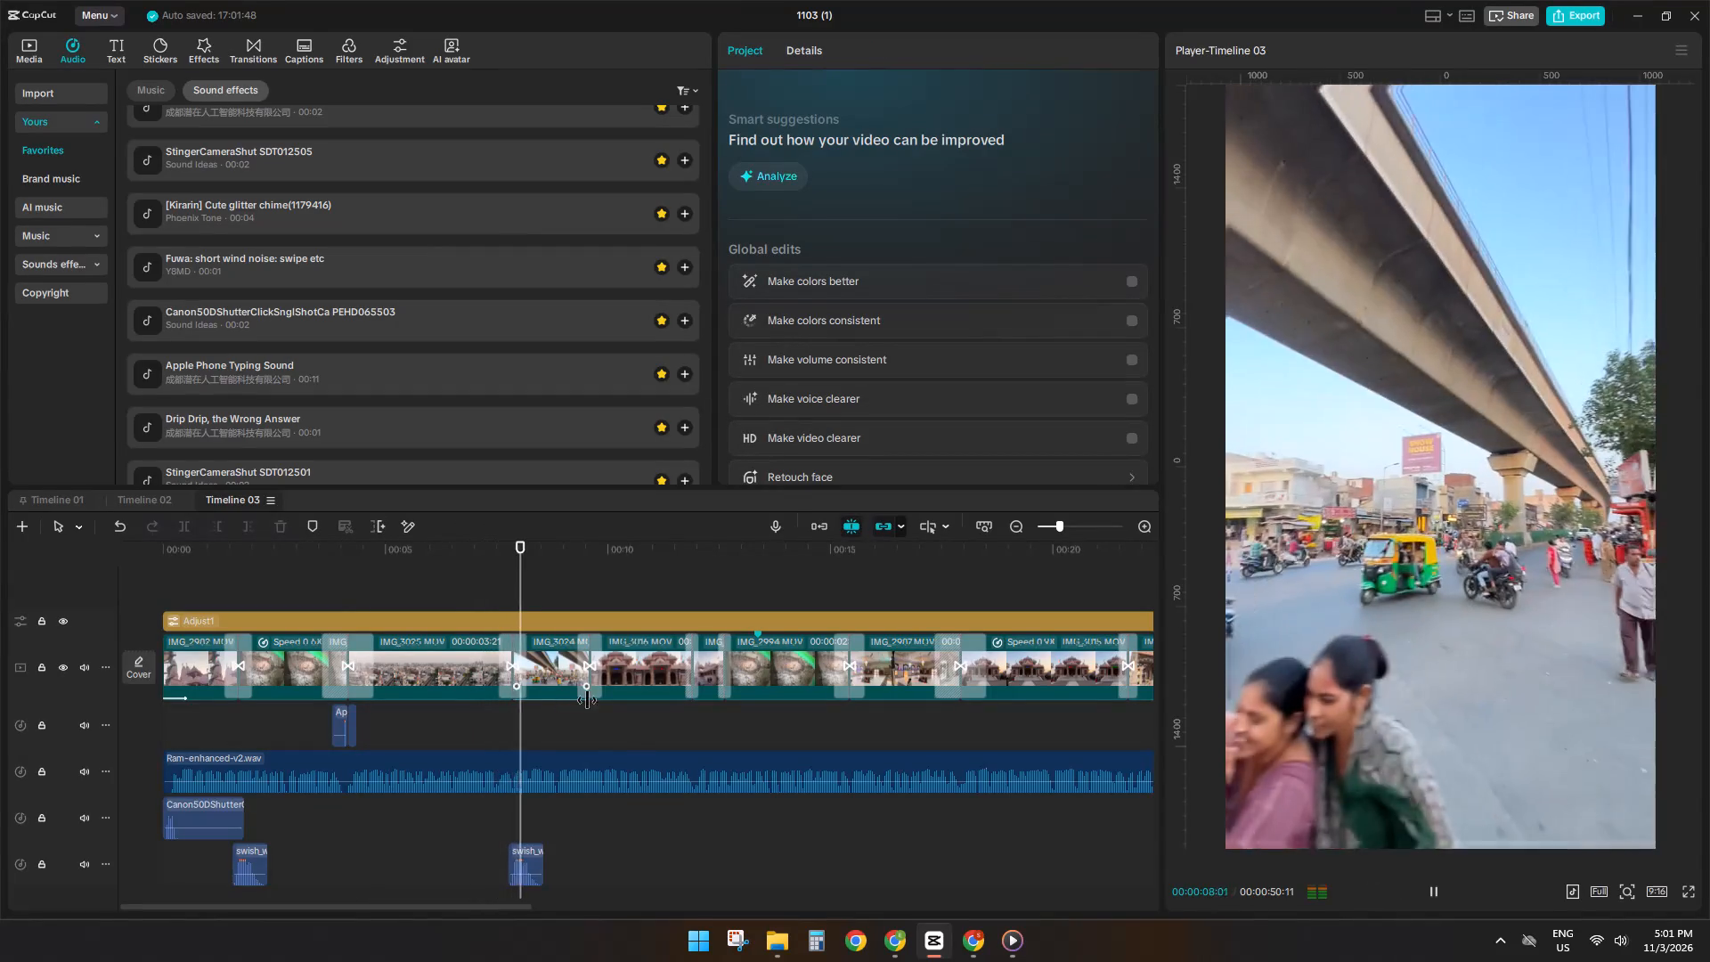
ctrl+scroll(626, 746, up, 10)
key(space)
click(492, 866)
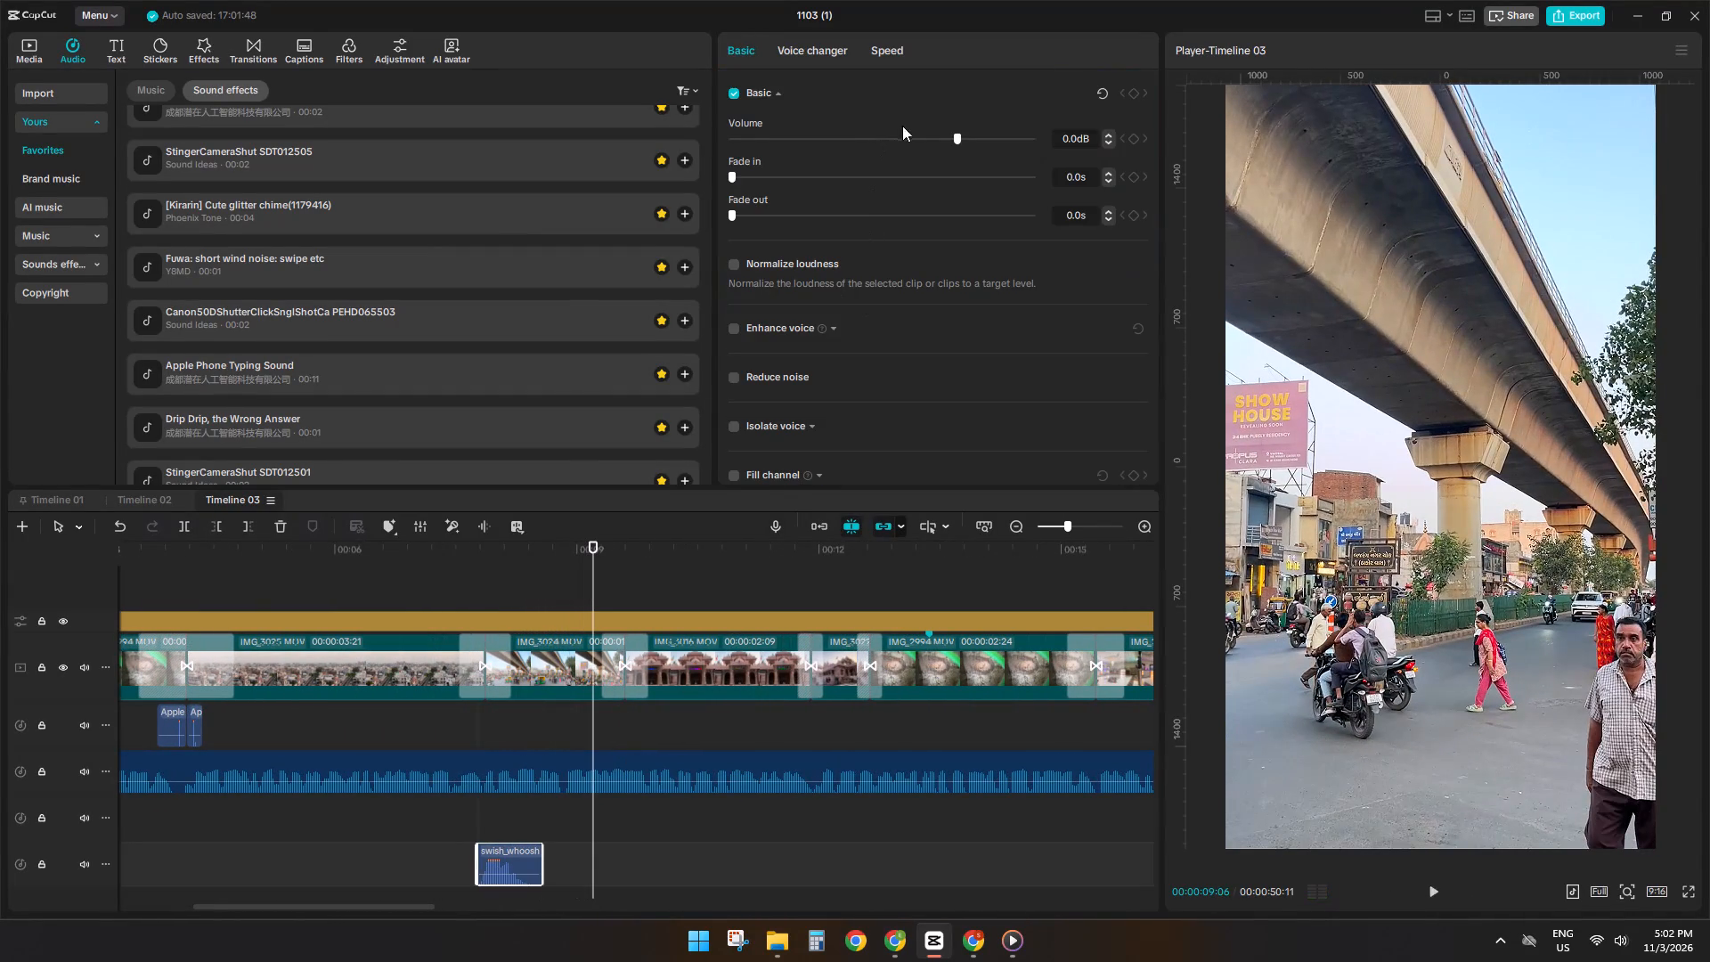
click(910, 143)
drag(910, 143, 923, 139)
ctrl+scroll(275, 547, down, 13)
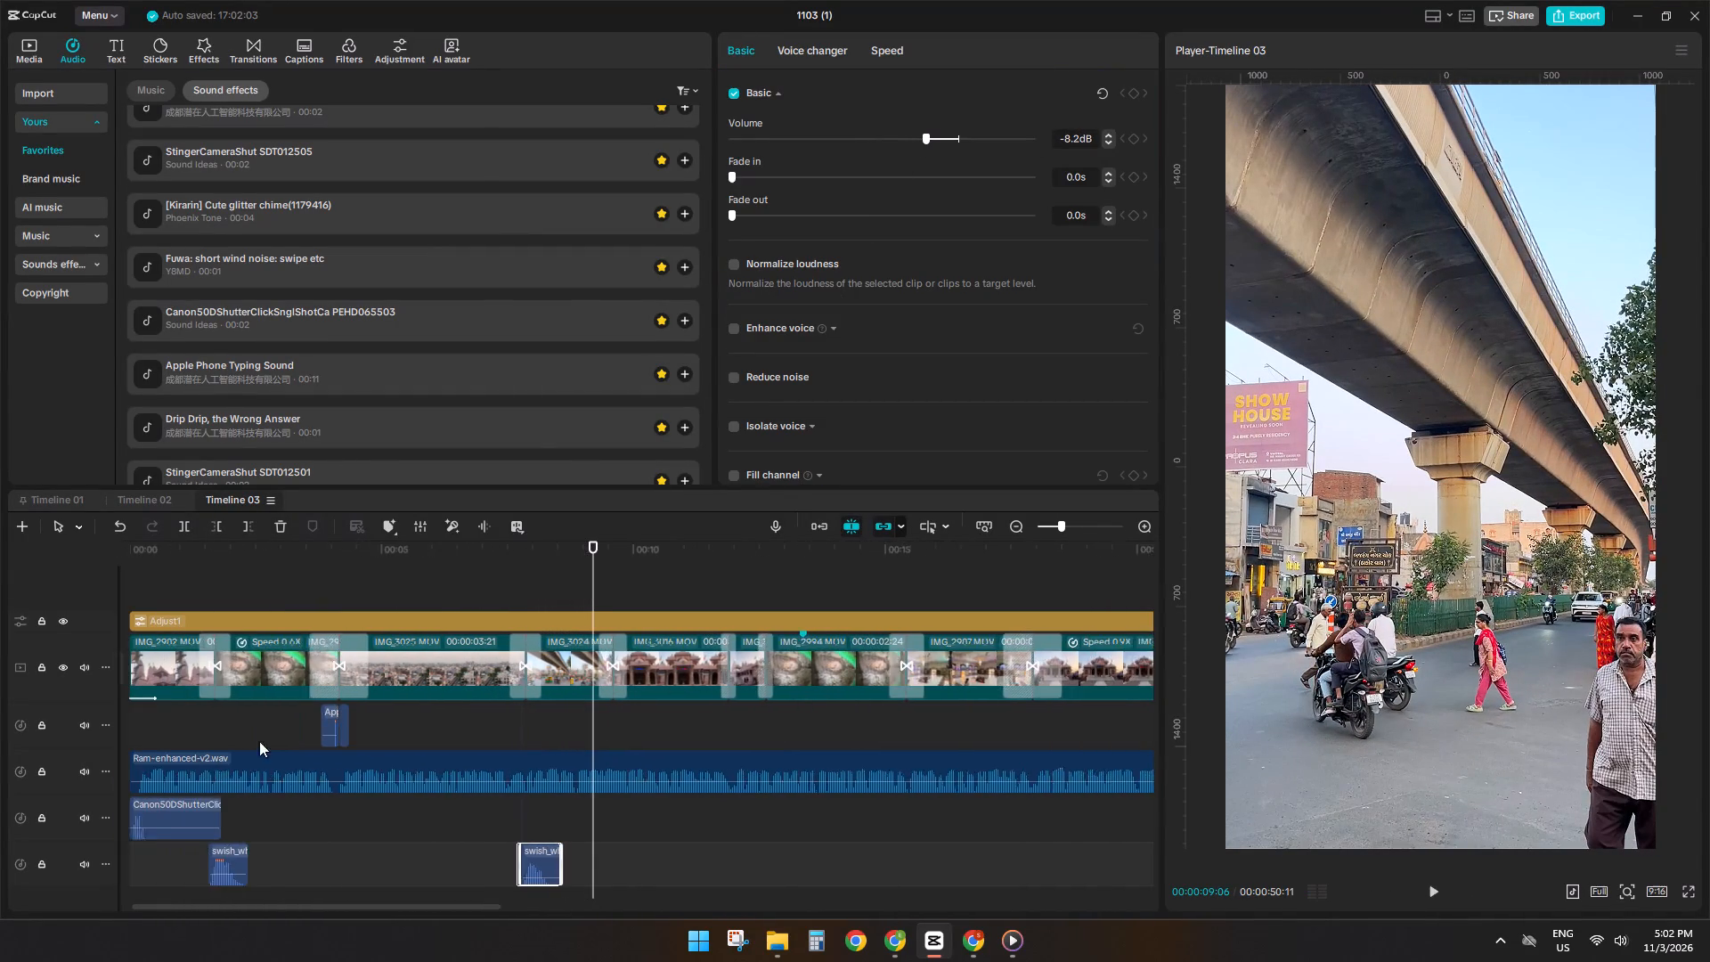
ctrl+scroll(259, 741, down, 6)
click(237, 849)
click(927, 138)
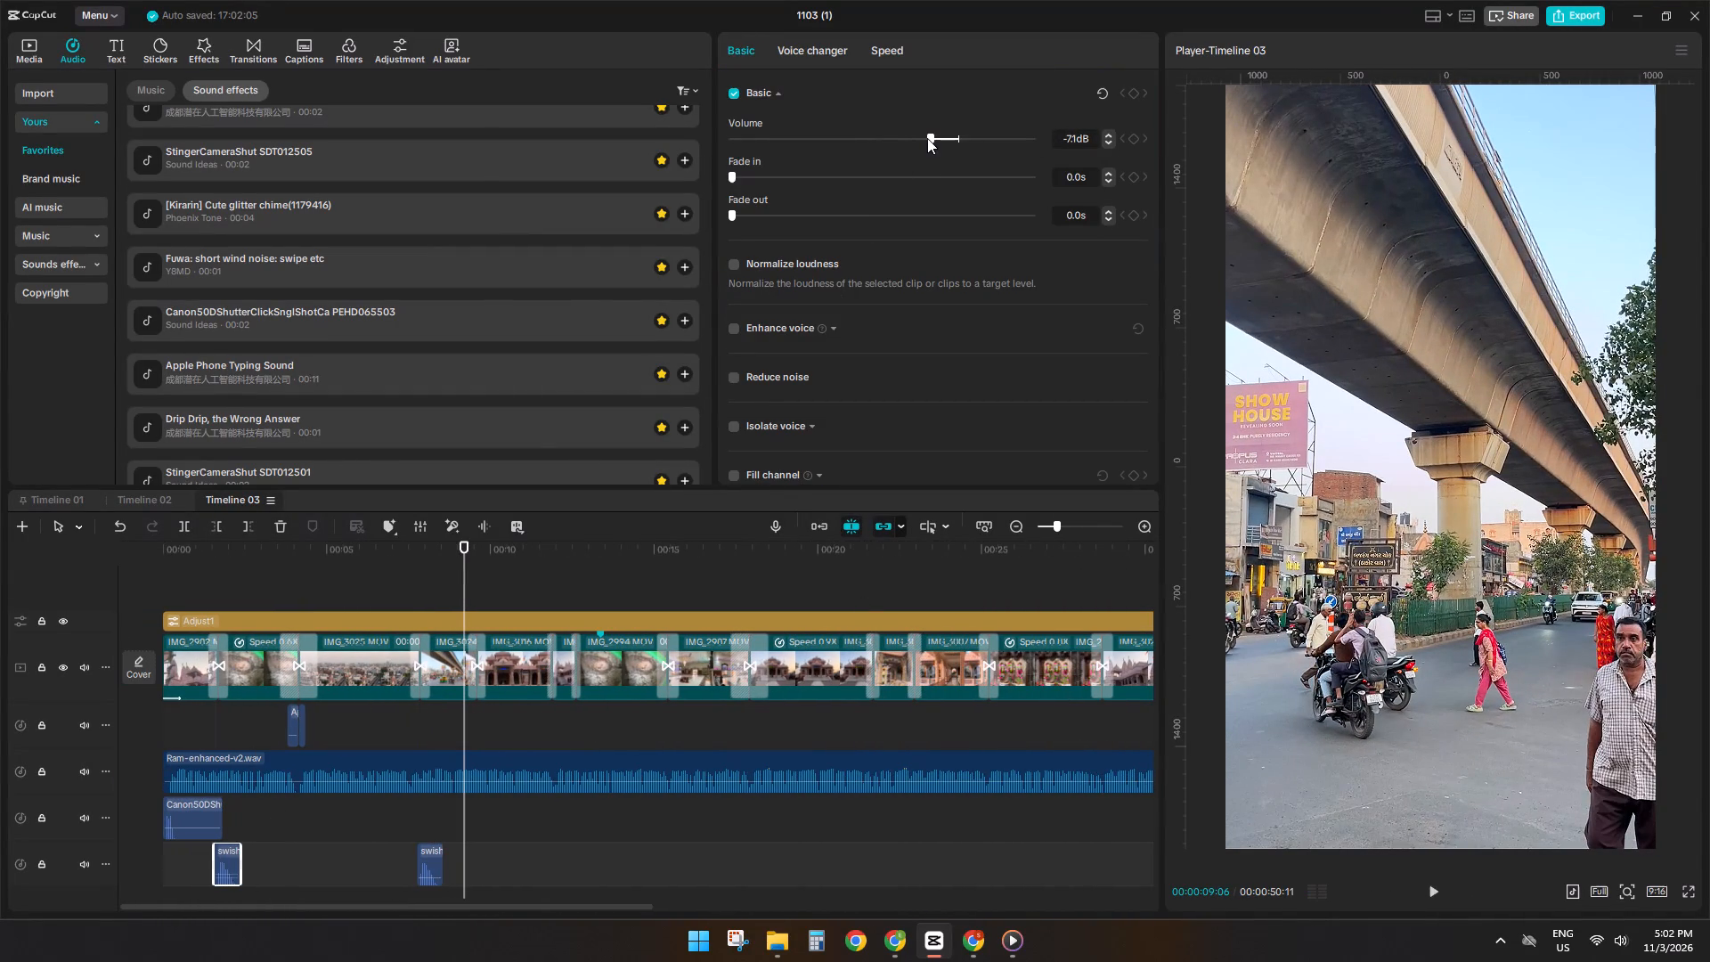
Play back the transition between IMG_3024 and IMG_3016 and place the Canon50D shutter click sound under it at 00:00:09:18.
key(space)
ctrl+scroll(559, 703, up, 10)
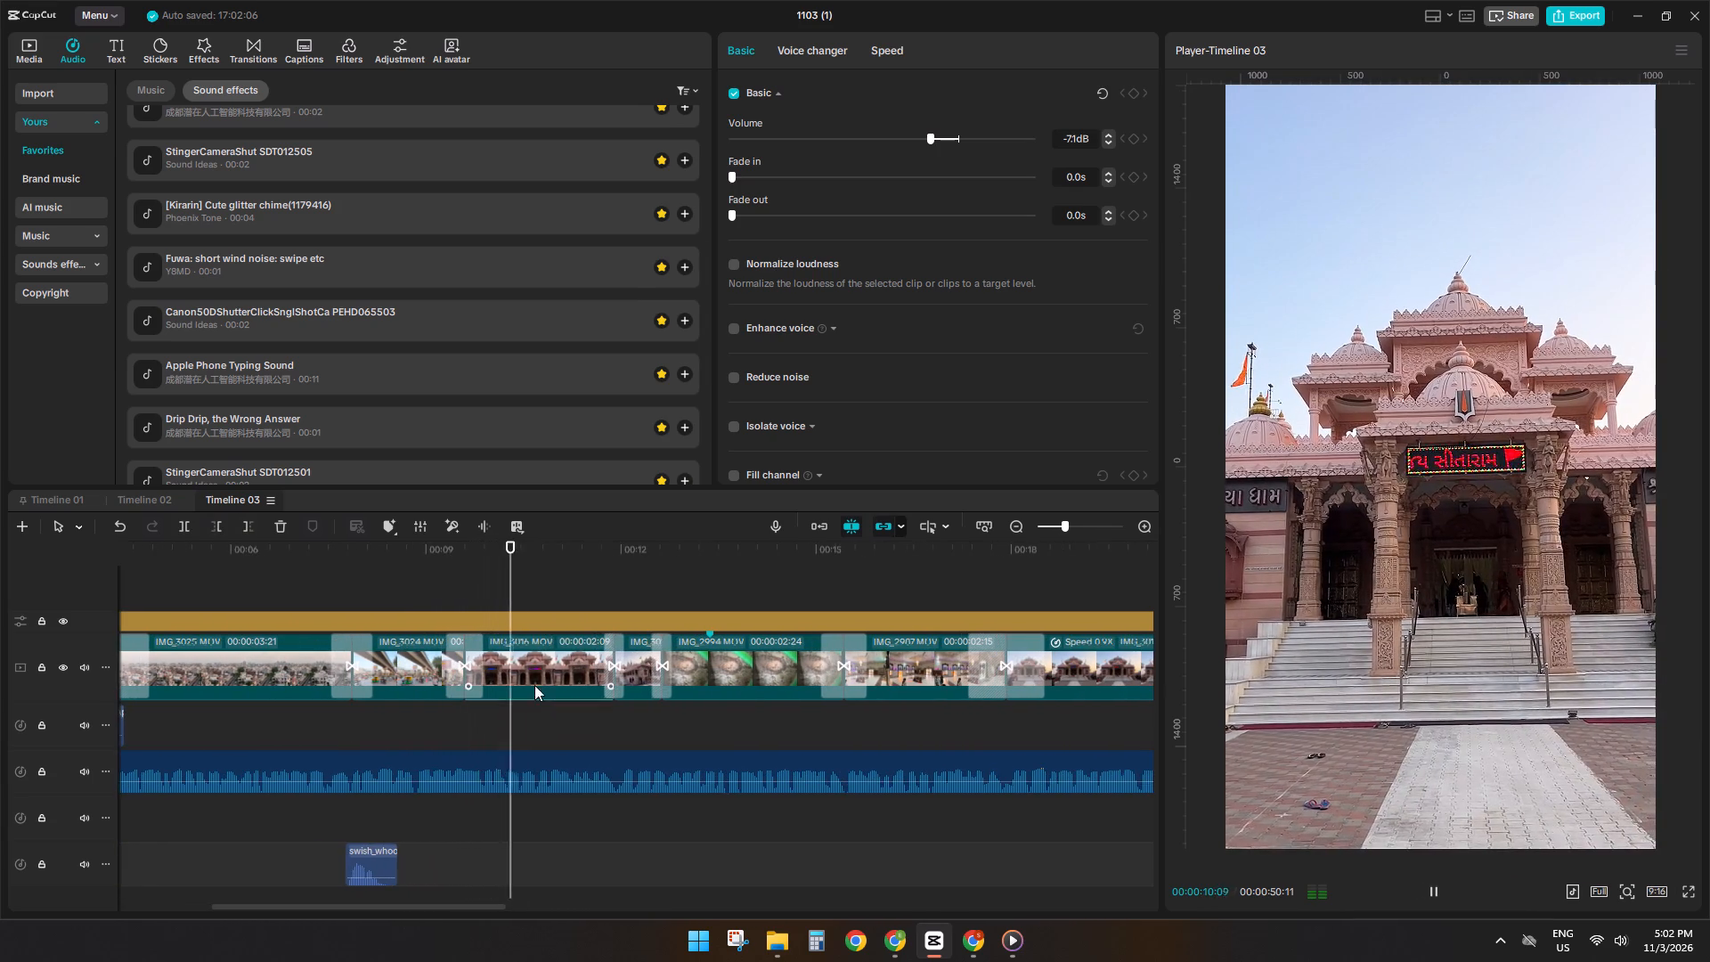
click(427, 604)
key(space)
ctrl+scroll(488, 645, up, 4)
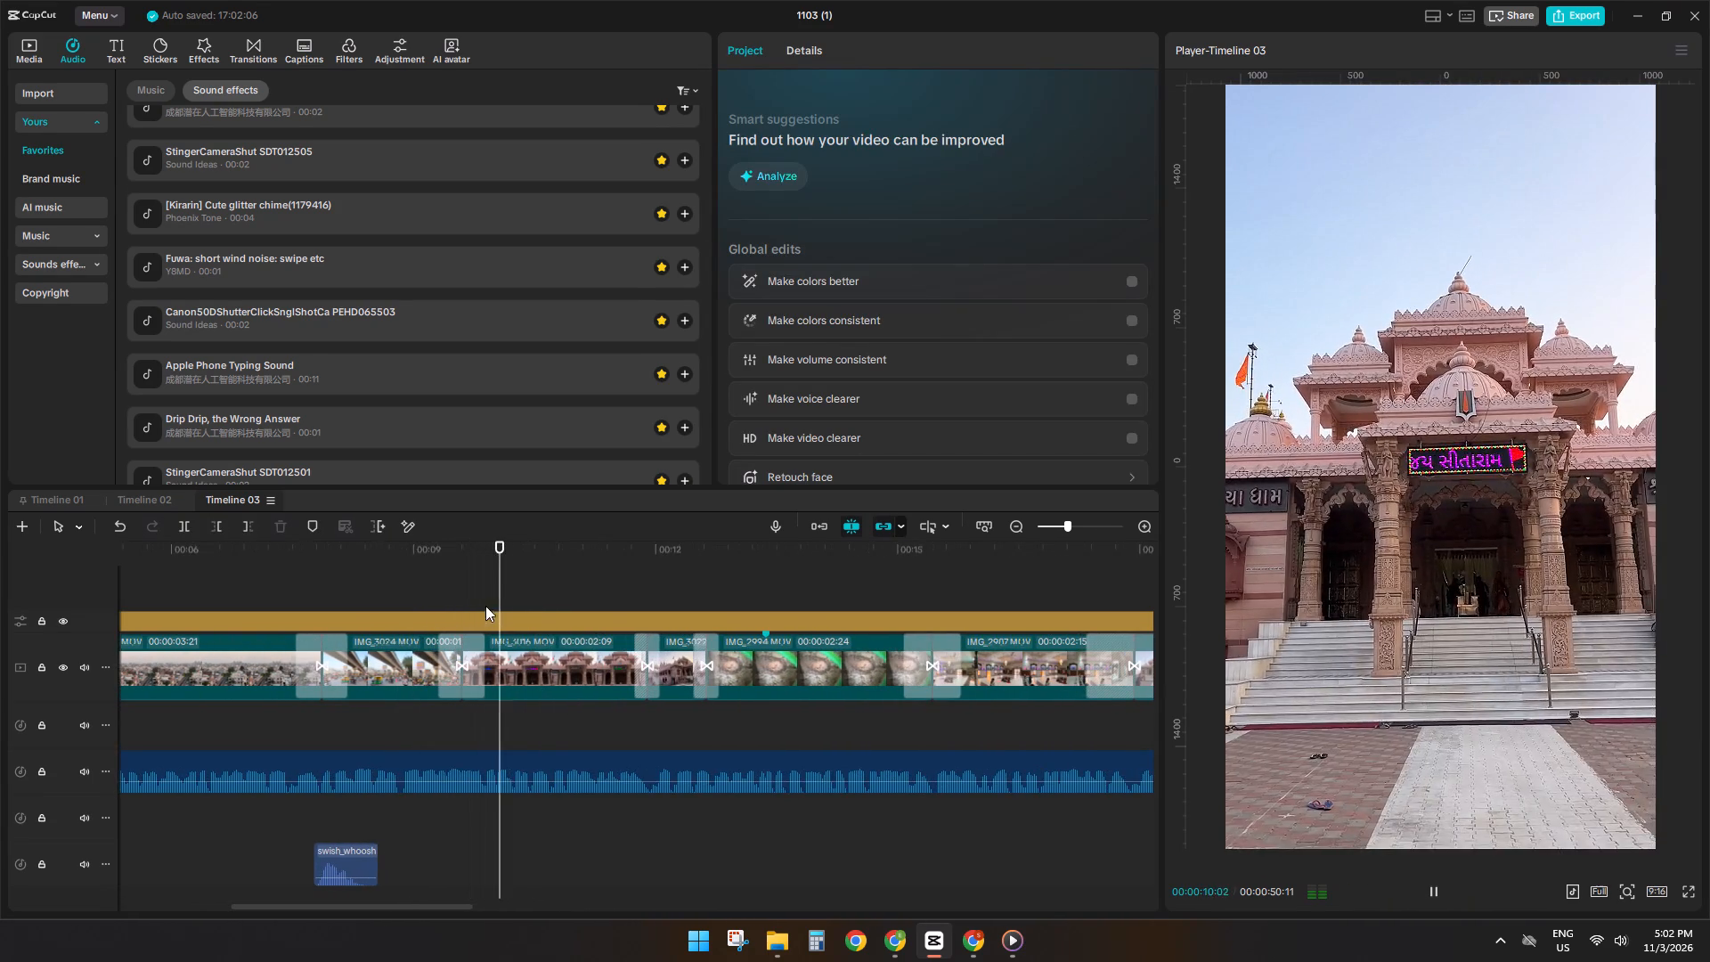
click(429, 581)
click(396, 588)
key(space)
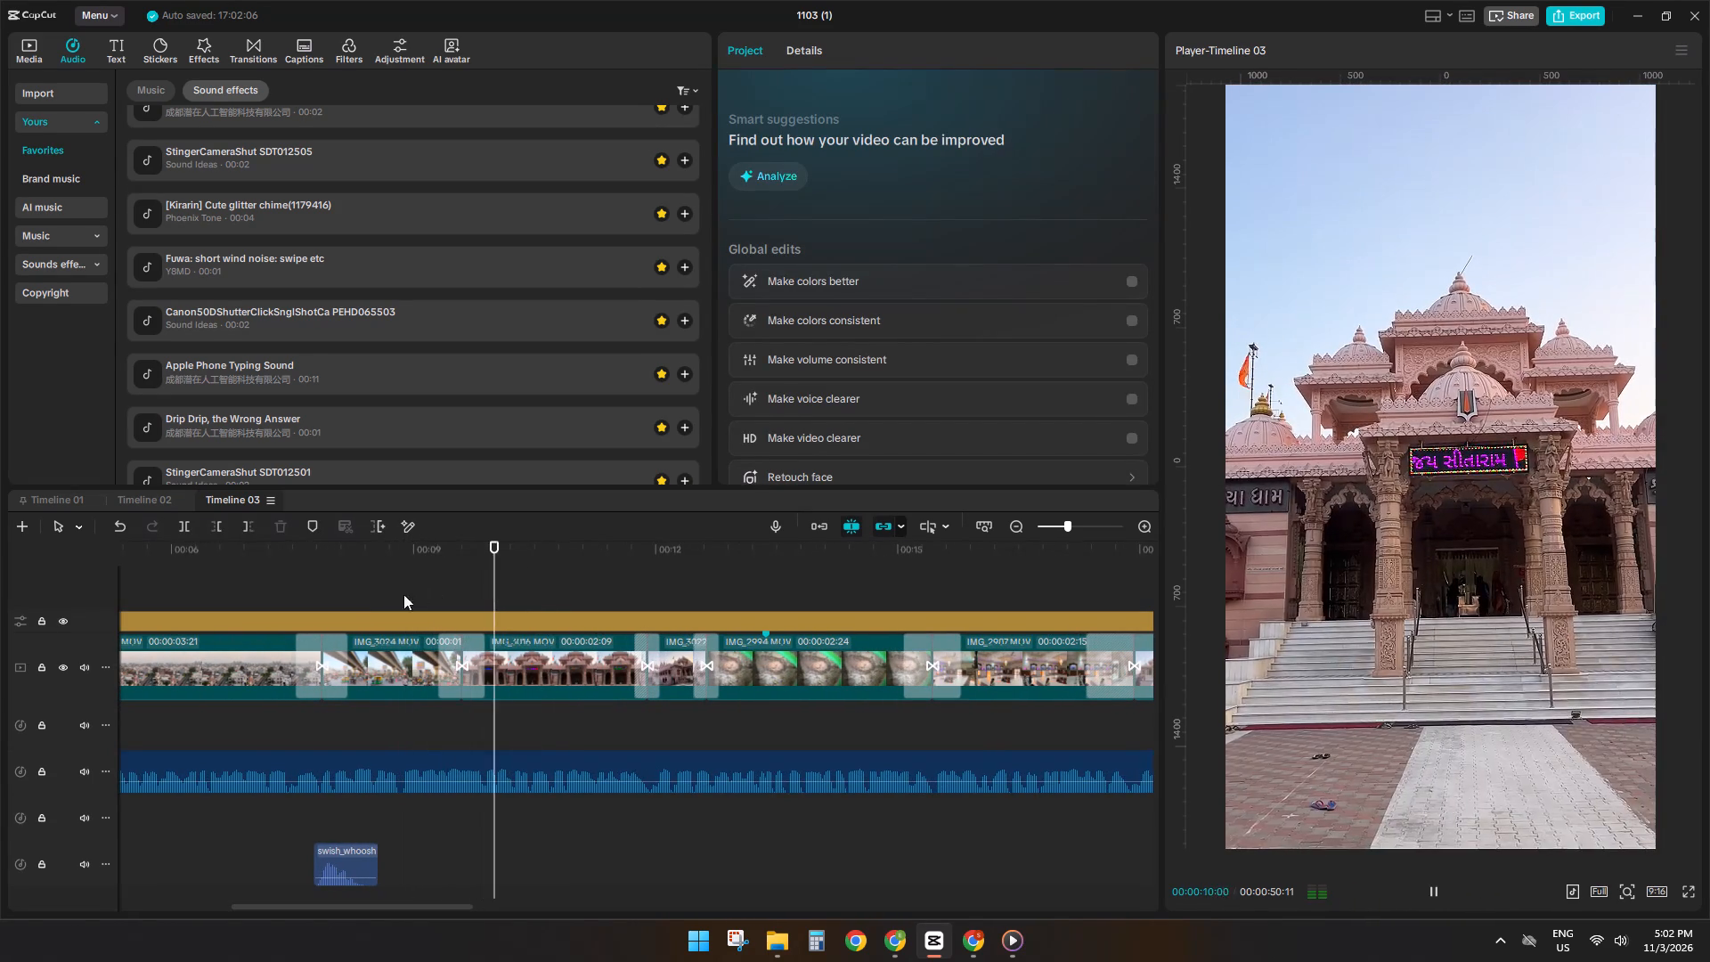
click(457, 583)
drag(237, 314, 347, 358)
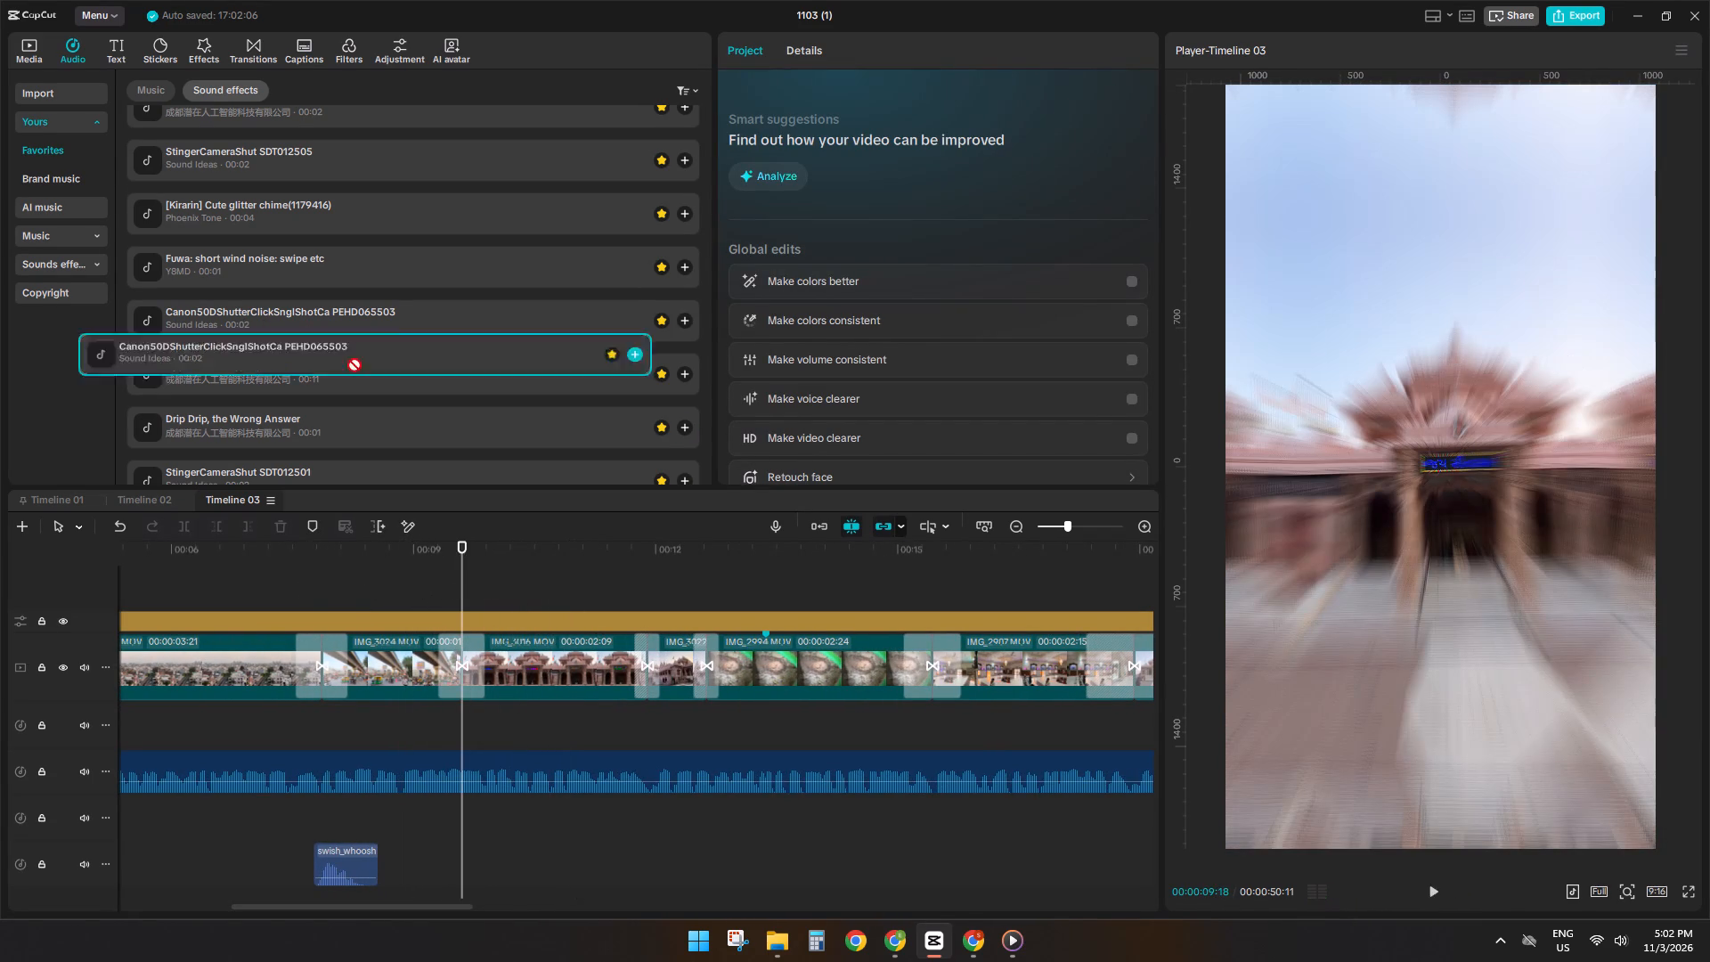
drag(347, 358, 460, 730)
Copy the Canon50D shutter click sound and paste it at 00:00:15:13, under the transition between the second IMG_2994 clip and IMG_2987.
key(ctrl+c)
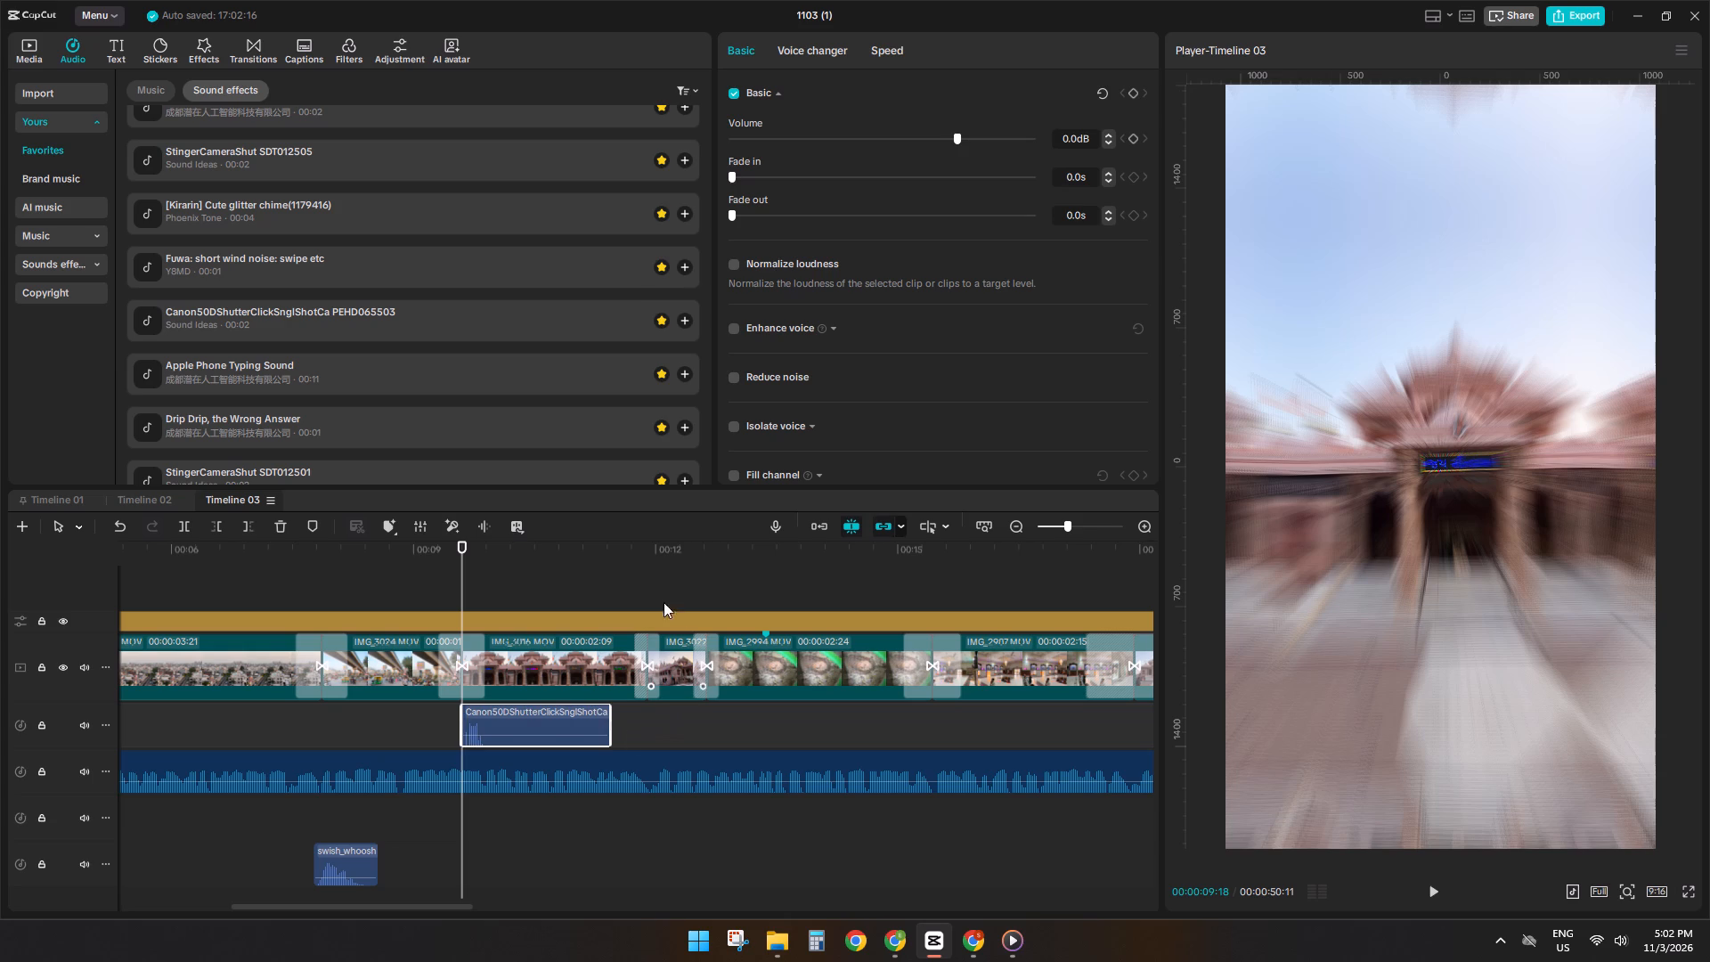
click(633, 568)
key(space)
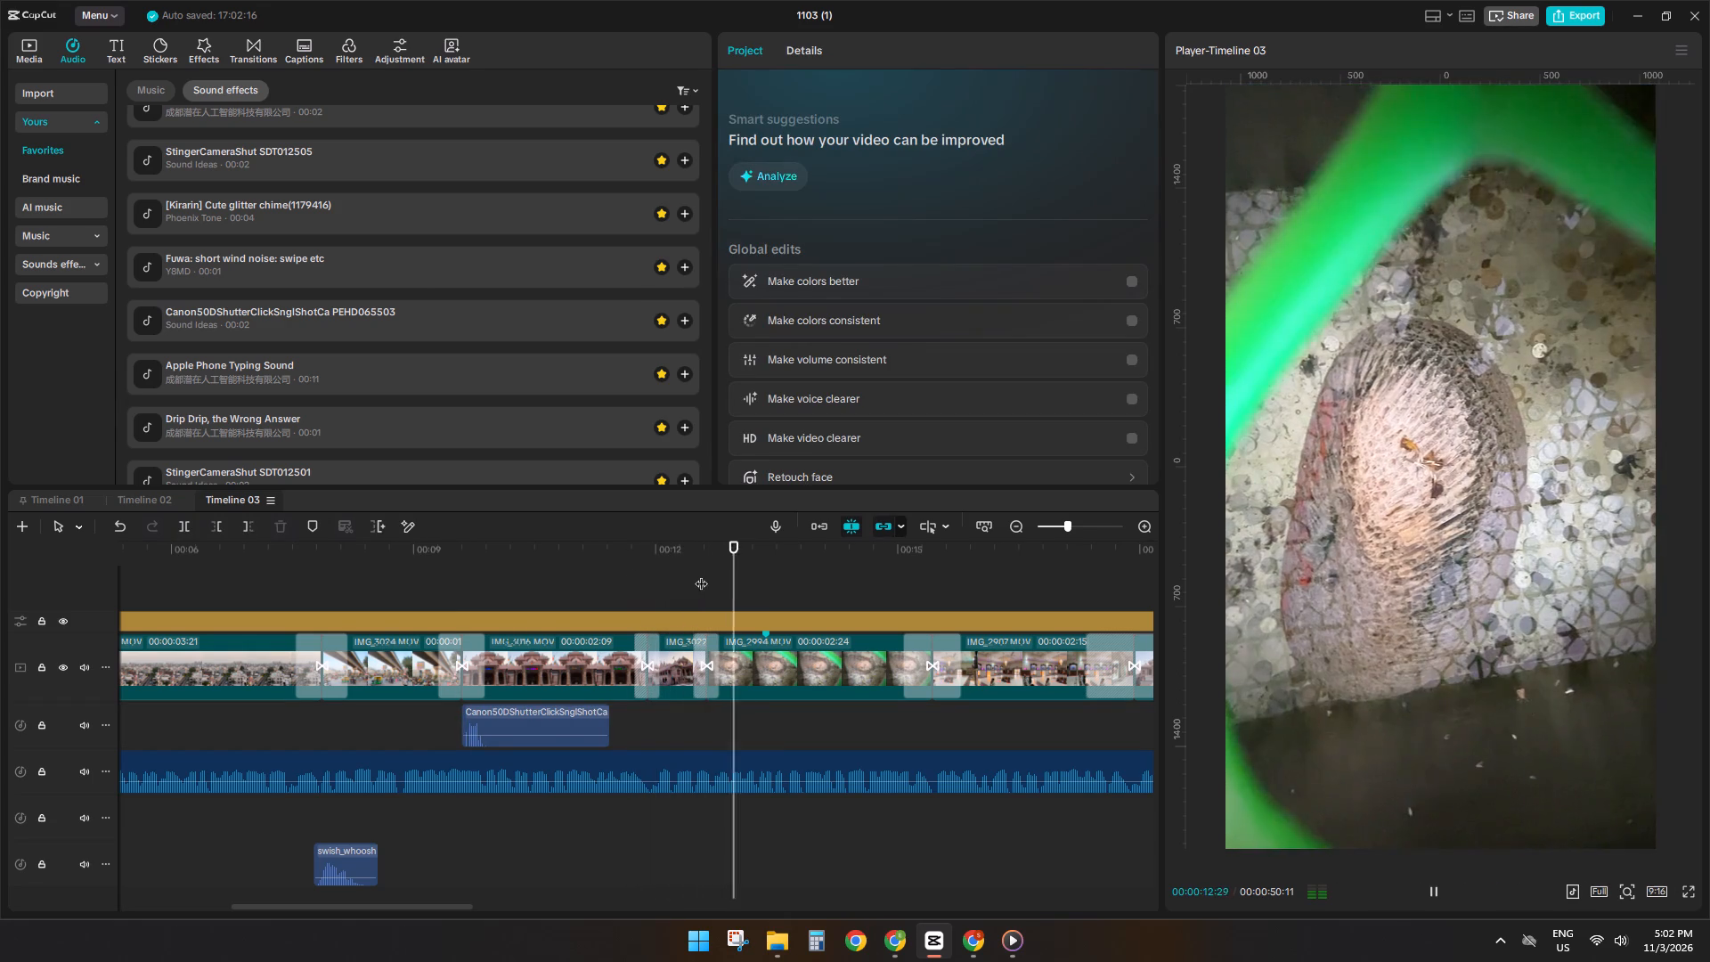
ctrl+scroll(688, 620, down, 20)
ctrl+scroll(688, 620, down, 1)
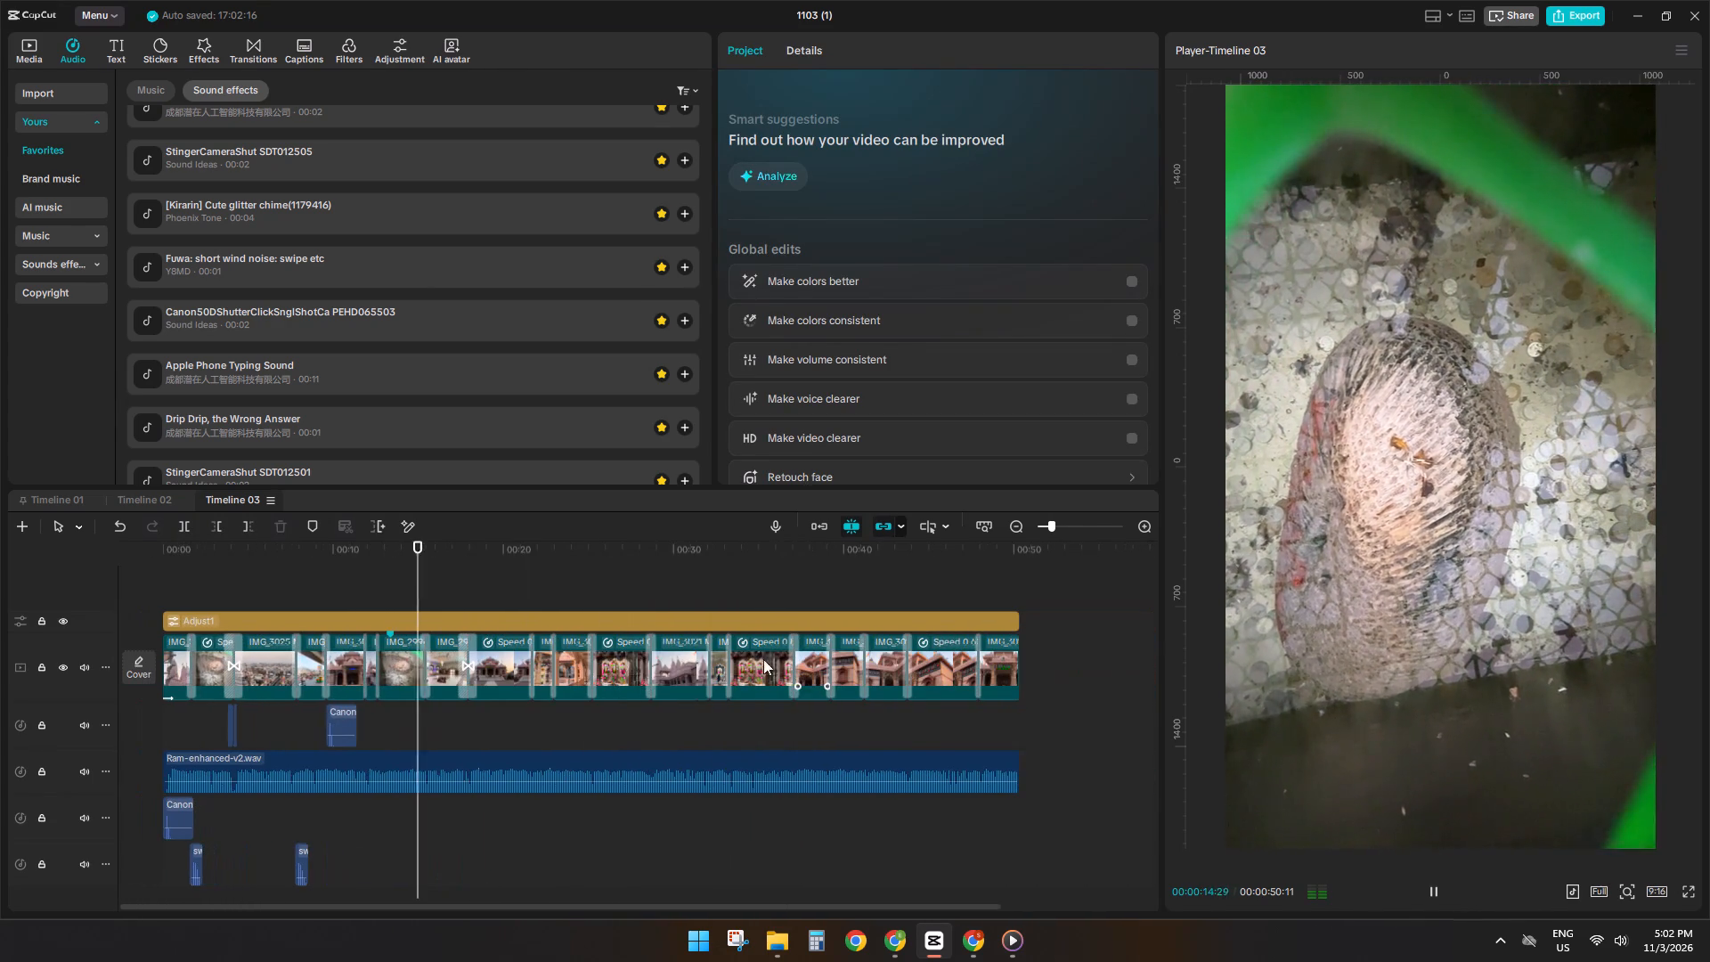
ctrl+scroll(447, 641, up, 8)
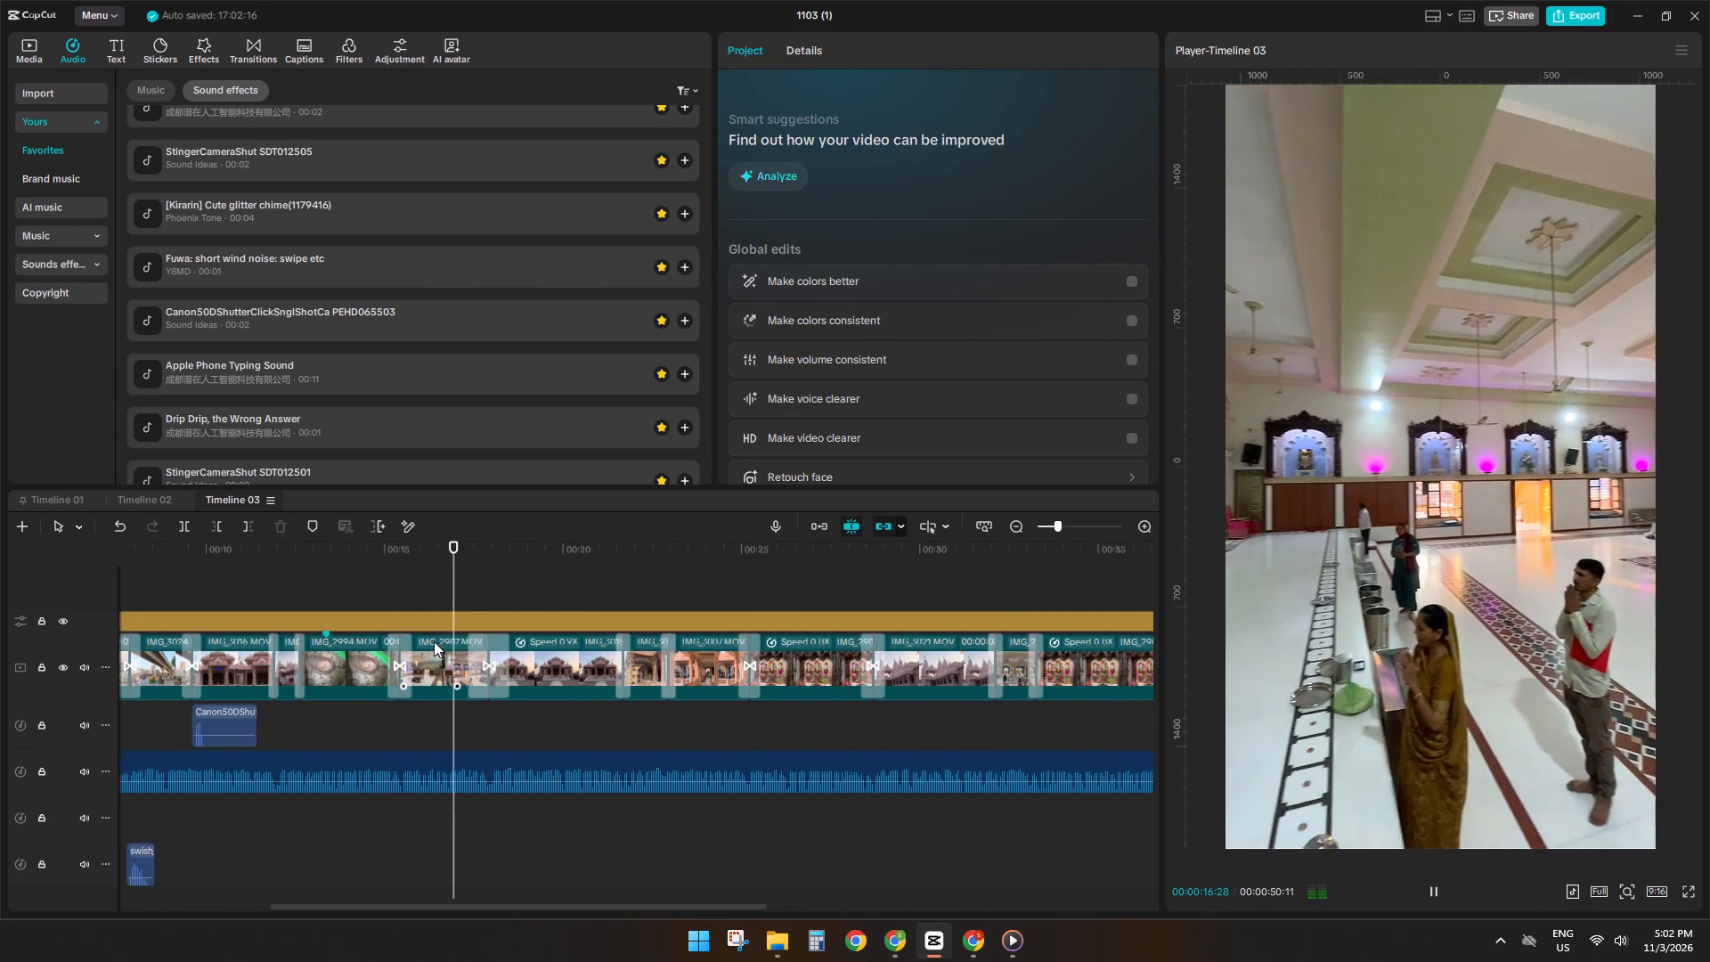
ctrl+click(404, 568)
key(ctrl+v)
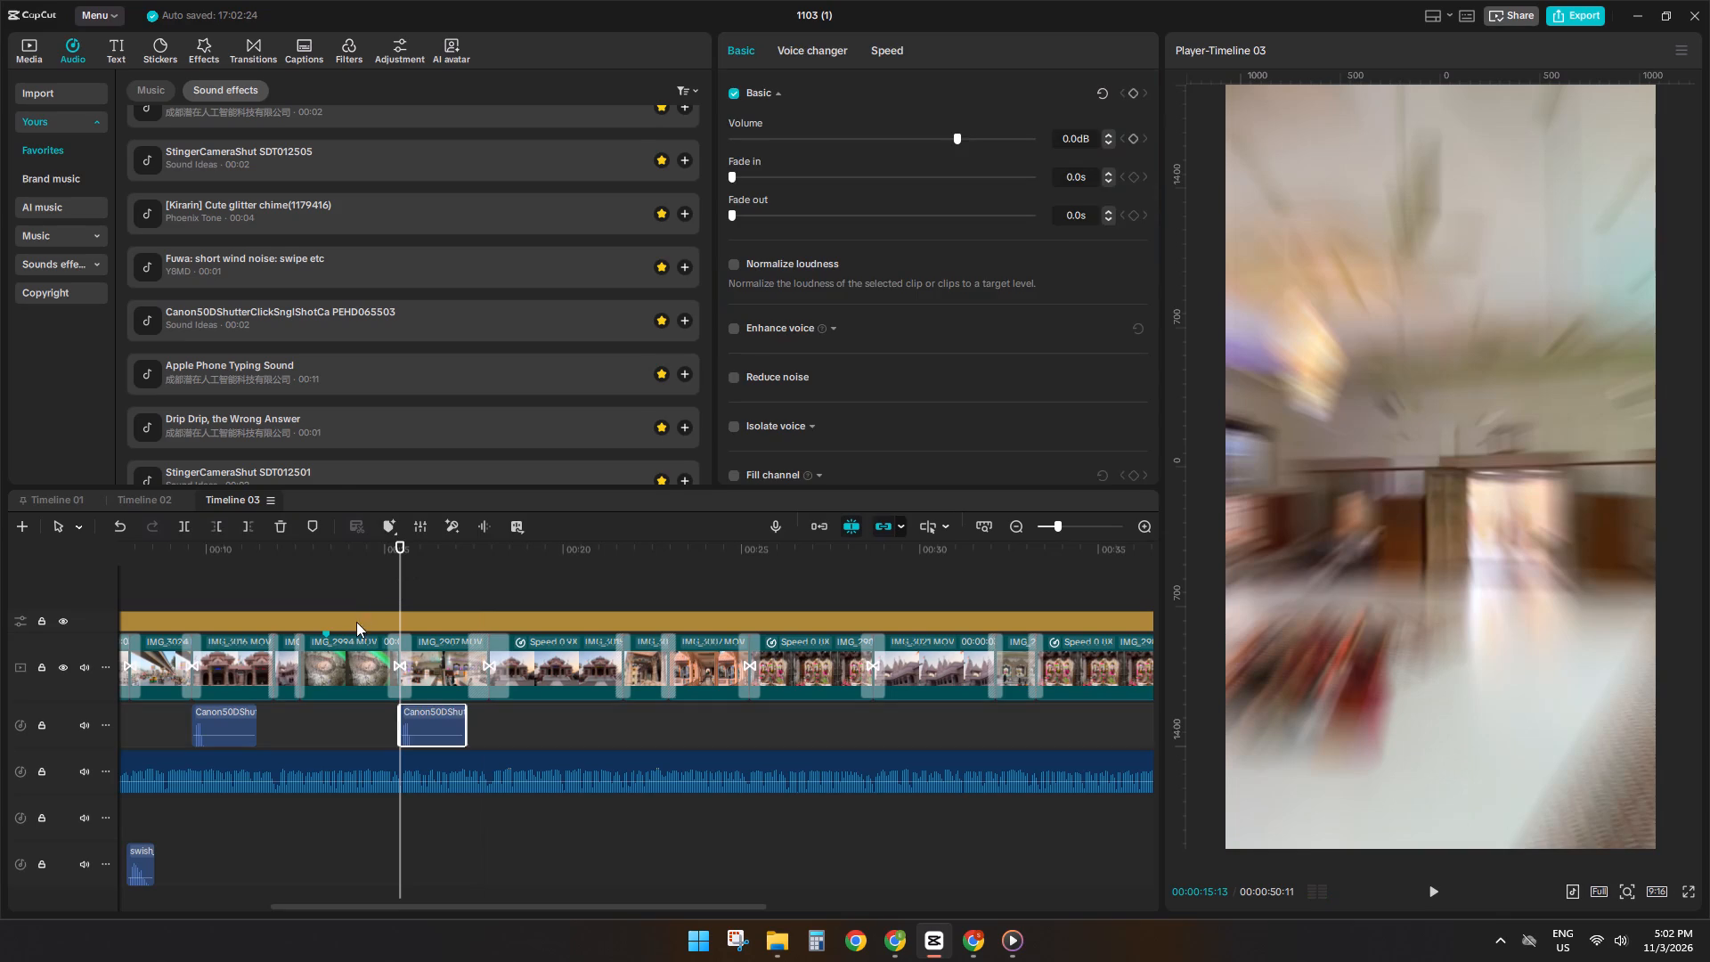
Copy both short Apple Phone Typing Sound pieces and paste them at 00:00:17:18, under the transition that follows IMG_2987.
ctrl+scroll(293, 580, down, 8)
drag(248, 732, 178, 729)
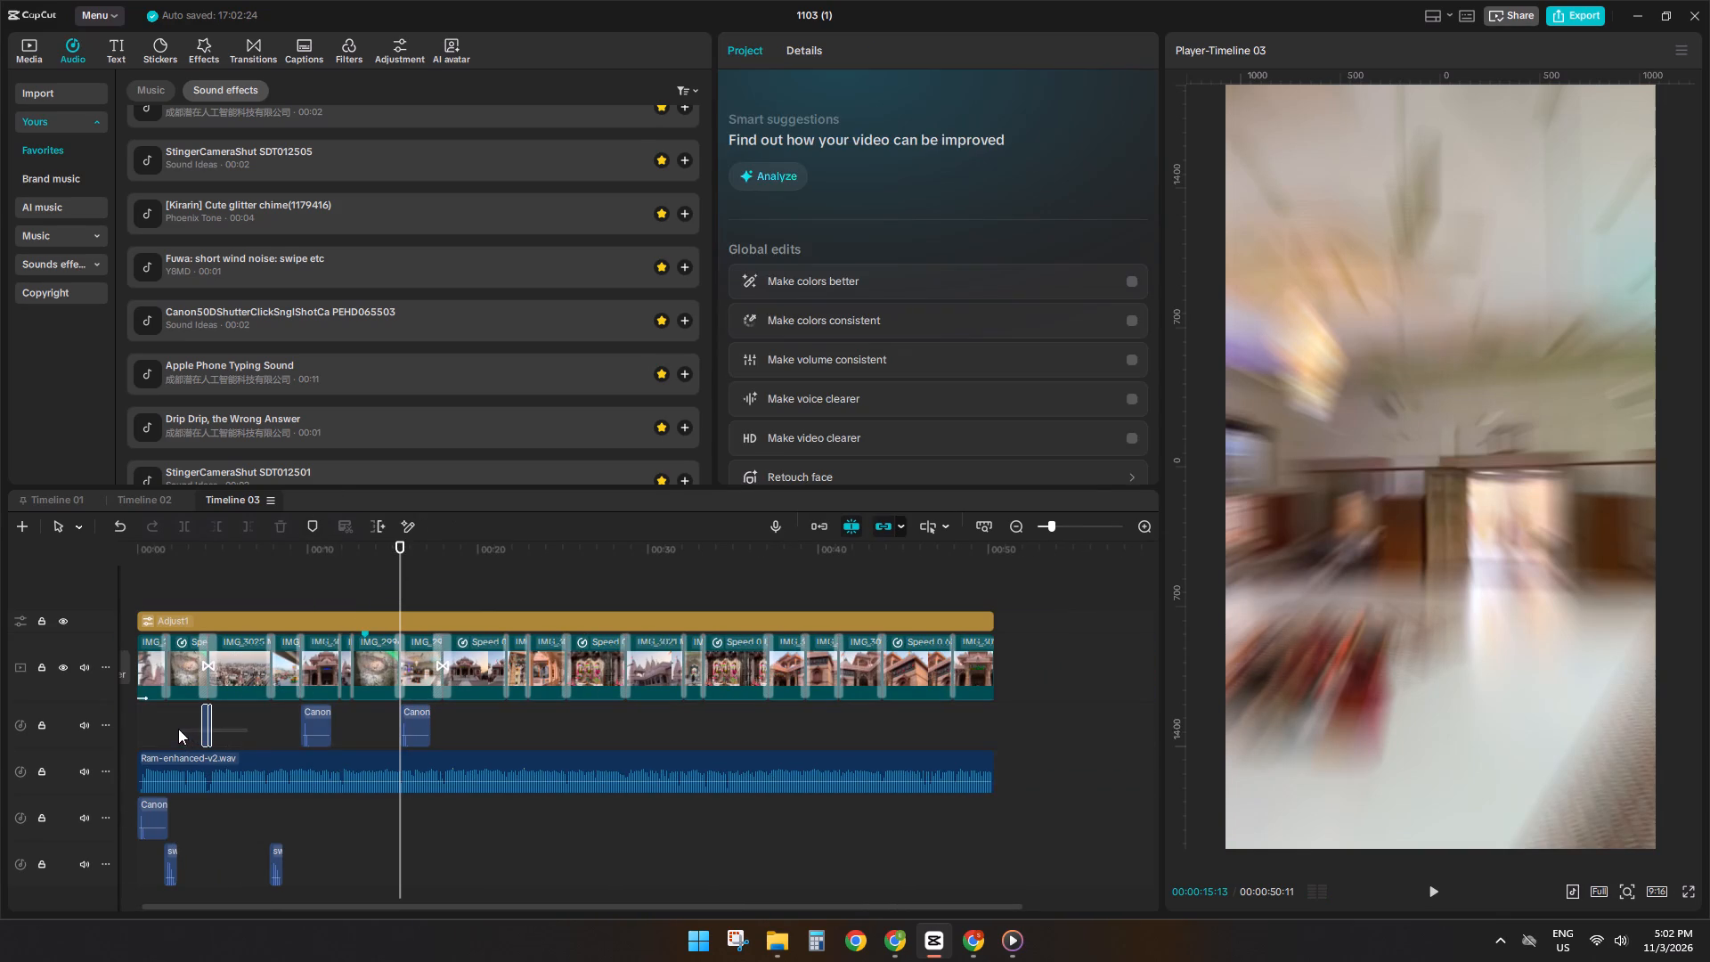
drag(178, 729, 176, 728)
key(ctrl+c)
ctrl+scroll(539, 723, up, 11)
ctrl+scroll(510, 727, down, 1)
ctrl+scroll(510, 727, up, 2)
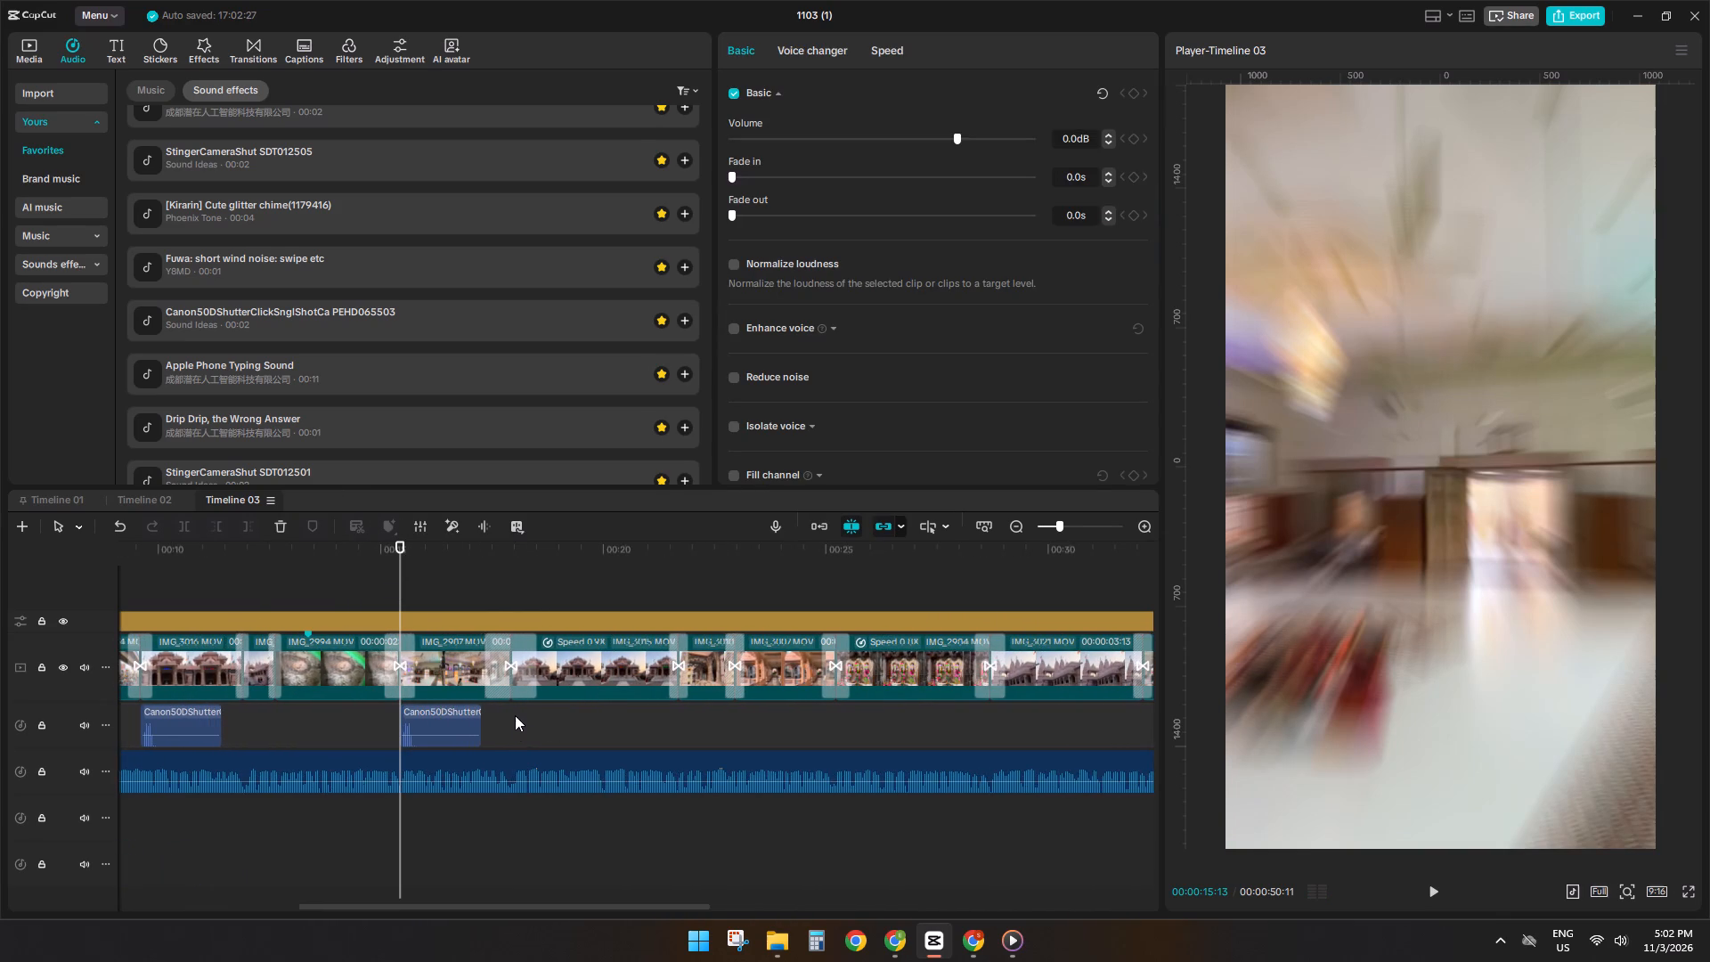
ctrl+click(497, 706)
key(ctrl+v)
Play back the section from the typing sounds at 00:00:17:18 through the following transitions.
ctrl+scroll(611, 741, up, 8)
key(space)
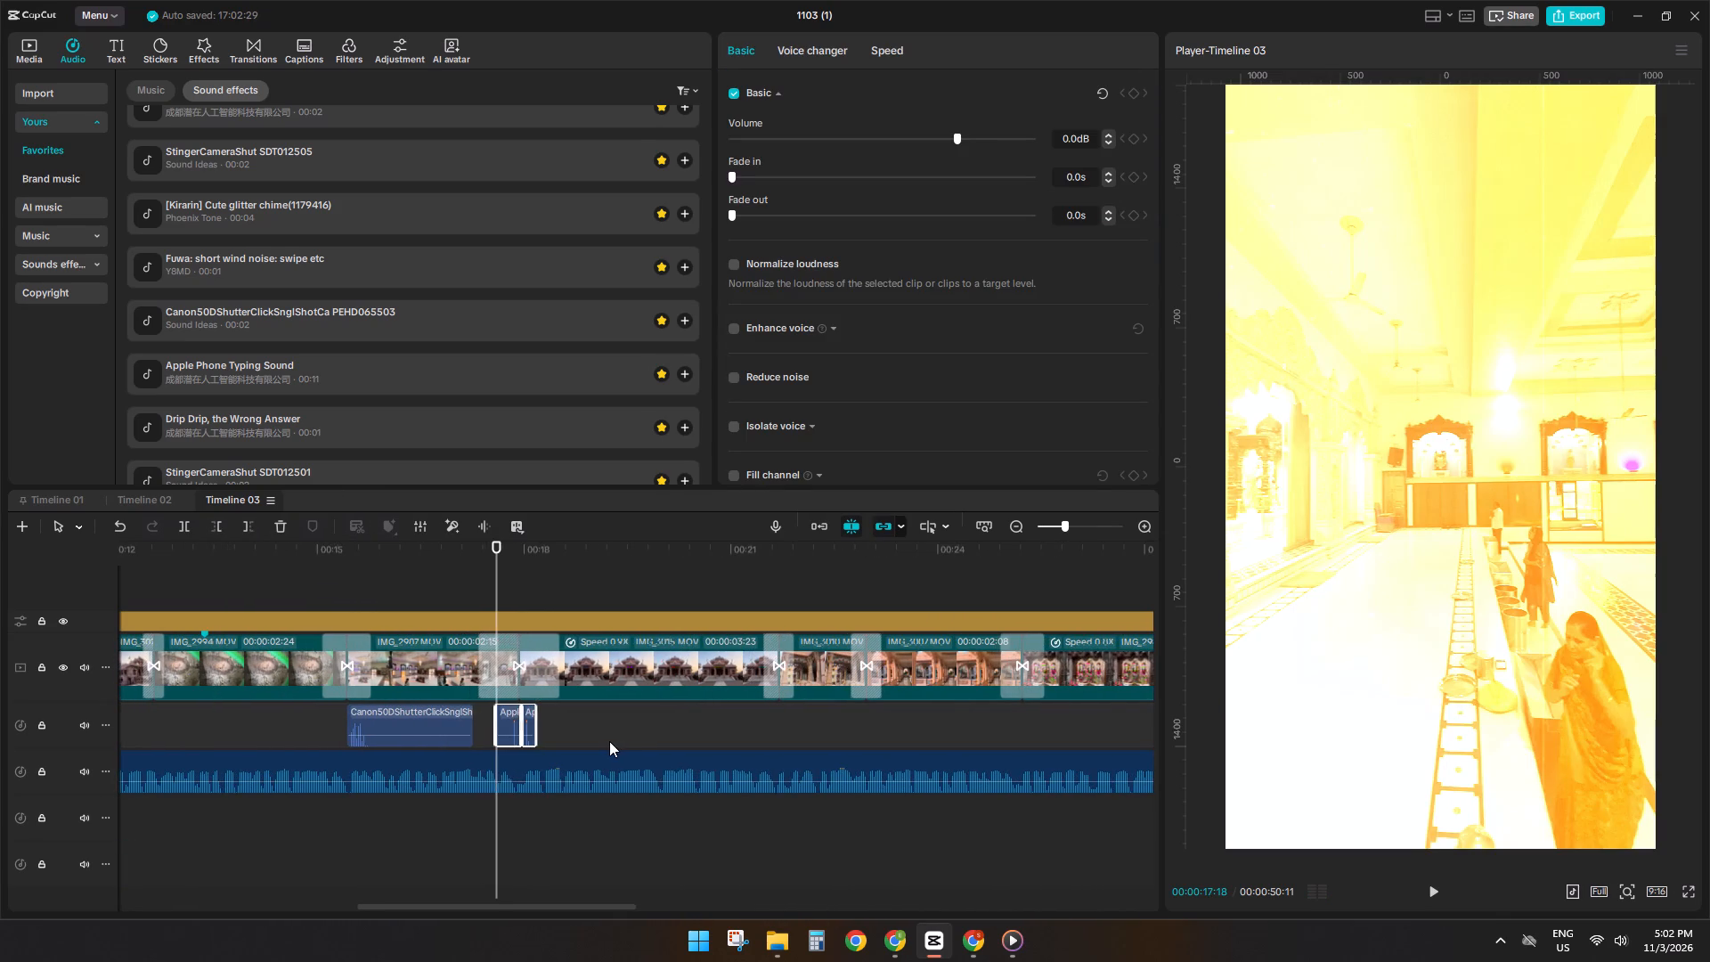
ctrl+scroll(869, 703, down, 4)
ctrl+scroll(826, 719, up, 4)
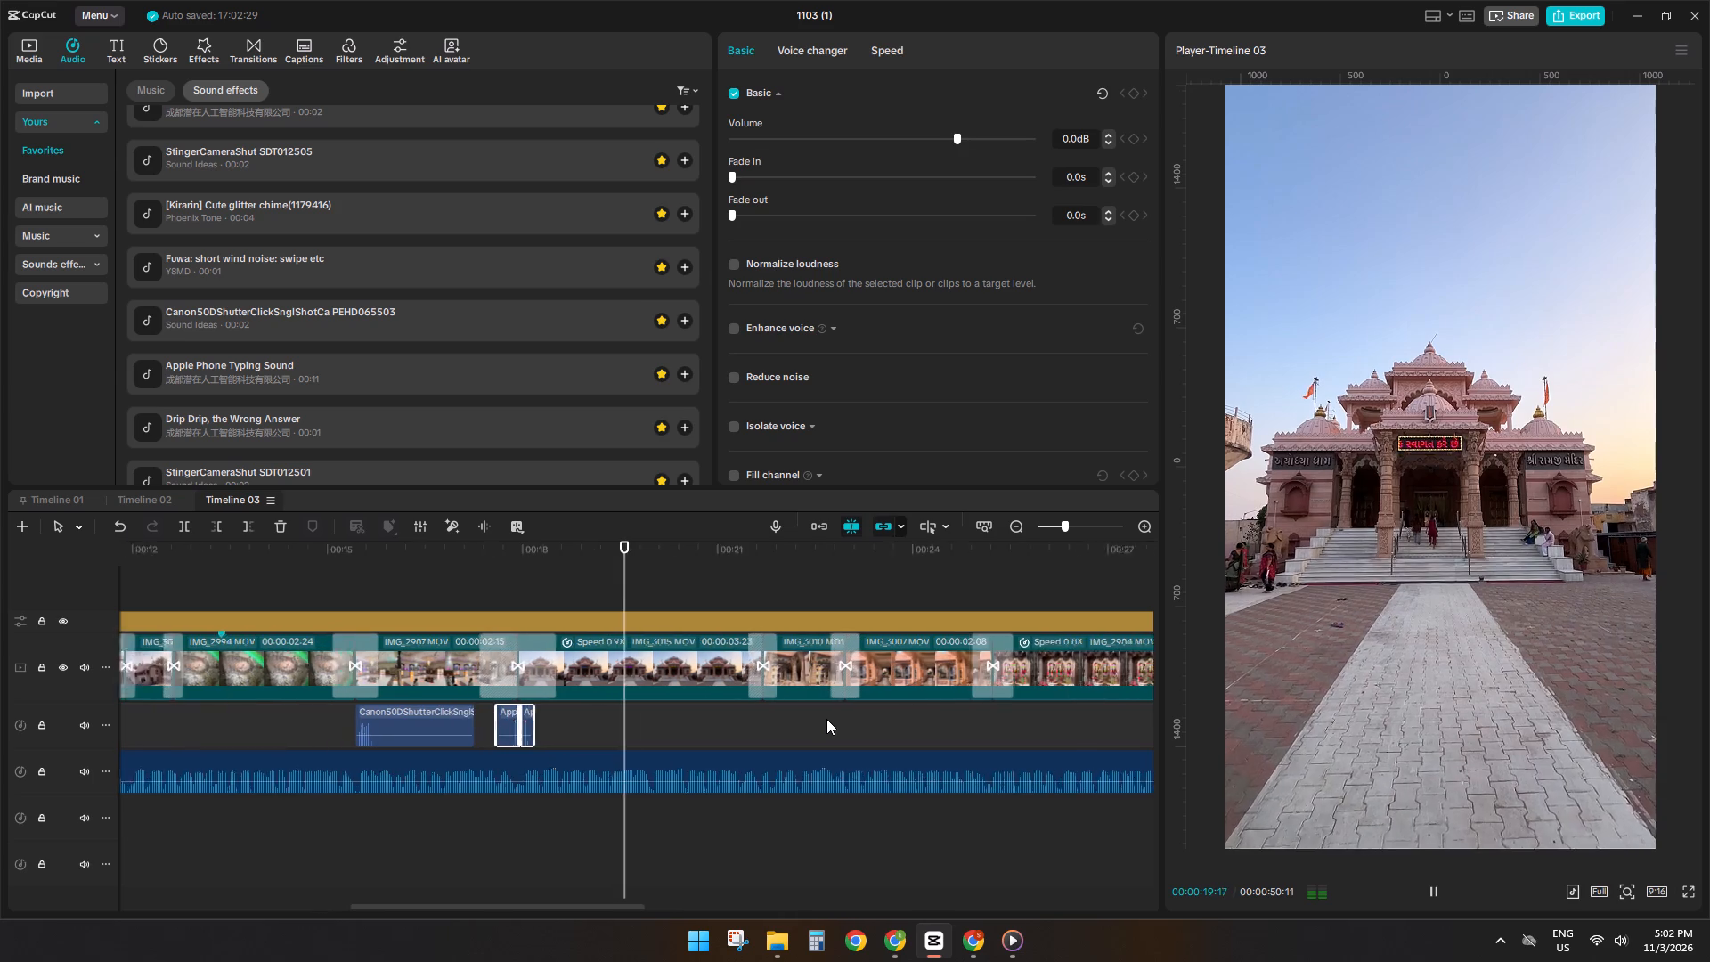
ctrl+scroll(826, 719, up, 1)
drag(558, 906, 680, 892)
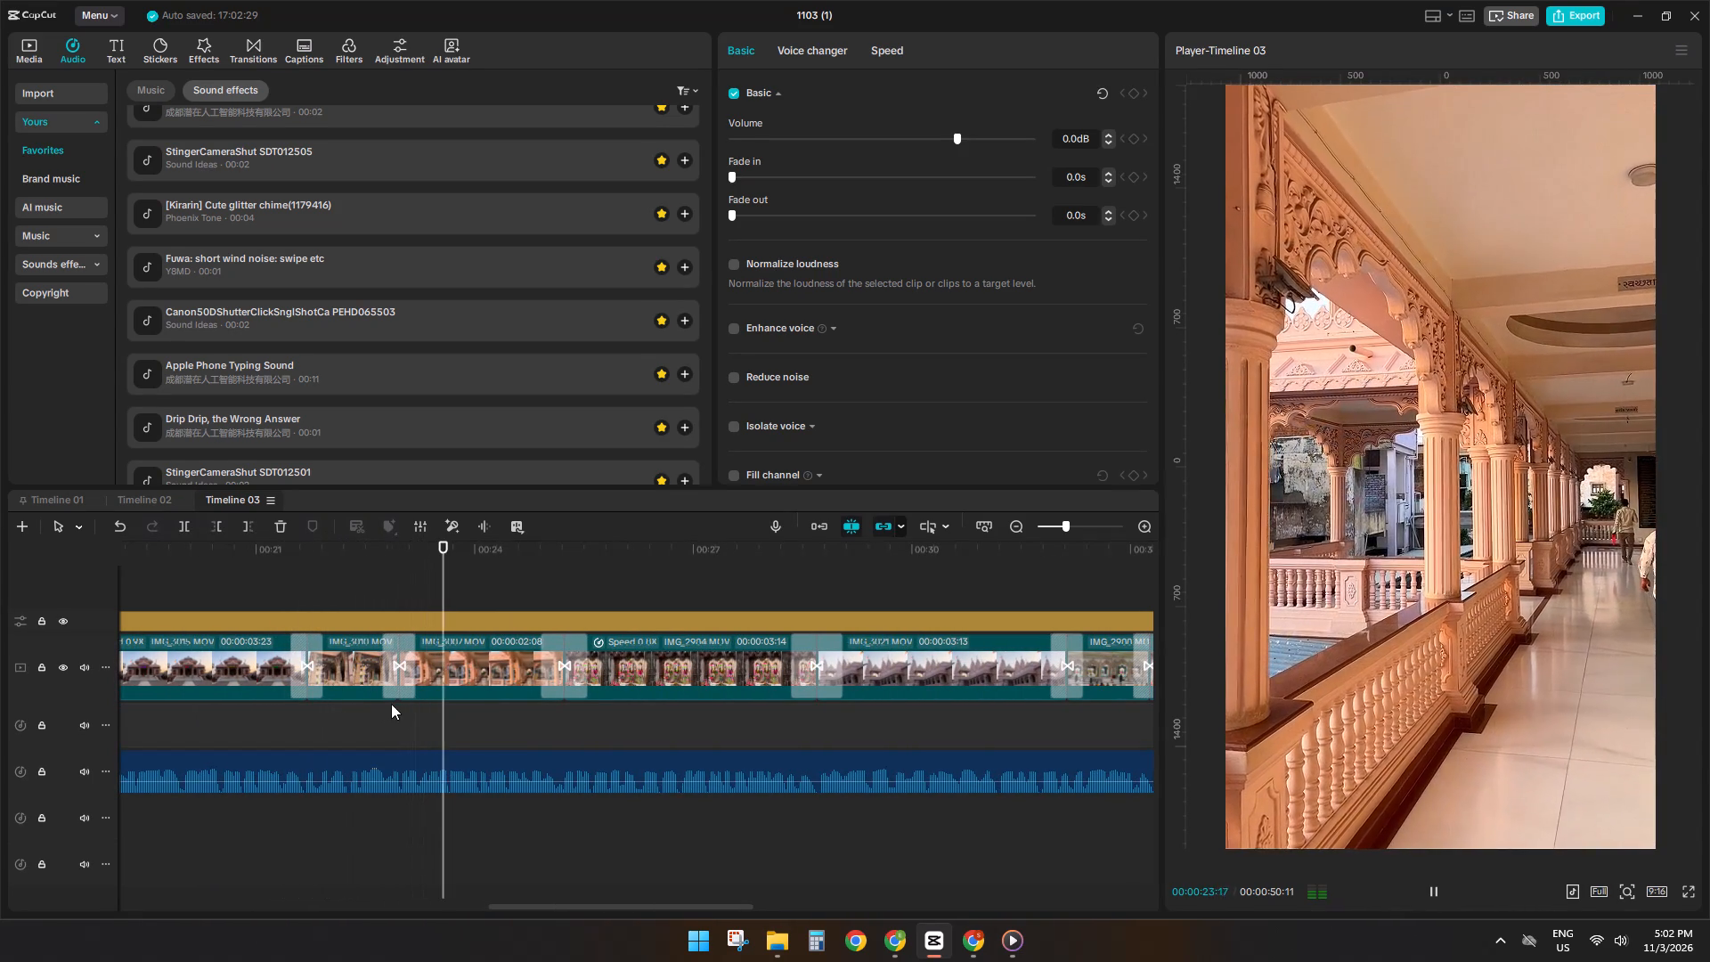
Audition the favourite sound effects for the transition at 00:00:21:21, including typing, drip, mouse click, wind, chime and small button sounds.
click(309, 708)
click(216, 382)
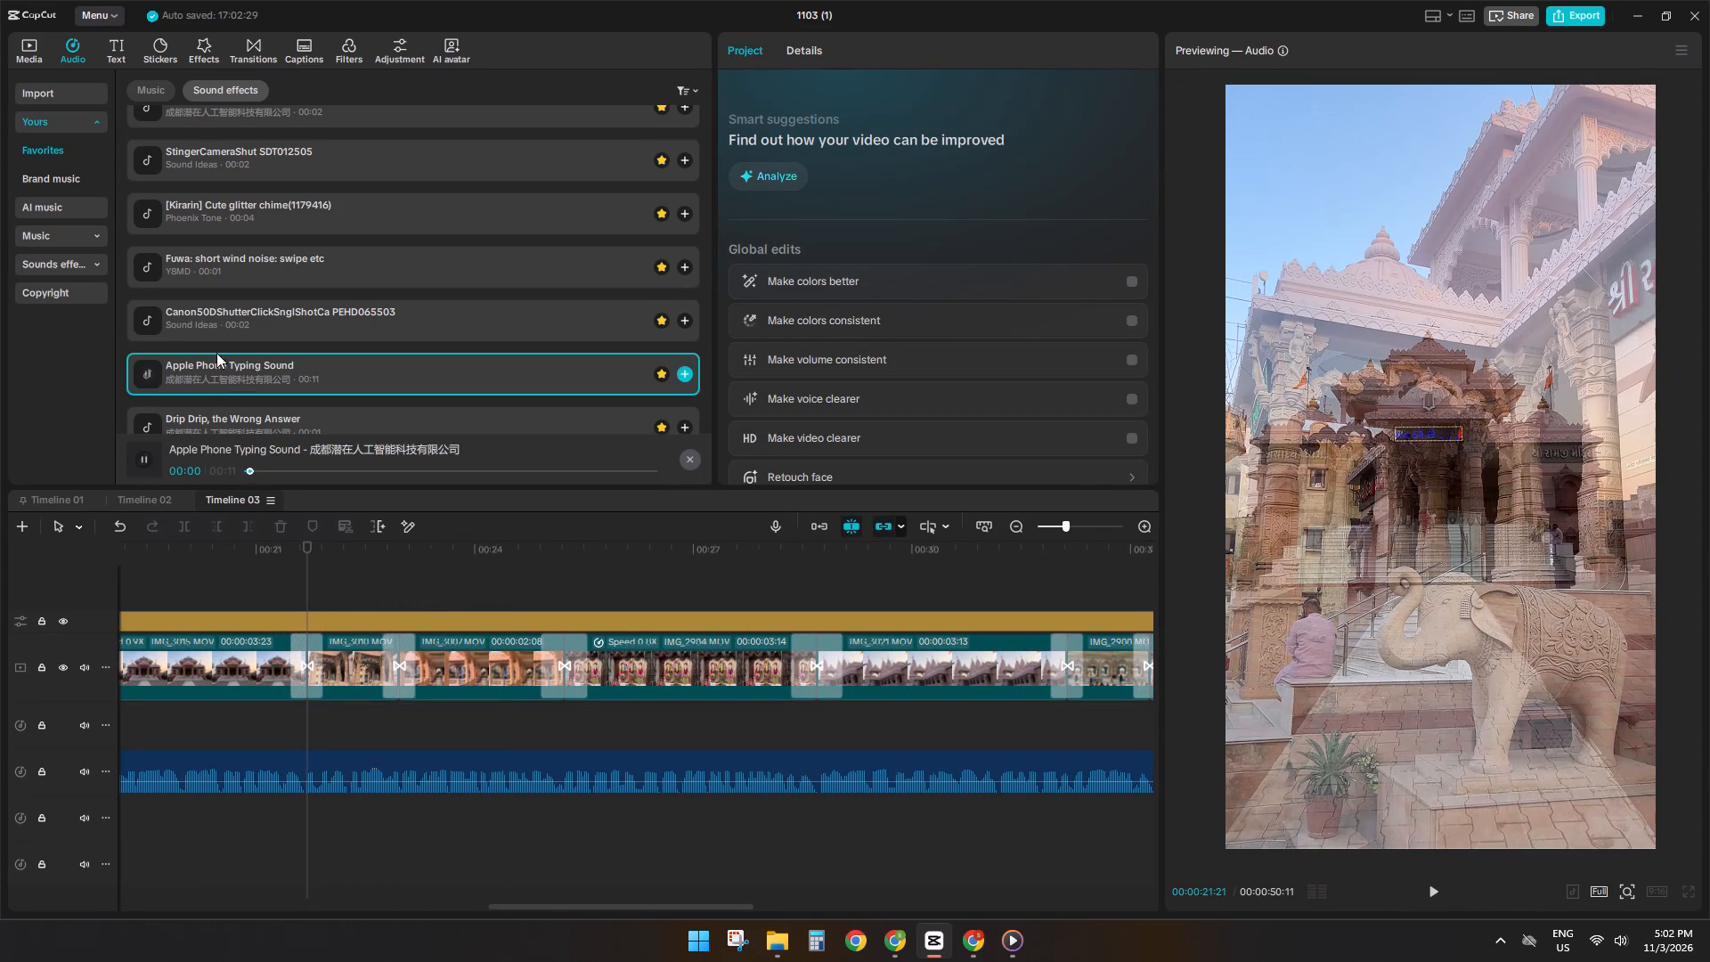
click(216, 330)
click(216, 404)
click(212, 419)
click(209, 322)
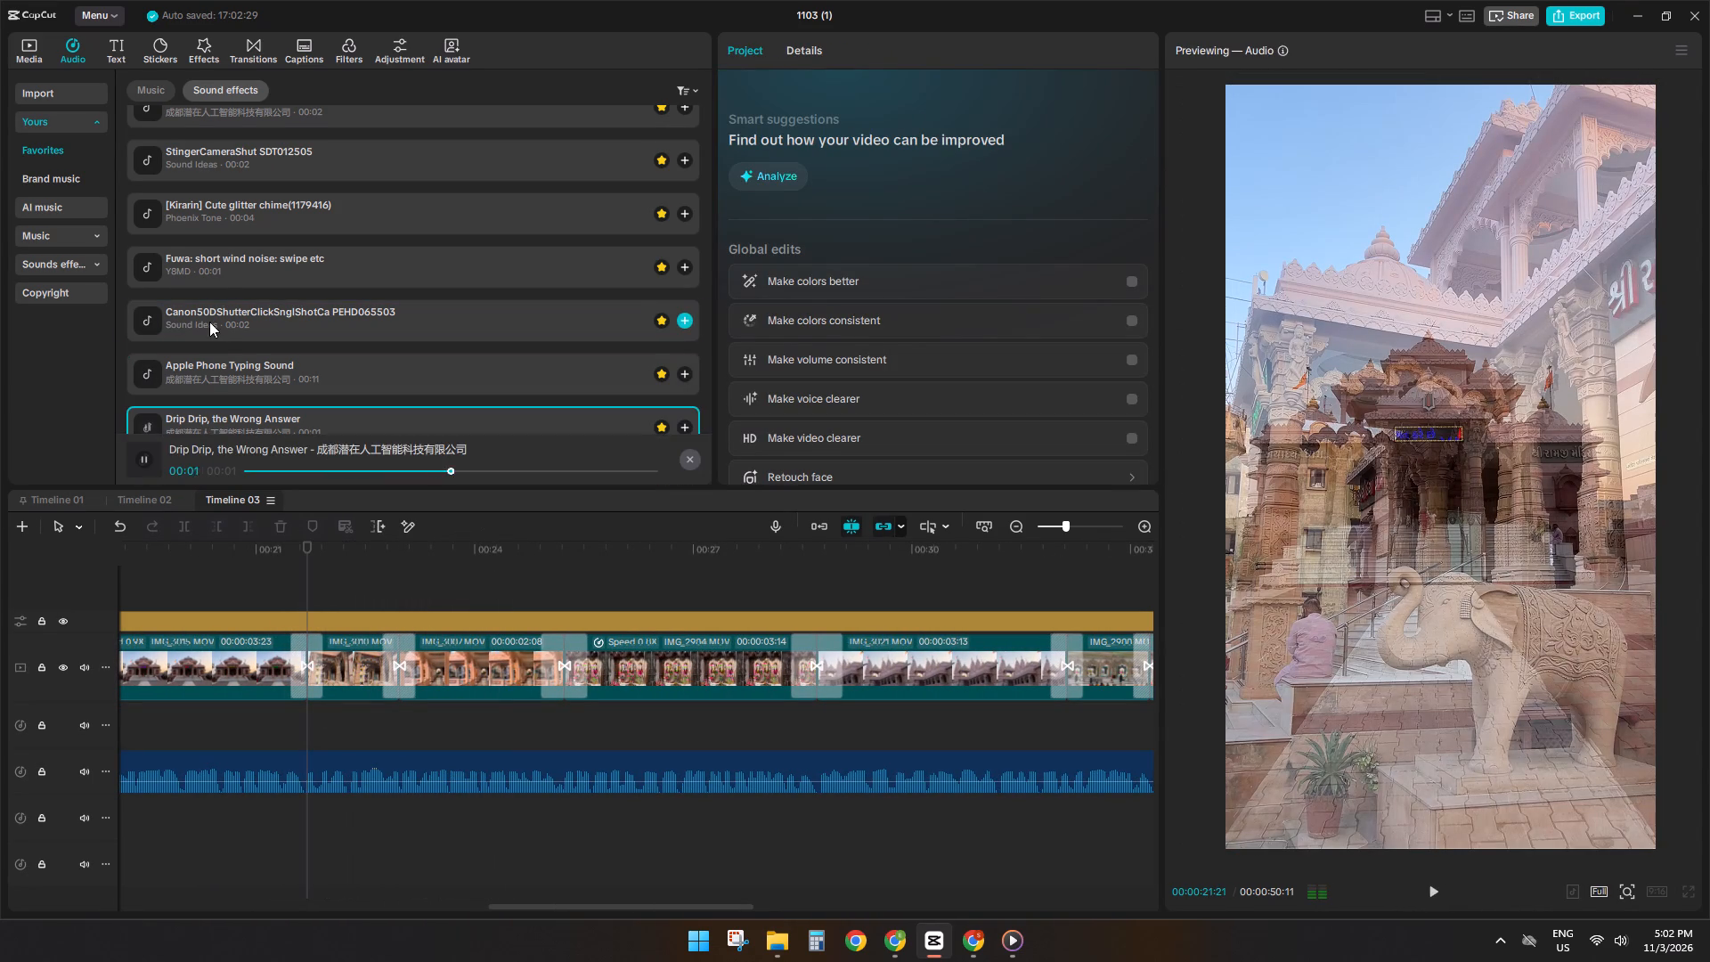
scroll(209, 322, down, 2)
click(209, 322)
click(195, 379)
scroll(196, 379, down, 1)
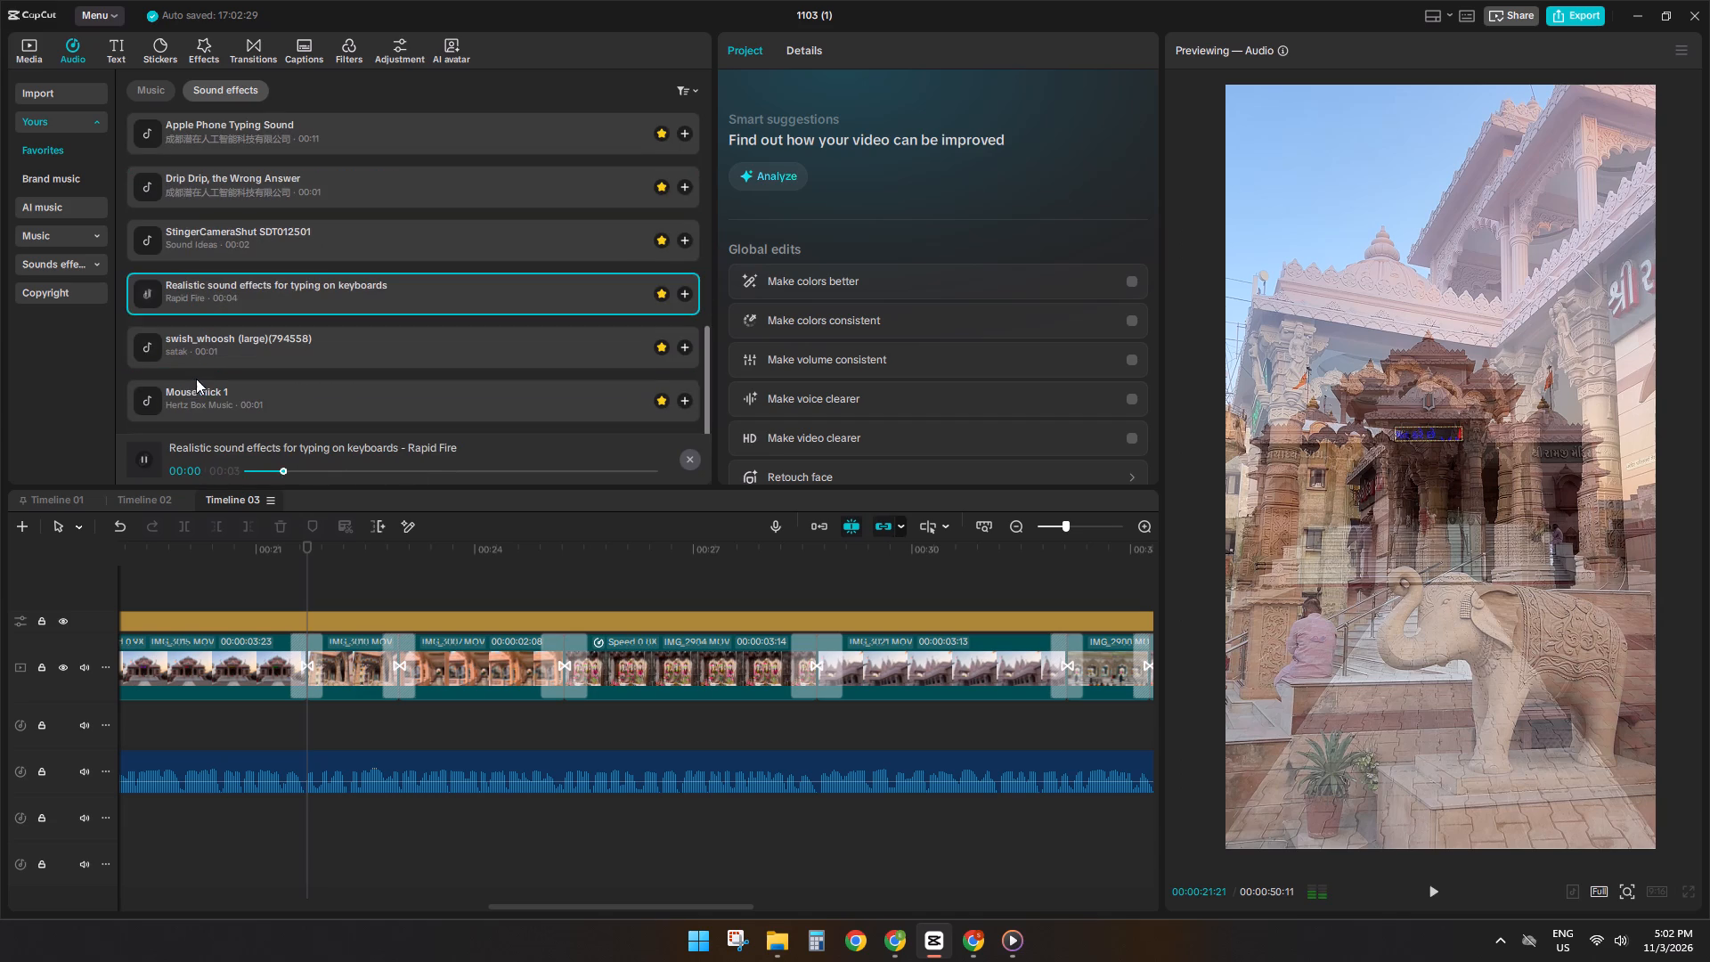
click(196, 357)
click(199, 391)
scroll(198, 392, down, 2)
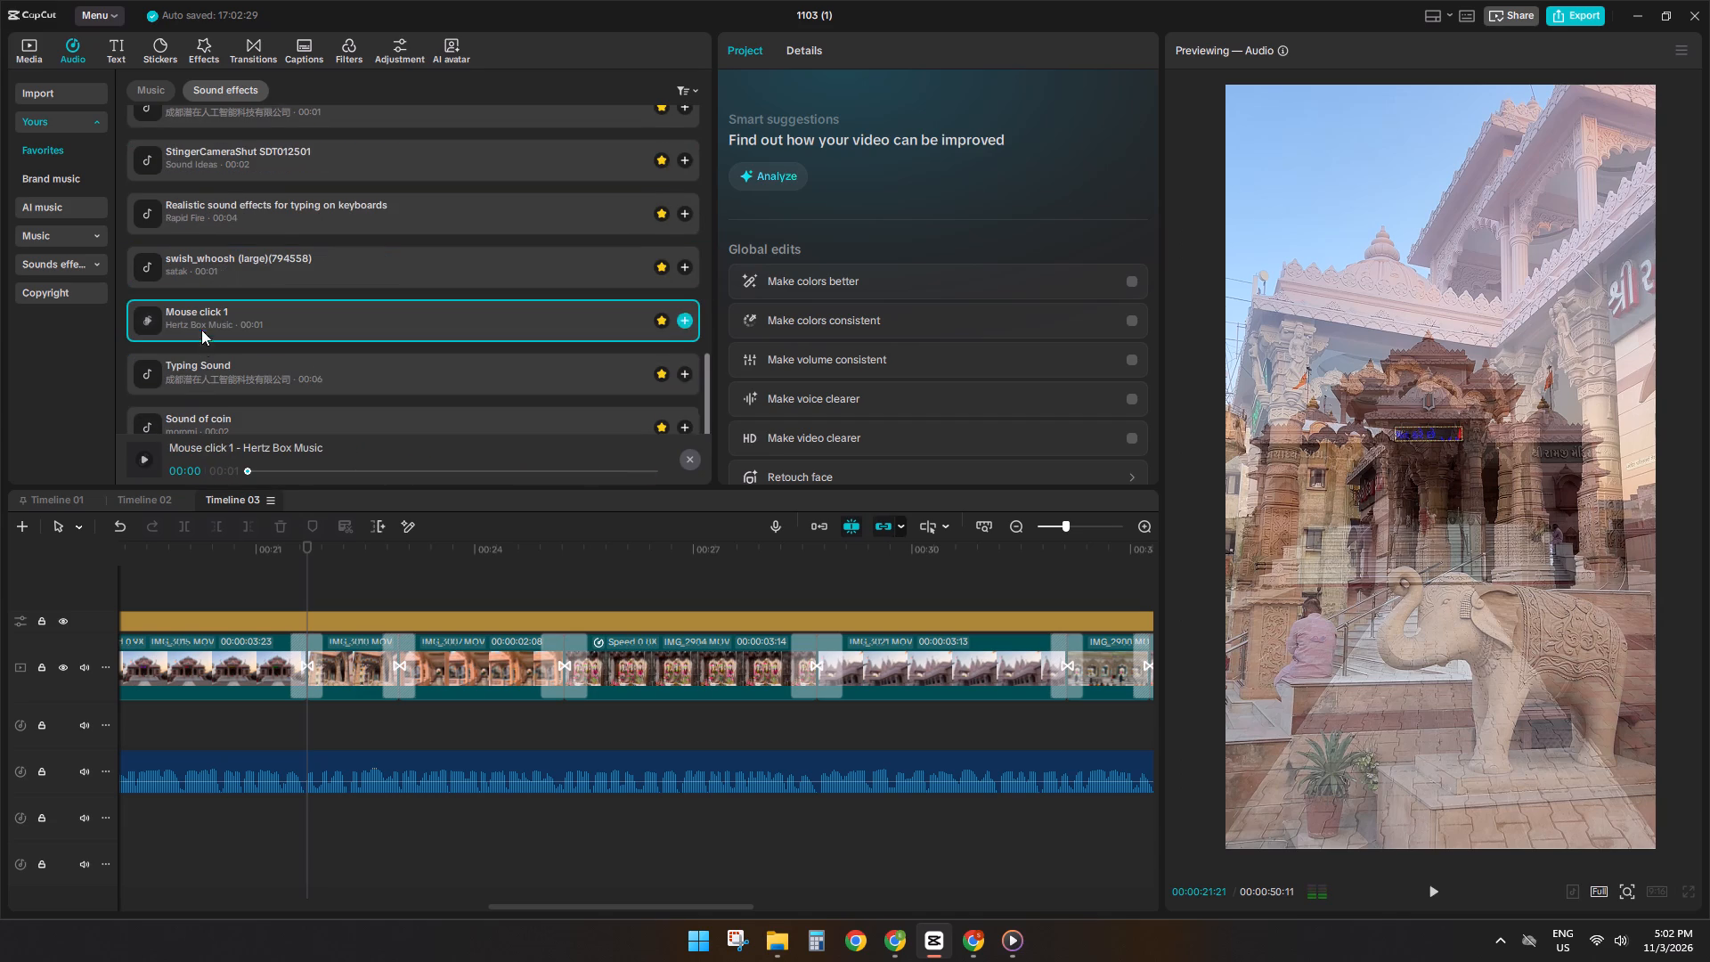
scroll(187, 395, up, 1)
scroll(187, 395, down, 1)
scroll(187, 395, up, 3)
click(203, 175)
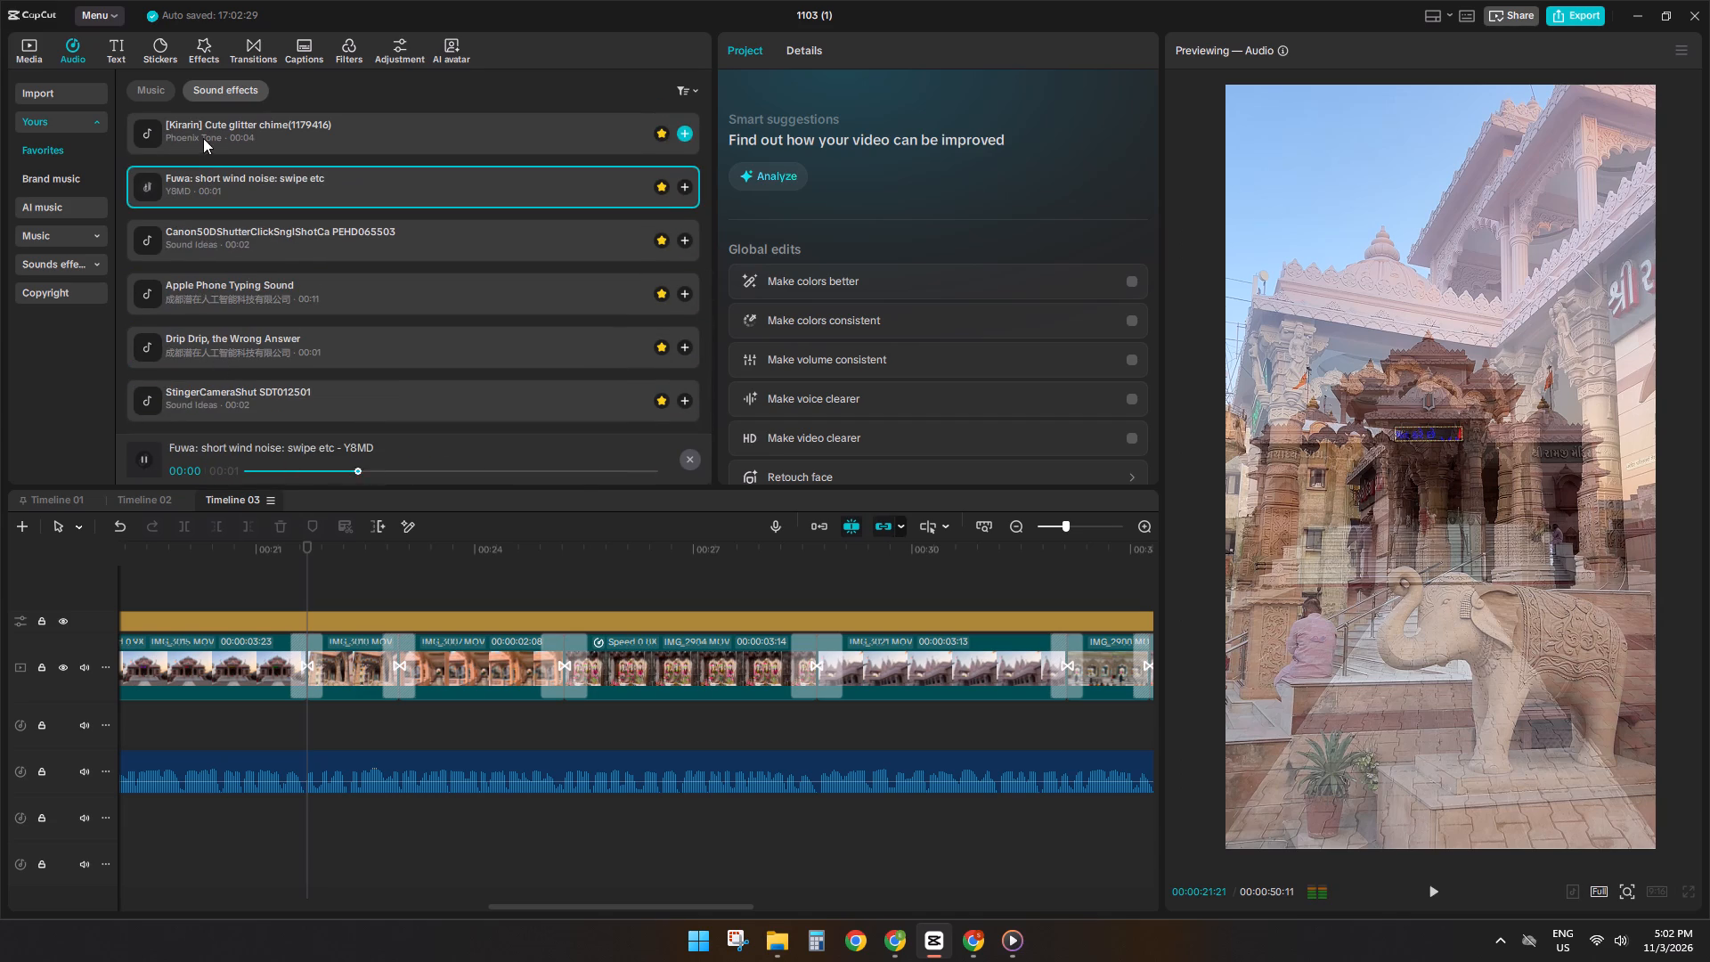
click(203, 138)
scroll(207, 273, up, 3)
click(207, 213)
click(219, 158)
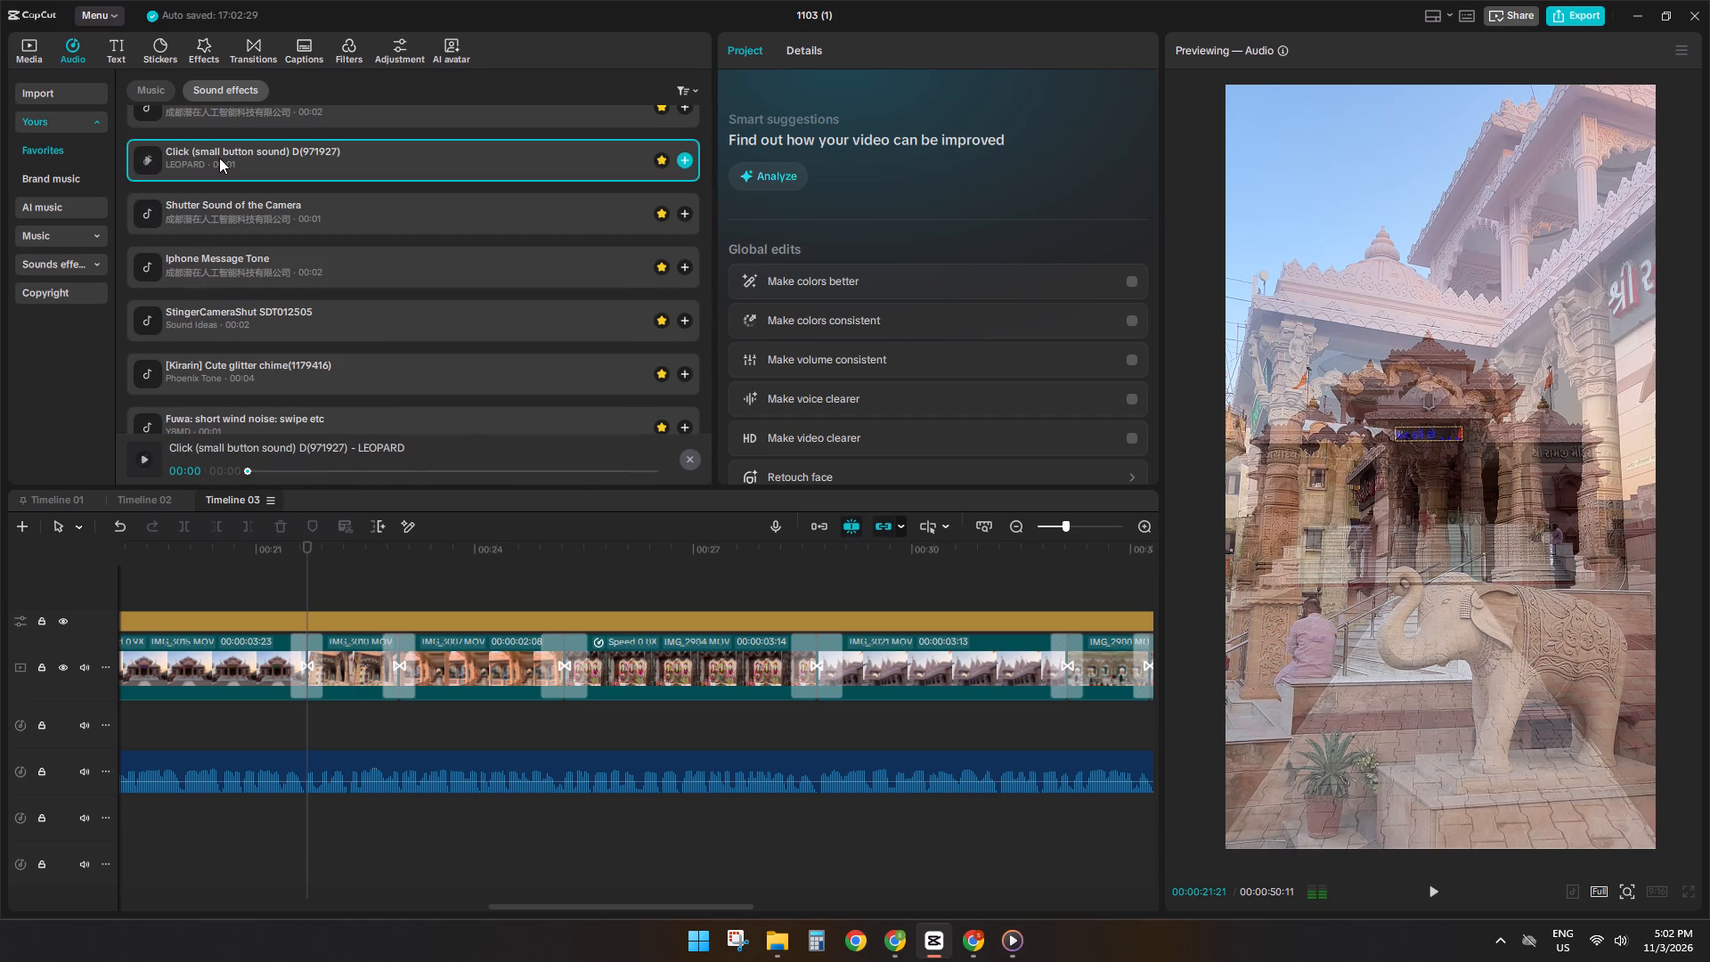
Place Click (small button sound) D(971927) at 00:00:21:21, paste a copy under the next transition, and play both back.
drag(219, 158, 309, 733)
key(ctrl+c)
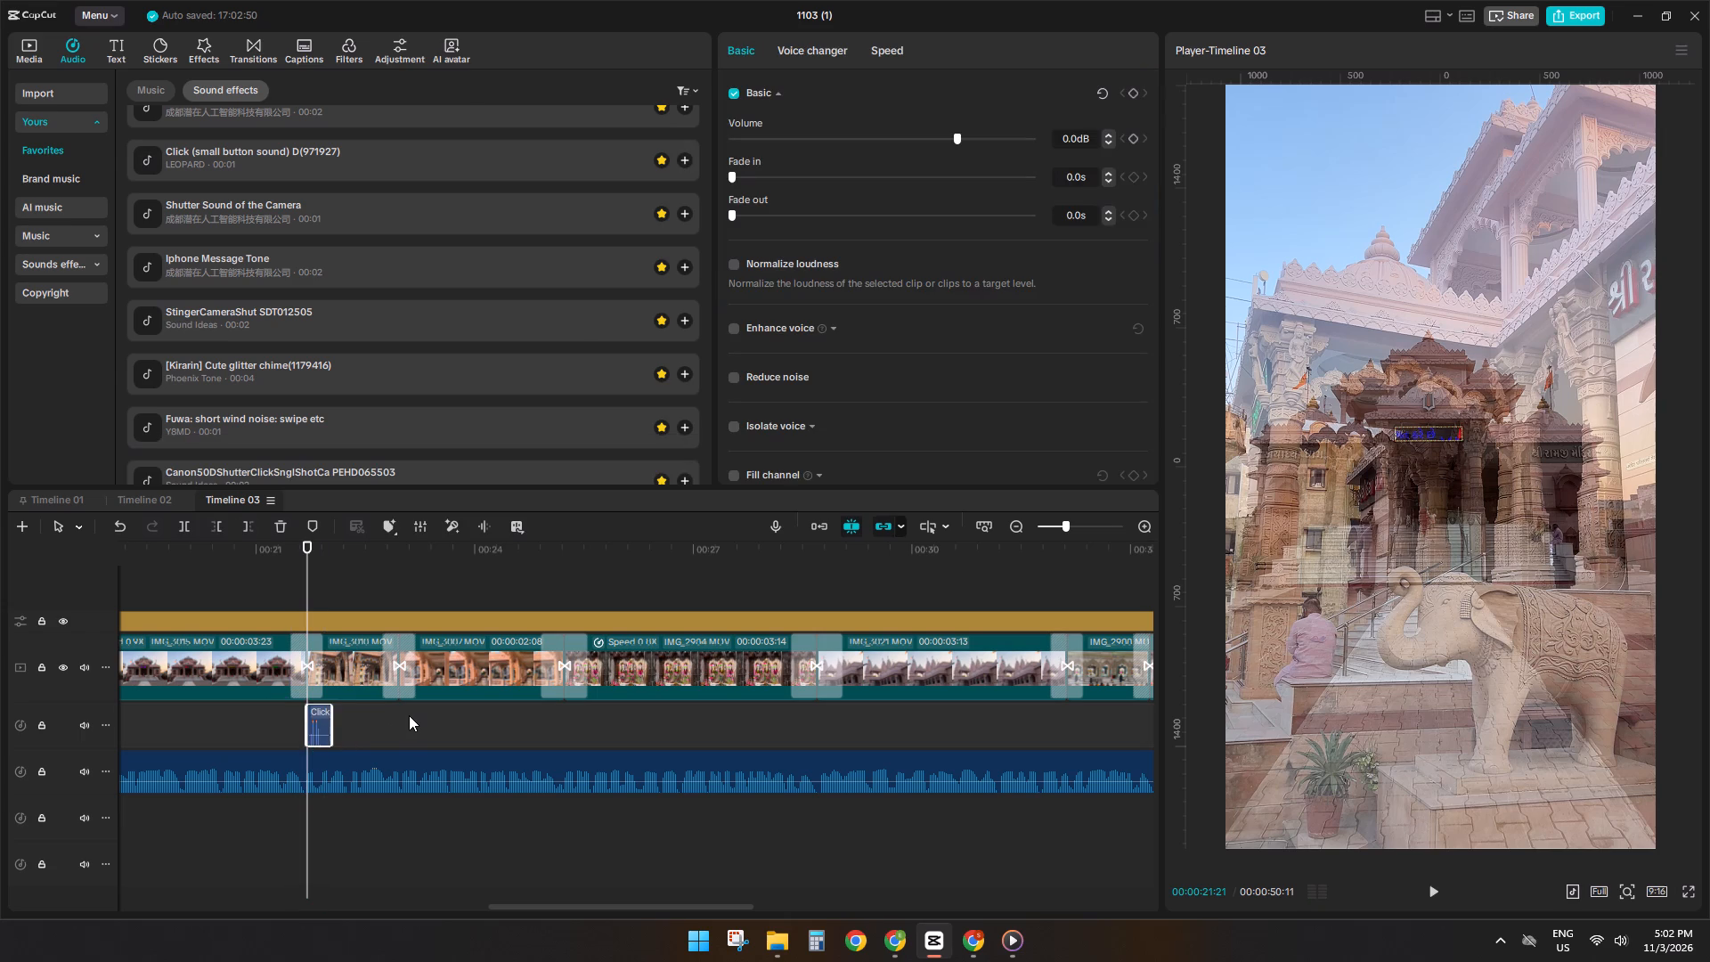
ctrl+click(397, 715)
key(ctrl+v)
click(281, 716)
click(260, 719)
key(space)
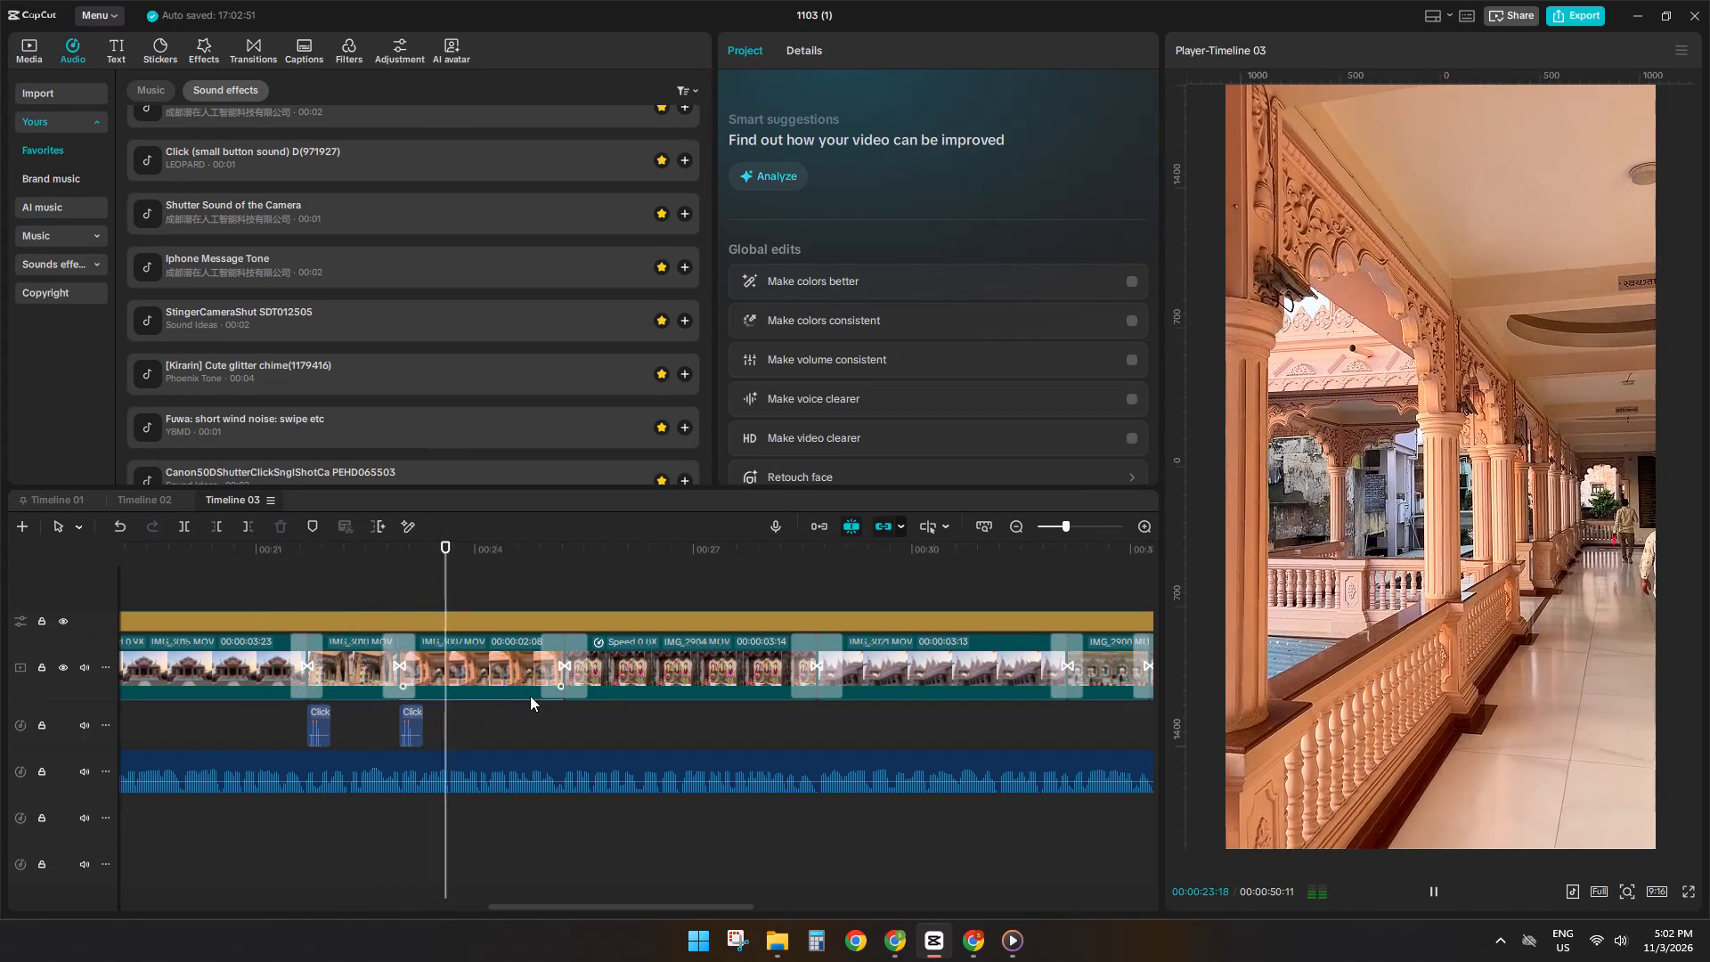
ctrl+scroll(591, 705, down, 3)
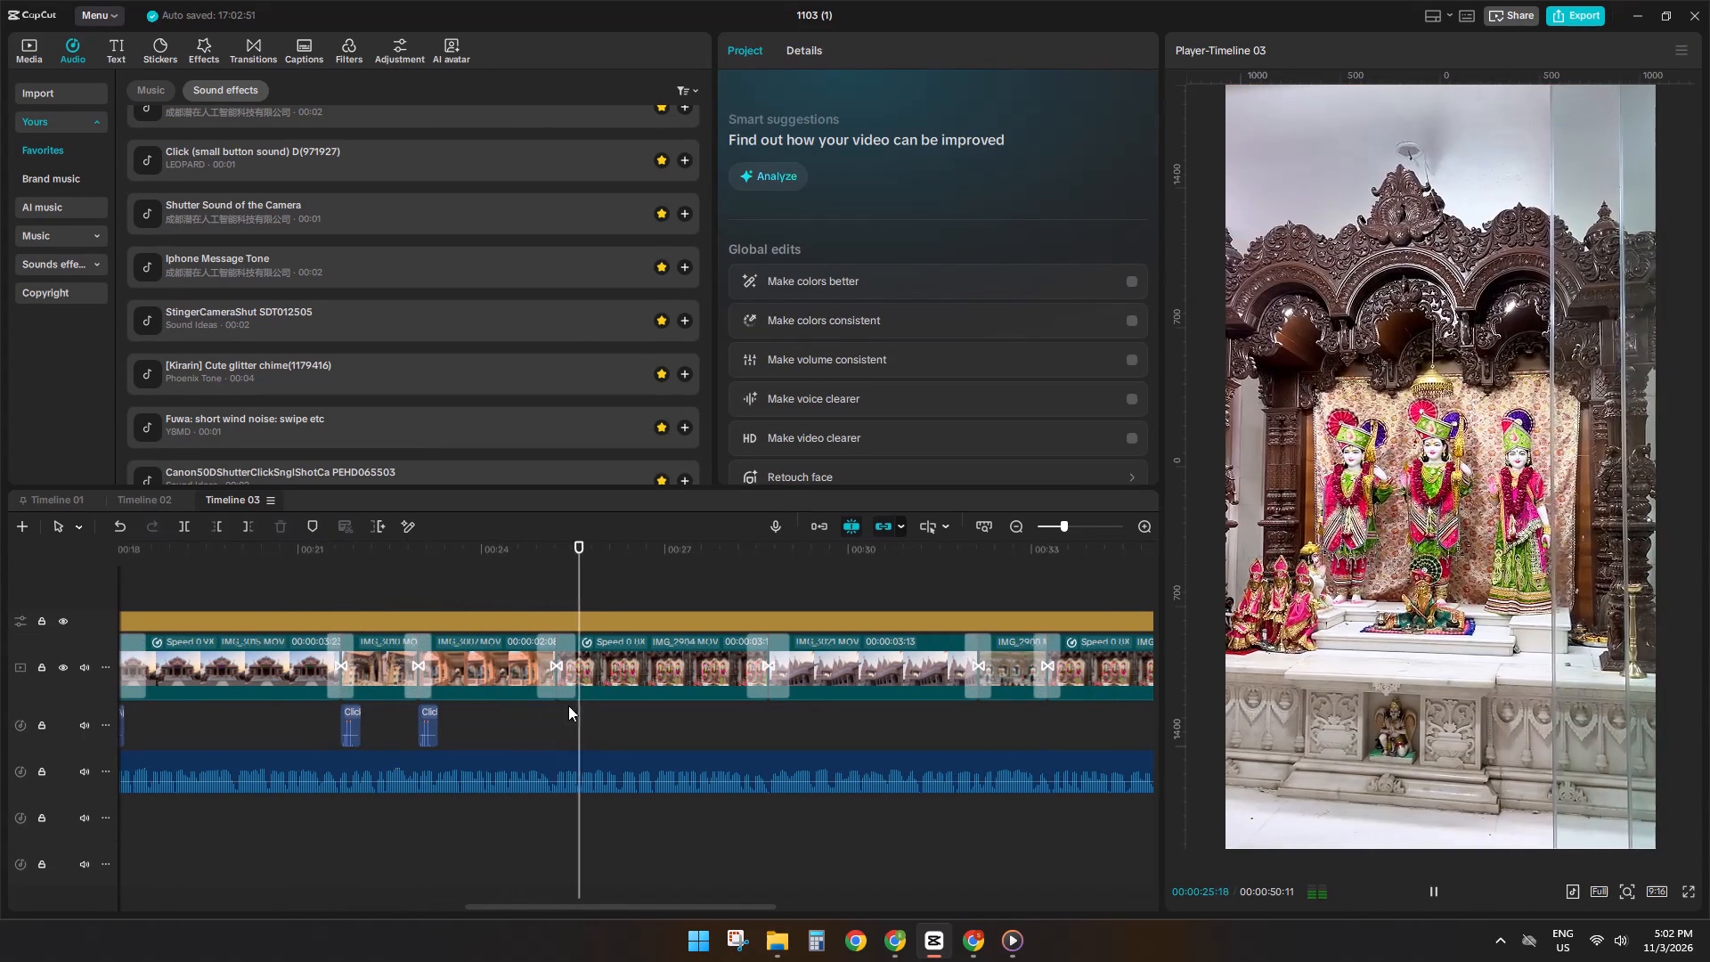
Place the Canon50D shutter click sound at 00:00:25:02, shift it slightly later to the middle of the transition, and play it back.
click(546, 717)
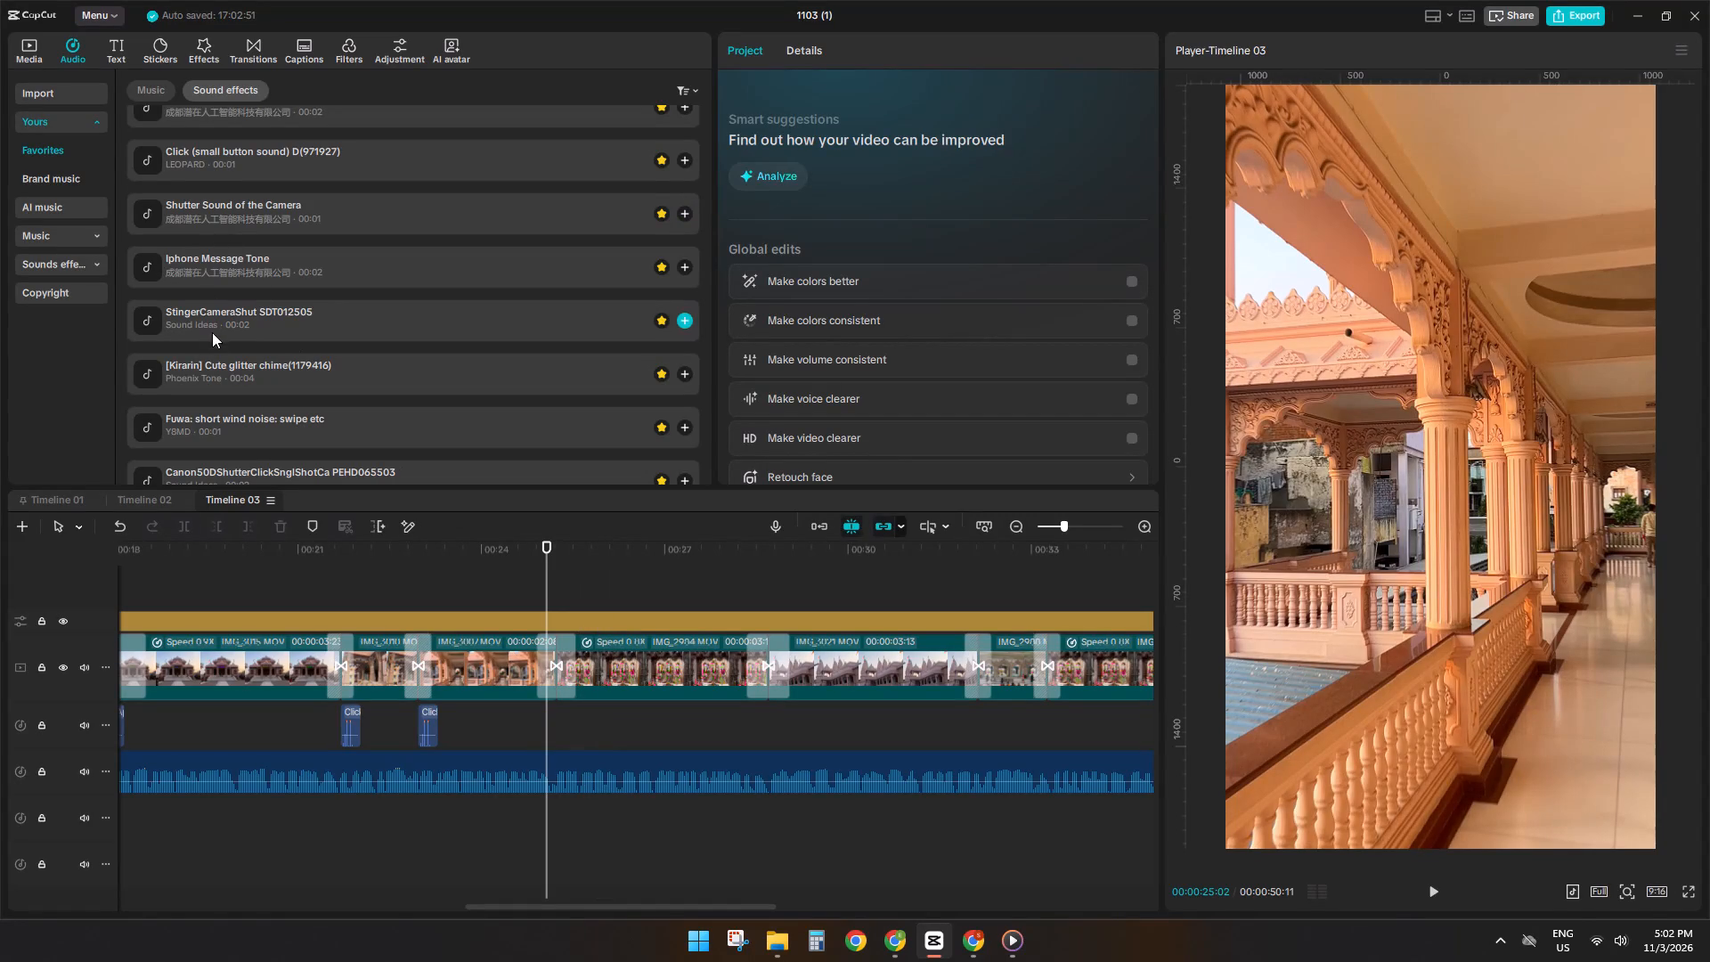
scroll(216, 371, up, 7)
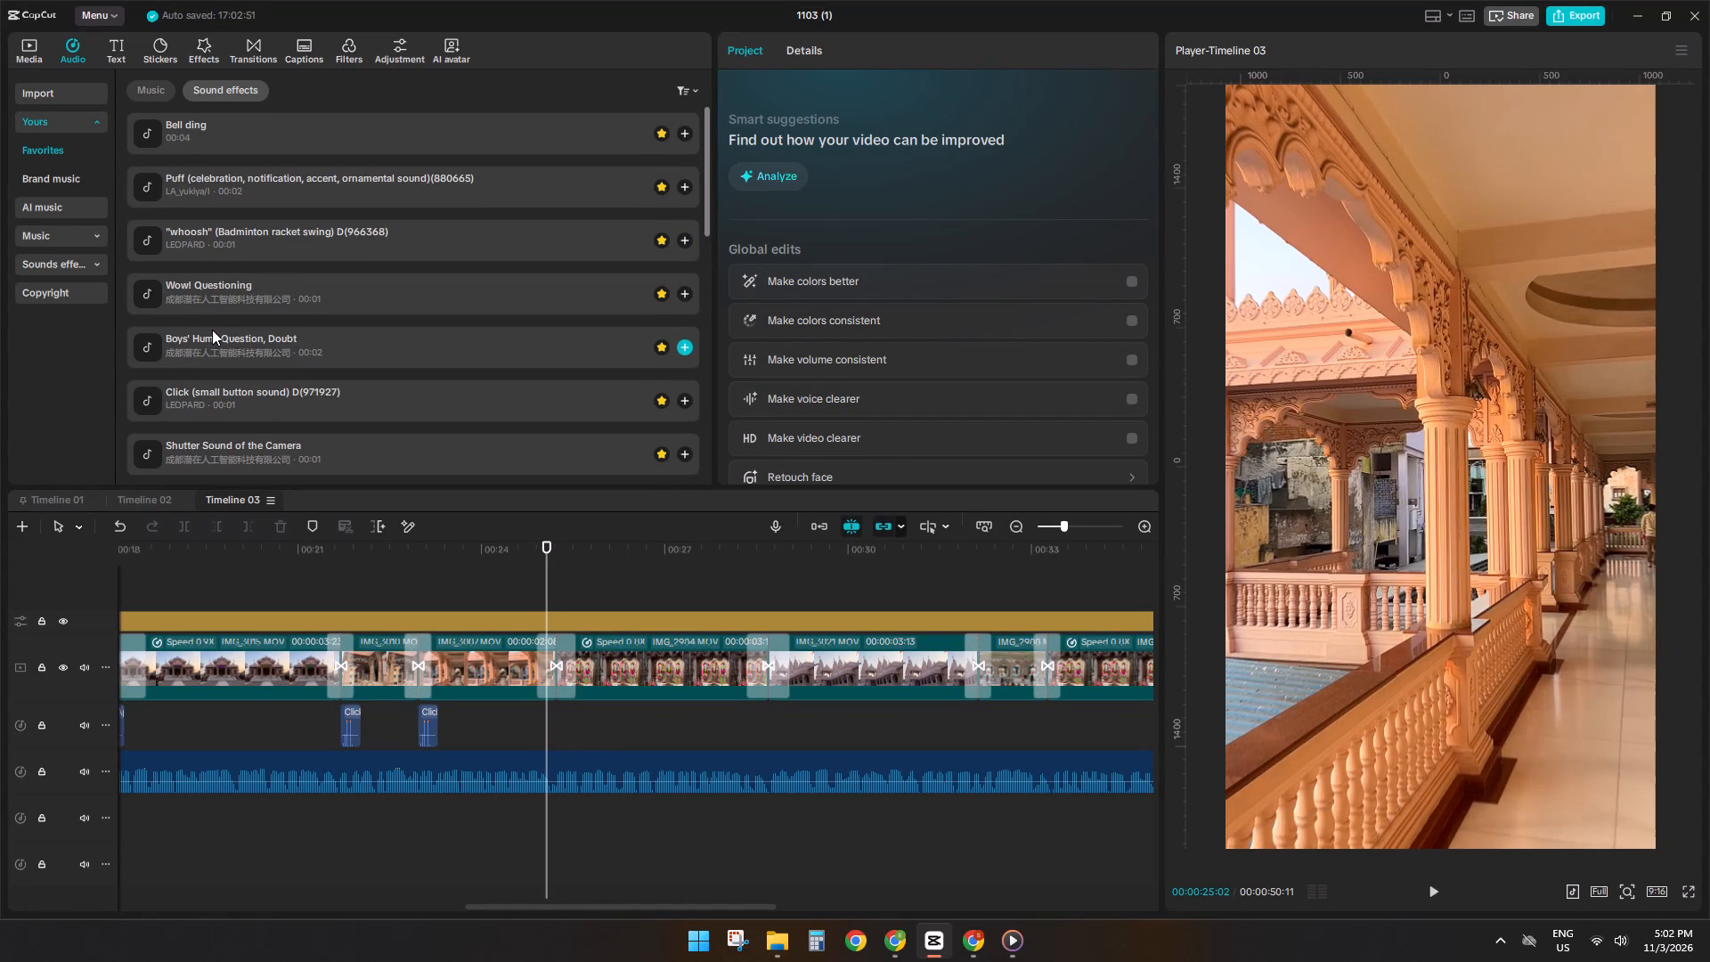
scroll(212, 330, down, 7)
drag(200, 168, 547, 639)
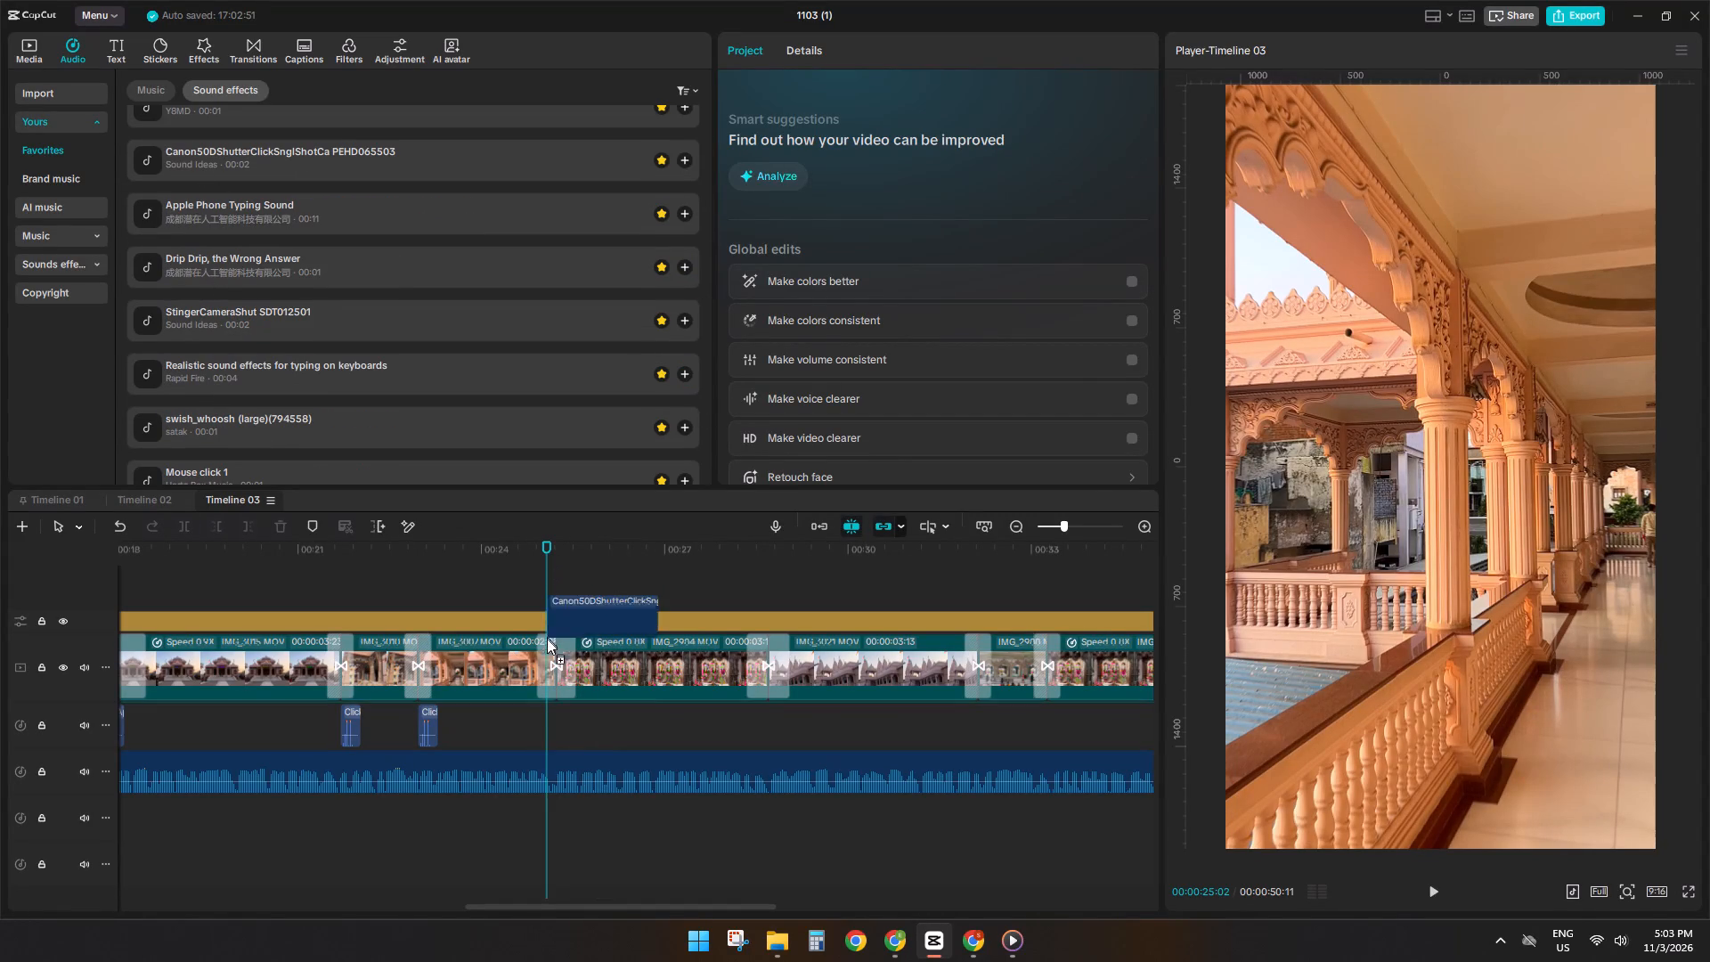
drag(547, 639, 550, 648)
drag(550, 648, 552, 698)
click(561, 723)
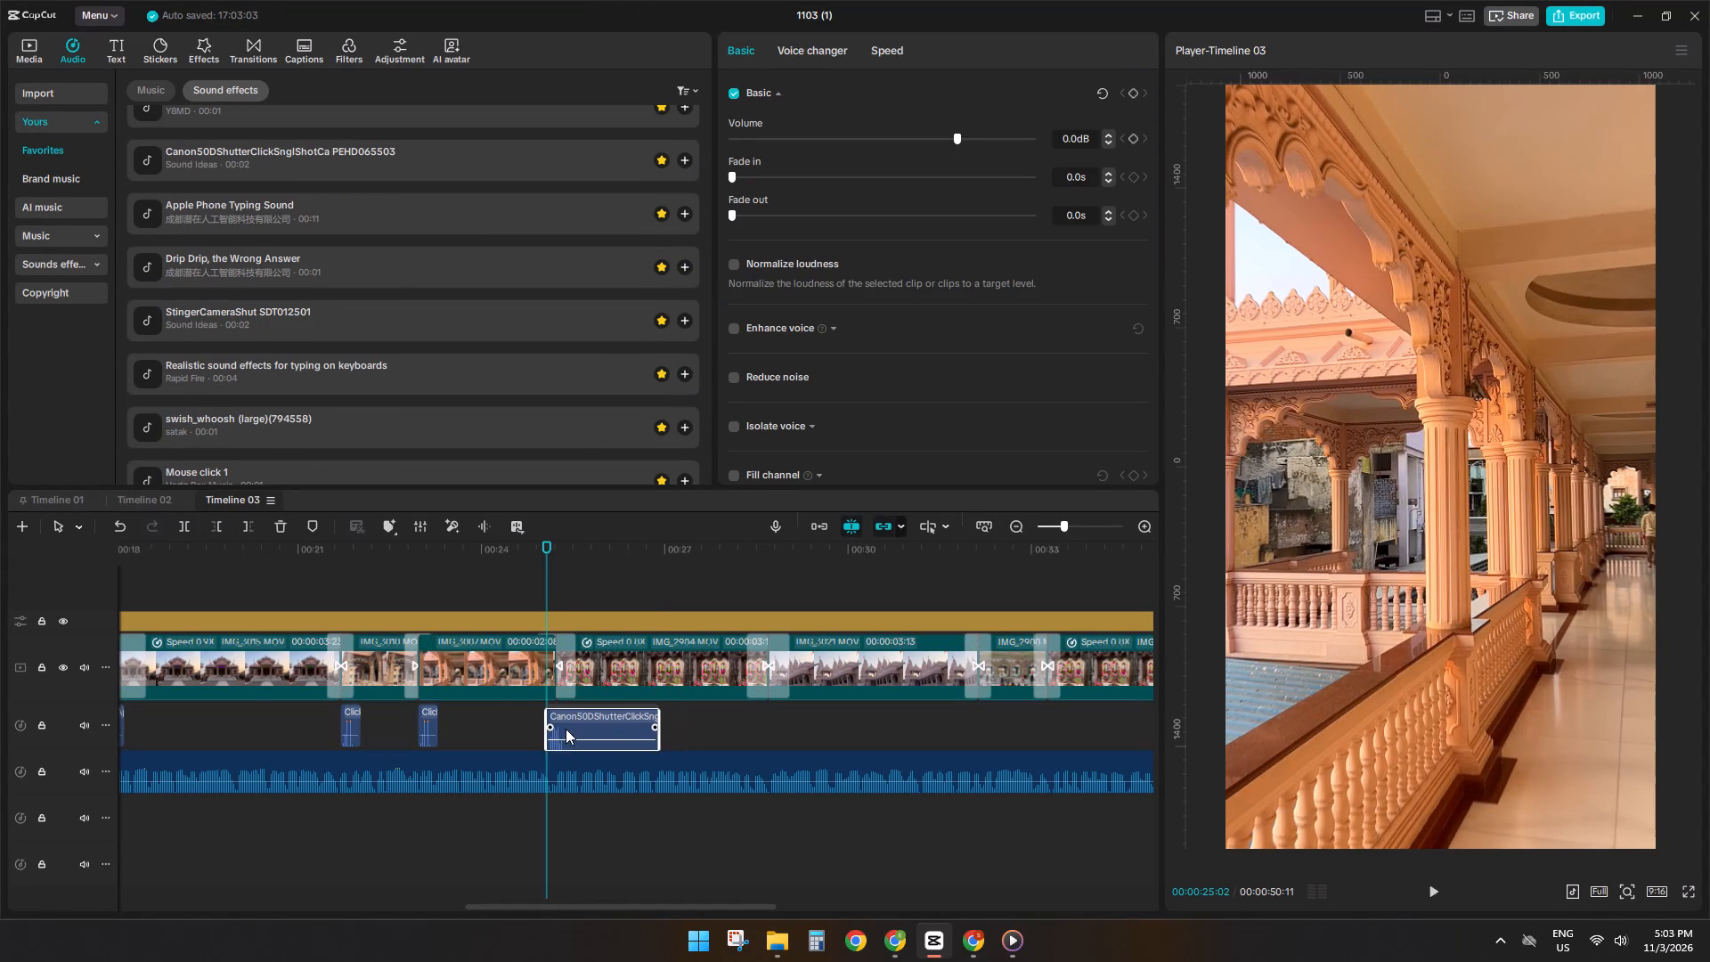
drag(566, 729, 574, 727)
key(space)
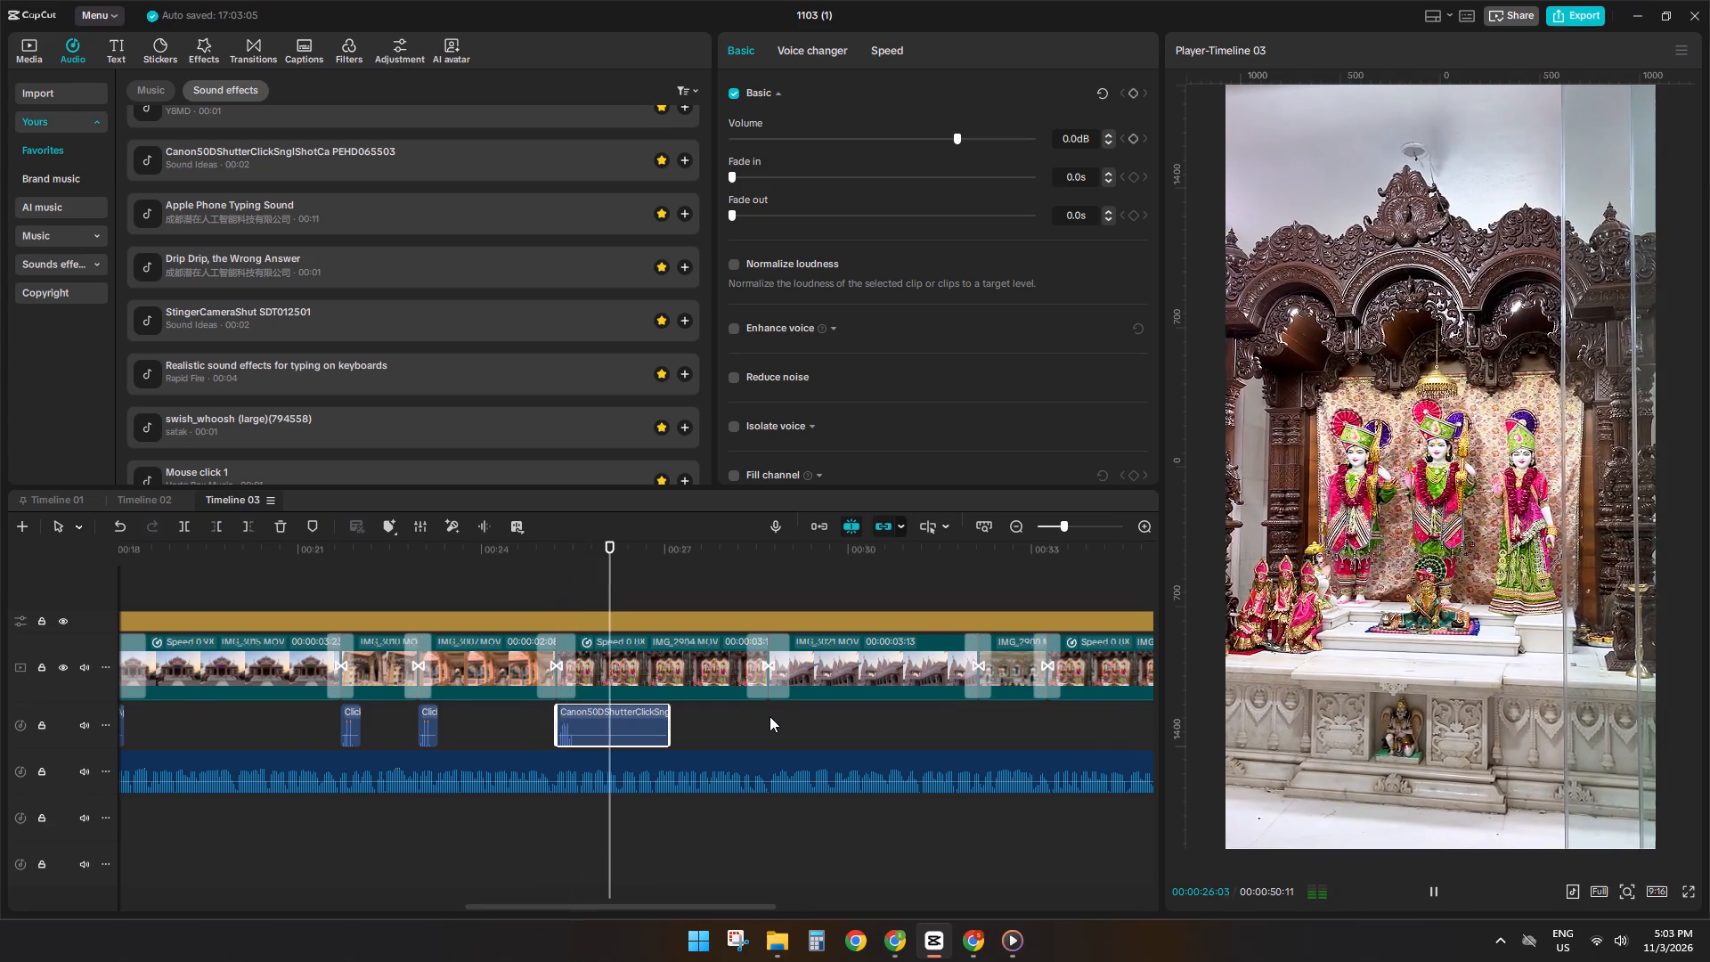
ctrl+scroll(769, 716, down, 4)
ctrl+scroll(794, 716, up, 4)
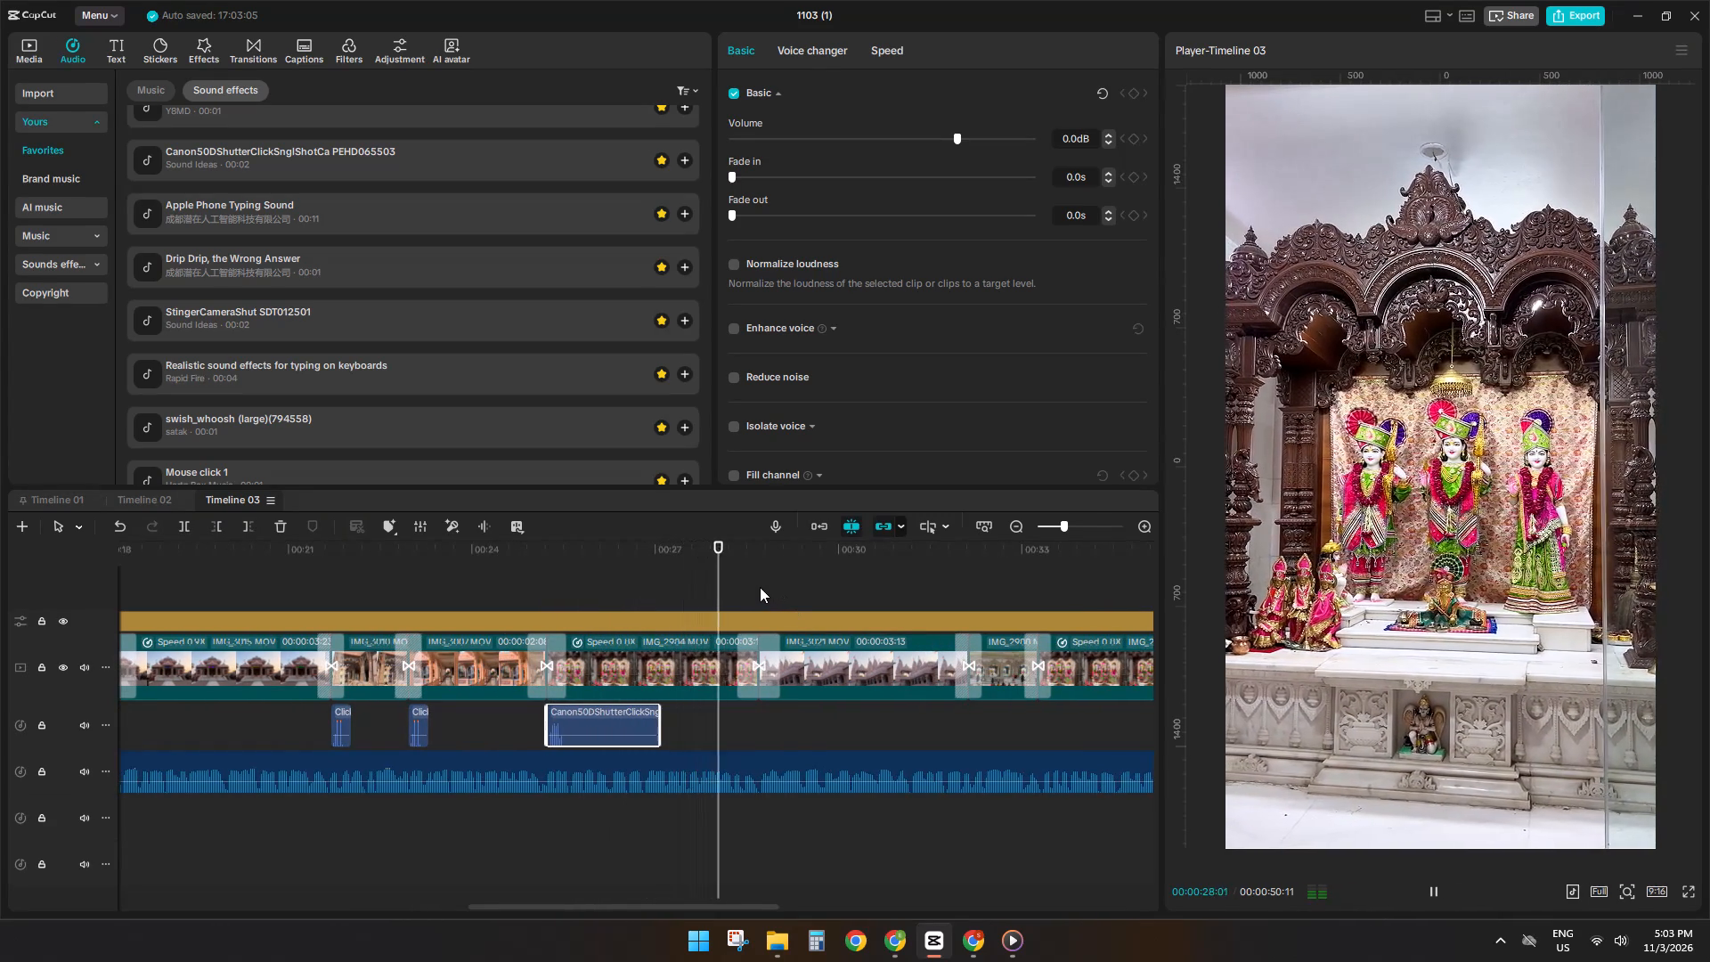
key(space)
Replace the transition between the shrine clip and the pink temple stairway clip, just before 00:00:29, with Light Flare.
click(759, 647)
key(d)
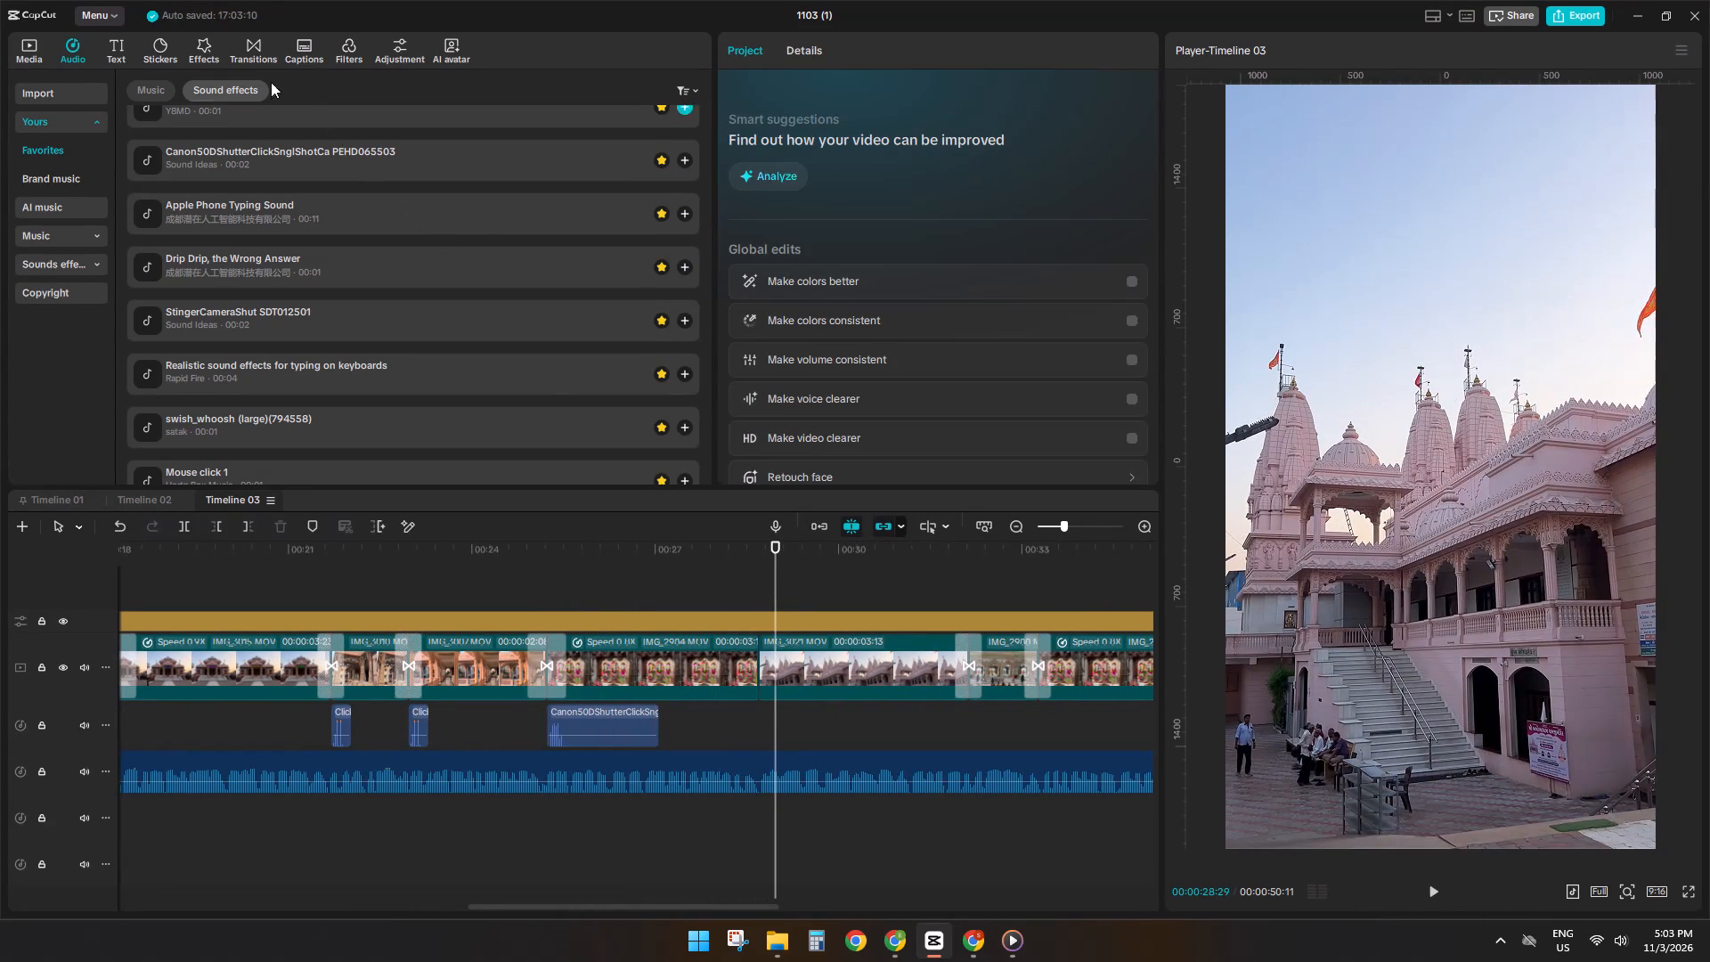
click(247, 53)
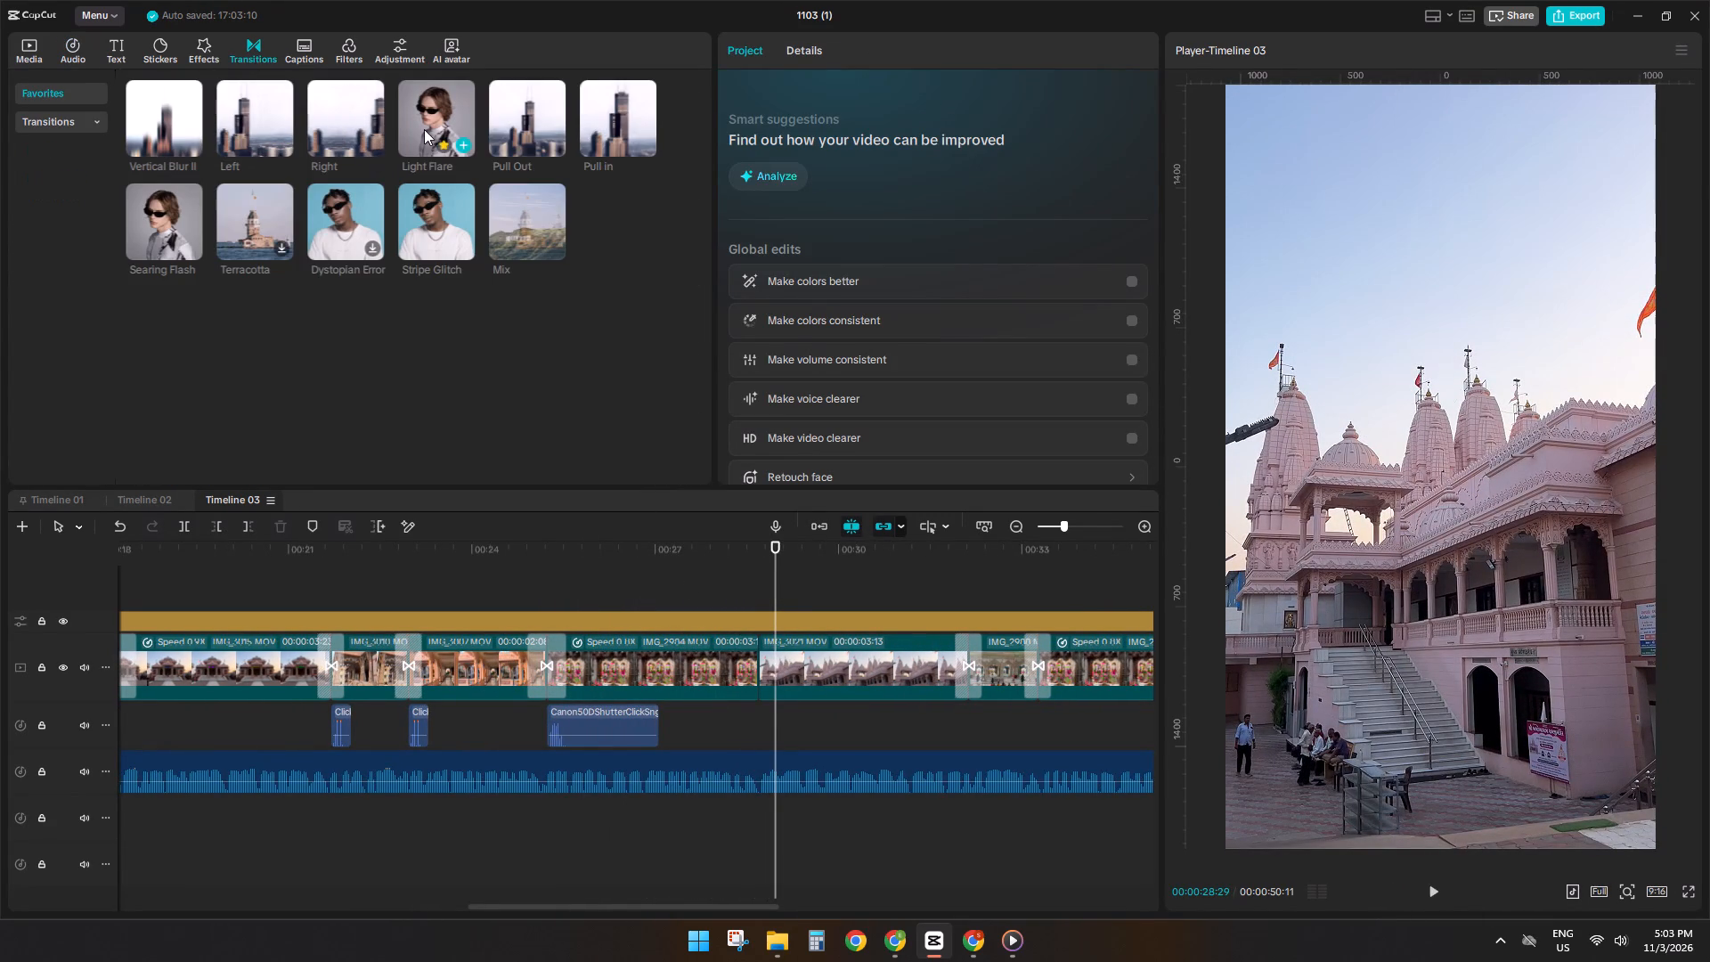
drag(424, 129, 749, 682)
Copy both Apple Phone Typing Sound pieces, paste them at 00:00:28:12, shift them slightly earlier under the Light Flare transition, and play back.
ctrl+scroll(597, 738, down, 7)
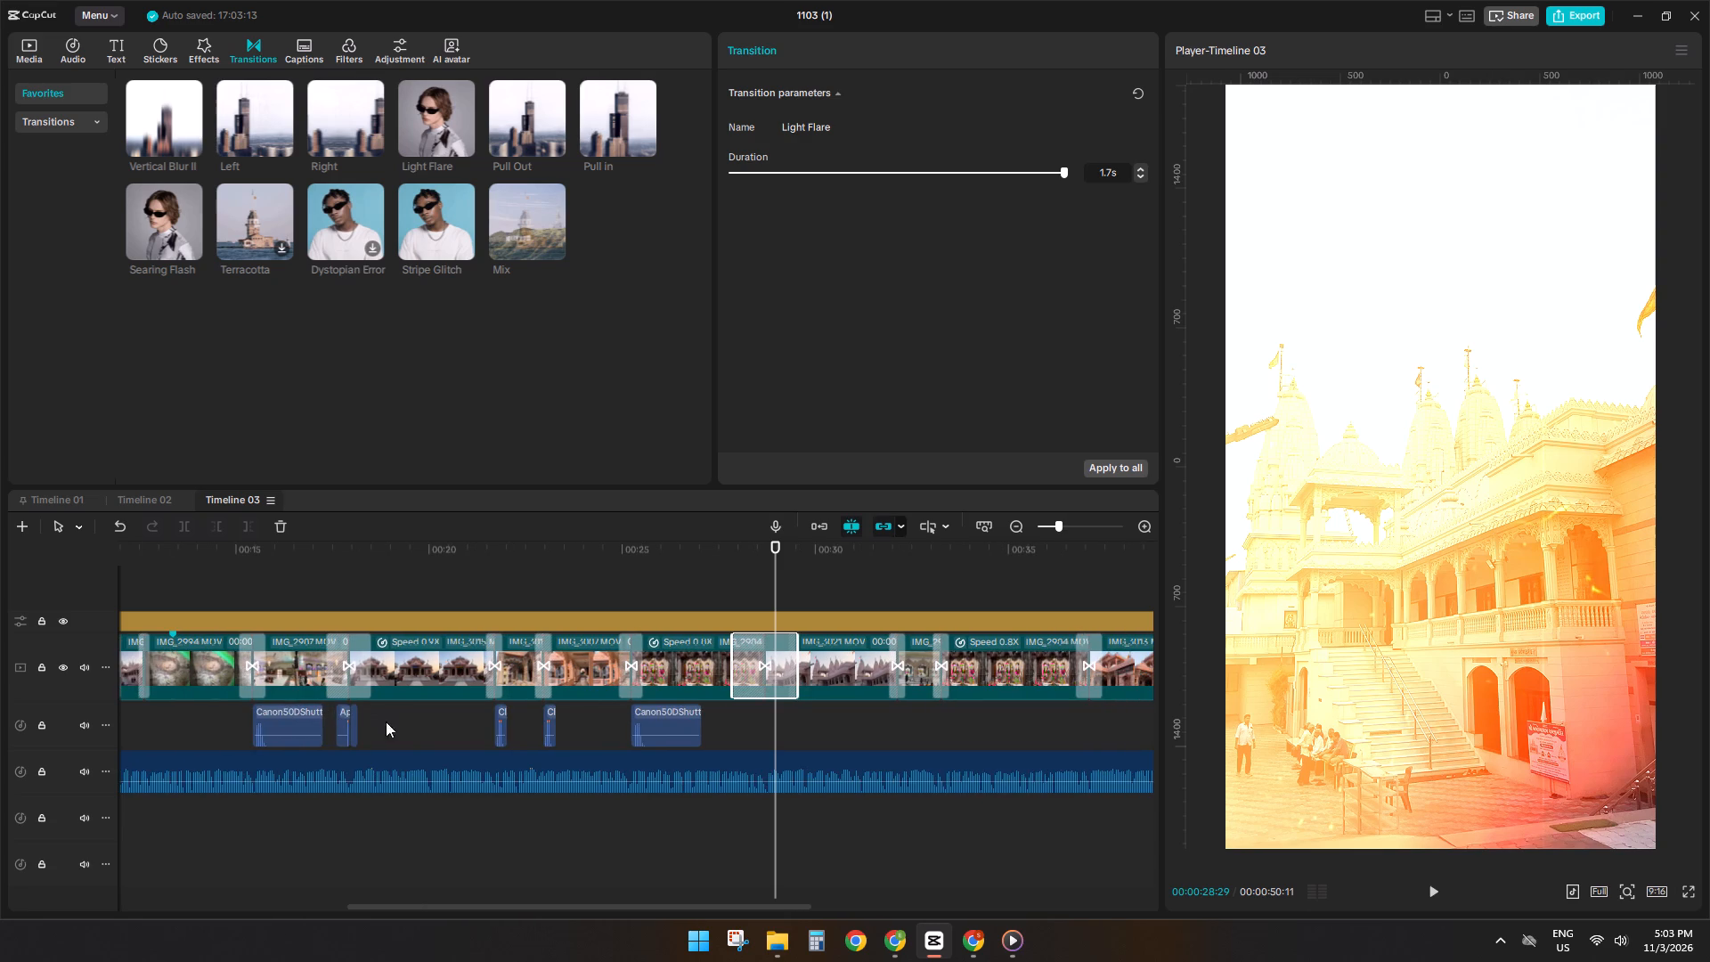
ctrl+drag(420, 738, 330, 710)
key(ctrl+c)
ctrl+scroll(823, 735, up, 9)
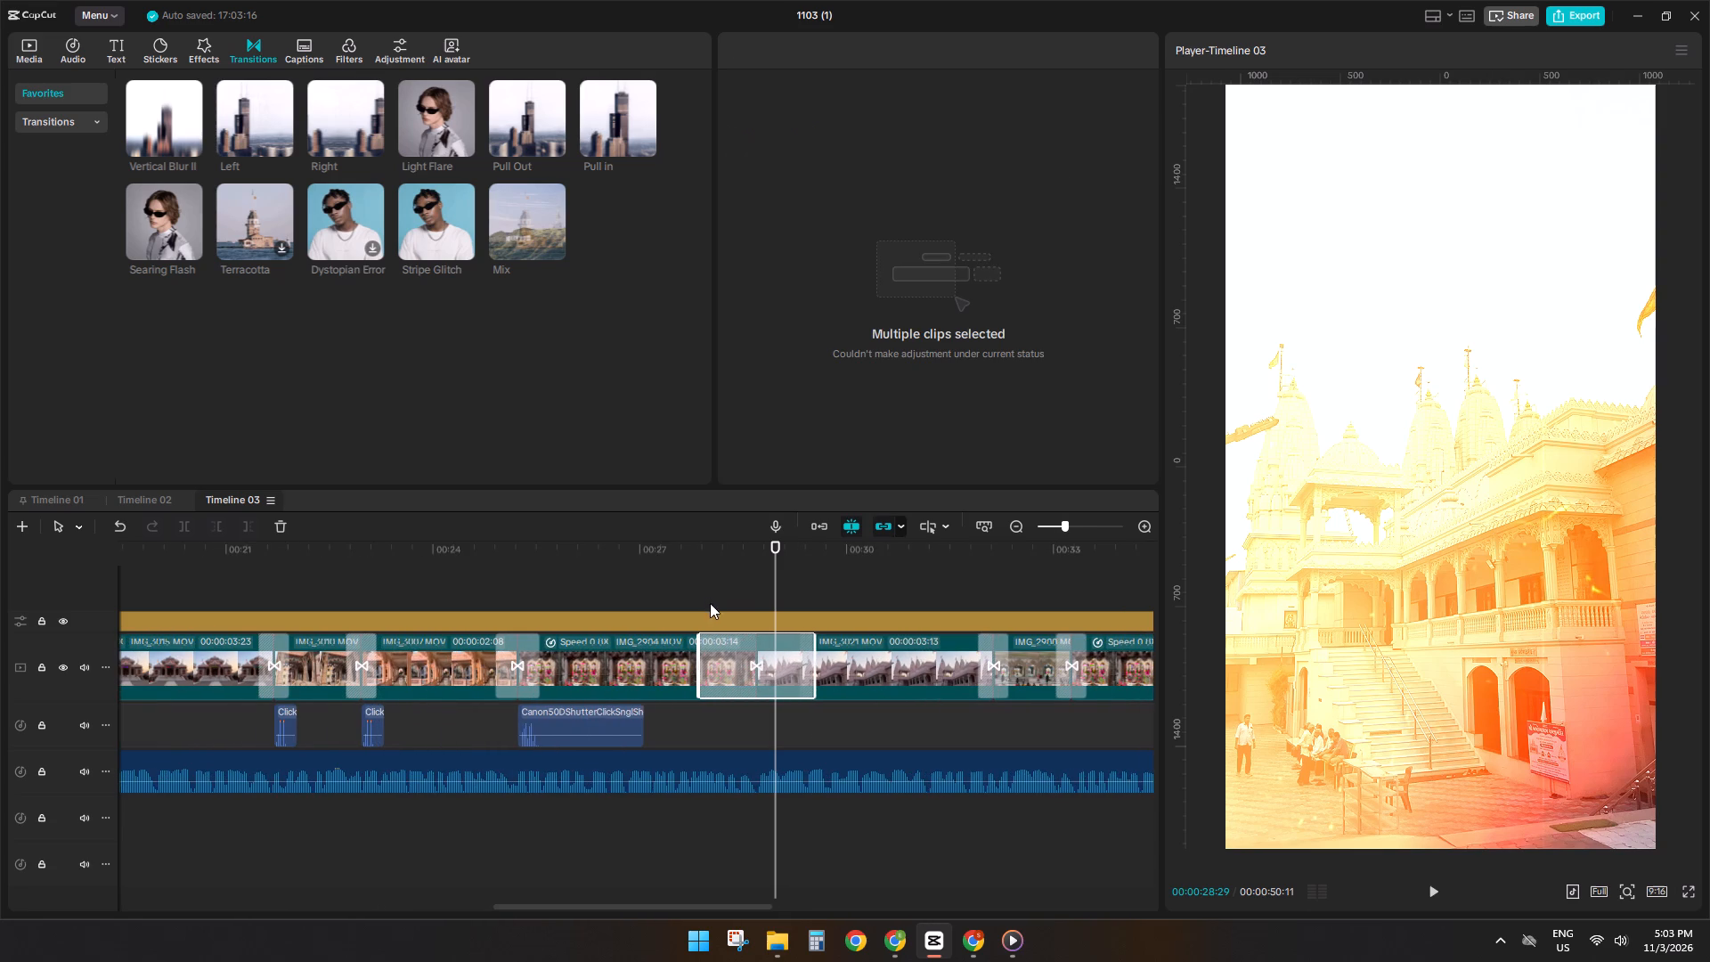
ctrl+click(735, 593)
key(ctrl+v)
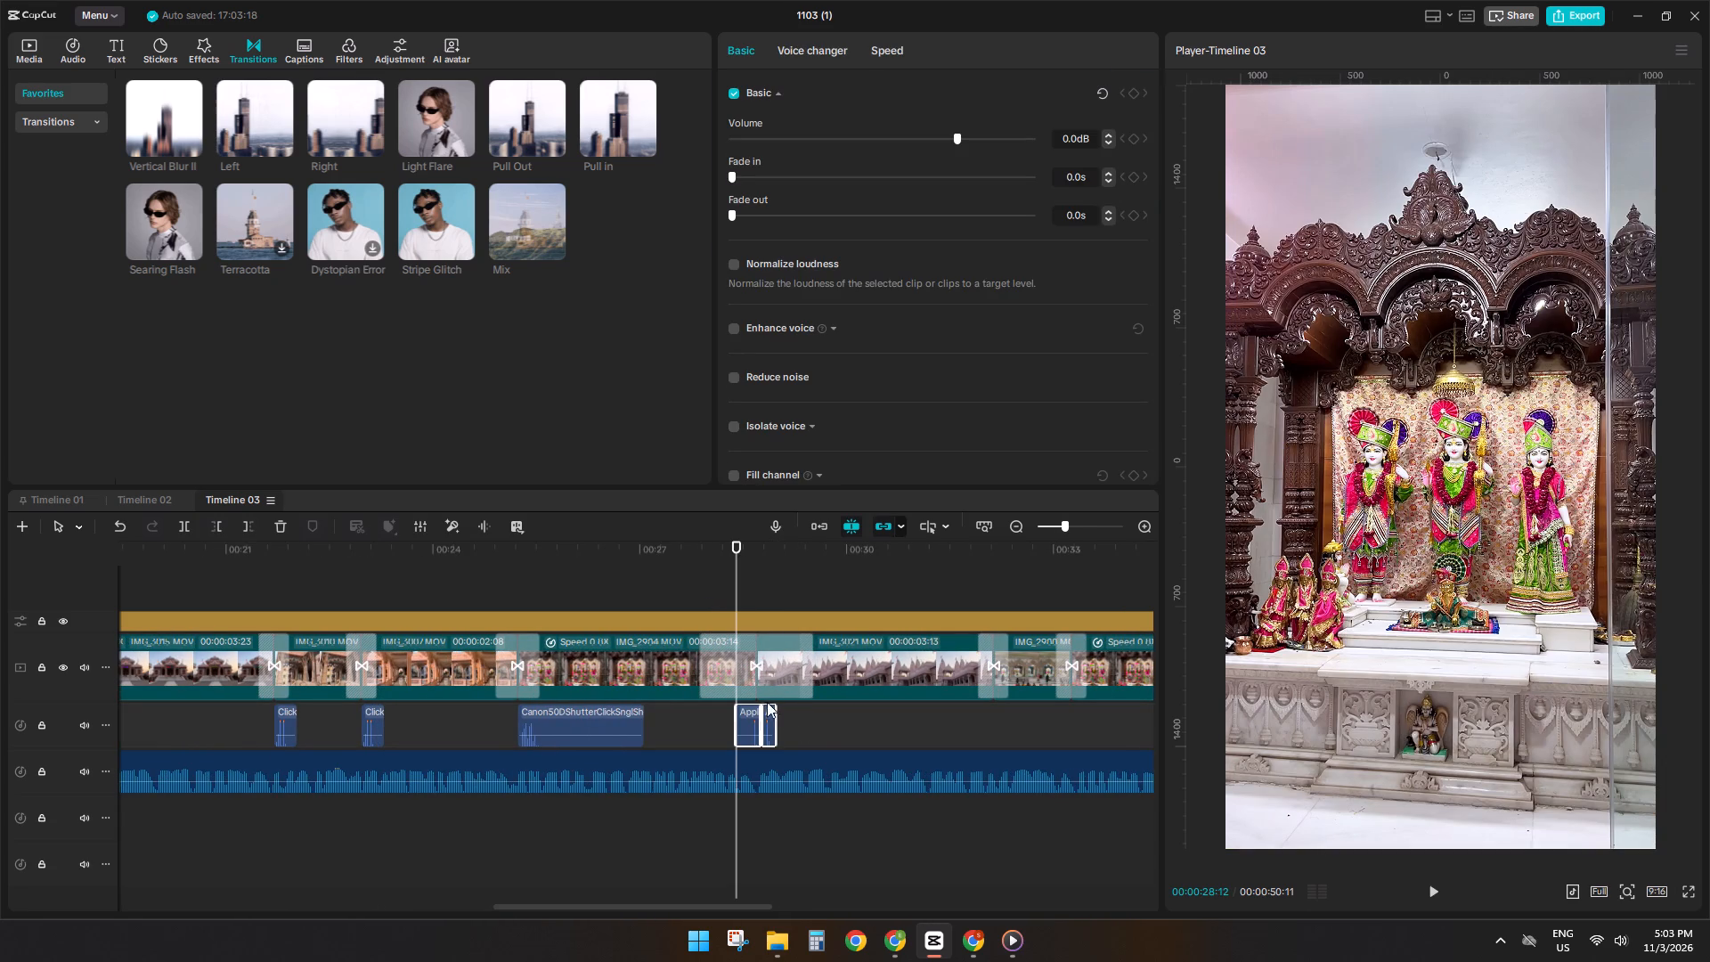
ctrl+scroll(811, 735, up, 6)
ctrl+scroll(785, 661, up, 4)
drag(764, 724, 753, 727)
click(702, 715)
key(space)
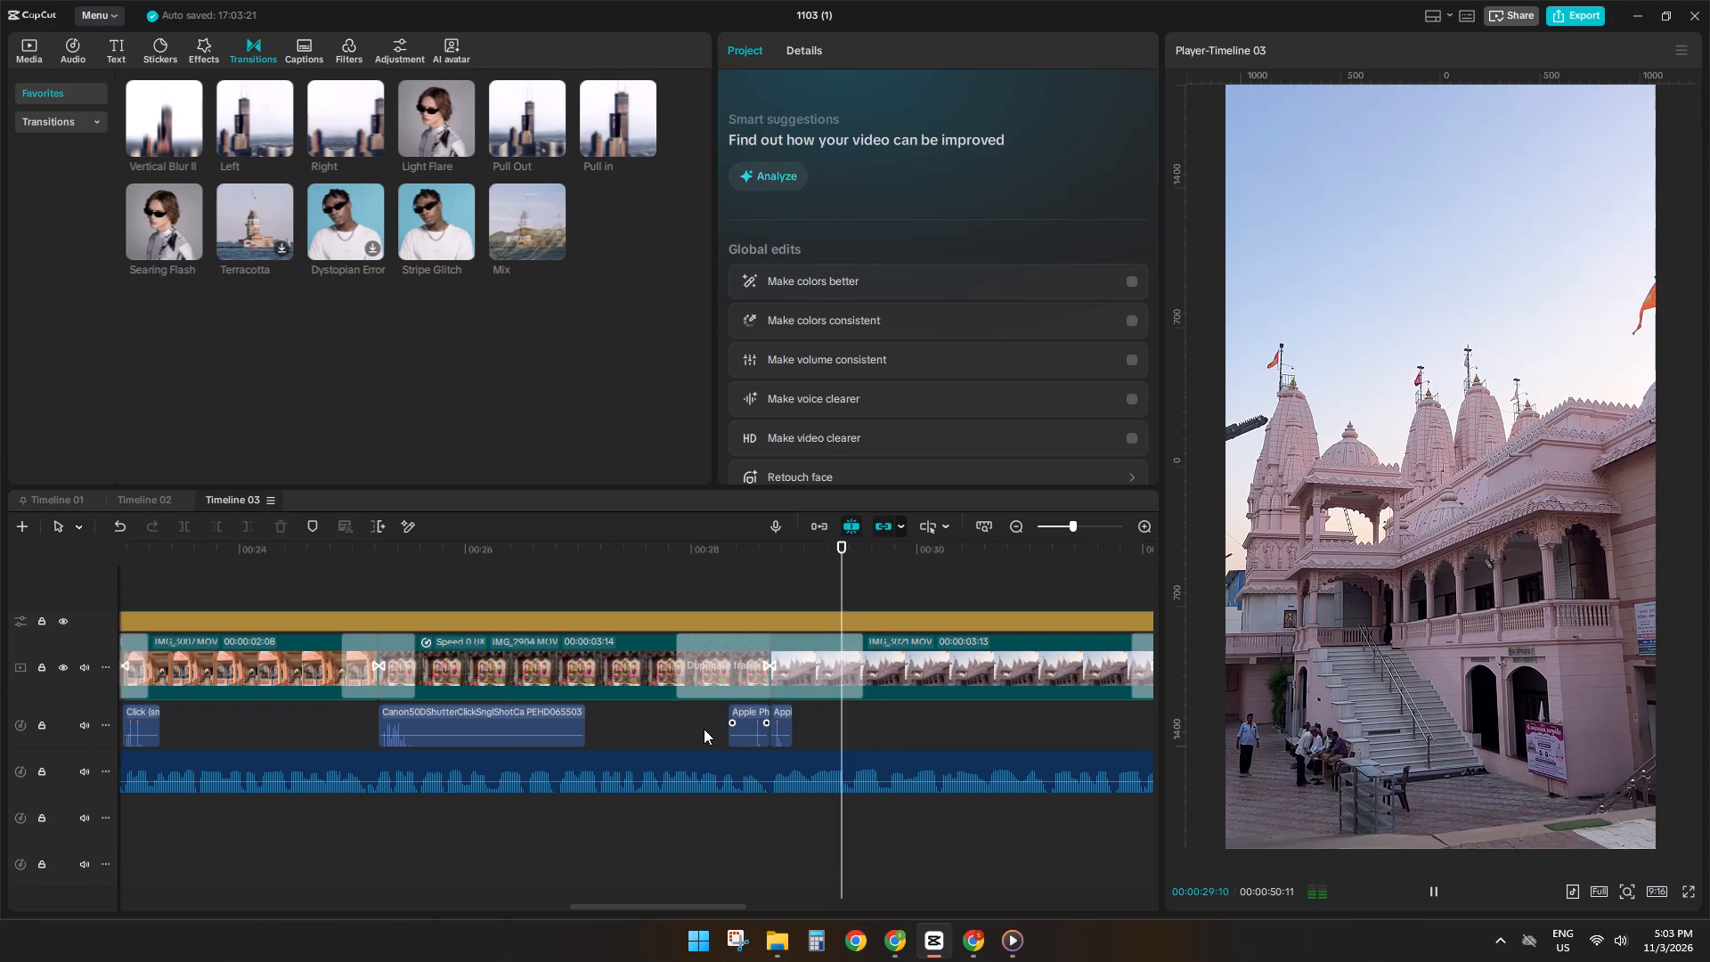
Set the new Light Flare transition's duration to 1.0 s.
click(799, 651)
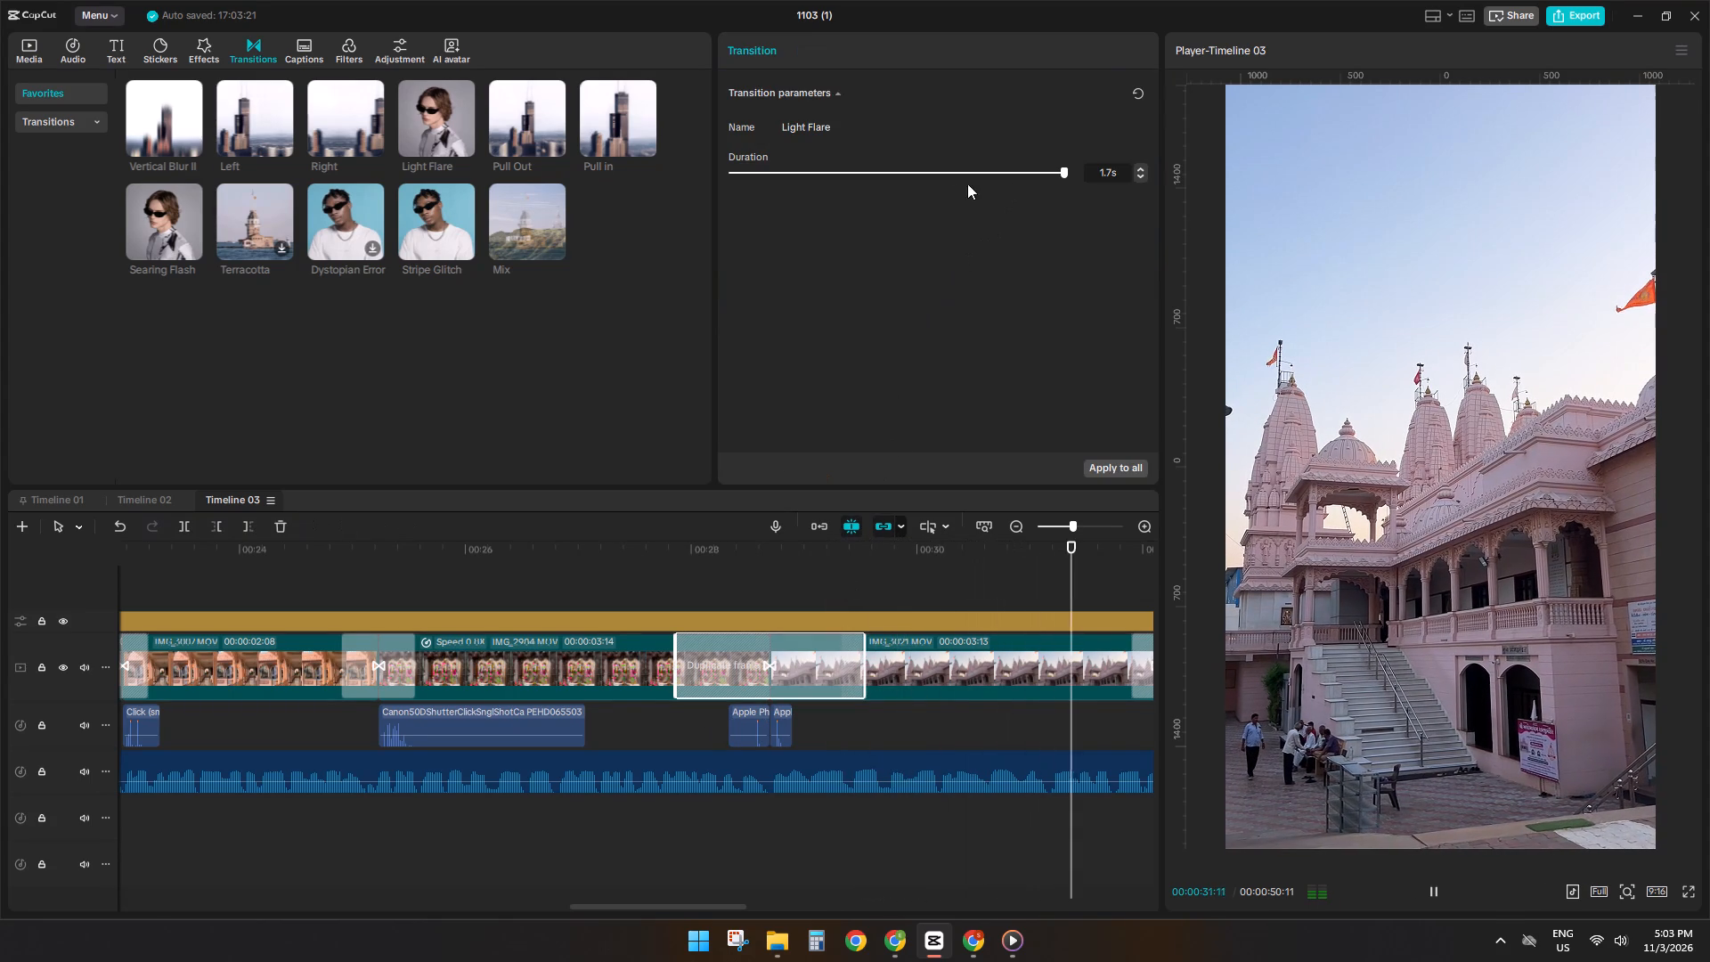
key(space)
click(952, 184)
click(947, 171)
drag(947, 171, 922, 179)
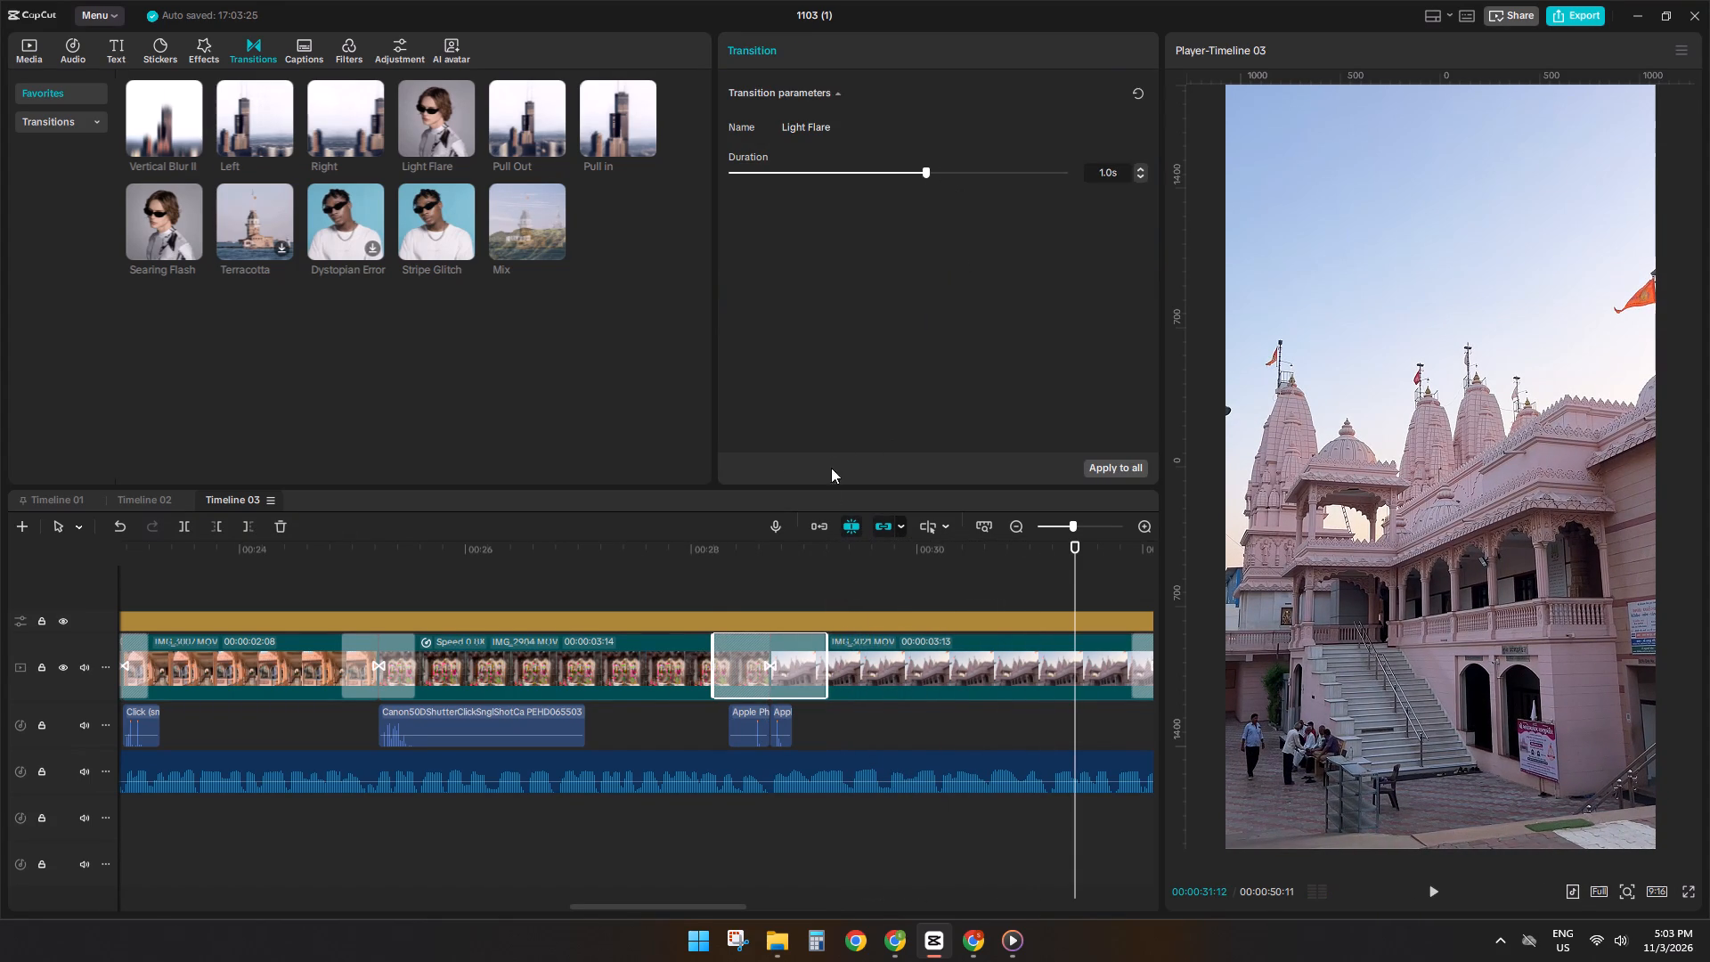
Play back from the shortened Light Flare transition to just past the transition at 00:00:37:03.
click(704, 604)
key(space)
ctrl+scroll(867, 698, down, 2)
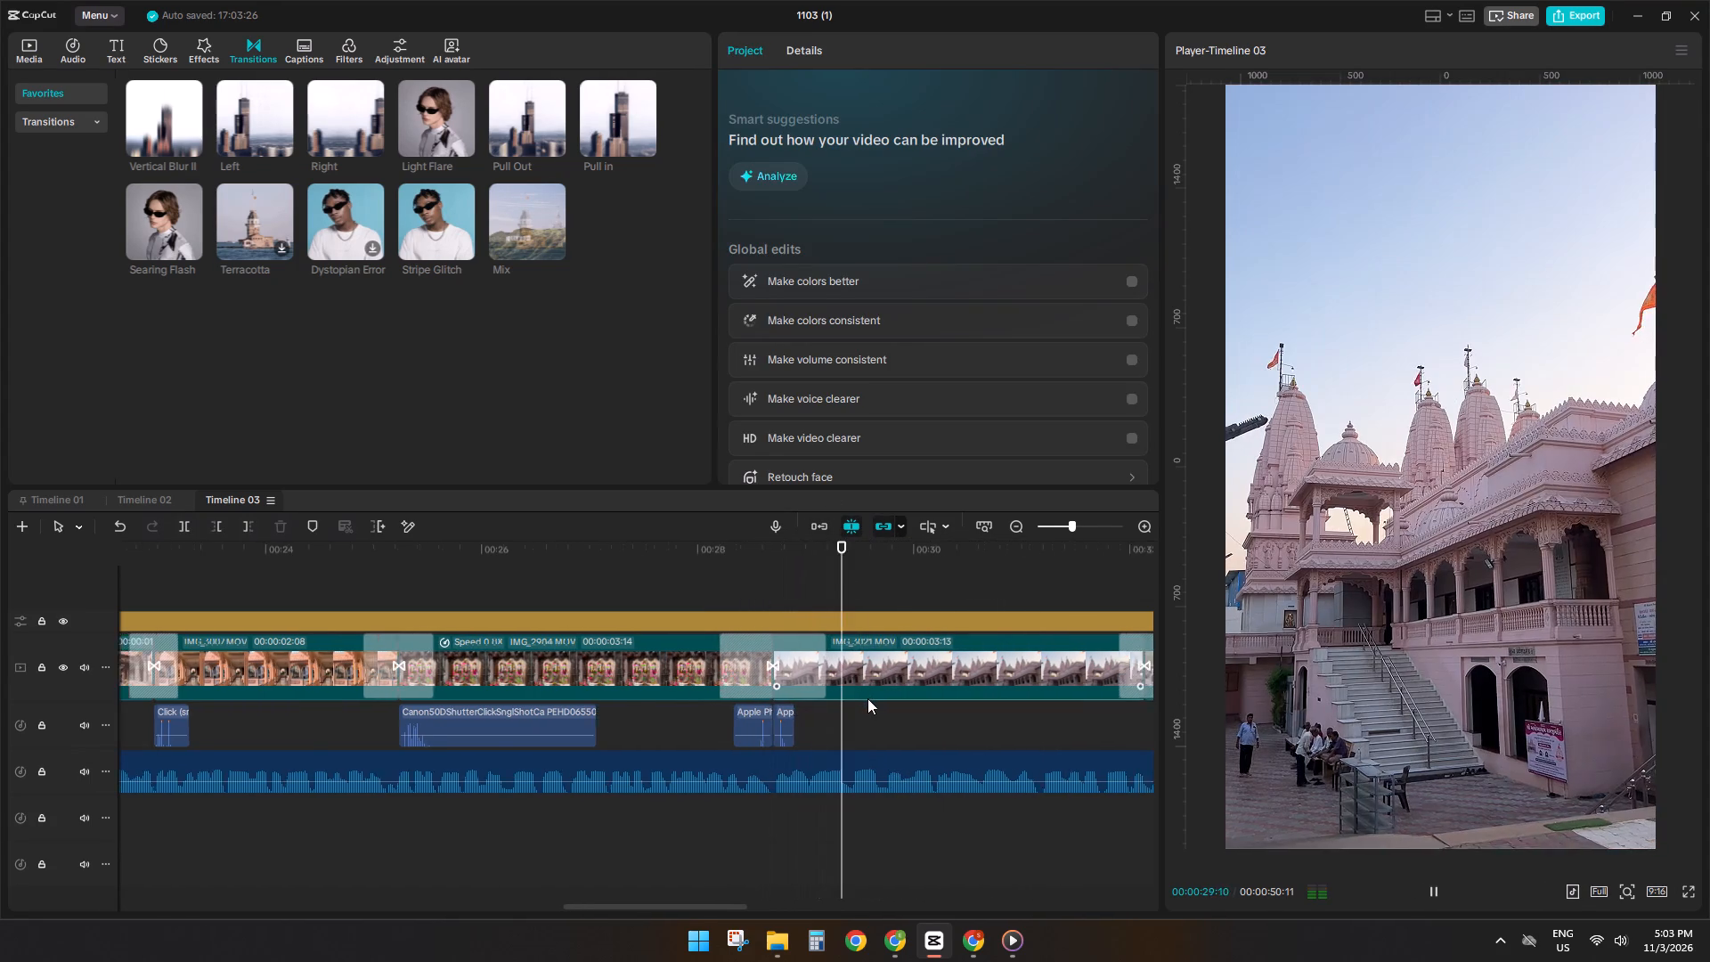
ctrl+scroll(867, 698, down, 8)
drag(709, 906, 857, 896)
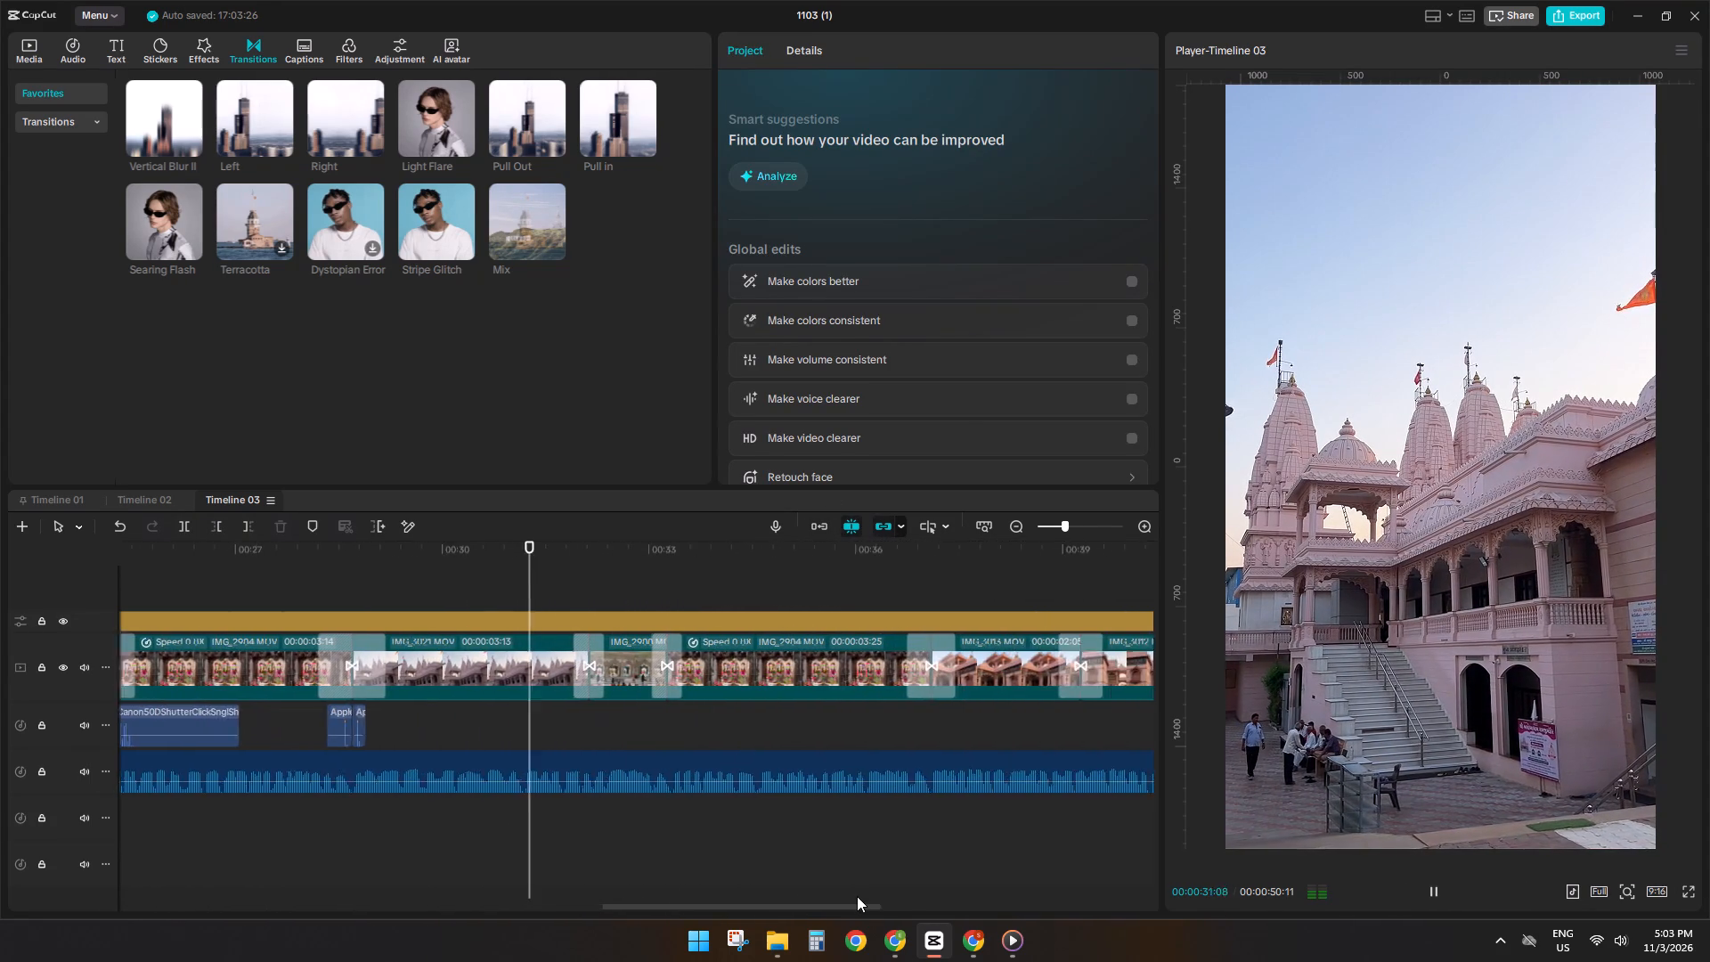
drag(857, 896, 859, 895)
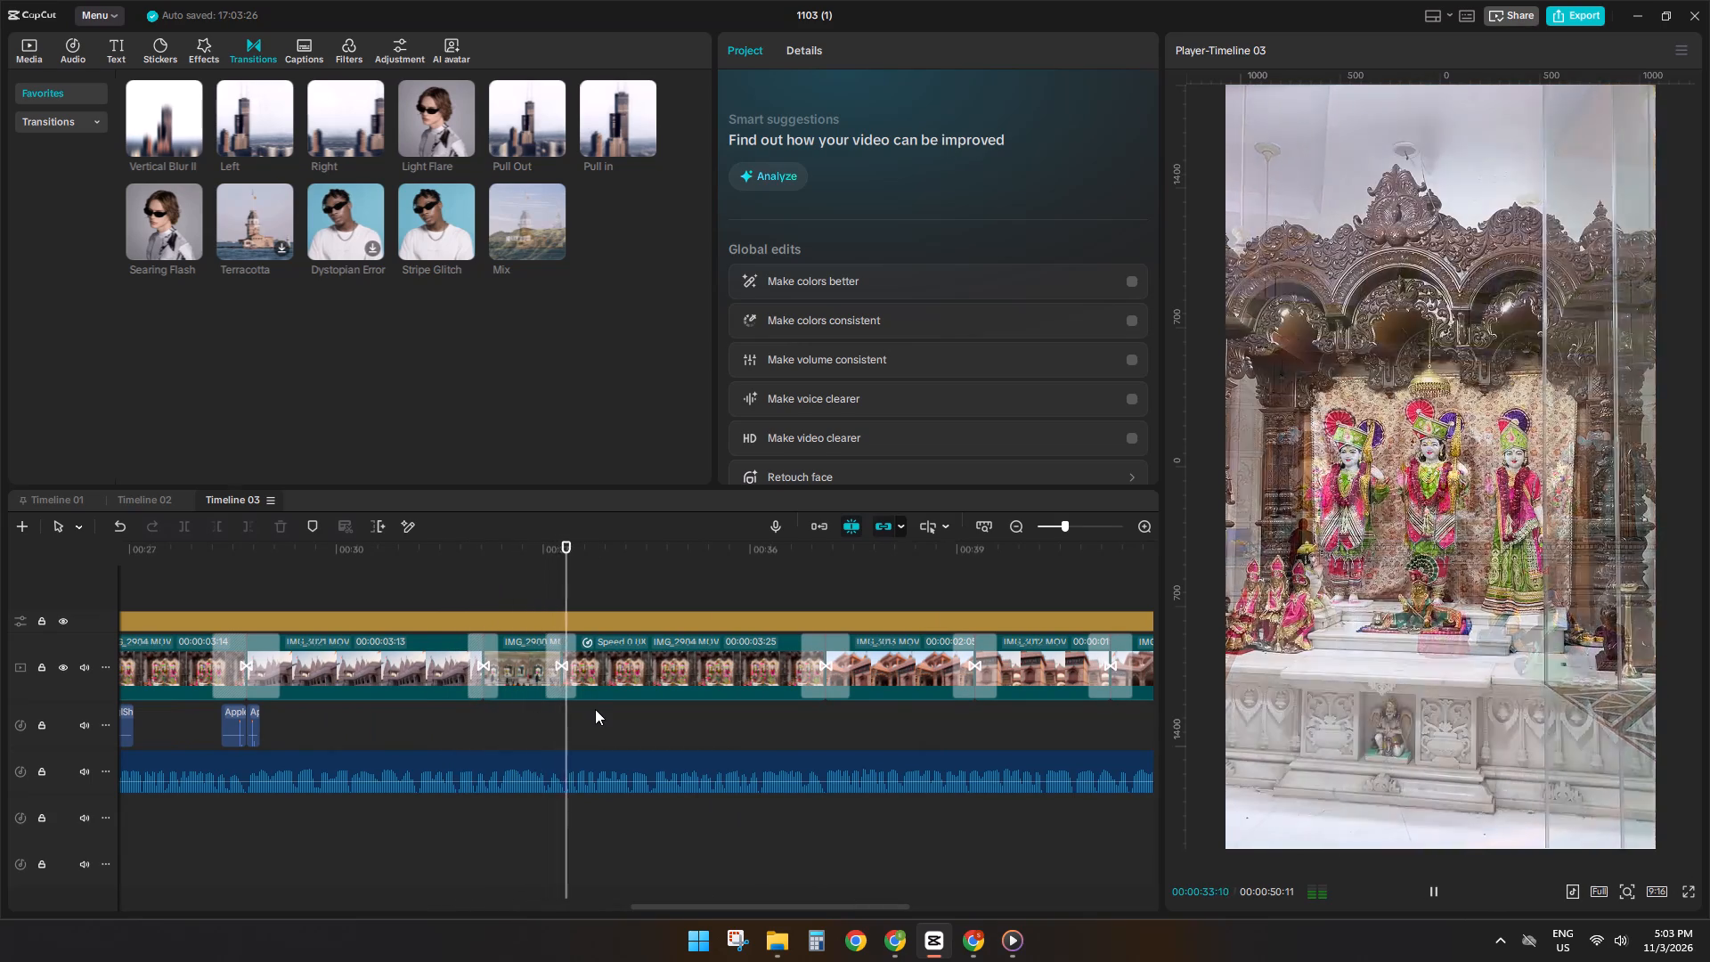
ctrl+scroll(631, 744, up, 3)
ctrl+scroll(664, 715, down, 4)
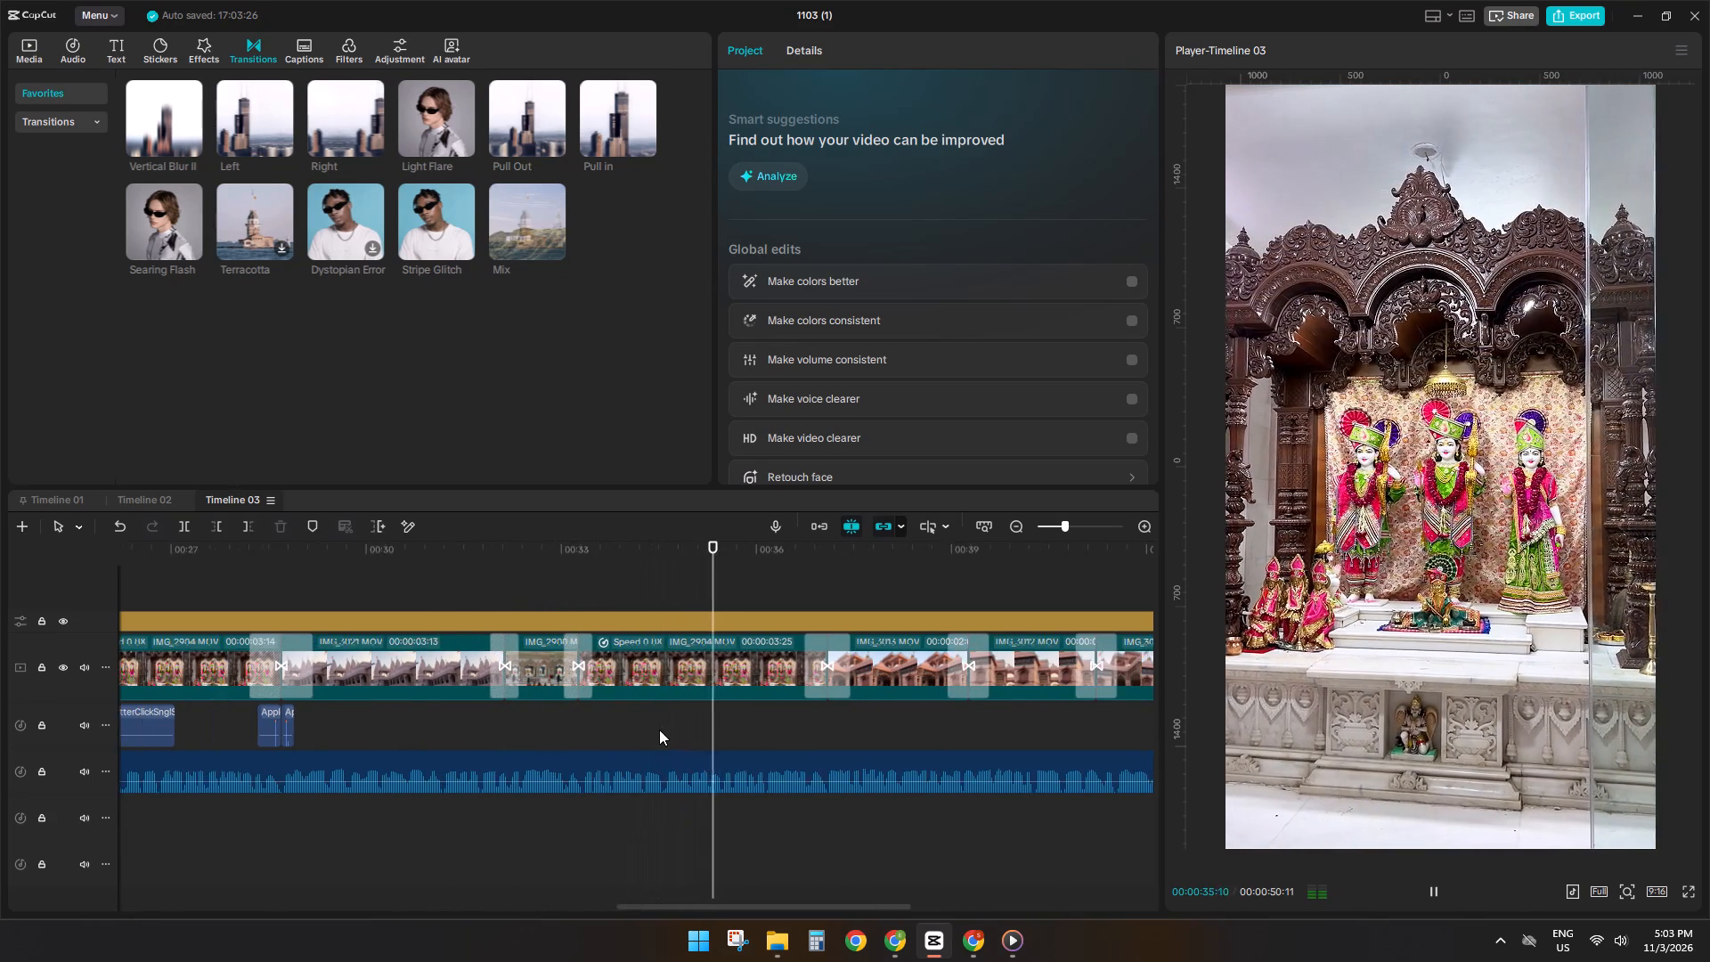
ctrl+scroll(659, 730, down, 4)
ctrl+scroll(799, 709, down, 3)
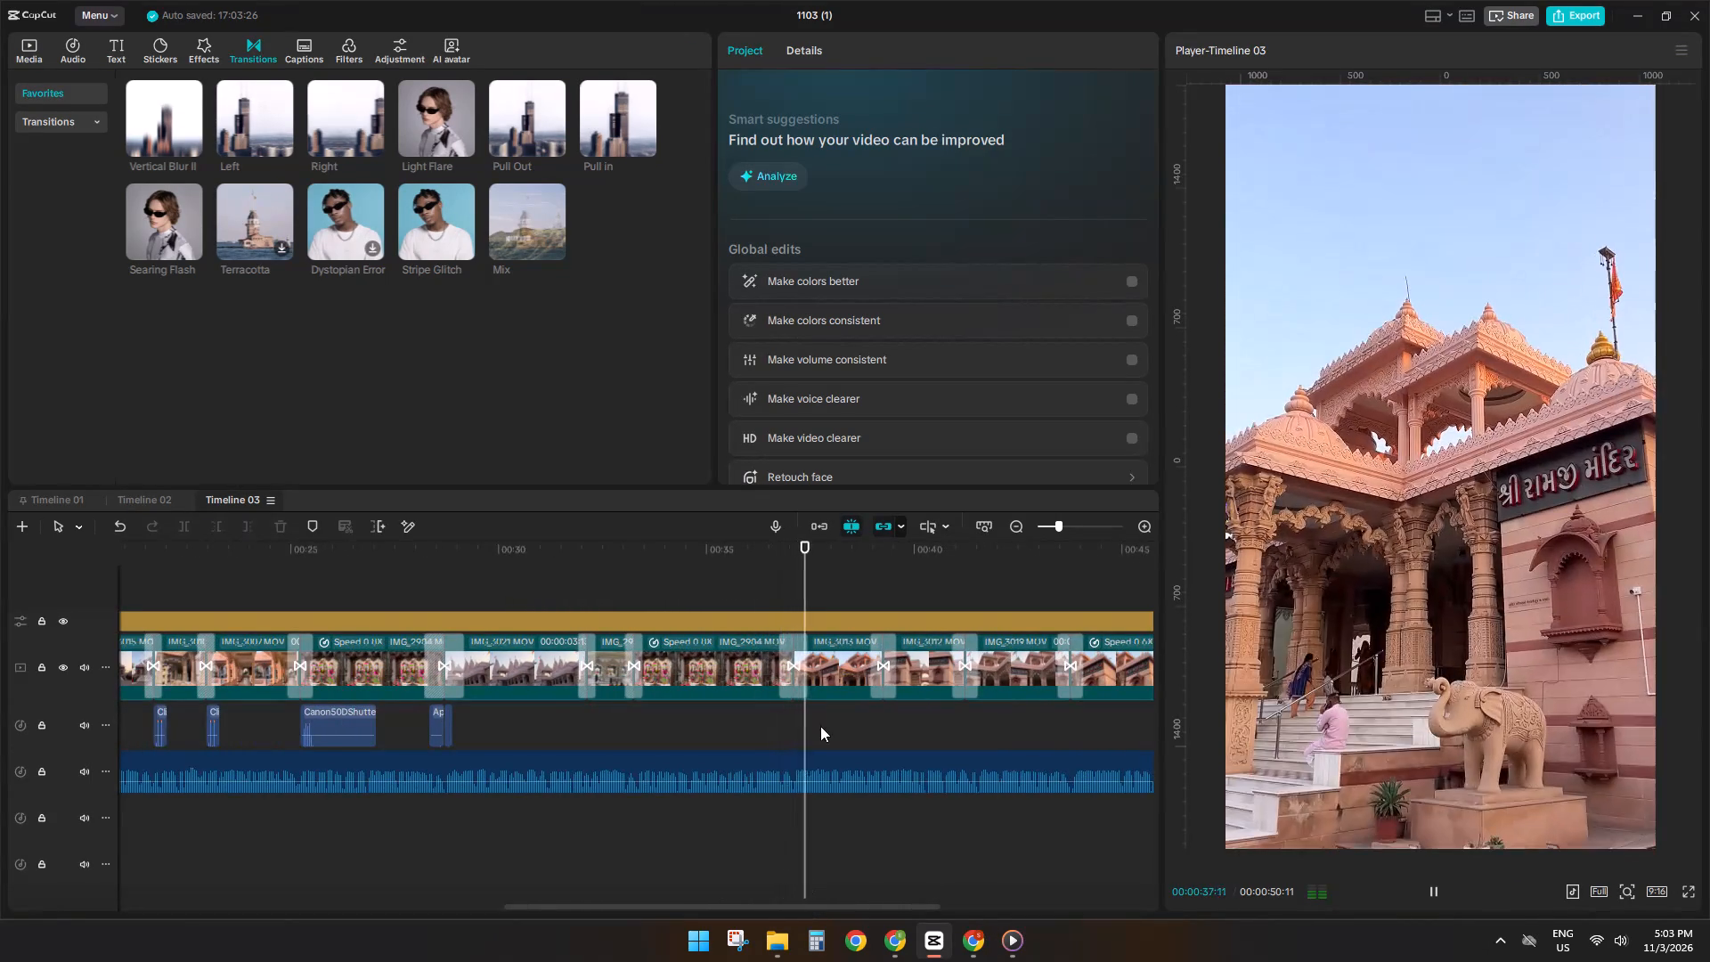
ctrl+scroll(821, 726, up, 1)
ctrl+scroll(821, 726, down, 1)
ctrl+scroll(822, 726, up, 3)
Place the Canon50D shutter click sound at 00:00:37:03, under the blurred transition into the temple entrance clip.
click(782, 708)
click(789, 706)
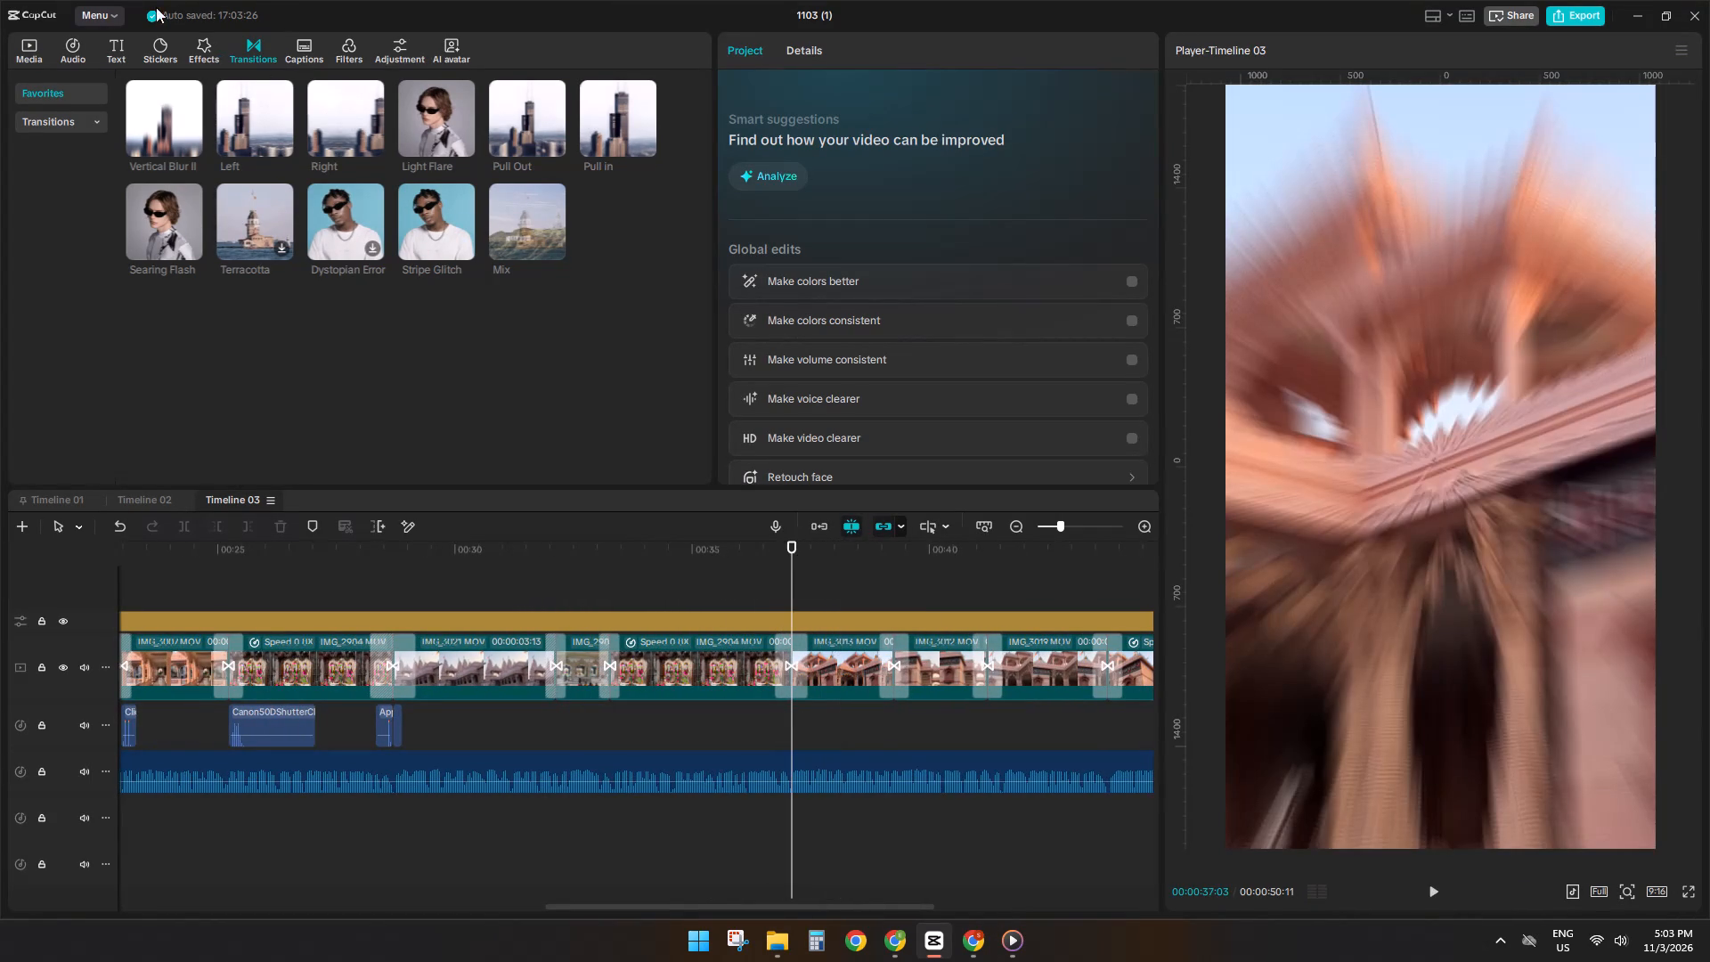
click(72, 41)
drag(177, 161, 646, 500)
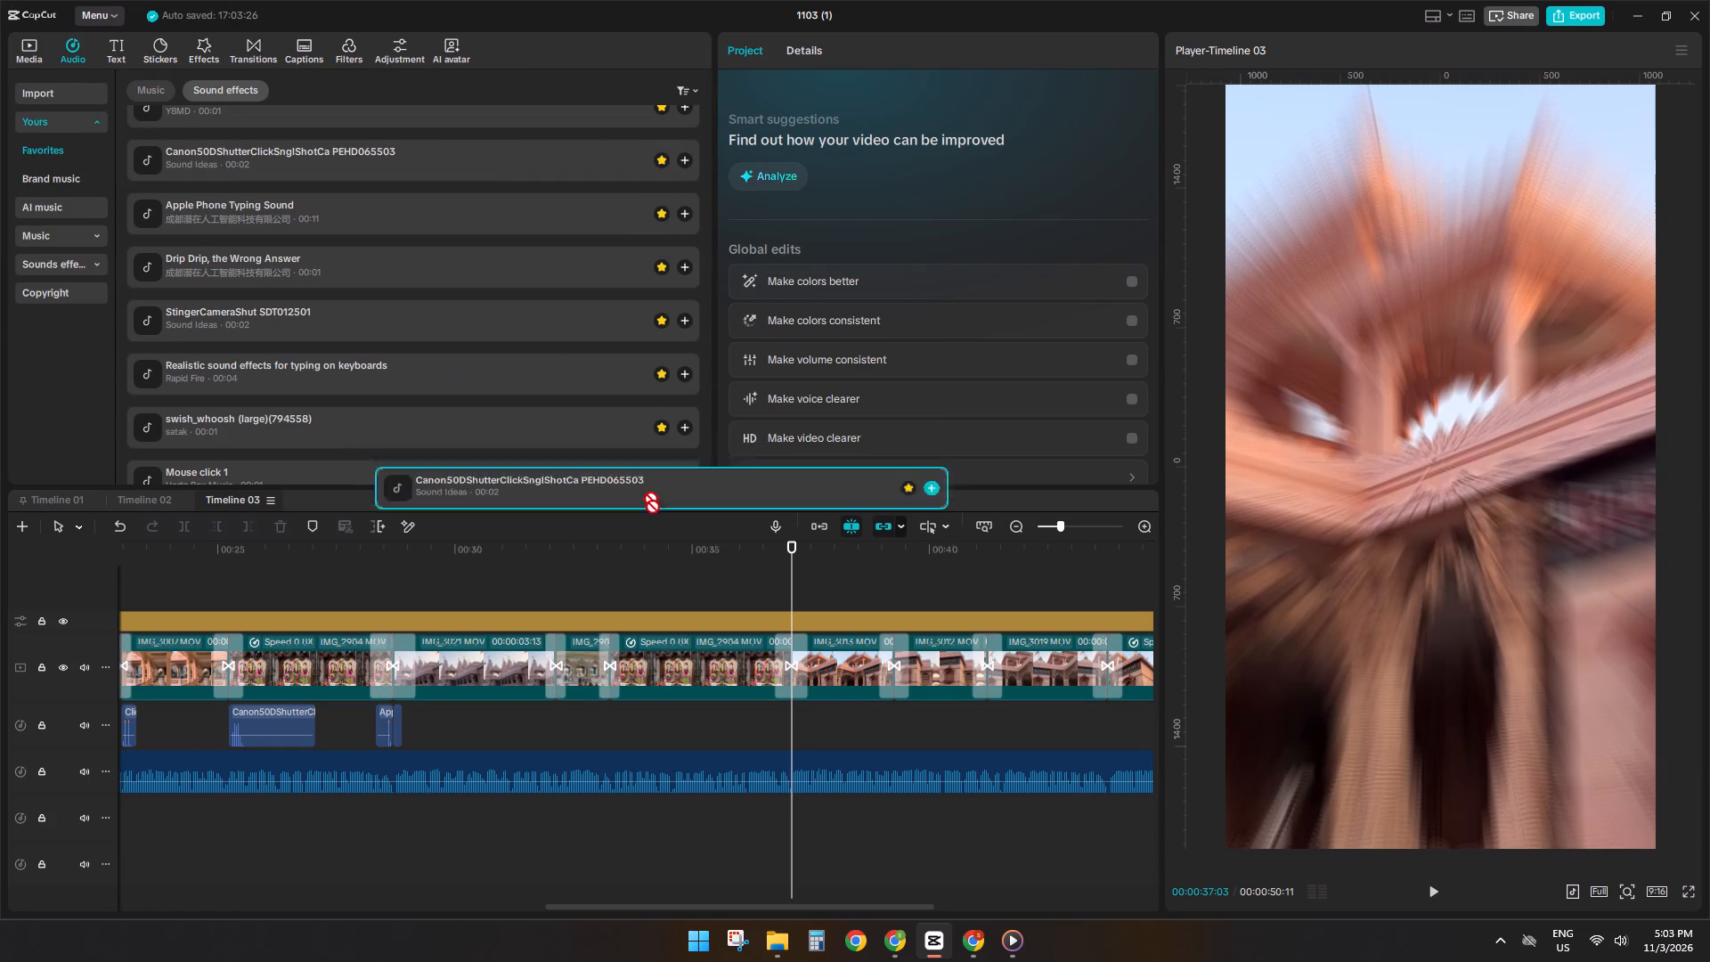
drag(646, 500, 787, 716)
Play on past the shutter click and add the swish_whoosh (large) sound under the blurred transition at 00:00:39:08.
key(ctrl+c)
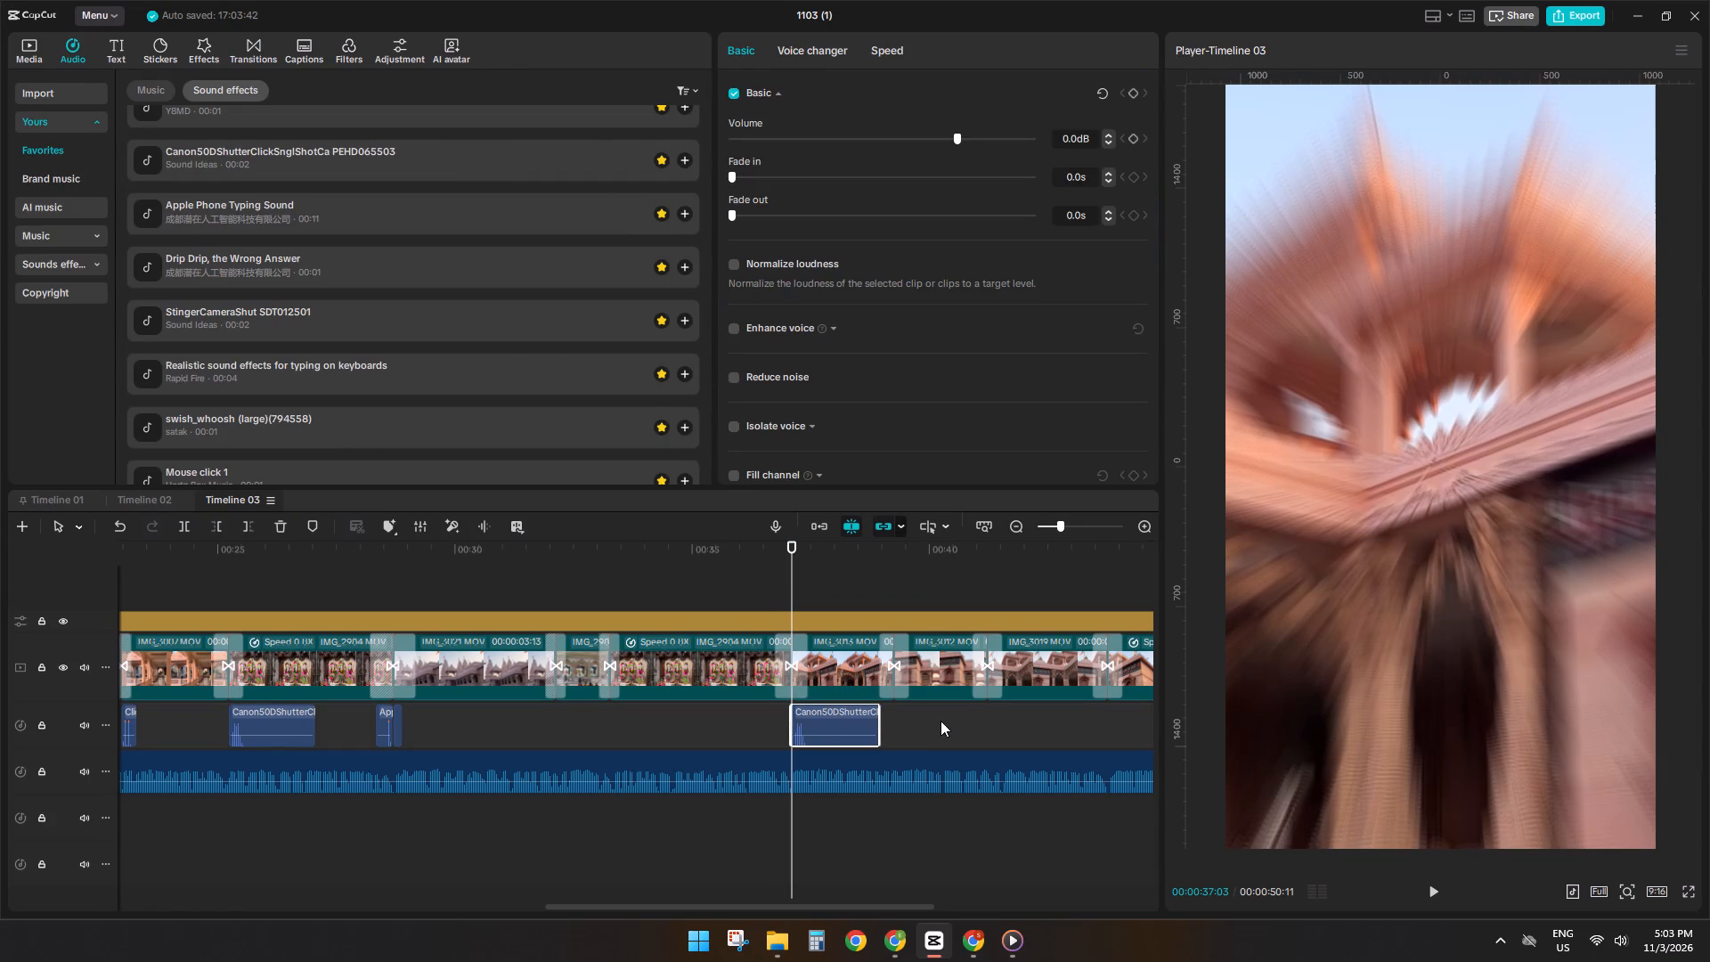
key(space)
key(space)
drag(806, 902, 940, 894)
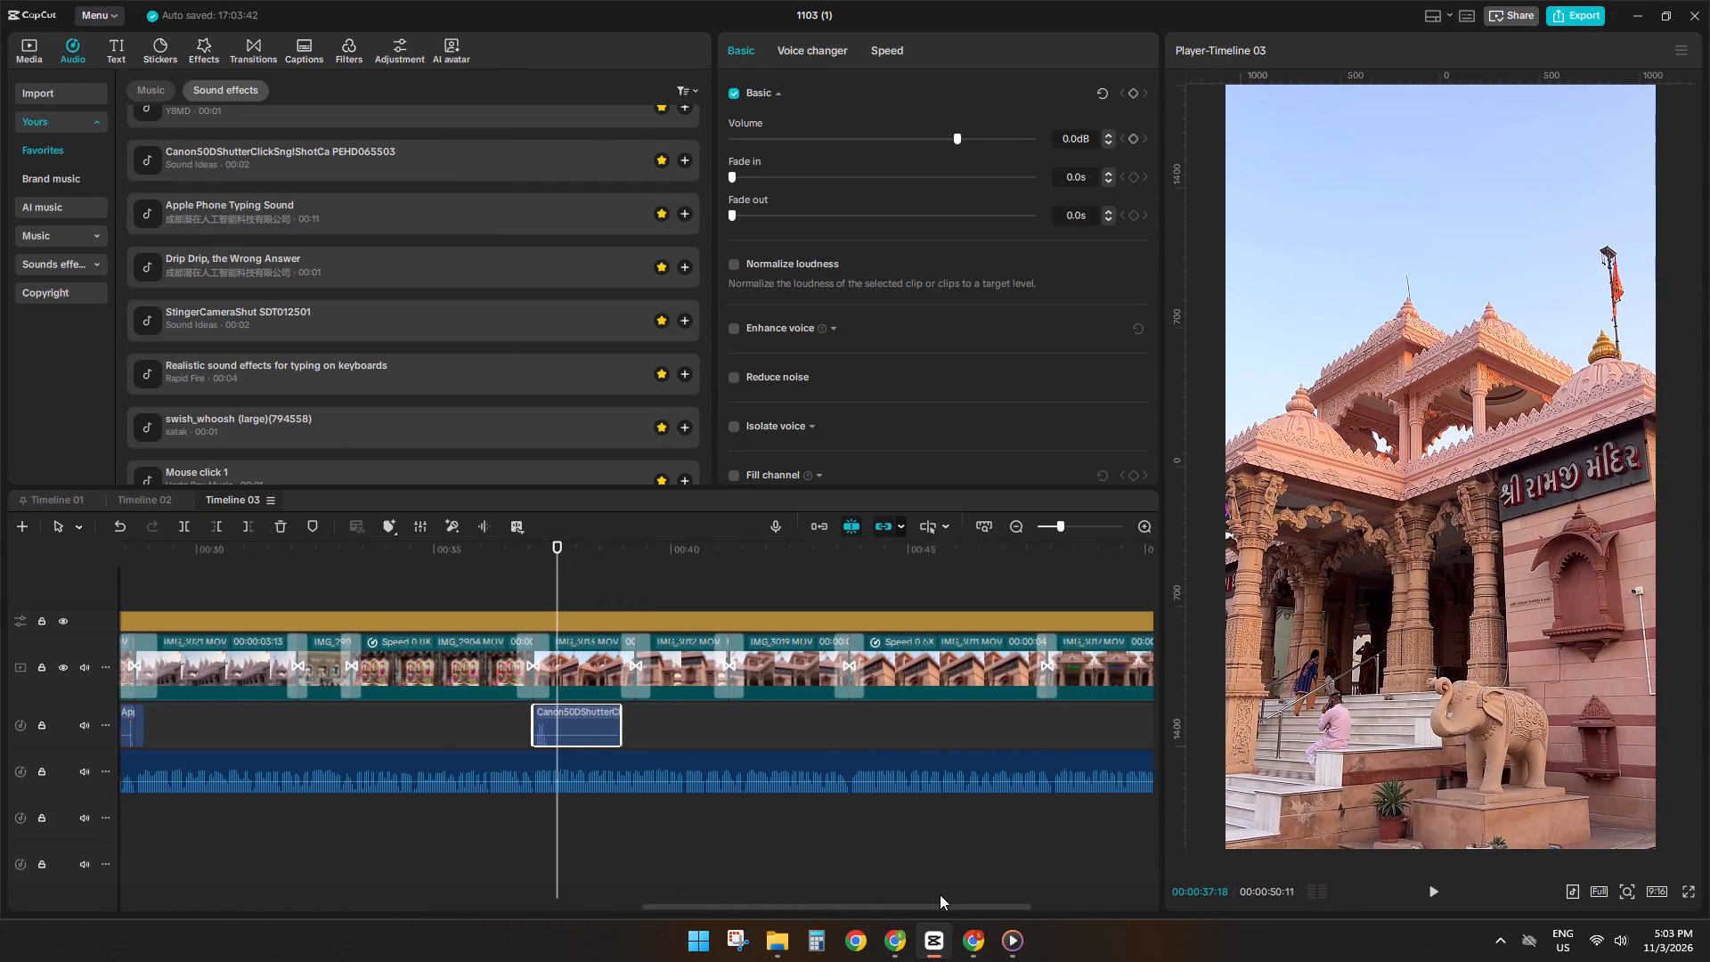
drag(940, 894, 948, 894)
key(space)
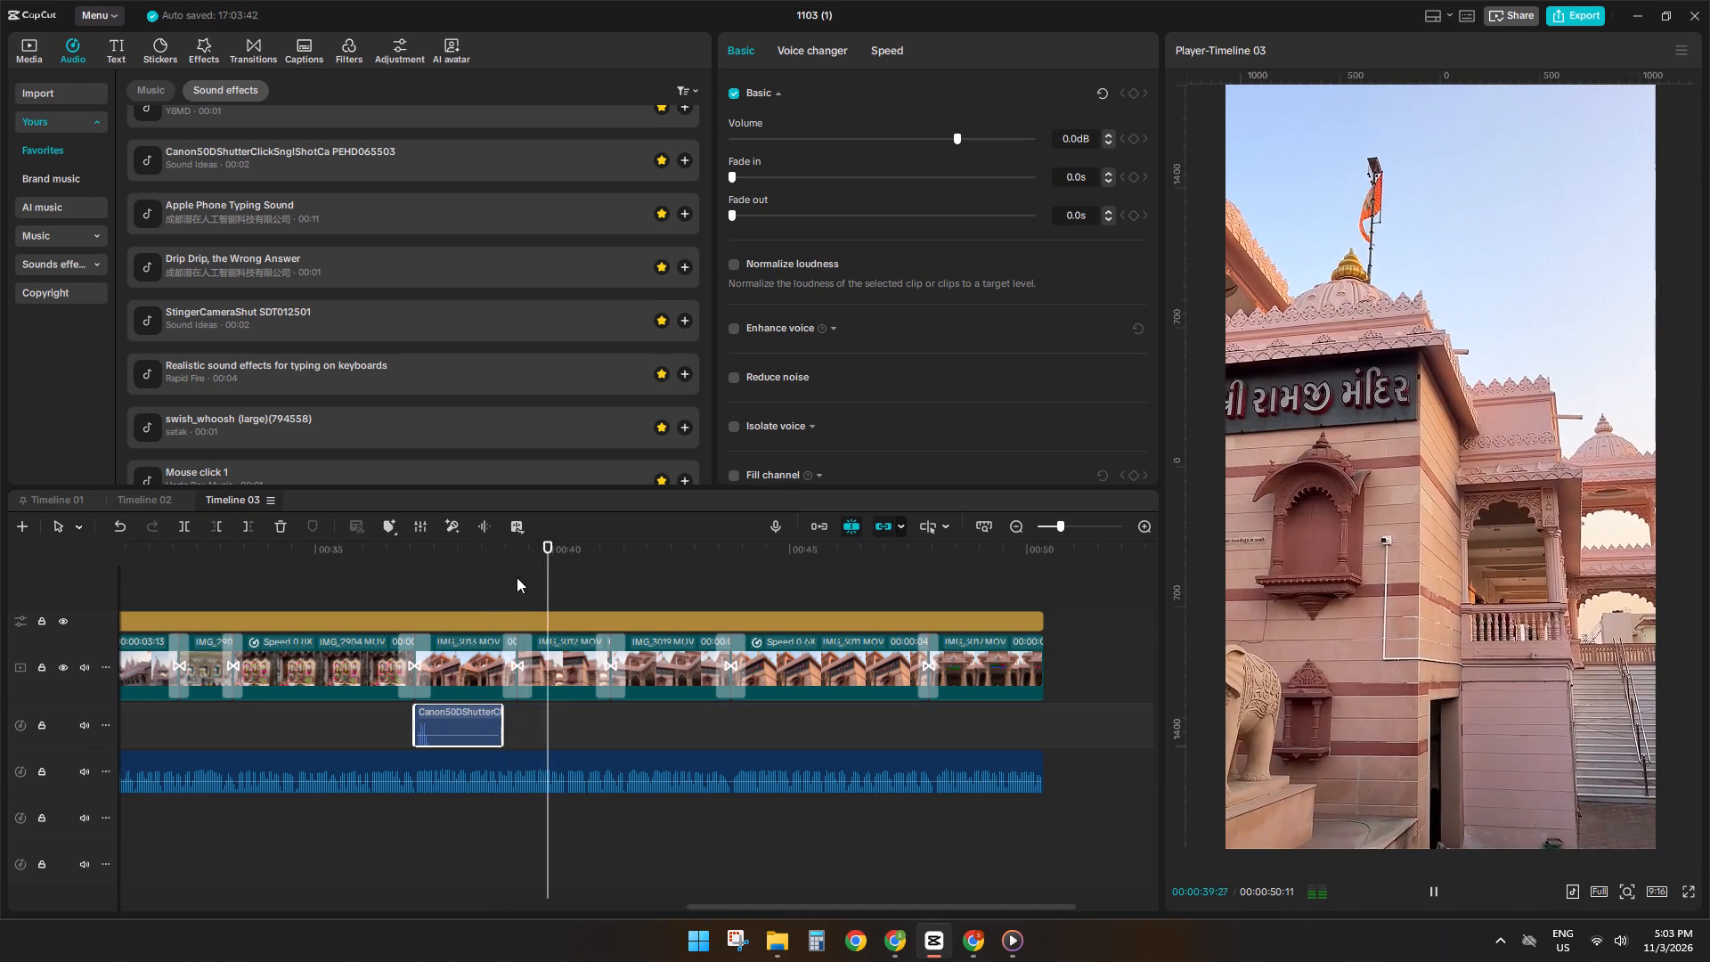
click(517, 577)
scroll(221, 374, down, 2)
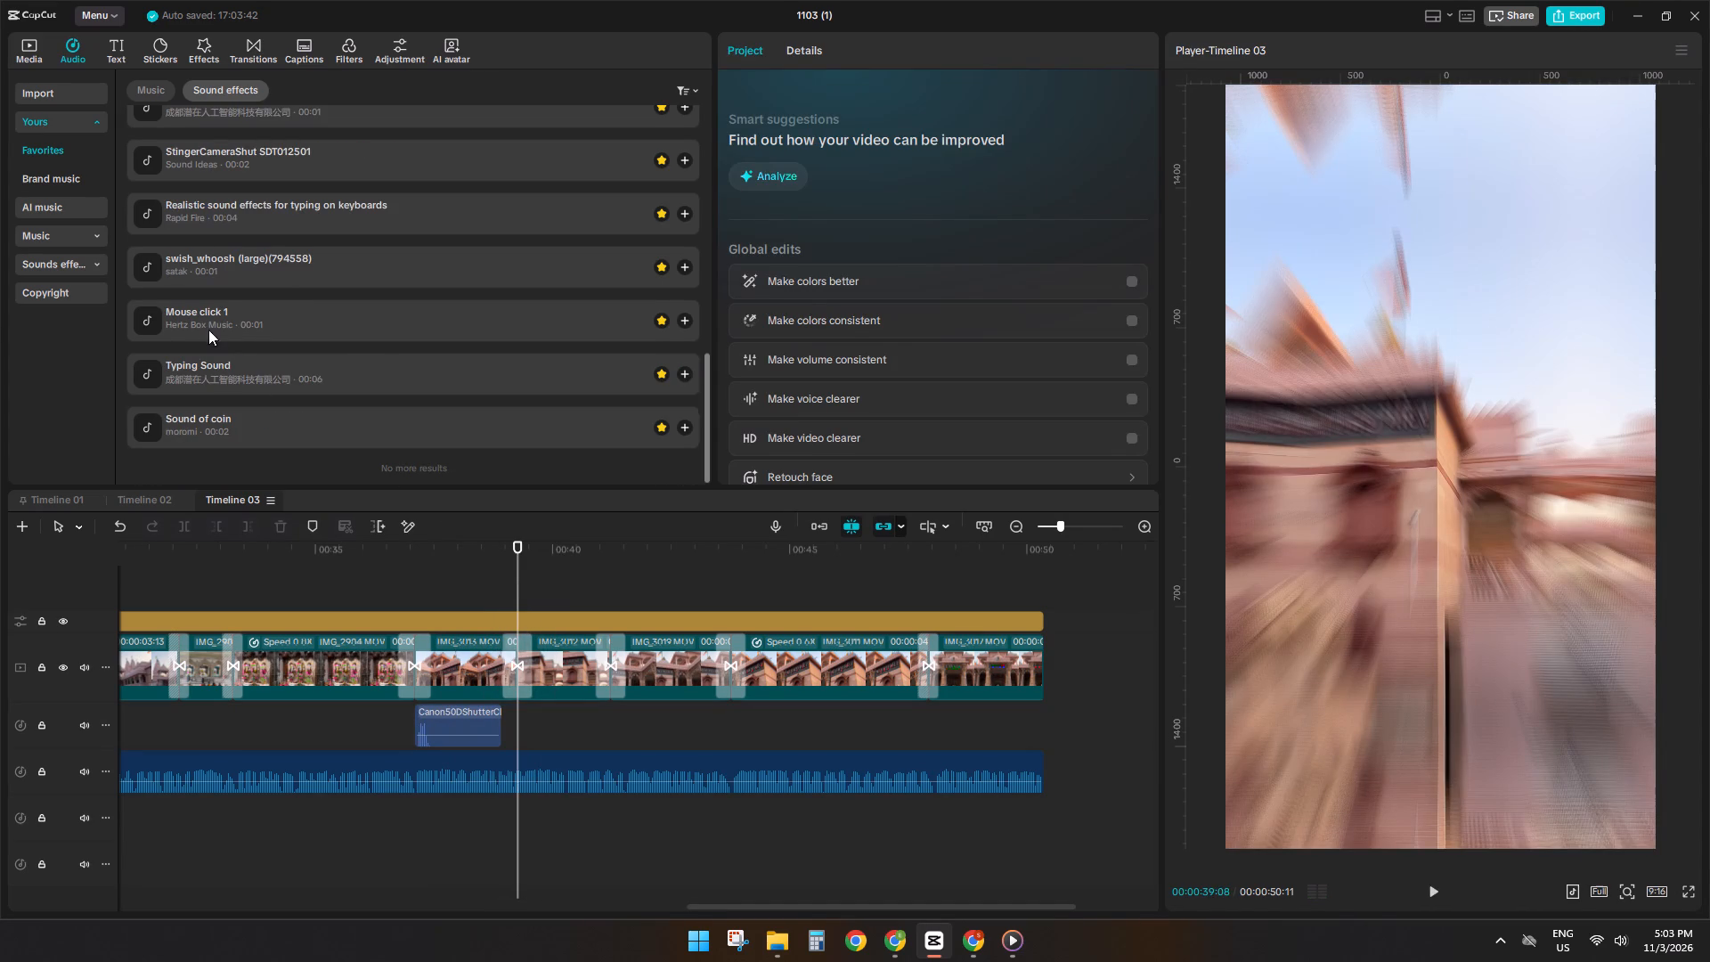
click(199, 284)
drag(202, 269, 510, 735)
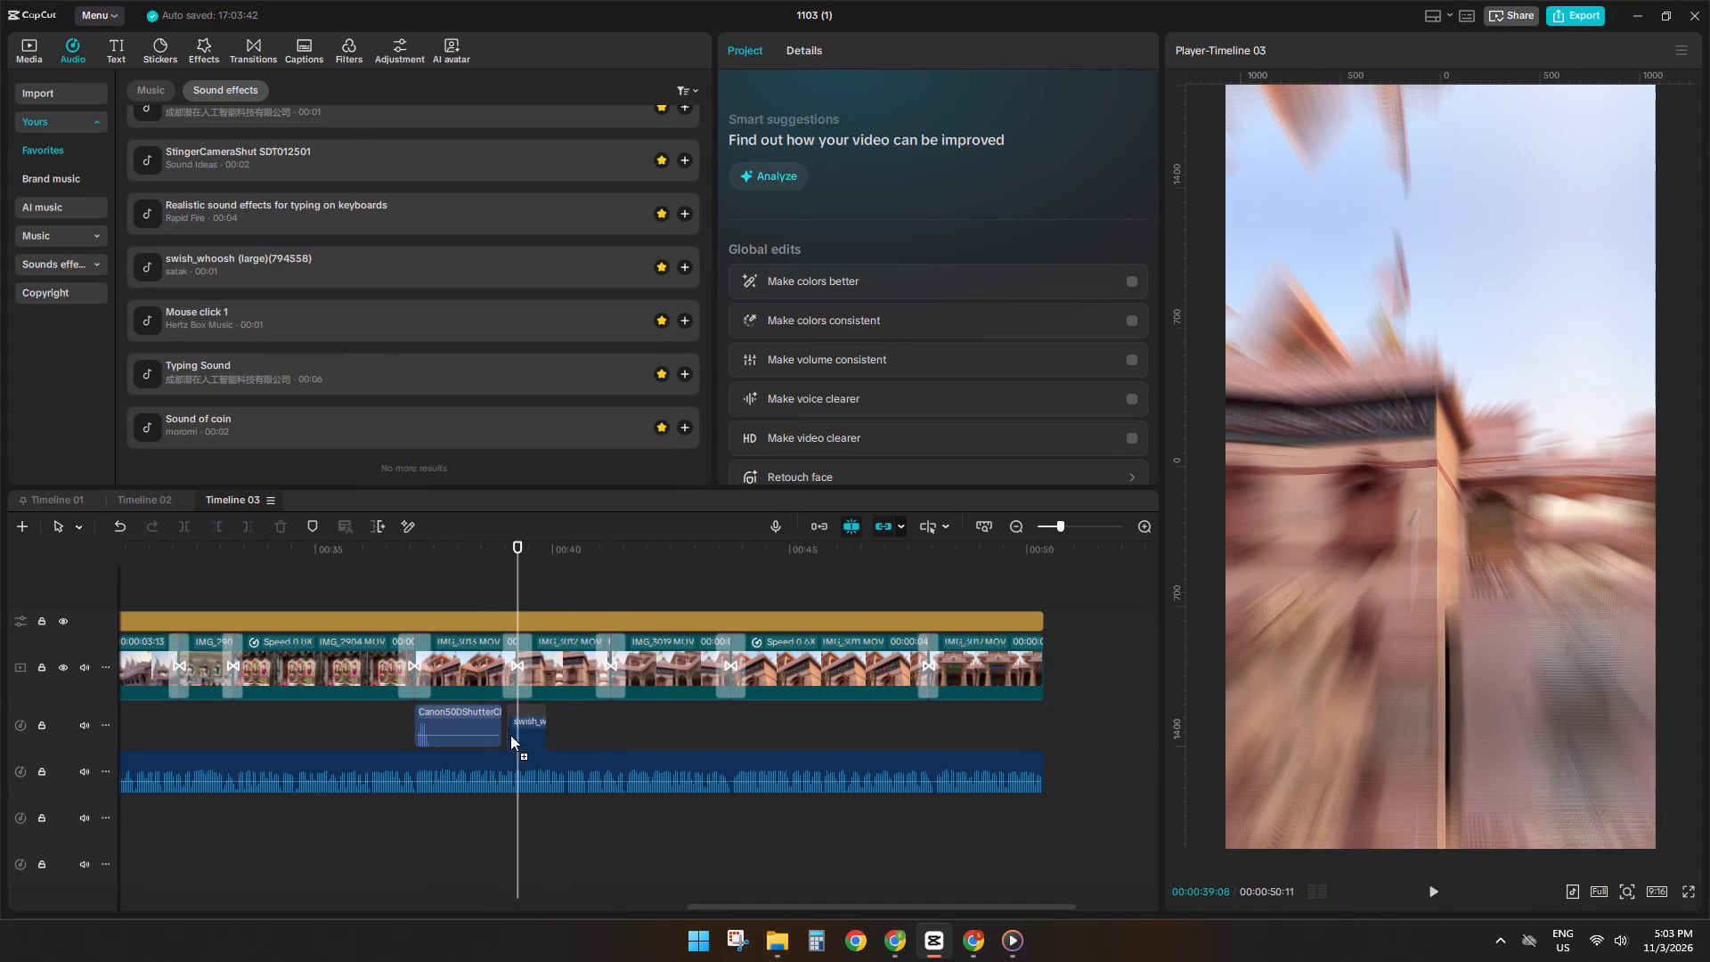
drag(510, 735, 510, 733)
Lower the new swish_whoosh sound's volume to slightly below -11.6 dB, checking it by playing from 00:00:38:23.
click(494, 597)
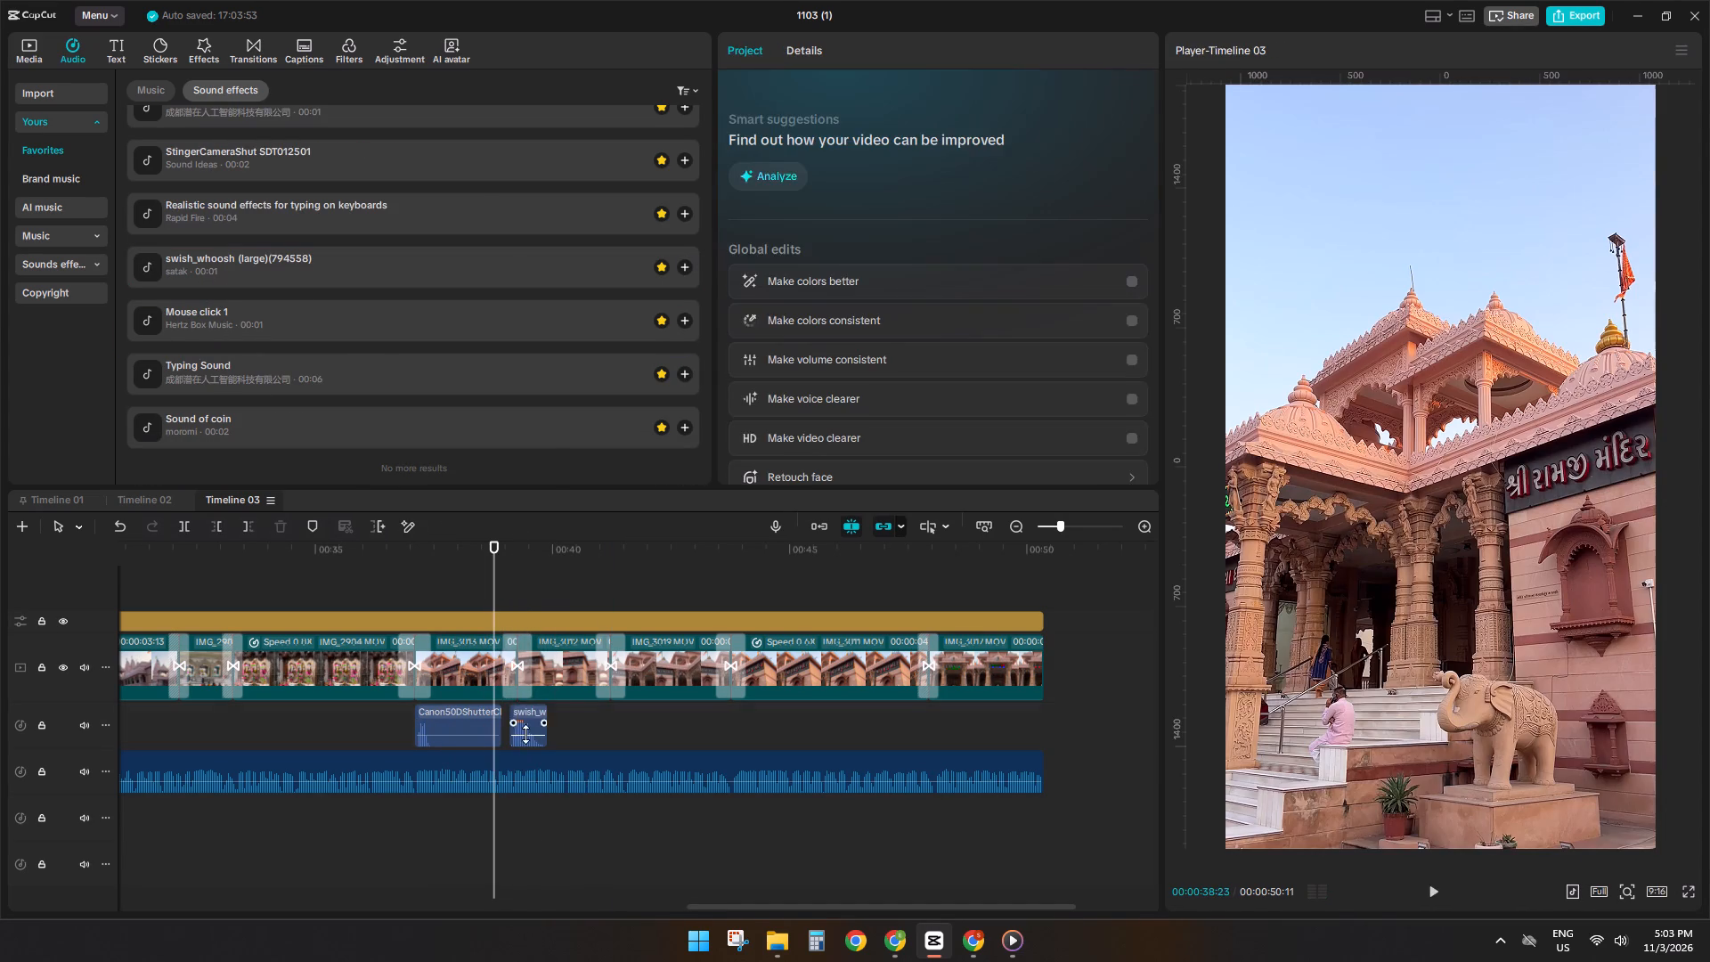
click(525, 734)
click(935, 141)
drag(935, 141, 924, 144)
key(space)
key(space)
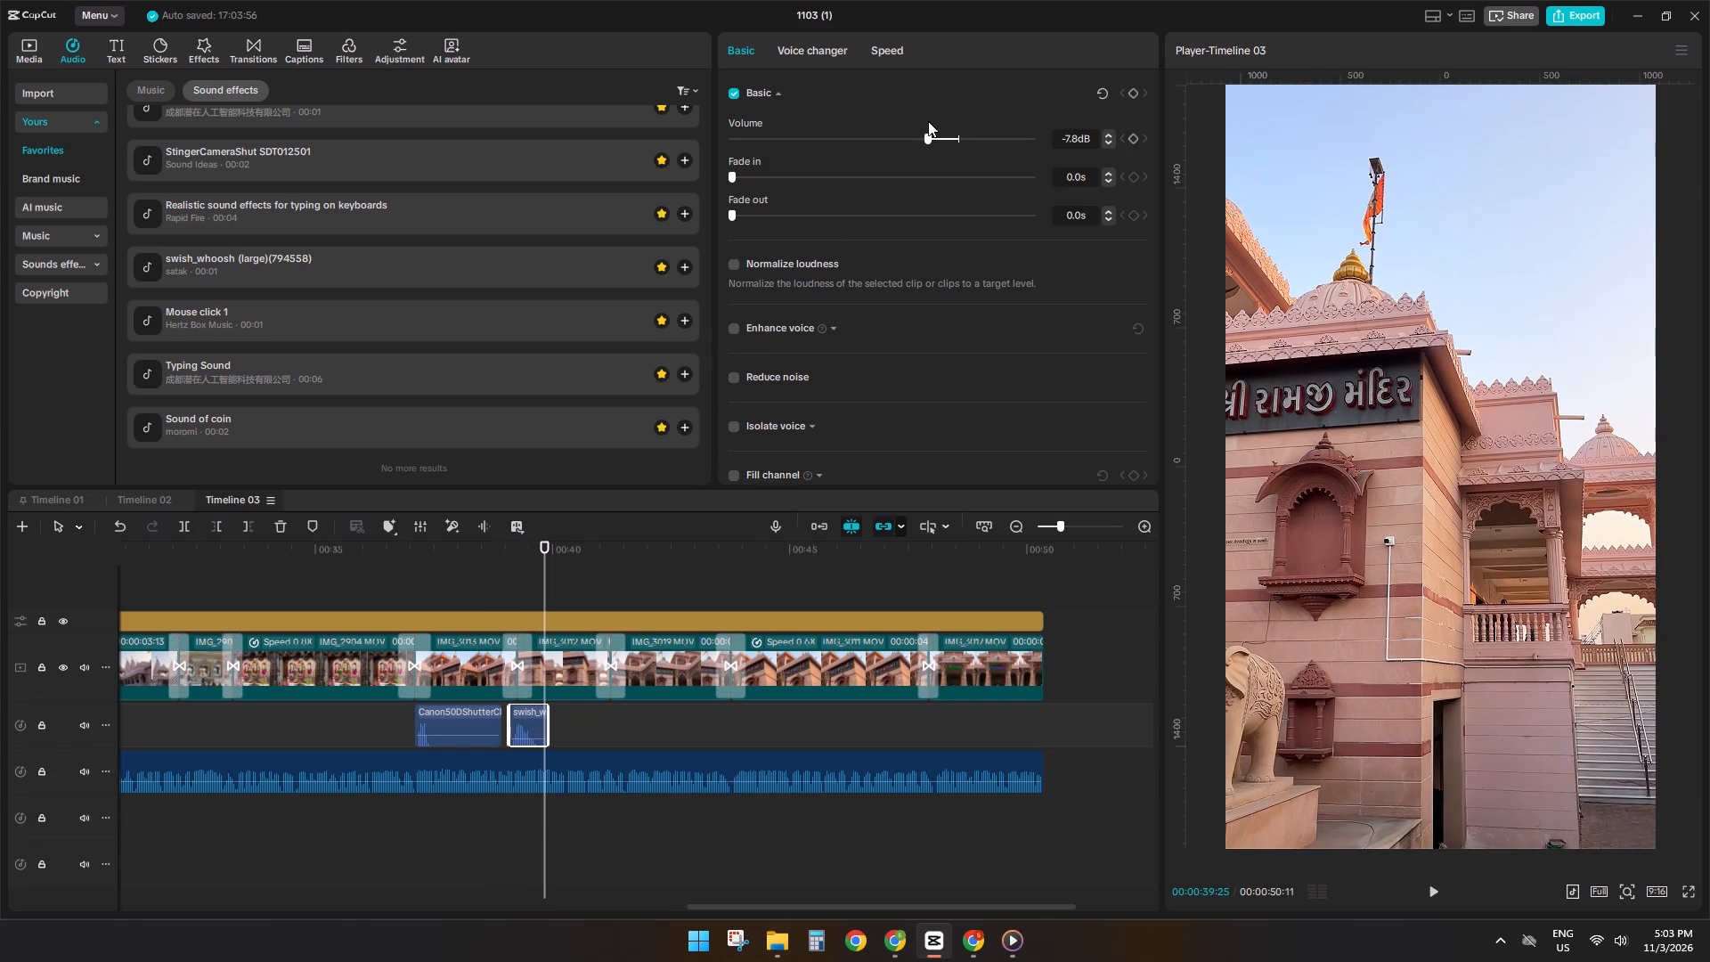
drag(920, 144, 910, 145)
drag(910, 145, 904, 145)
click(494, 574)
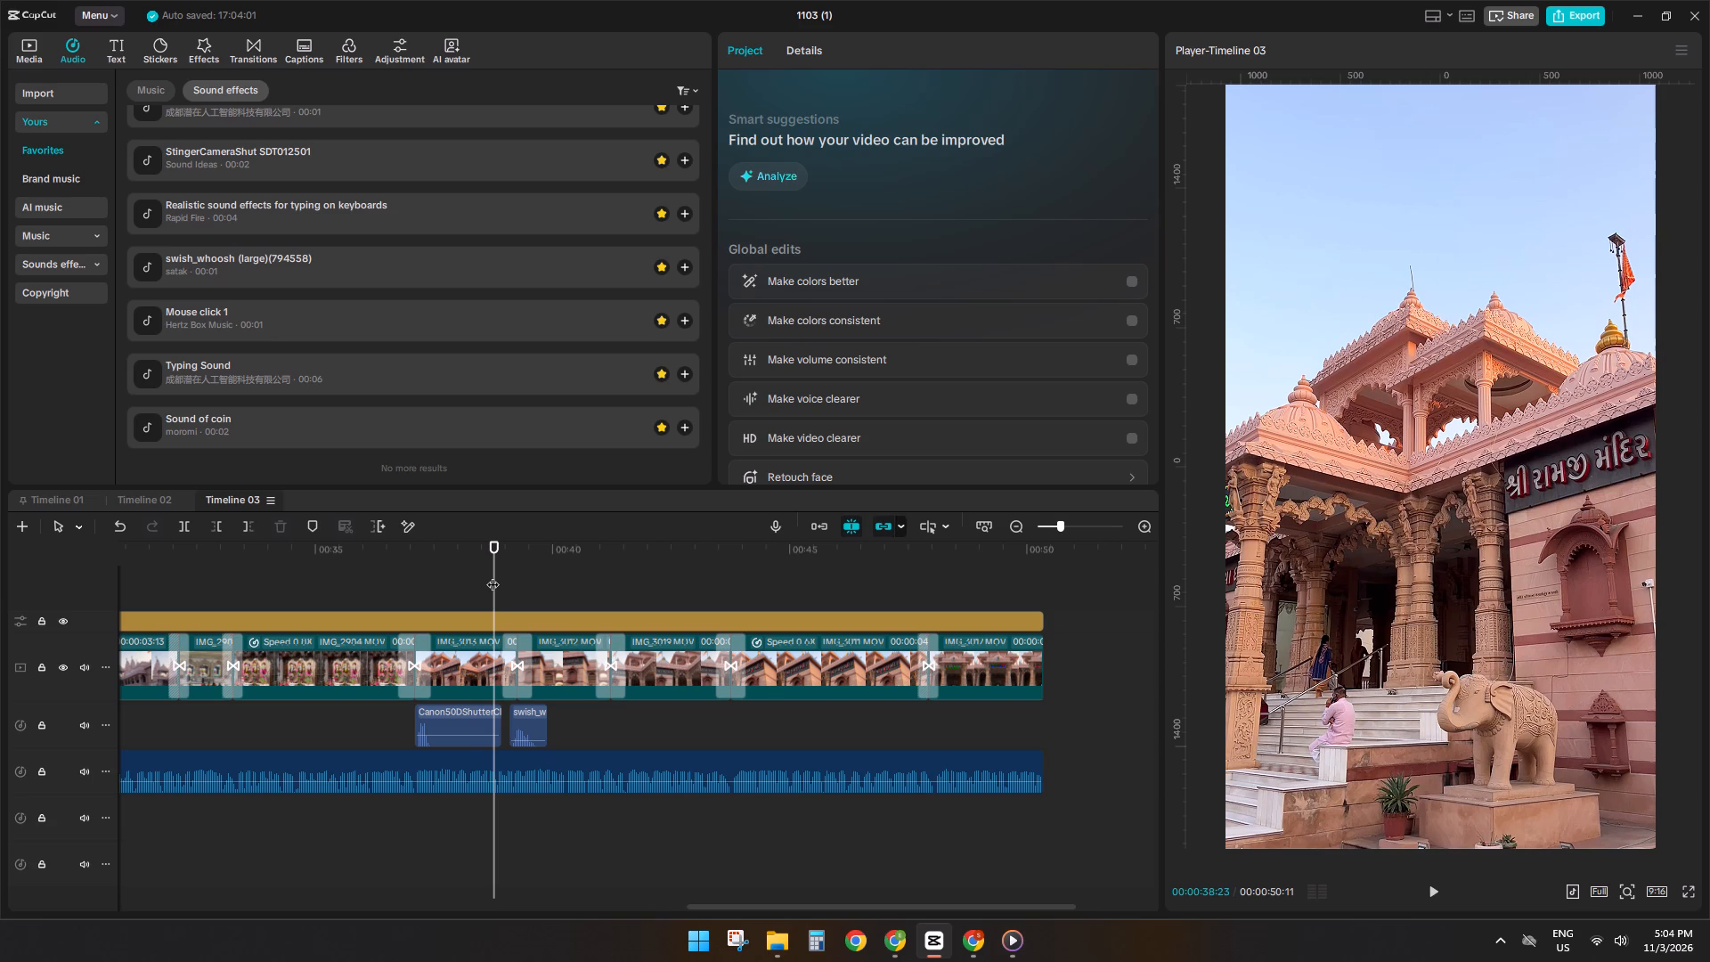
key(space)
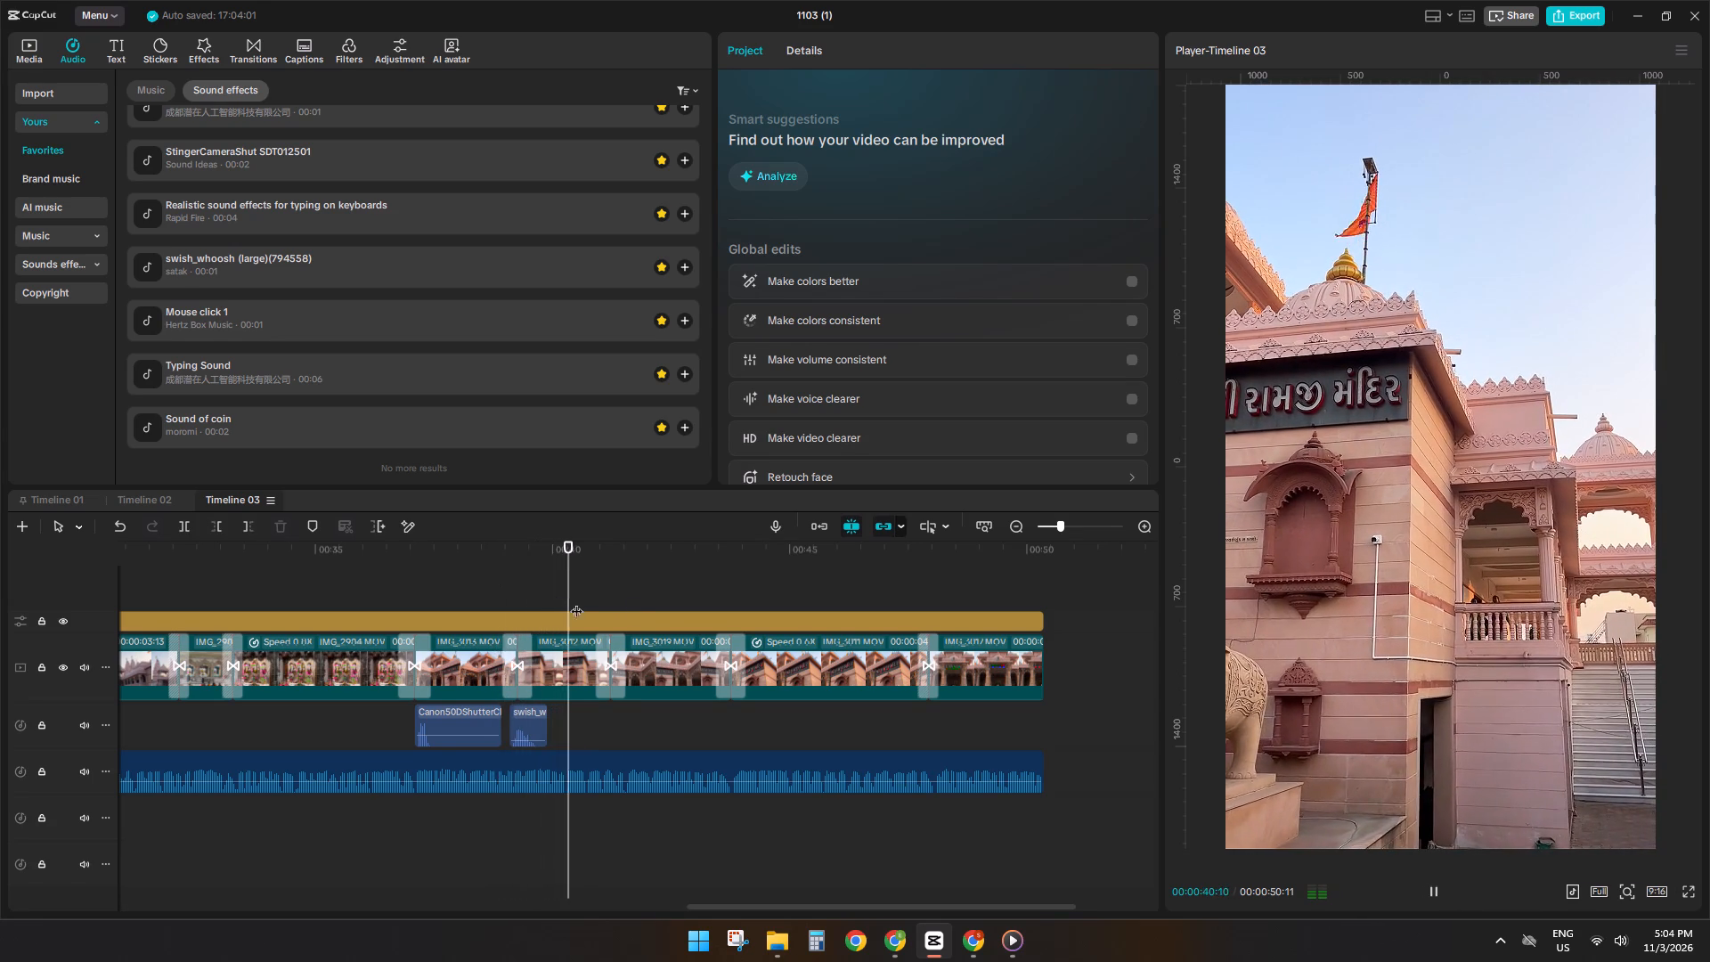
Replace the blurred transition at 00:00:41:07 with the Light Flare transition.
click(612, 585)
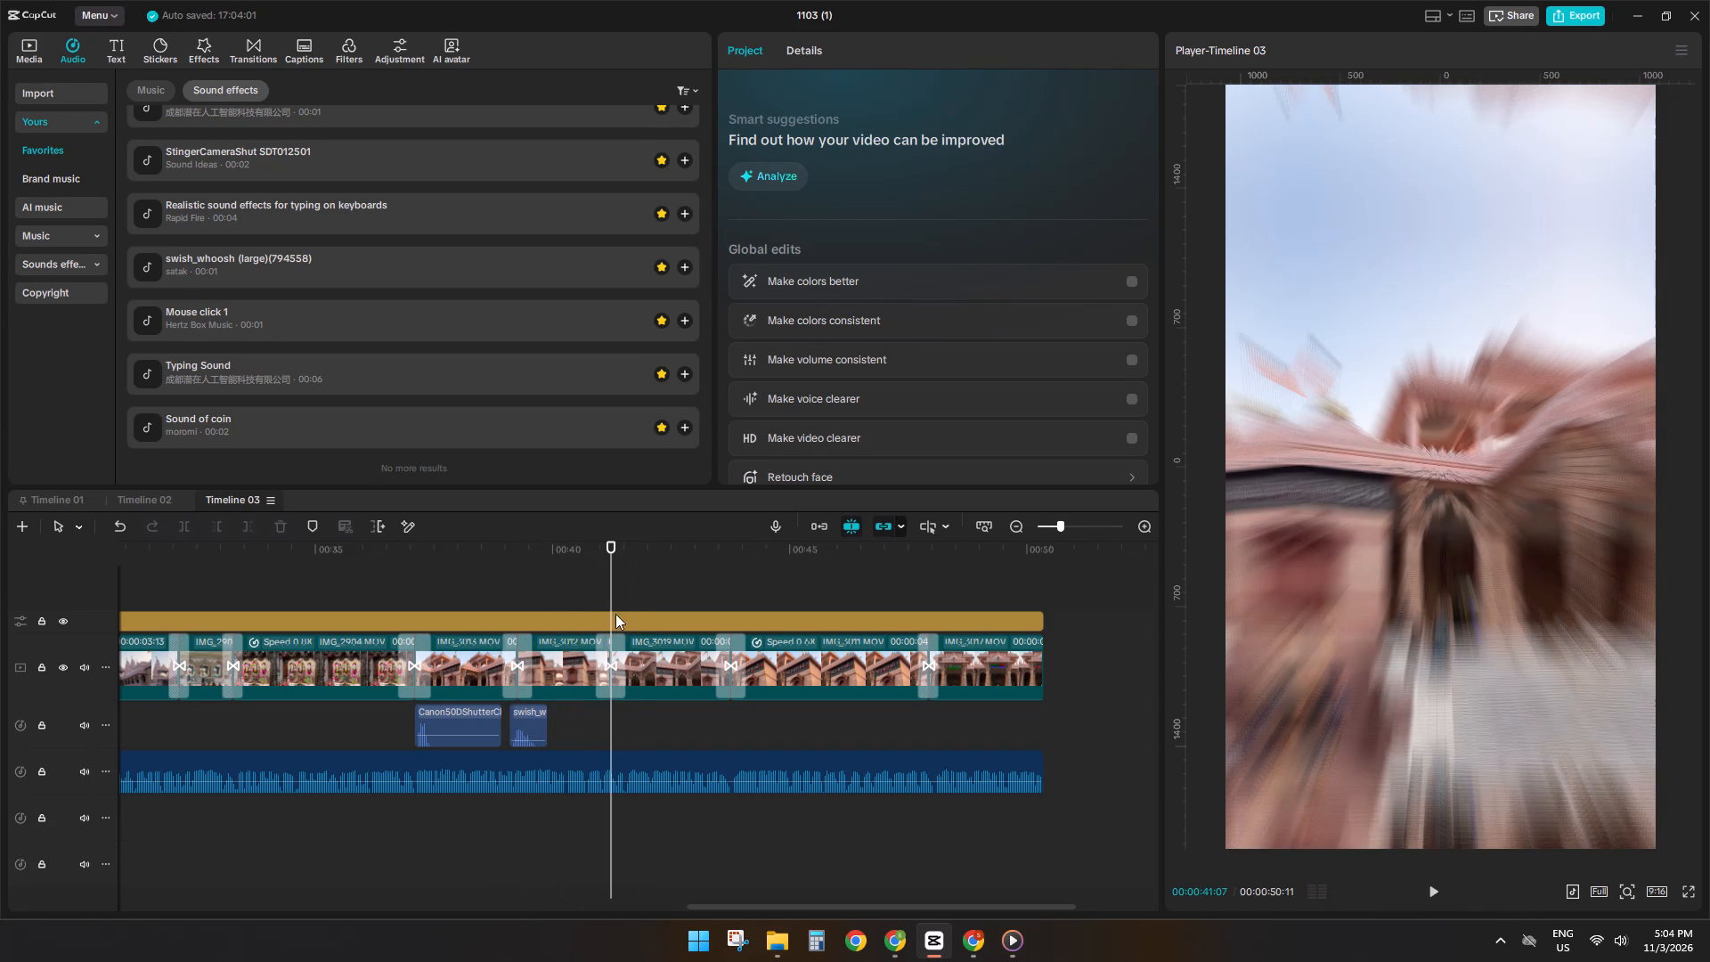
click(609, 660)
key(d)
click(256, 63)
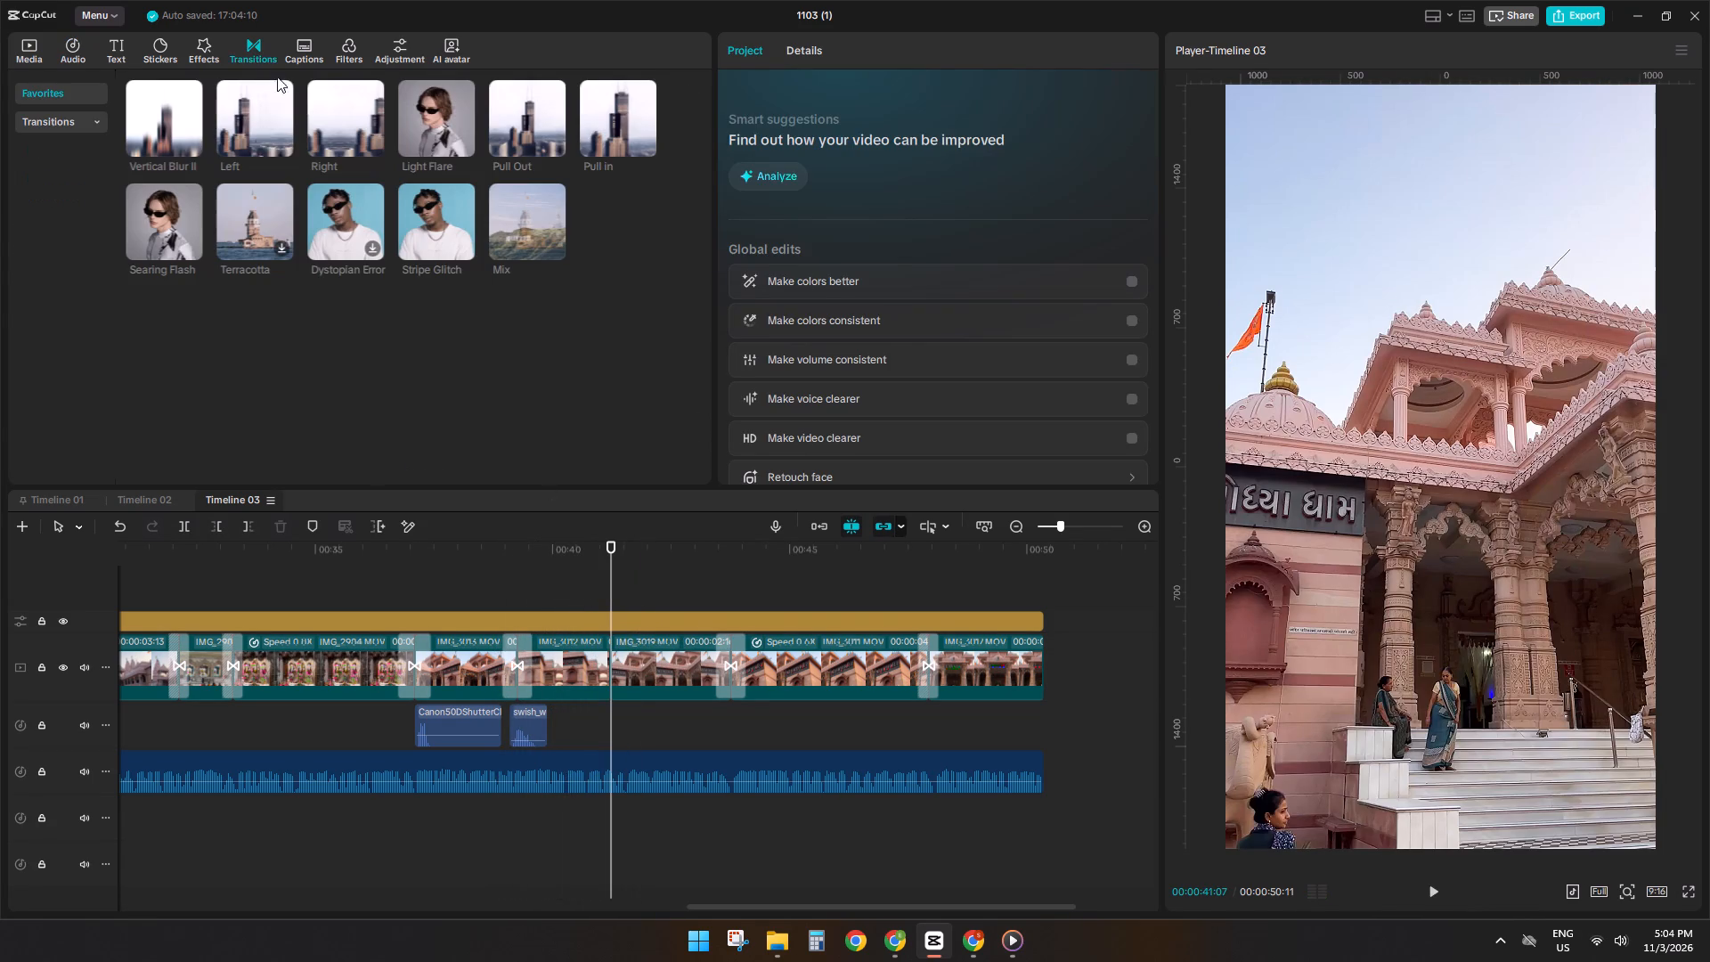
drag(447, 121, 600, 666)
Copy both Apple Phone Typing Sound pieces, paste them at 00:00:41:01, shift them slightly earlier under the Light Flare transition, and play back.
ctrl+scroll(474, 724, down, 4)
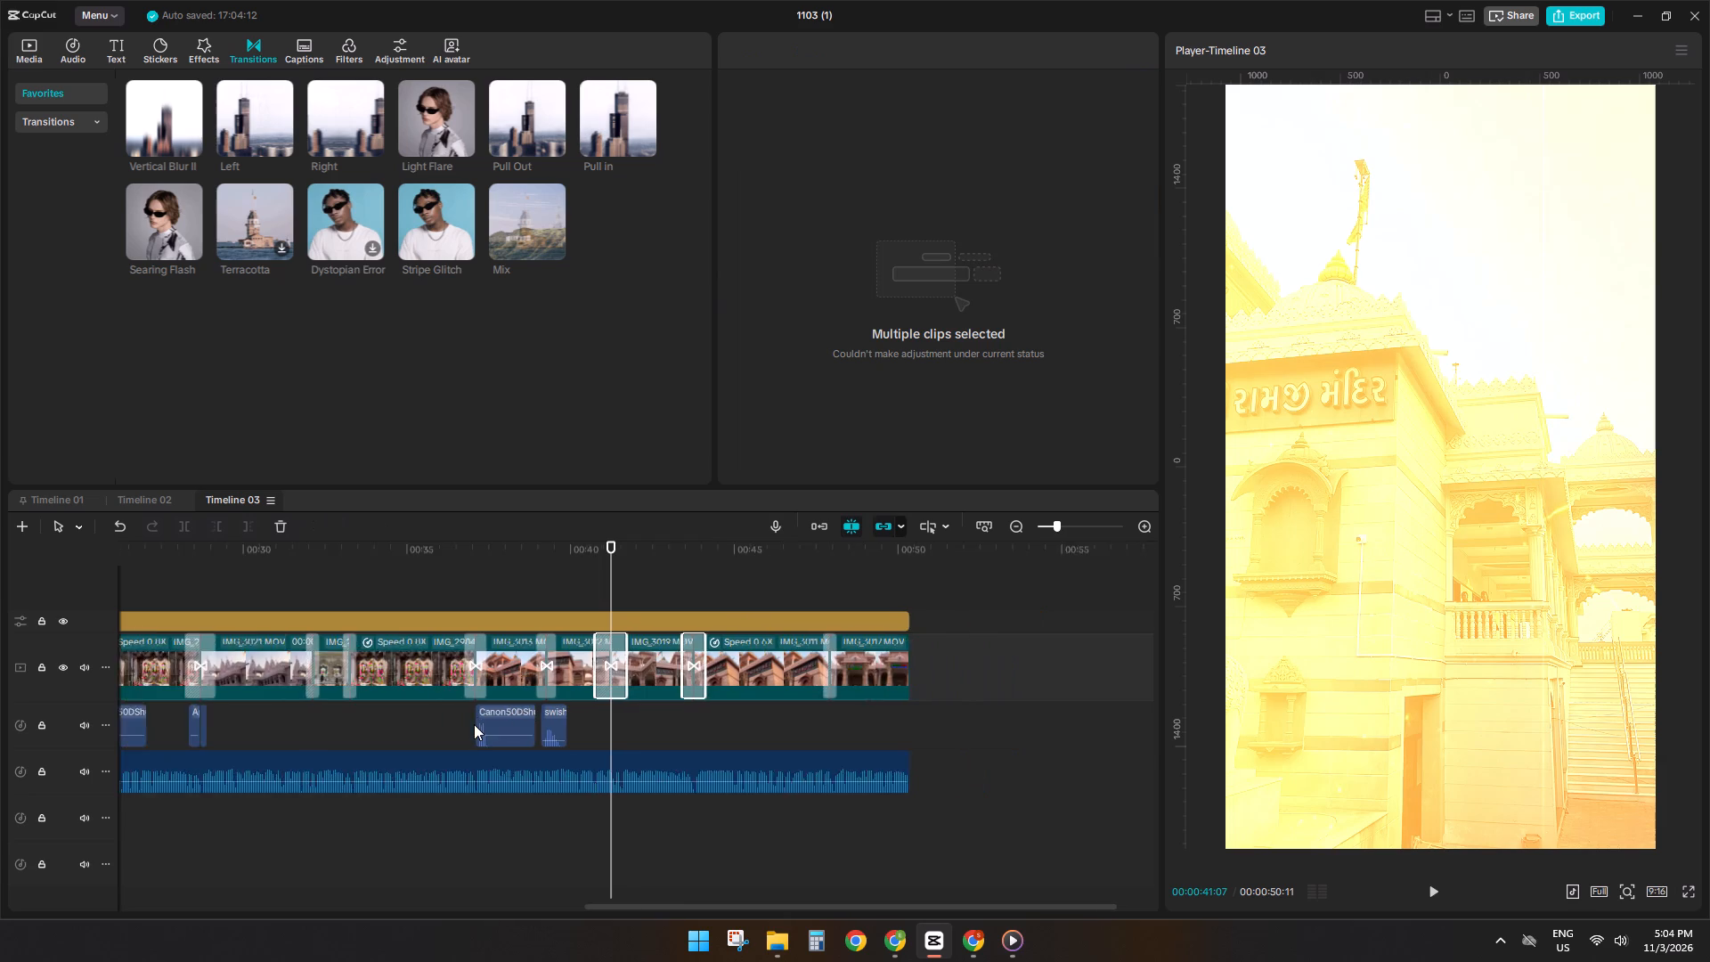
ctrl+scroll(474, 724, down, 5)
drag(462, 730, 372, 717)
key(ctrl+c)
ctrl+scroll(720, 740, up, 3)
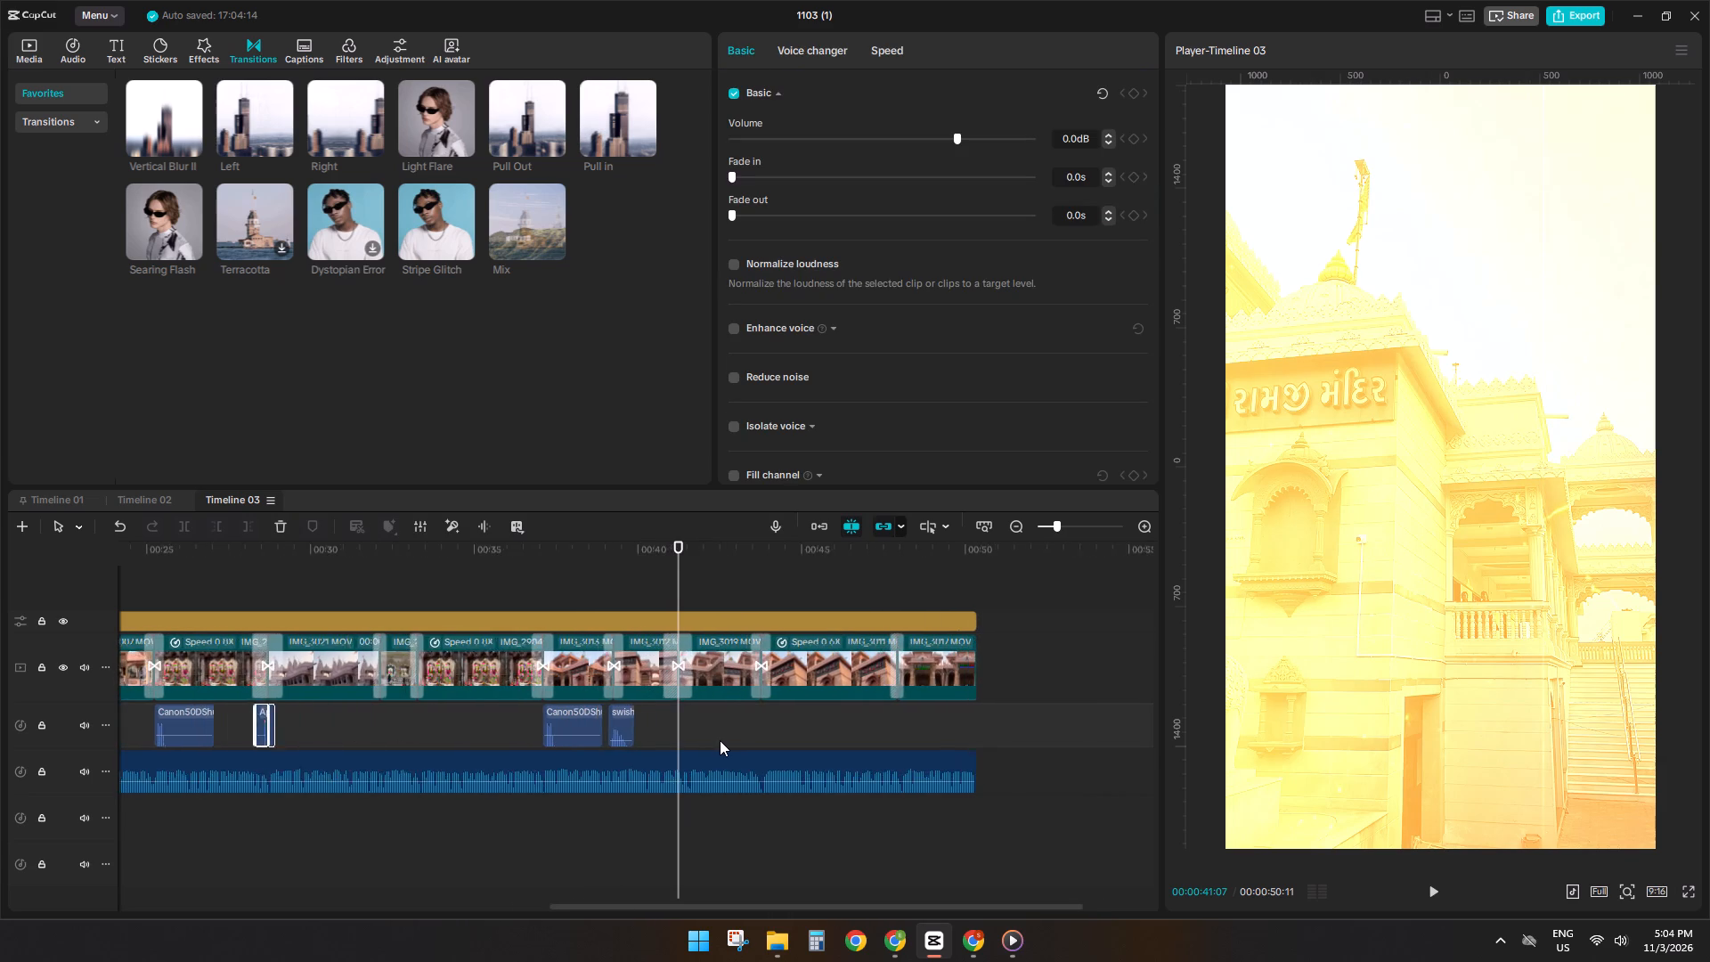
ctrl+scroll(720, 740, up, 10)
ctrl+double_click(664, 578)
key(ctrl+v)
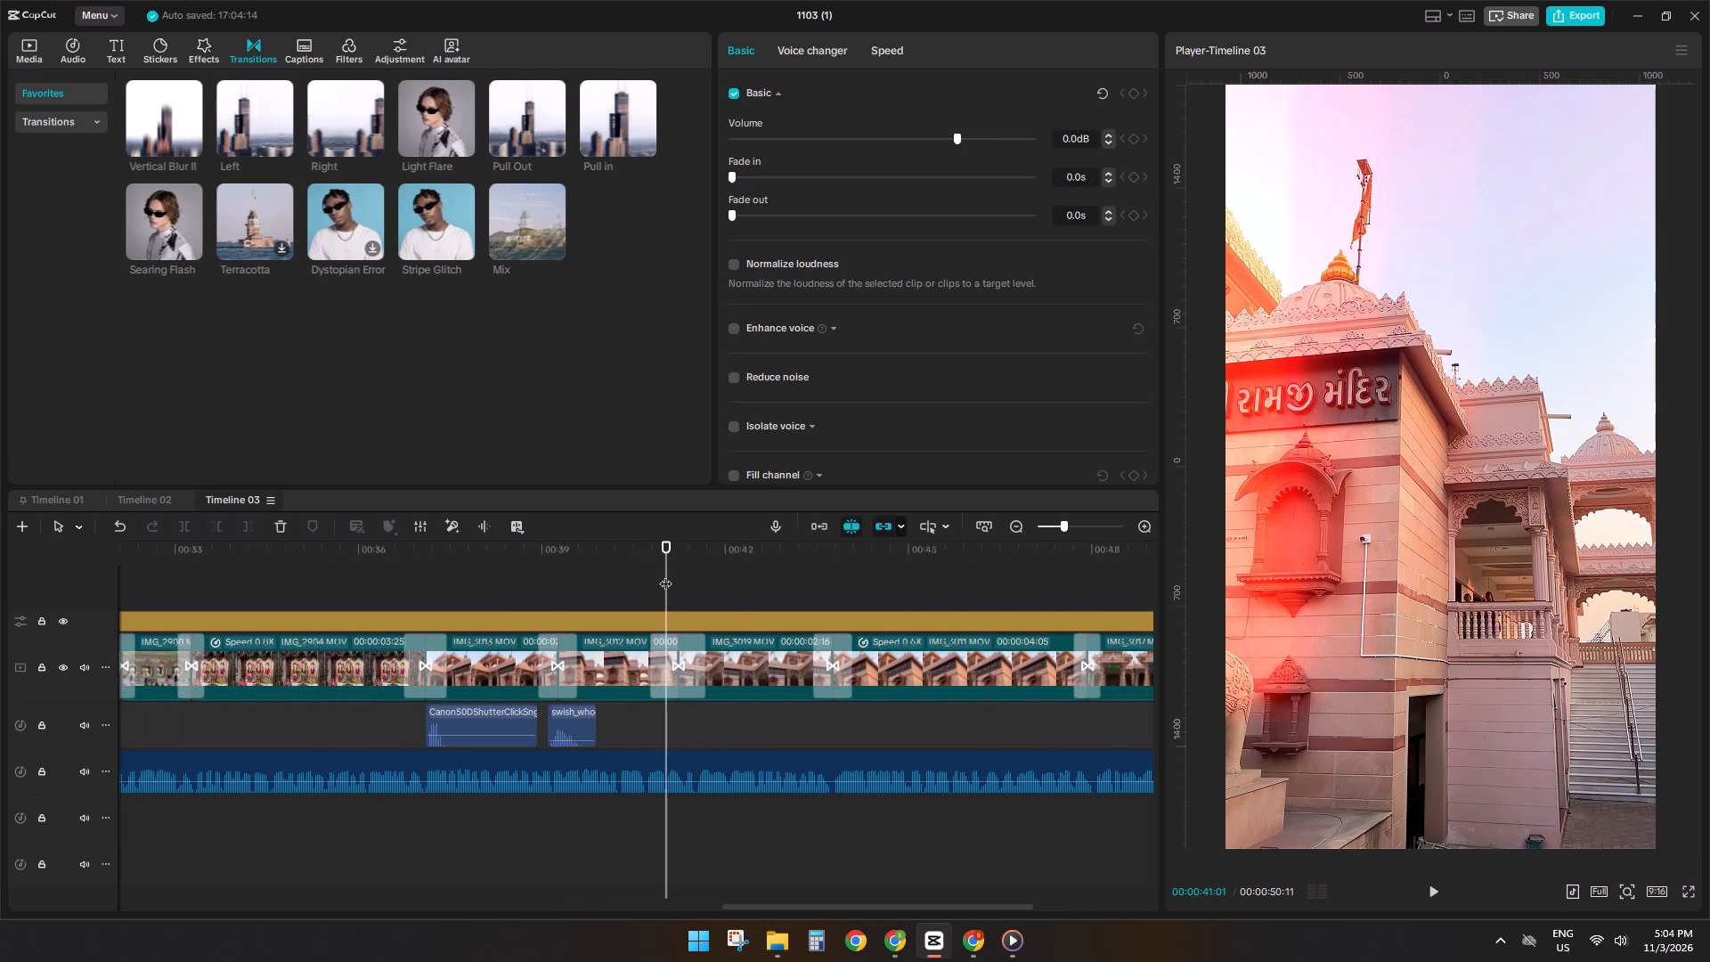
ctrl+click(672, 726)
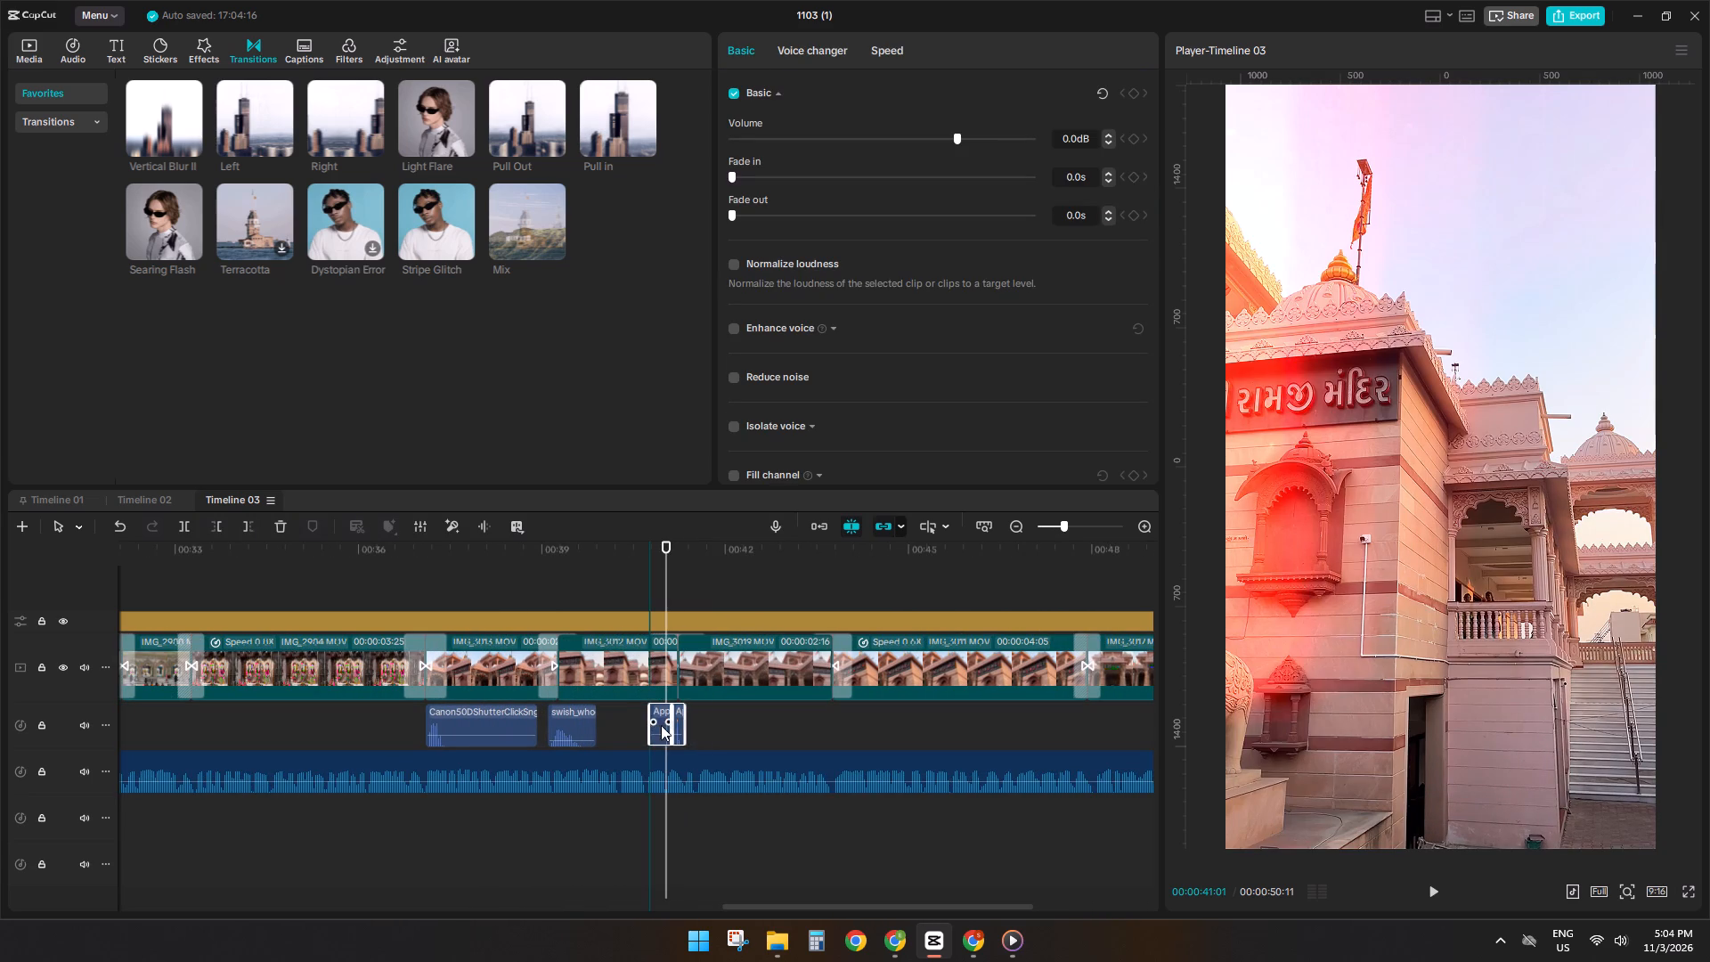
click(647, 725)
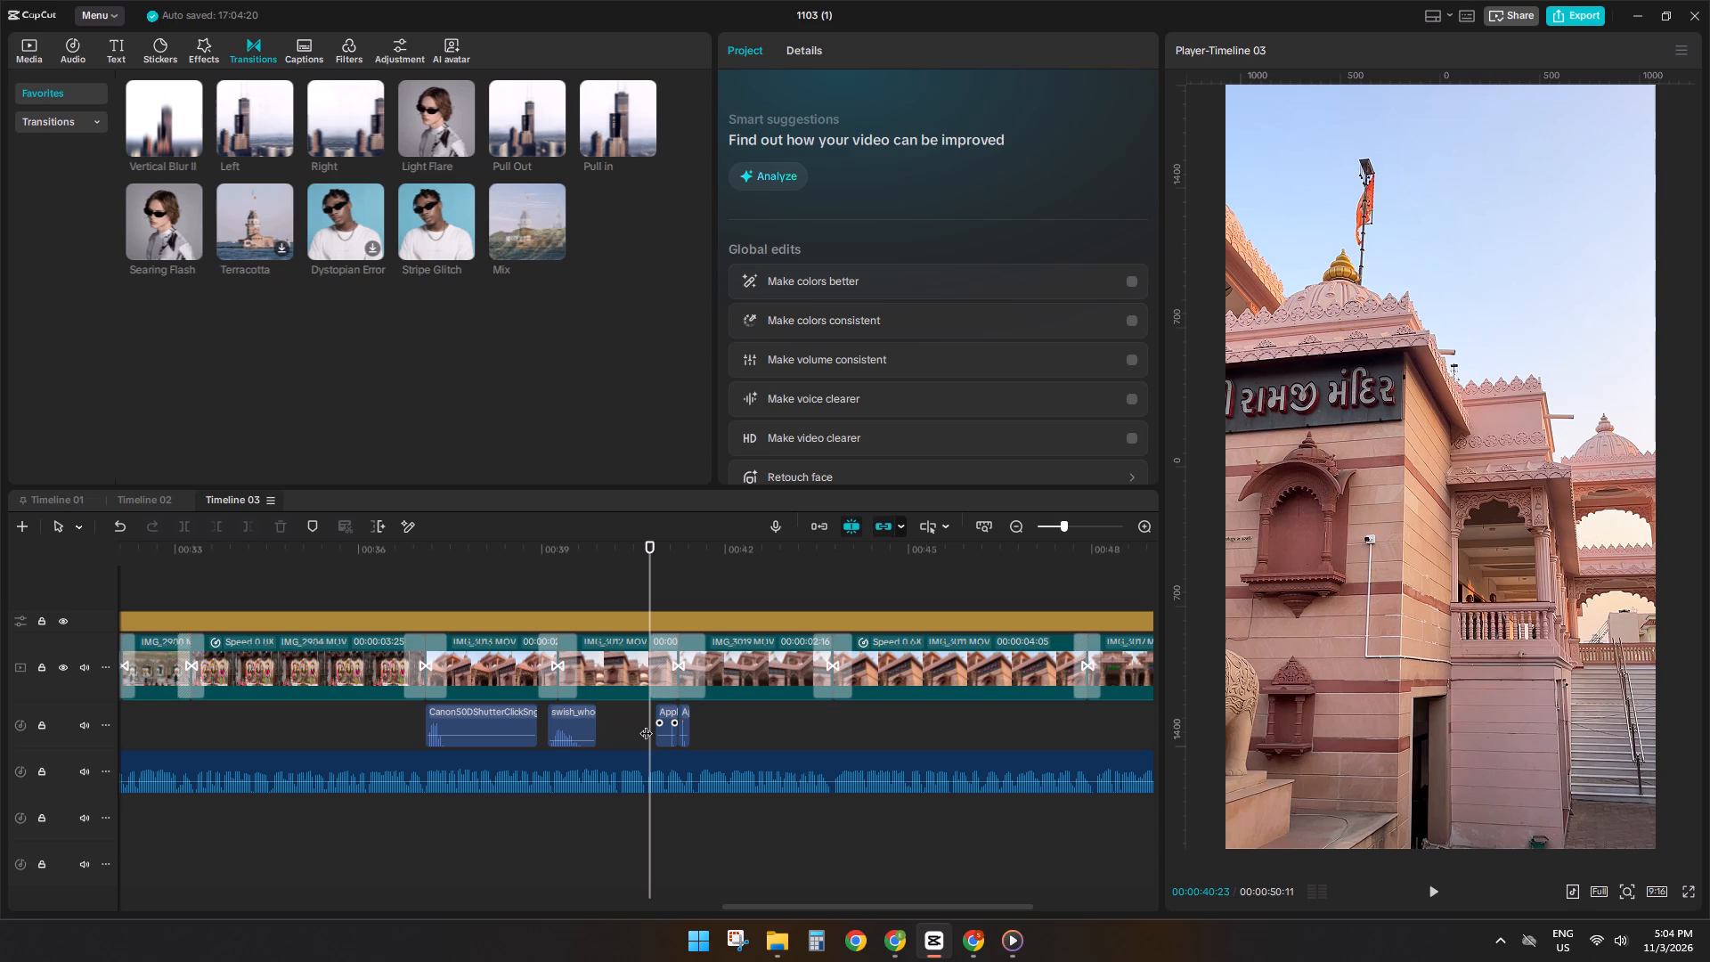
key(space)
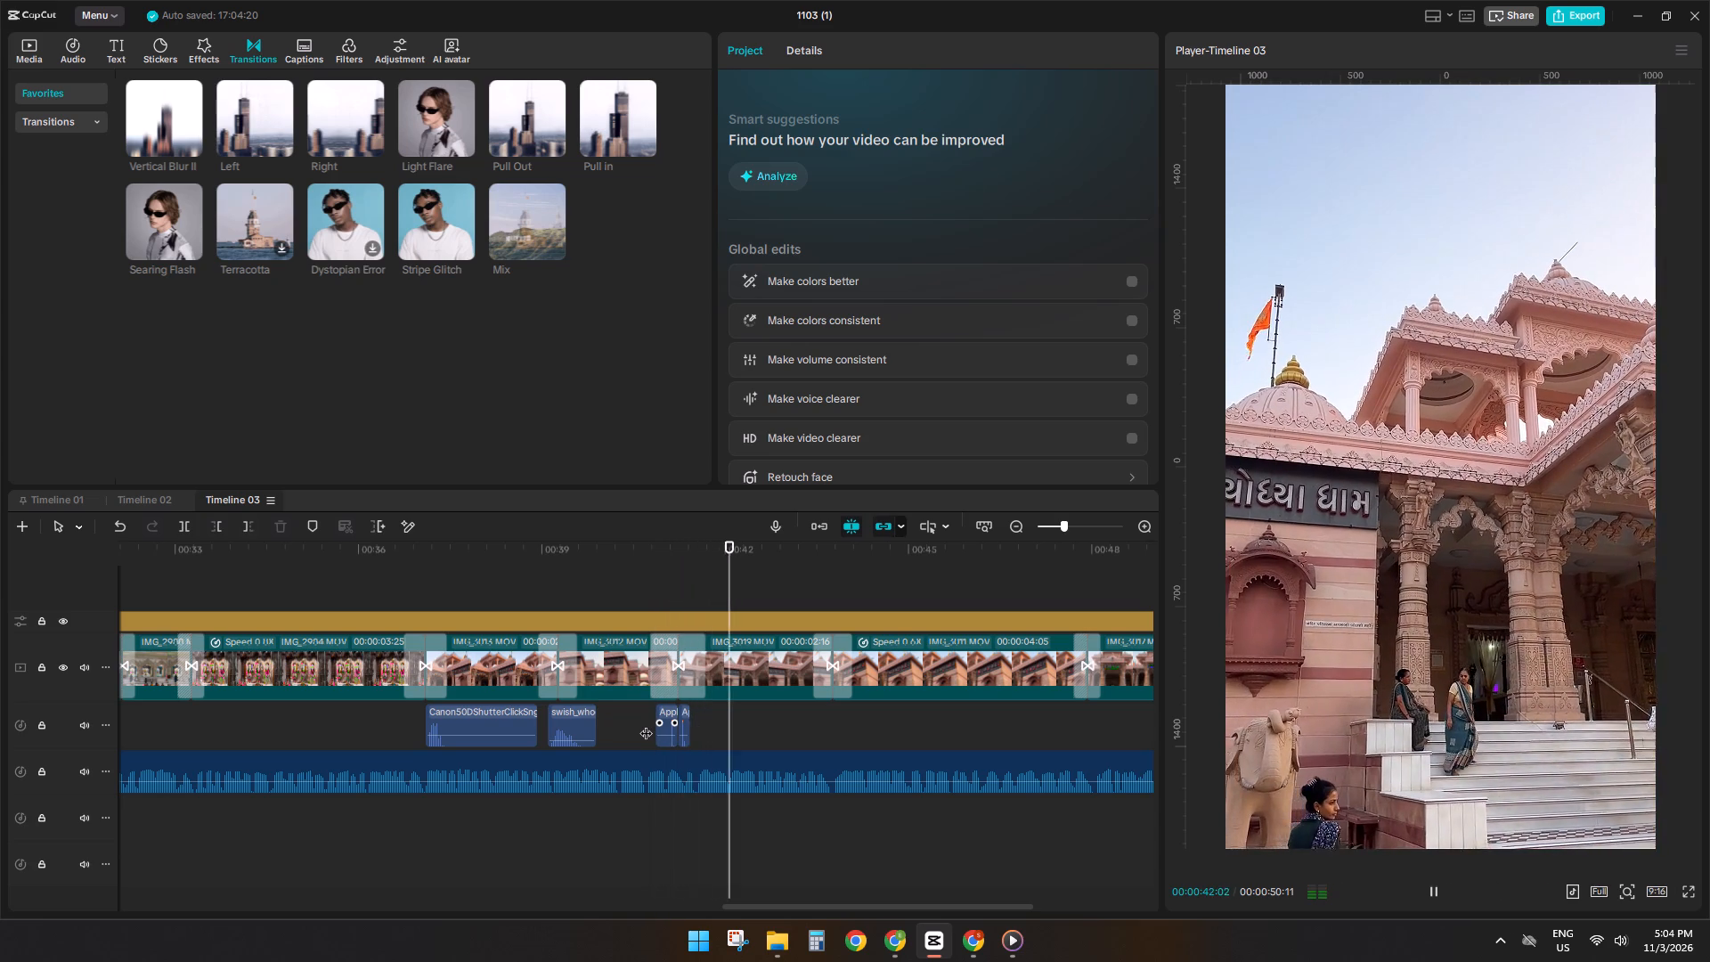
Copy the Canon50D shutter click sound from the 00:00:37:03 transition and paste it at 00:00:43:23 under the next blurred transition.
scroll(779, 726, up, 1)
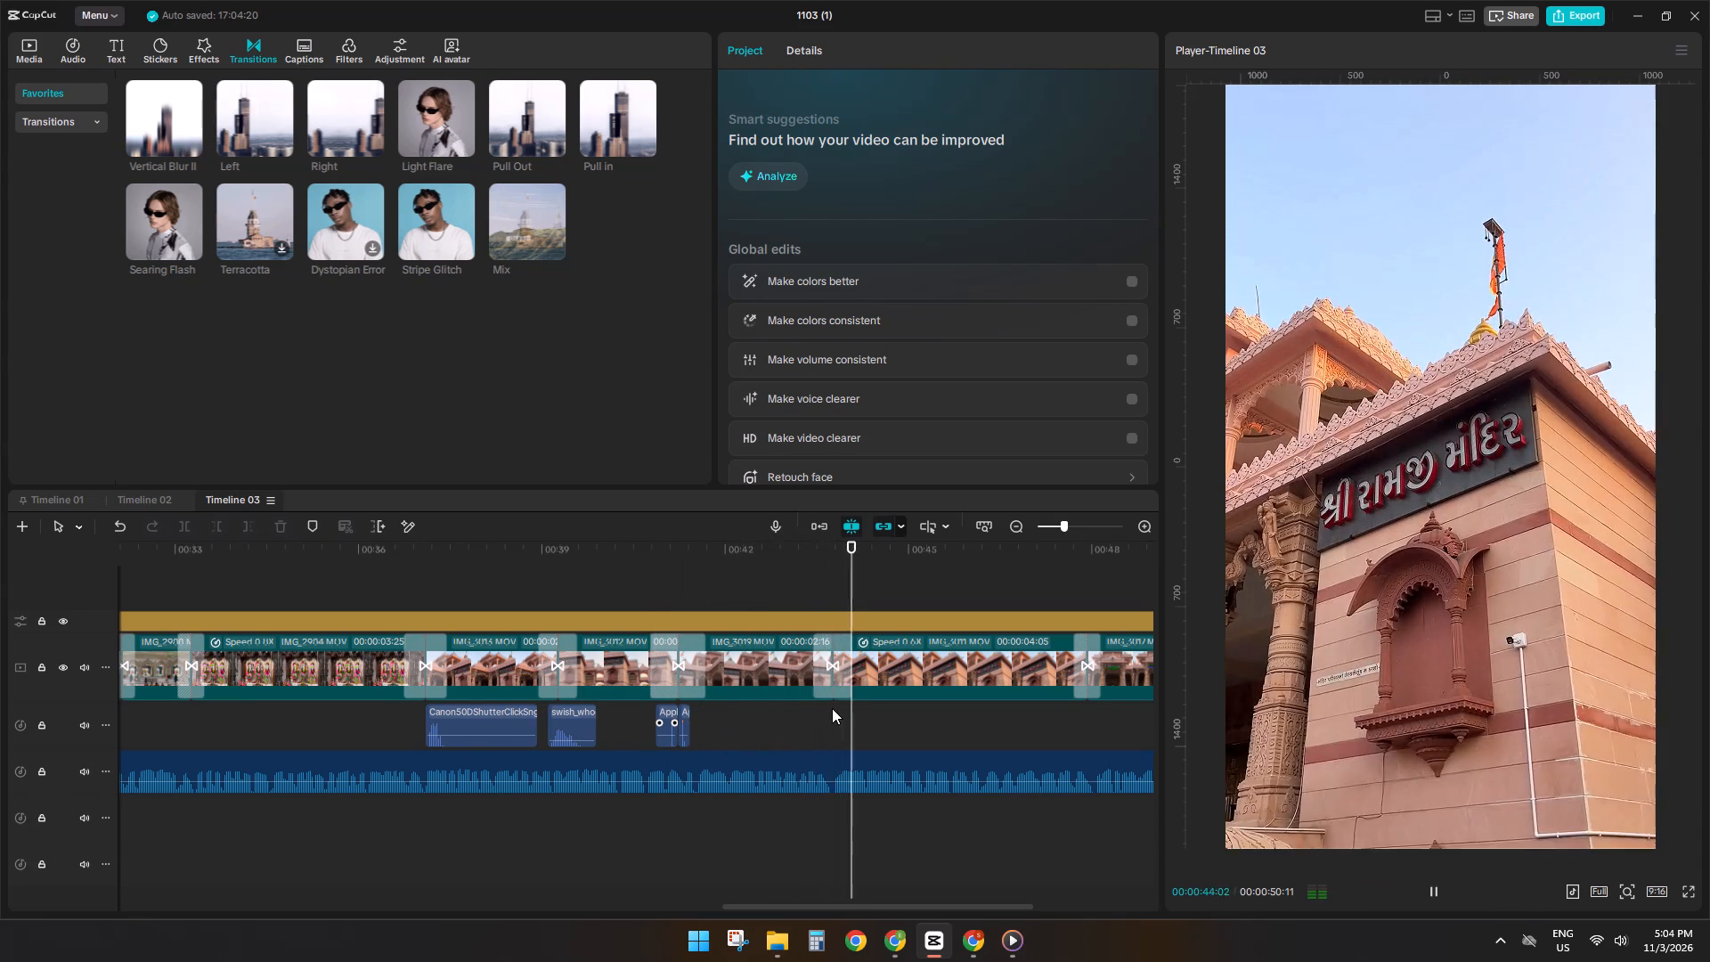
ctrl+scroll(832, 708, down, 5)
double_click(839, 721)
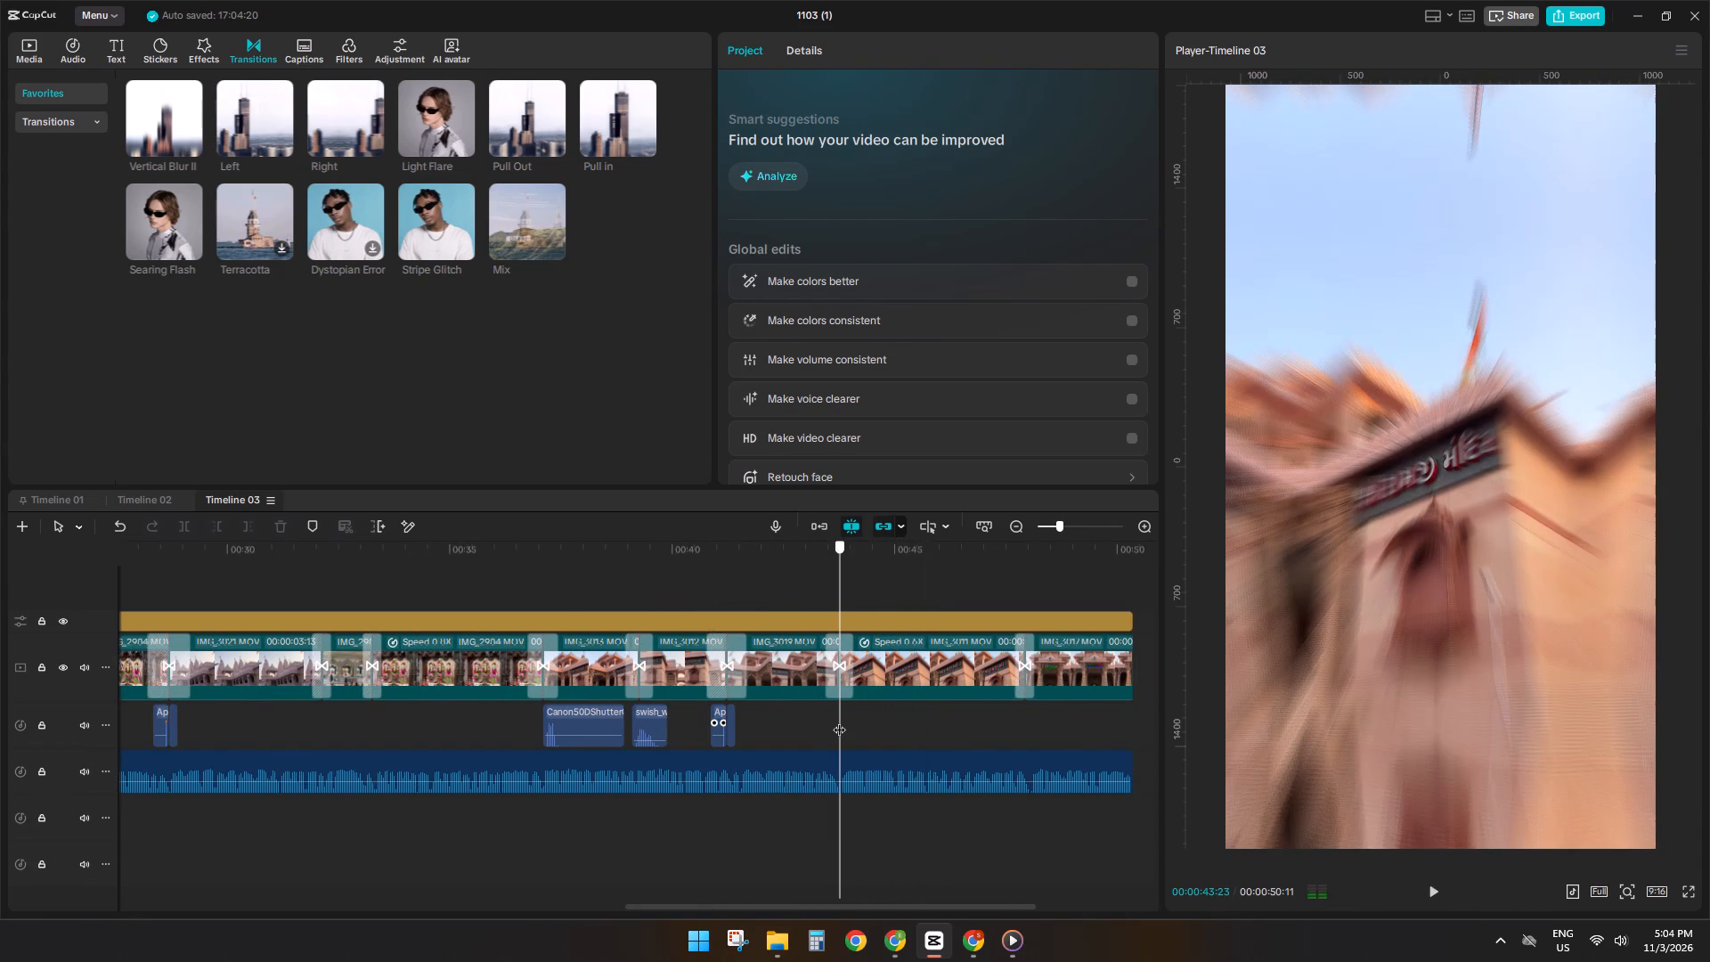
click(606, 728)
key(ctrl+c)
key(ctrl+v)
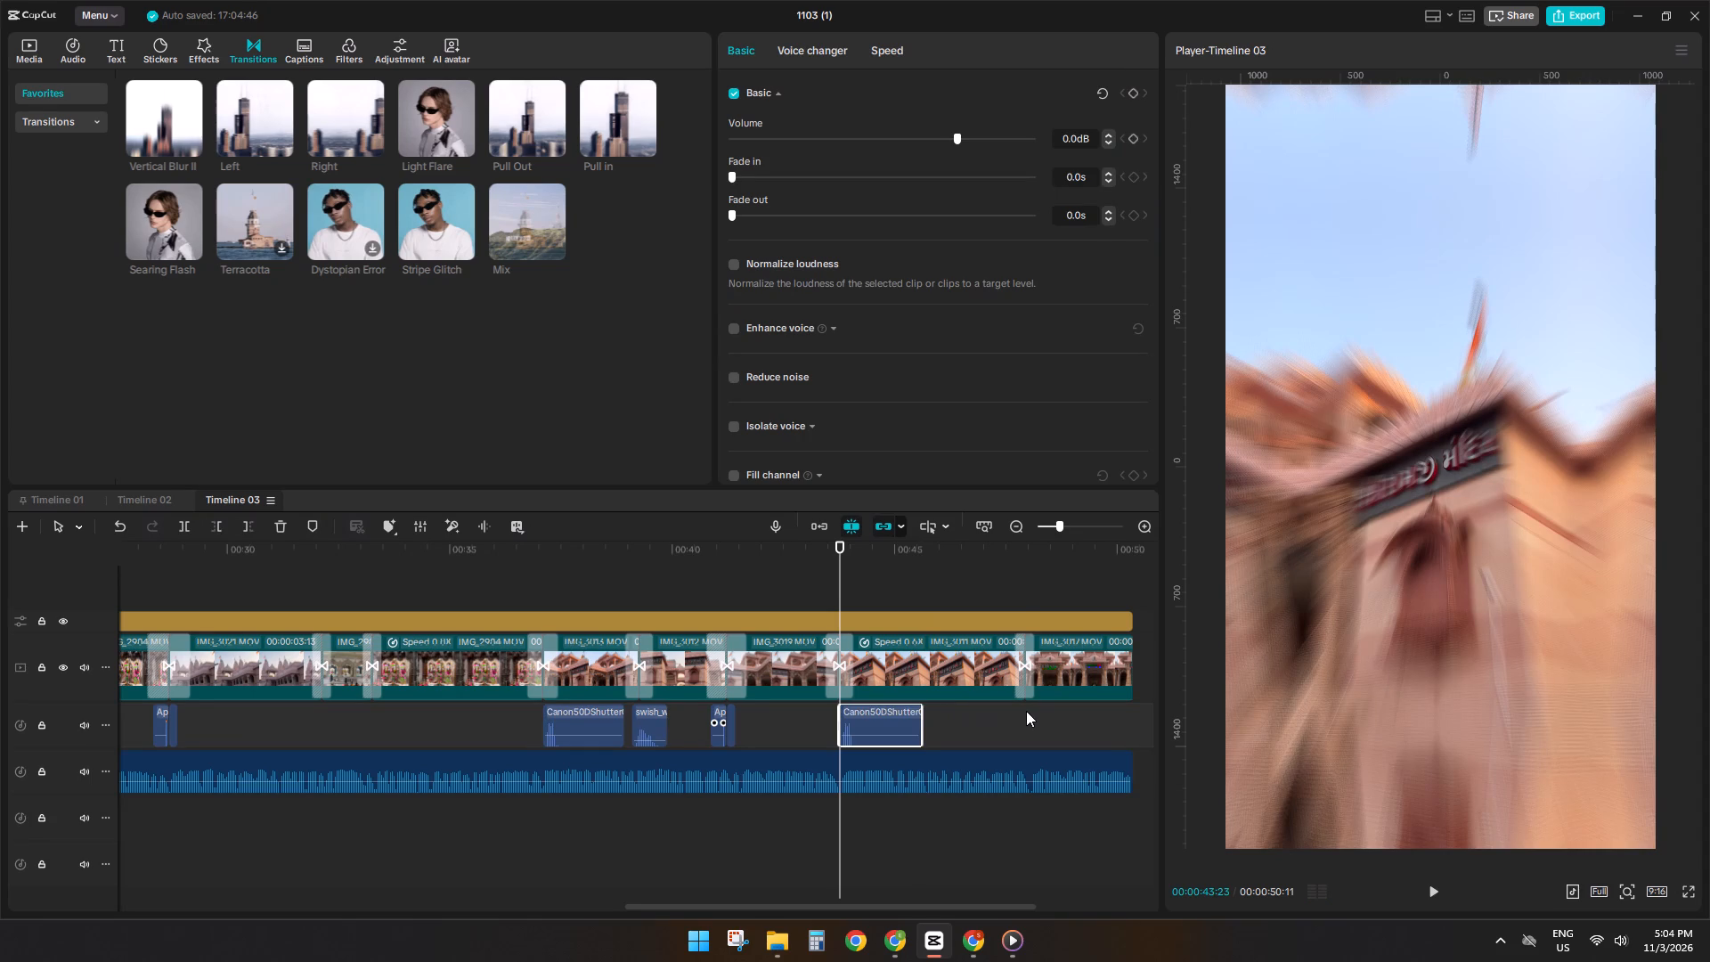
Review the last transition near 00:00:47:21 and earlier parts of the reel, and return the playhead to the timeline's start.
click(1023, 711)
key(space)
click(1018, 707)
ctrl+scroll(1019, 709, up, 5)
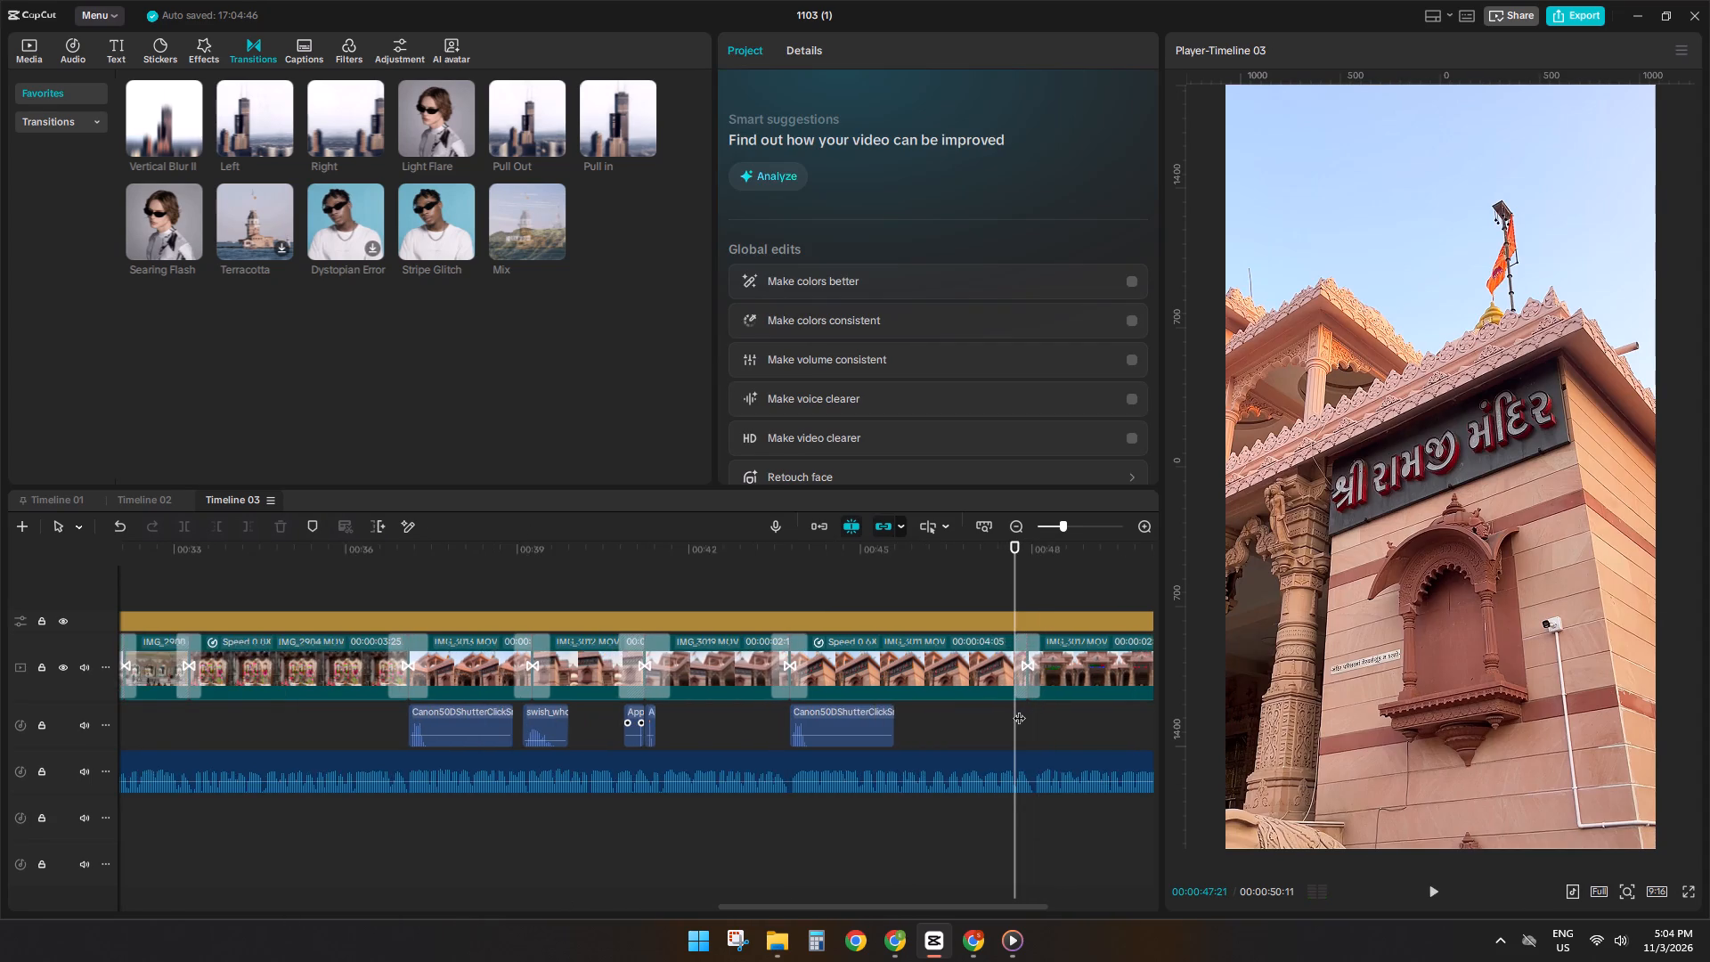
ctrl+scroll(1019, 709, up, 3)
ctrl+scroll(1019, 709, down, 18)
click(694, 735)
drag(694, 735, 0, 776)
key(space)
scroll(290, 769, down, 4)
key(space)
click(290, 778)
drag(290, 778, 0, 749)
scroll(296, 749, up, 5)
scroll(296, 749, down, 9)
Open the imported media and go back from the Ram mandir vastral folder to the All level.
click(26, 38)
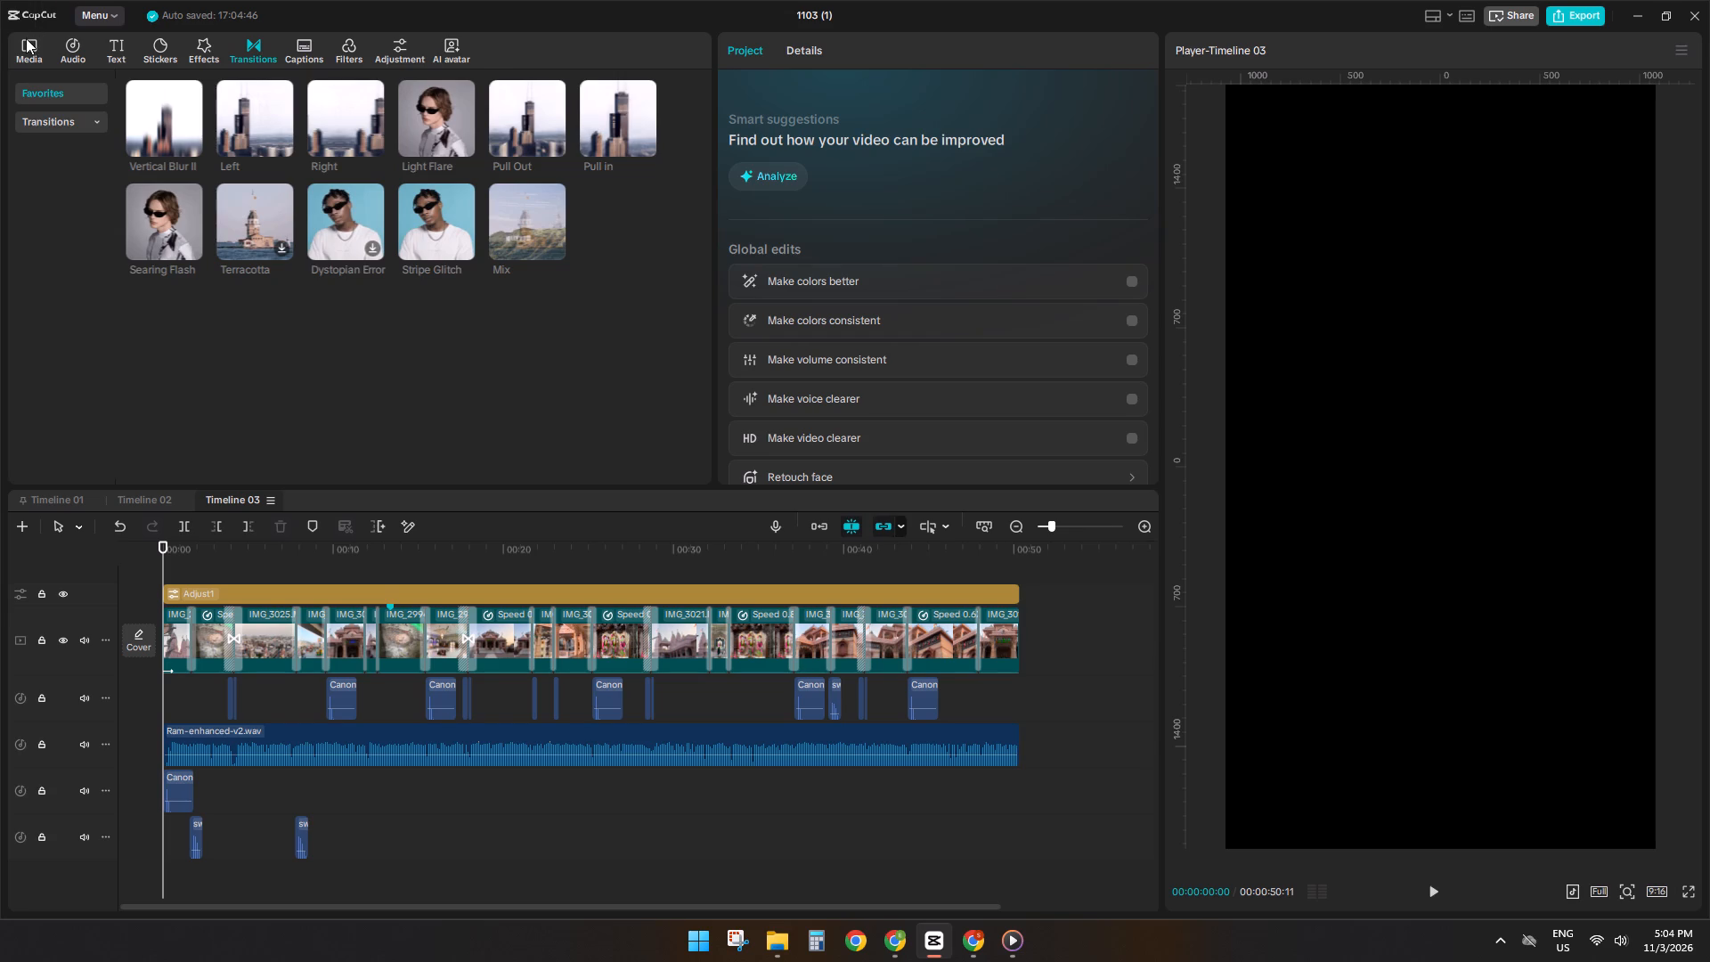
click(55, 101)
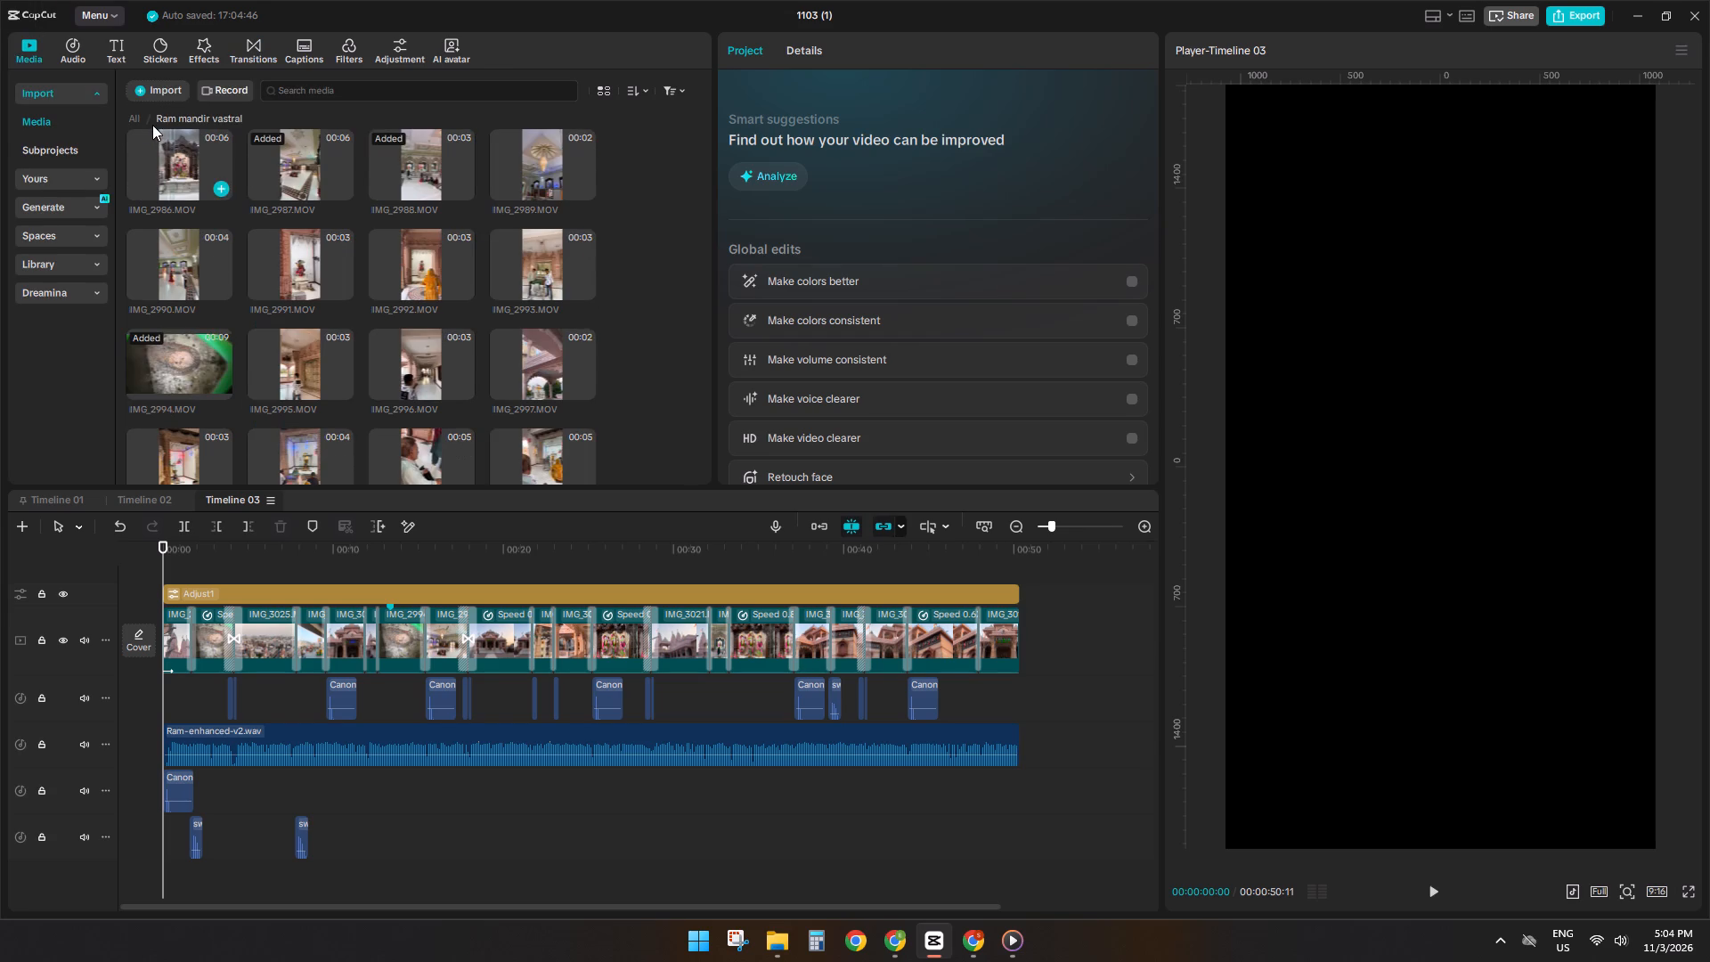
double_click(145, 121)
click(136, 115)
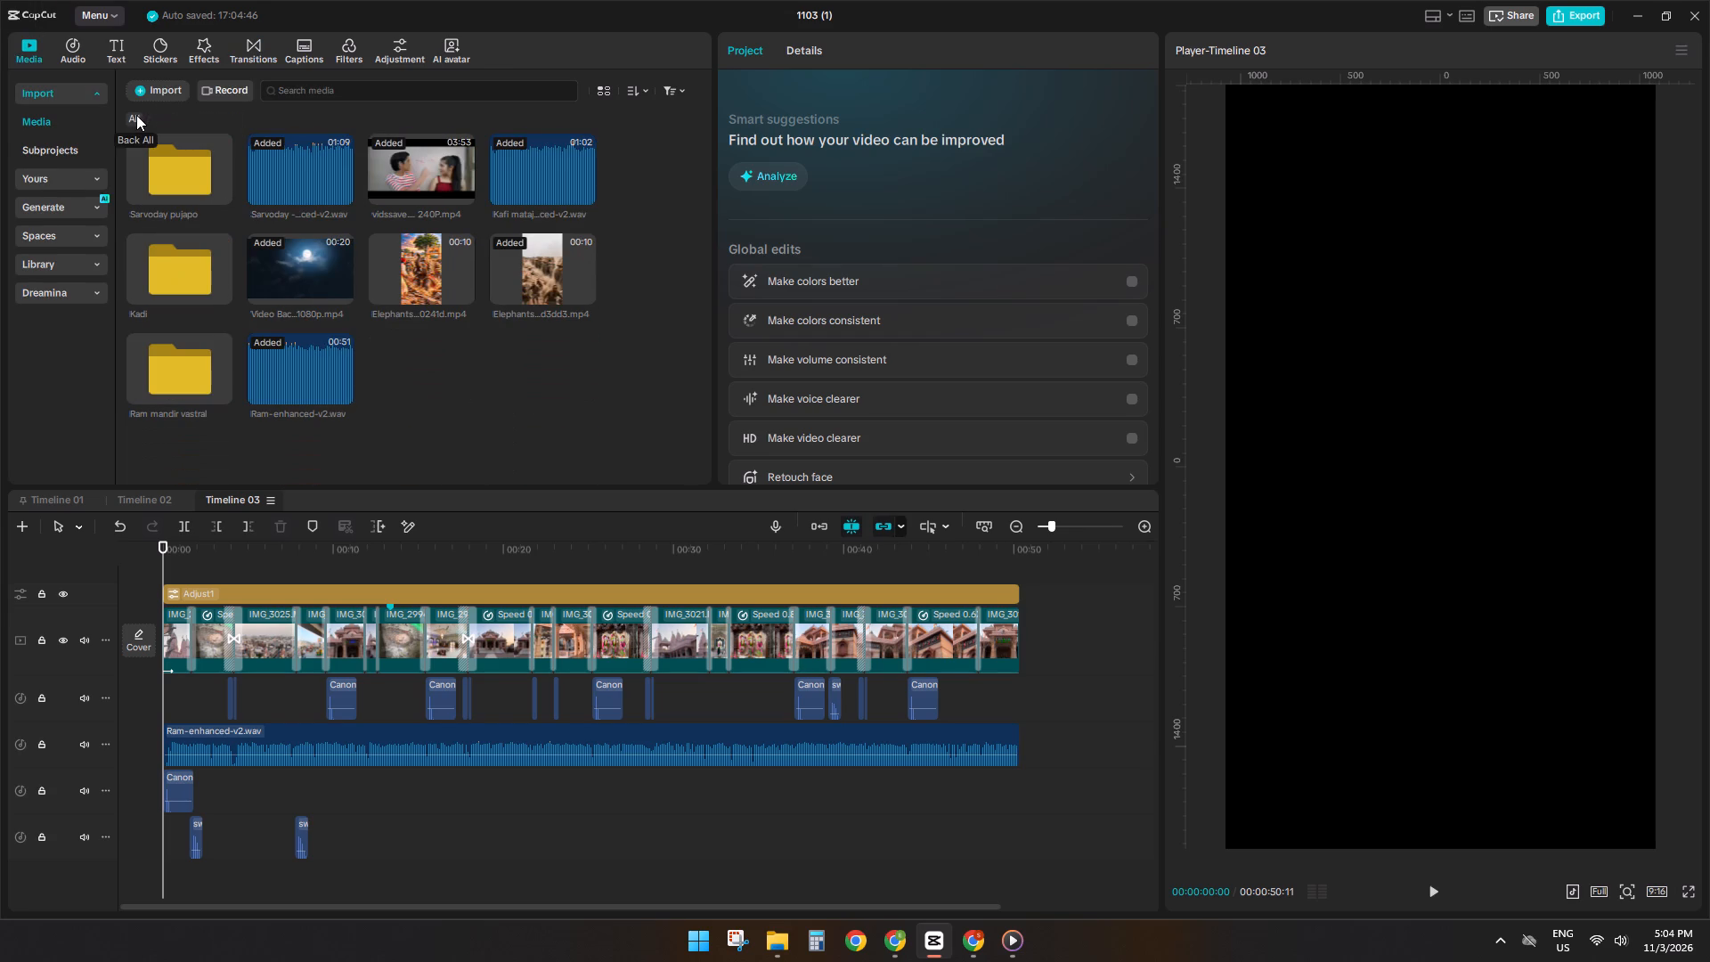
click(341, 123)
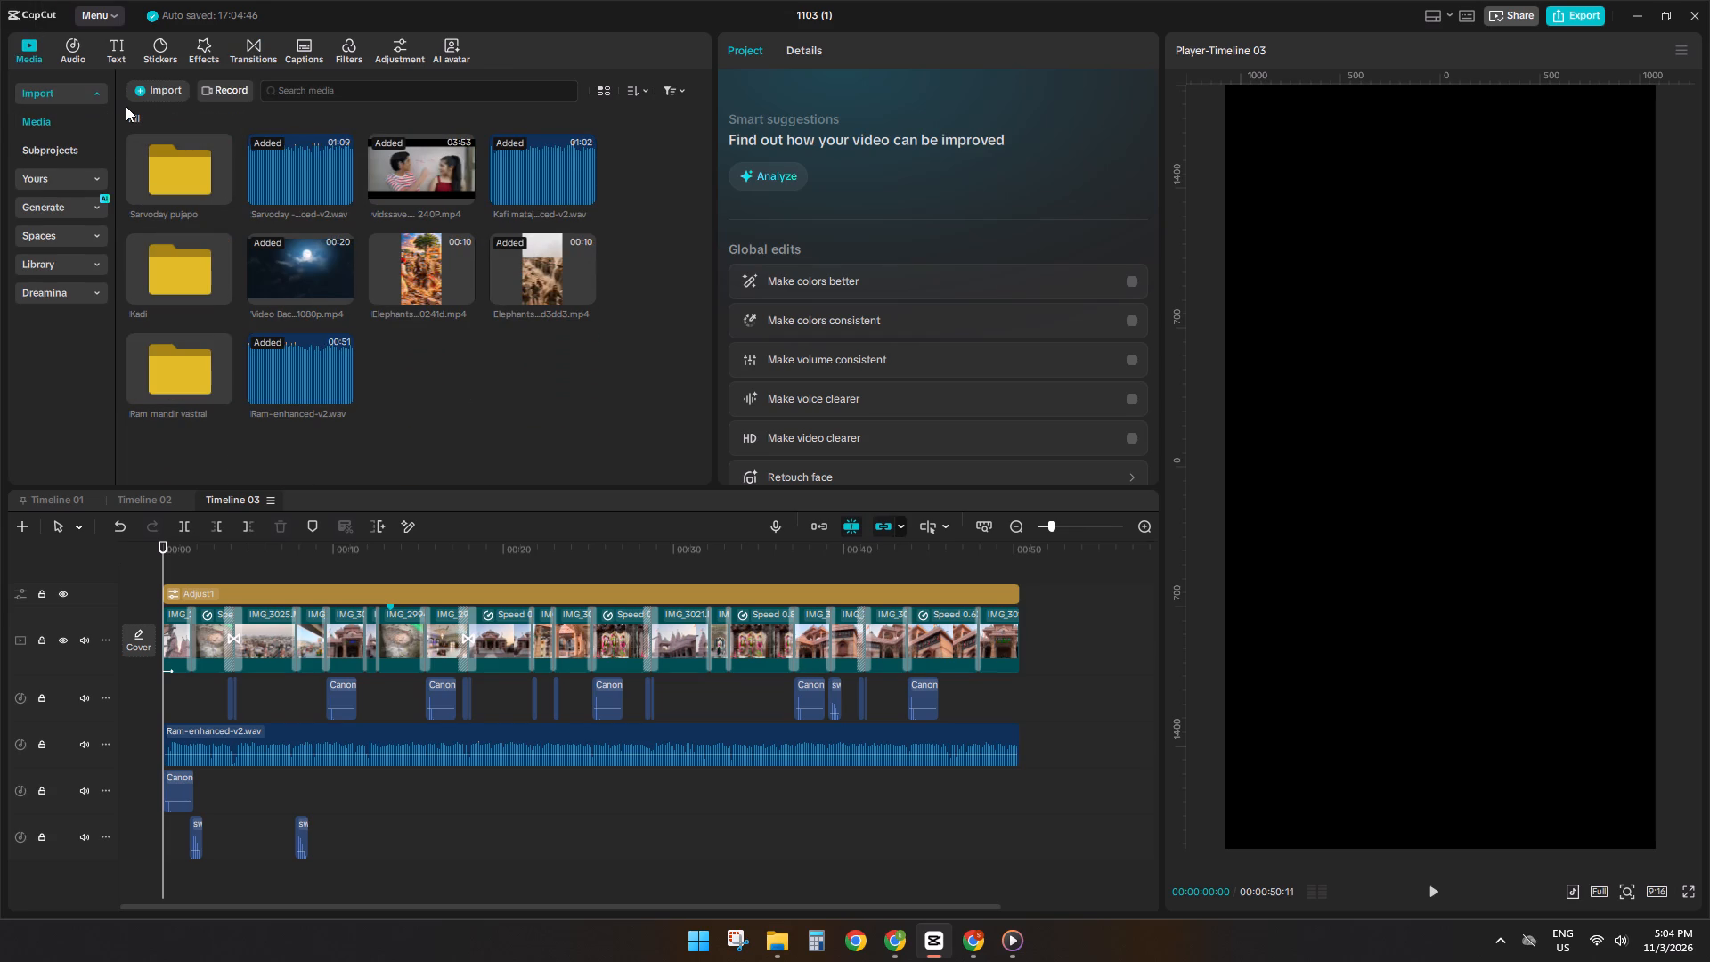
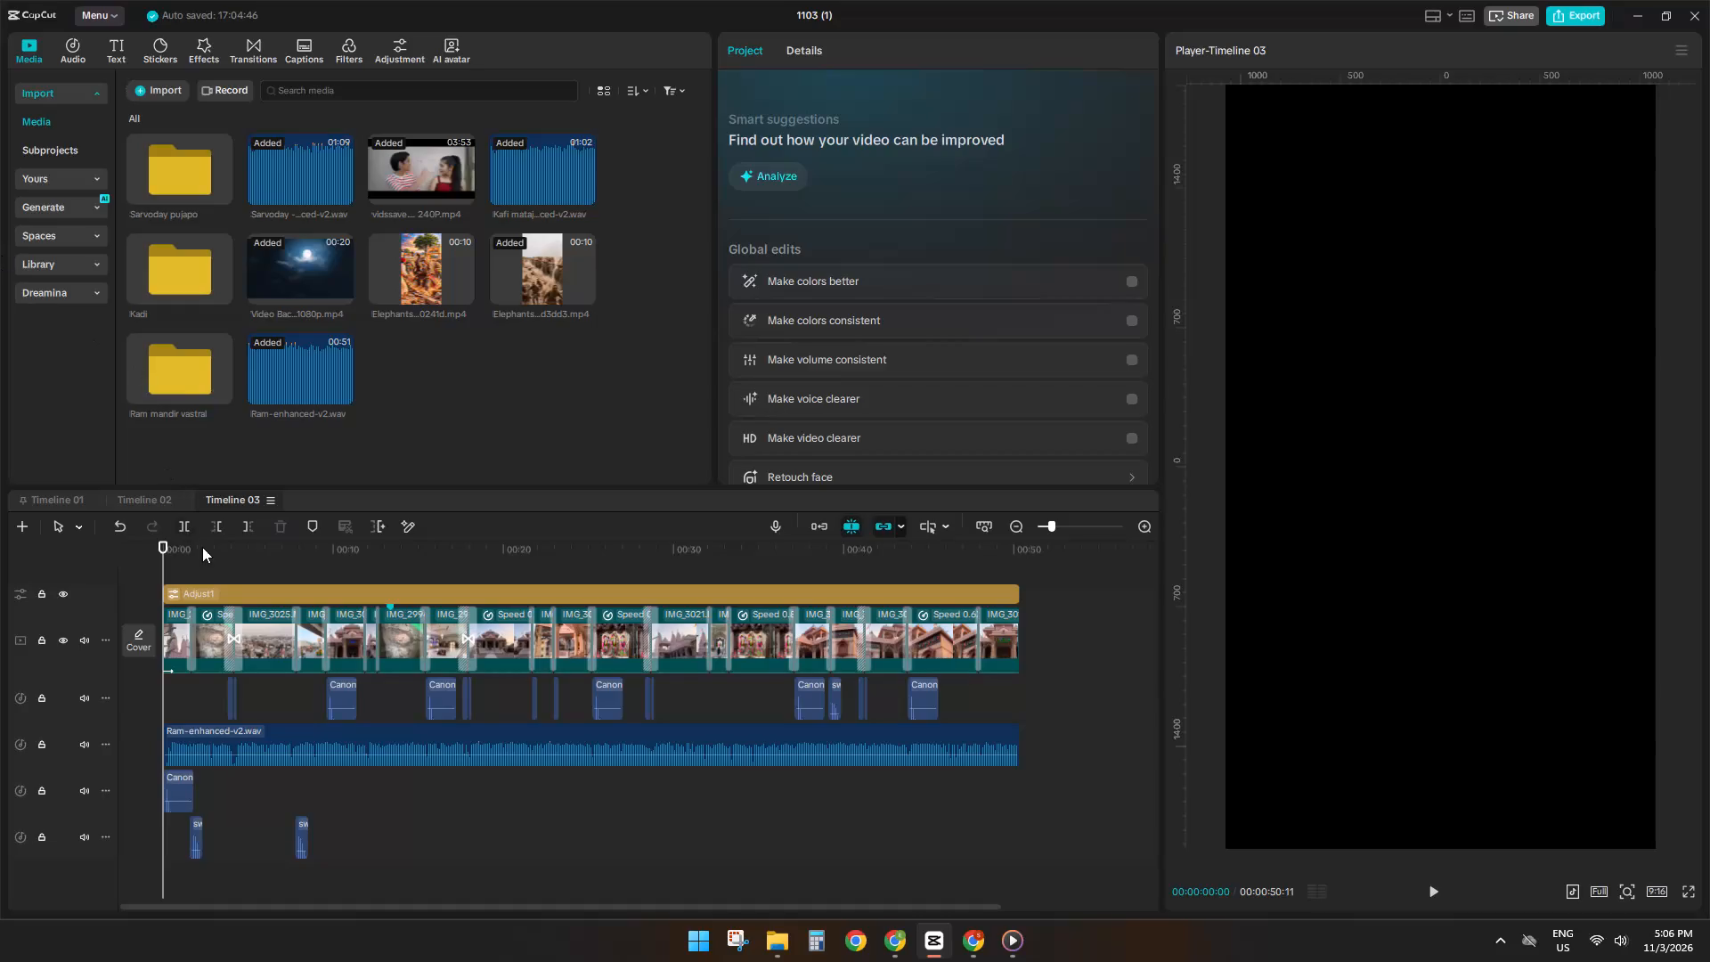
Preview the reel's opening and apply the Zoom 1 In animation to the first clip.
click(202, 550)
drag(202, 550, 141, 561)
key(space)
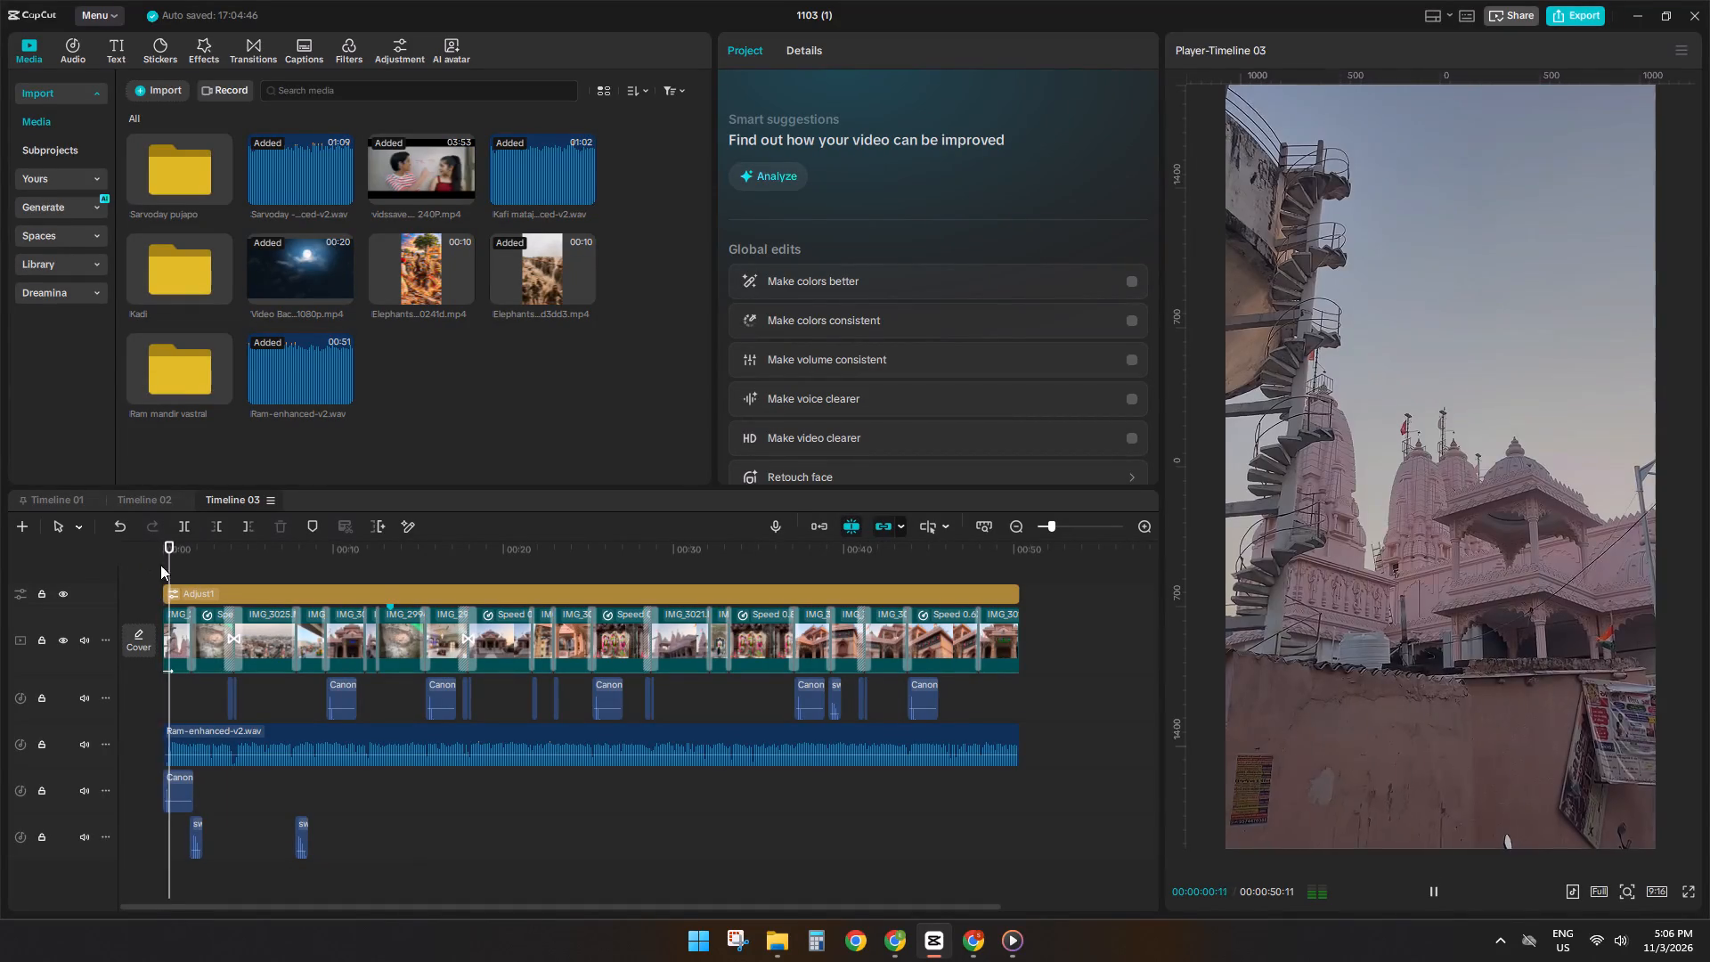
key(space)
click(168, 632)
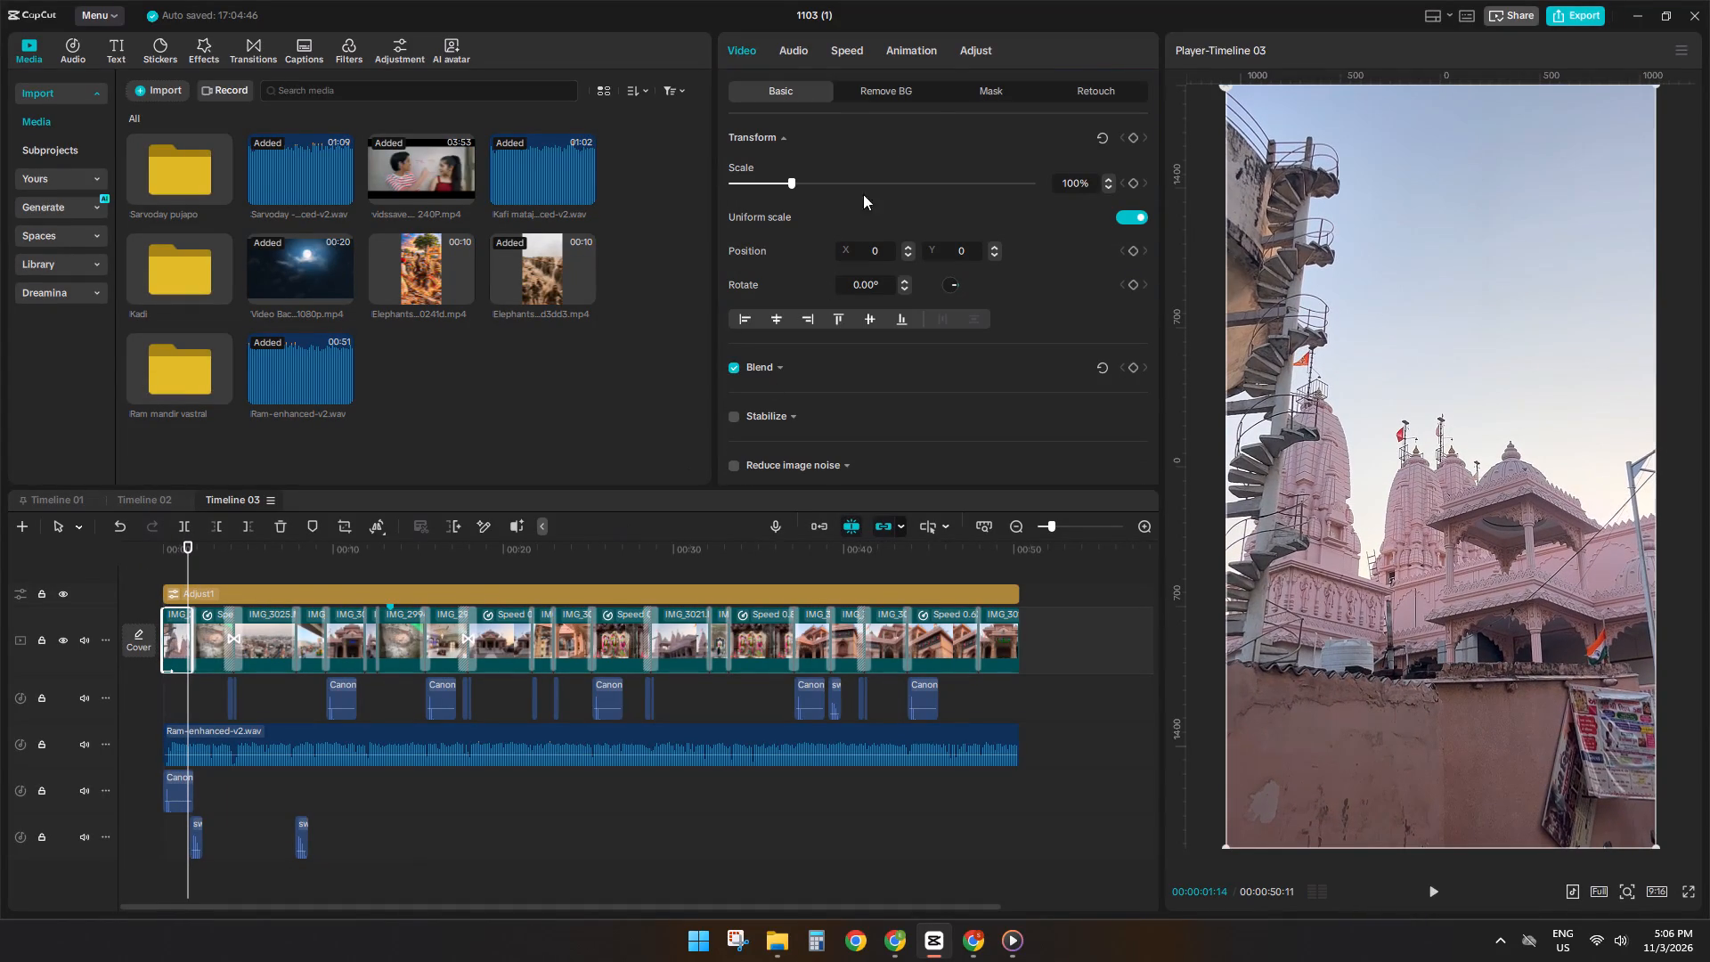
click(904, 55)
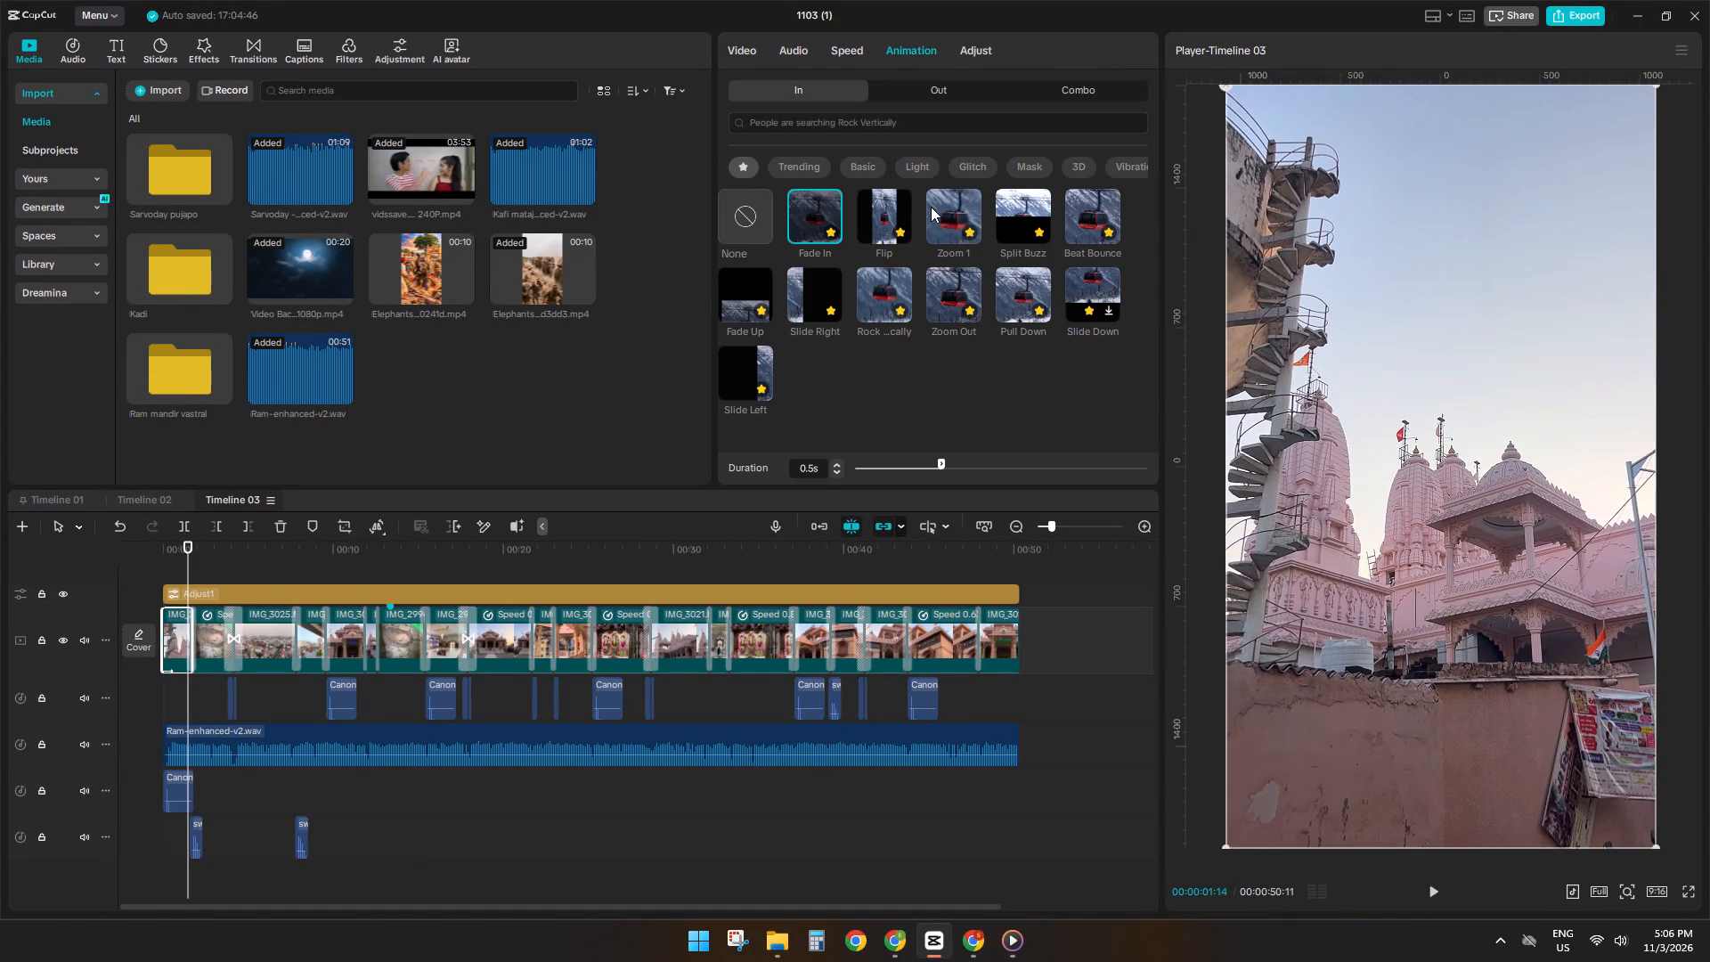
click(931, 207)
Play the reel from the start to about 00:00:26 to review the opening animation, transitions and sound effects.
click(262, 573)
drag(262, 573, 0, 588)
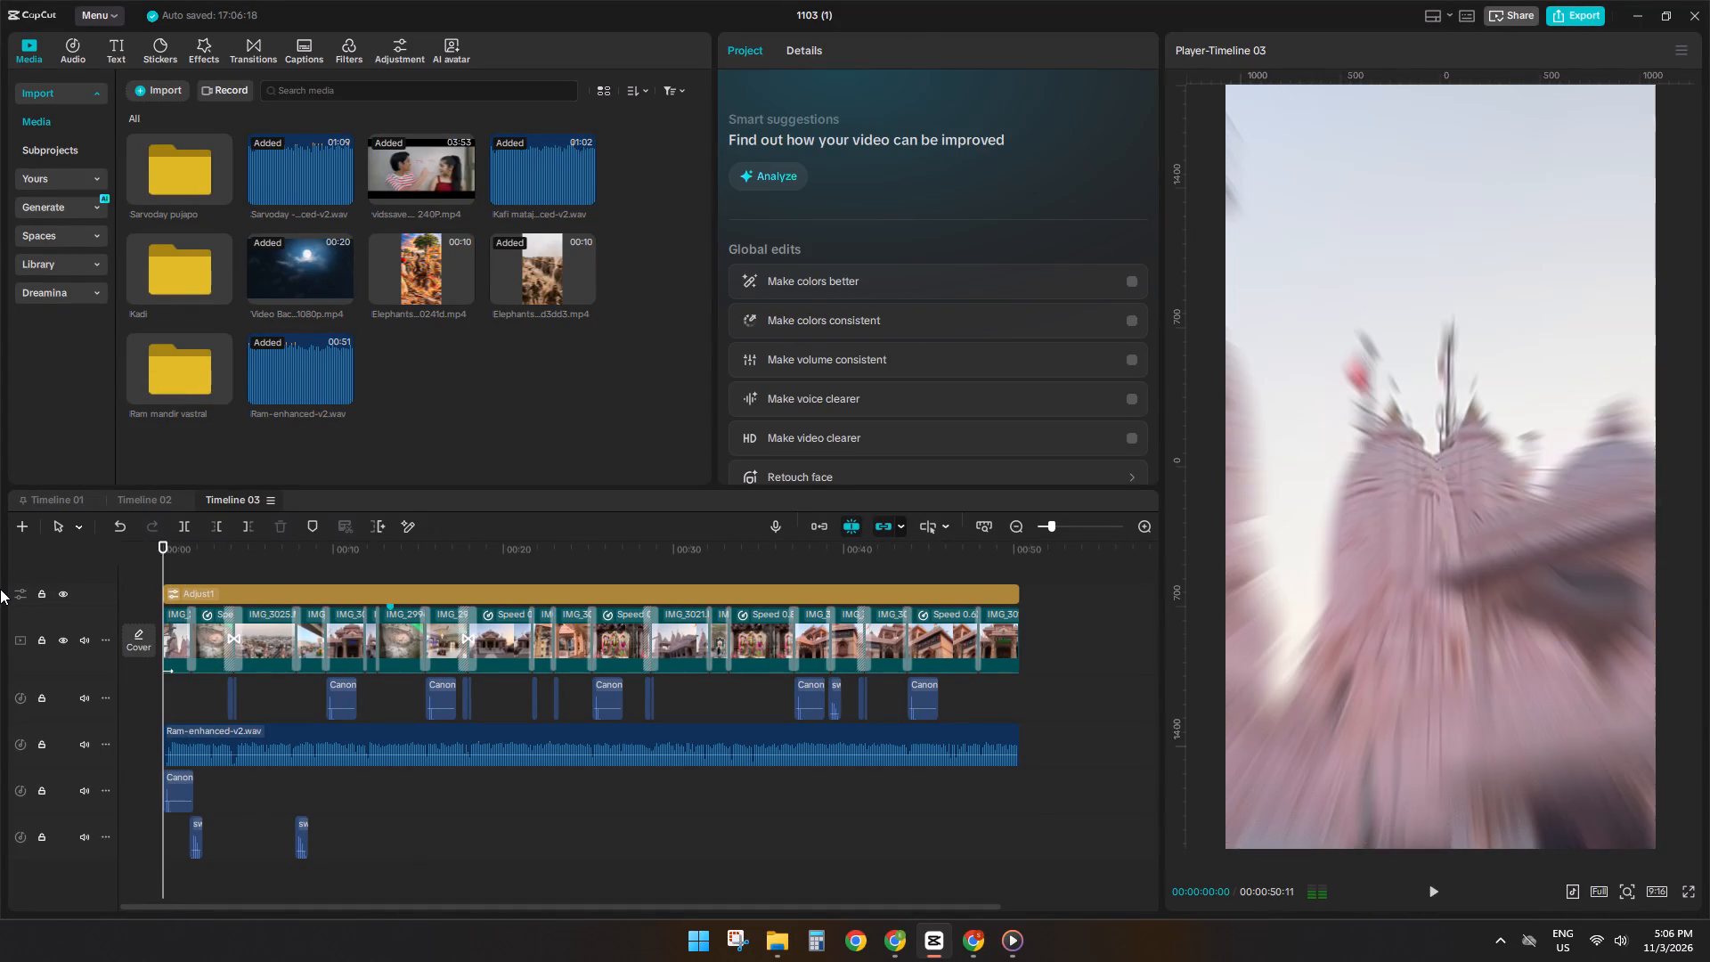
key(space)
ctrl+scroll(215, 811, up, 5)
ctrl+scroll(217, 811, down, 1)
ctrl+scroll(217, 811, up, 4)
ctrl+click(283, 805)
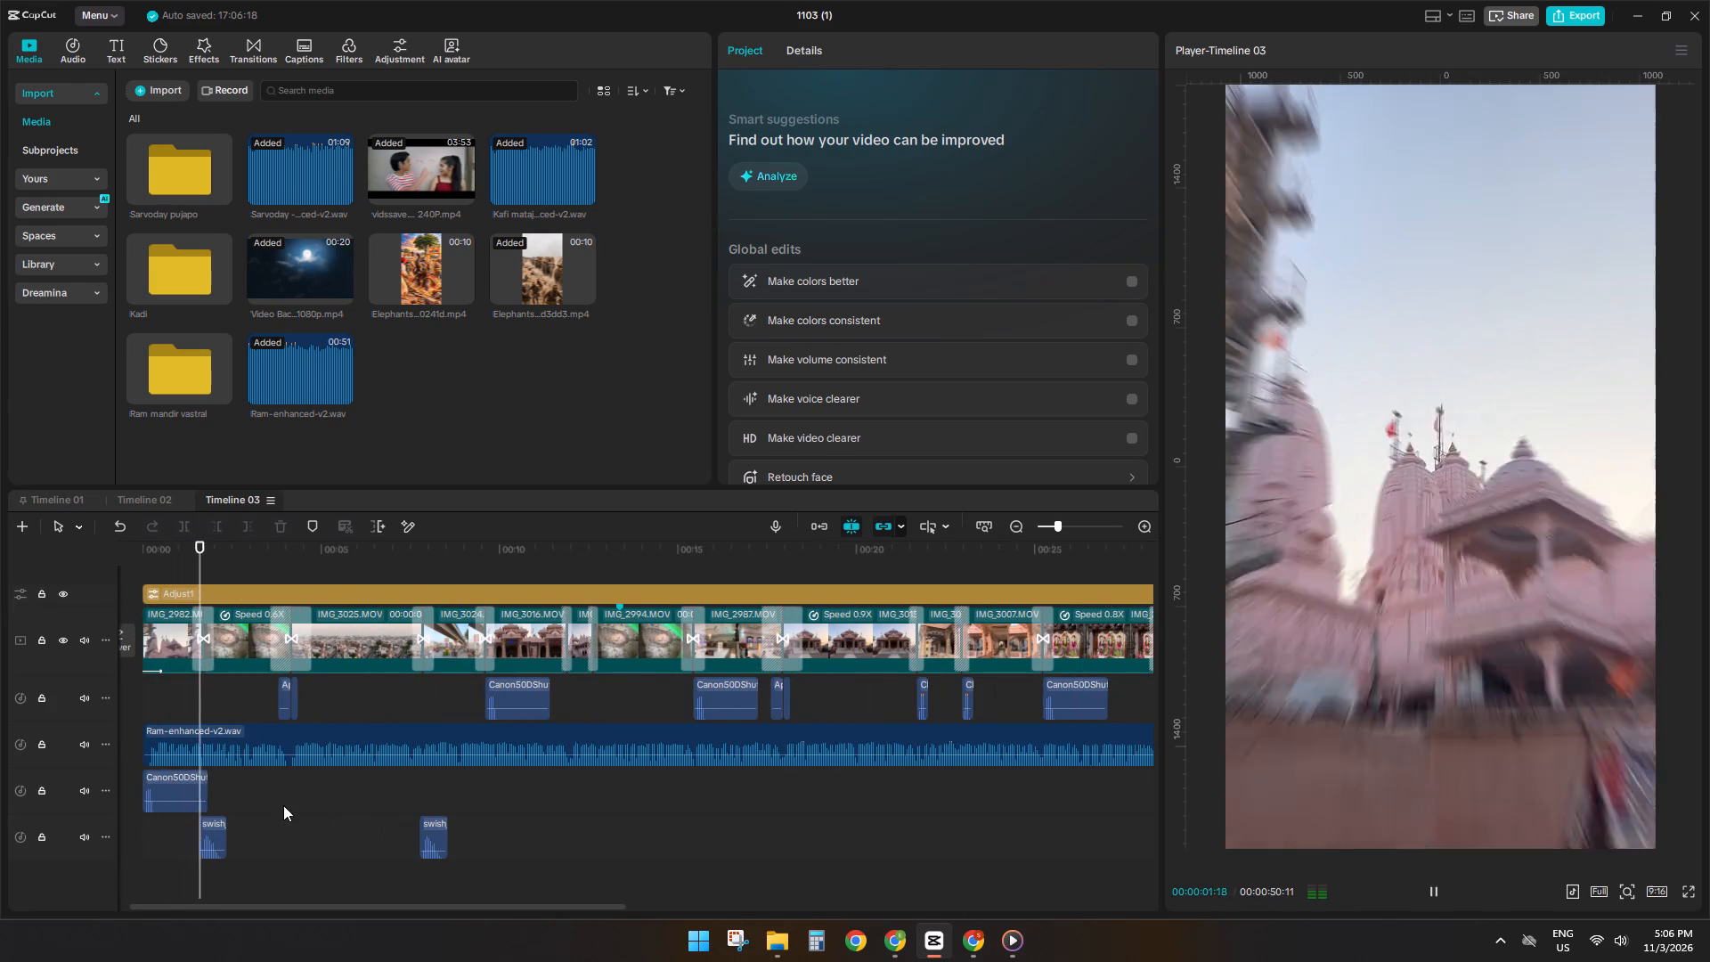
drag(283, 805, 0, 785)
key(space)
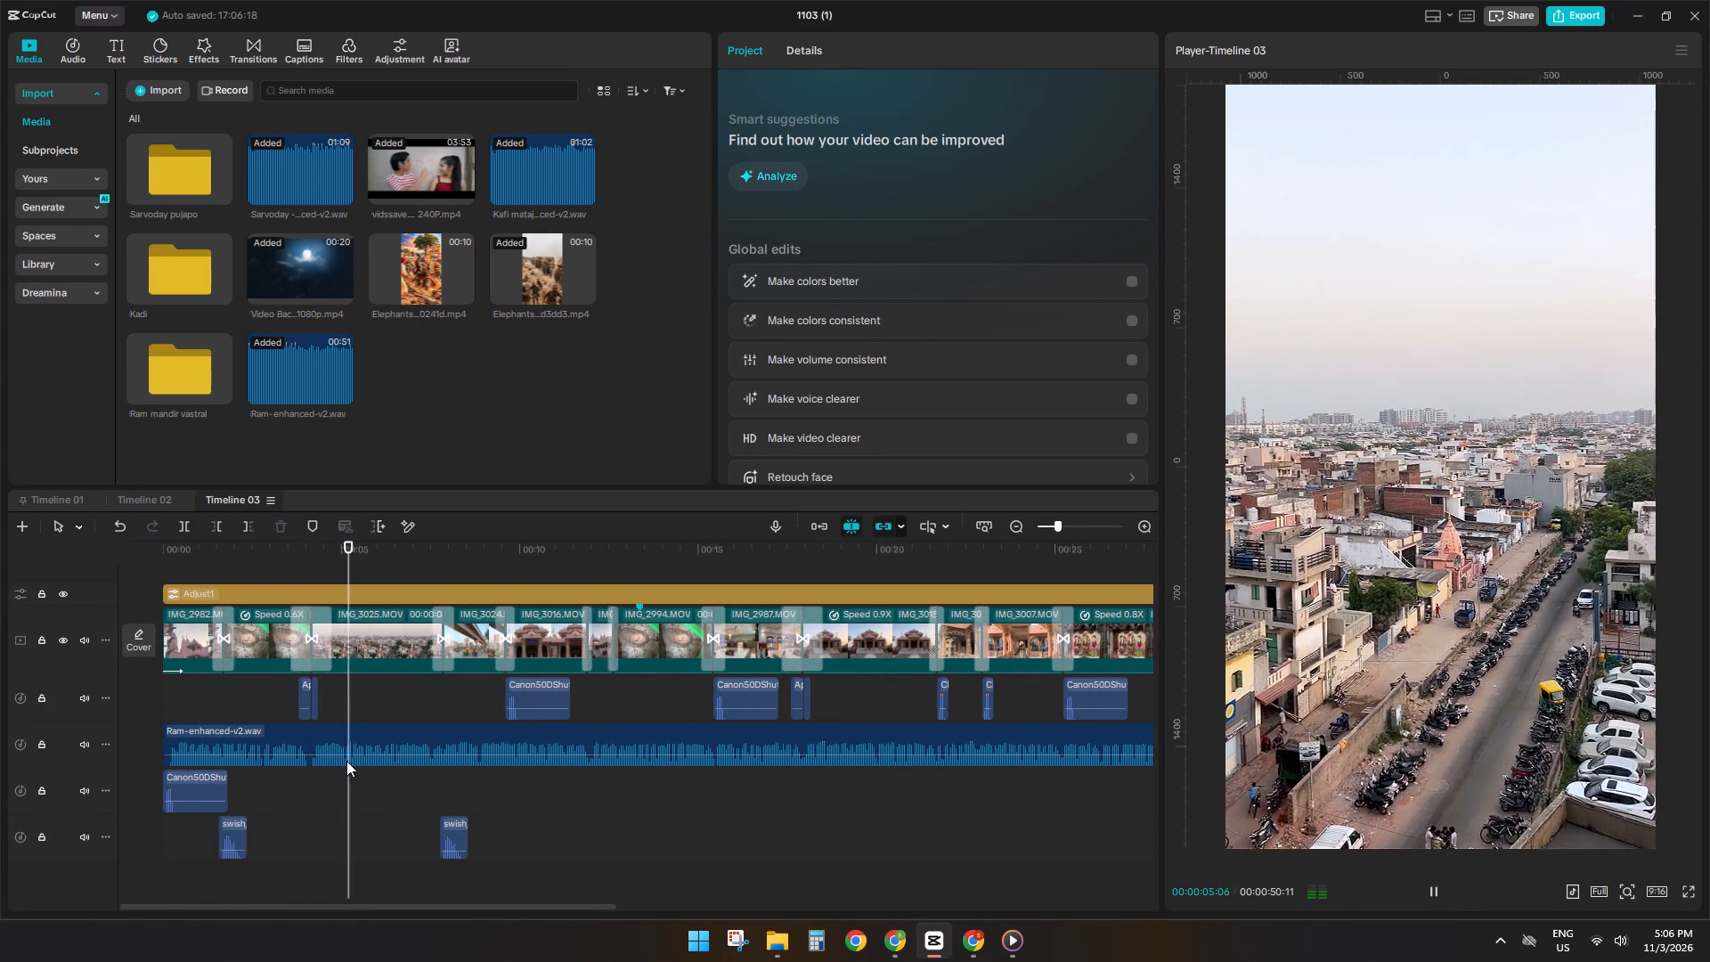
ctrl+scroll(346, 762, down, 3)
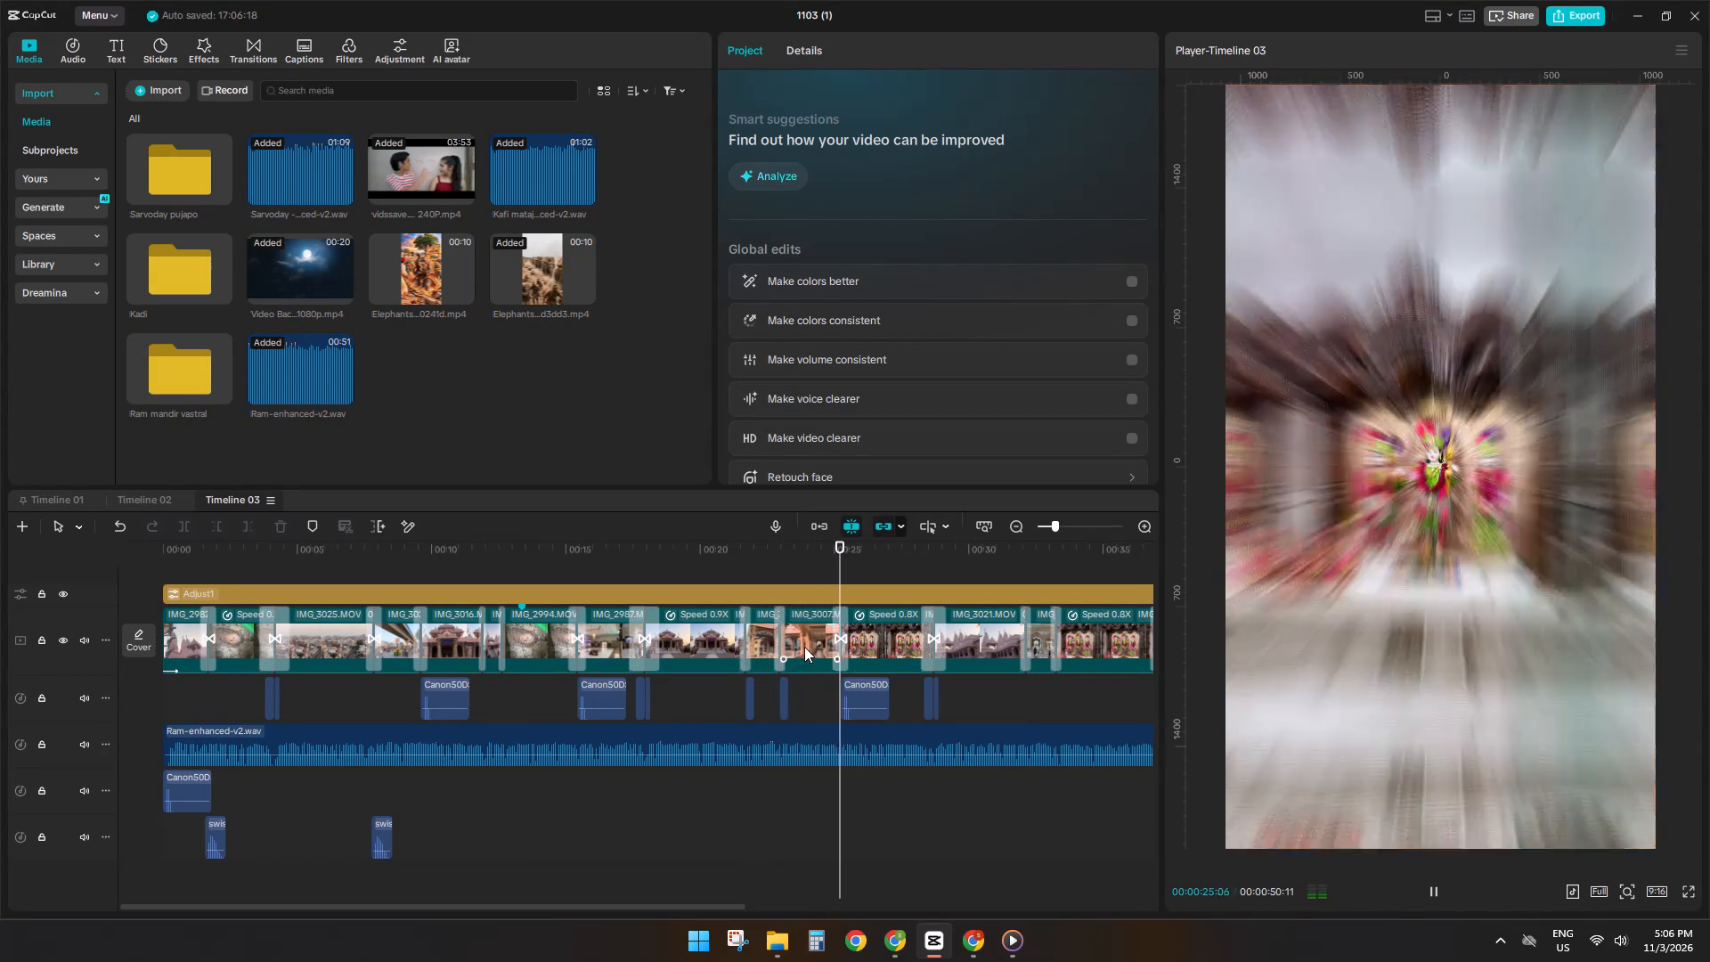
ctrl+scroll(804, 647, down, 10)
key(space)
Select all the video clips on the main track and enable Stabilize with the Recommended setting.
drag(696, 650, 138, 638)
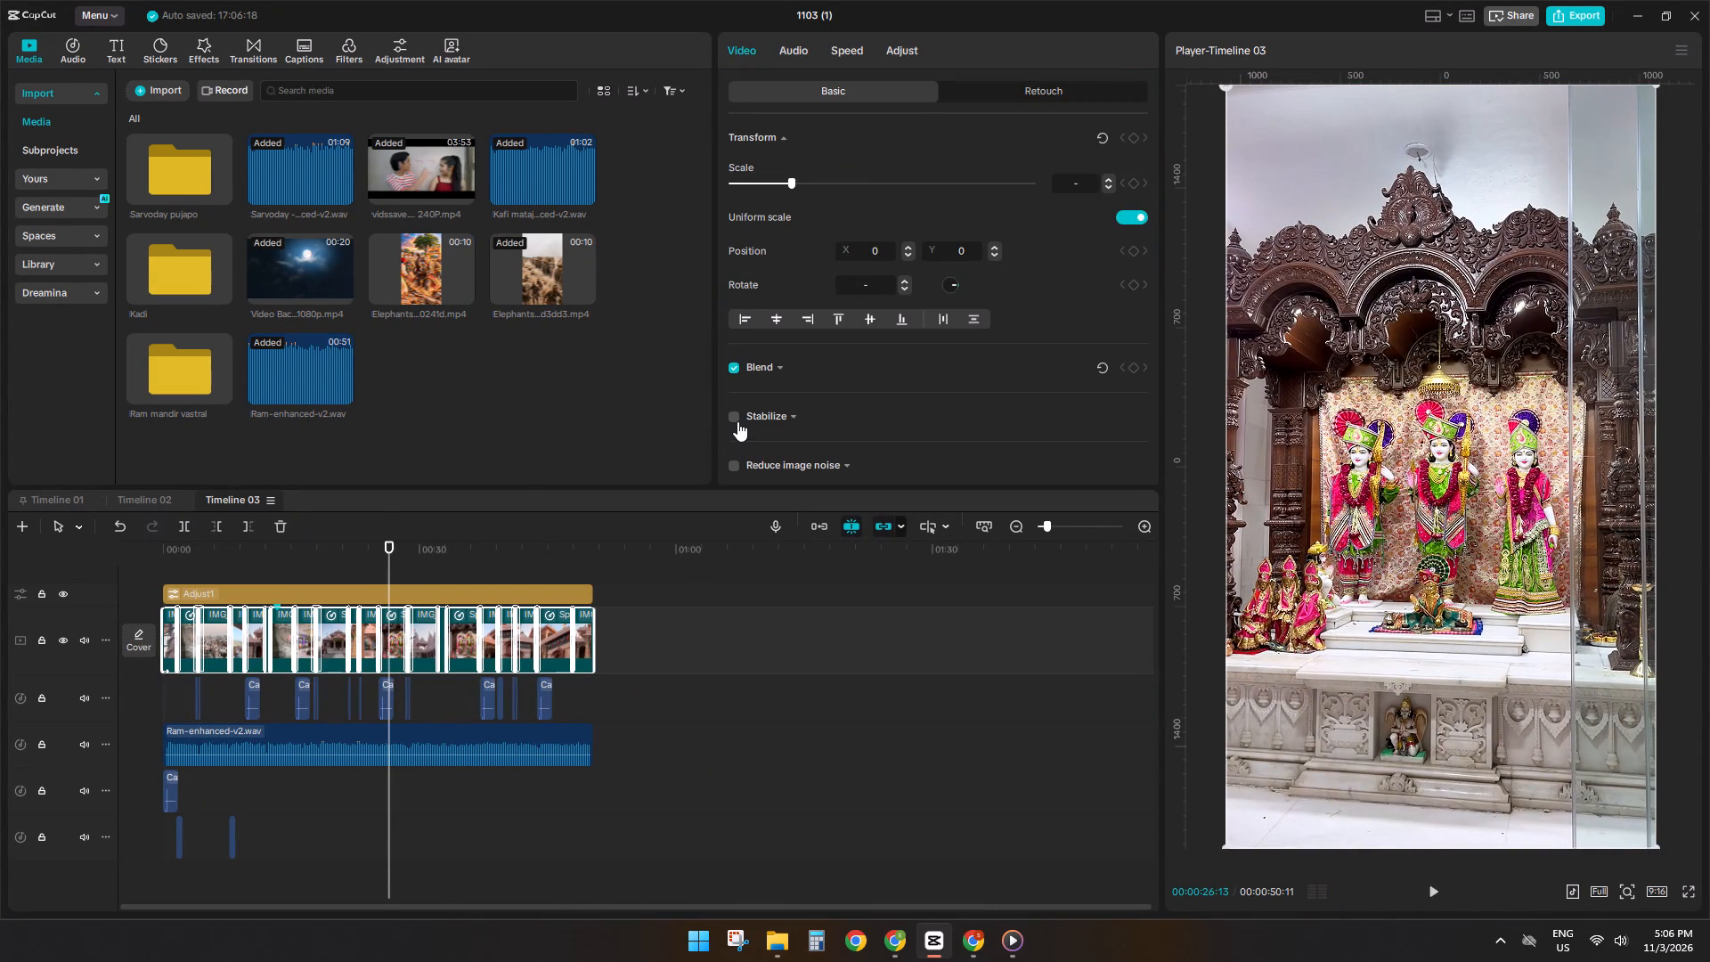
click(736, 420)
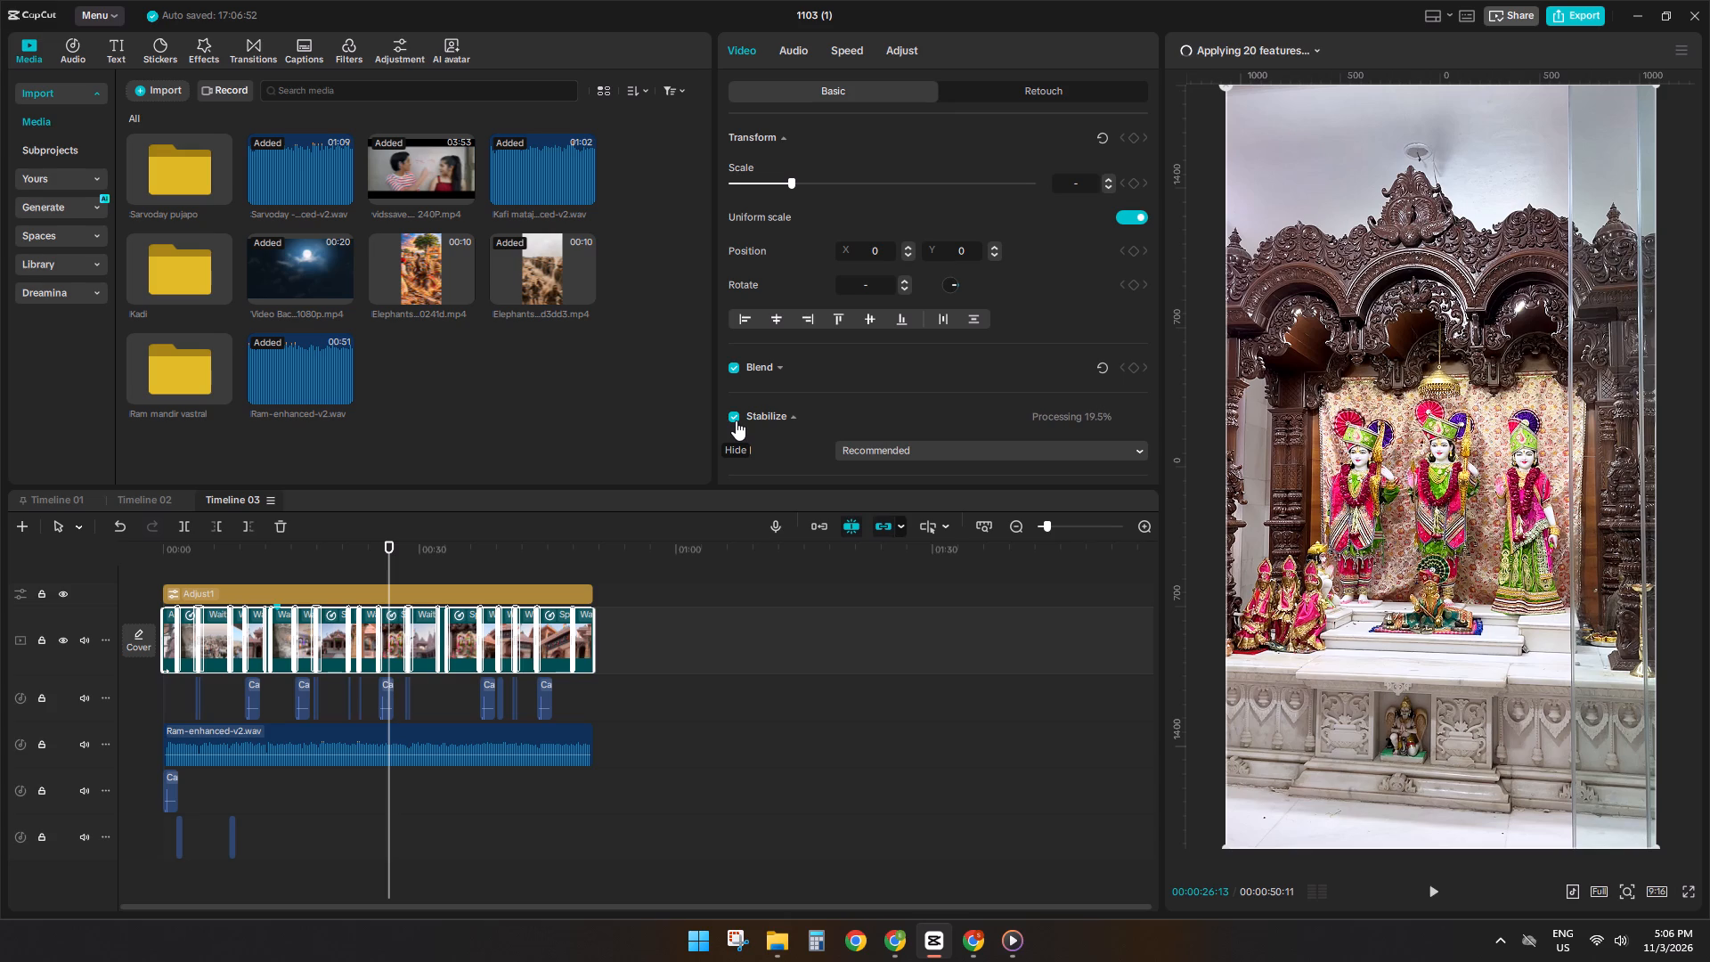
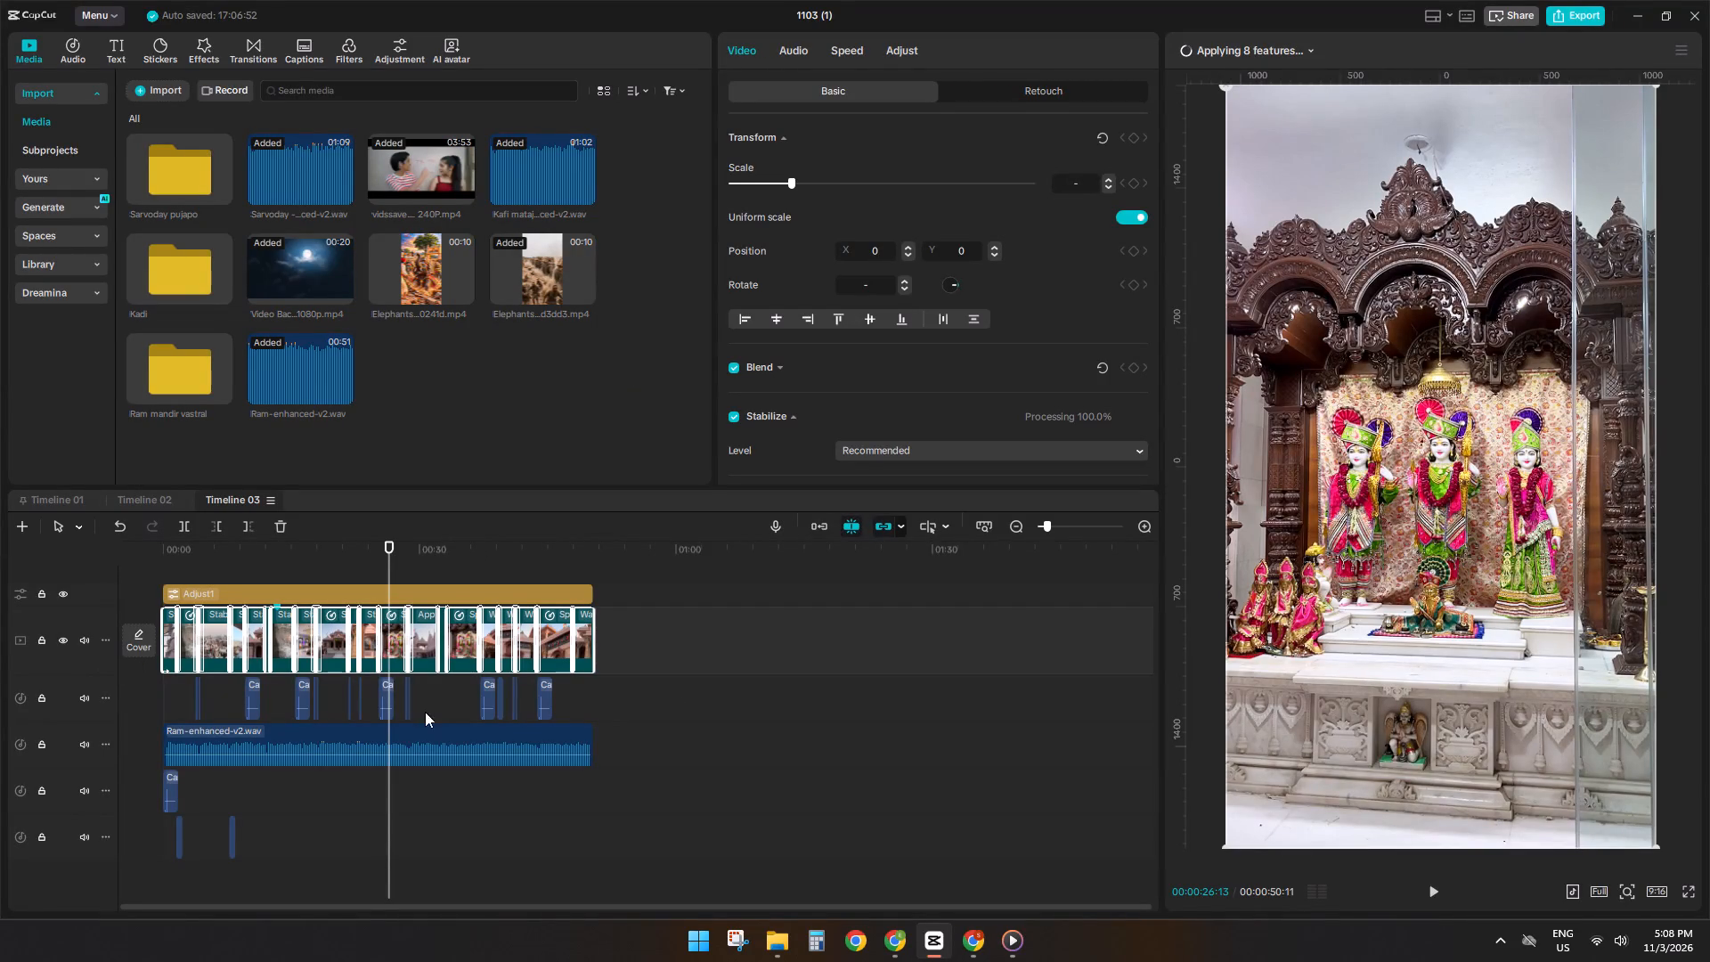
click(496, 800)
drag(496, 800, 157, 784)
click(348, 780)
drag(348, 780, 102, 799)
Switch to Chrome, search for "vmake ai" in a new tab and open the Vmake Labs website.
click(970, 952)
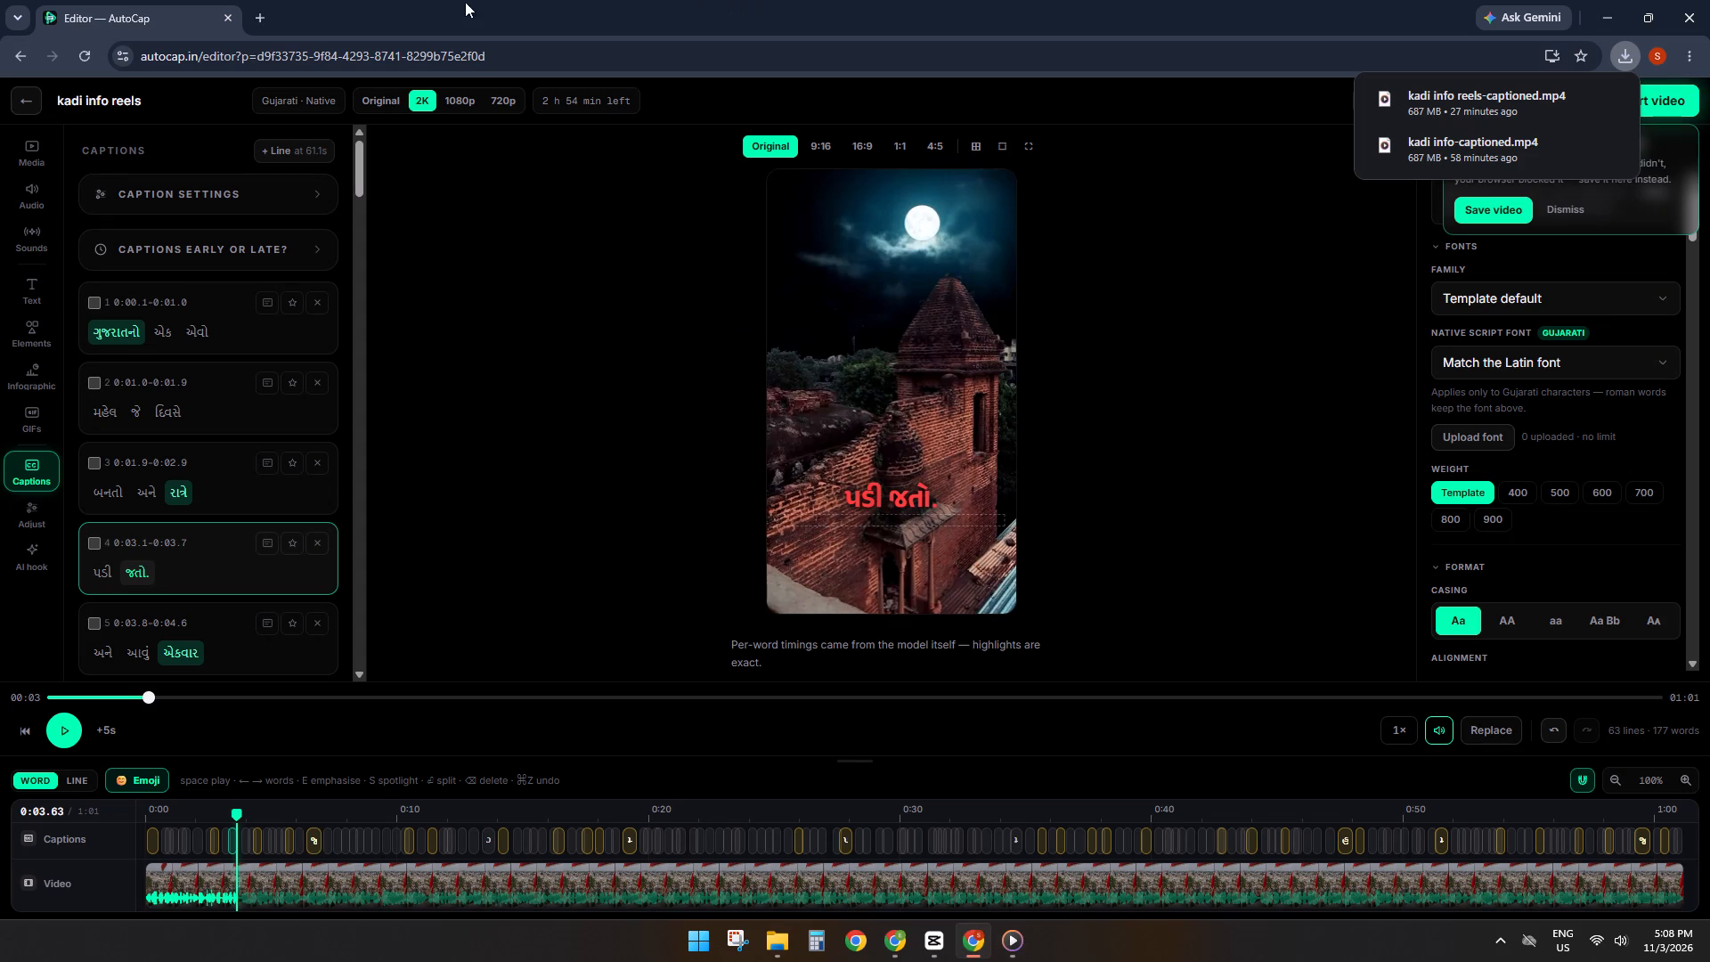
click(242, 27)
click(266, 17)
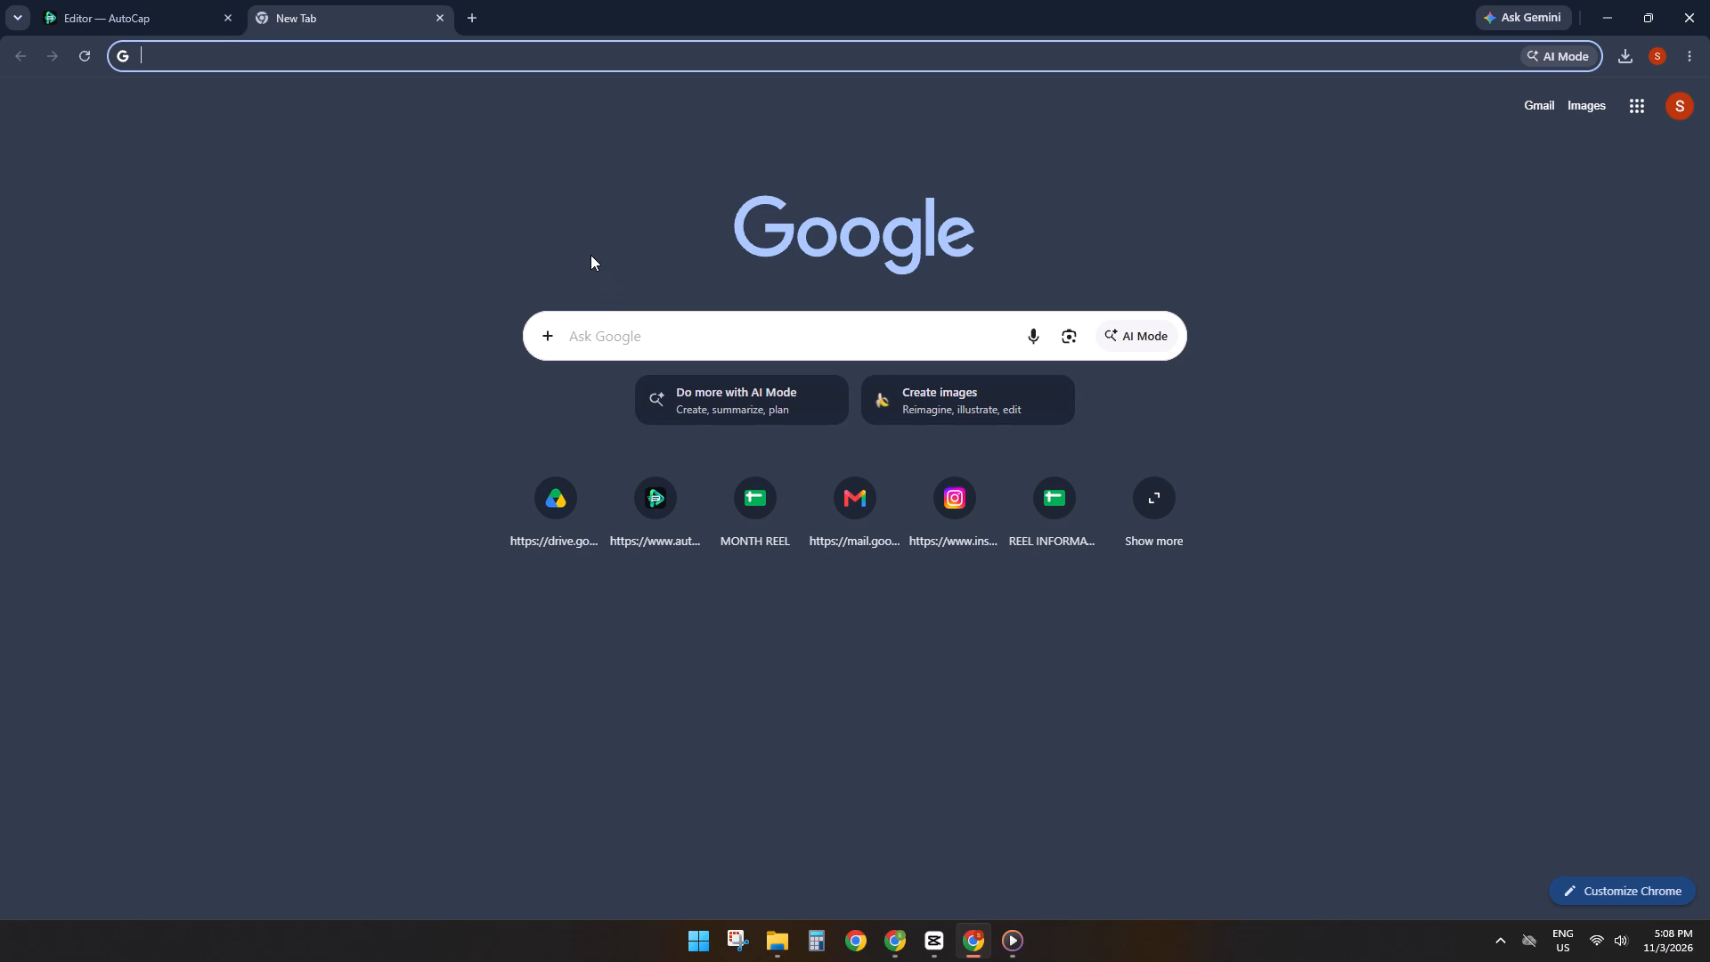
click(618, 342)
text(vamake)
click(590, 510)
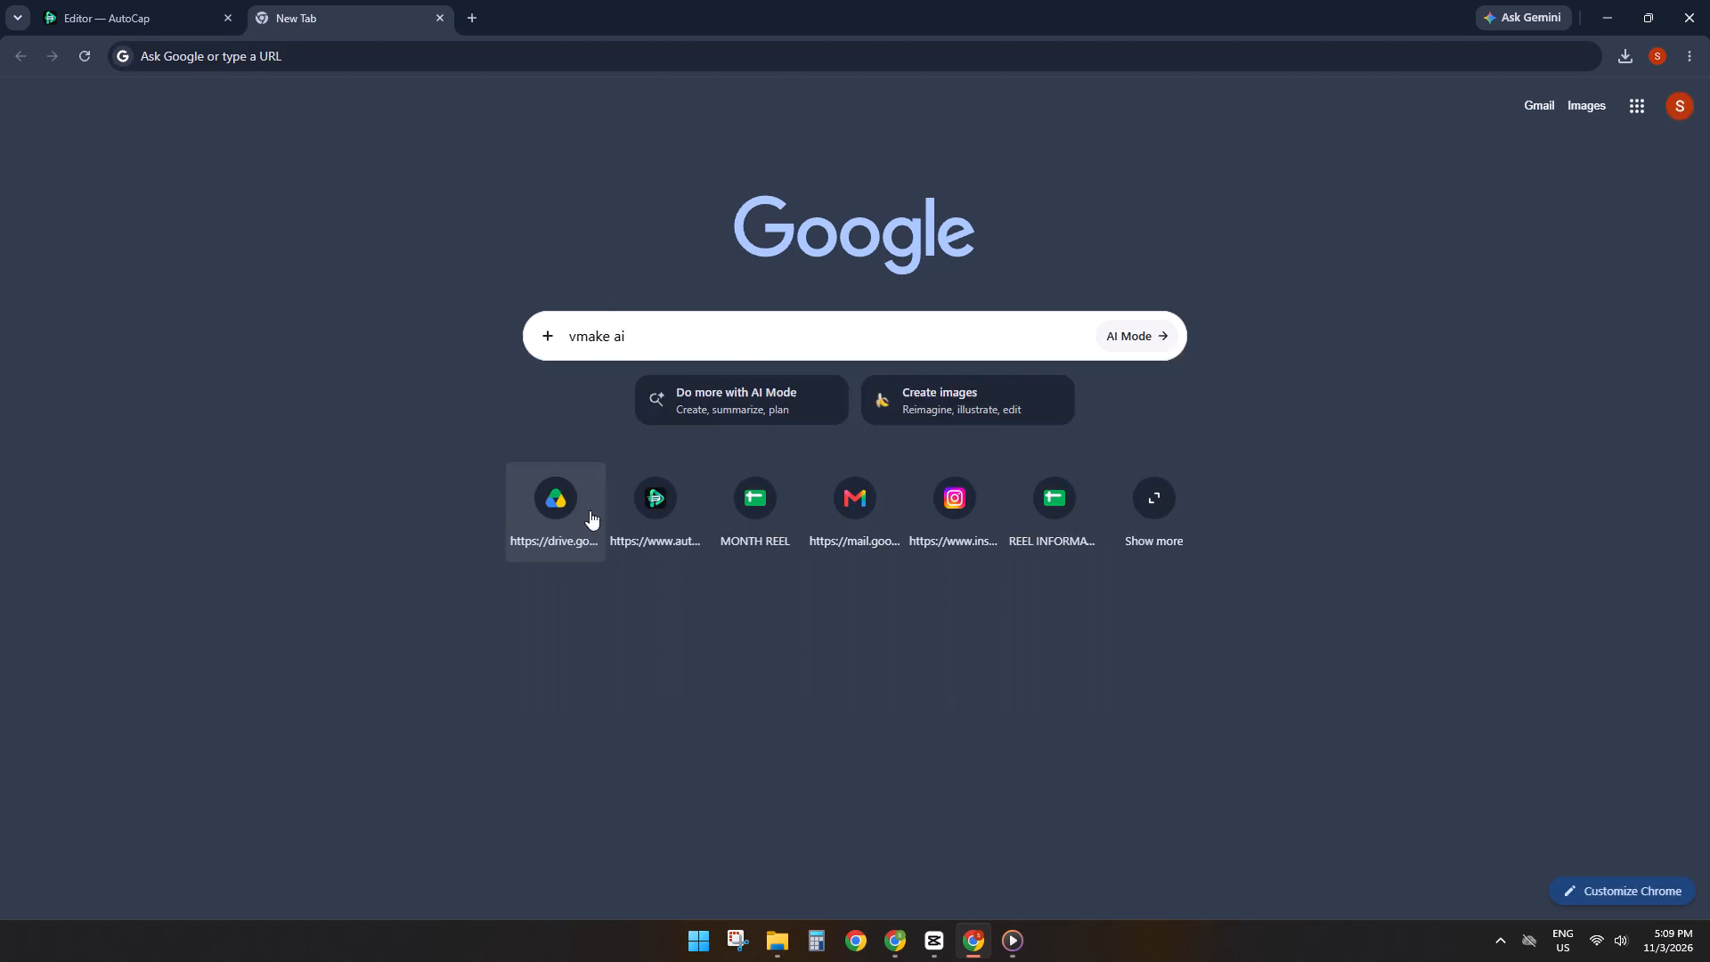
double_click(269, 267)
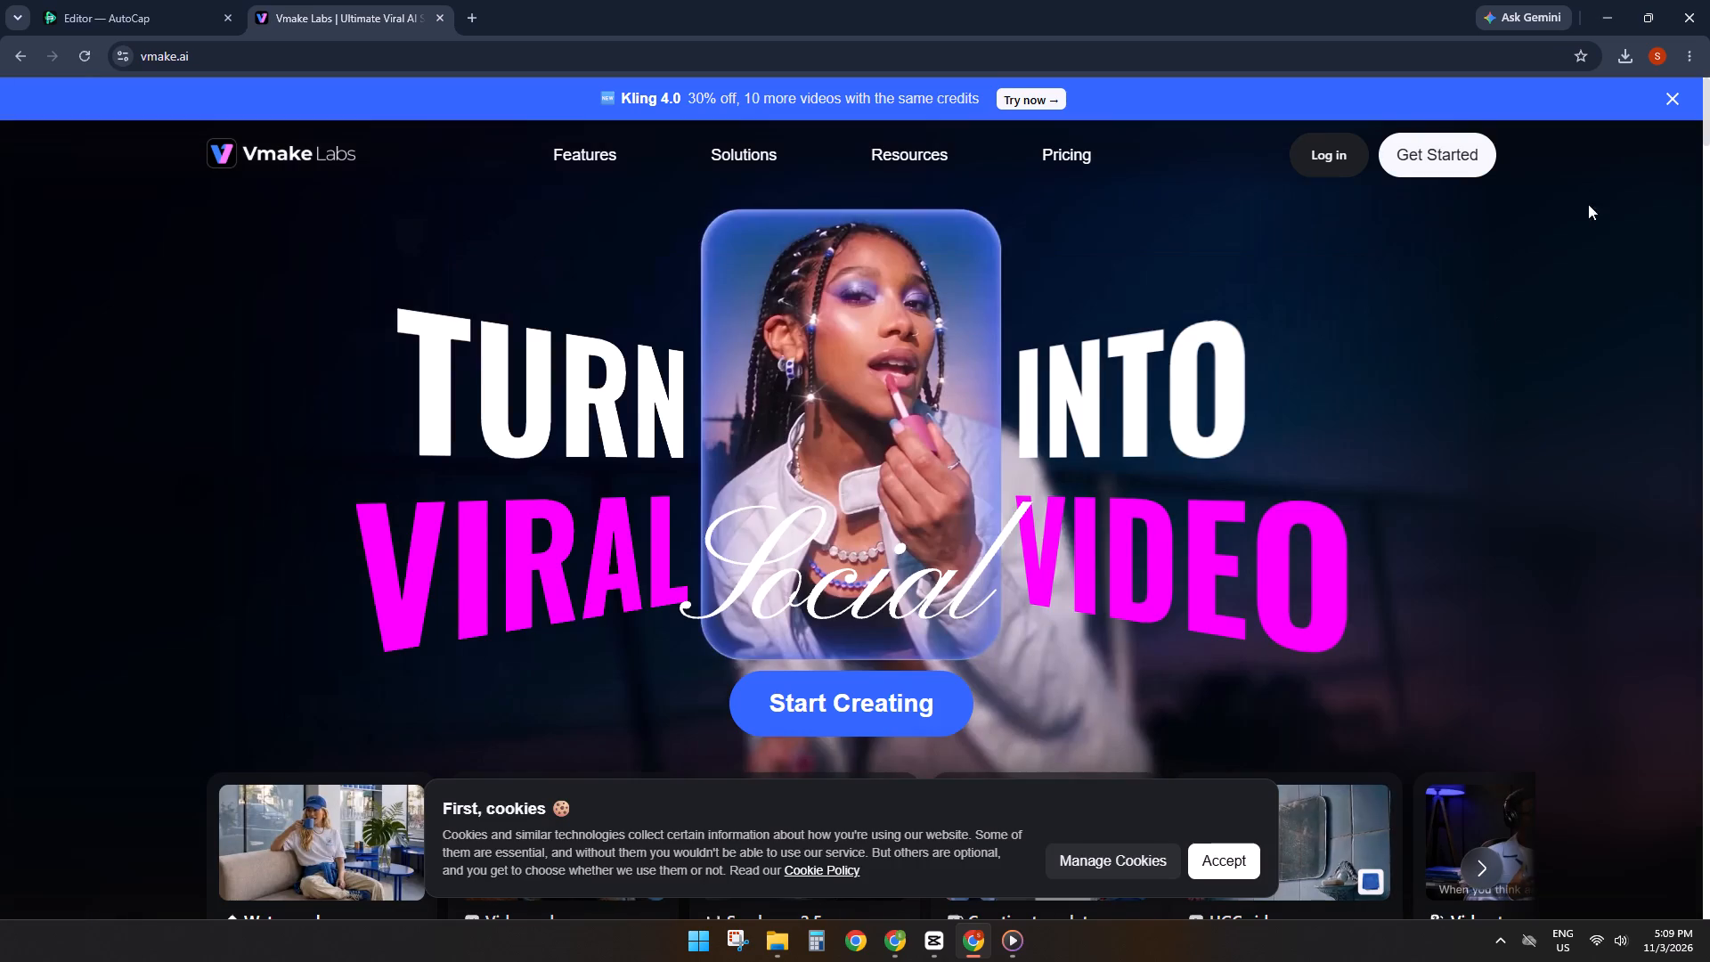
Switch back to CapCut to check the clip stabilization progress, returning the playhead to the start of Timeline 03.
click(941, 935)
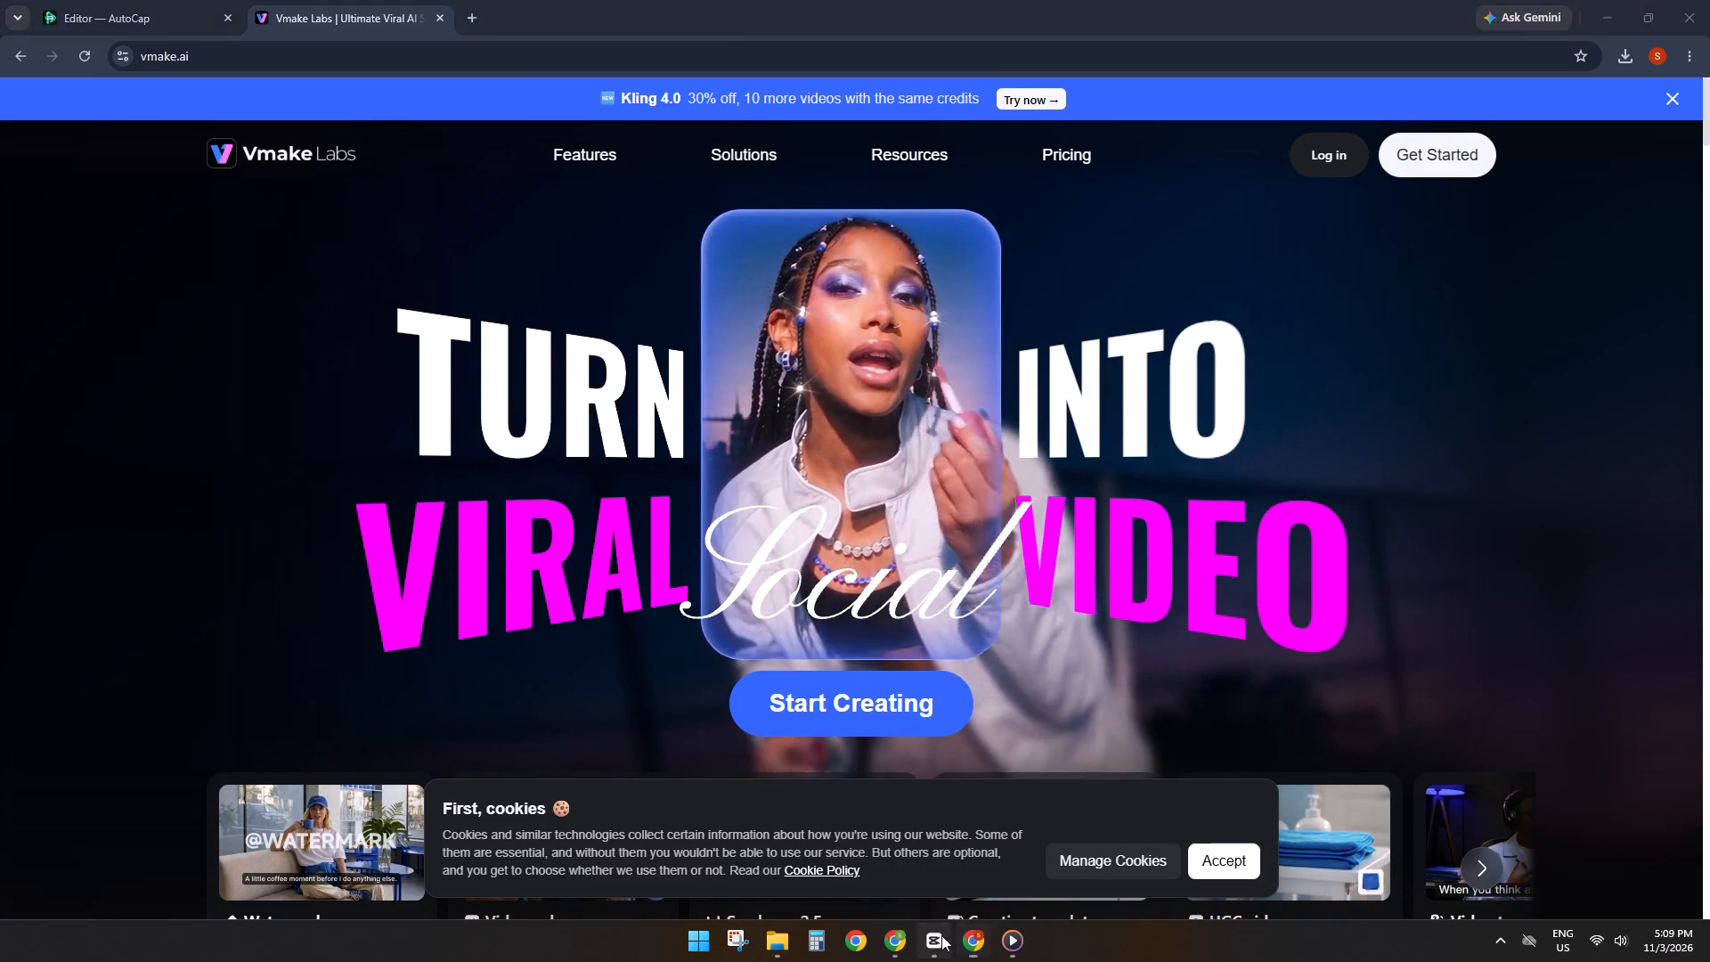
click(584, 697)
drag(584, 697, 94, 754)
click(203, 797)
drag(203, 797, 201, 796)
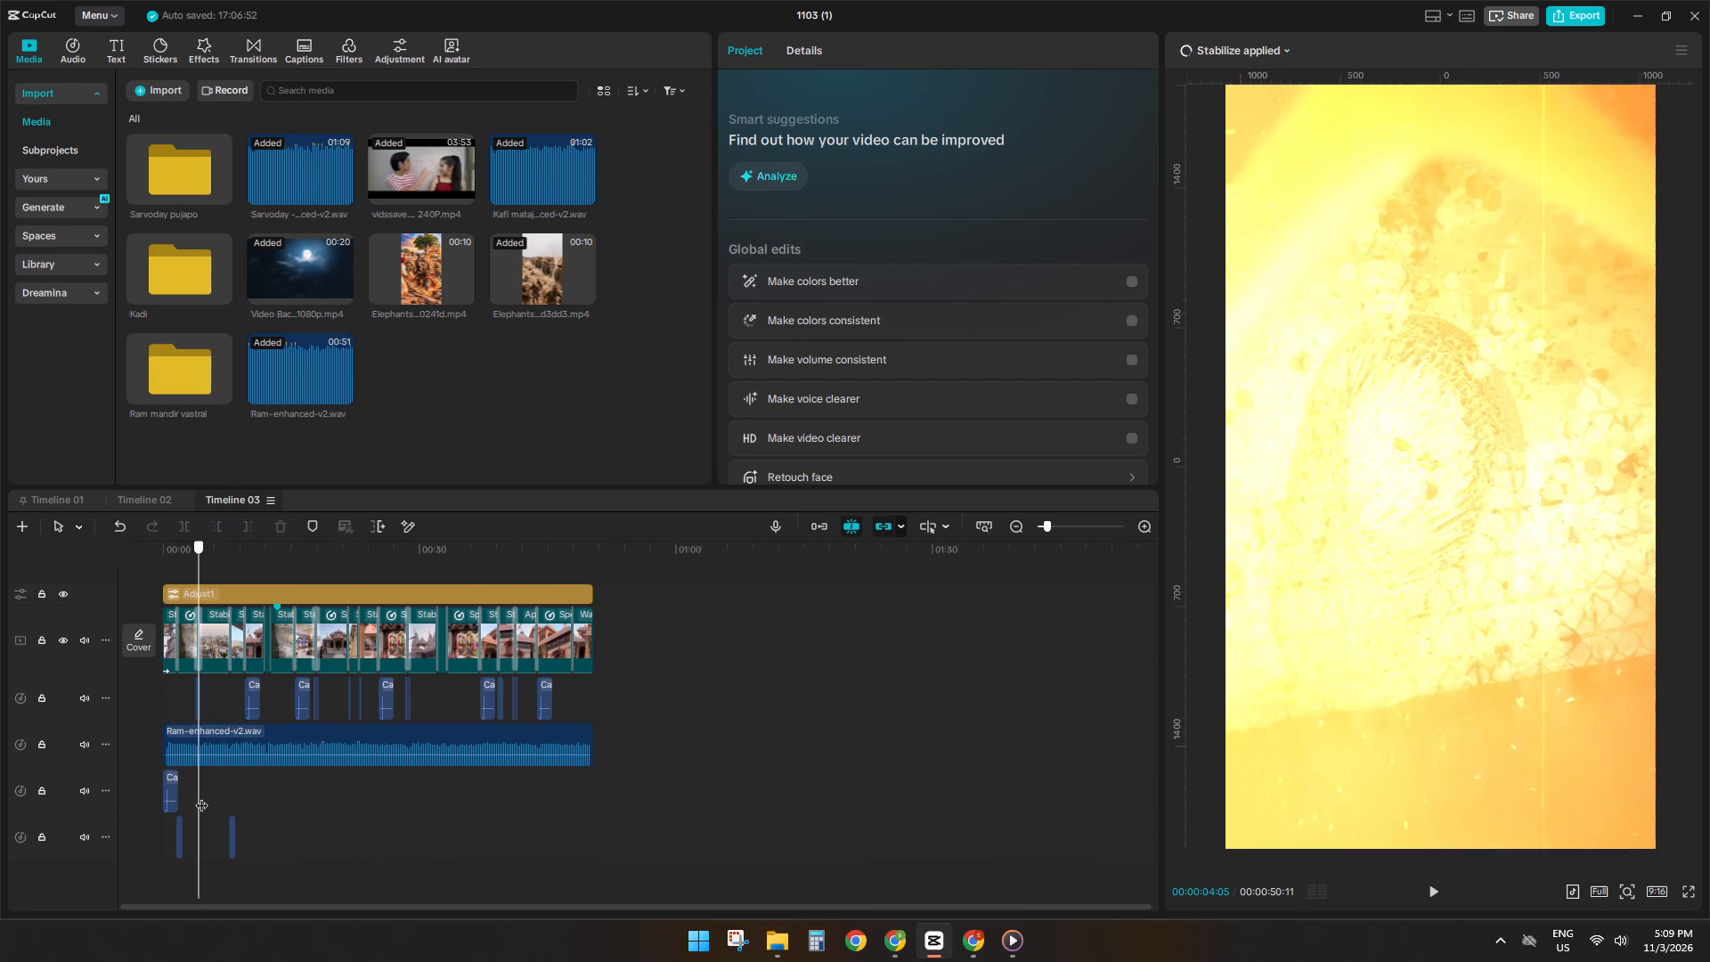
drag(201, 796, 129, 807)
click(221, 695)
drag(221, 695, 128, 698)
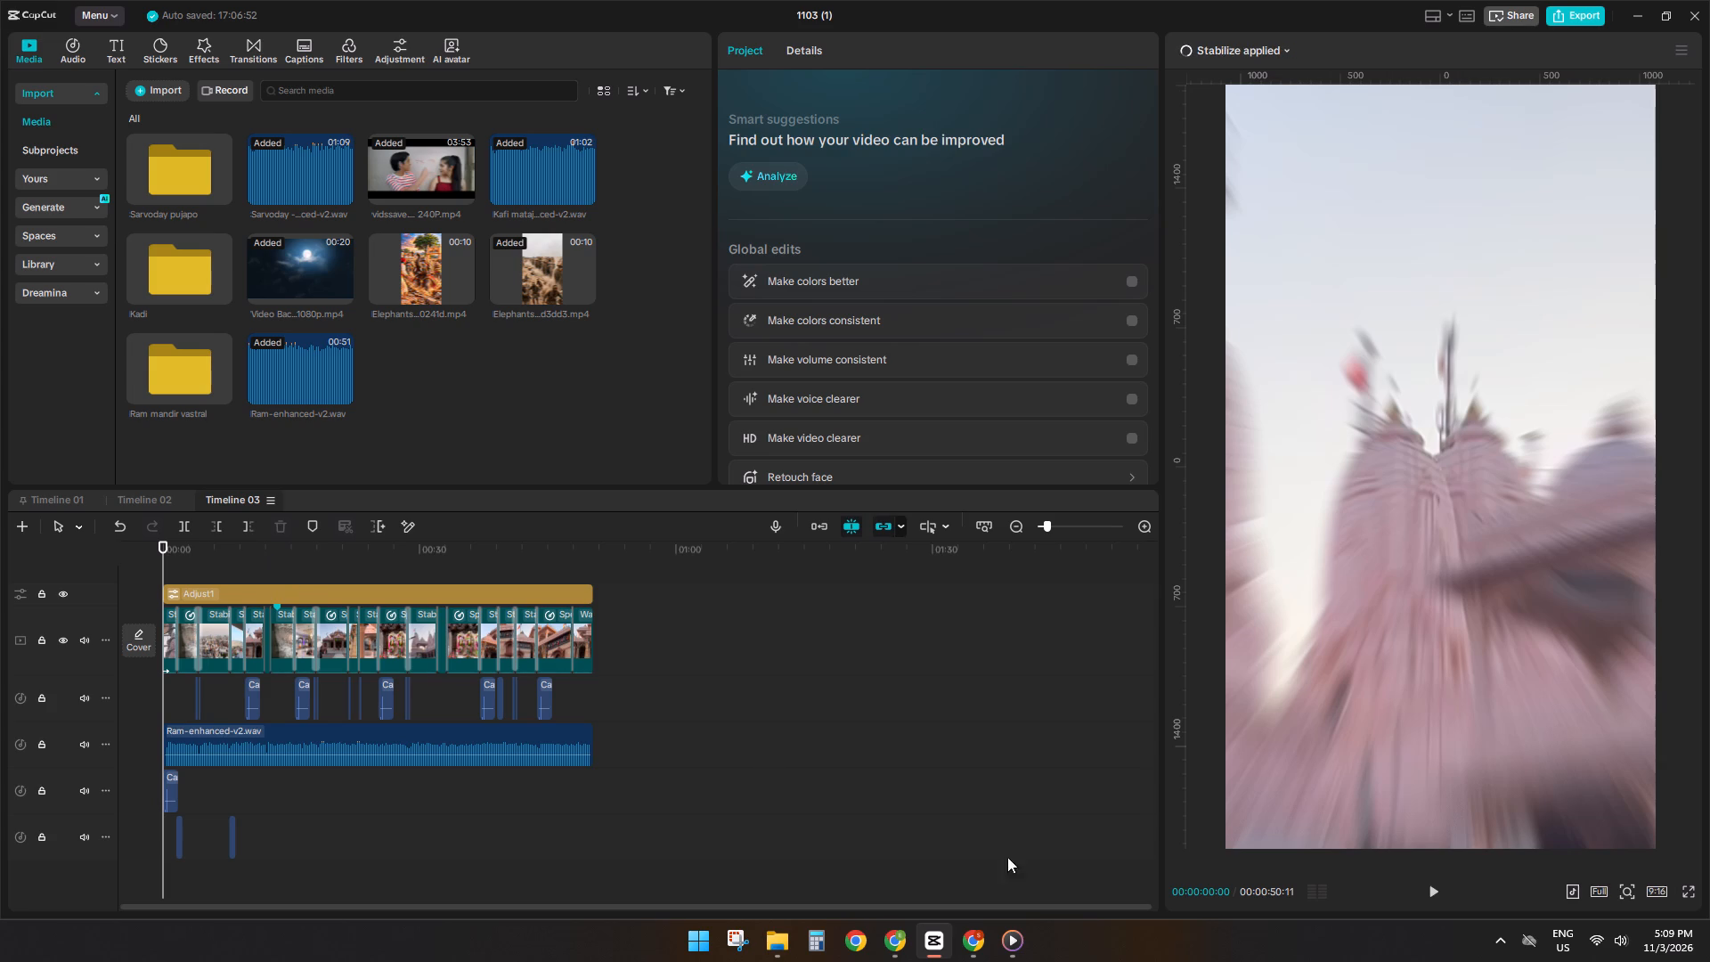
Switch to Chrome and open another new tab beside the Vmake Labs page.
click(981, 936)
click(472, 20)
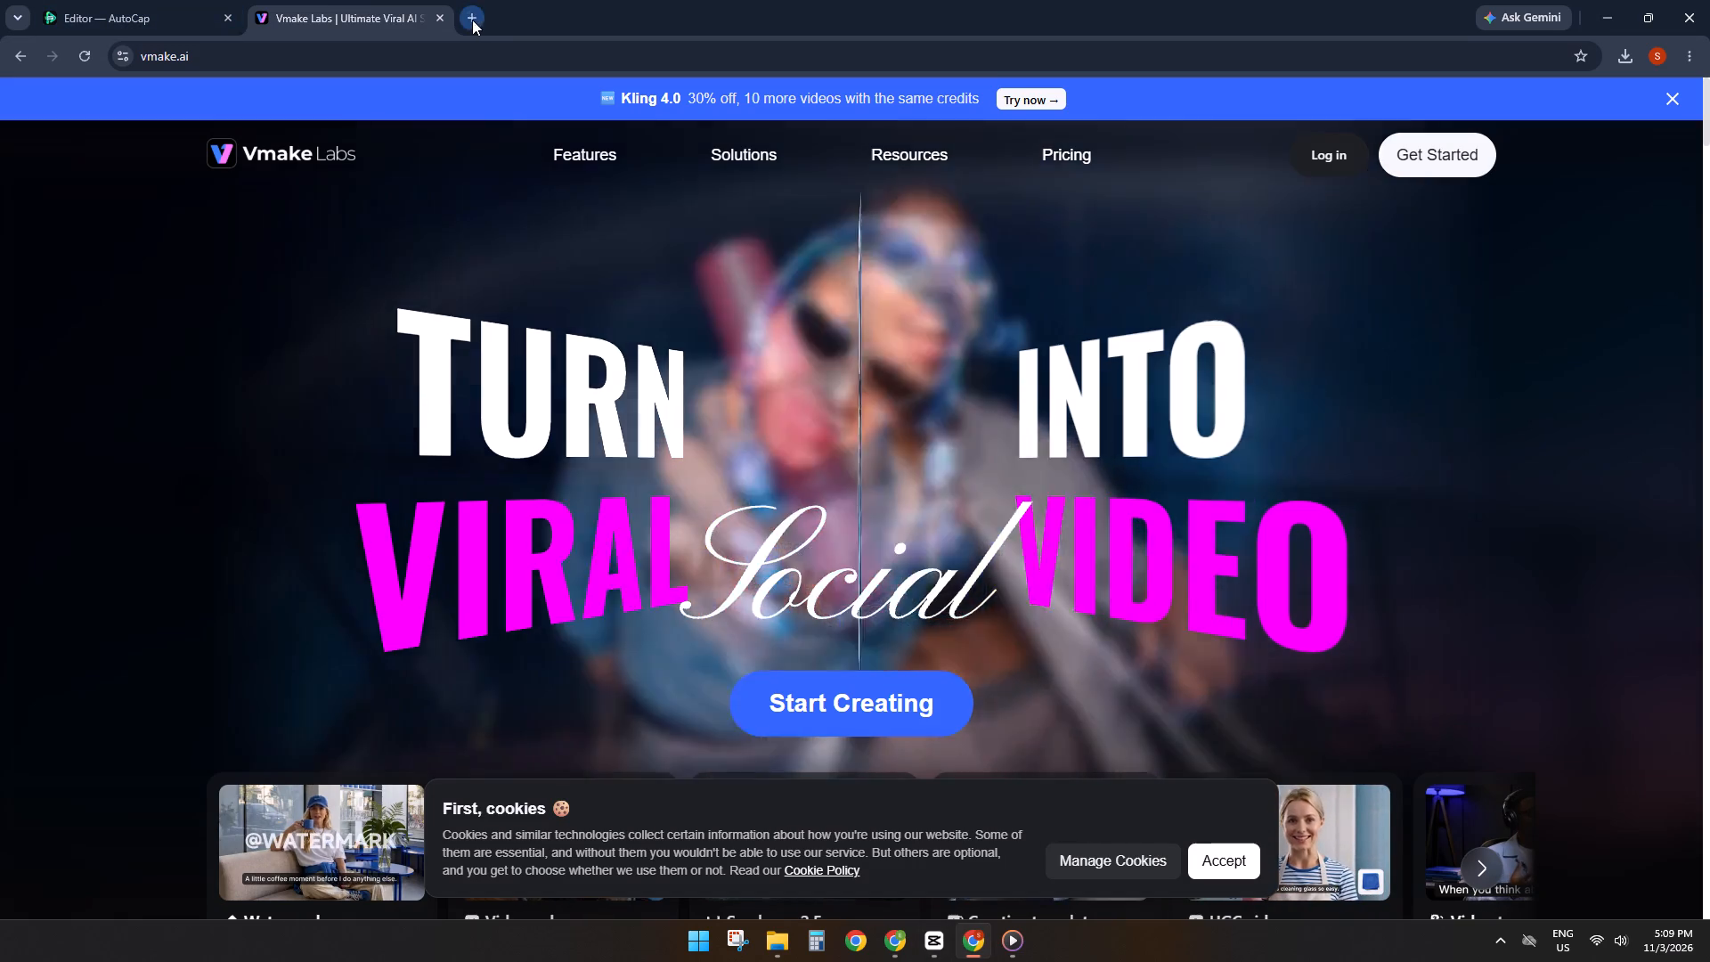
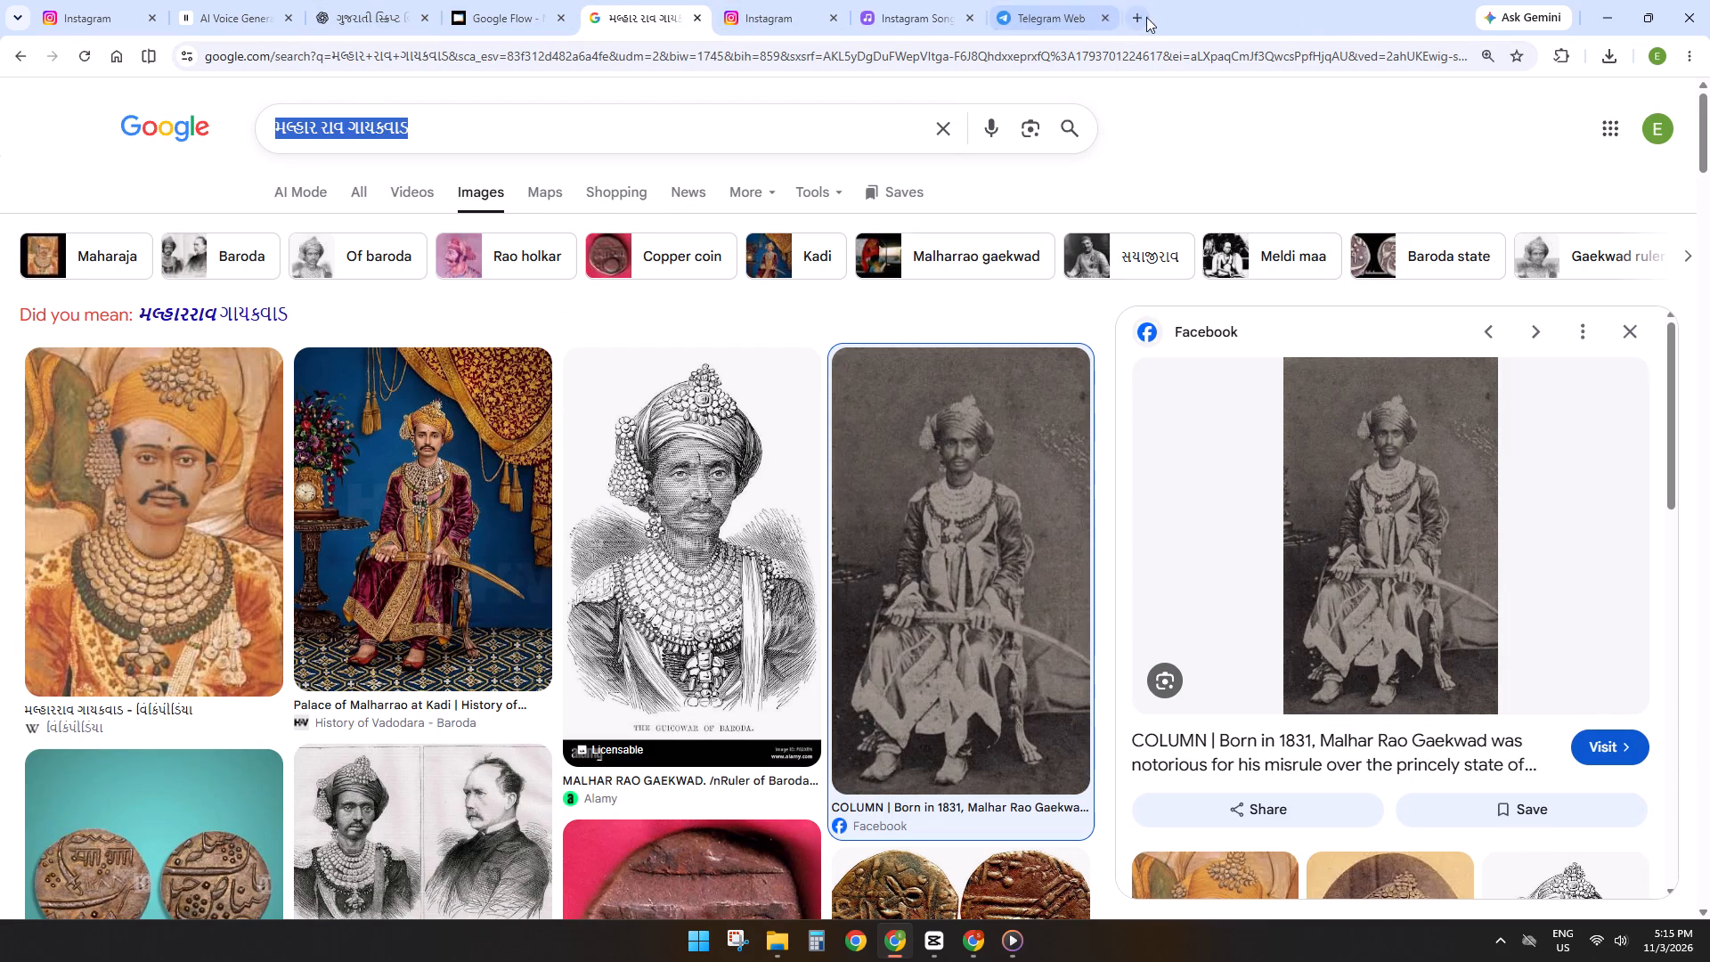
Open the VD6S YouTube Video Downloader in the new tab and look up the copied Hum Katha Sunate video link.
click(1146, 17)
double_click(1094, 515)
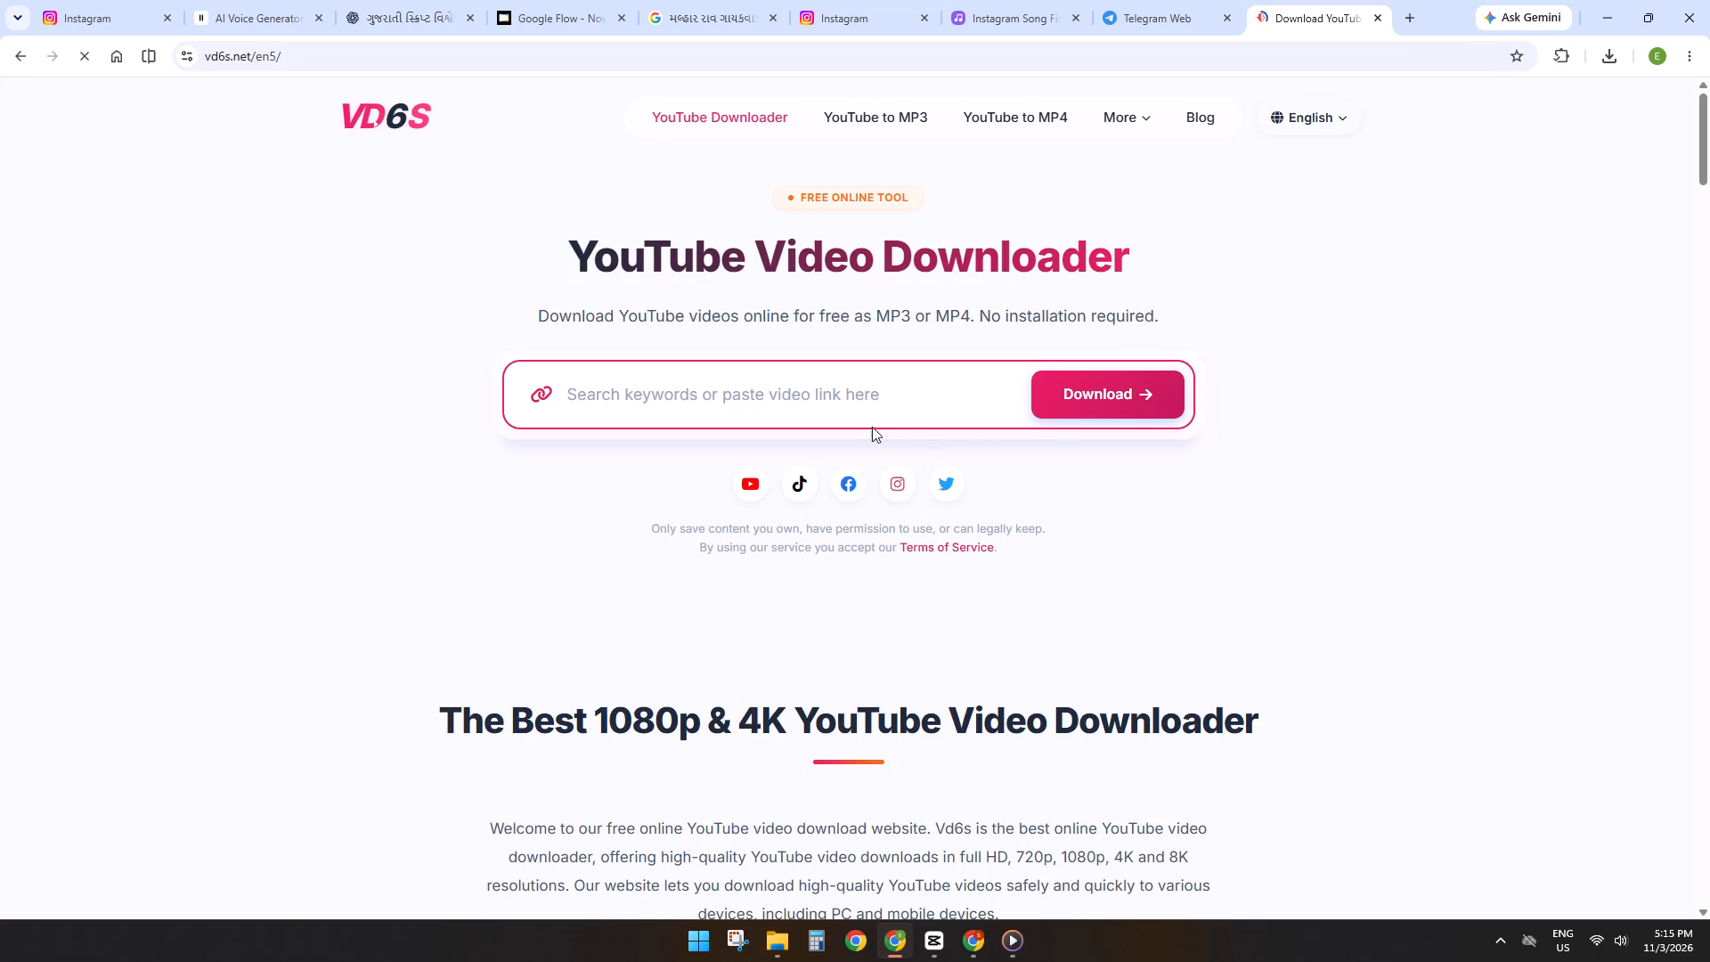
click(812, 407)
key(ctrl+v)
double_click(1142, 395)
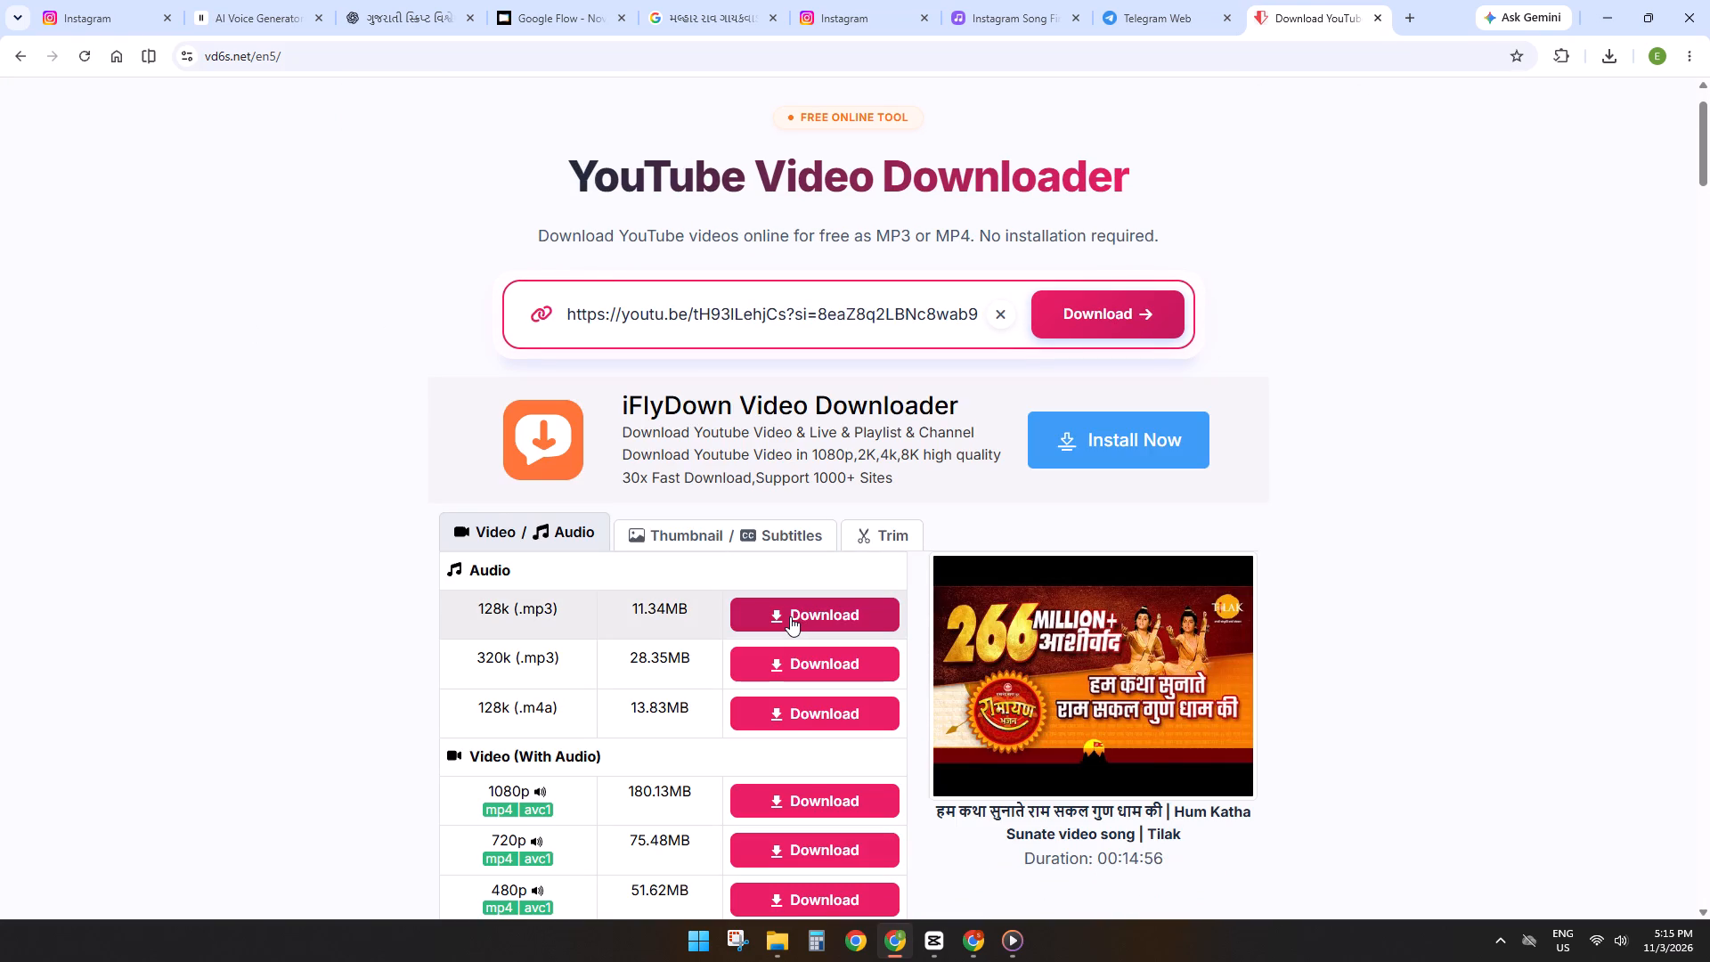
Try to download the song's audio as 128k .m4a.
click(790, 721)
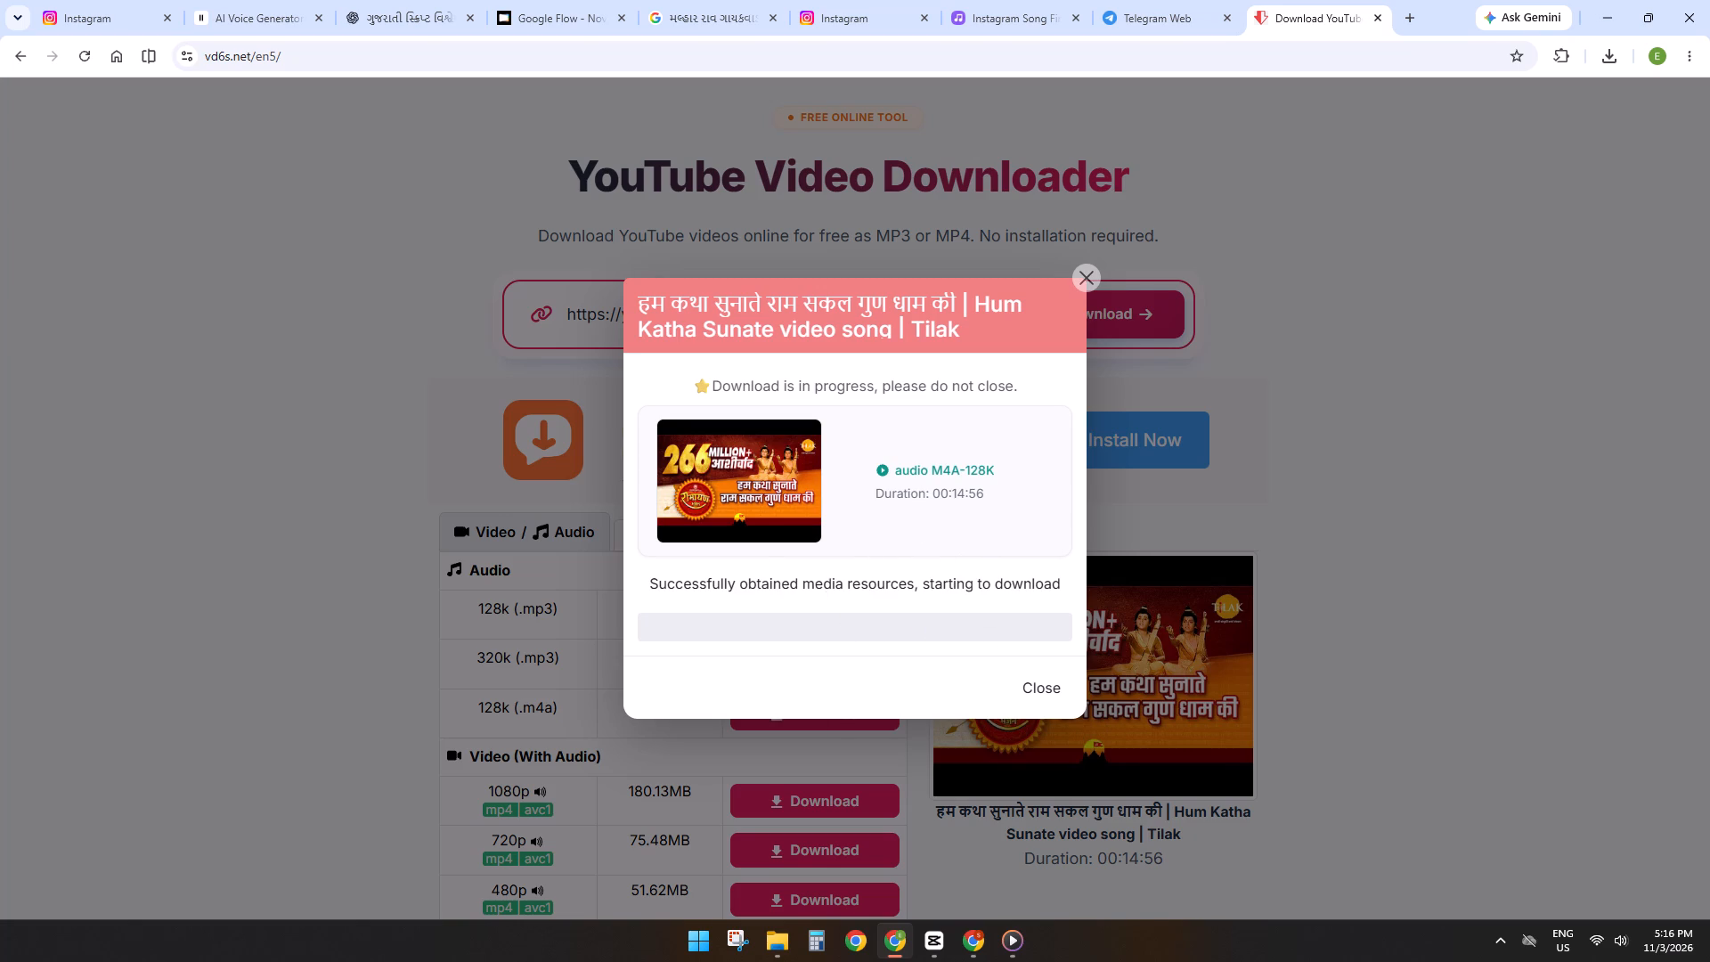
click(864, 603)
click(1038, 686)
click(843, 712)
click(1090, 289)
Download the Hum Katha Sunate audio as 320k .mp3 and check its progress in the recent downloads.
click(826, 666)
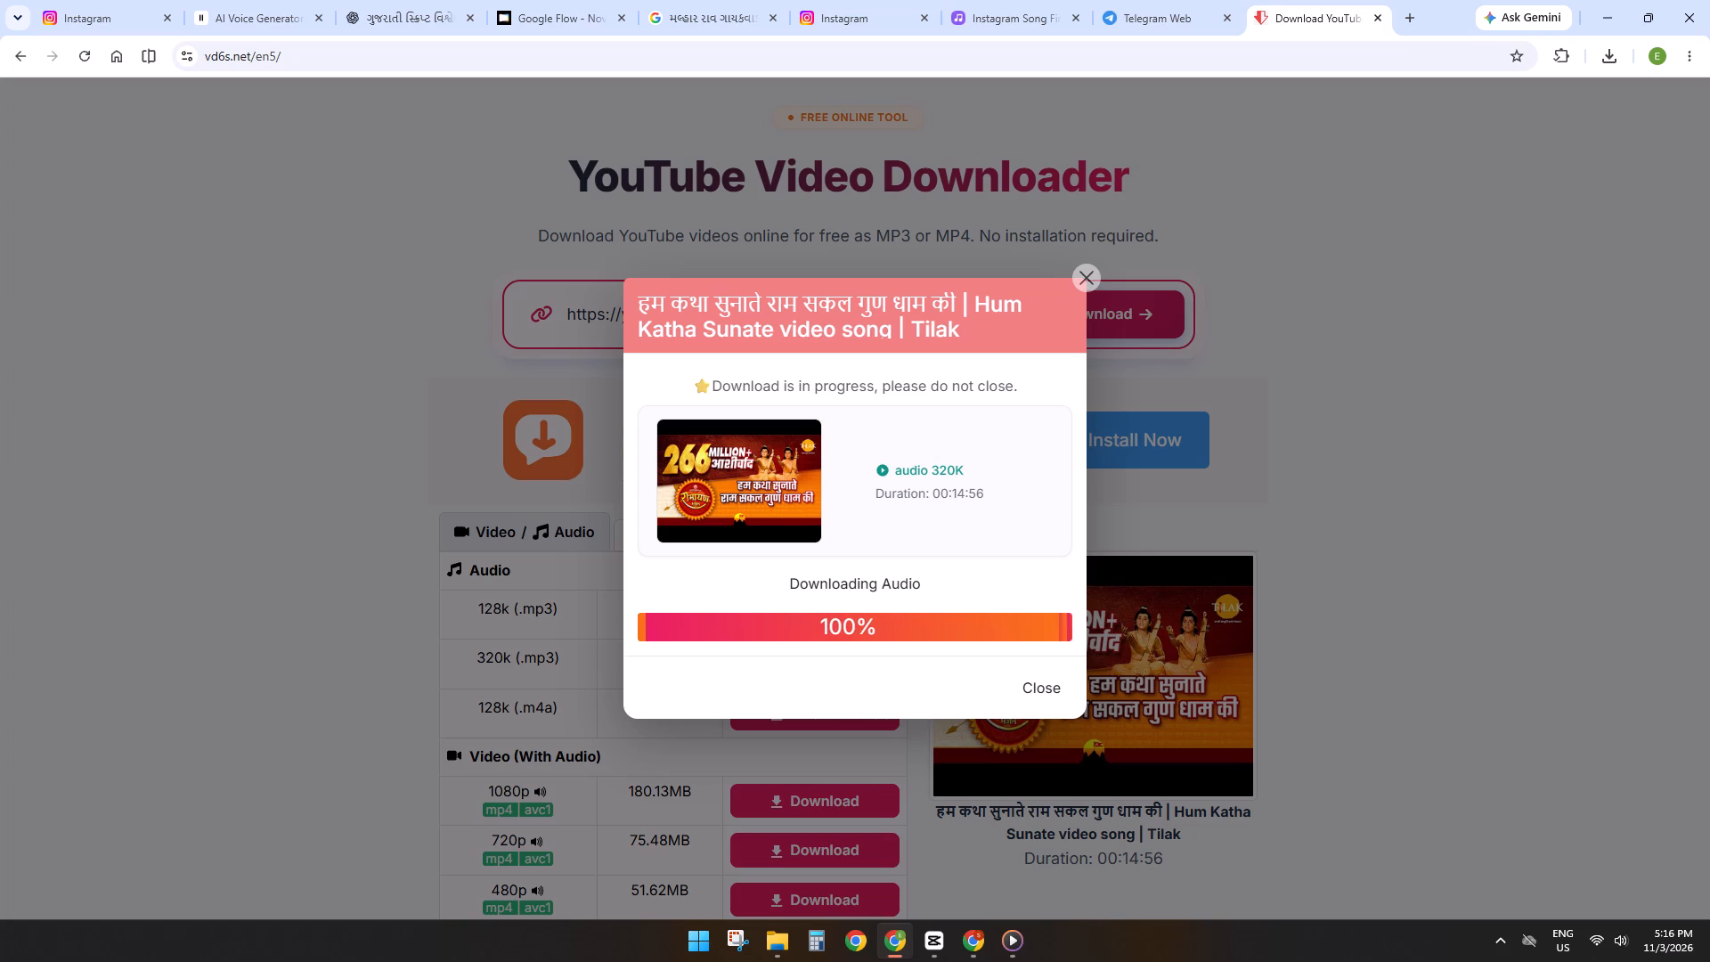
click(847, 477)
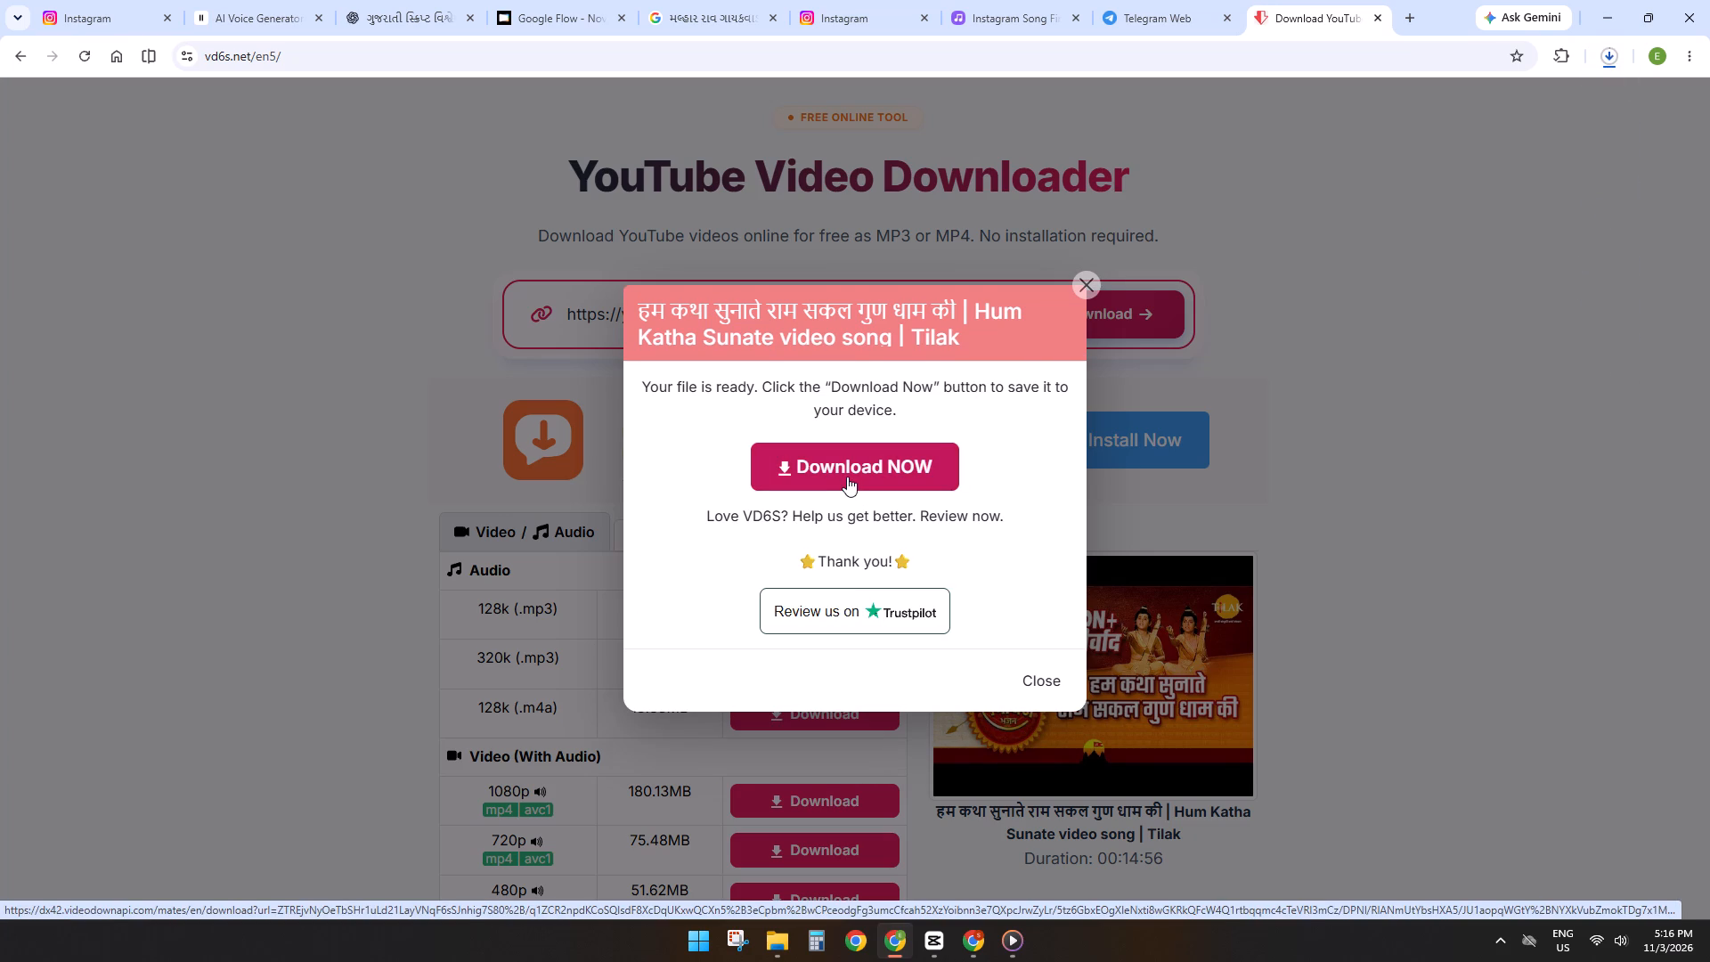
click(1600, 60)
click(1605, 58)
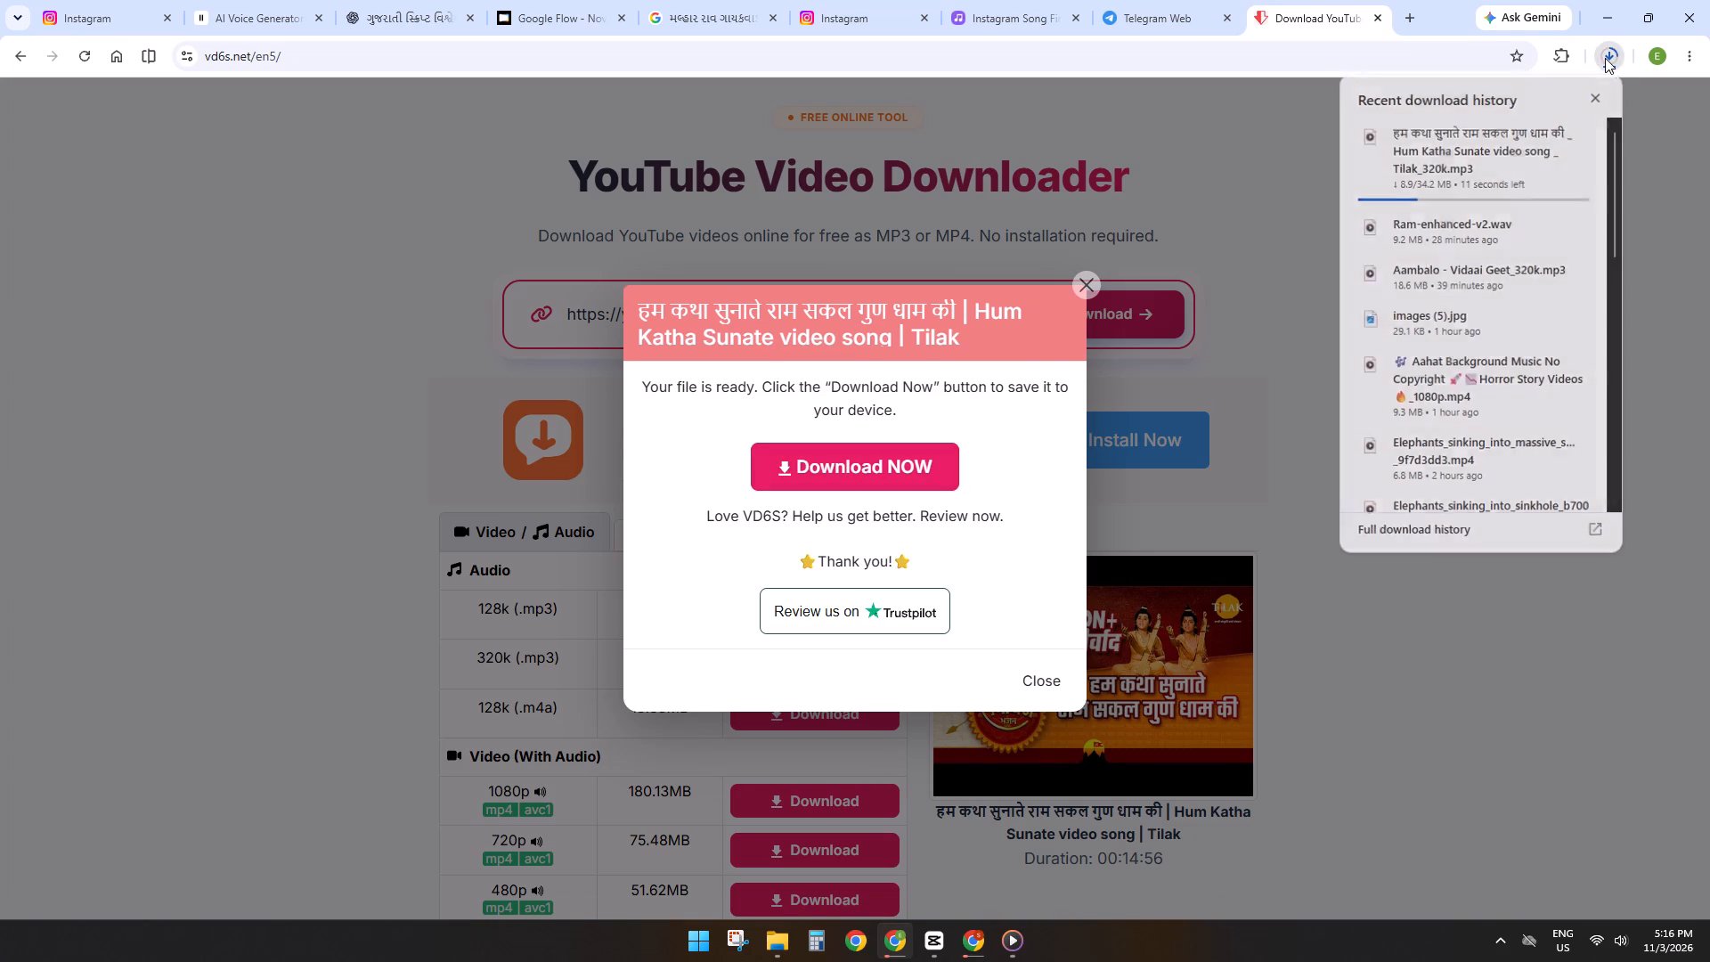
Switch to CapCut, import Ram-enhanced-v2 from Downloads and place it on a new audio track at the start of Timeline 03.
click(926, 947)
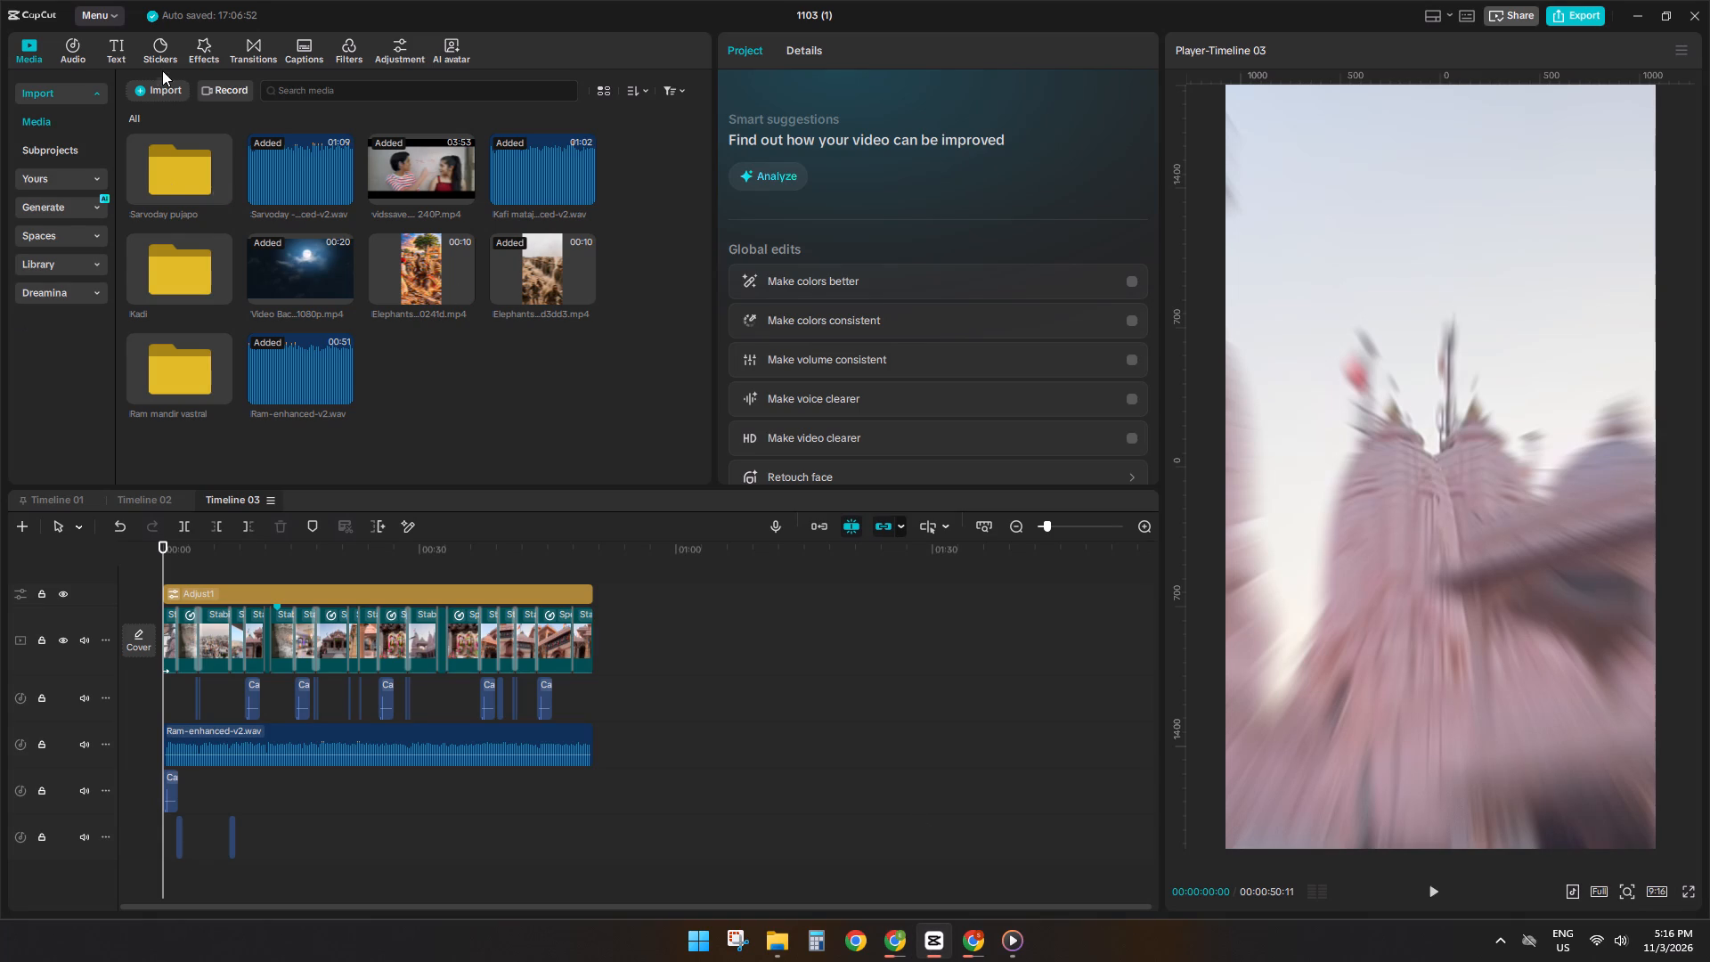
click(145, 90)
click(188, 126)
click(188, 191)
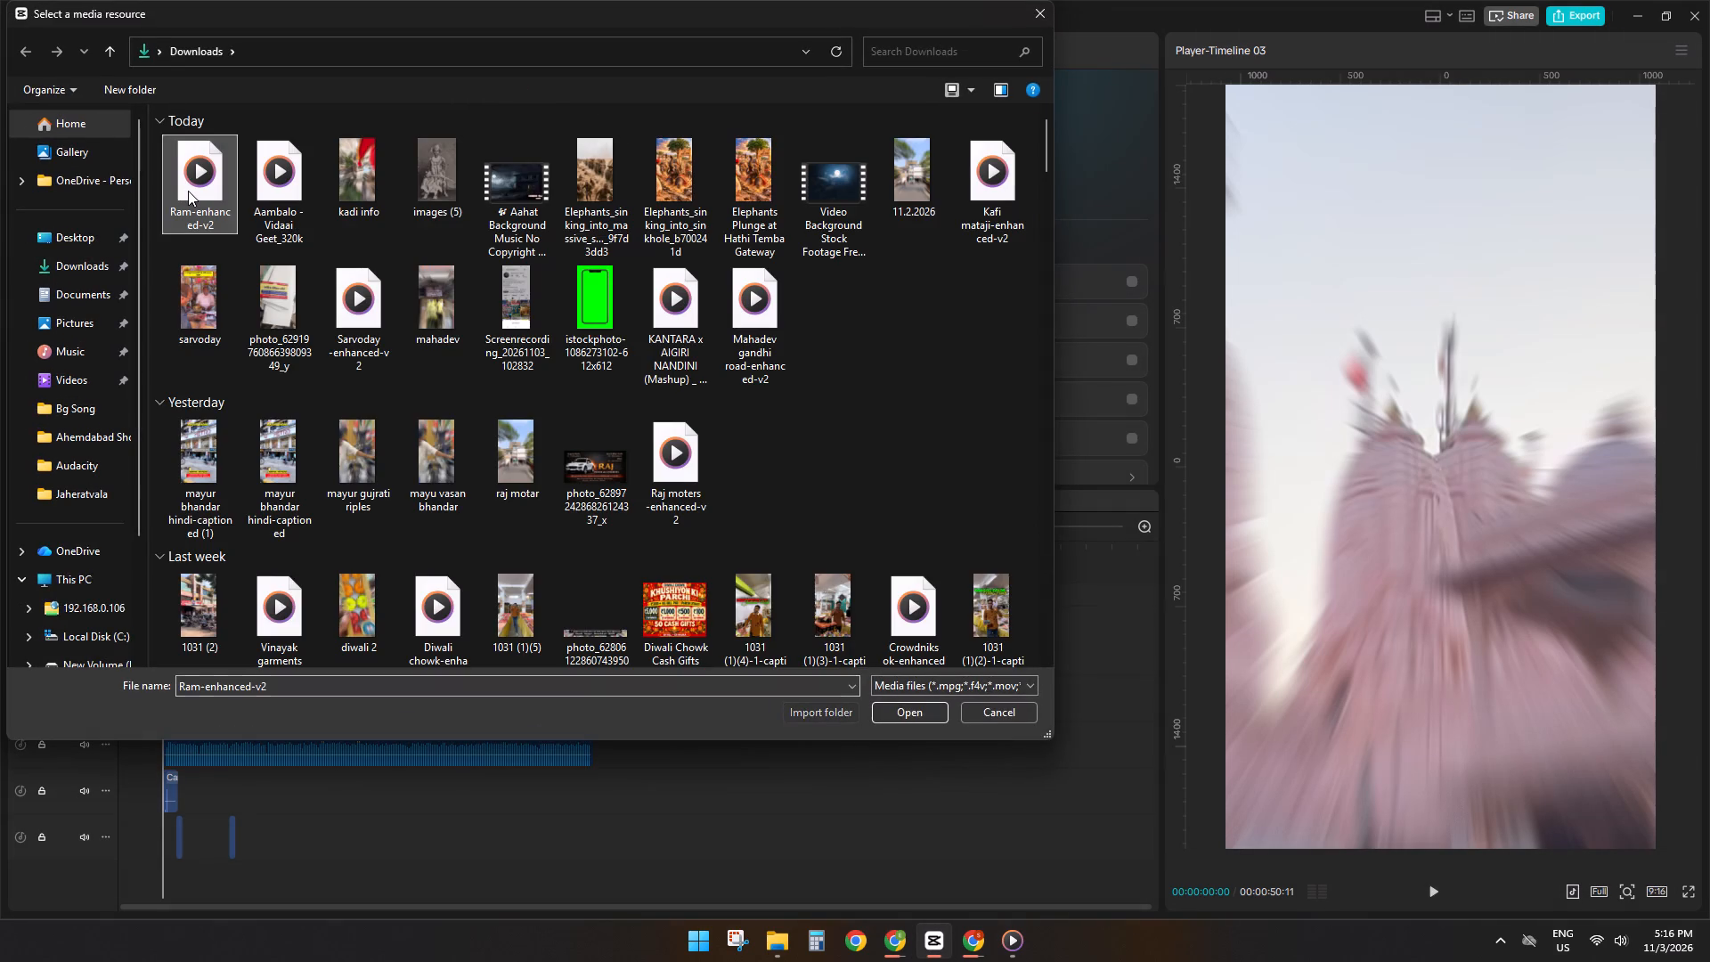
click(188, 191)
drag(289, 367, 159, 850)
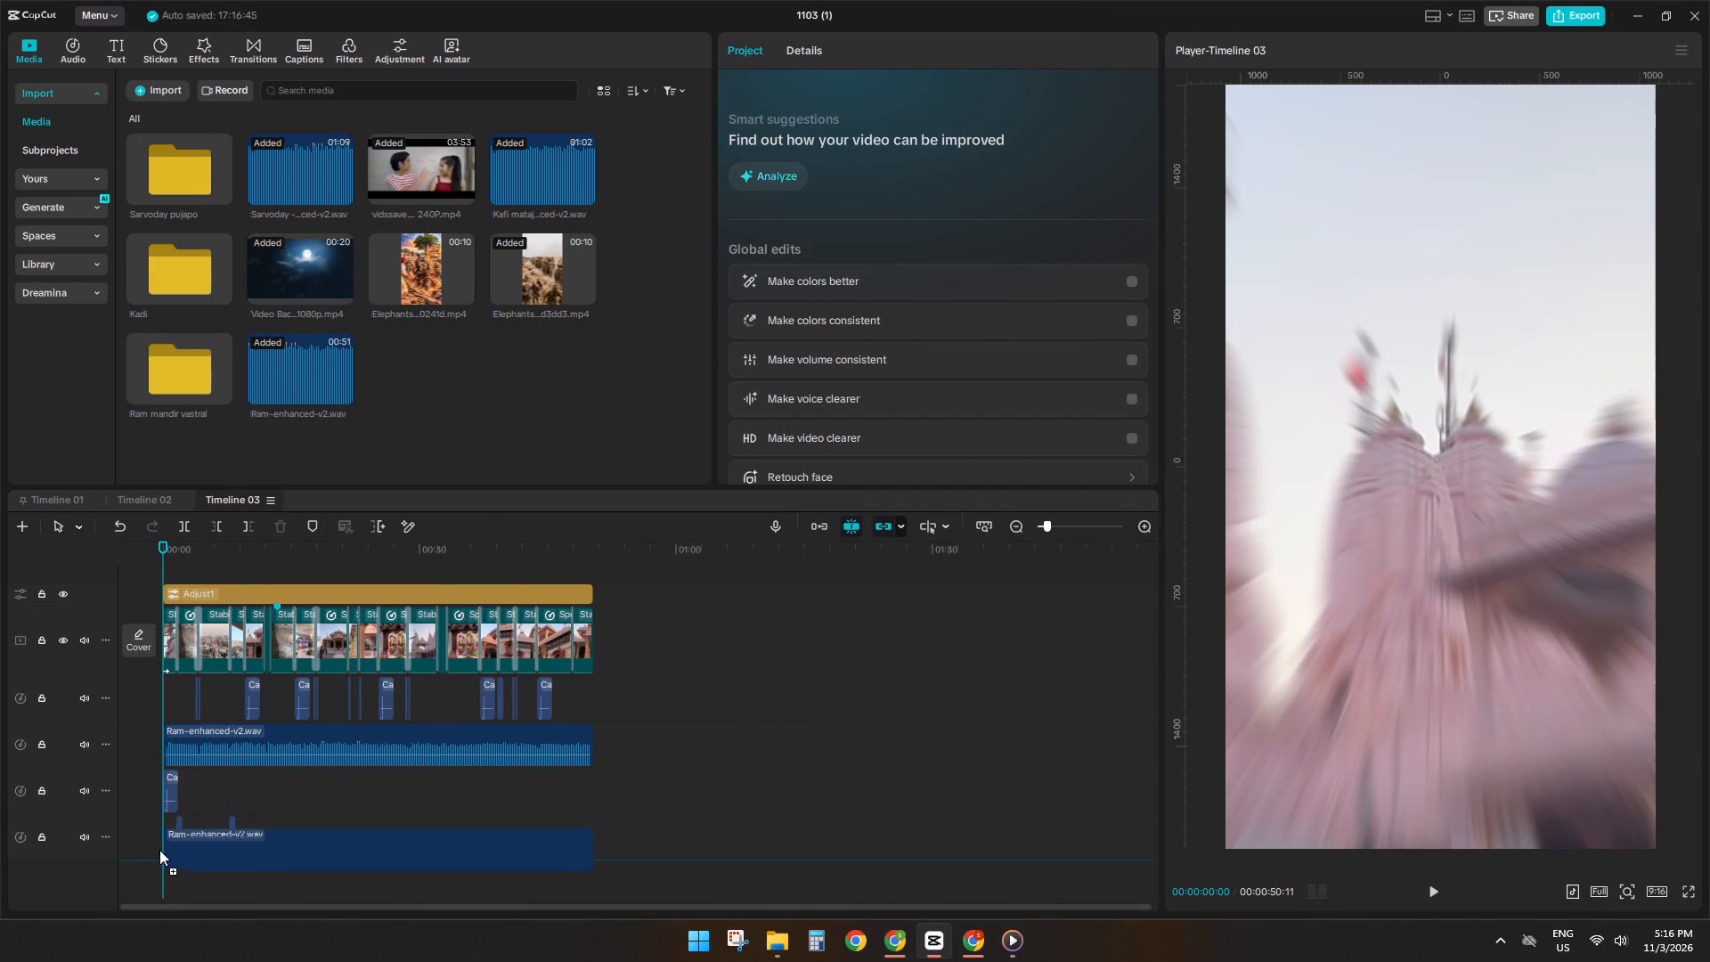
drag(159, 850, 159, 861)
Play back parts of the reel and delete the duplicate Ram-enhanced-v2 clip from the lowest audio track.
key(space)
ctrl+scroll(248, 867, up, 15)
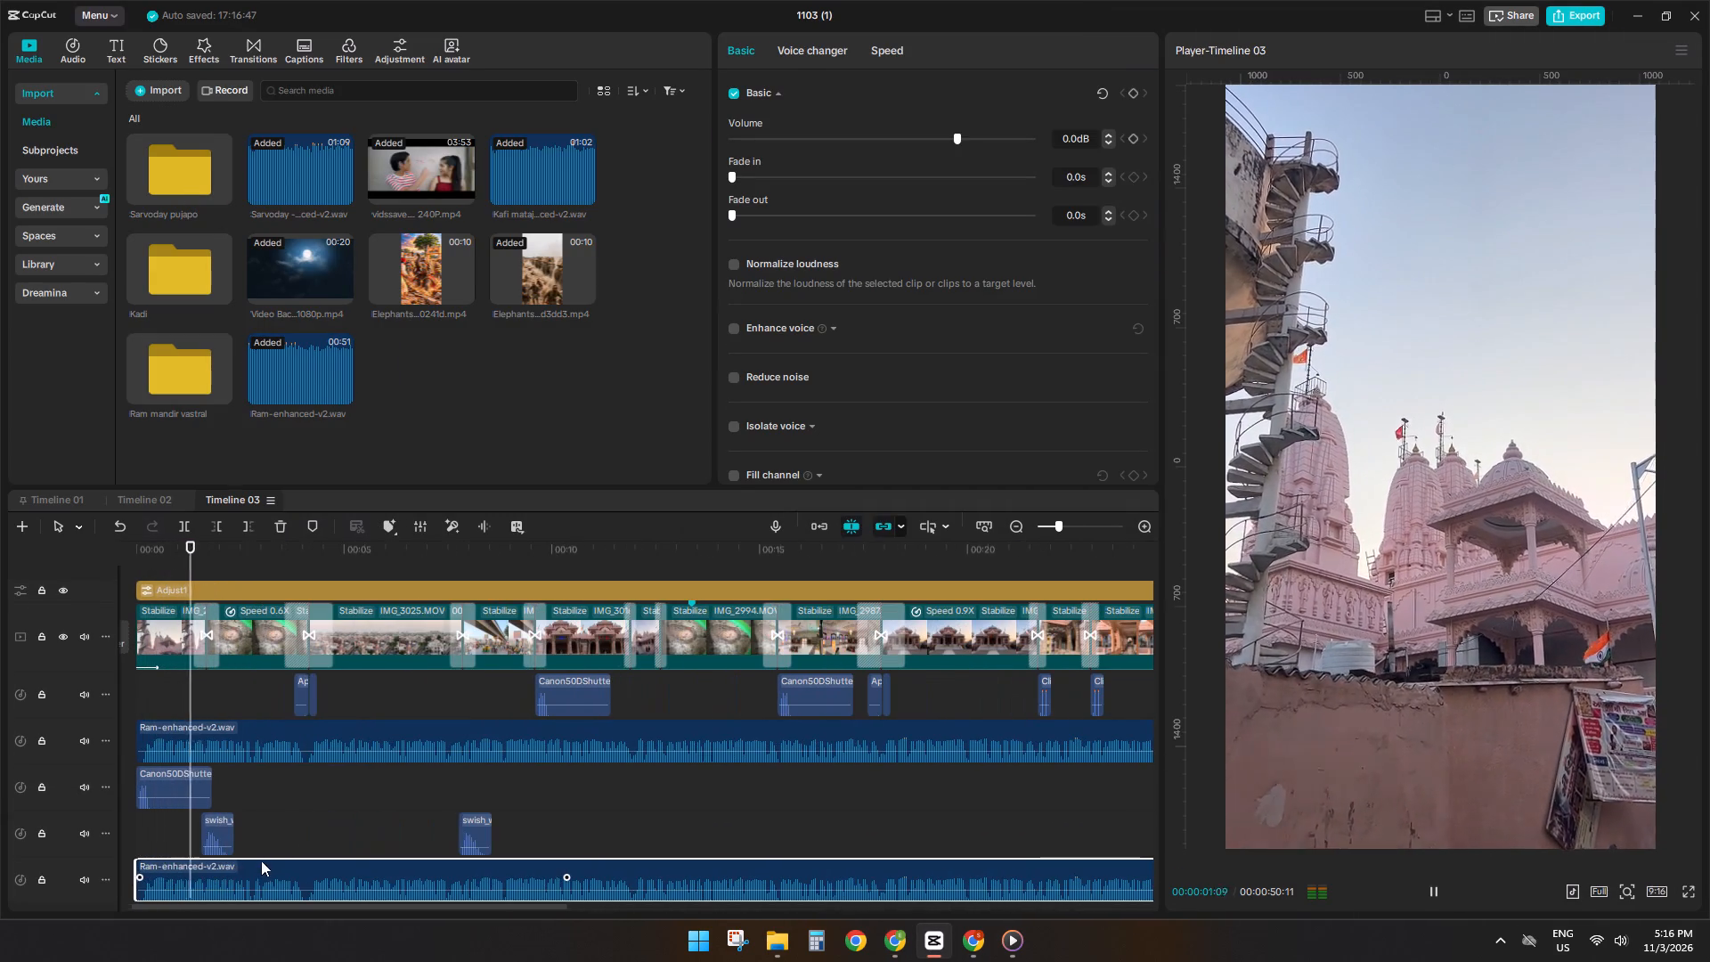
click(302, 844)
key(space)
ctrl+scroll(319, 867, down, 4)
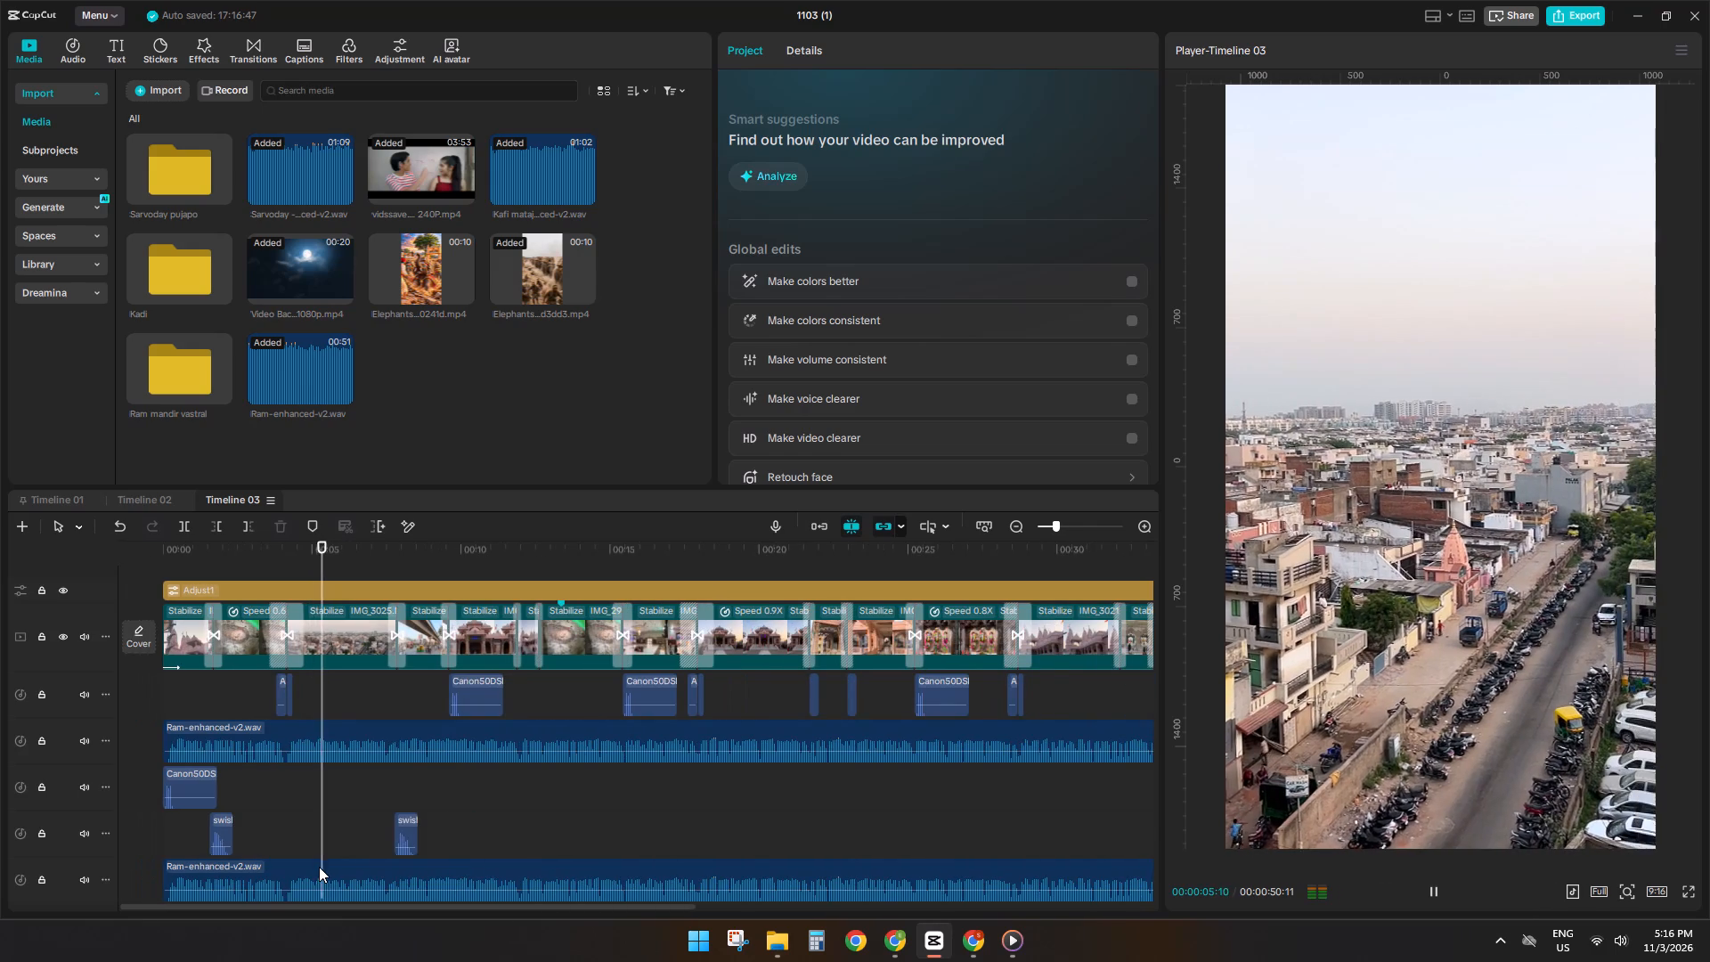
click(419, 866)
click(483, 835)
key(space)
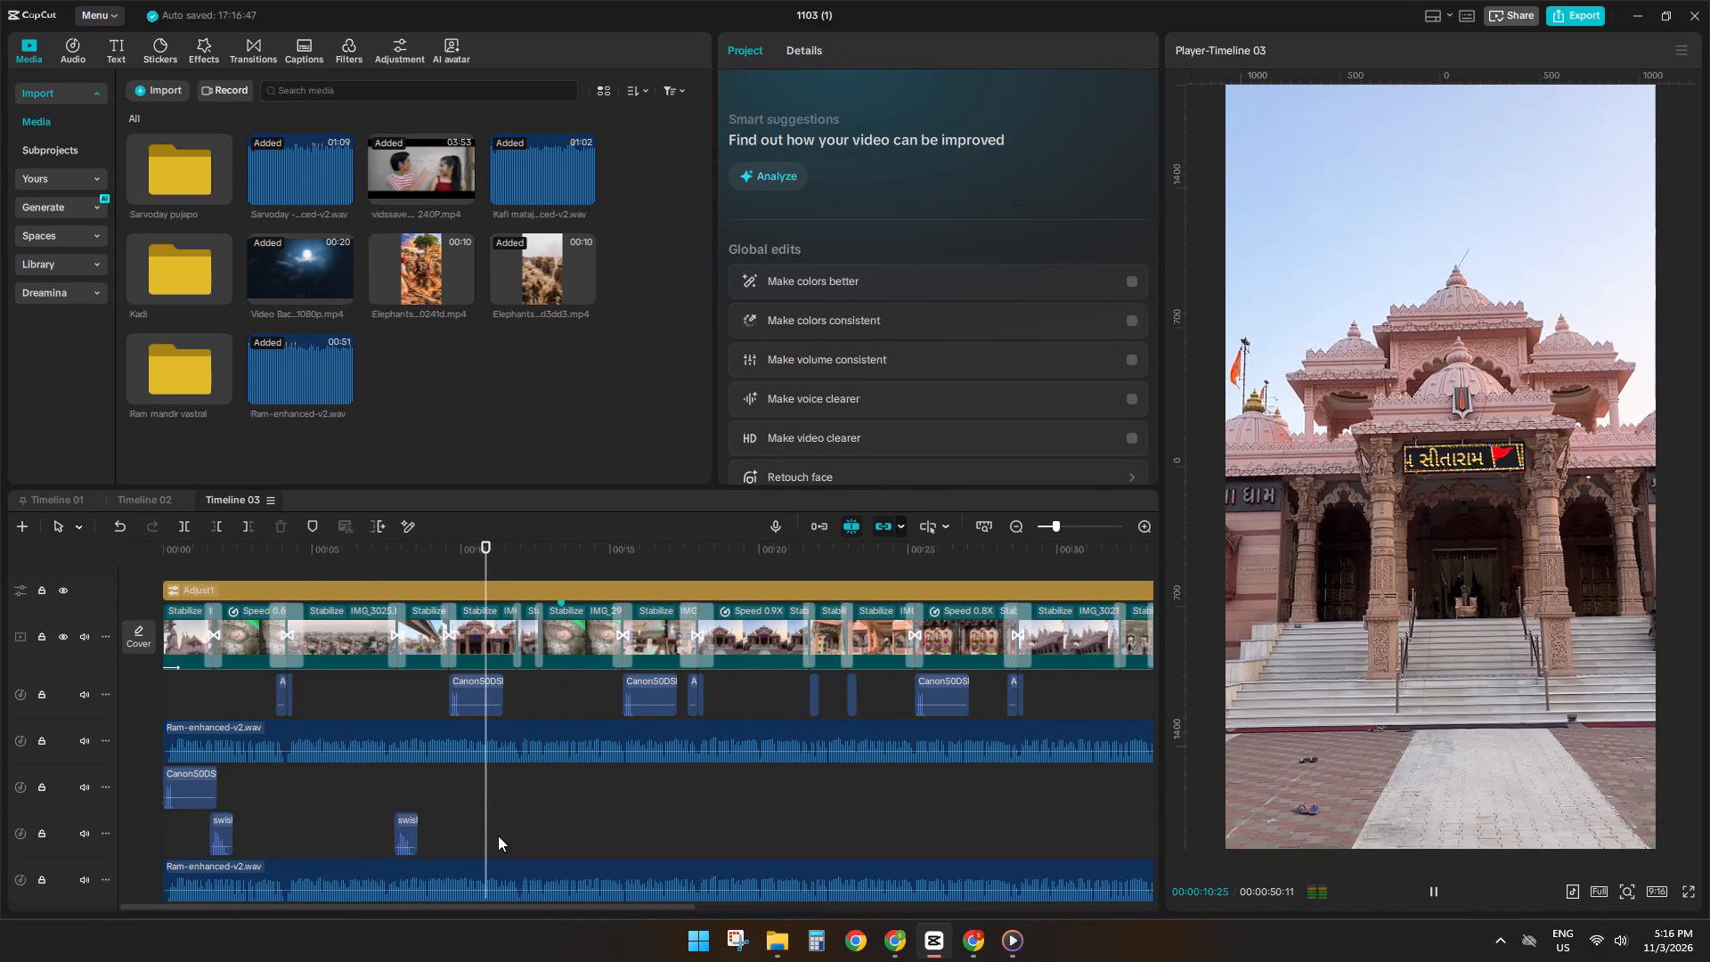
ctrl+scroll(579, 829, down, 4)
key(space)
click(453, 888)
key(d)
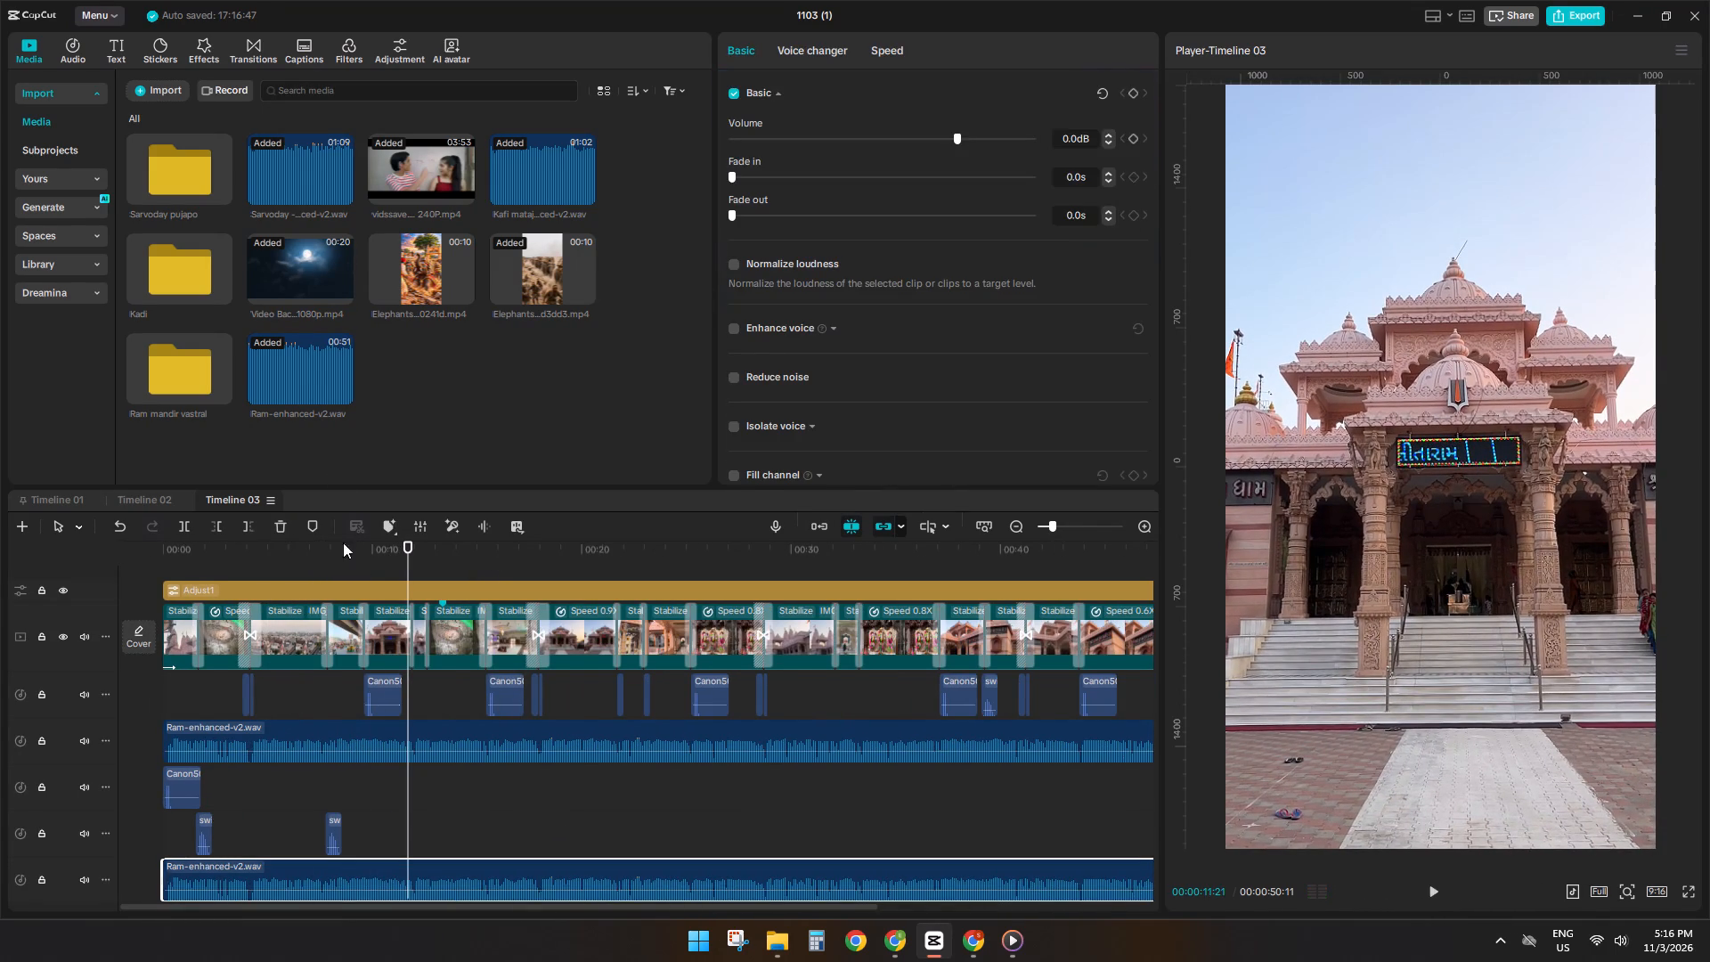
Import the downloaded Hum Katha Sunate 320k mp3 and place it on a new audio track at the start of Timeline 03.
click(145, 76)
click(151, 100)
click(170, 122)
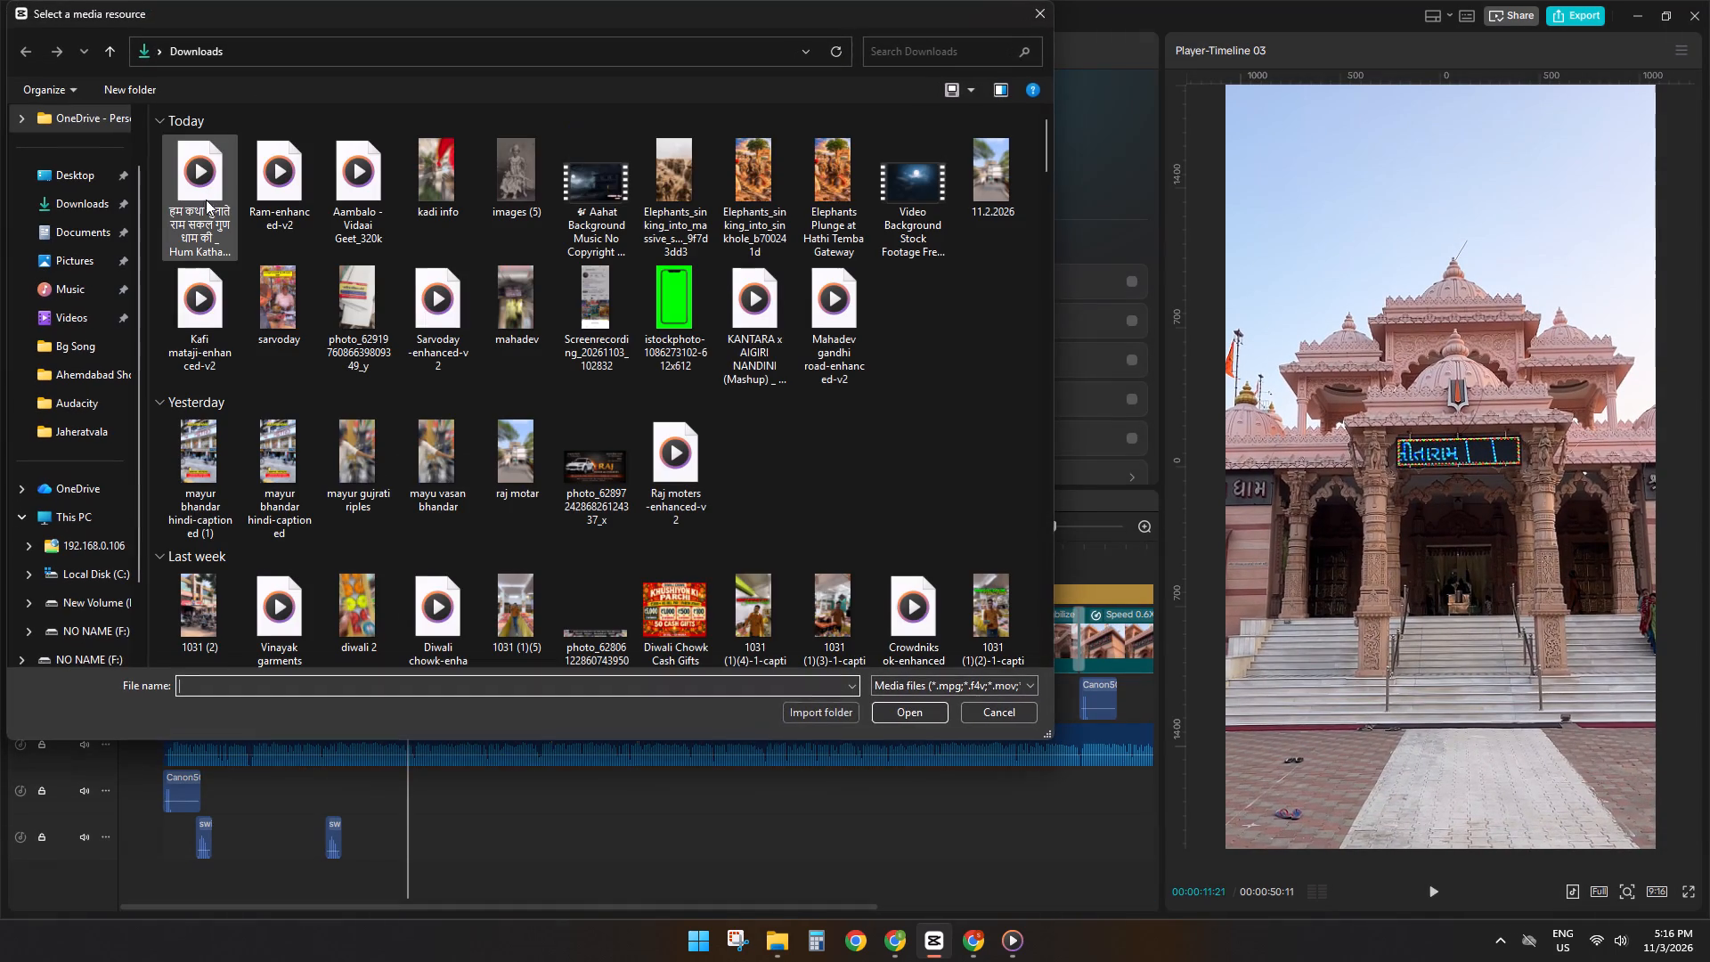
double_click(183, 203)
drag(405, 368, 523, 750)
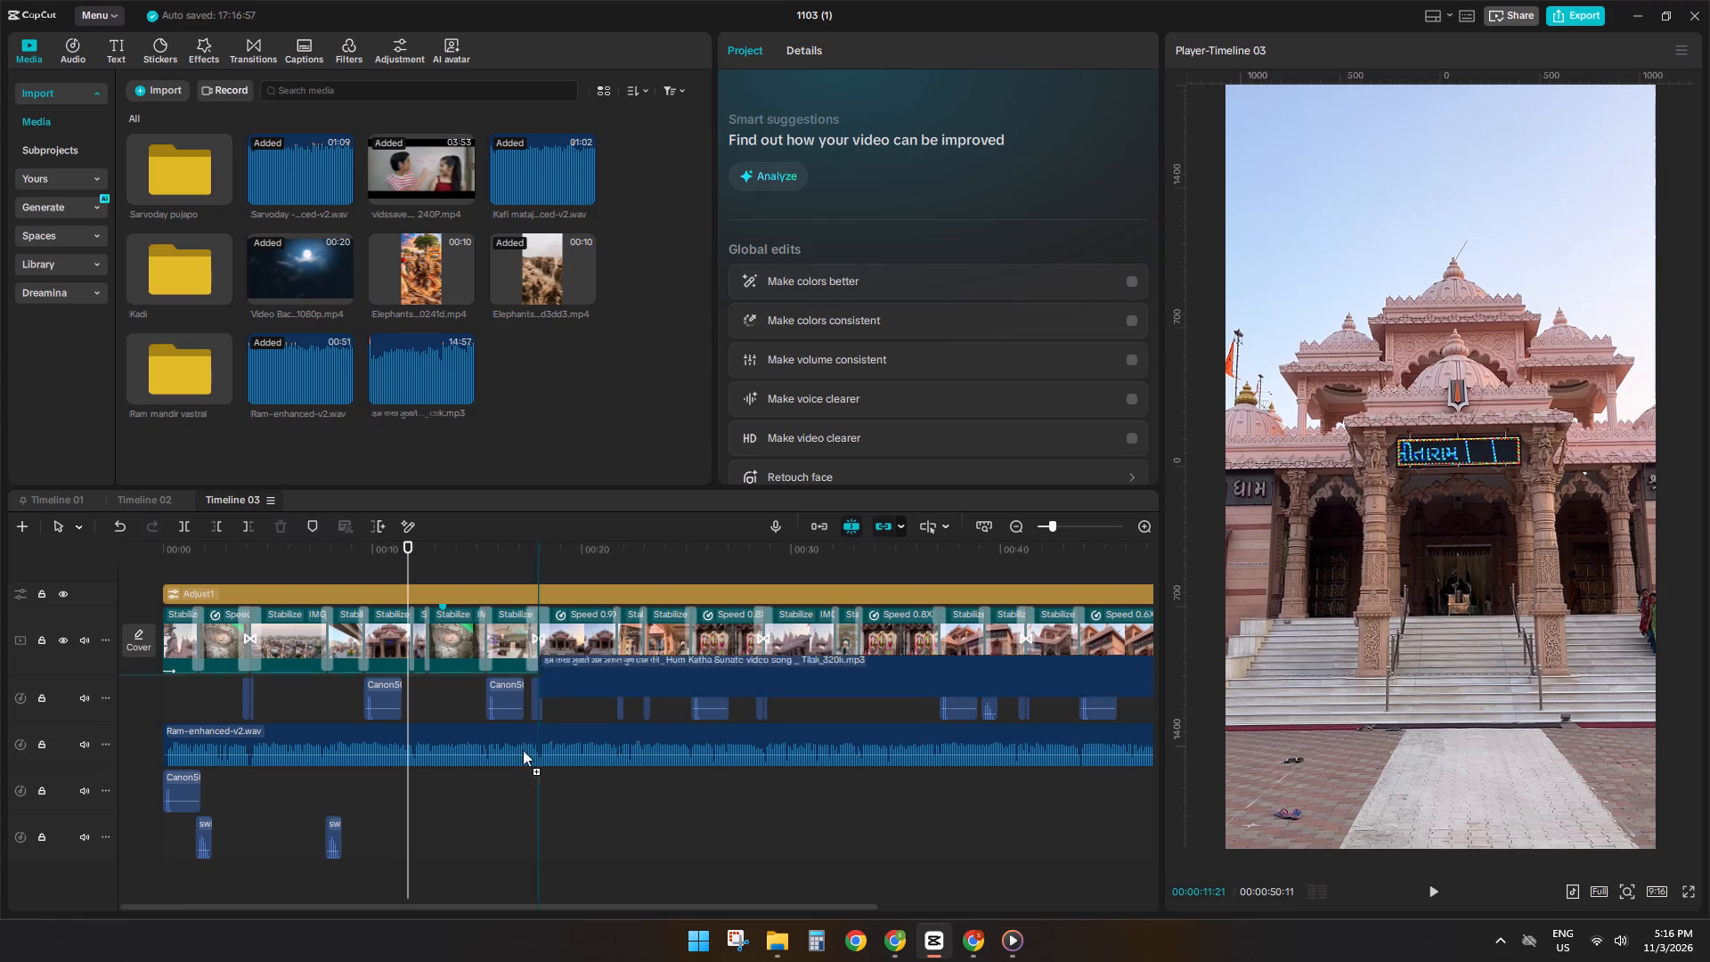
drag(523, 750, 87, 895)
Play the Hum Katha Sunate song at several points to find a suitable section for the background music.
key(space)
ctrl+scroll(525, 865, down, 1)
ctrl+scroll(525, 865, up, 1)
ctrl+scroll(525, 865, down, 2)
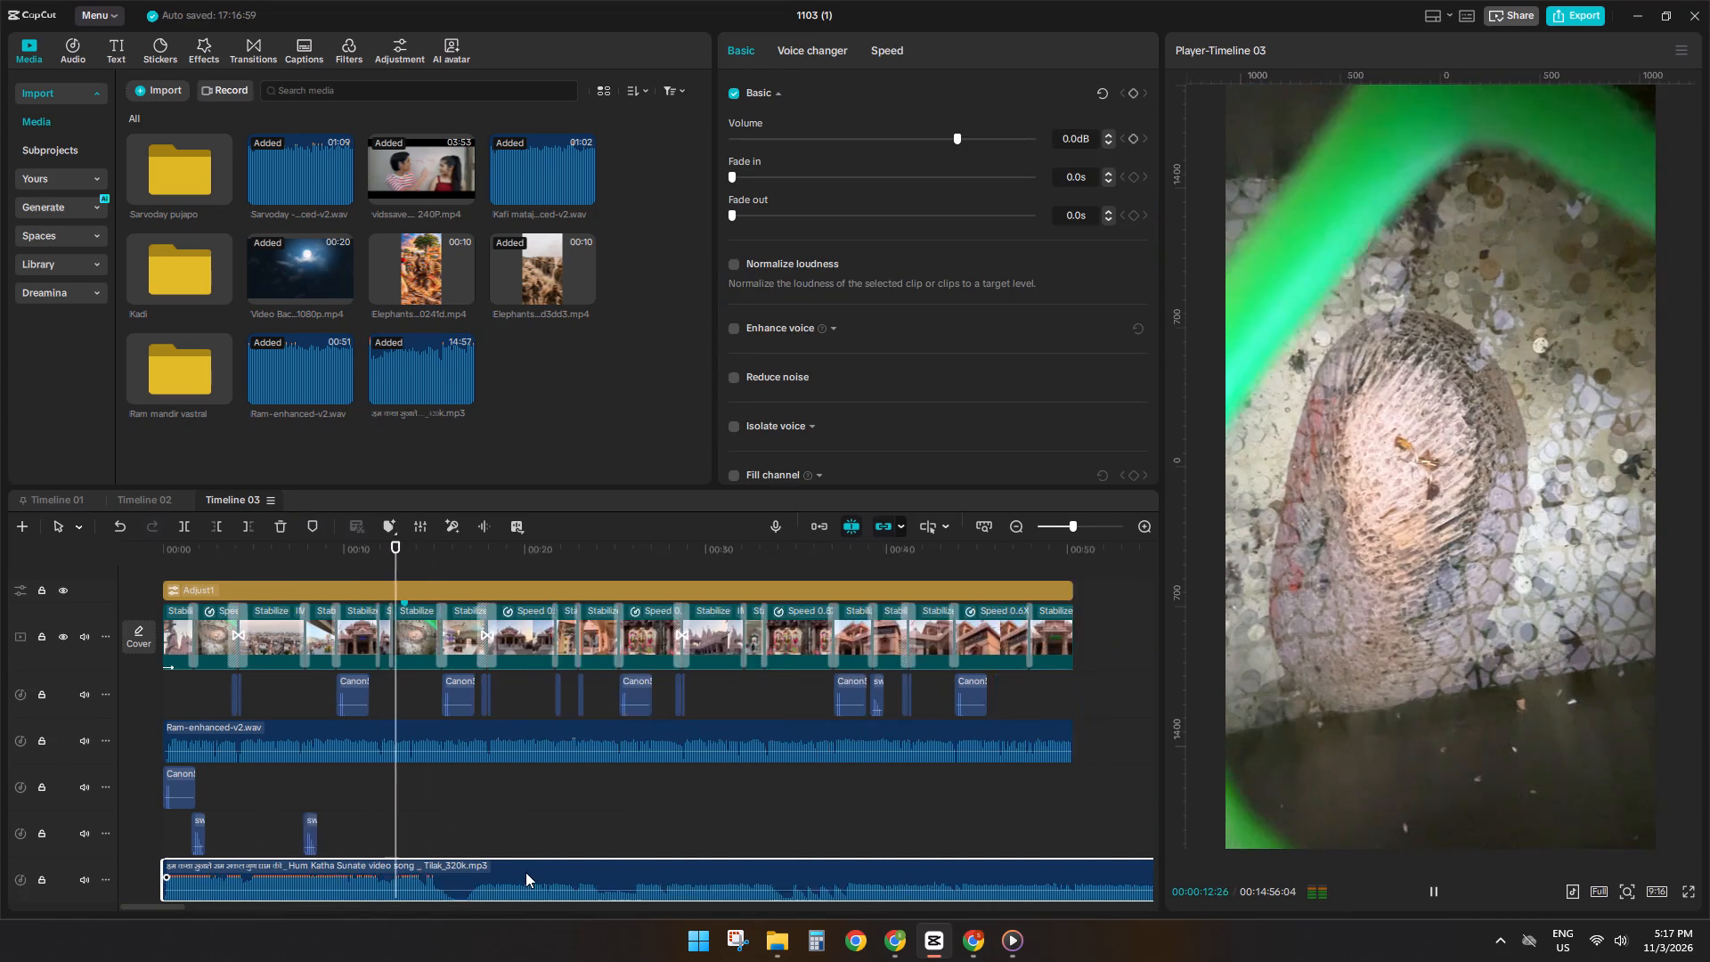
ctrl+scroll(525, 872, down, 11)
click(430, 834)
key(space)
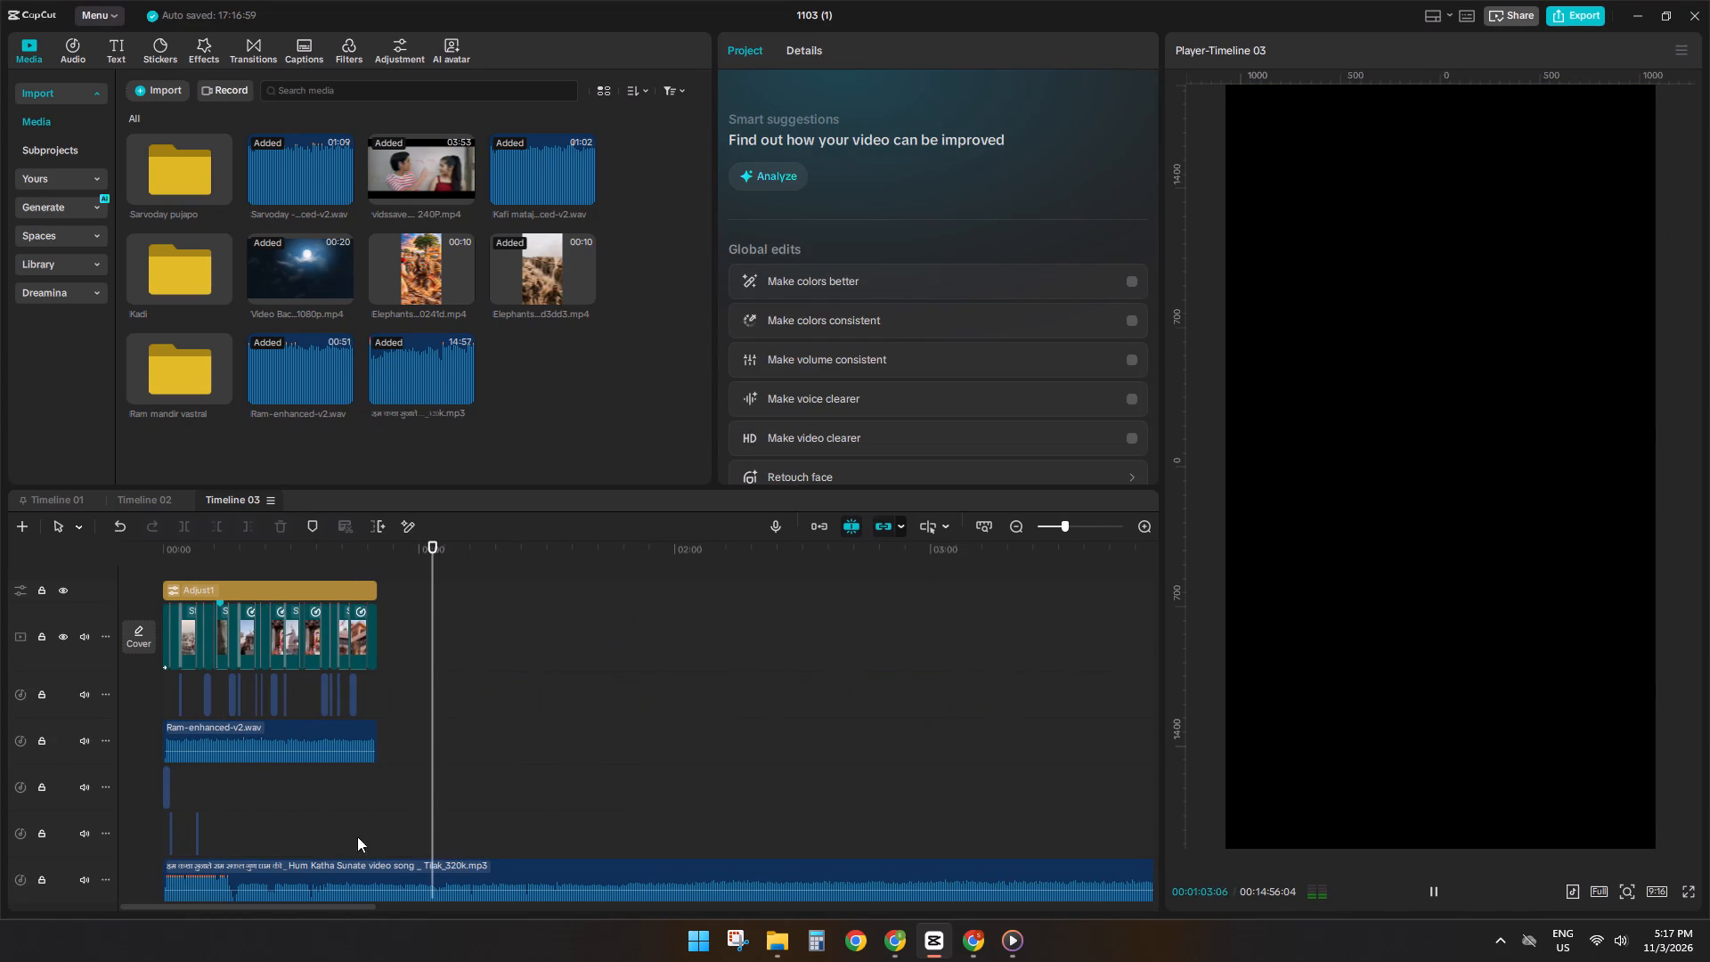
click(443, 841)
key(space)
click(558, 844)
key(space)
ctrl+scroll(607, 863, up, 5)
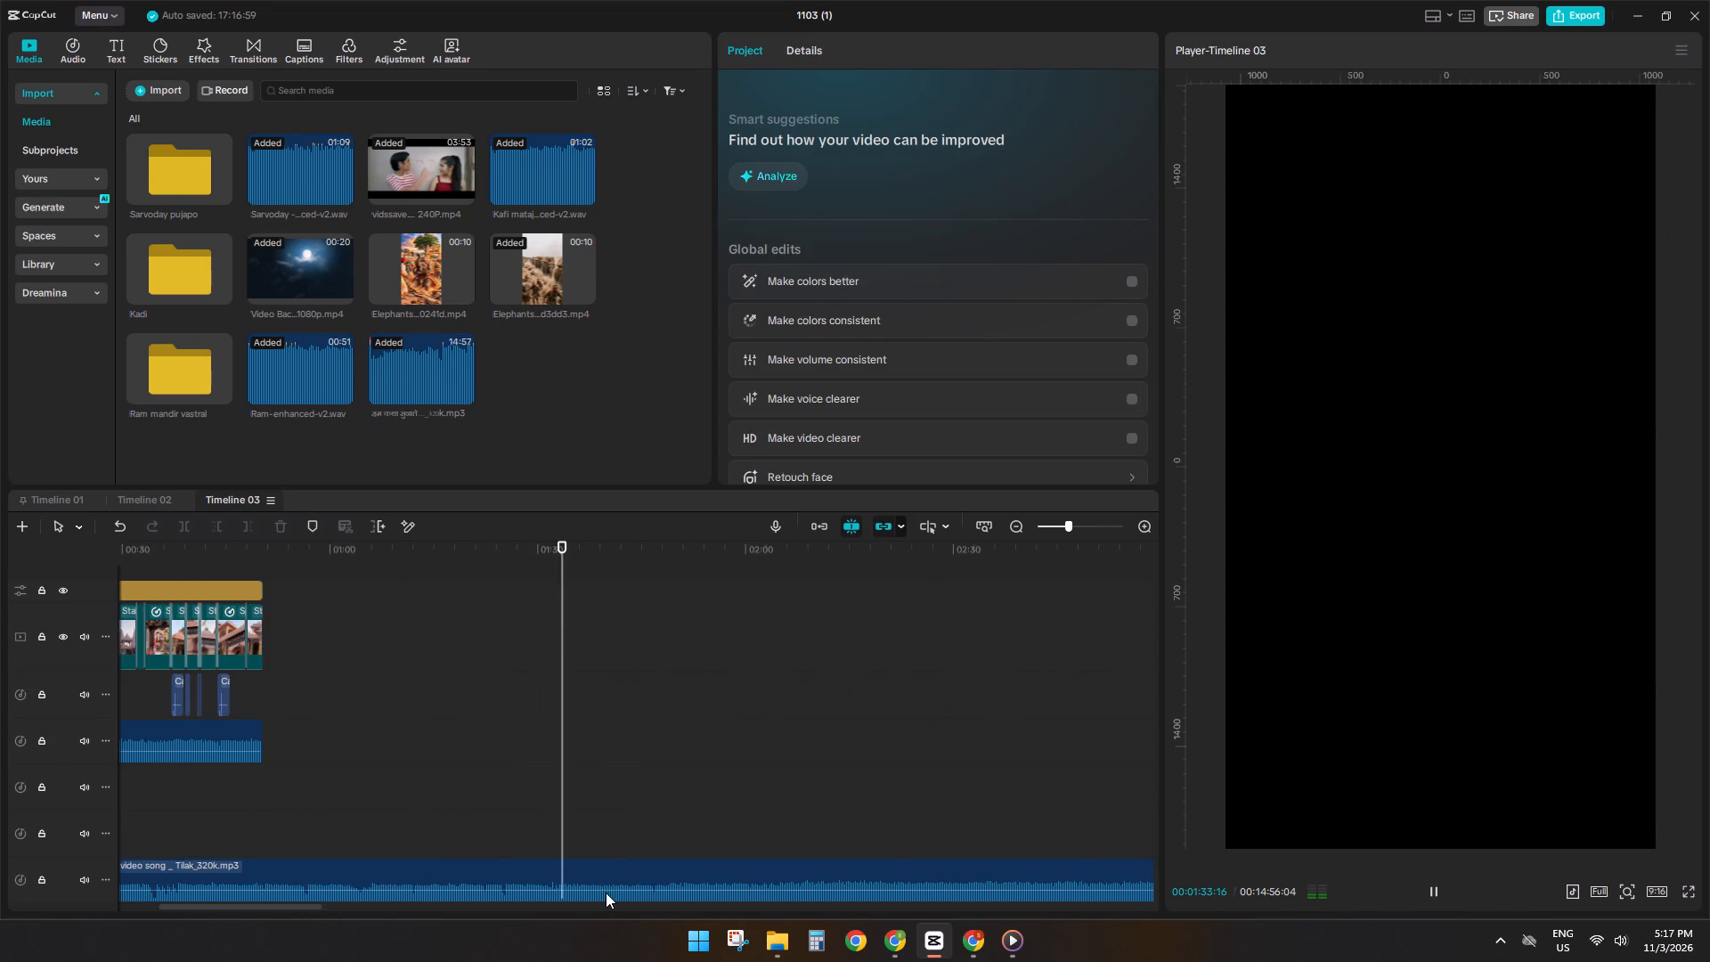
ctrl+scroll(606, 893, up, 12)
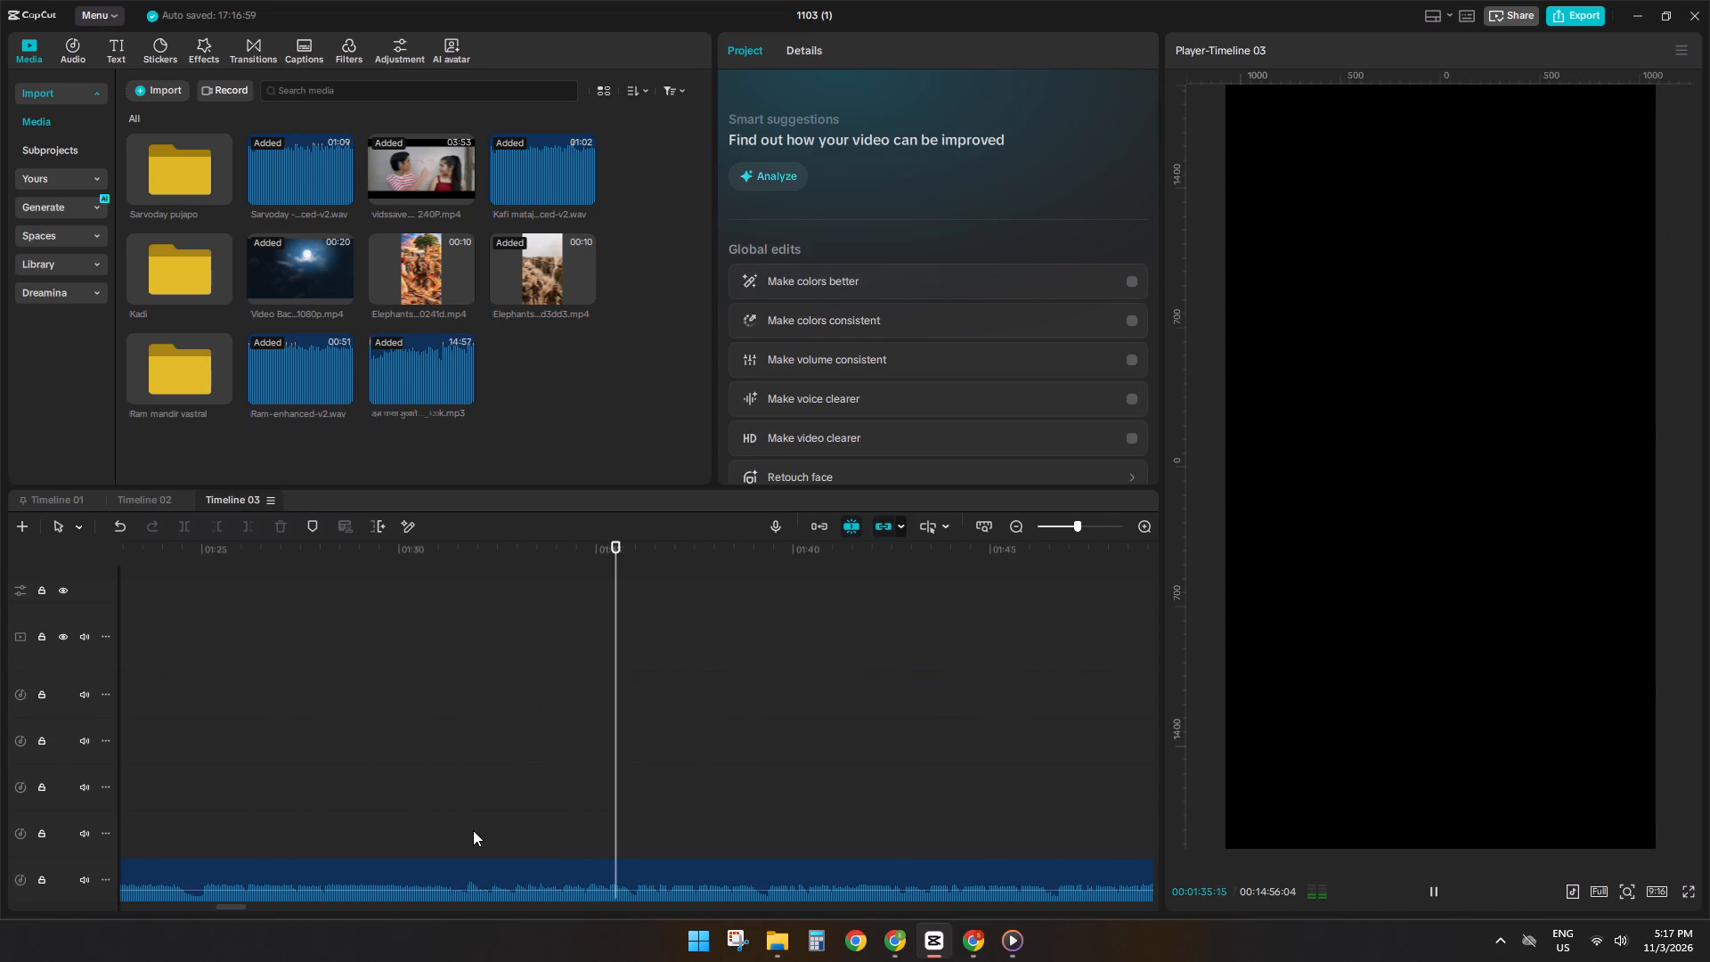
Trim off the song's opening up to 00:01:31:23 and move the remaining clip to the start of Timeline 03.
click(466, 833)
key(space)
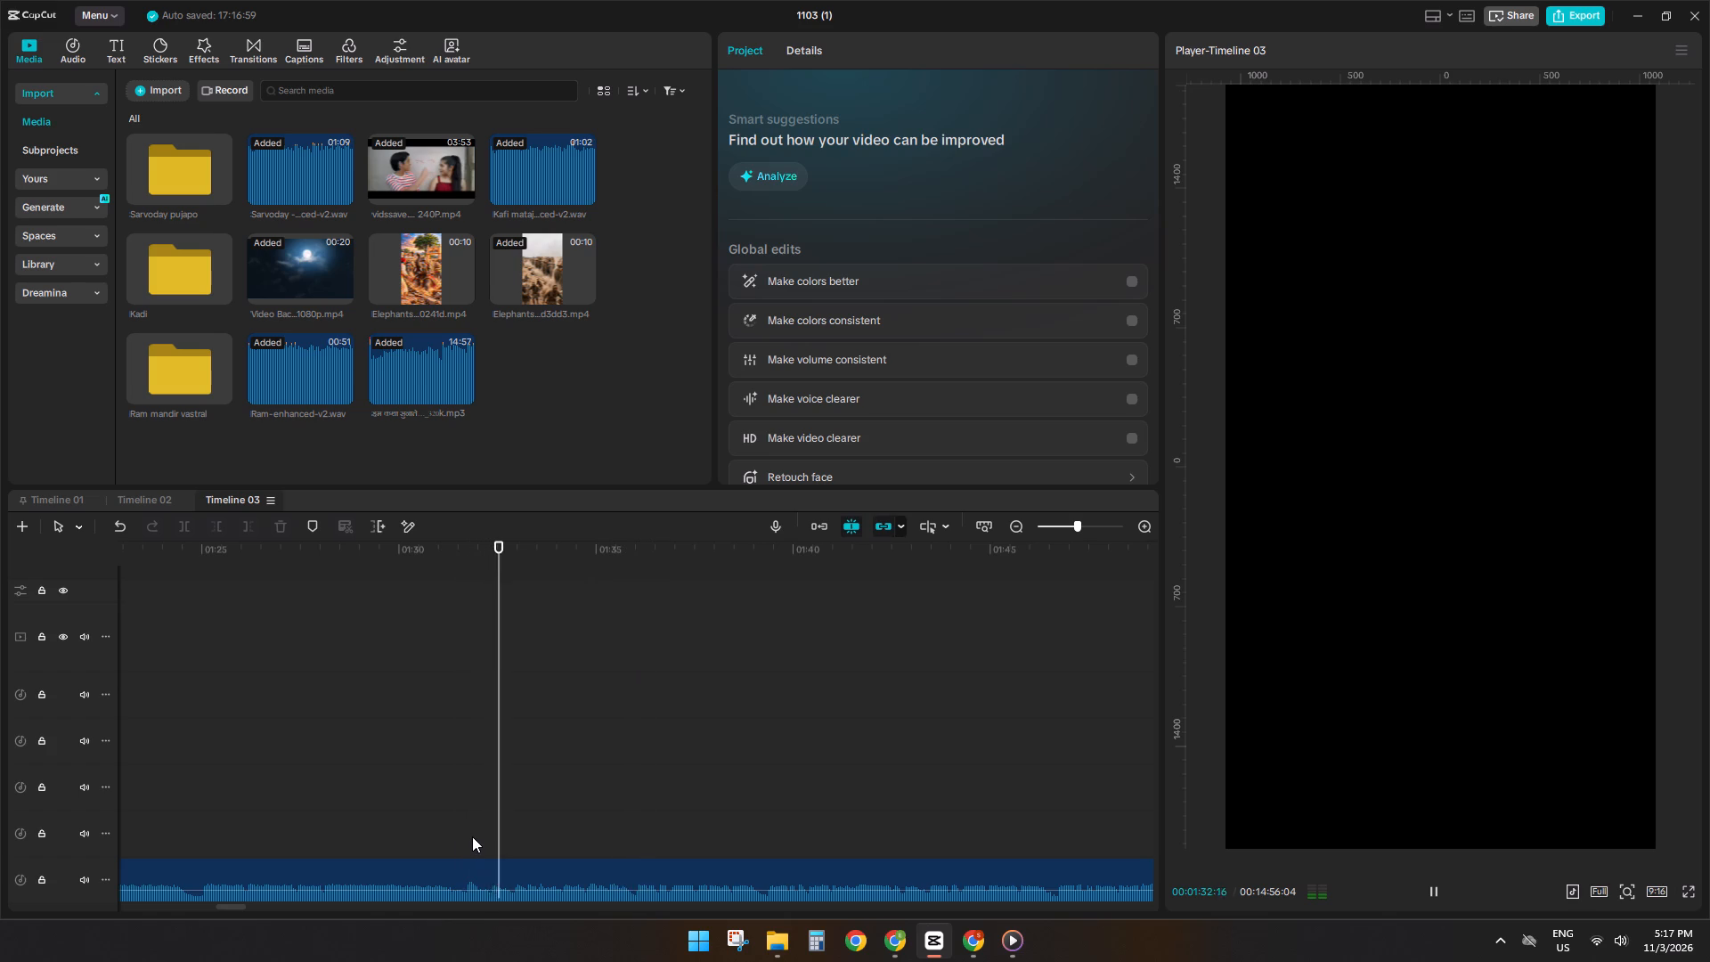
double_click(463, 842)
click(468, 879)
key(q)
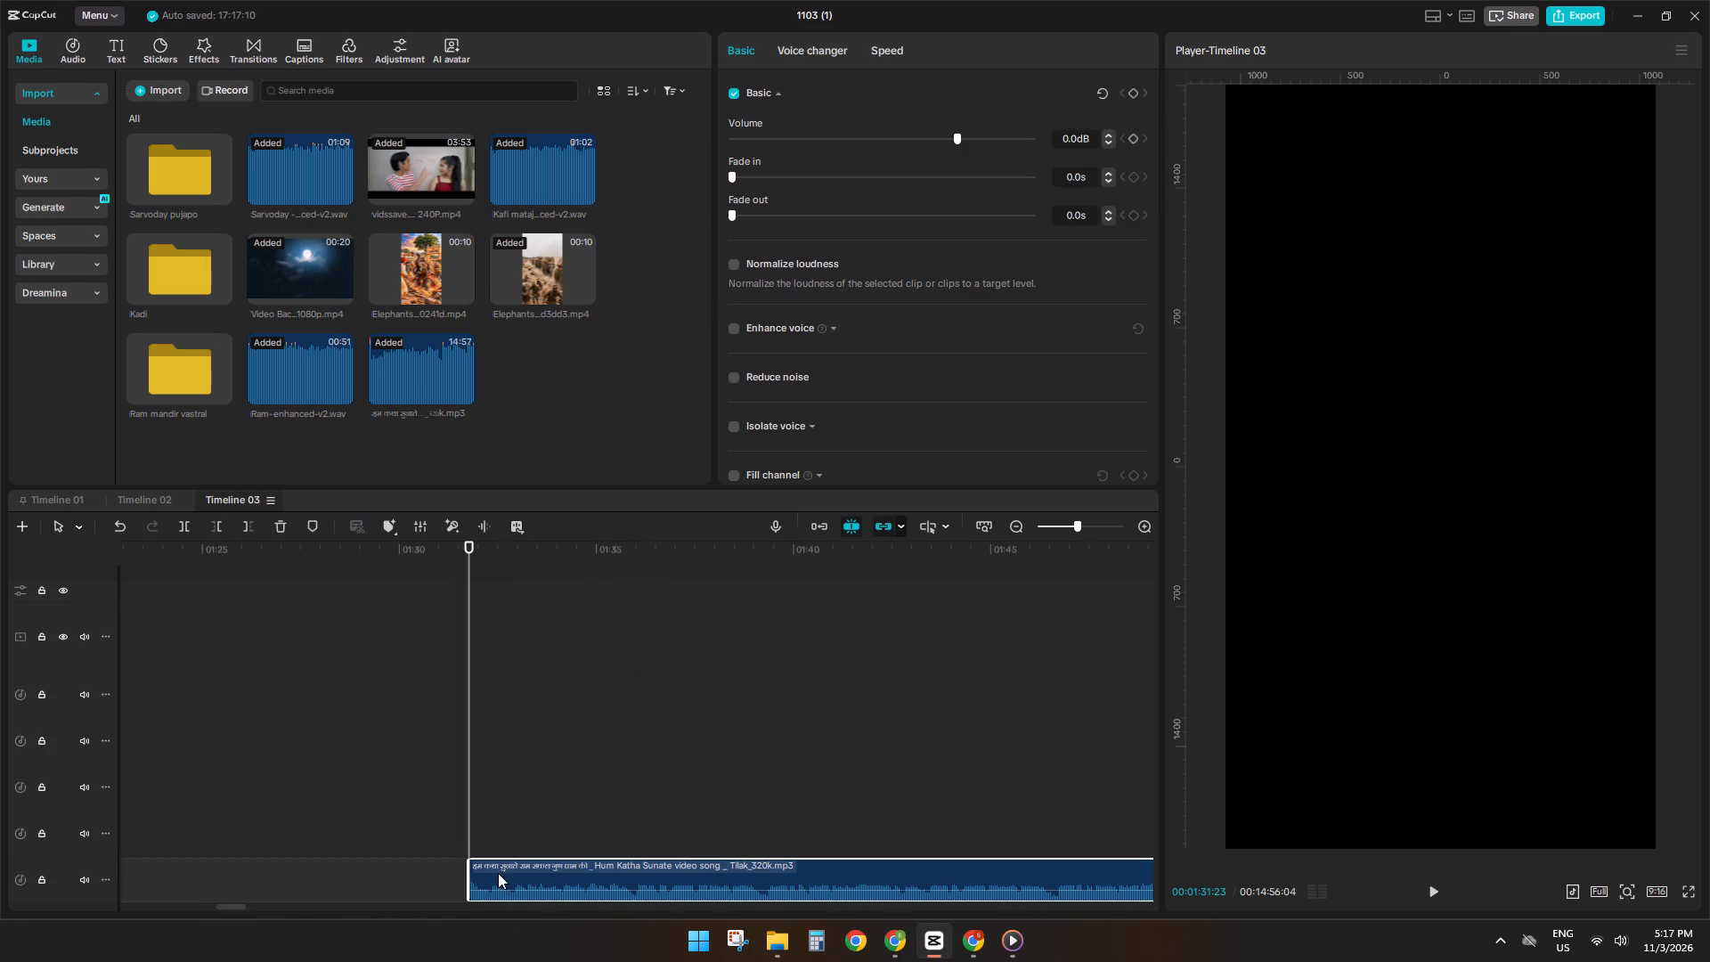
ctrl+scroll(500, 865, down, 14)
drag(554, 871, 41, 839)
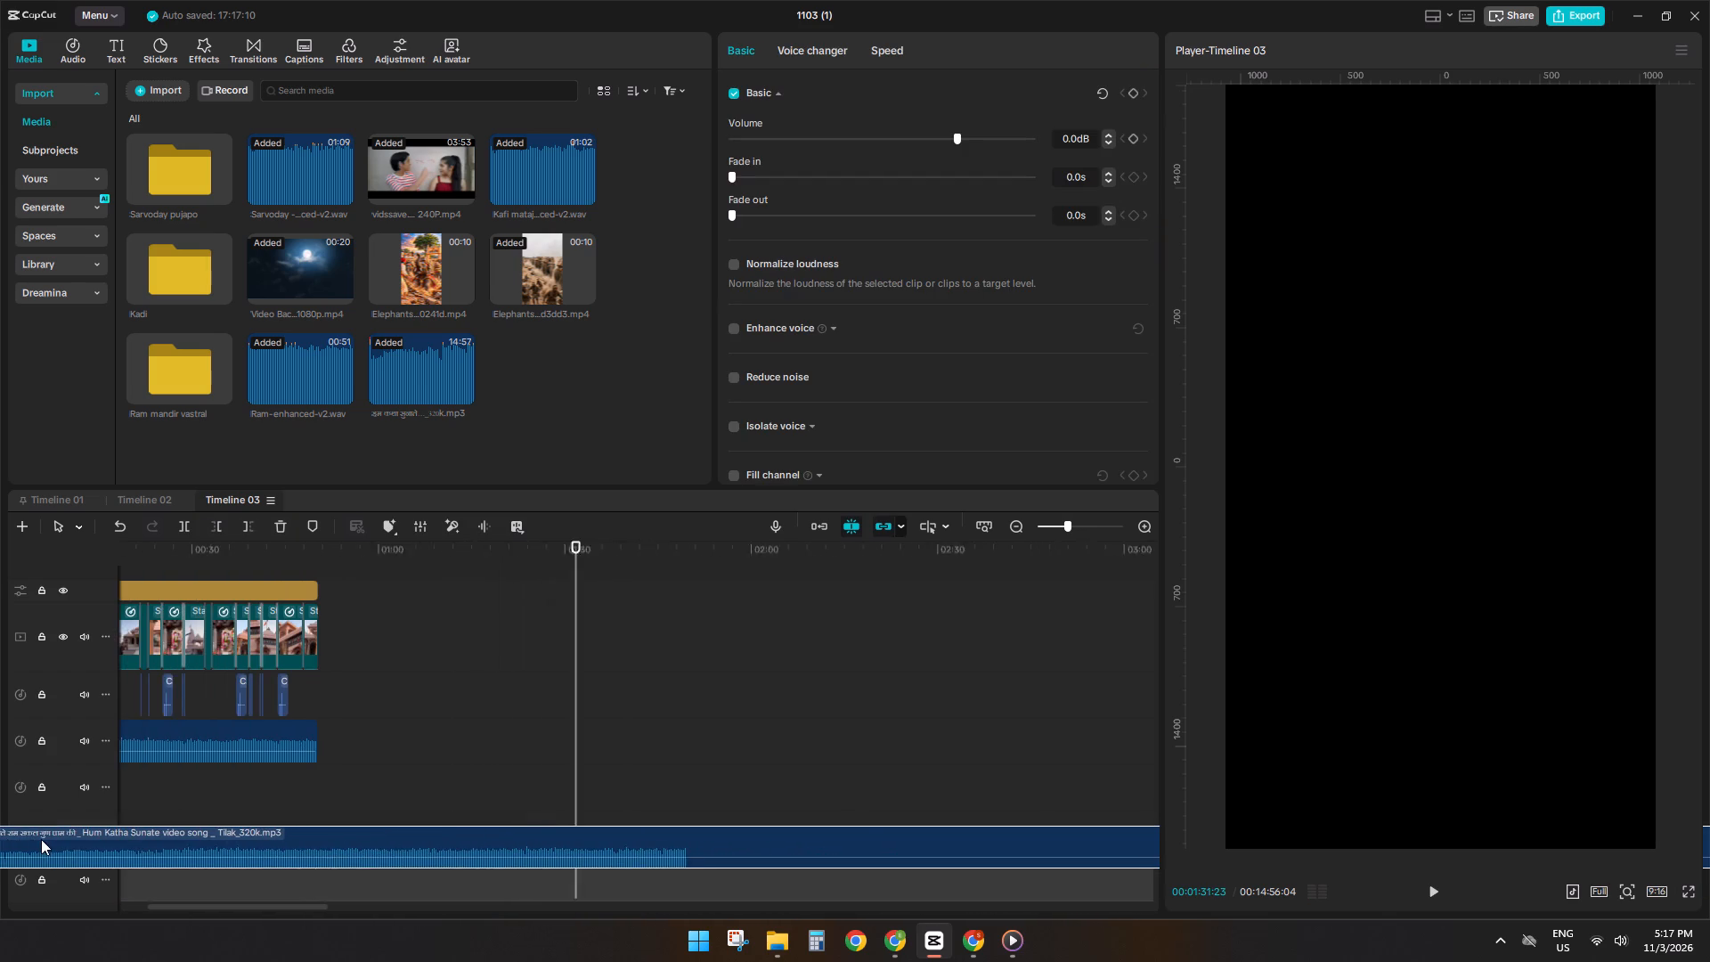
drag(41, 839, 19, 842)
Split the song at the end of the reel, 00:00:50:11, and delete the excess part.
click(476, 709)
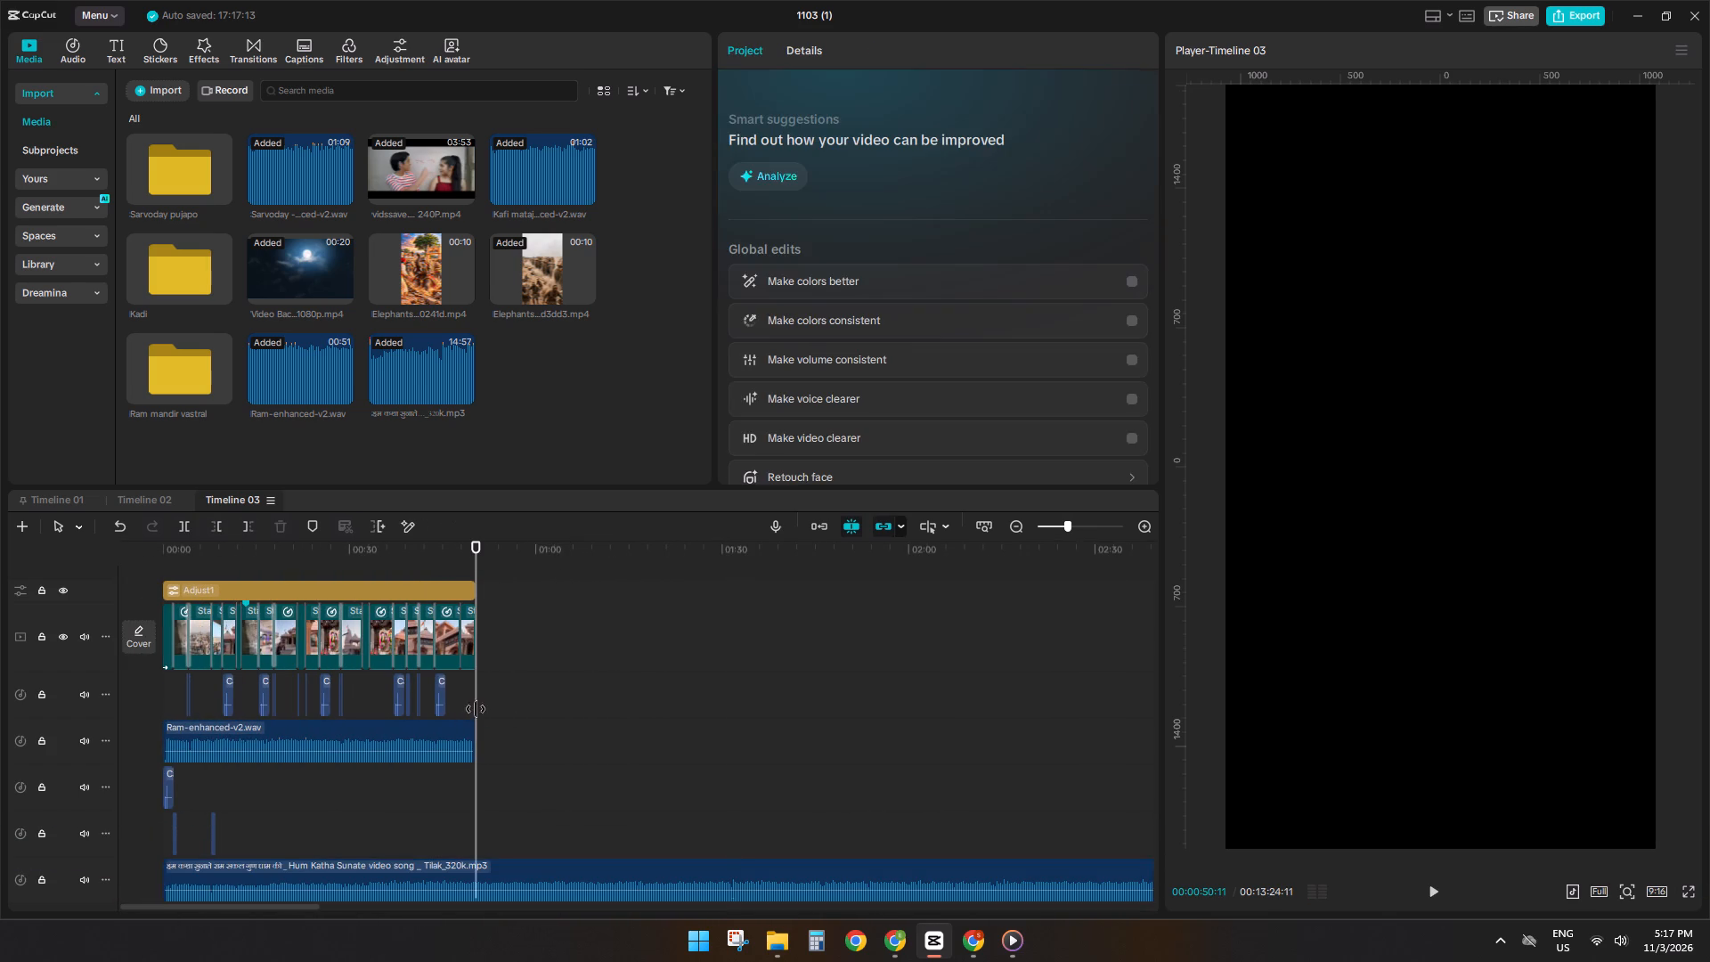
click(474, 883)
key(s)
key(d)
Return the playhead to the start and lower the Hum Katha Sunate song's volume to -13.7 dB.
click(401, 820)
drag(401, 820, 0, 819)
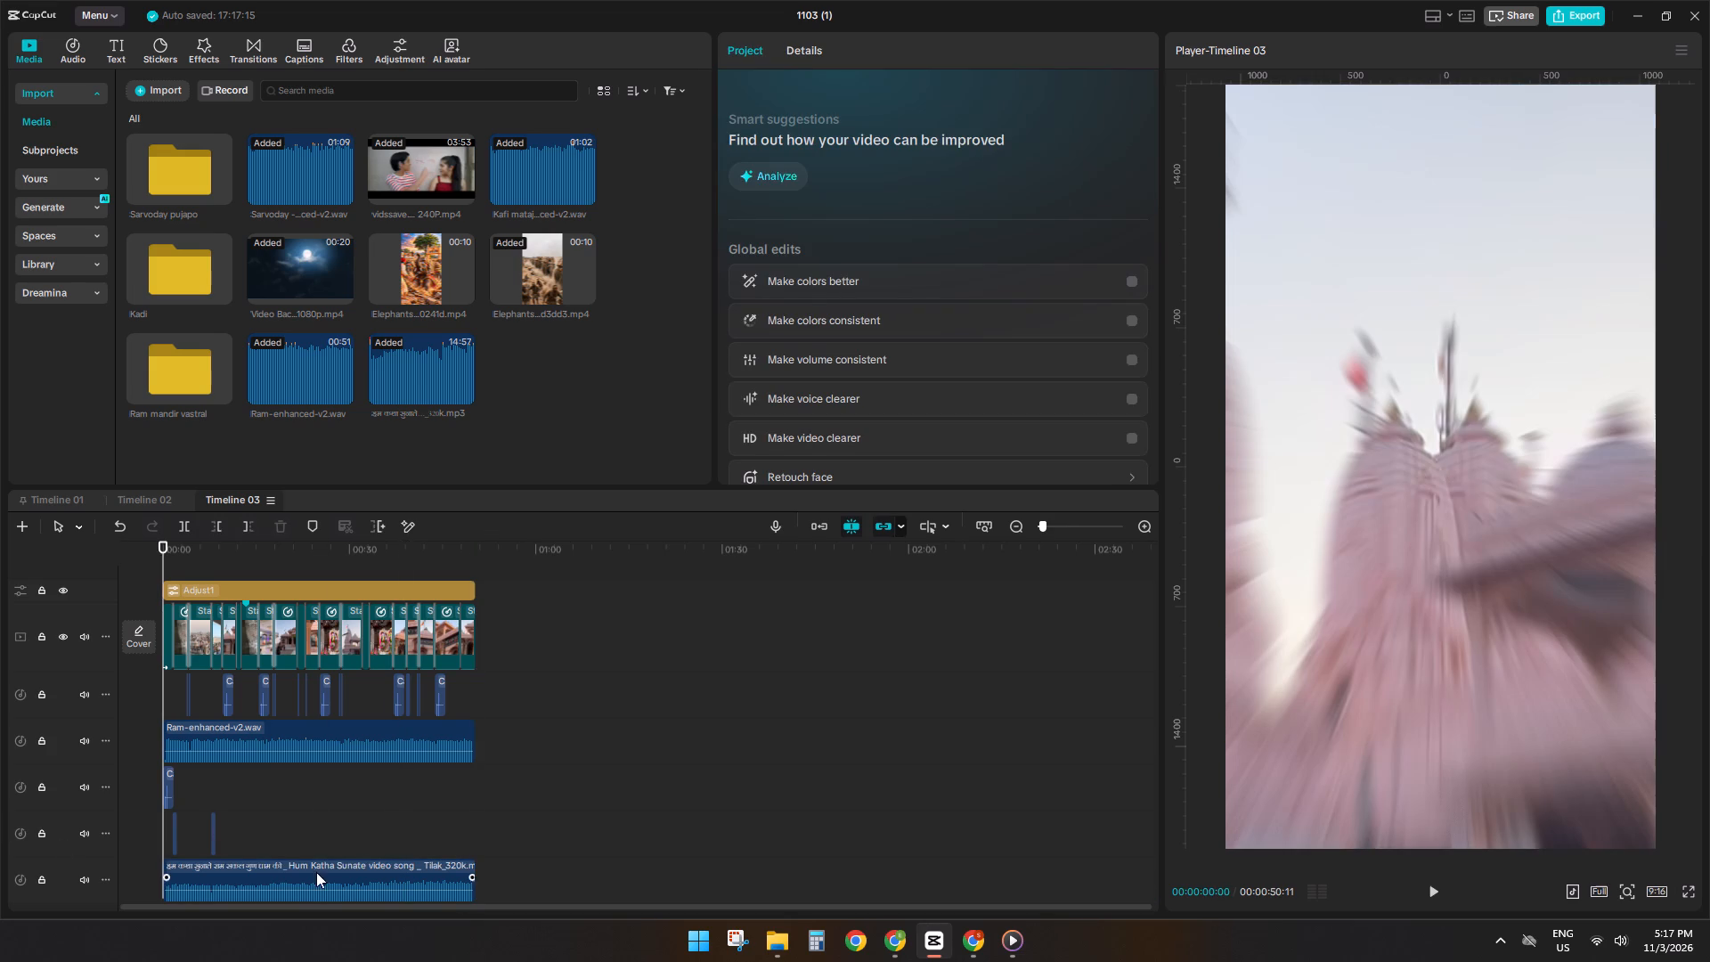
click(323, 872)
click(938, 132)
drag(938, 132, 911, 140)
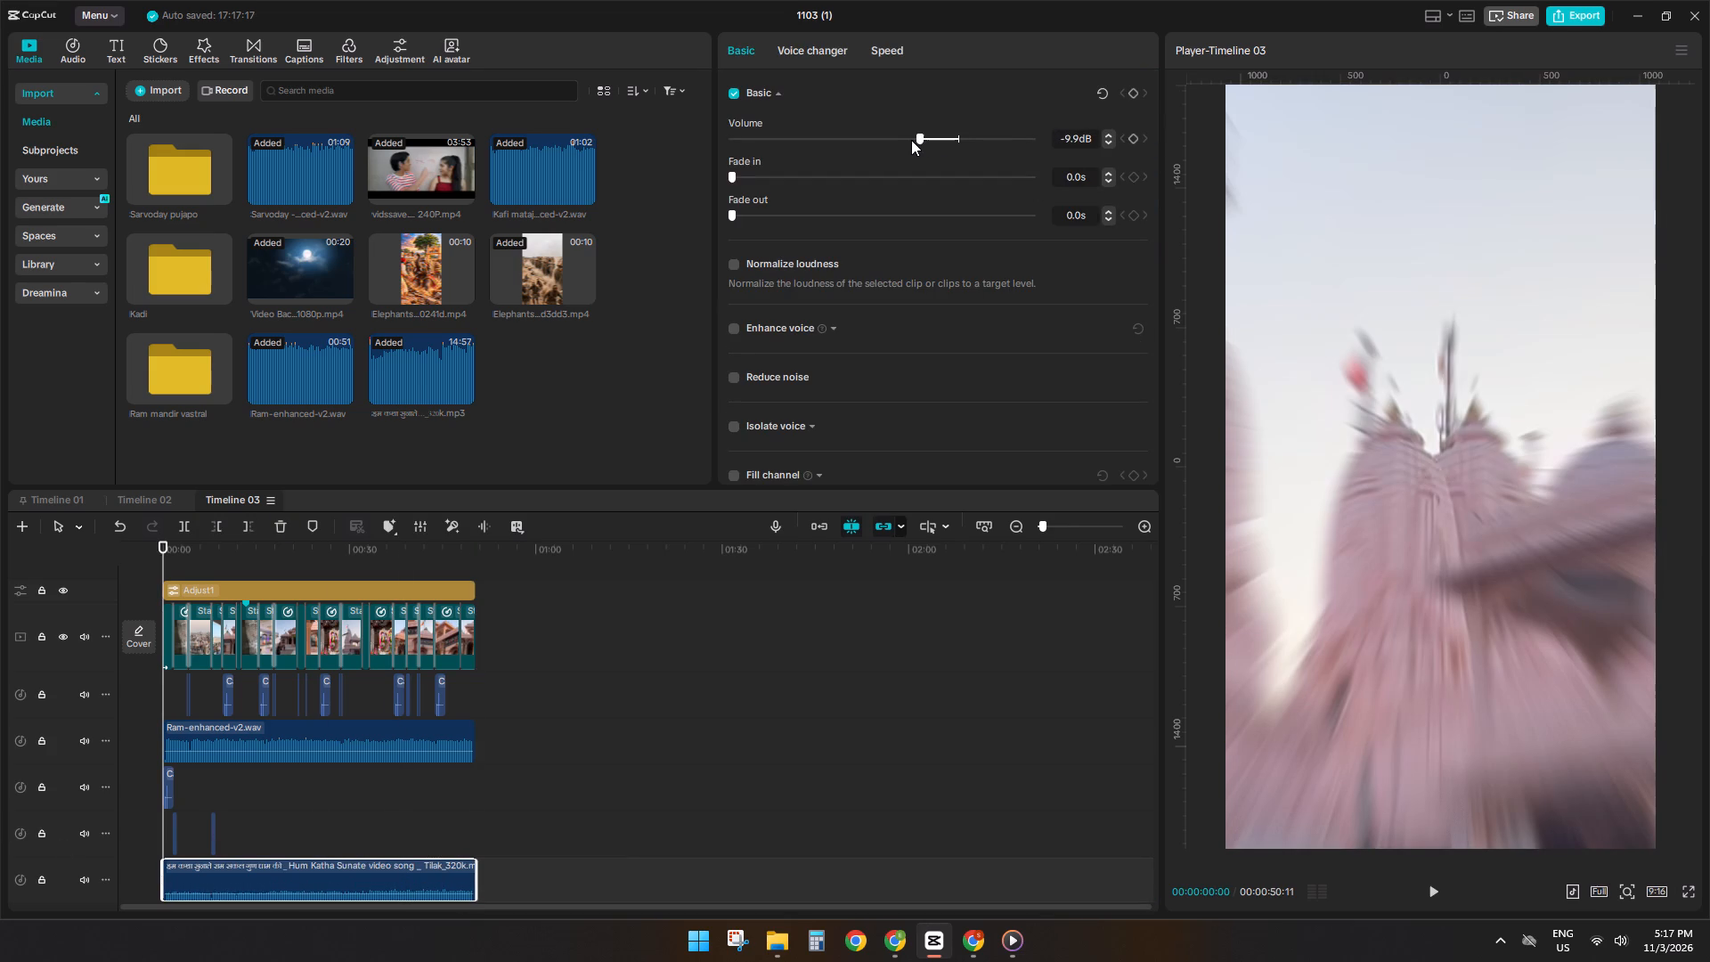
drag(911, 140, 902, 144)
Play the reel from the start and raise the Ram-enhanced-v2 voice-over volume to 3.4 dB.
click(312, 802)
drag(312, 802, 0, 790)
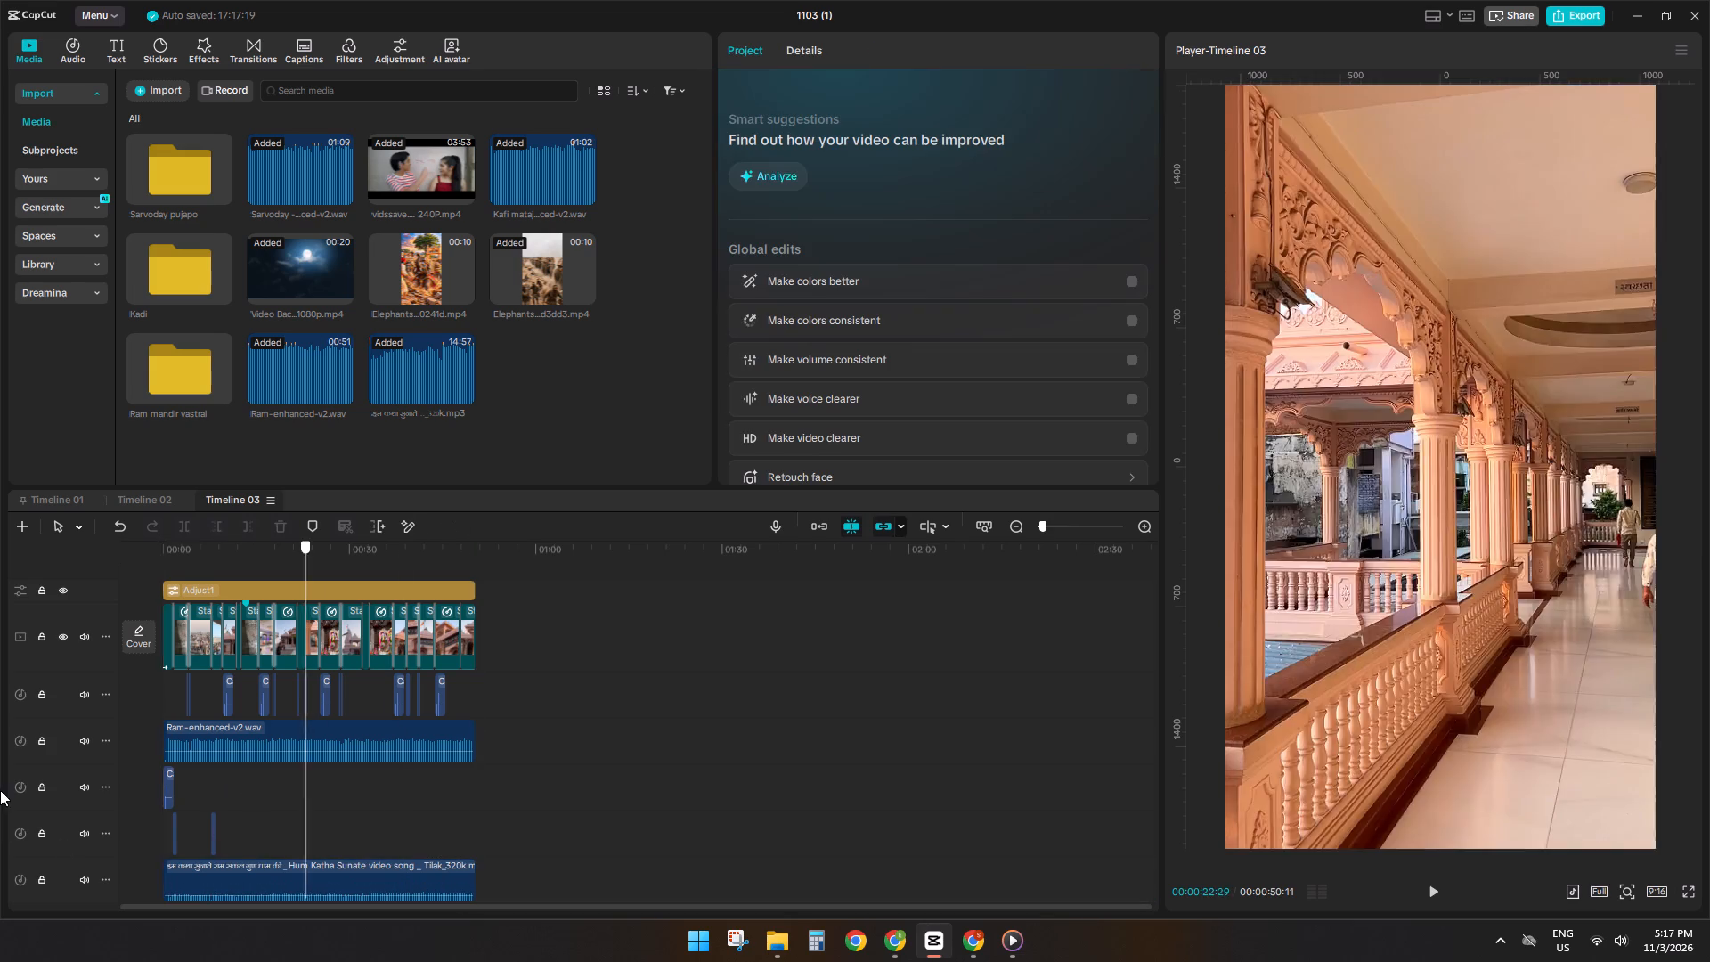
drag(0, 790, 0, 792)
key(space)
ctrl+scroll(387, 762, up, 5)
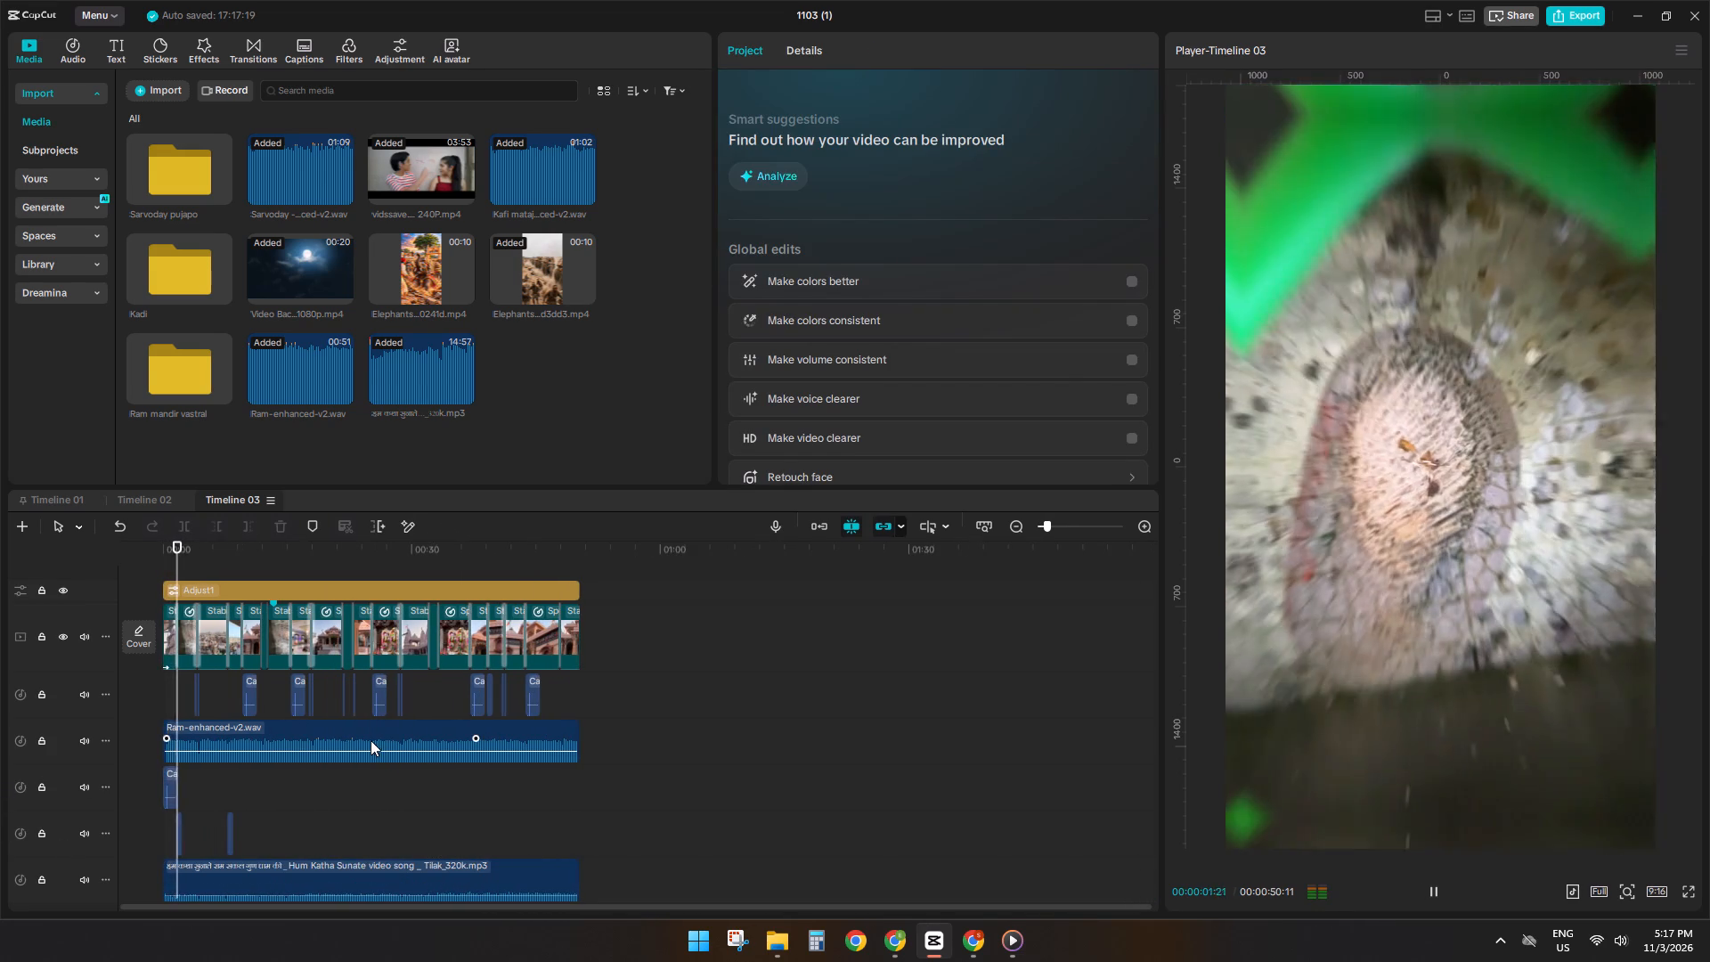
ctrl+click(370, 740)
double_click(970, 138)
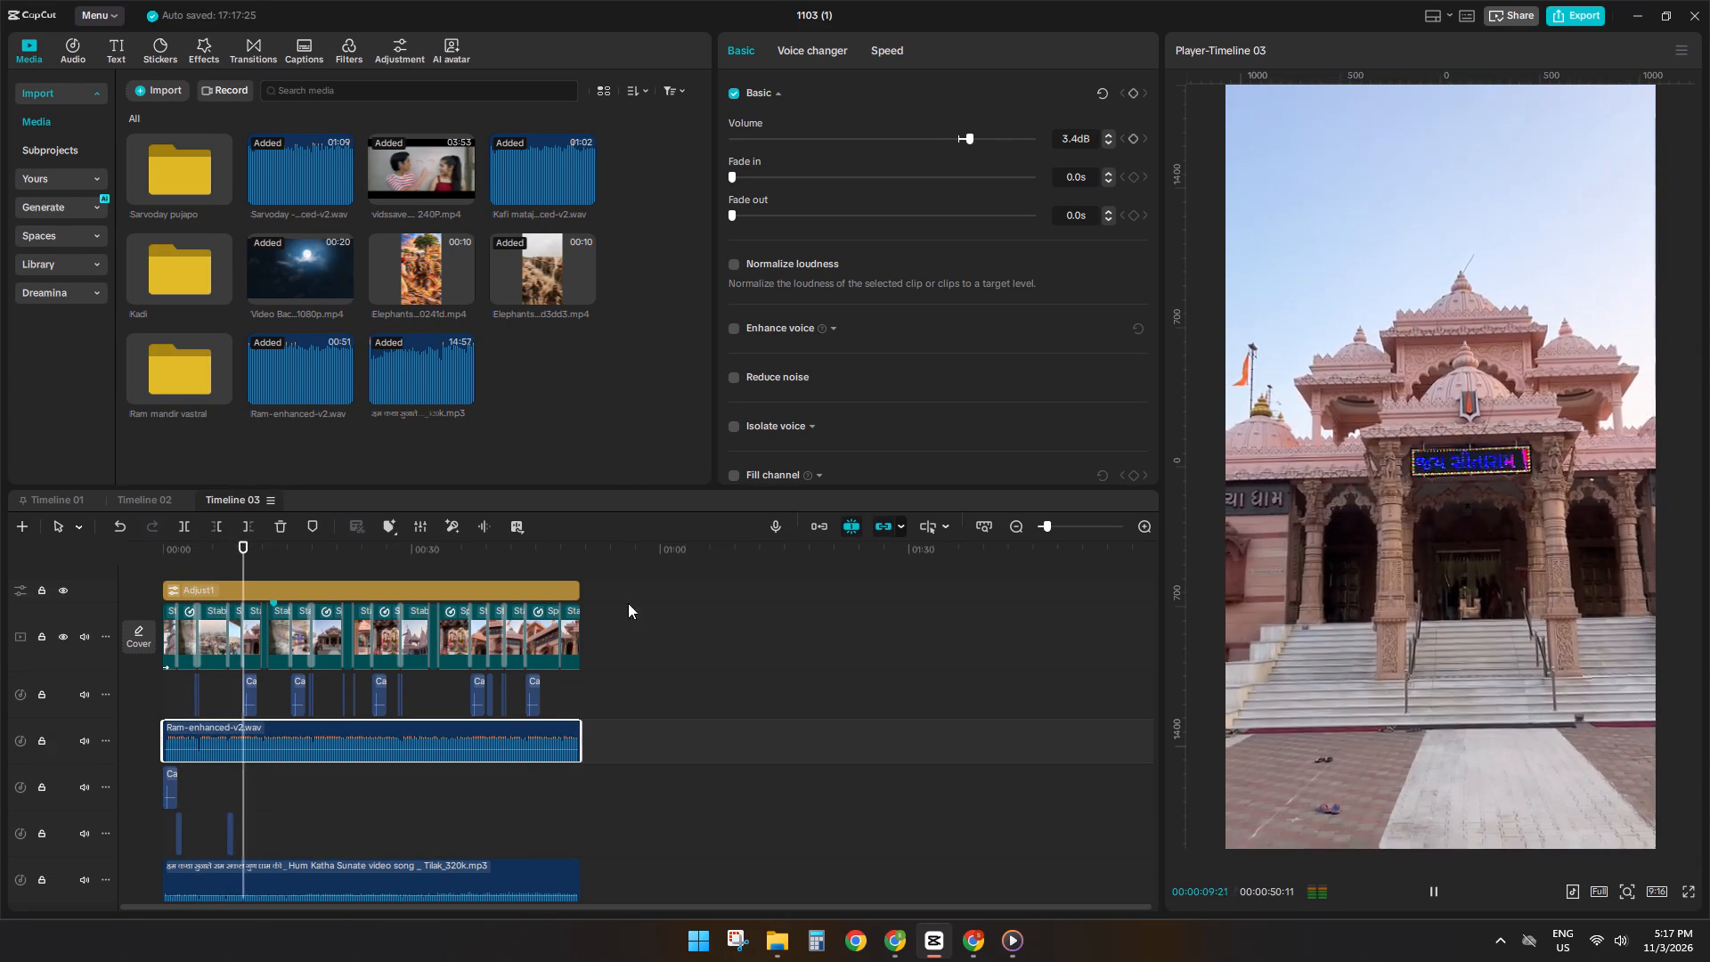
Lower the Hum Katha Sunate song's volume to -17.3 dB while the reel plays.
scroll(569, 473, down, 2)
click(364, 897)
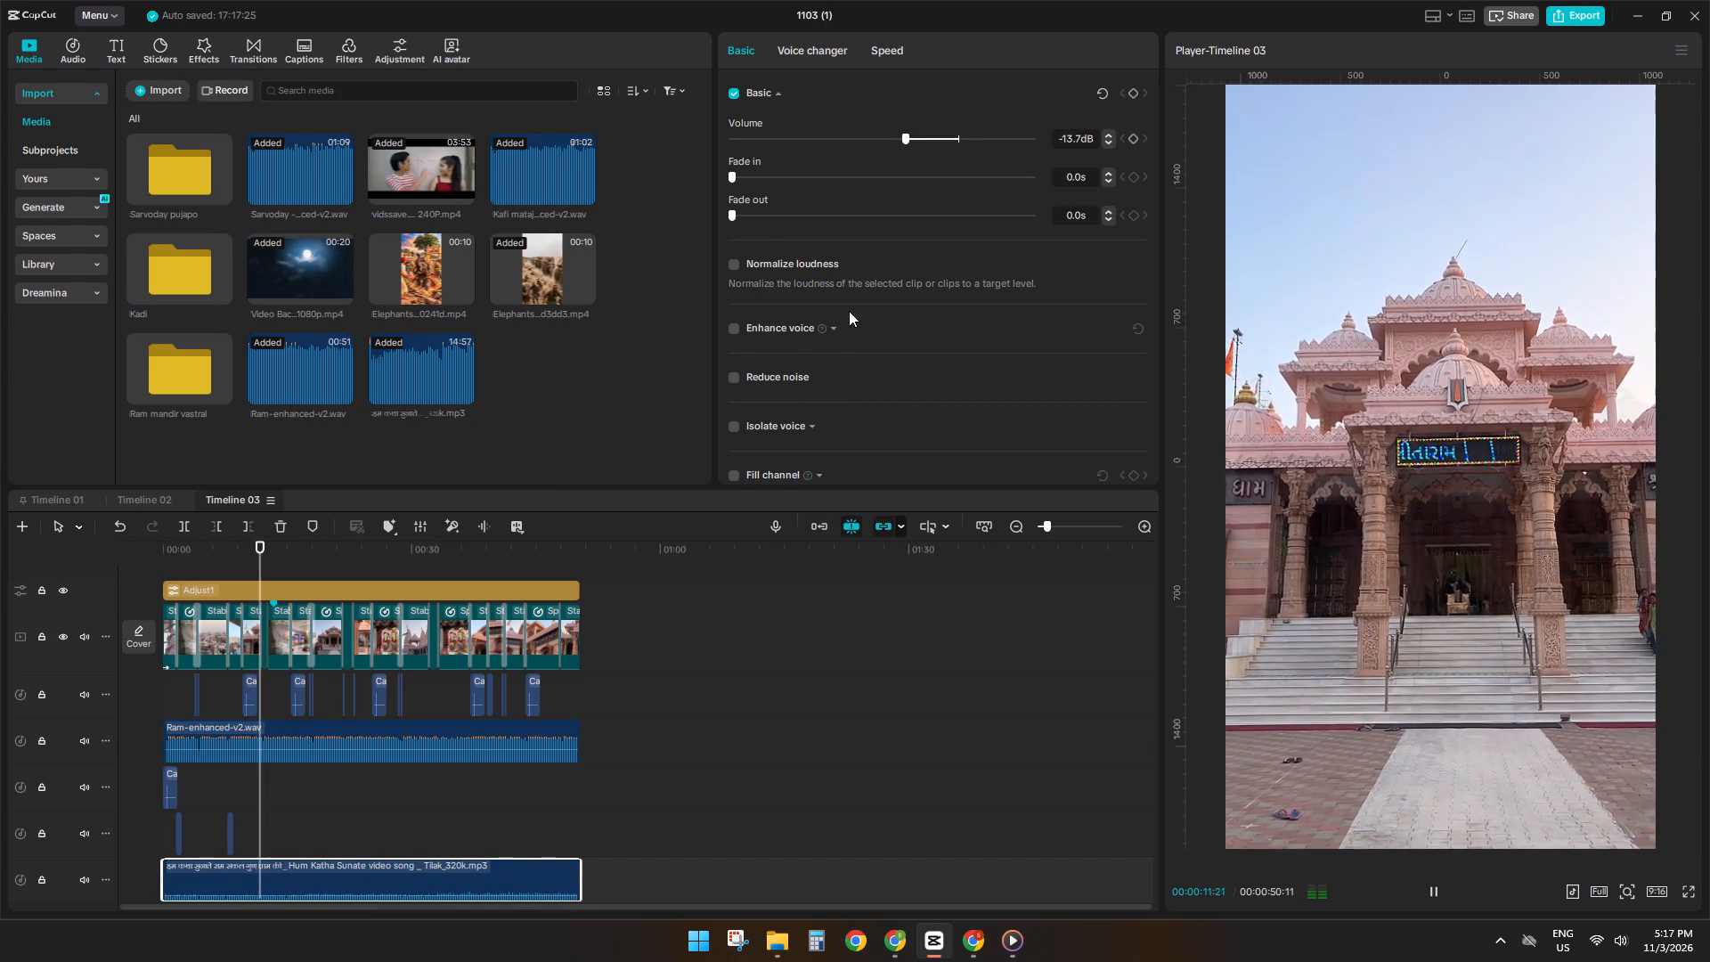
double_click(899, 136)
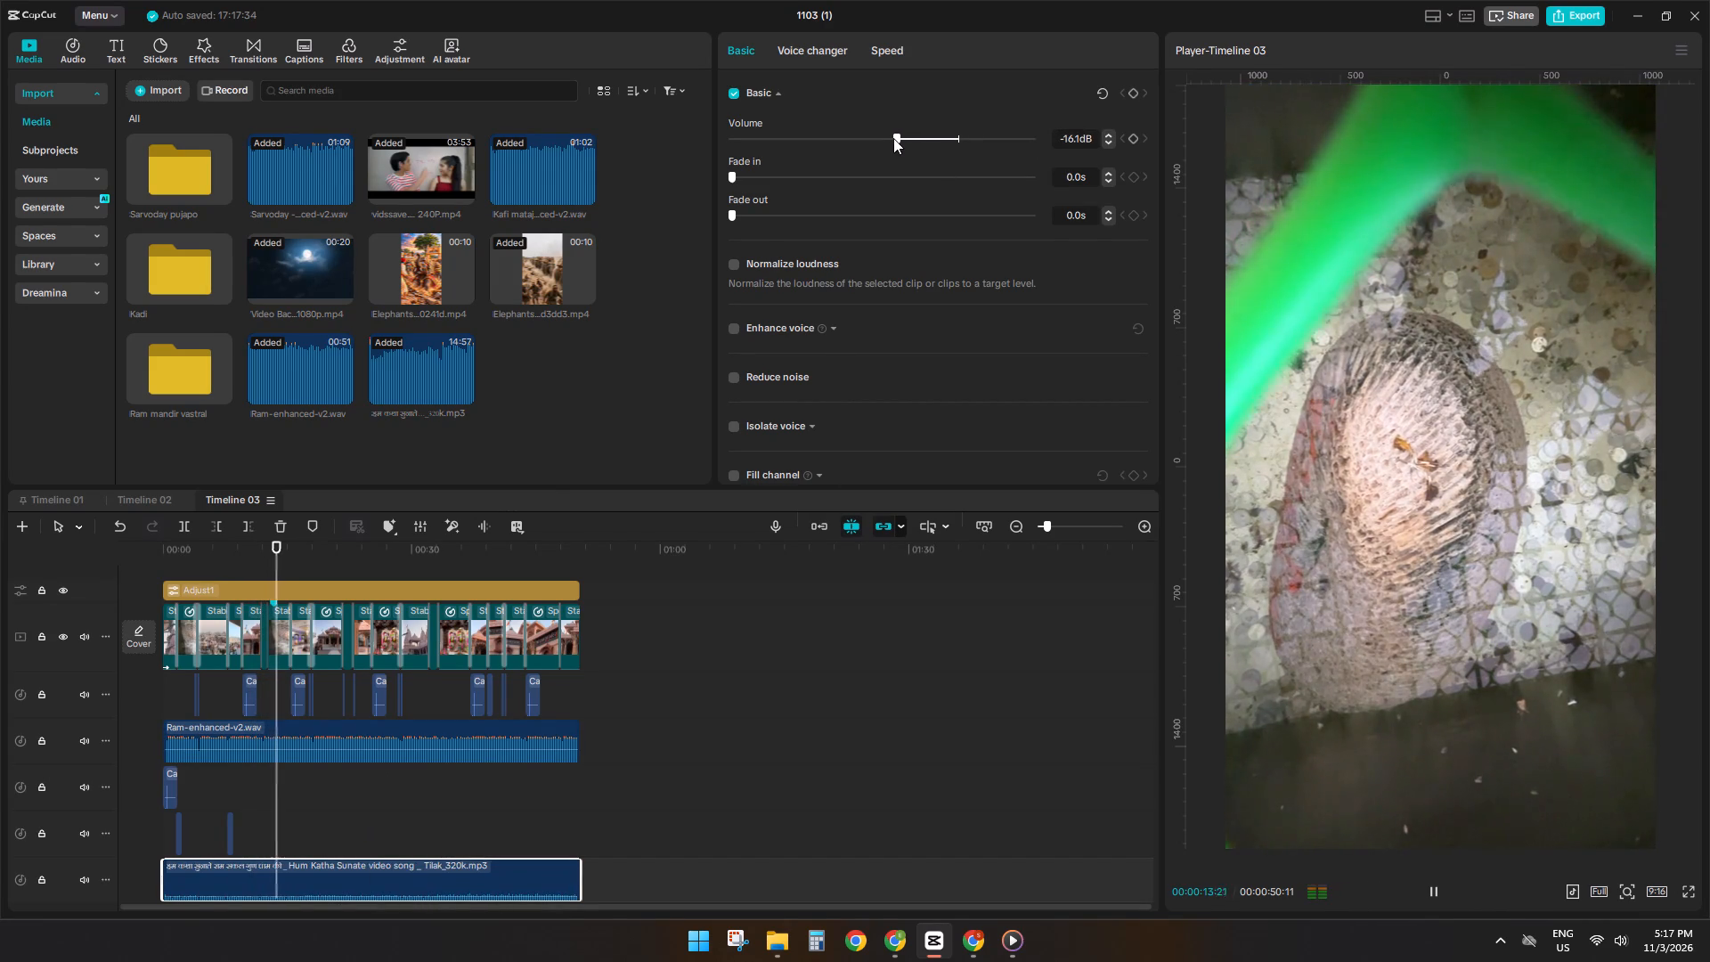
click(893, 138)
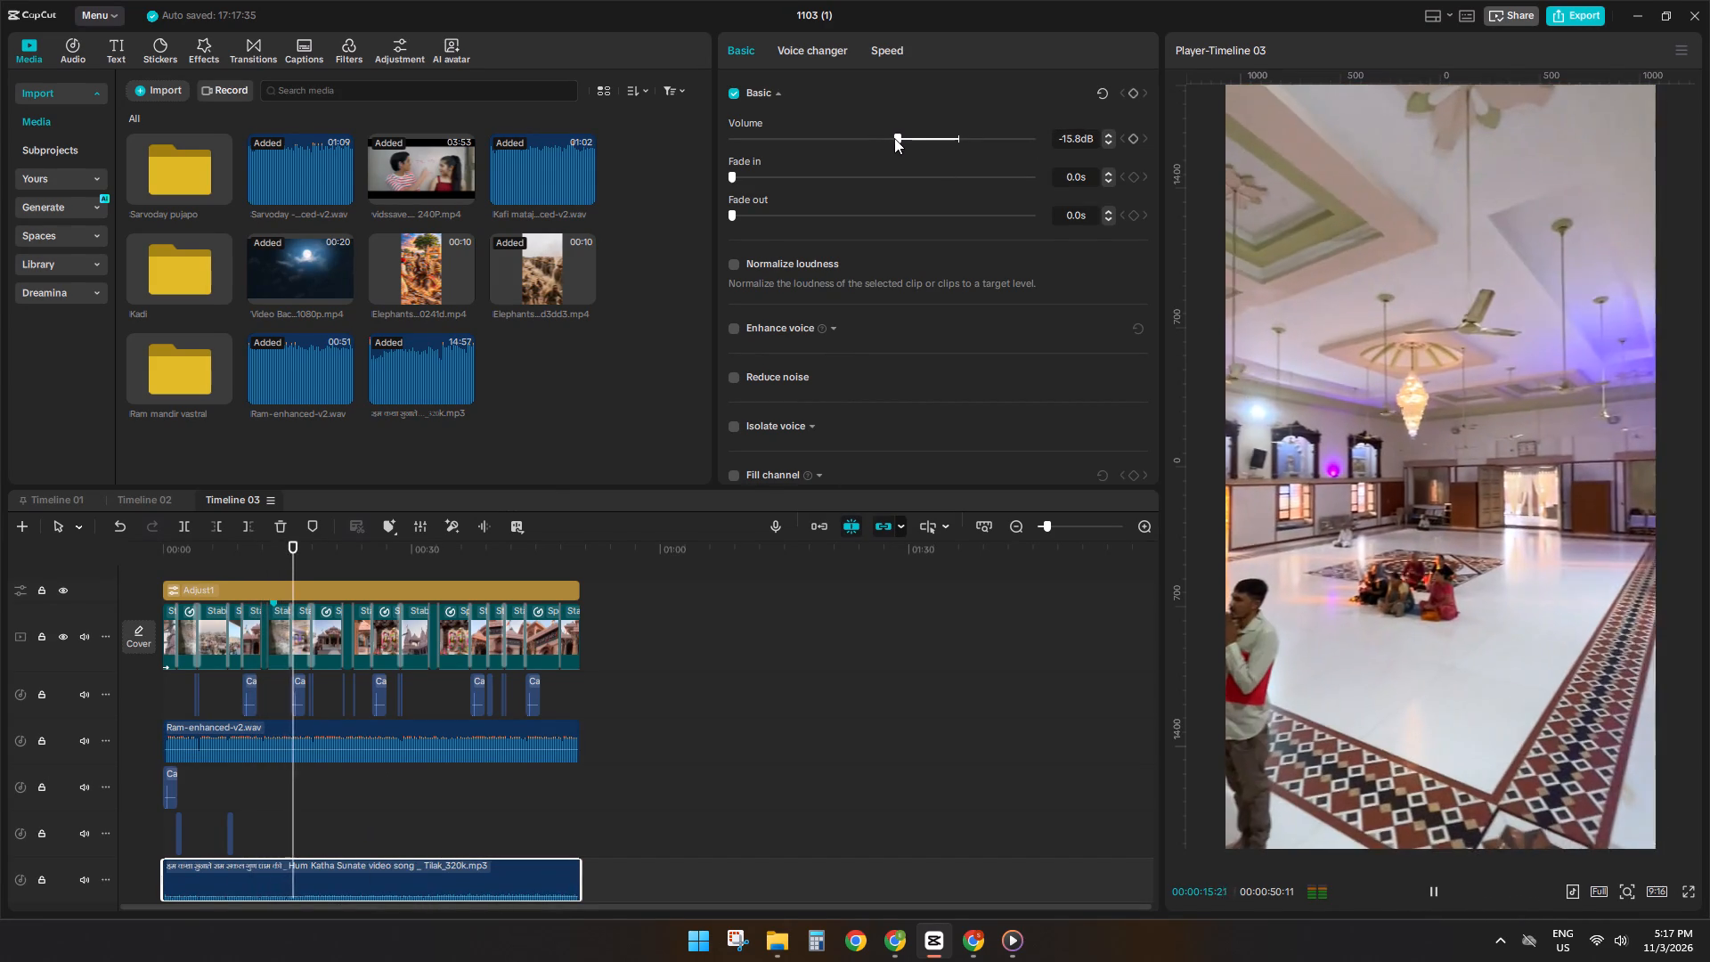
scroll(386, 844, down, 3)
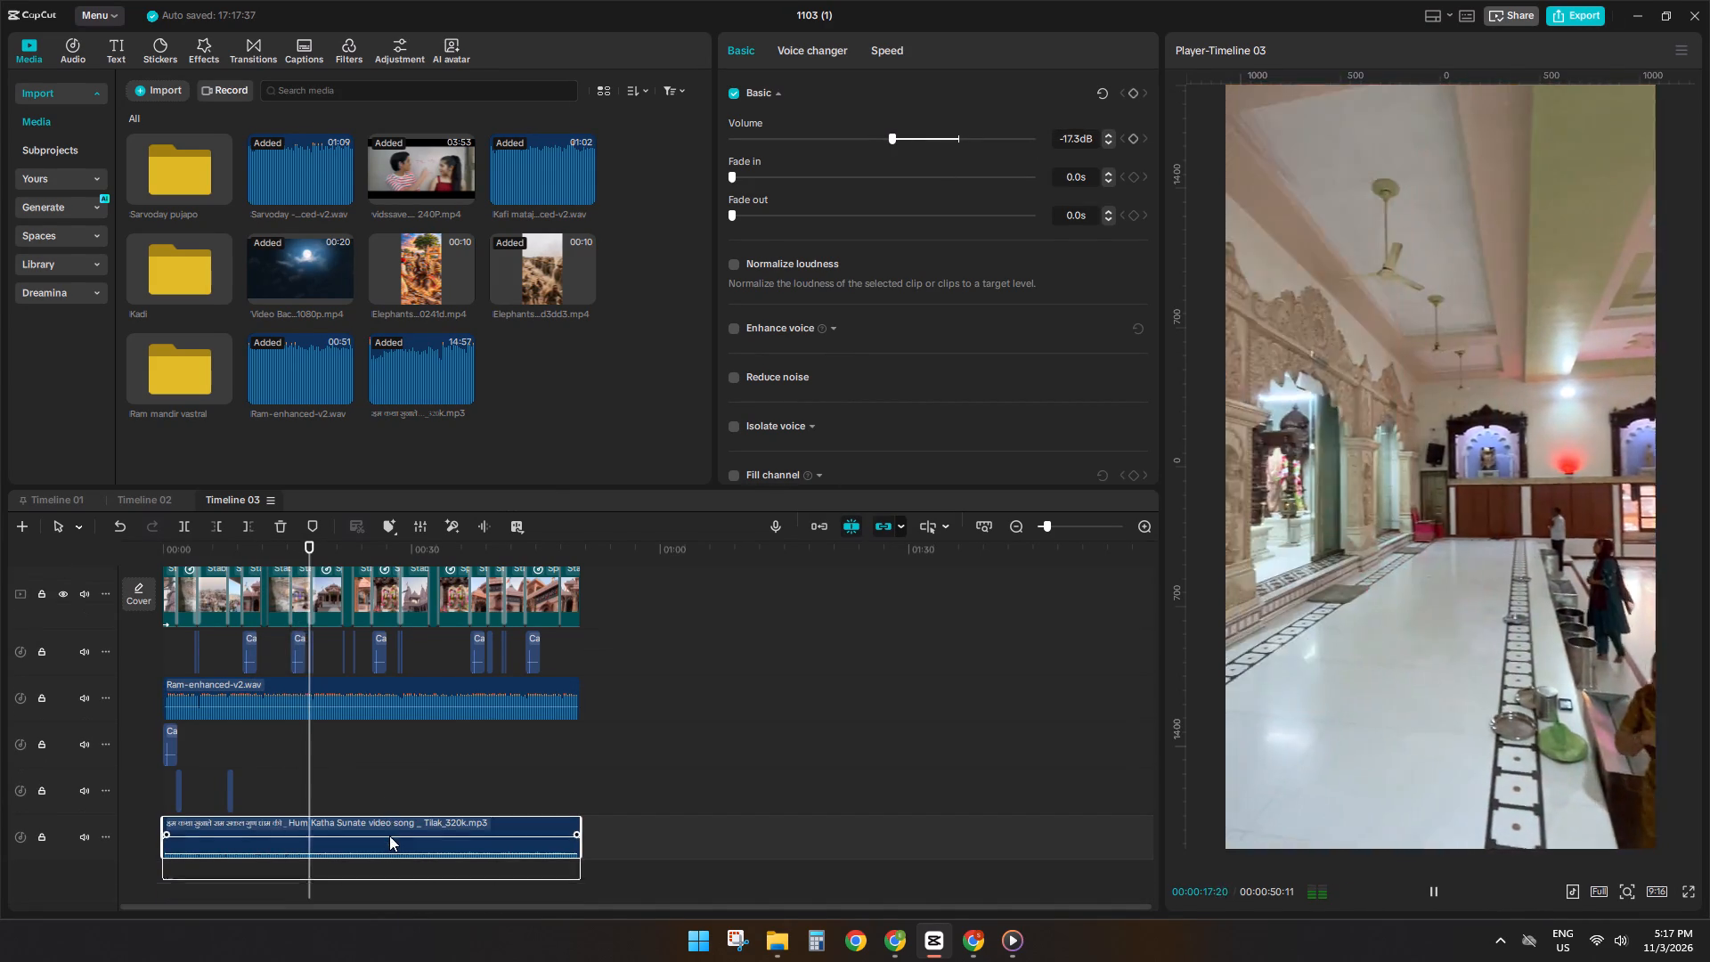
scroll(389, 836, down, 4)
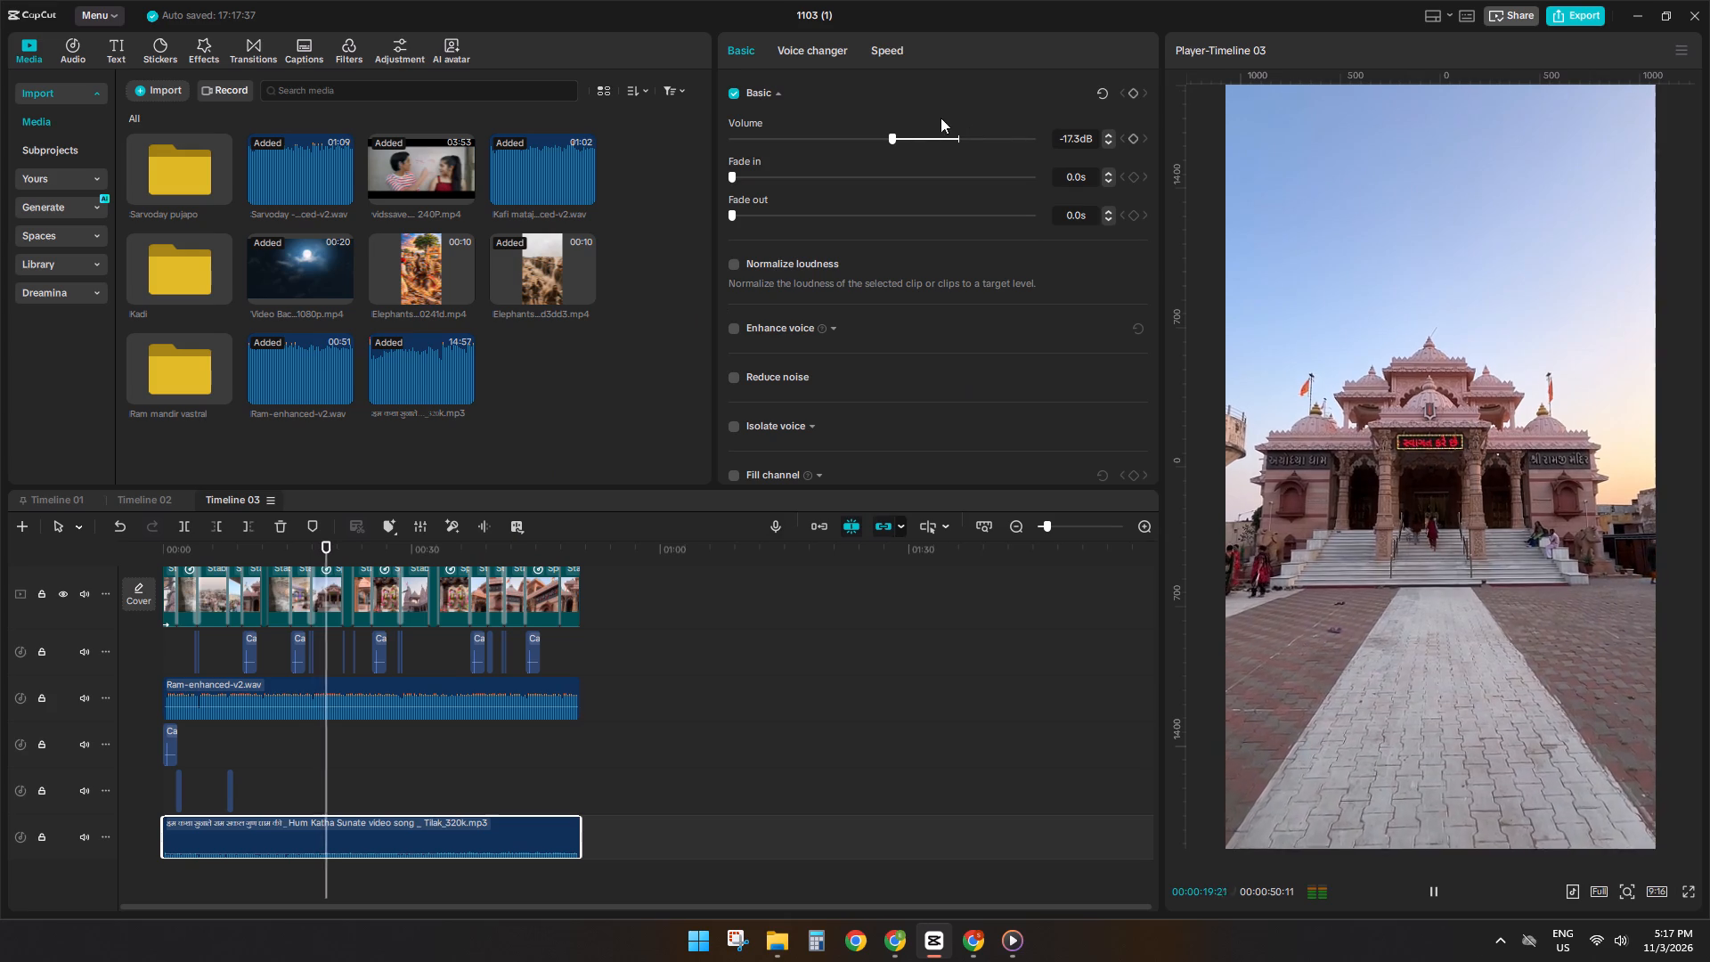
Check the song against the voice-over by playing from about 27 seconds, and return the playhead to the start.
click(390, 755)
key(space)
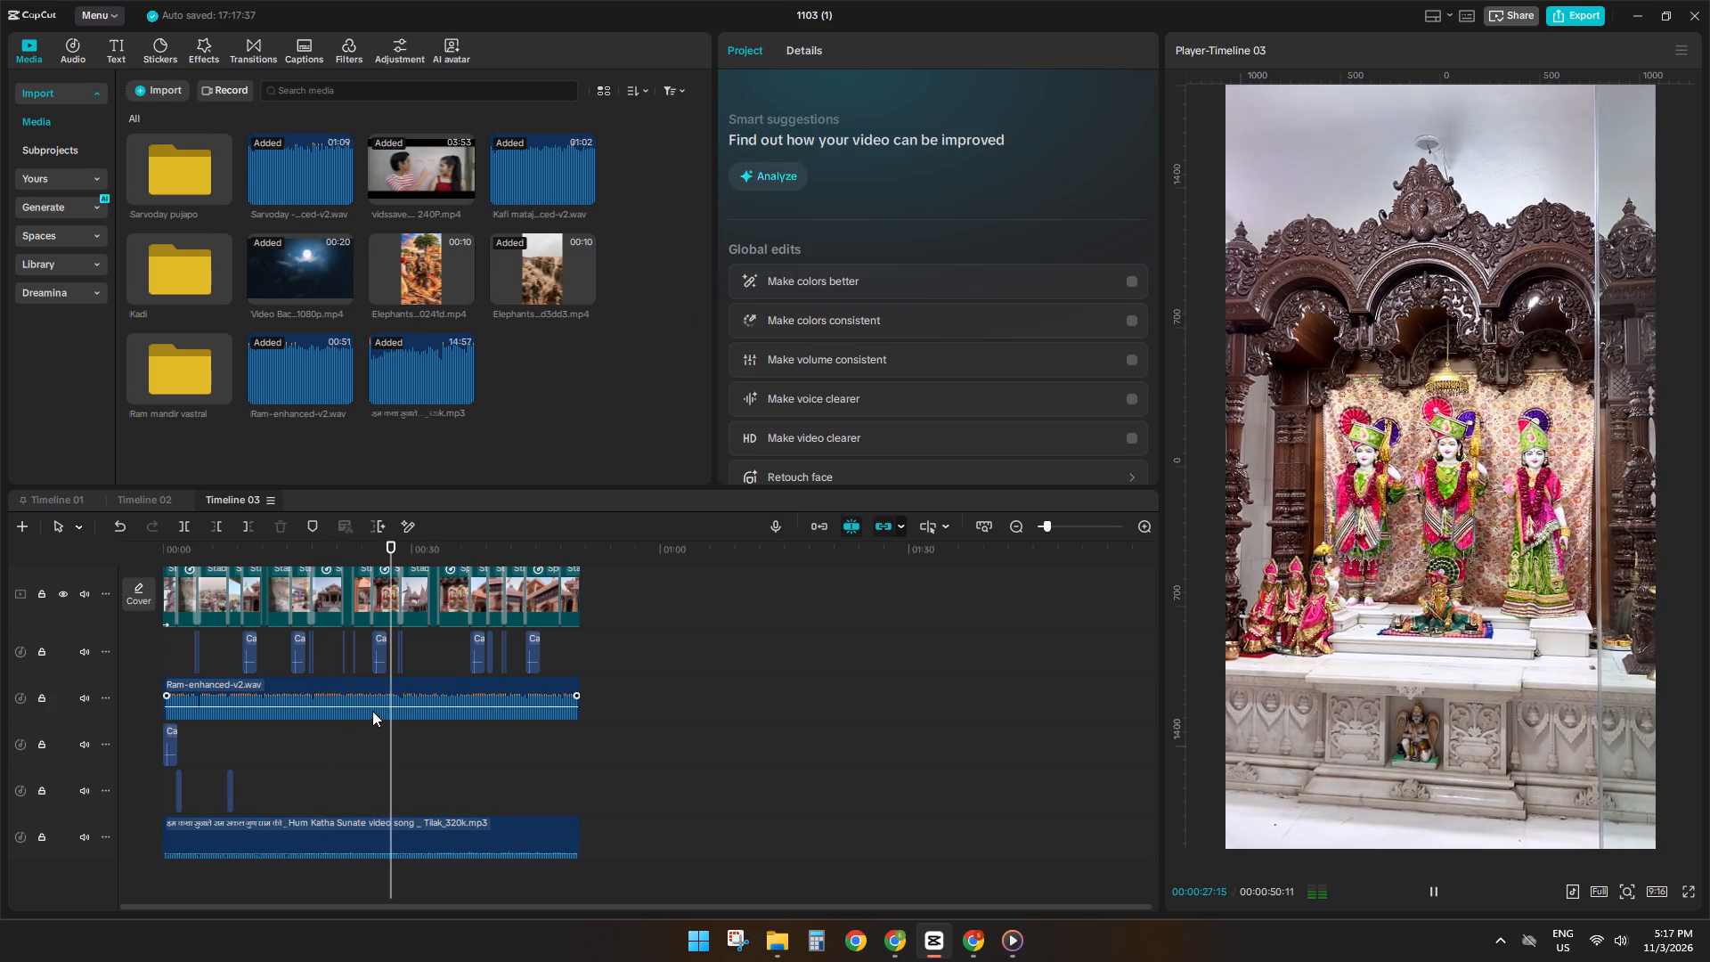
click(371, 711)
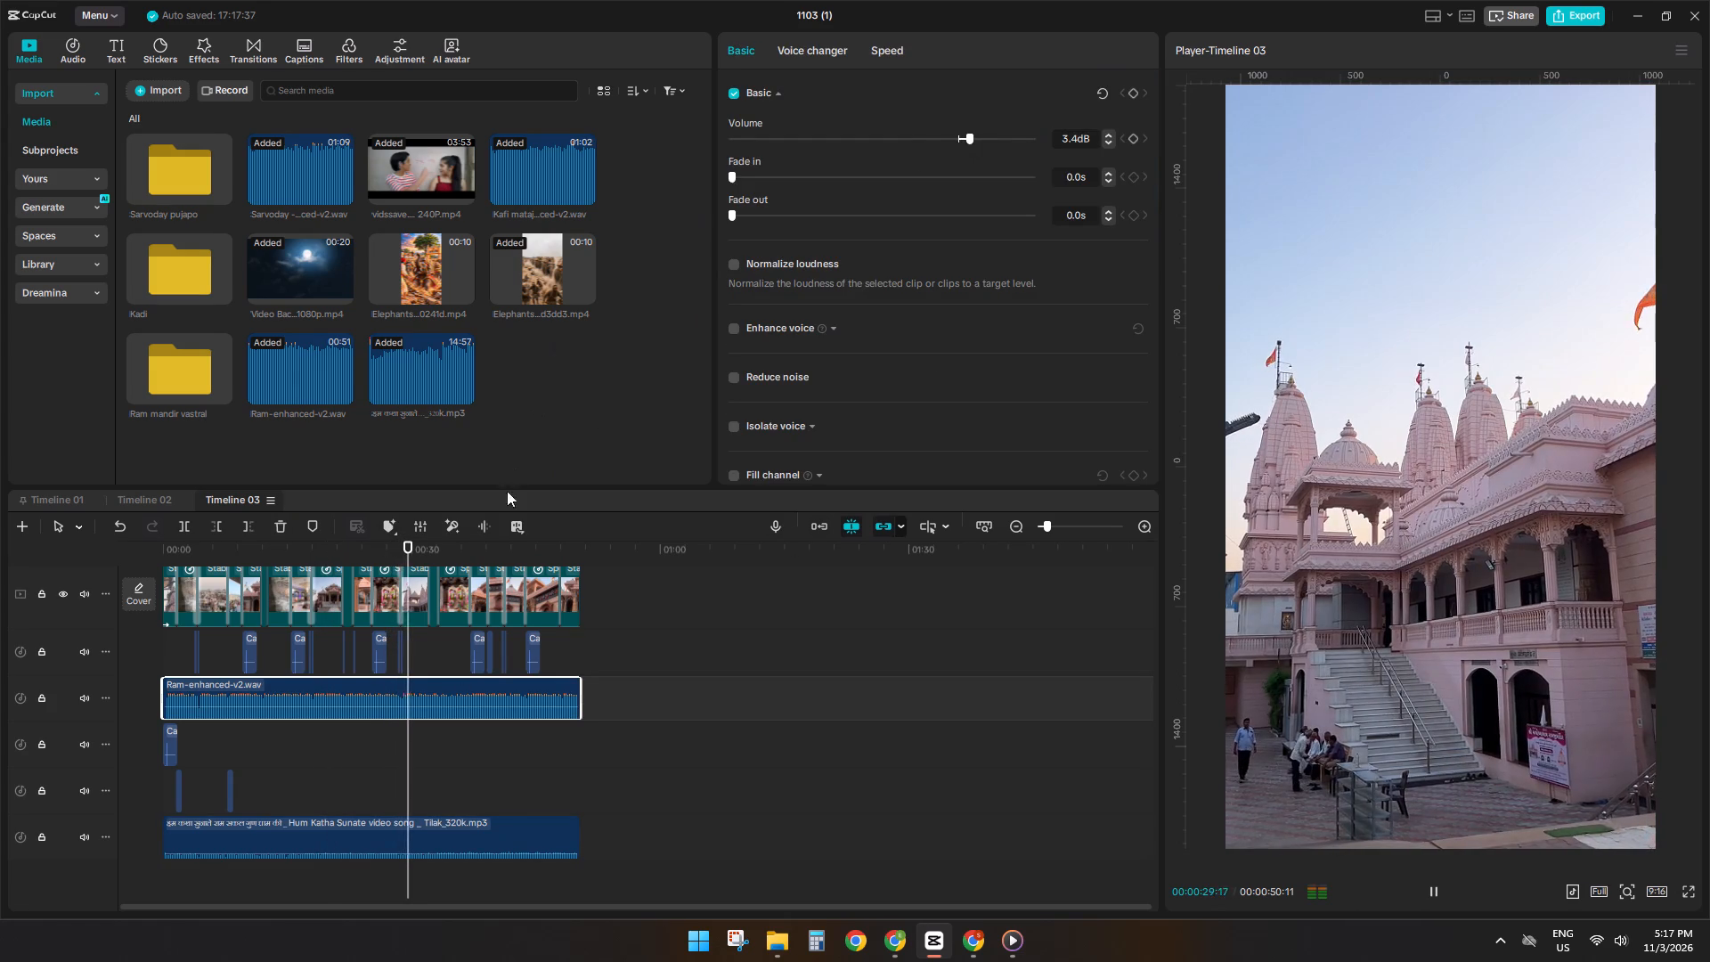
key(space)
click(427, 772)
drag(427, 772, 17, 764)
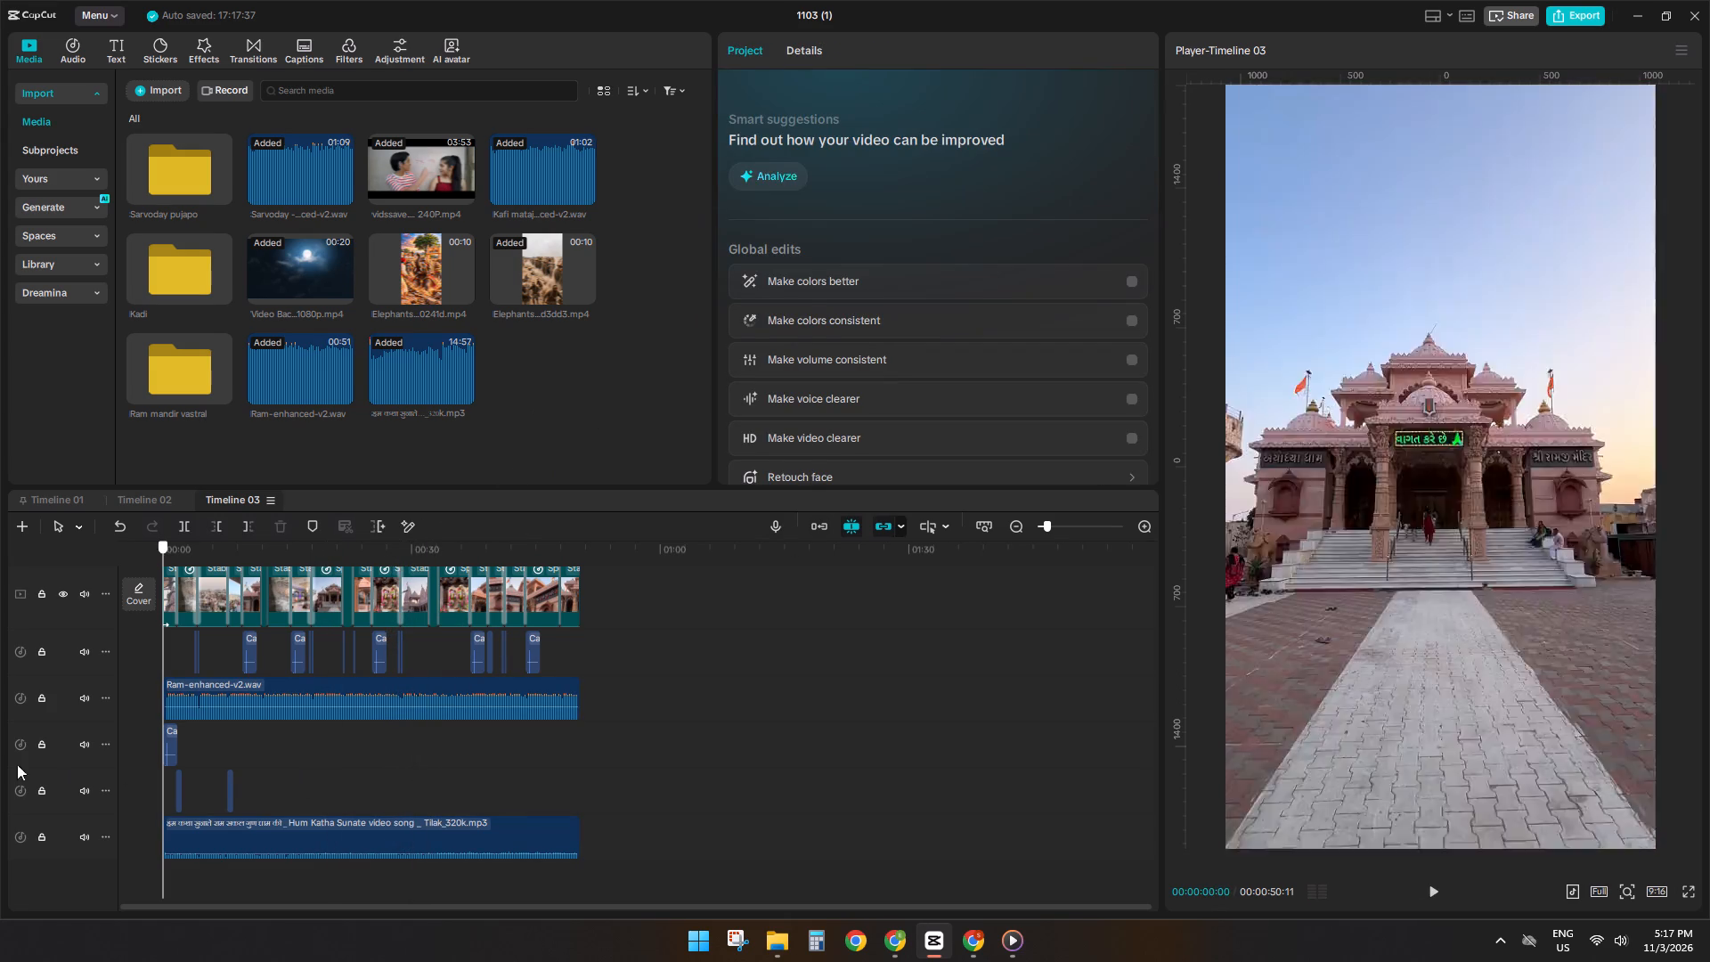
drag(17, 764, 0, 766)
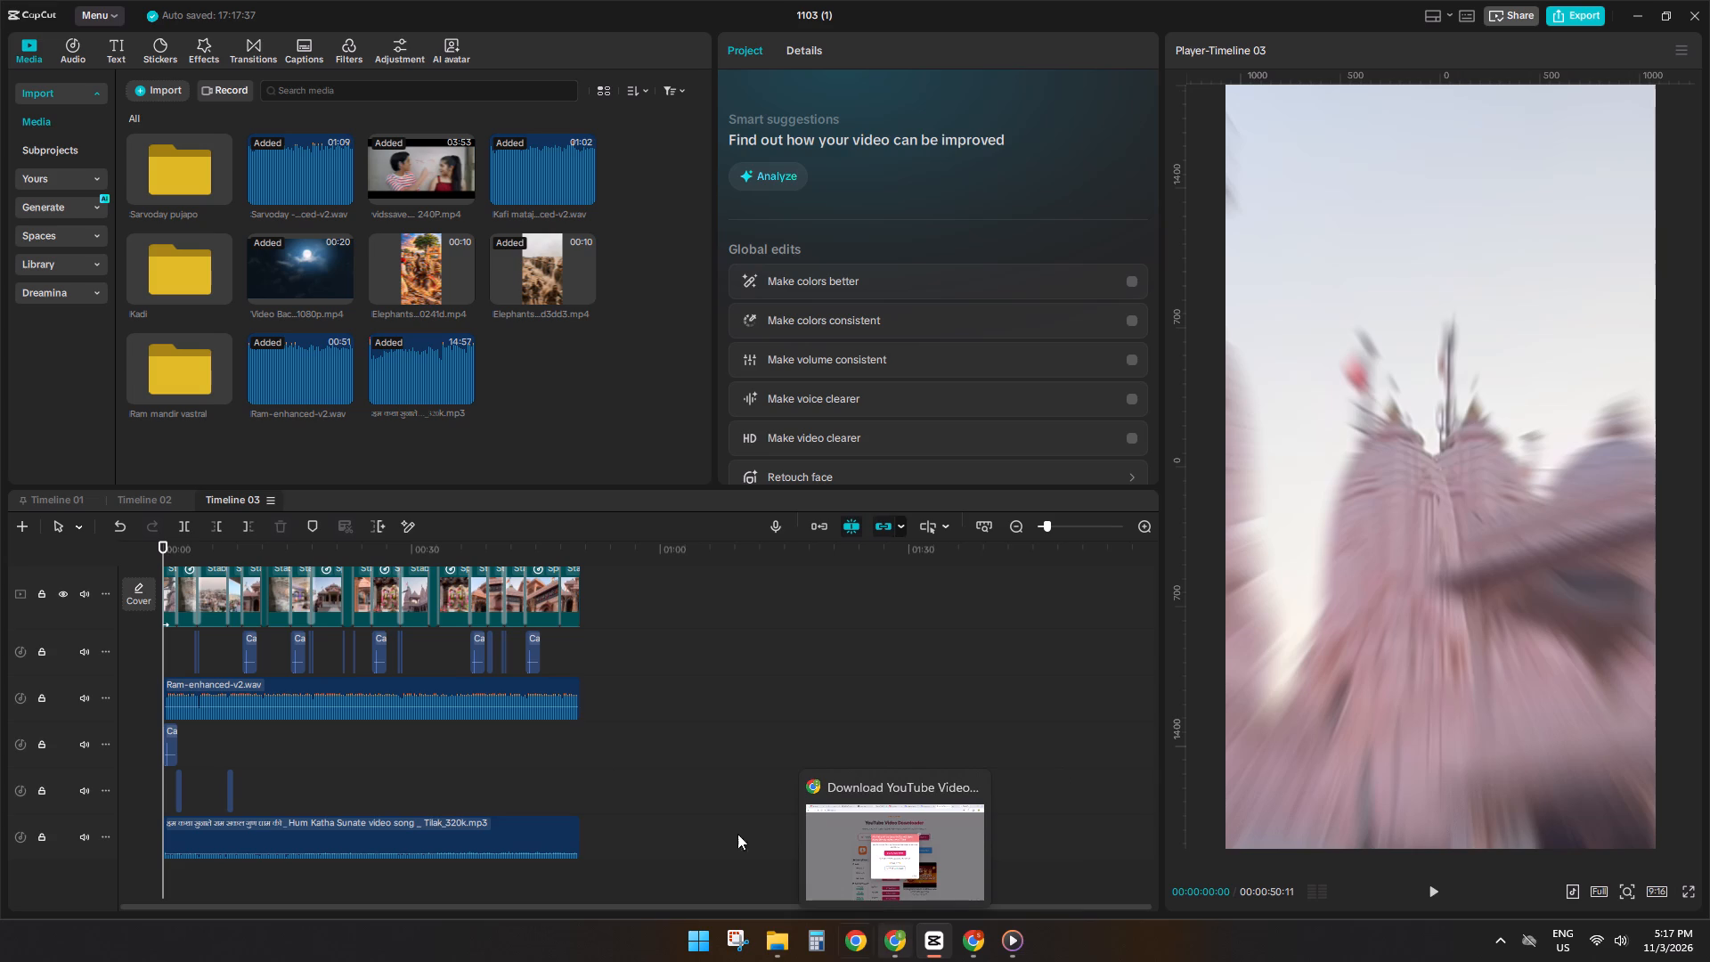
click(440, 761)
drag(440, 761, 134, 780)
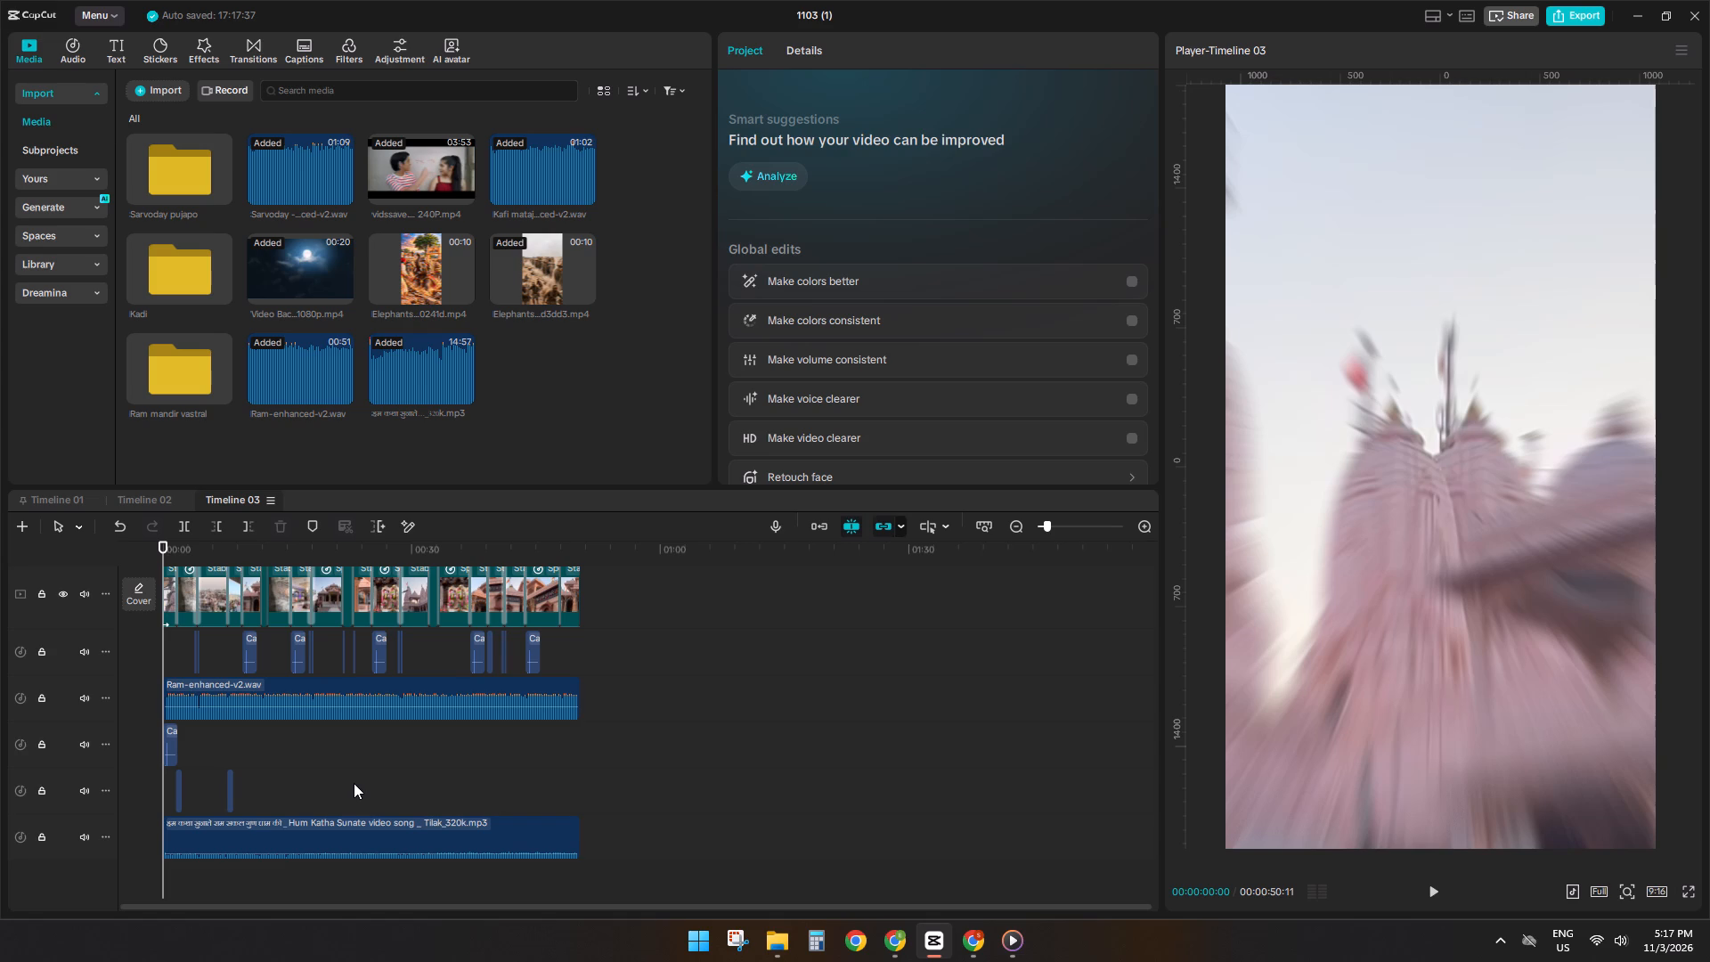
Delete the Hum Katha Sunate song clip from the bottom audio track of Timeline 03.
click(369, 846)
click(285, 521)
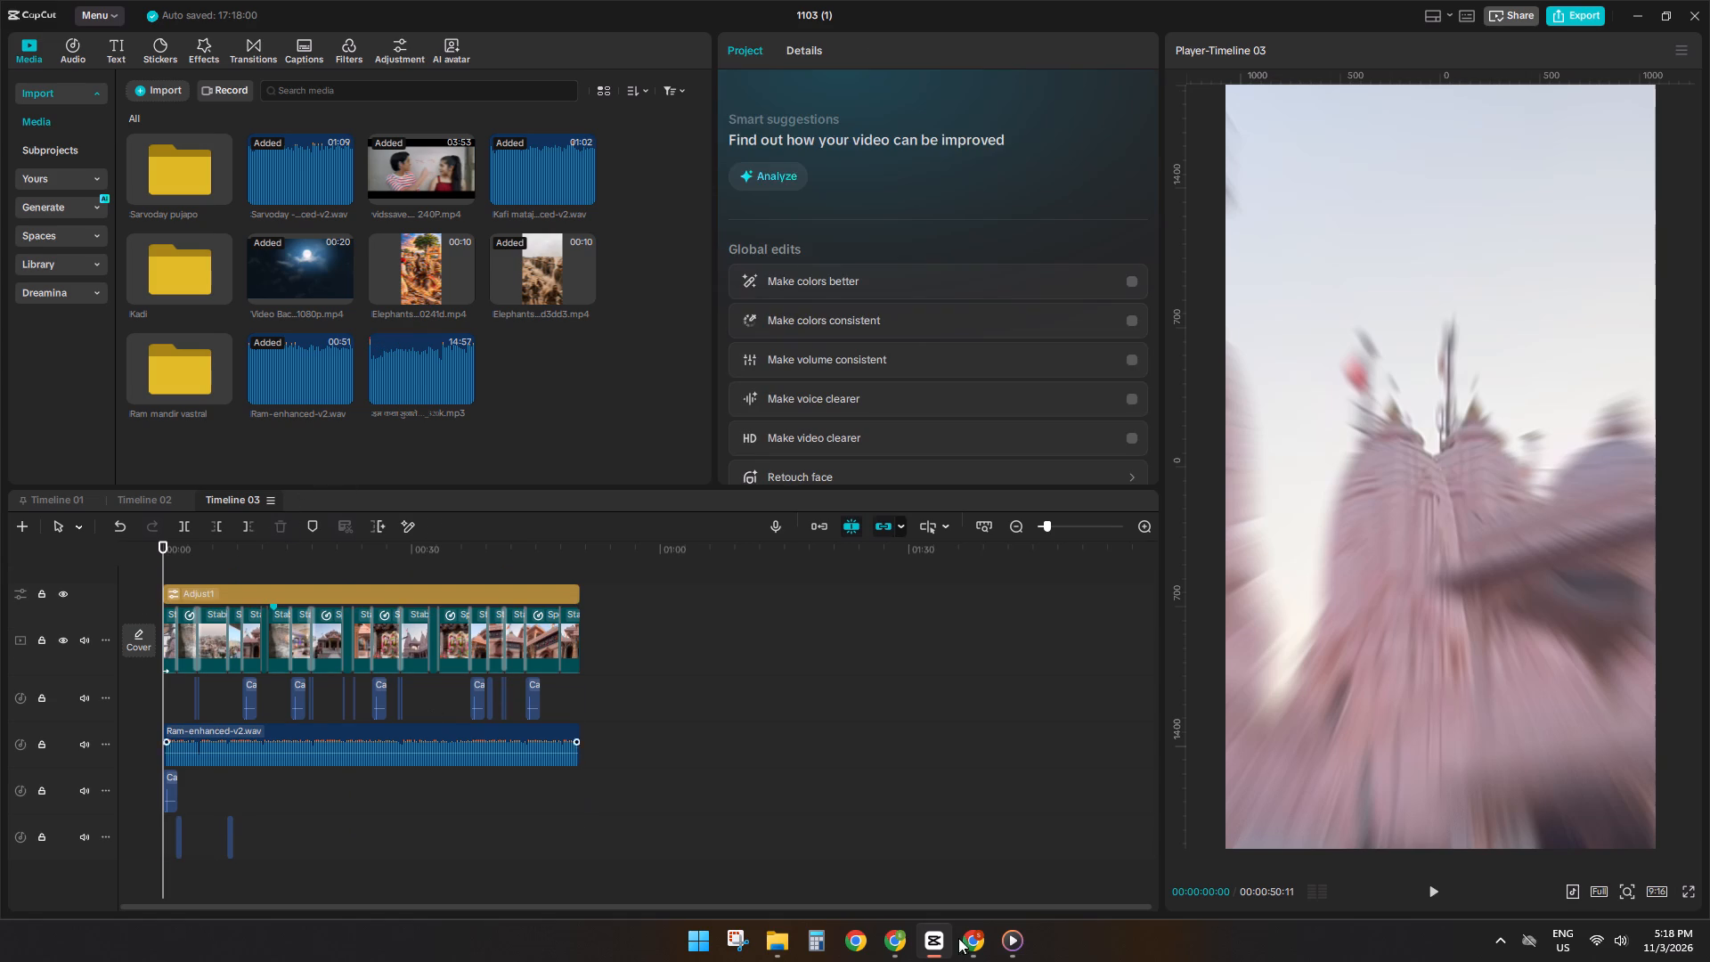
Switch to Chrome and open YouTube in a new browser tab.
click(902, 942)
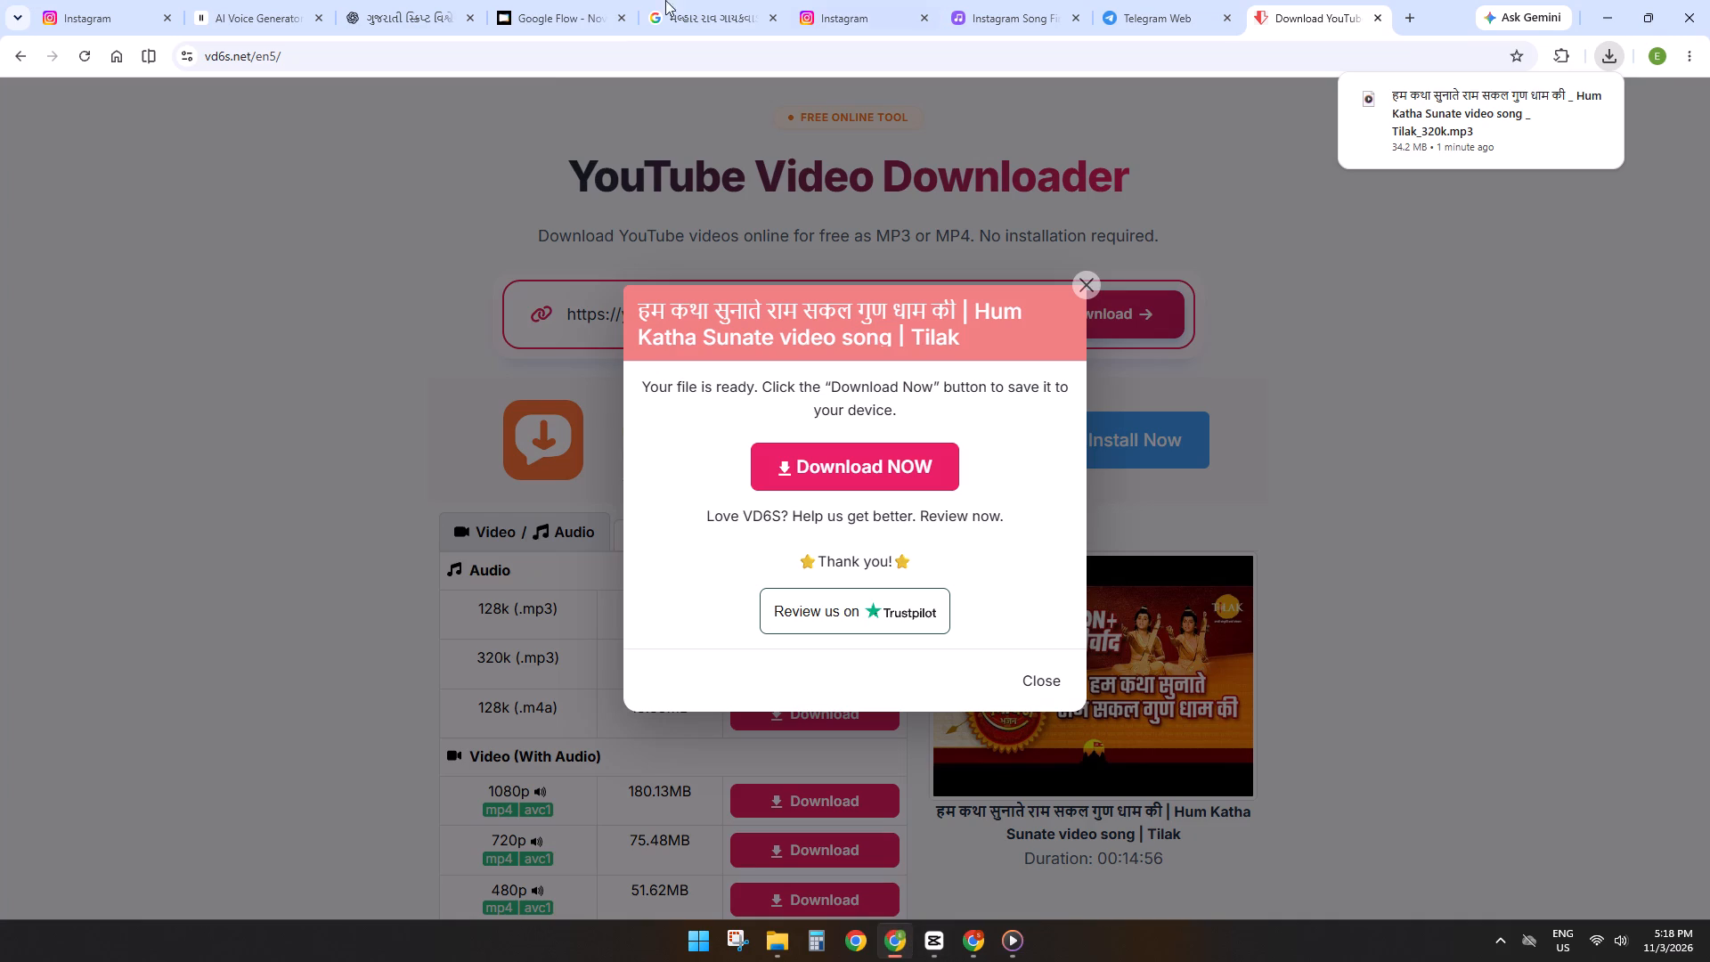
click(587, 122)
click(1303, 26)
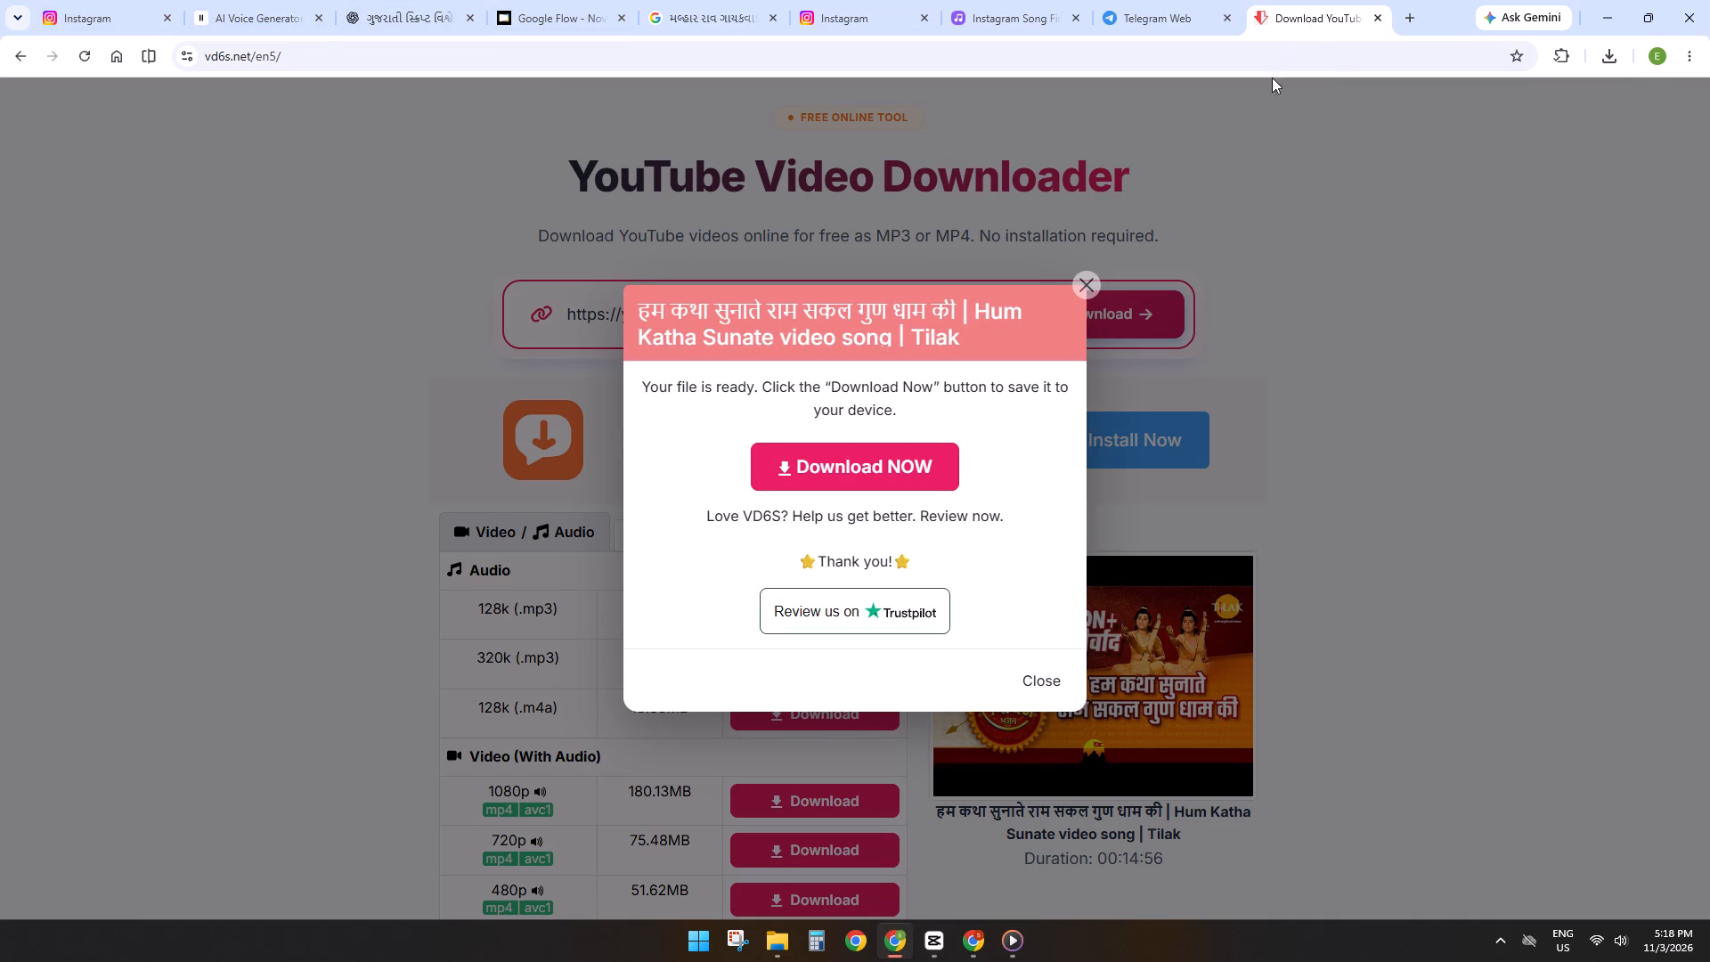
click(849, 0)
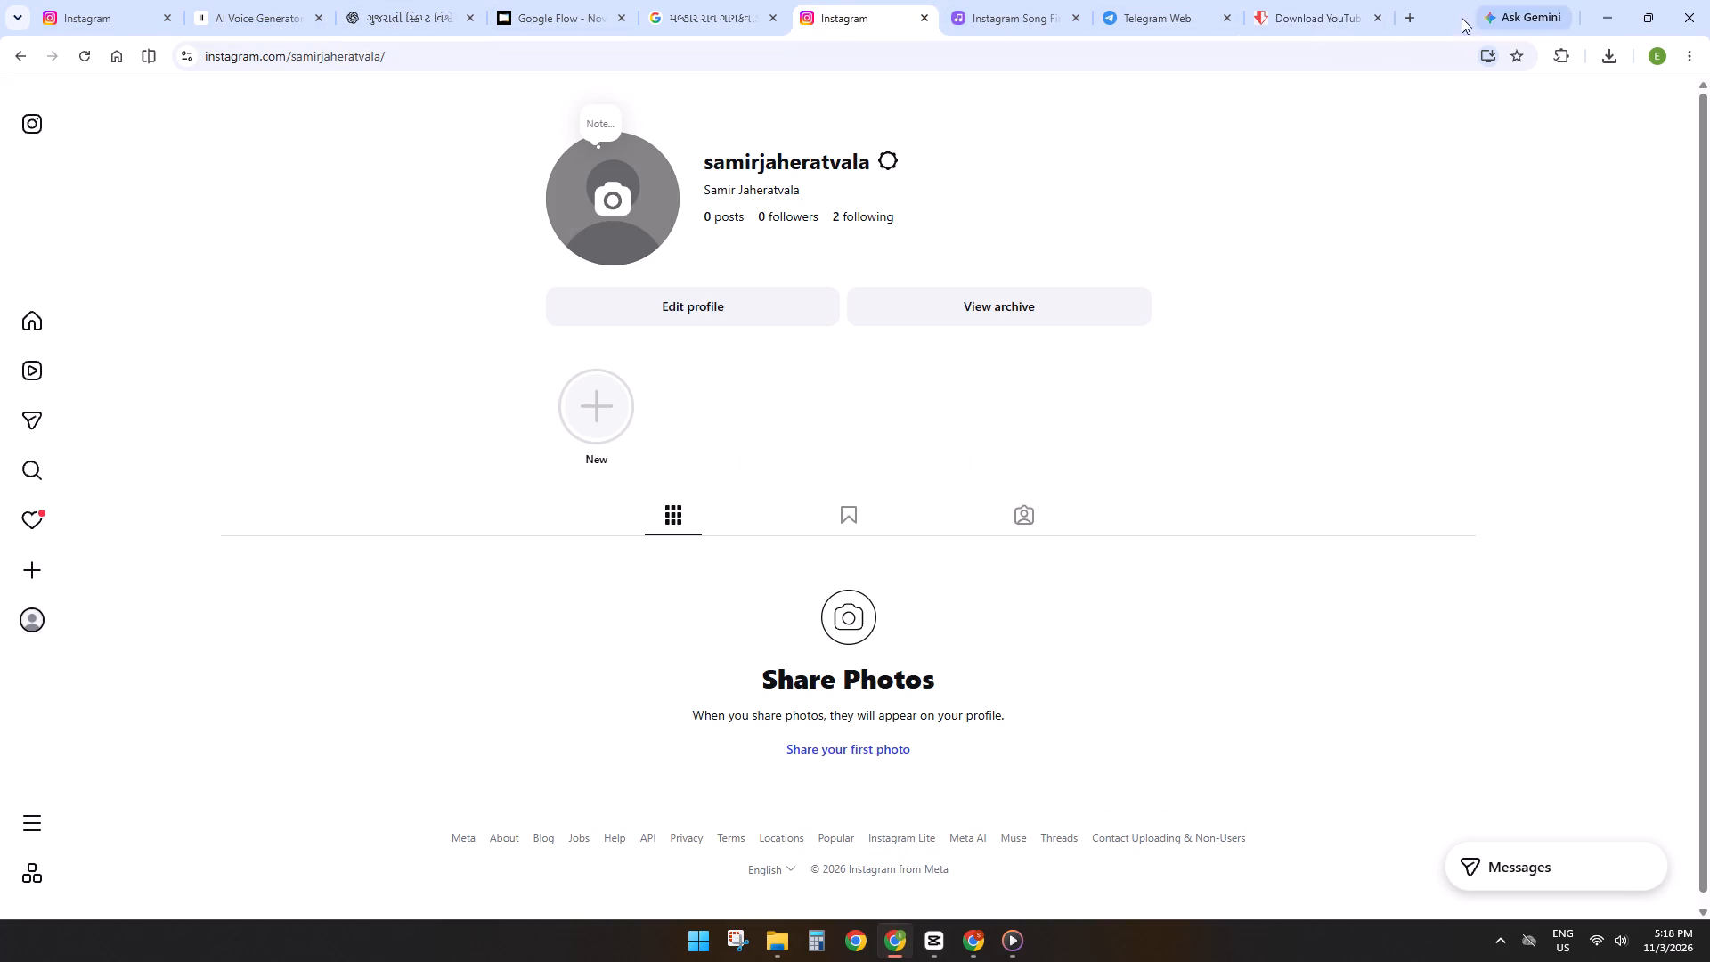
click(1416, 16)
click(353, 533)
double_click(411, 509)
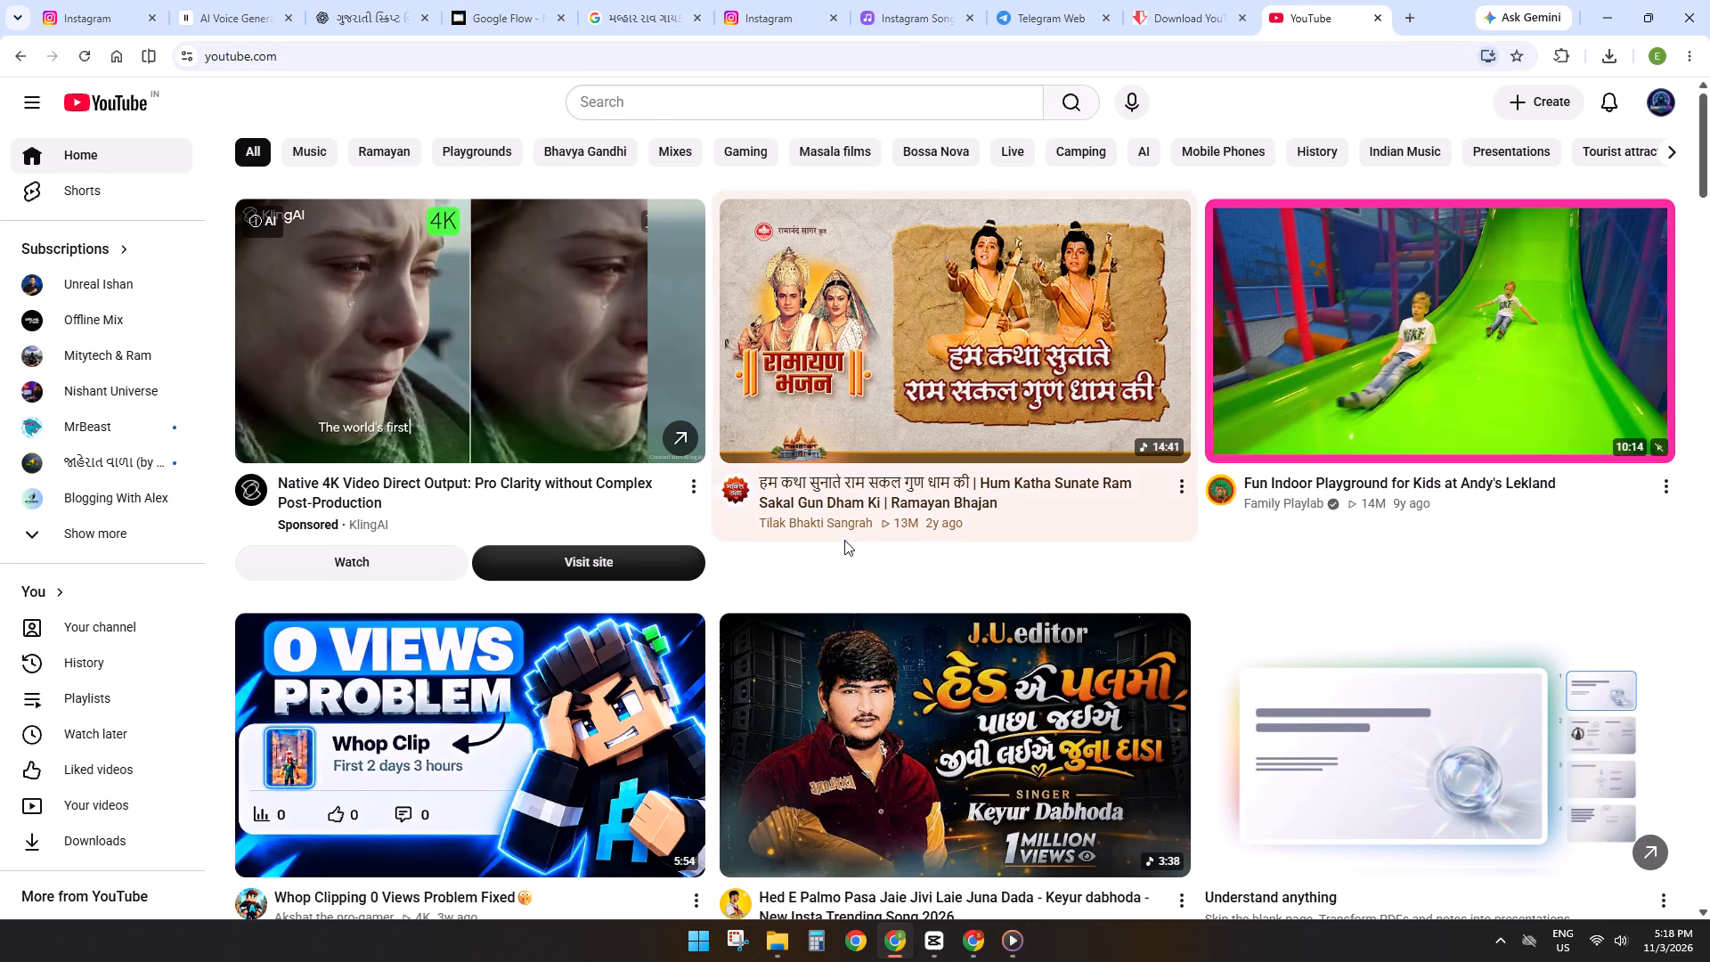
Look through the YouTube home feed and the recent searches, and return to CapCut.
scroll(844, 542, down, 3)
ctrl+scroll(844, 542, down, 3)
ctrl+scroll(855, 542, up, 3)
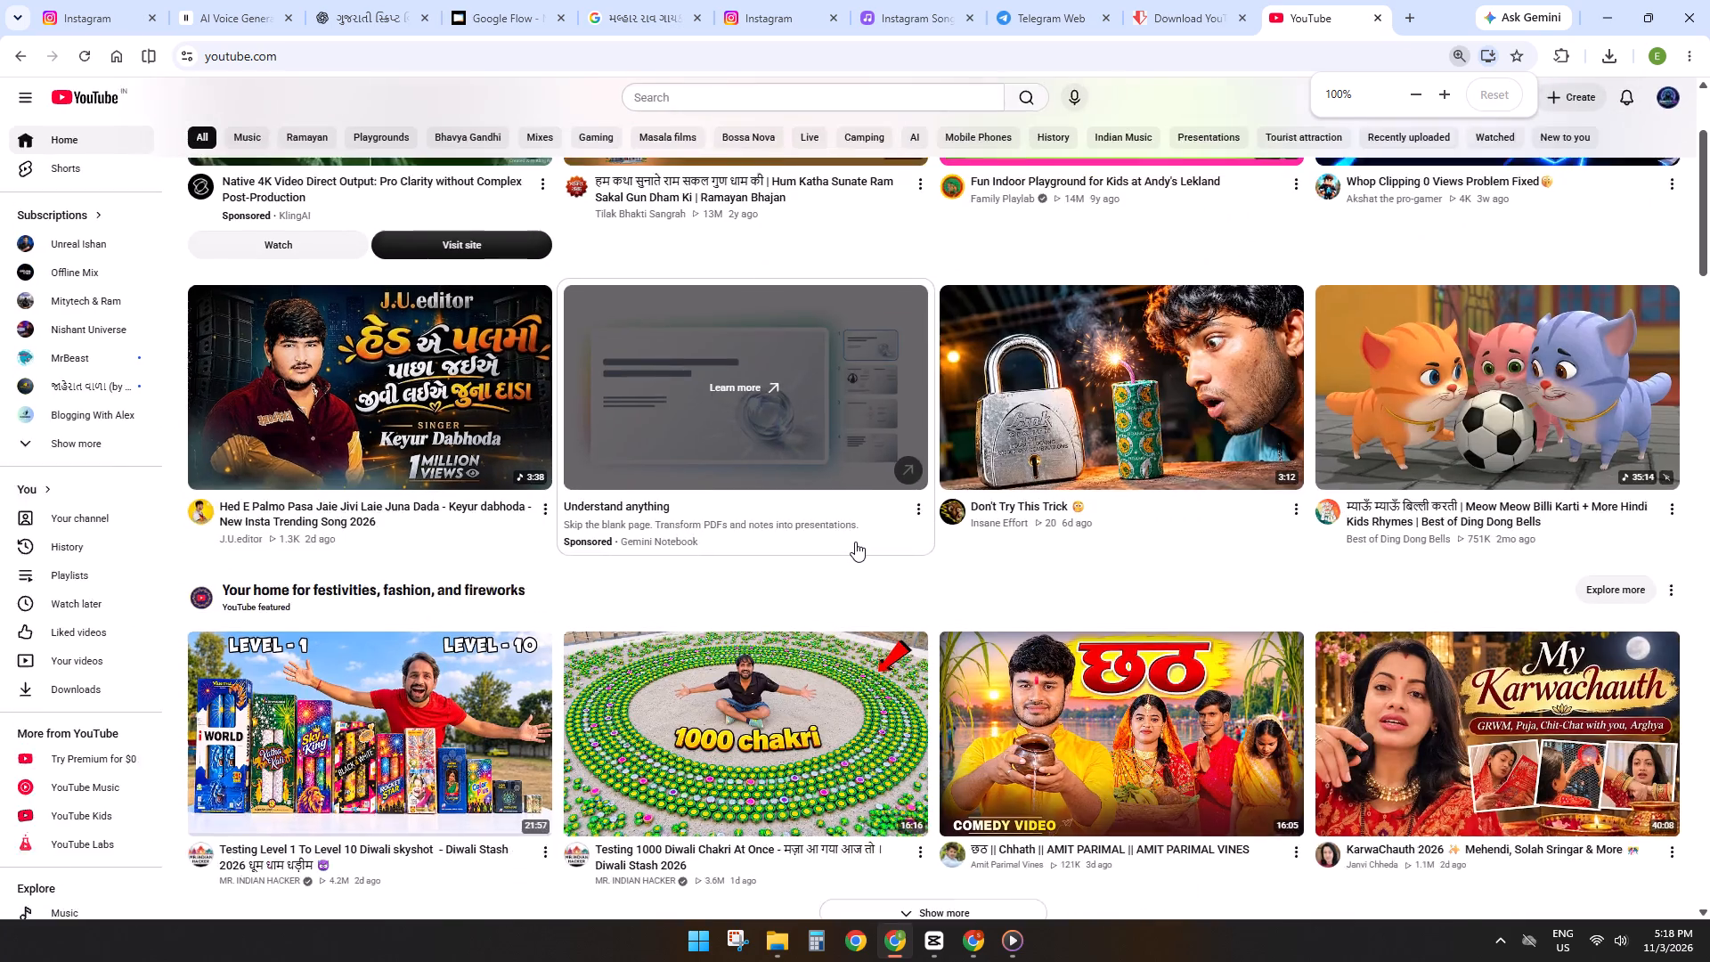
scroll(861, 567, up, 9)
click(655, 104)
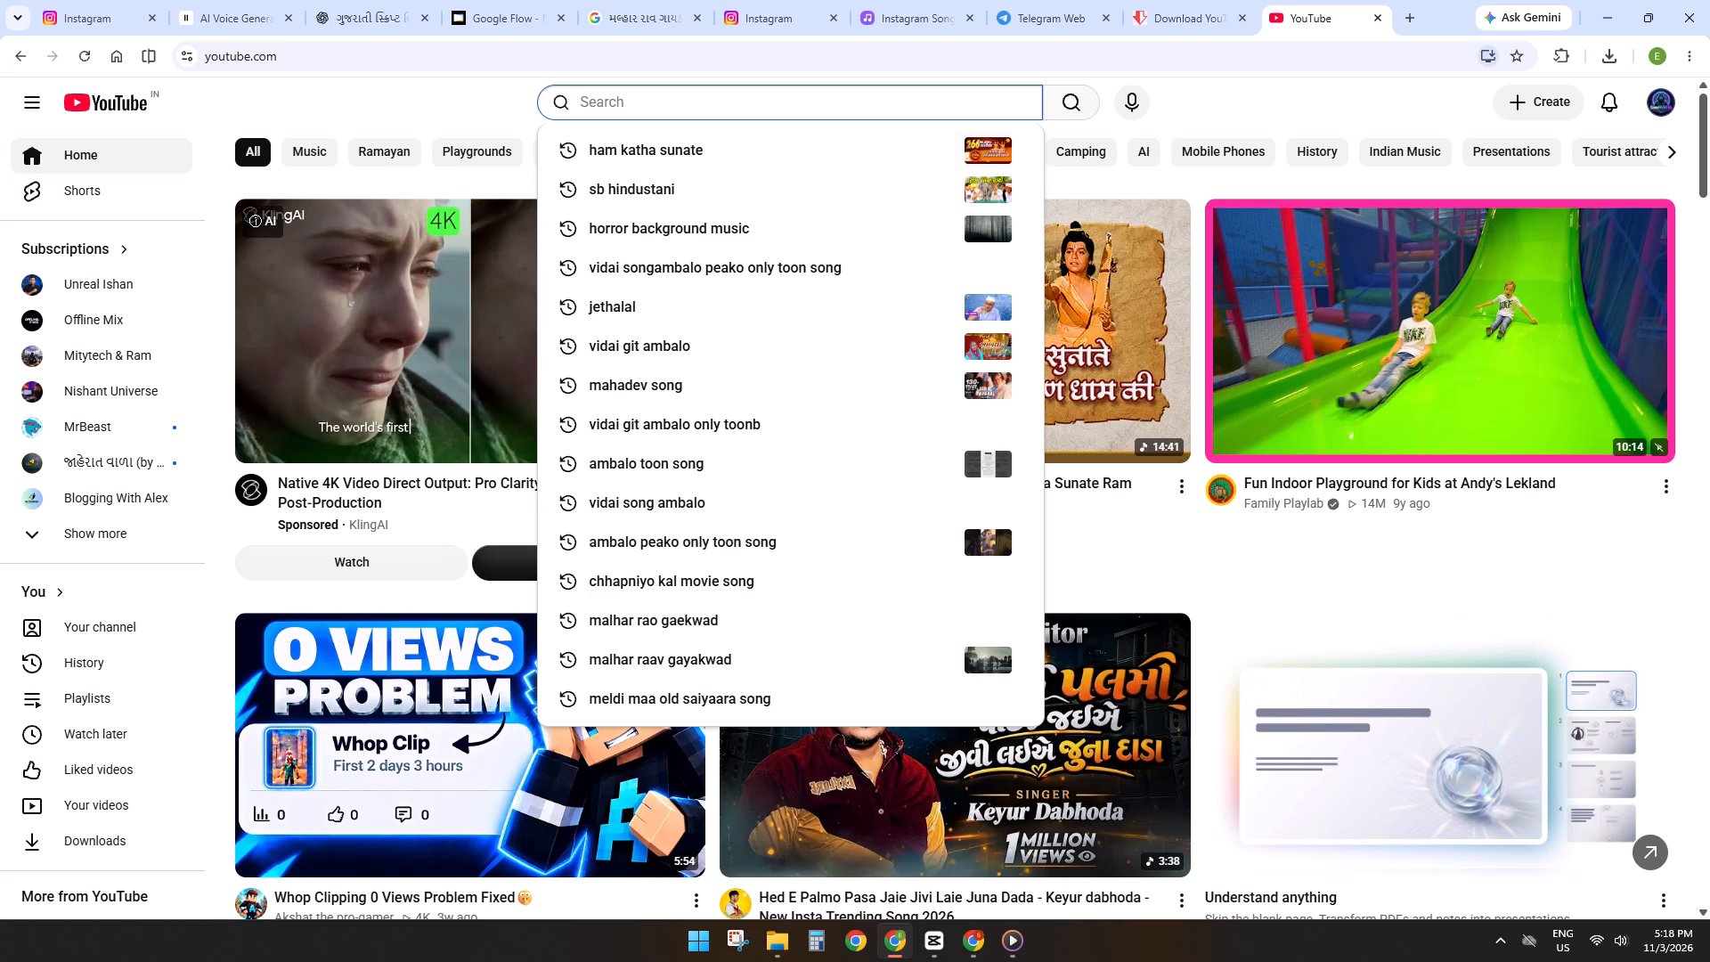
click(923, 942)
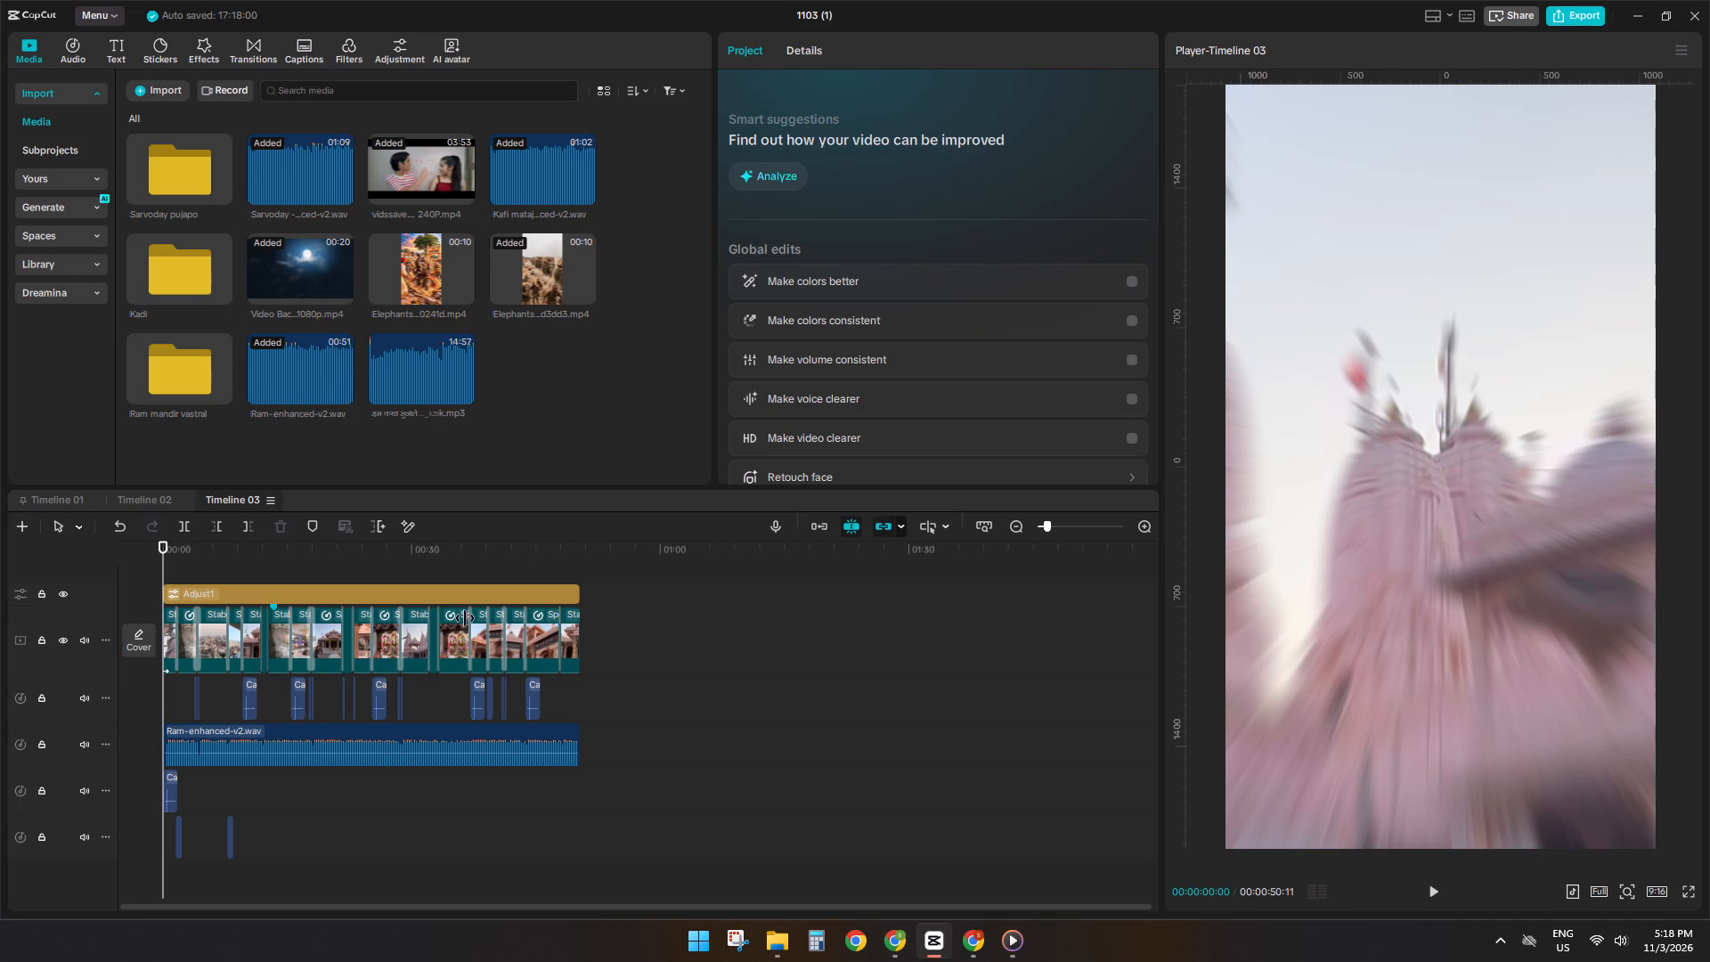
Review the reel on Timeline 03 before exporting, playing the opening and the section from about 11 to 16 seconds.
scroll(397, 759, up, 4)
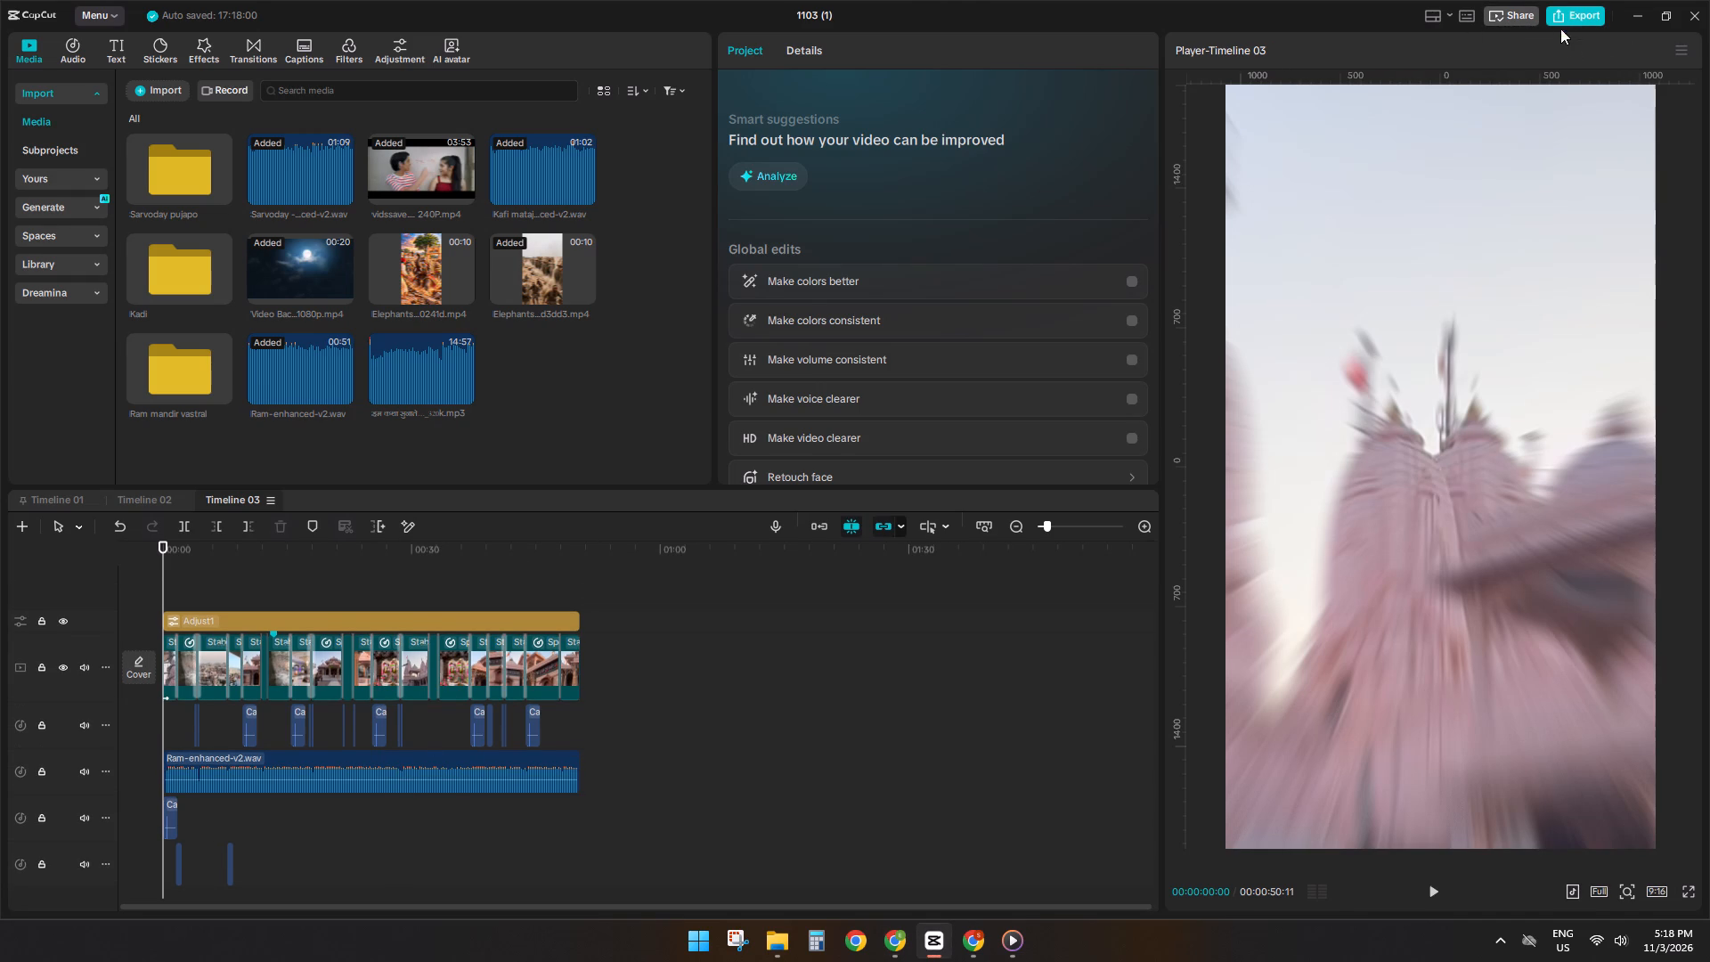
click(1560, 20)
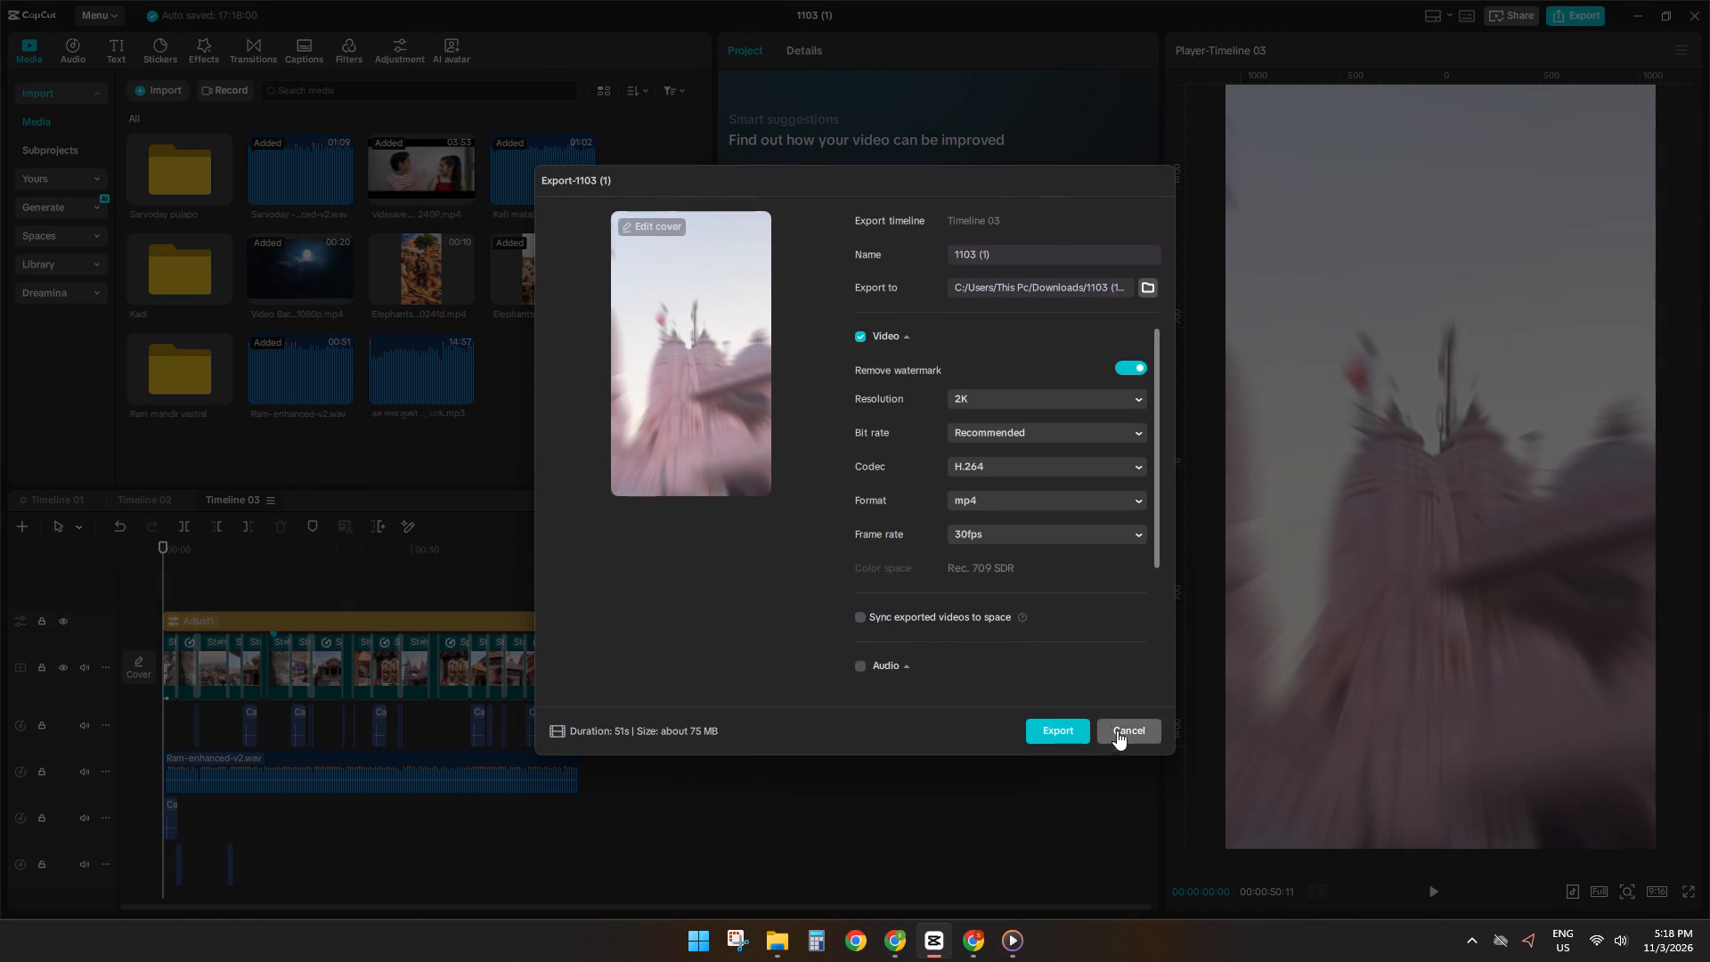
click(1121, 734)
key(space)
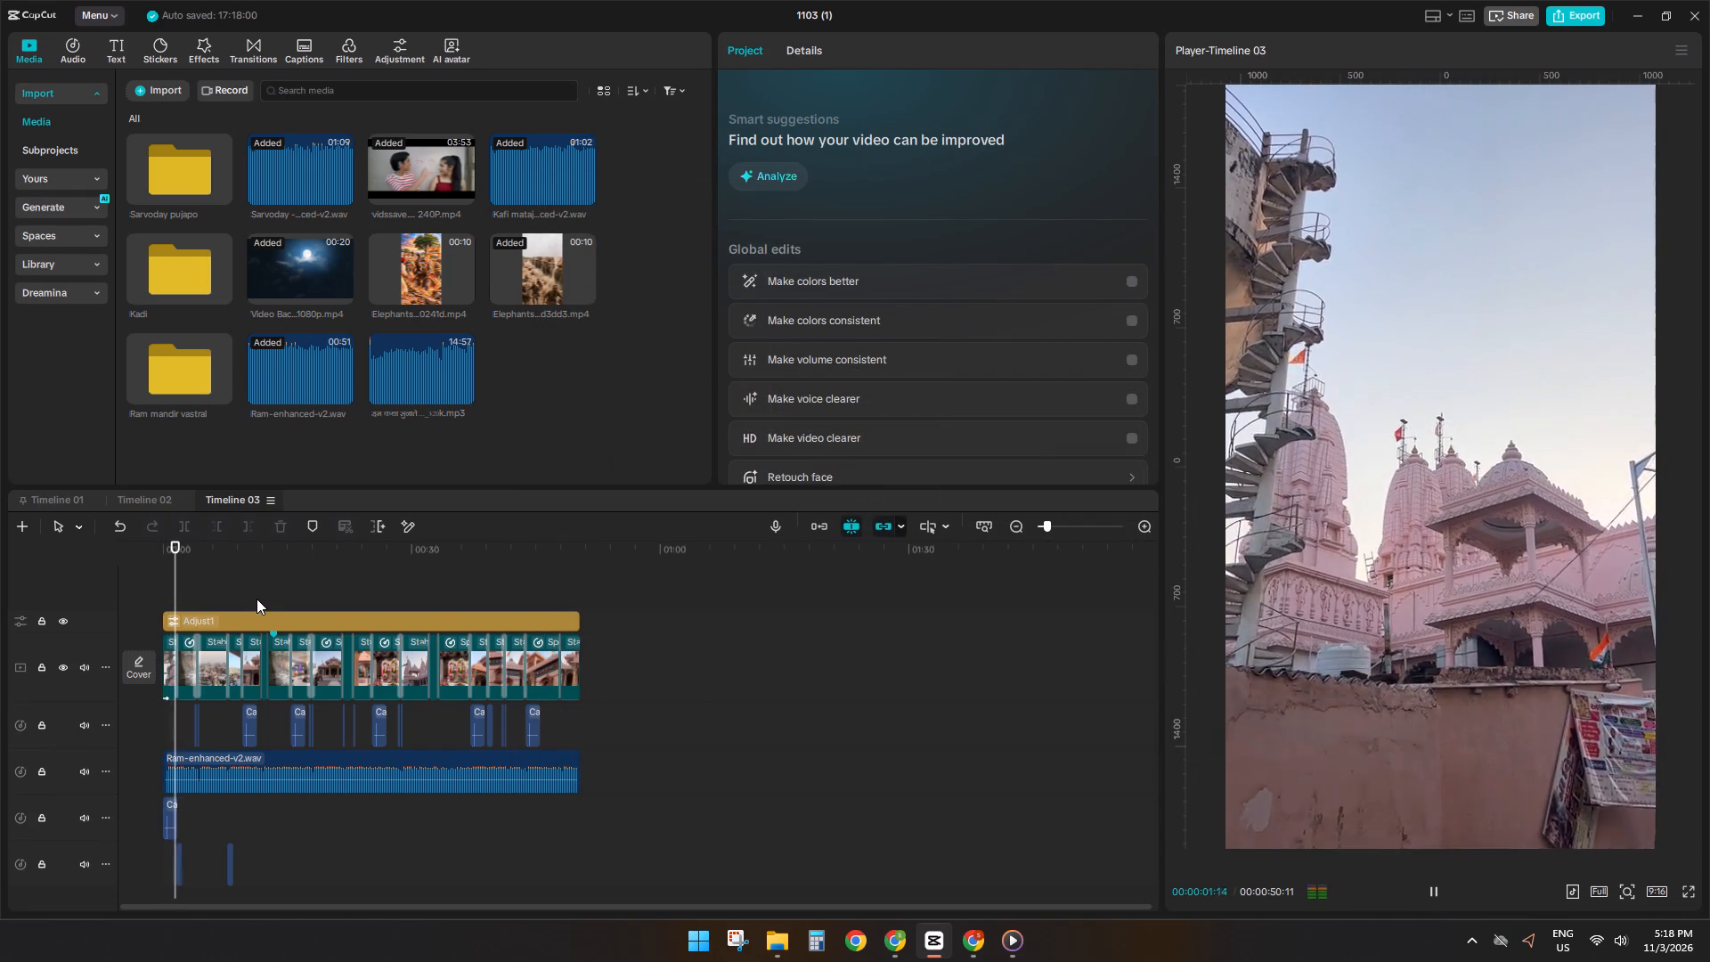
ctrl+scroll(265, 589, up, 10)
click(417, 577)
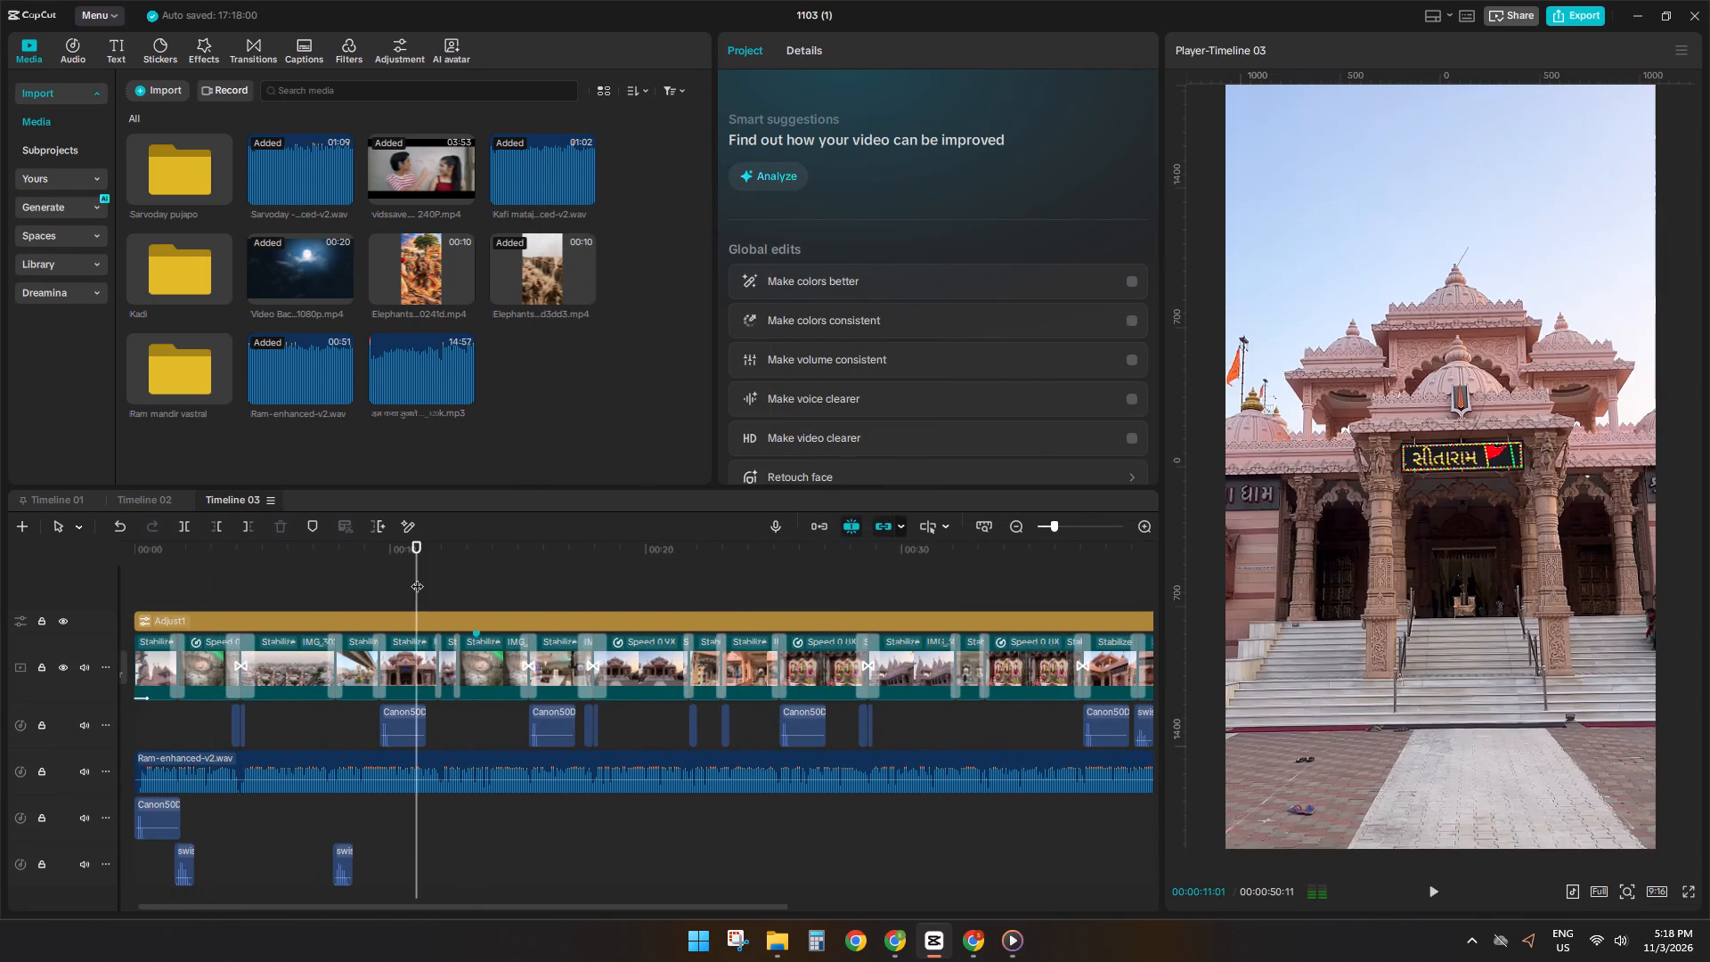
key(space)
ctrl+scroll(855, 619, down, 10)
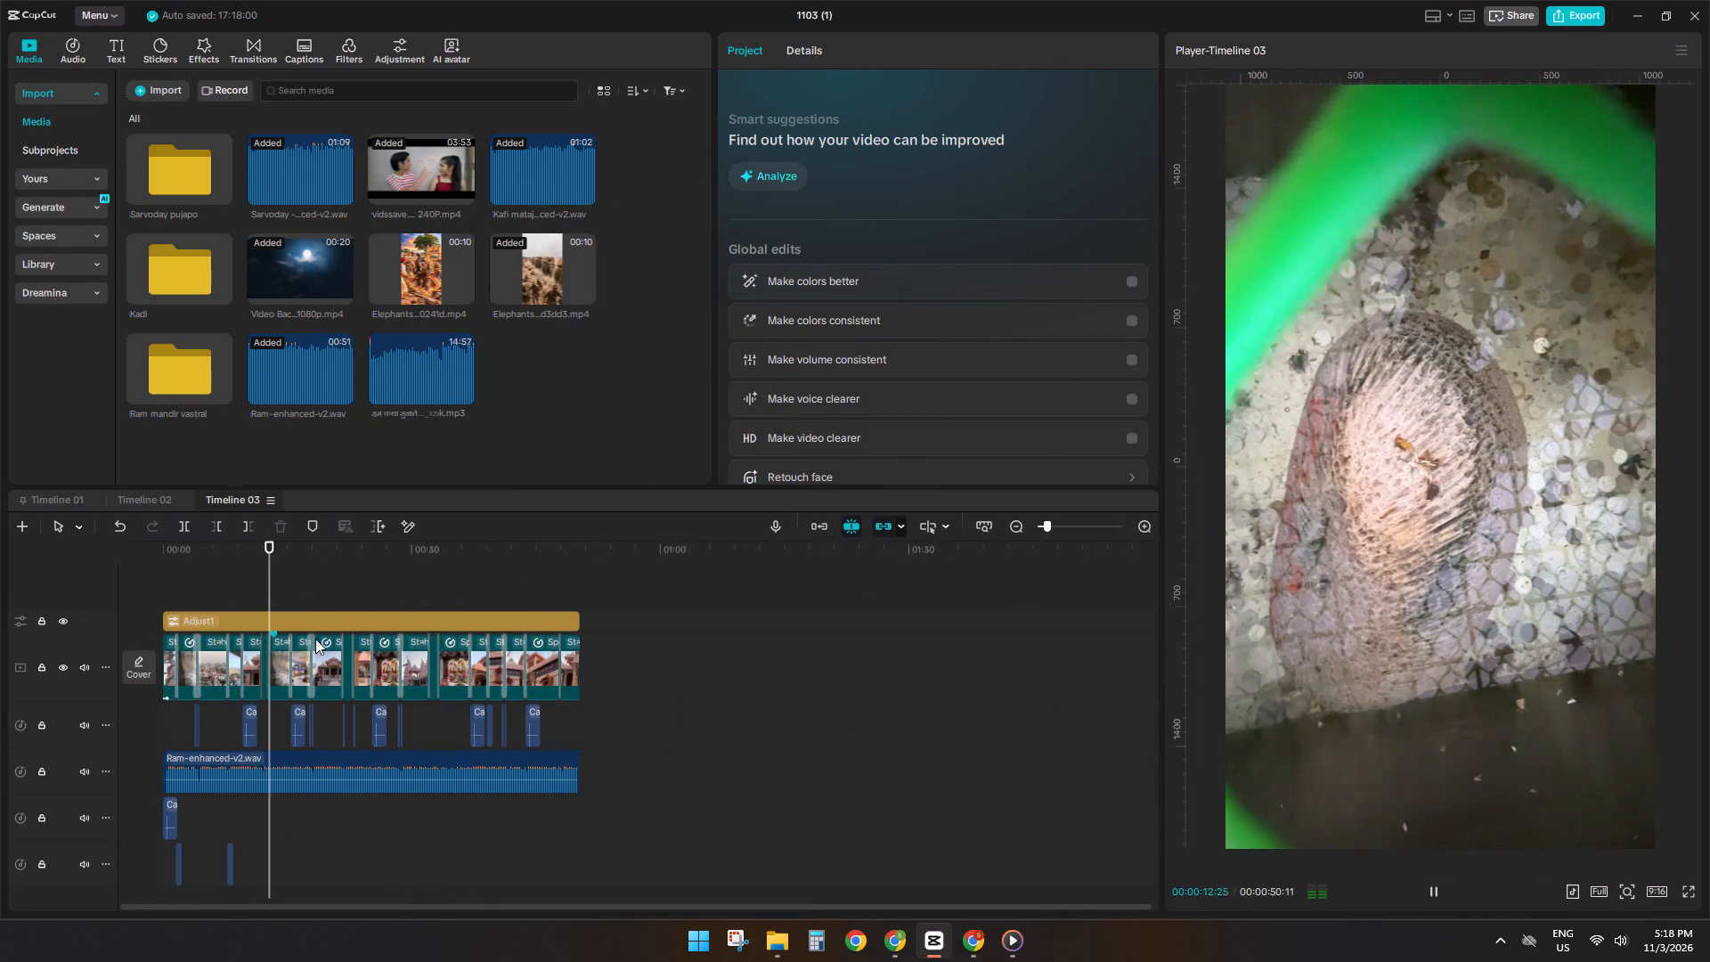
ctrl+scroll(362, 690, up, 1)
ctrl+scroll(362, 690, down, 1)
ctrl+scroll(362, 690, up, 3)
ctrl+scroll(365, 693, down, 1)
ctrl+scroll(365, 693, up, 7)
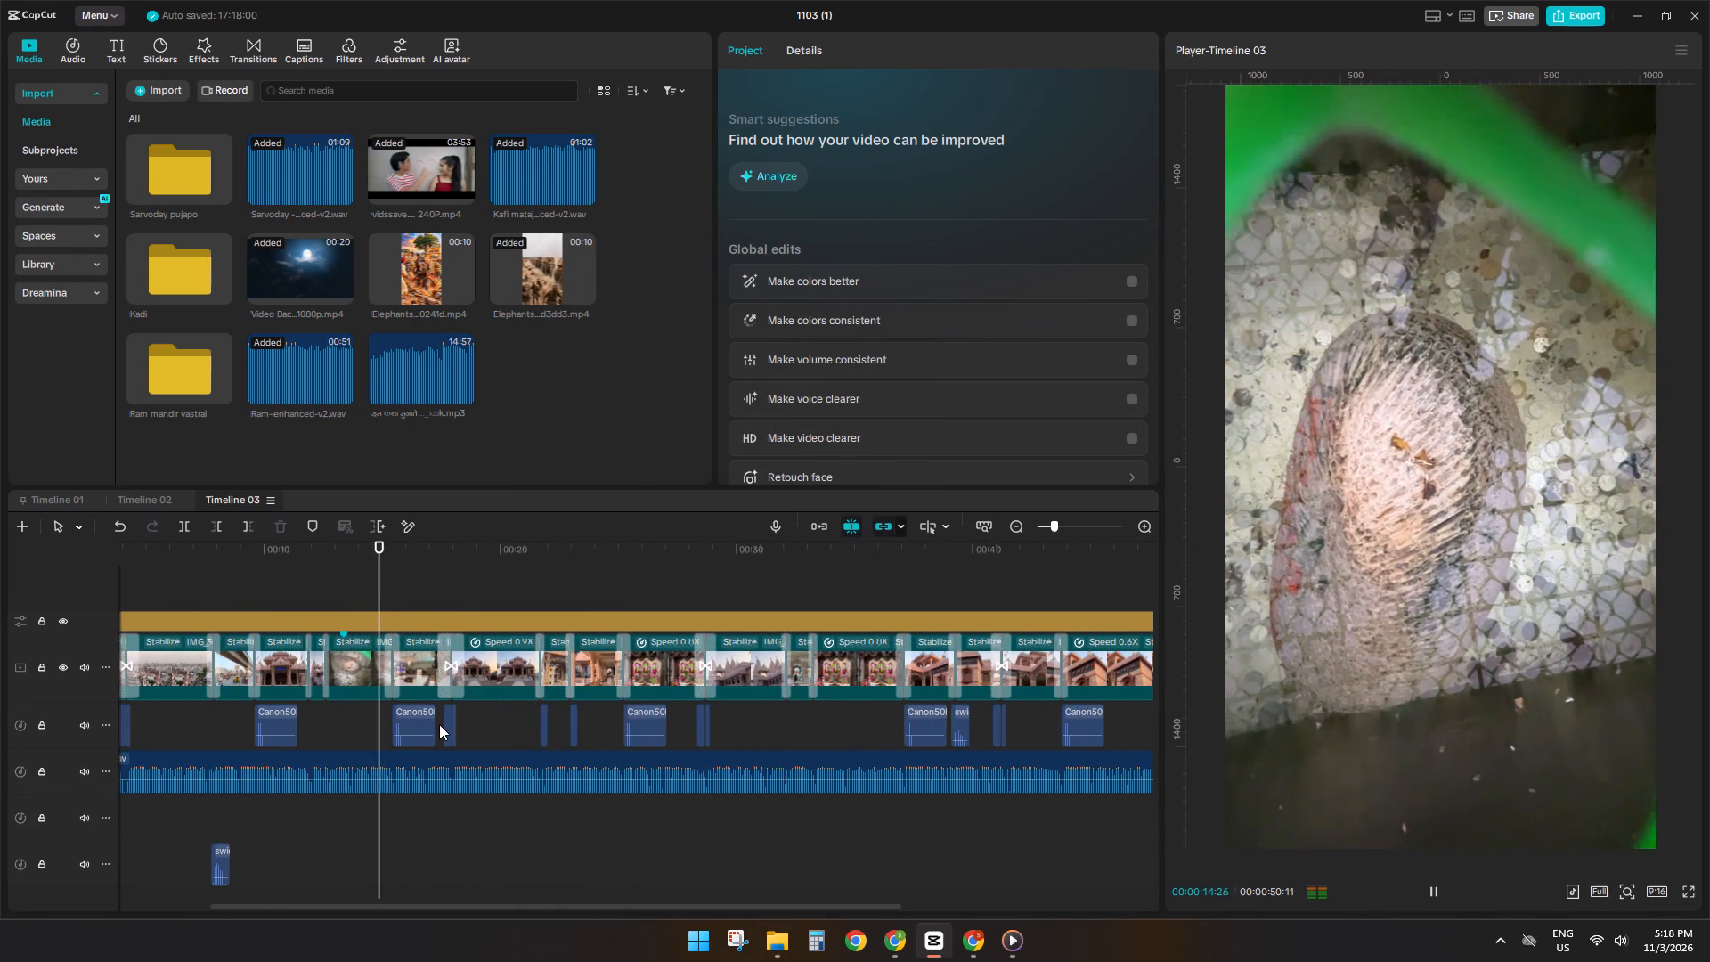
ctrl+scroll(588, 686, down, 9)
key(space)
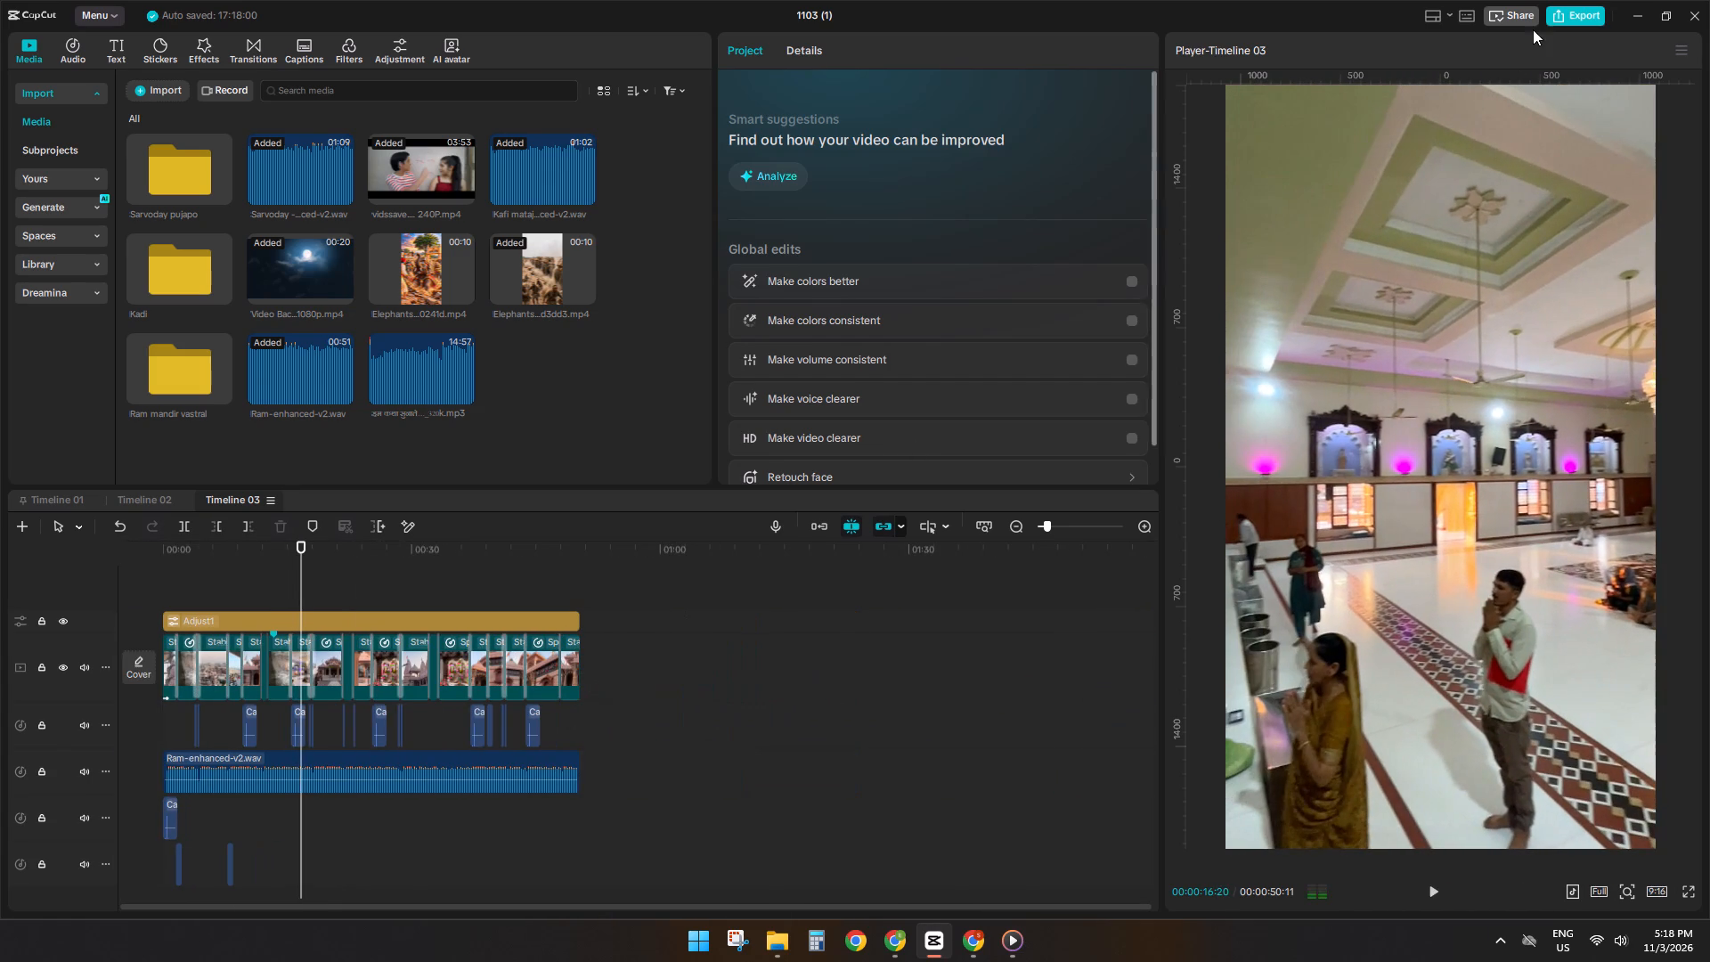
Export the Timeline 03 reel under the name "shree ram info" and dismiss the sharing screen.
click(1583, 17)
drag(1002, 259, 826, 218)
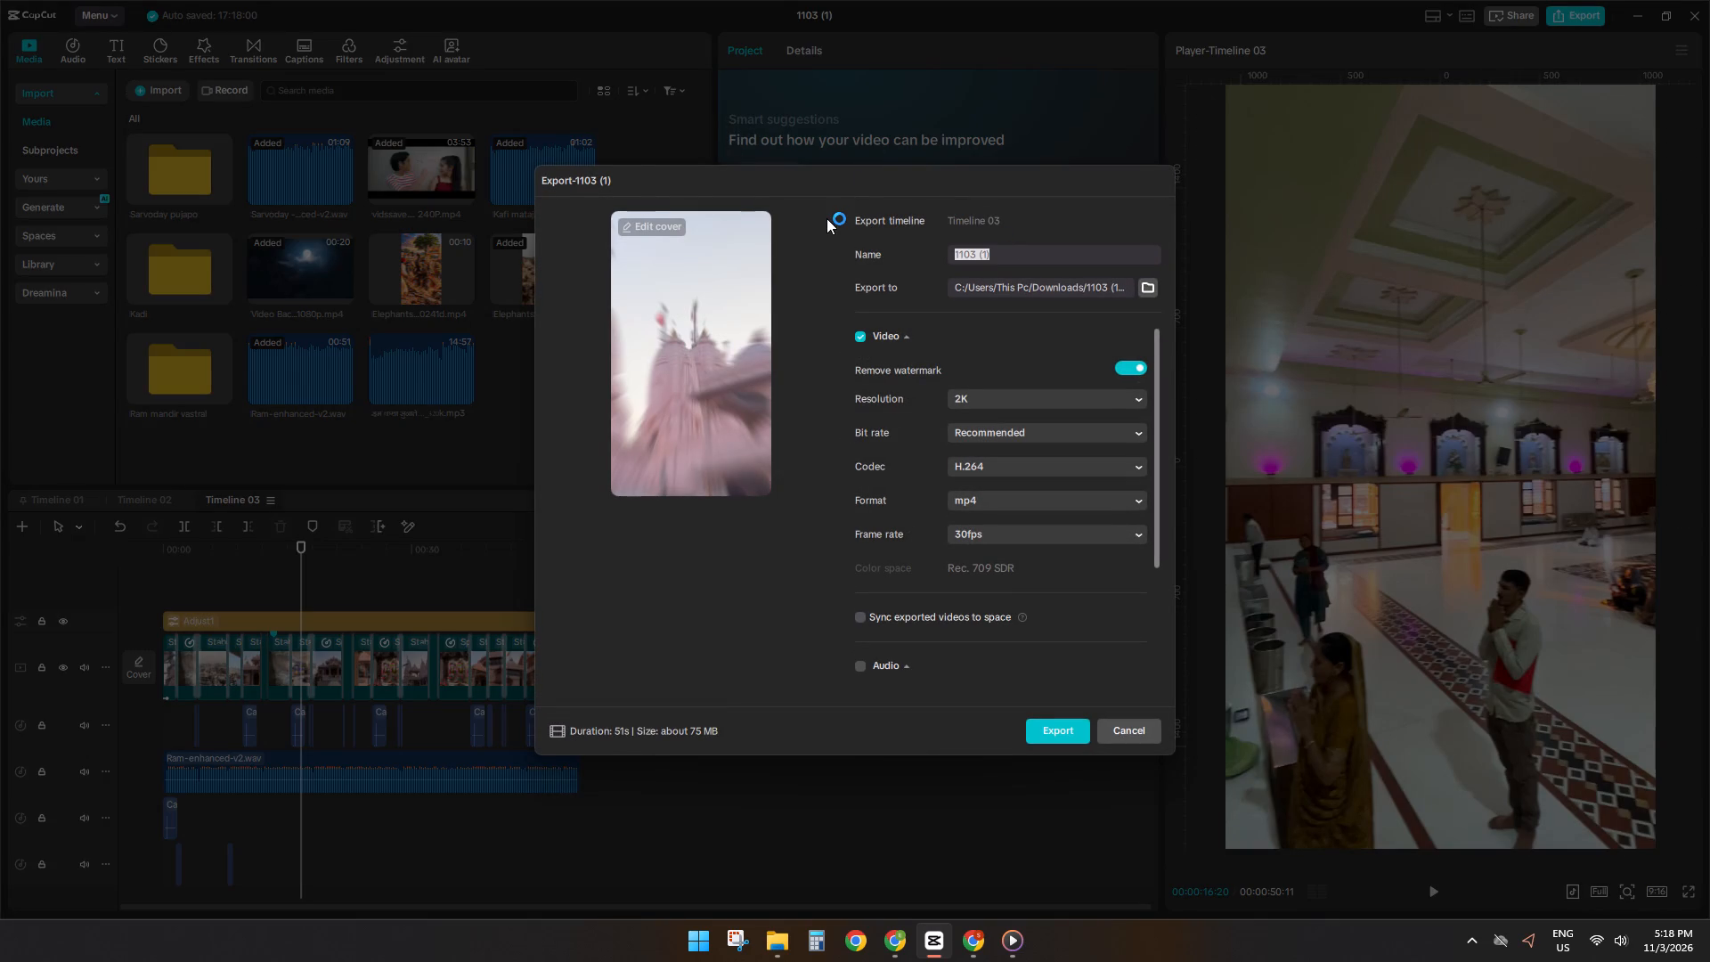
text(shree ram info)
key(Return)
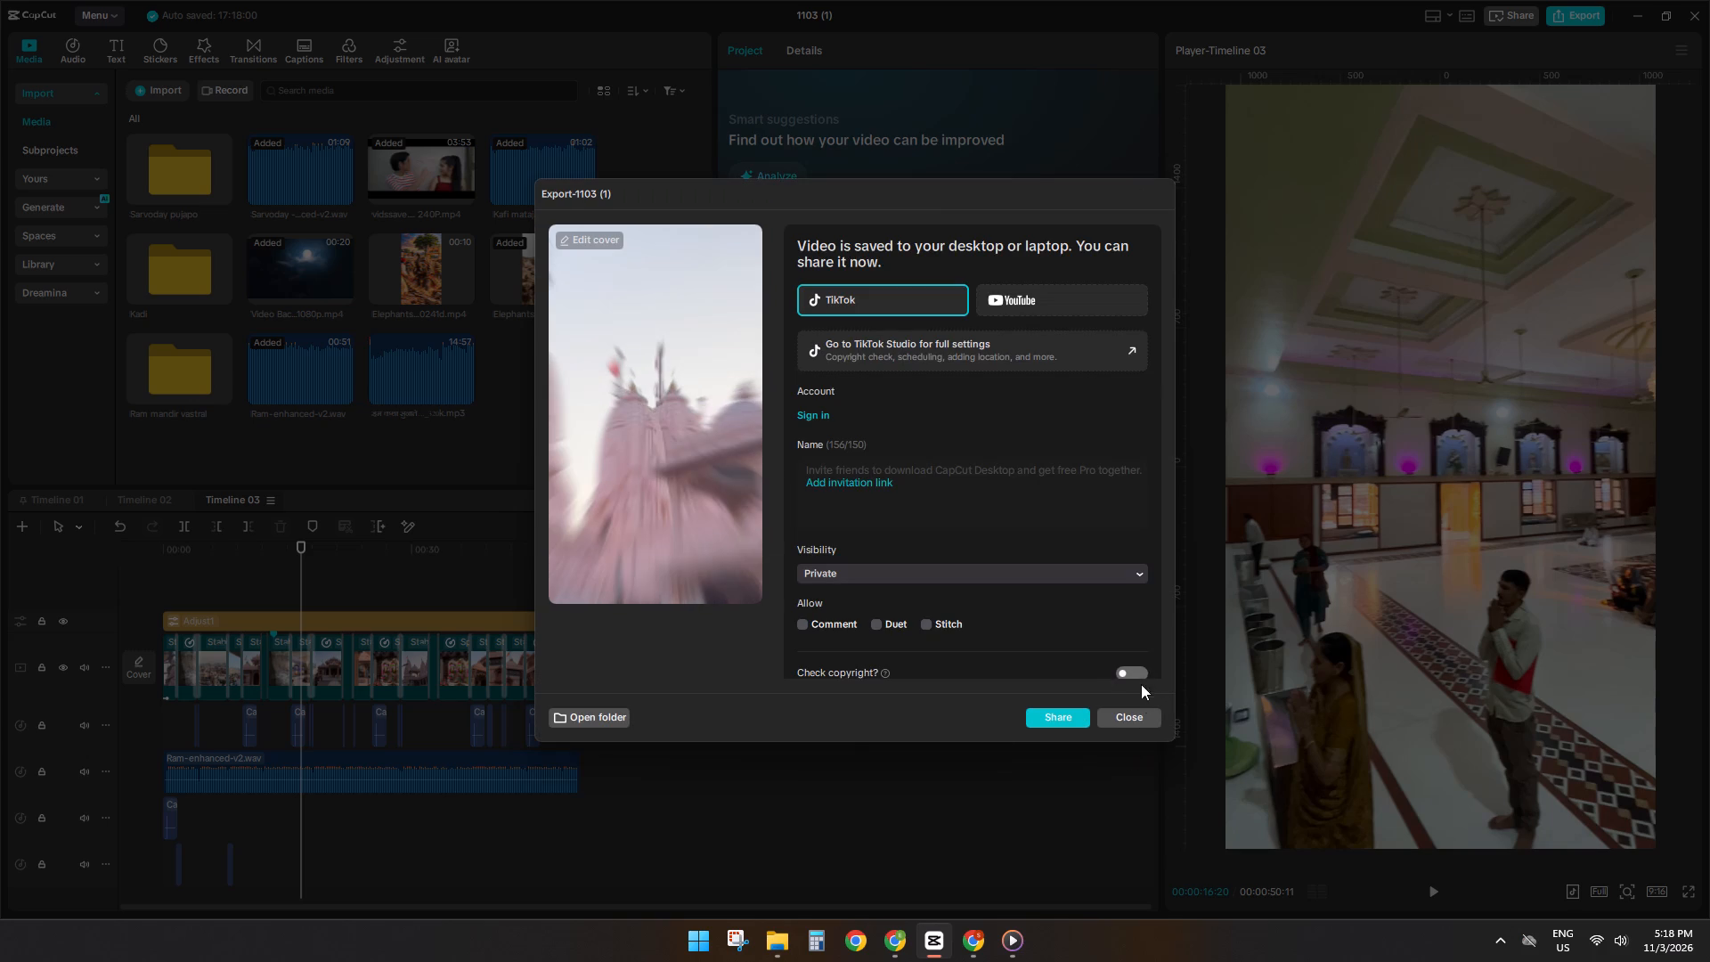
click(1135, 721)
Switch to AutoCap in Chrome, leave the kadi info reels project and upload the exported shree ram info video.
click(973, 938)
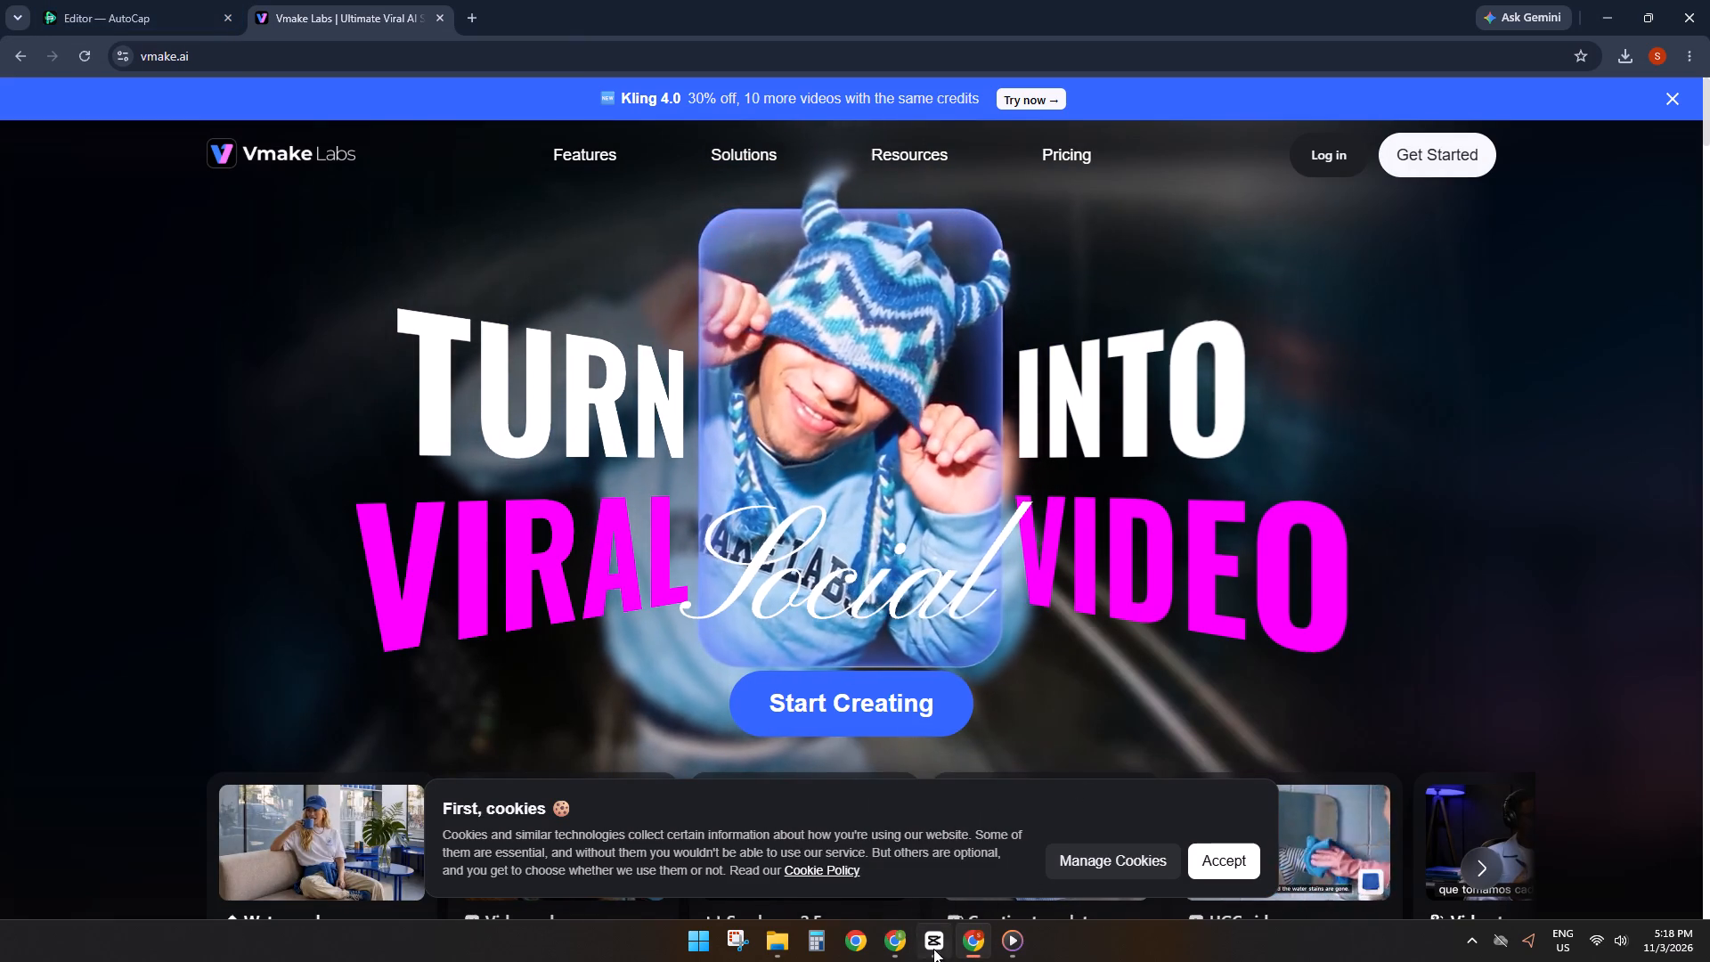
click(12, 0)
click(101, 17)
click(45, 100)
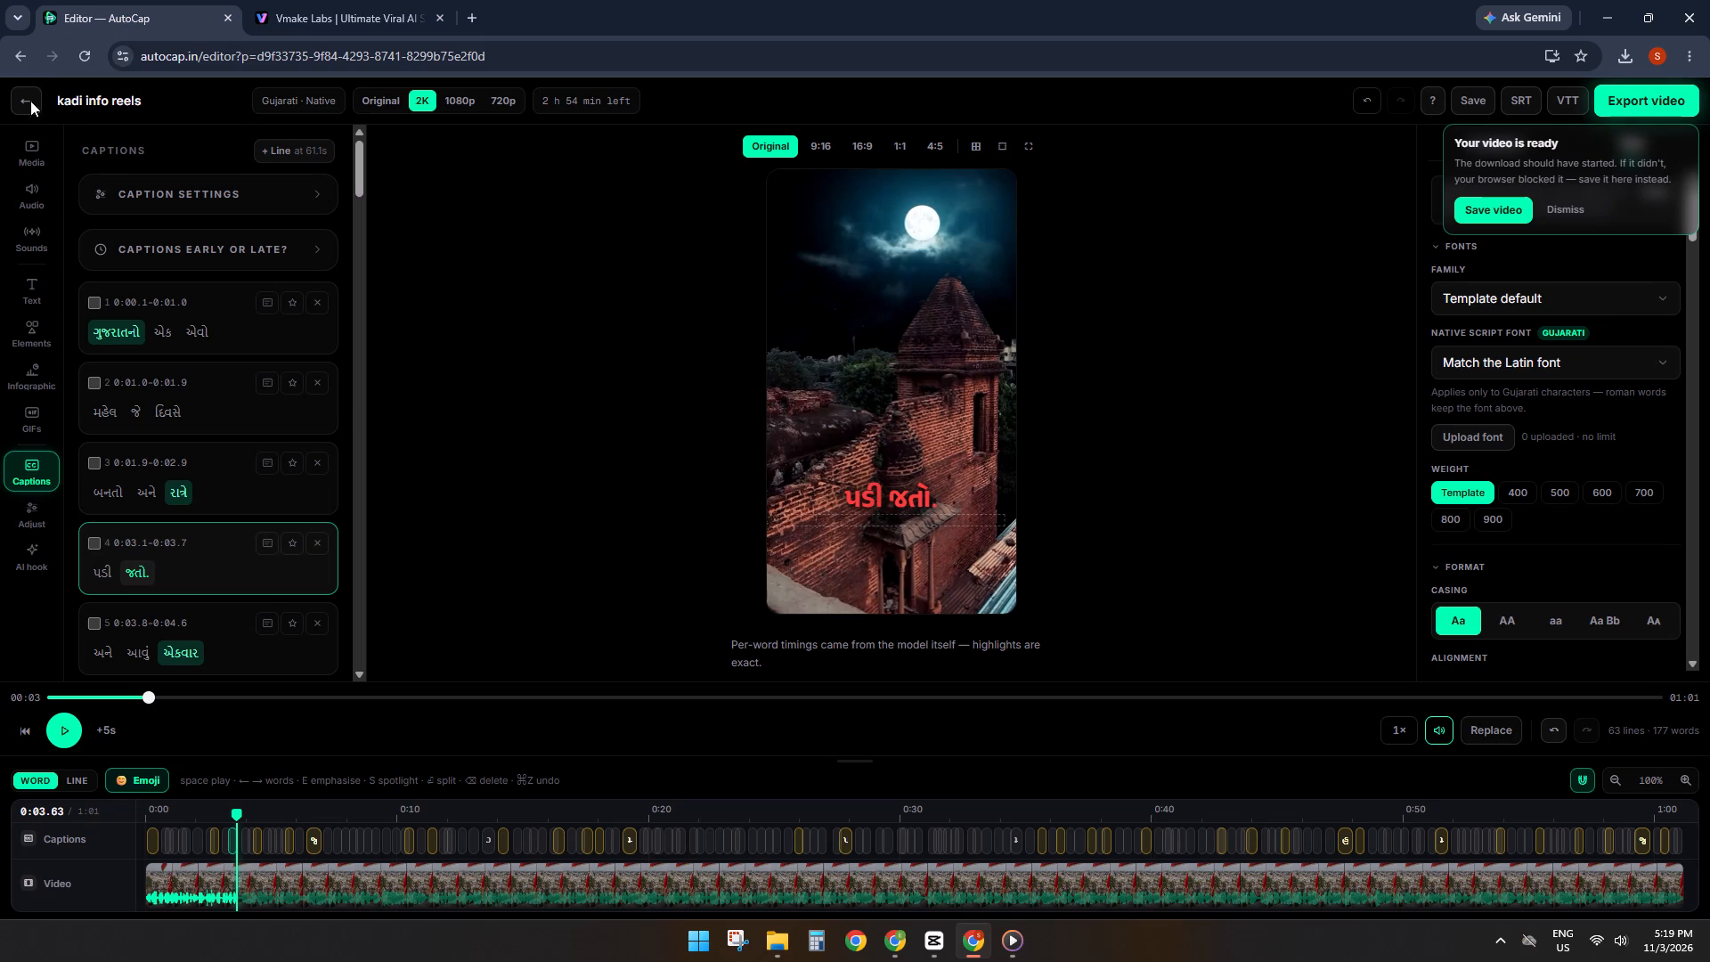
click(20, 102)
click(948, 324)
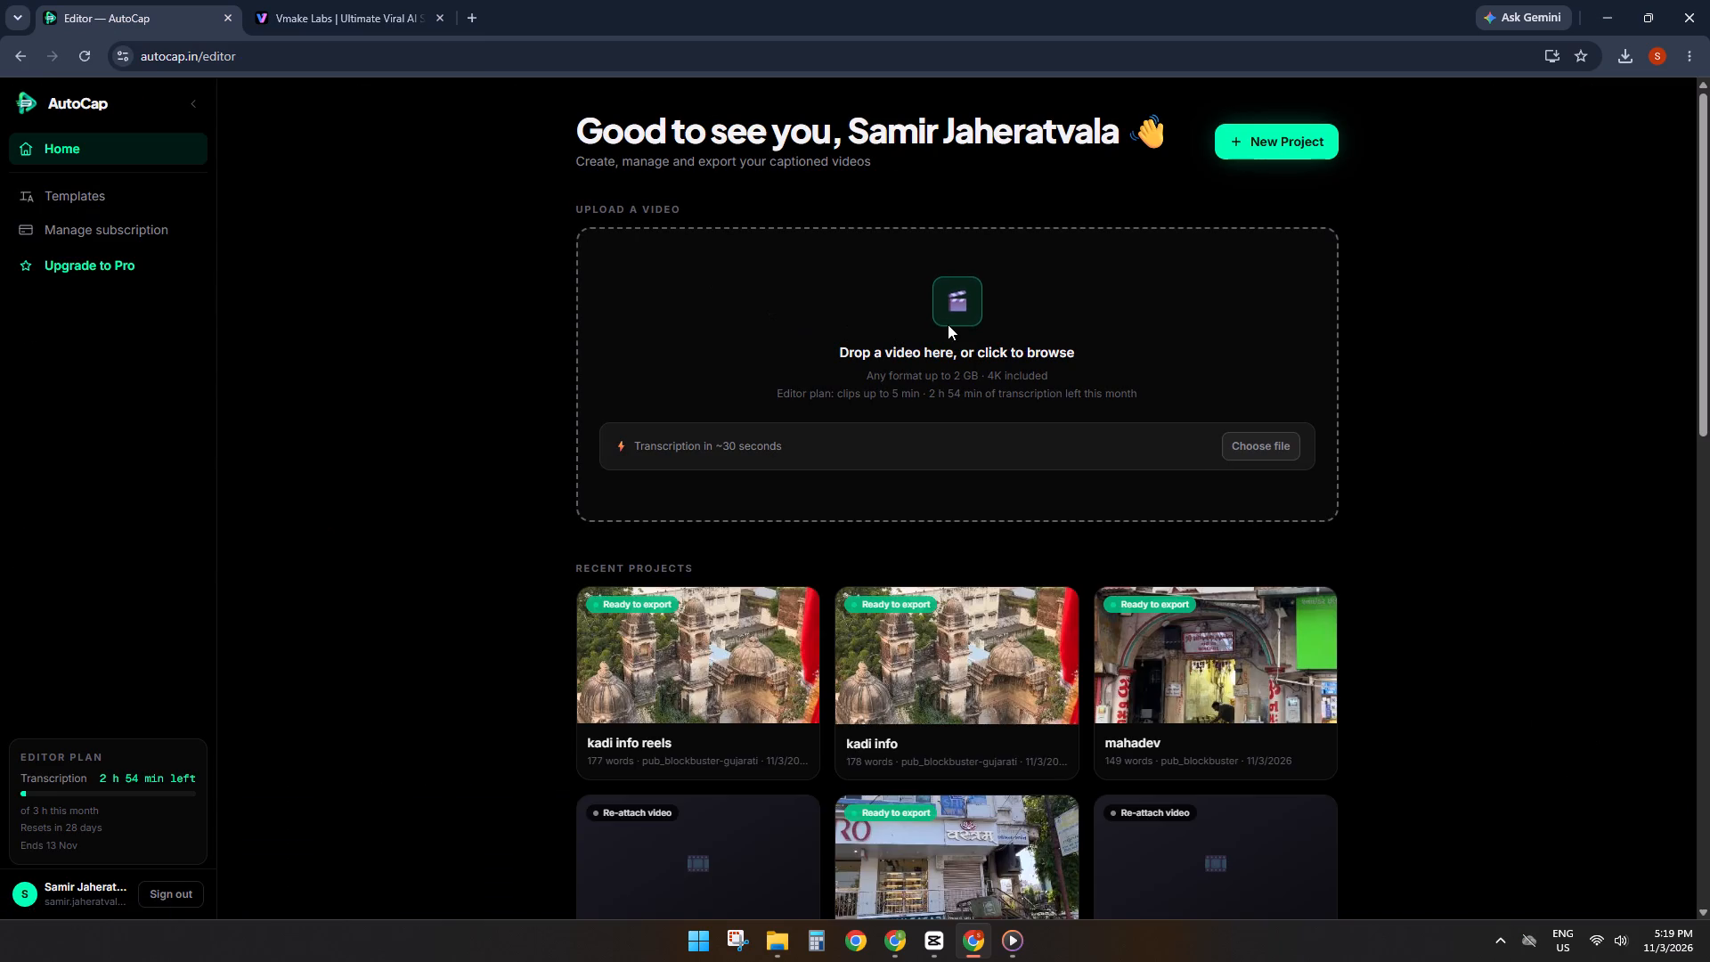
double_click(183, 187)
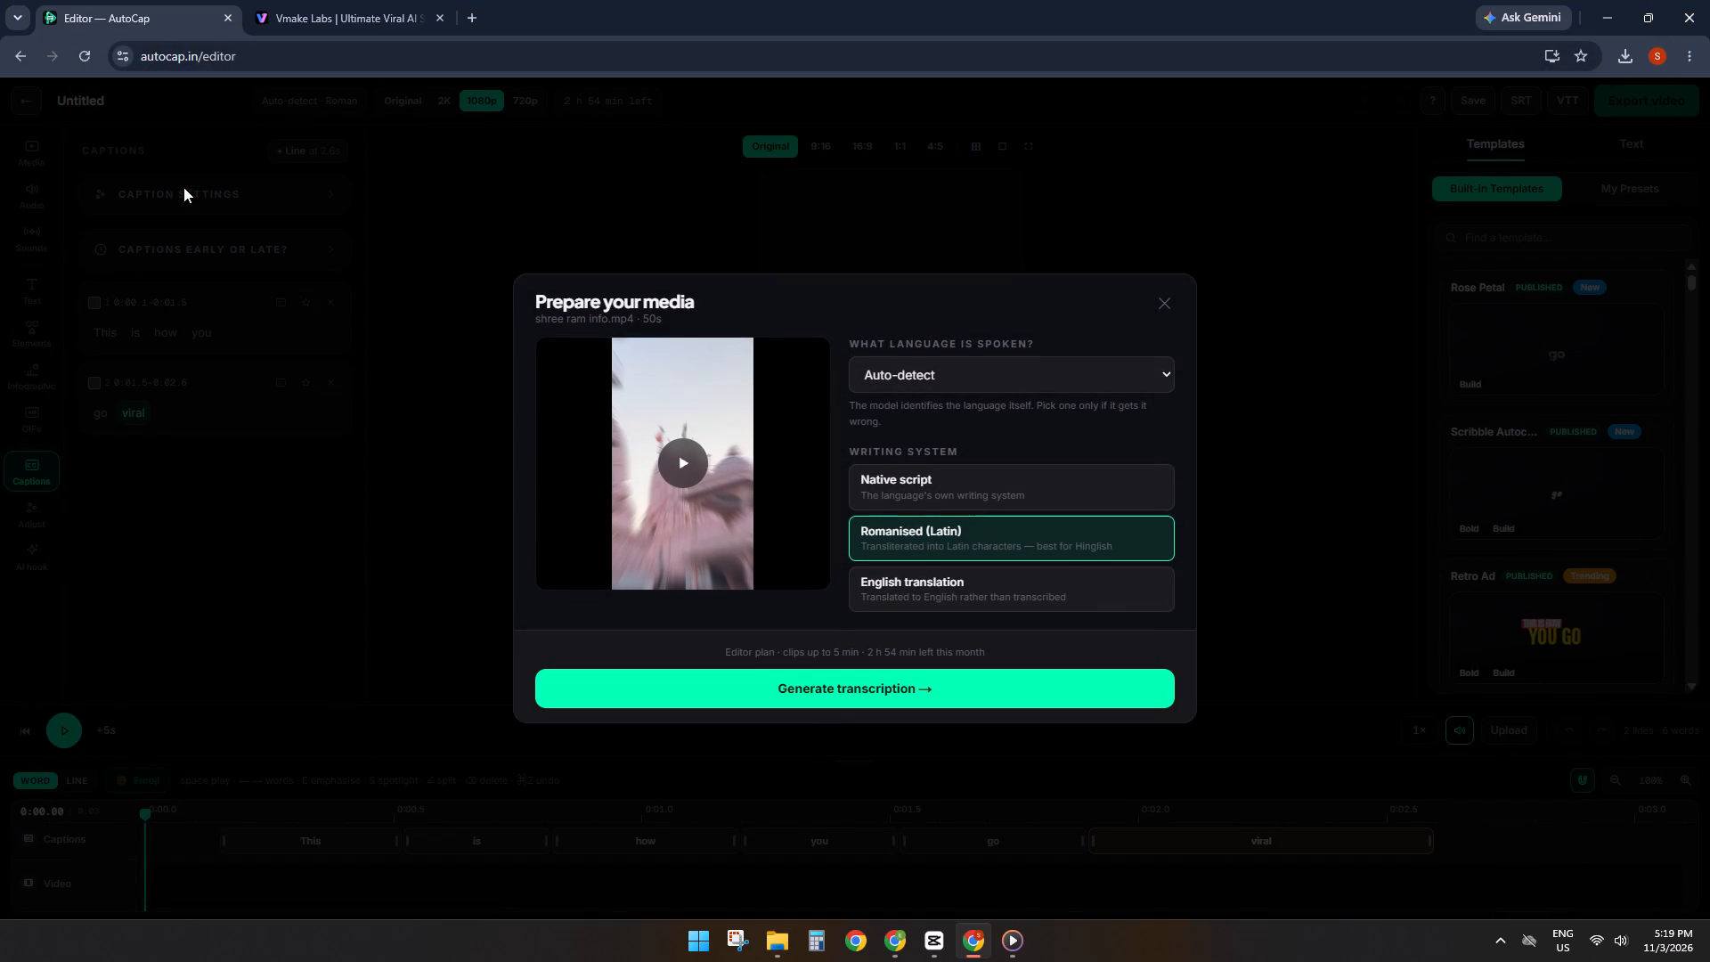
Generate the video's transcription with Native script as the writing system.
click(882, 486)
click(877, 693)
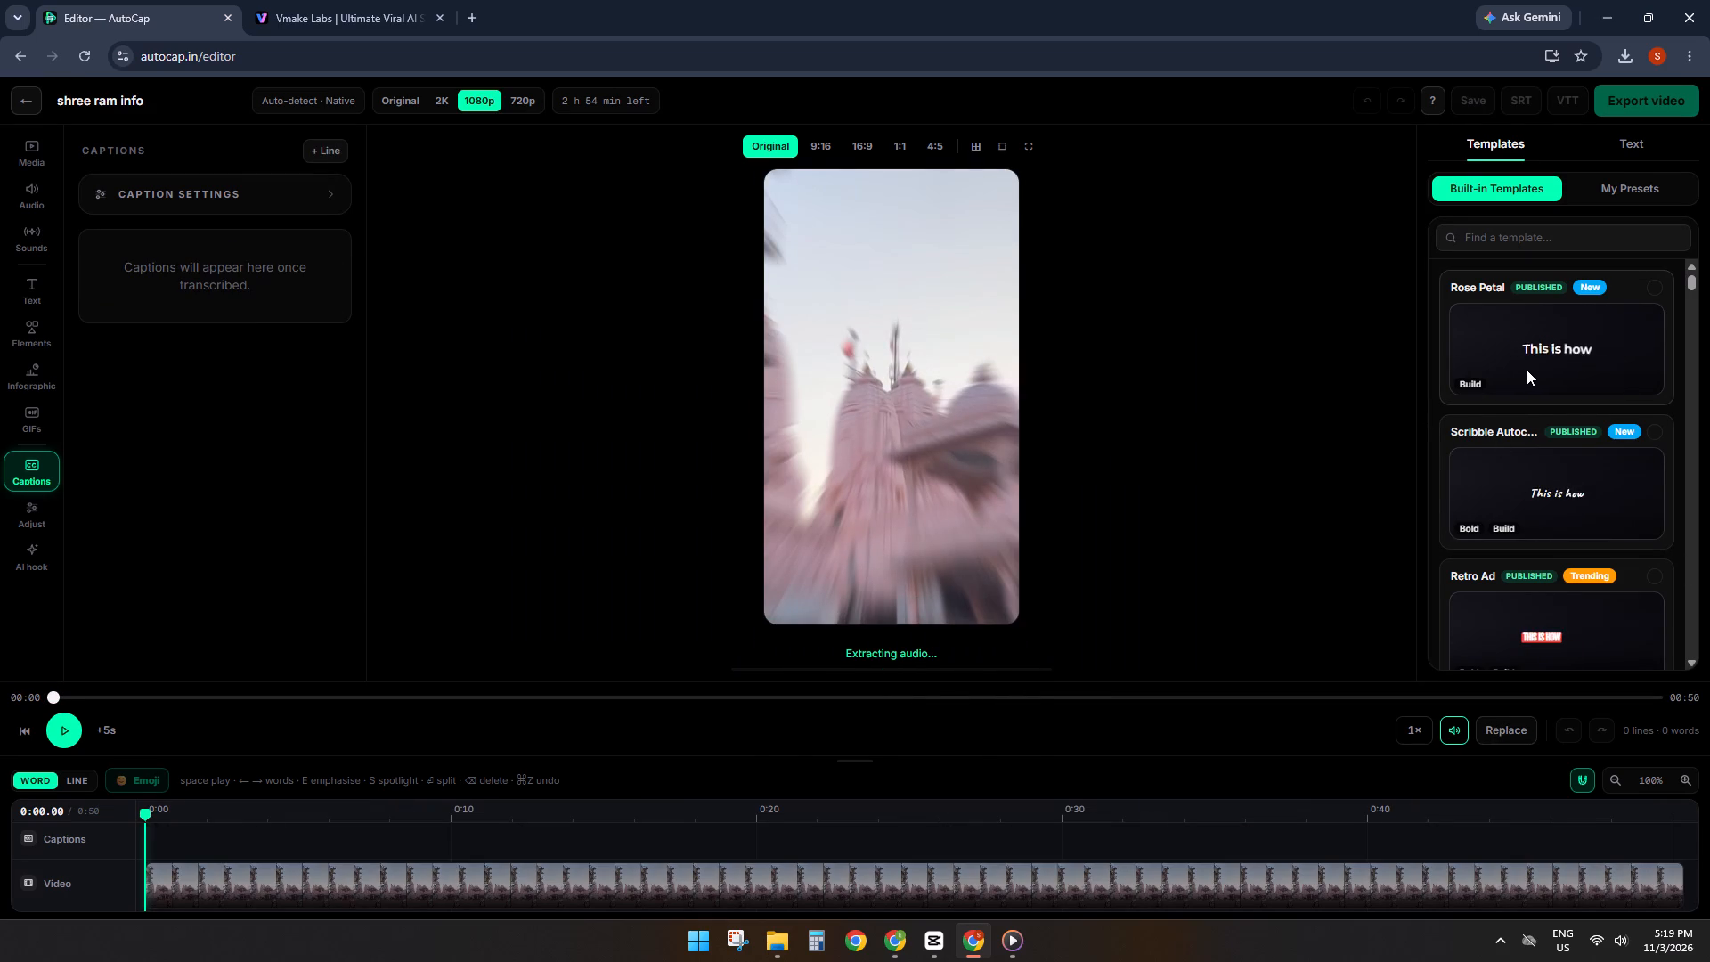
Browse the built-in caption templates and apply the yellow Gujarati bold-caps template listed just above Punchline.
scroll(1581, 417, down, 7)
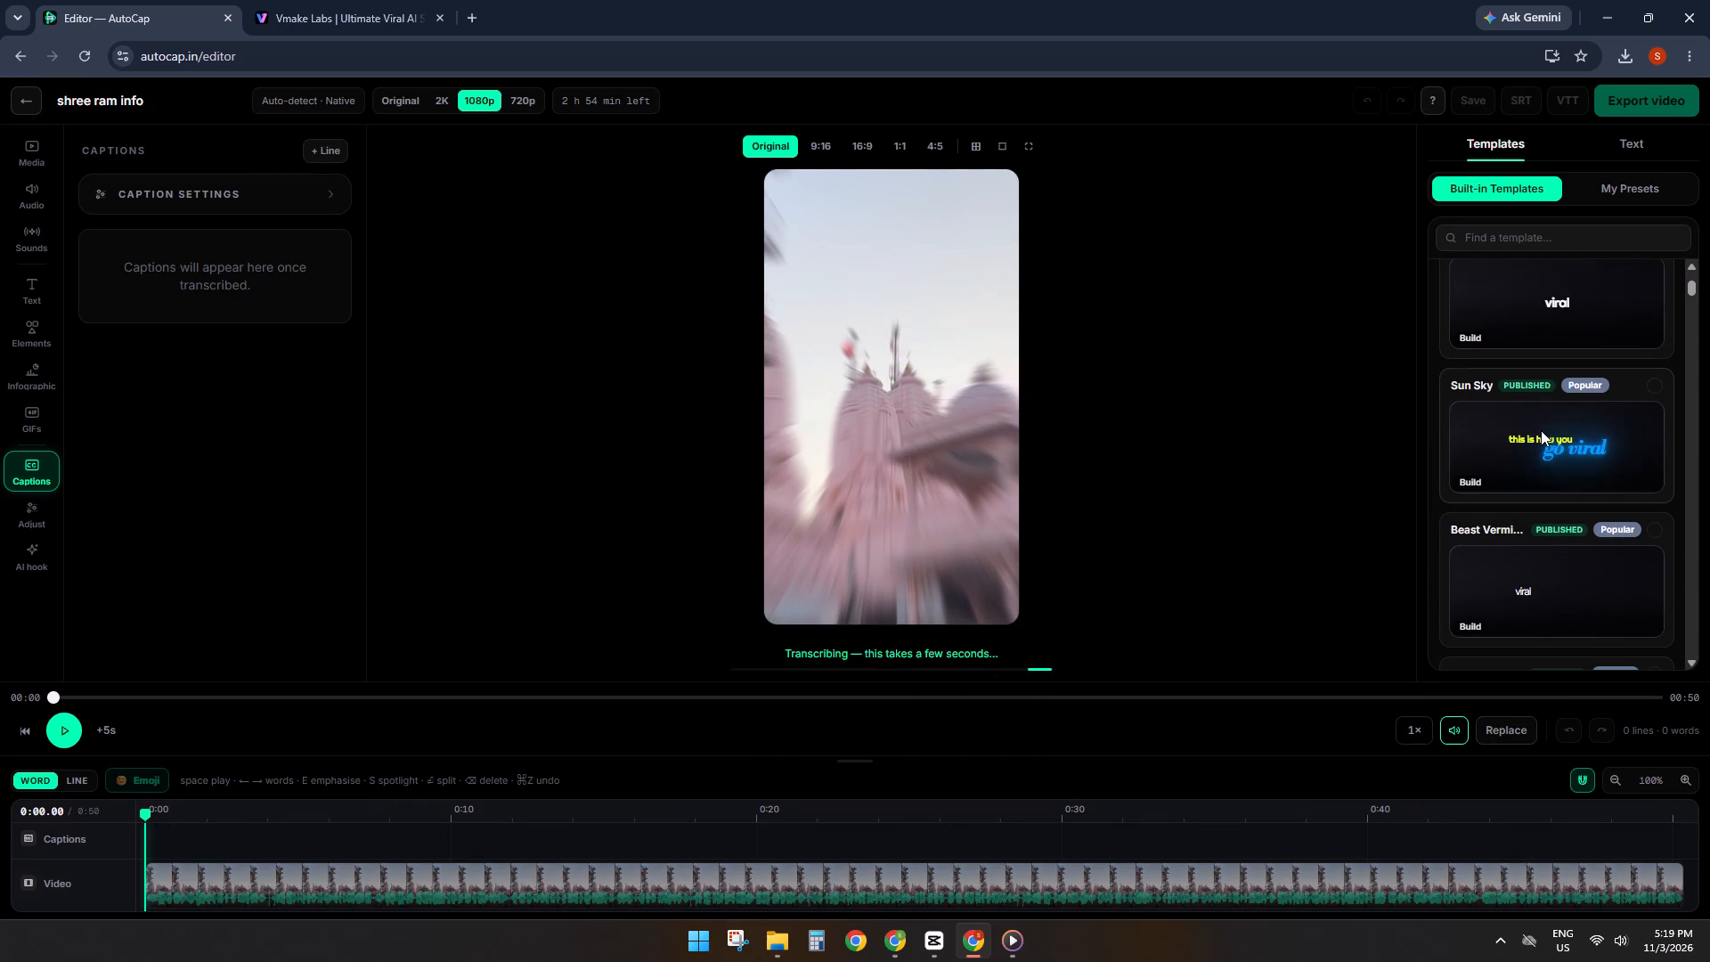
scroll(1544, 431, down, 4)
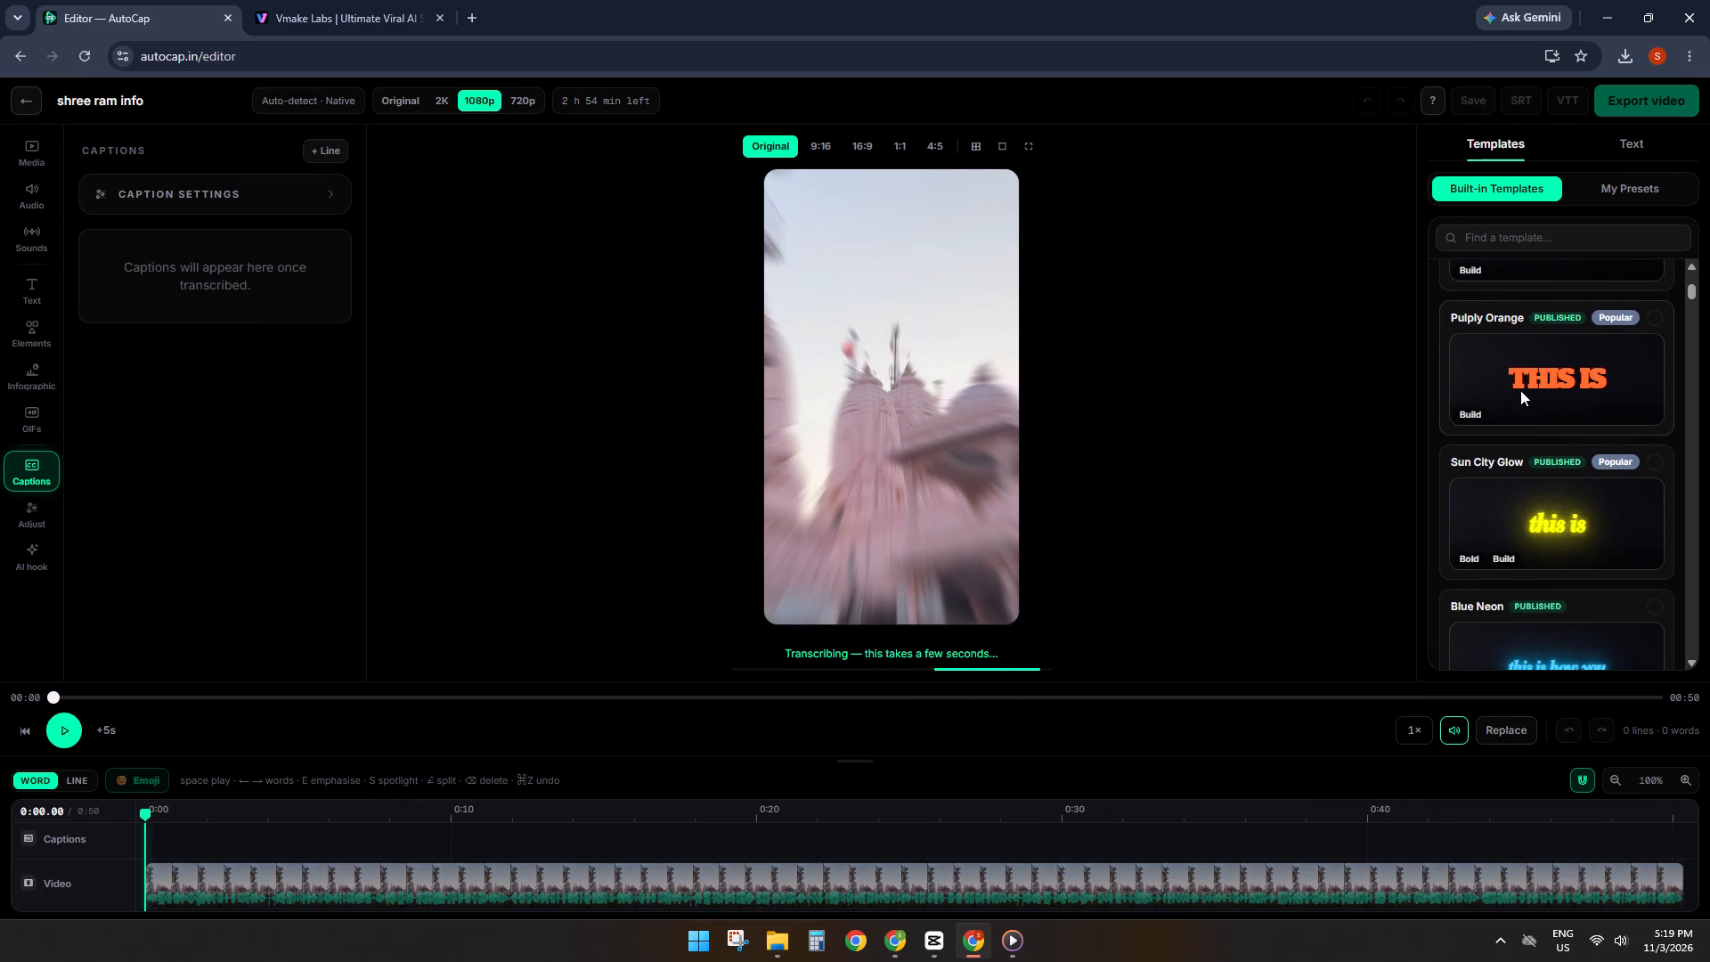
scroll(1520, 390, down, 8)
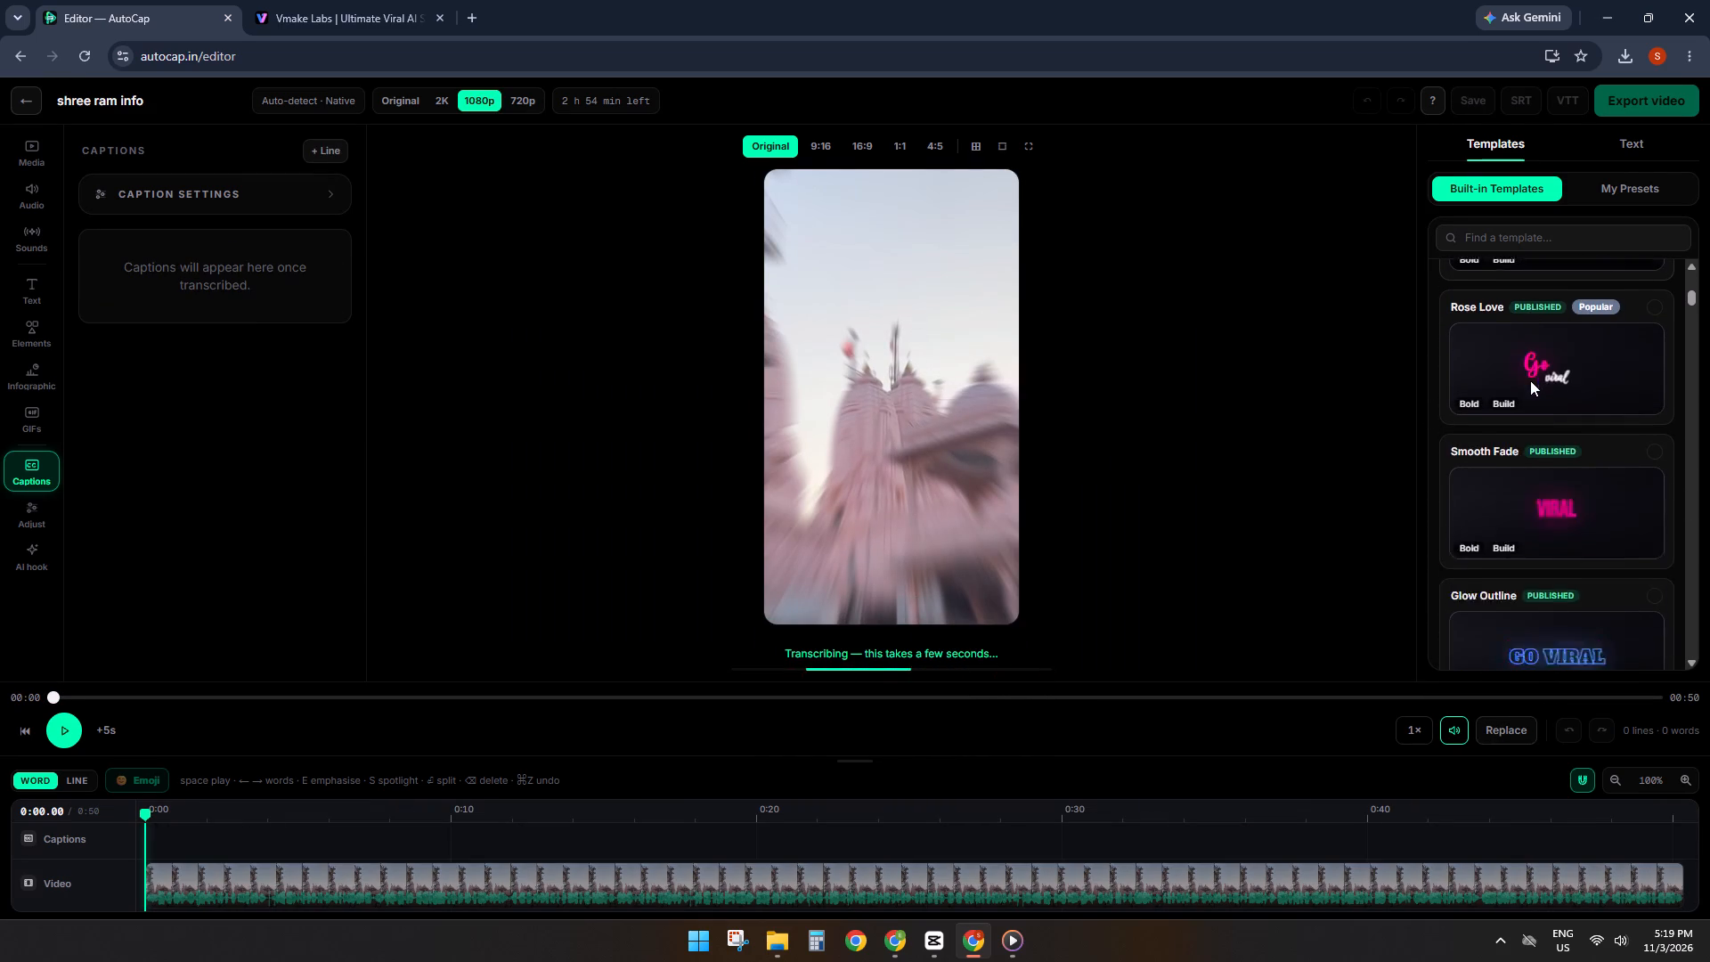
scroll(1530, 380, down, 3)
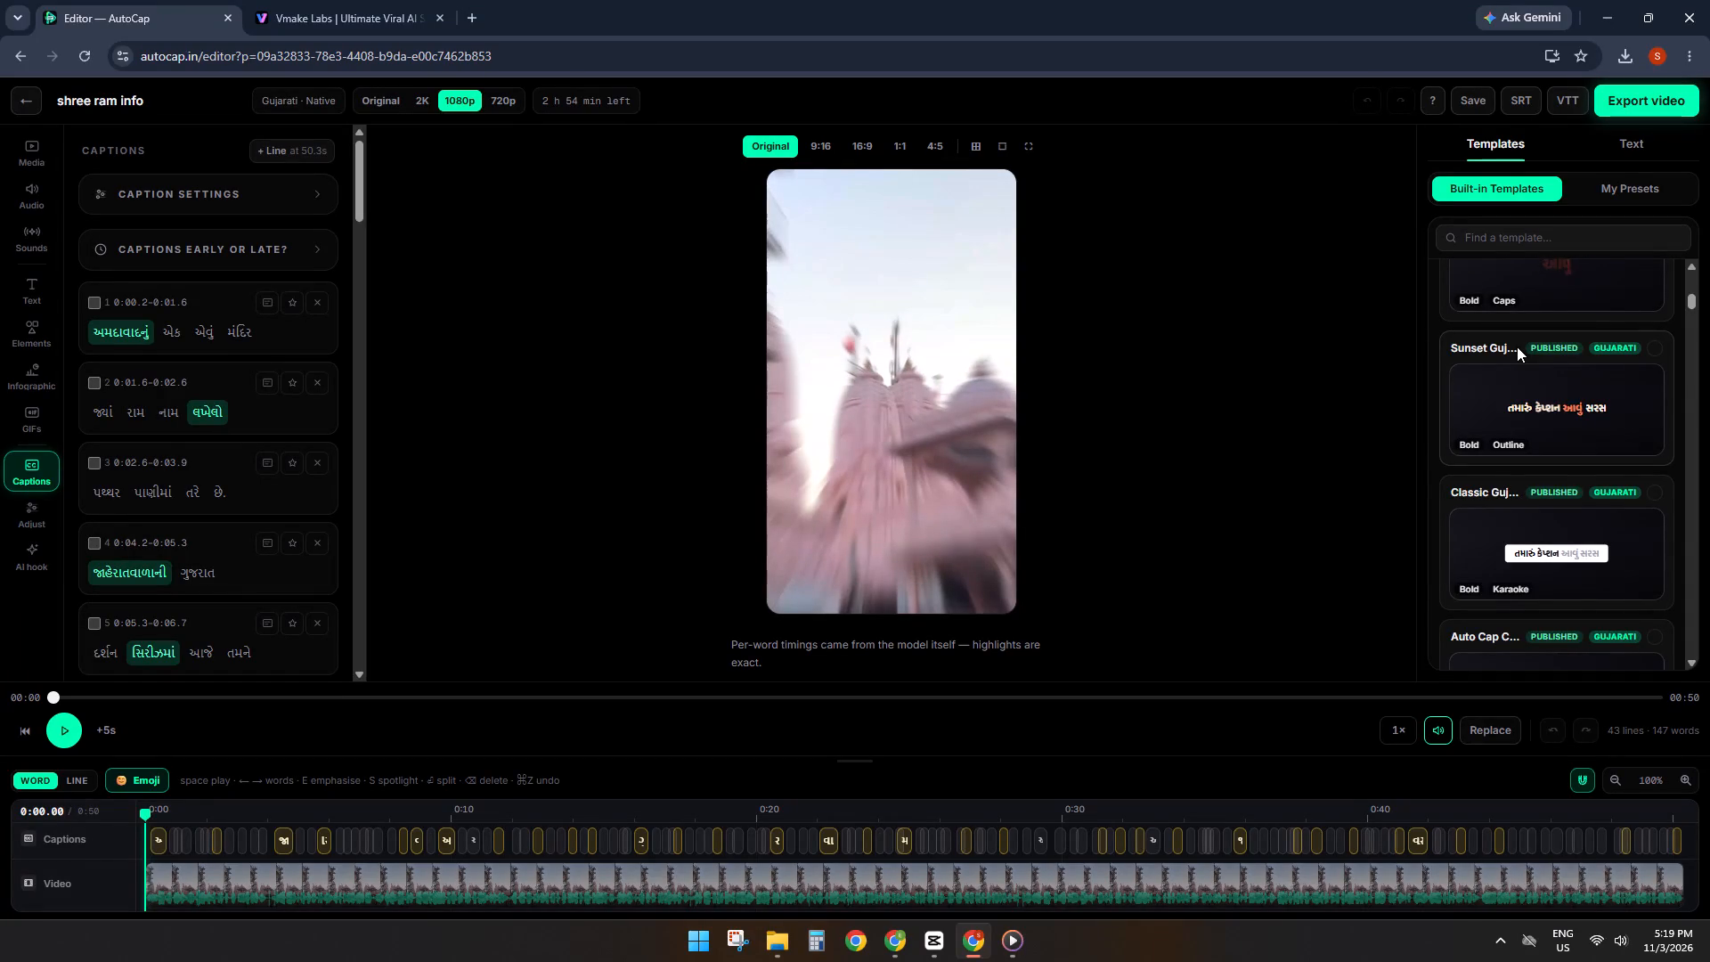
scroll(1592, 363, up, 4)
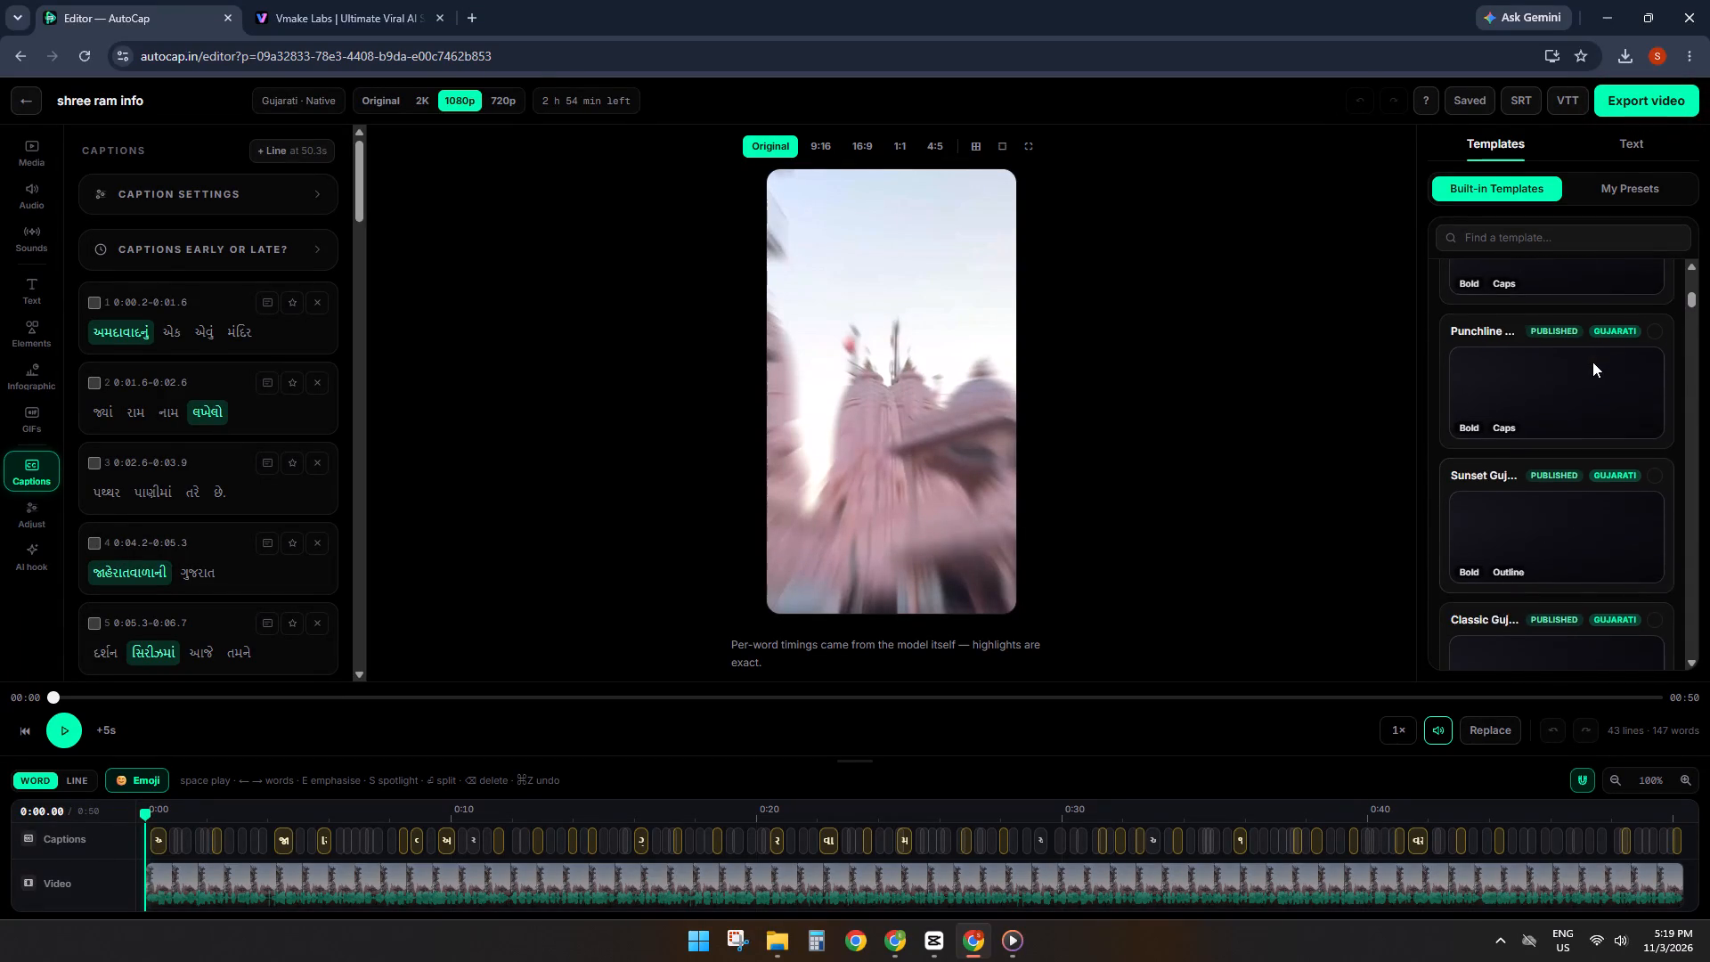
scroll(1545, 601, down, 2)
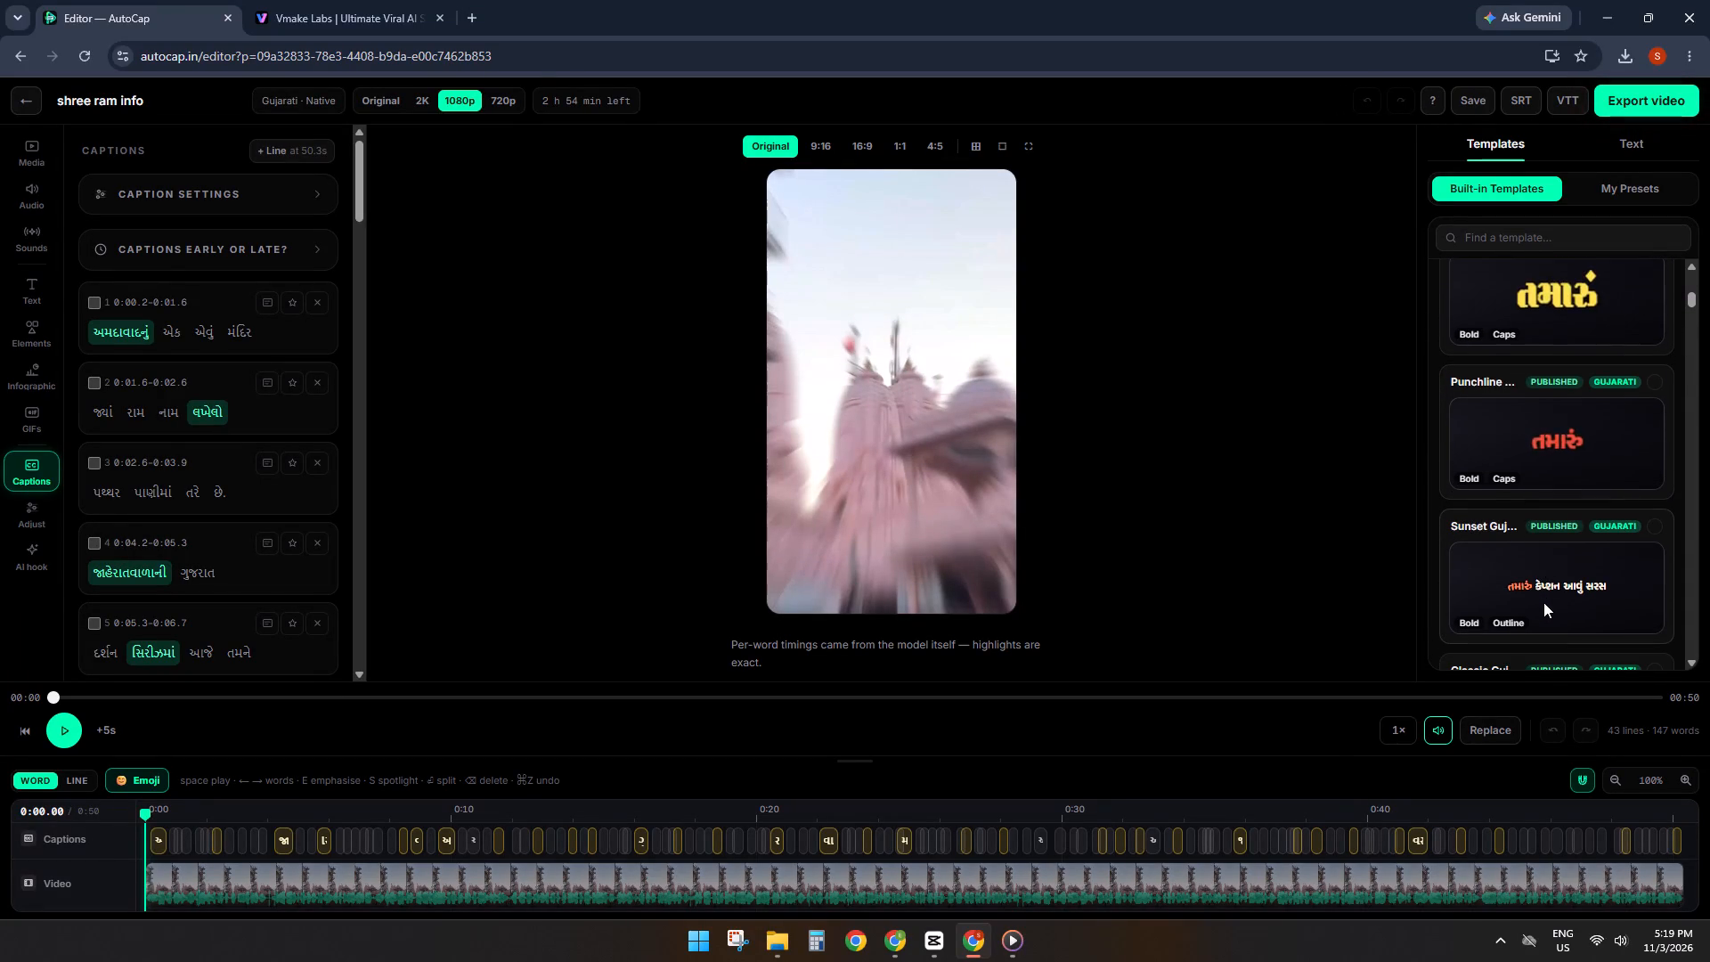
click(1551, 317)
Preview the captions to about 1 second and set the caption position to apply to all captions.
key(space)
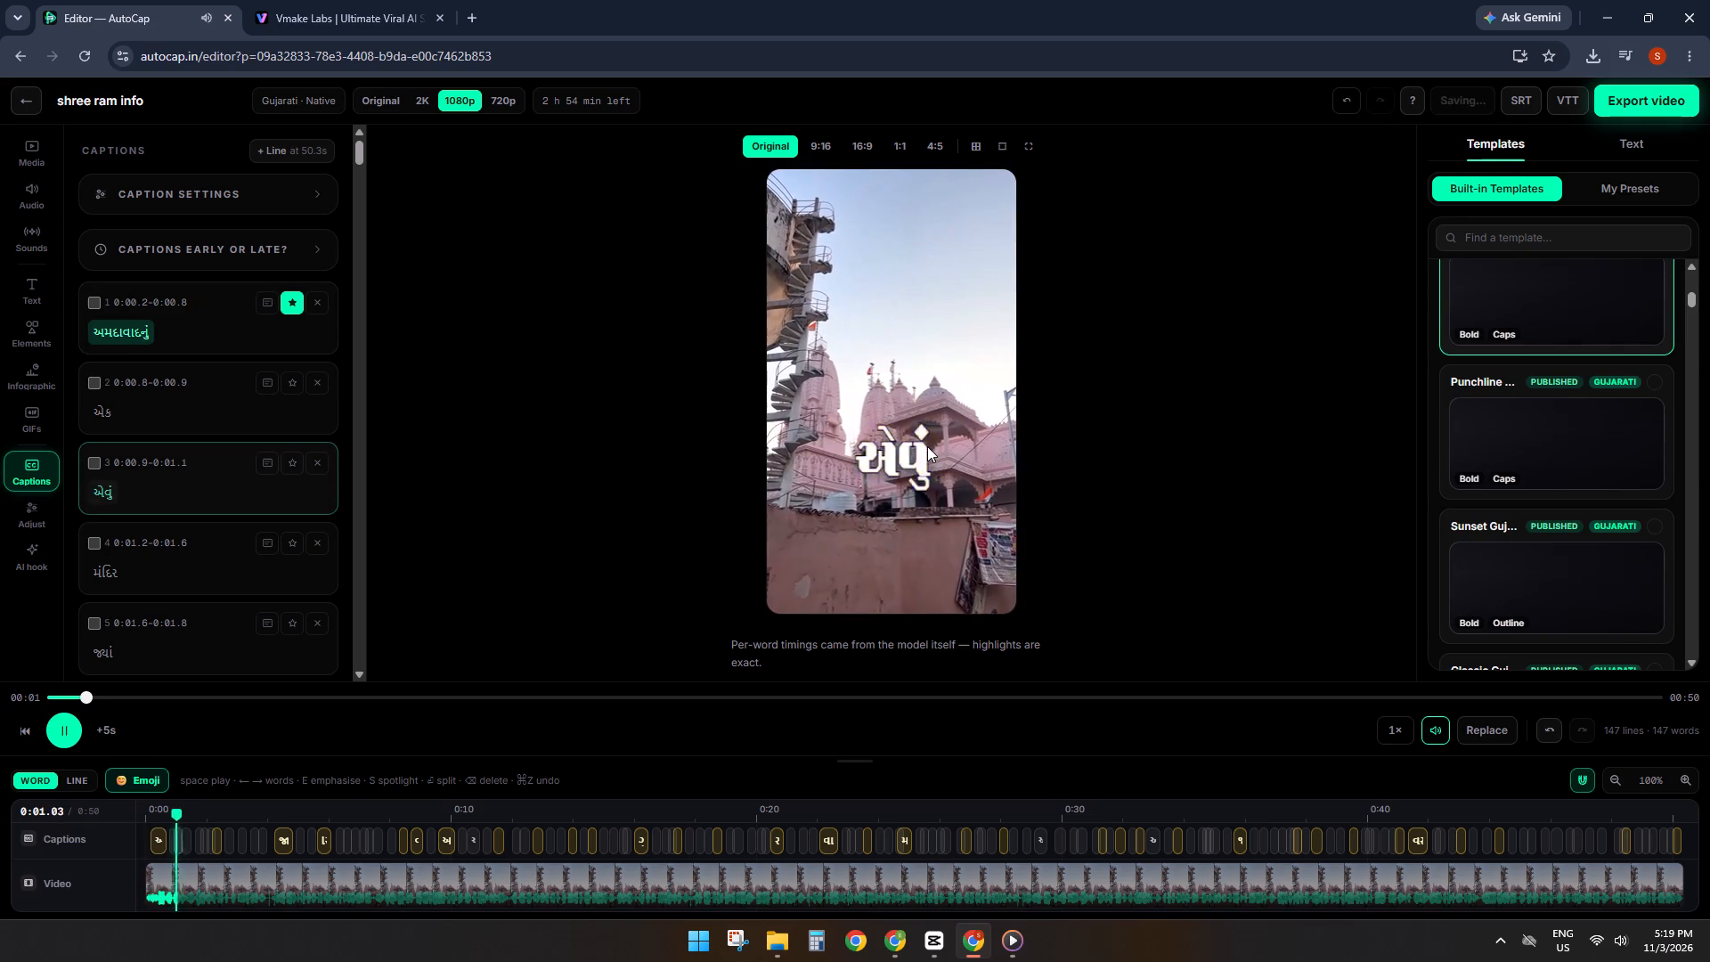
key(space)
click(915, 458)
click(915, 458)
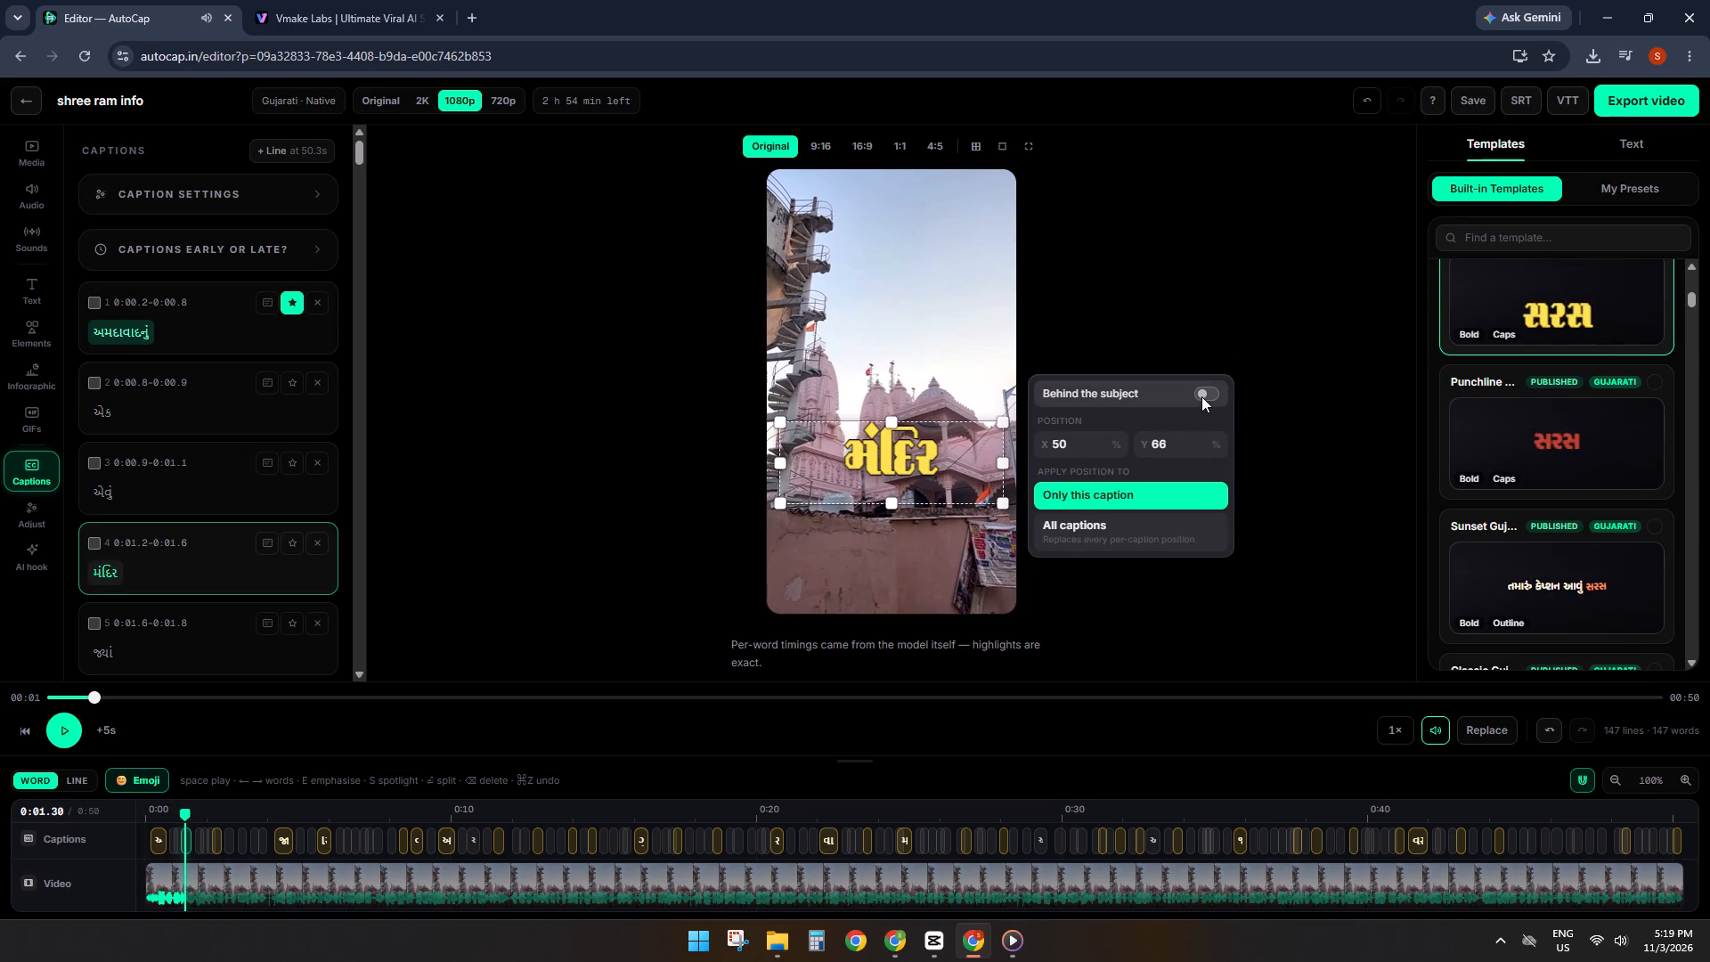
click(1122, 526)
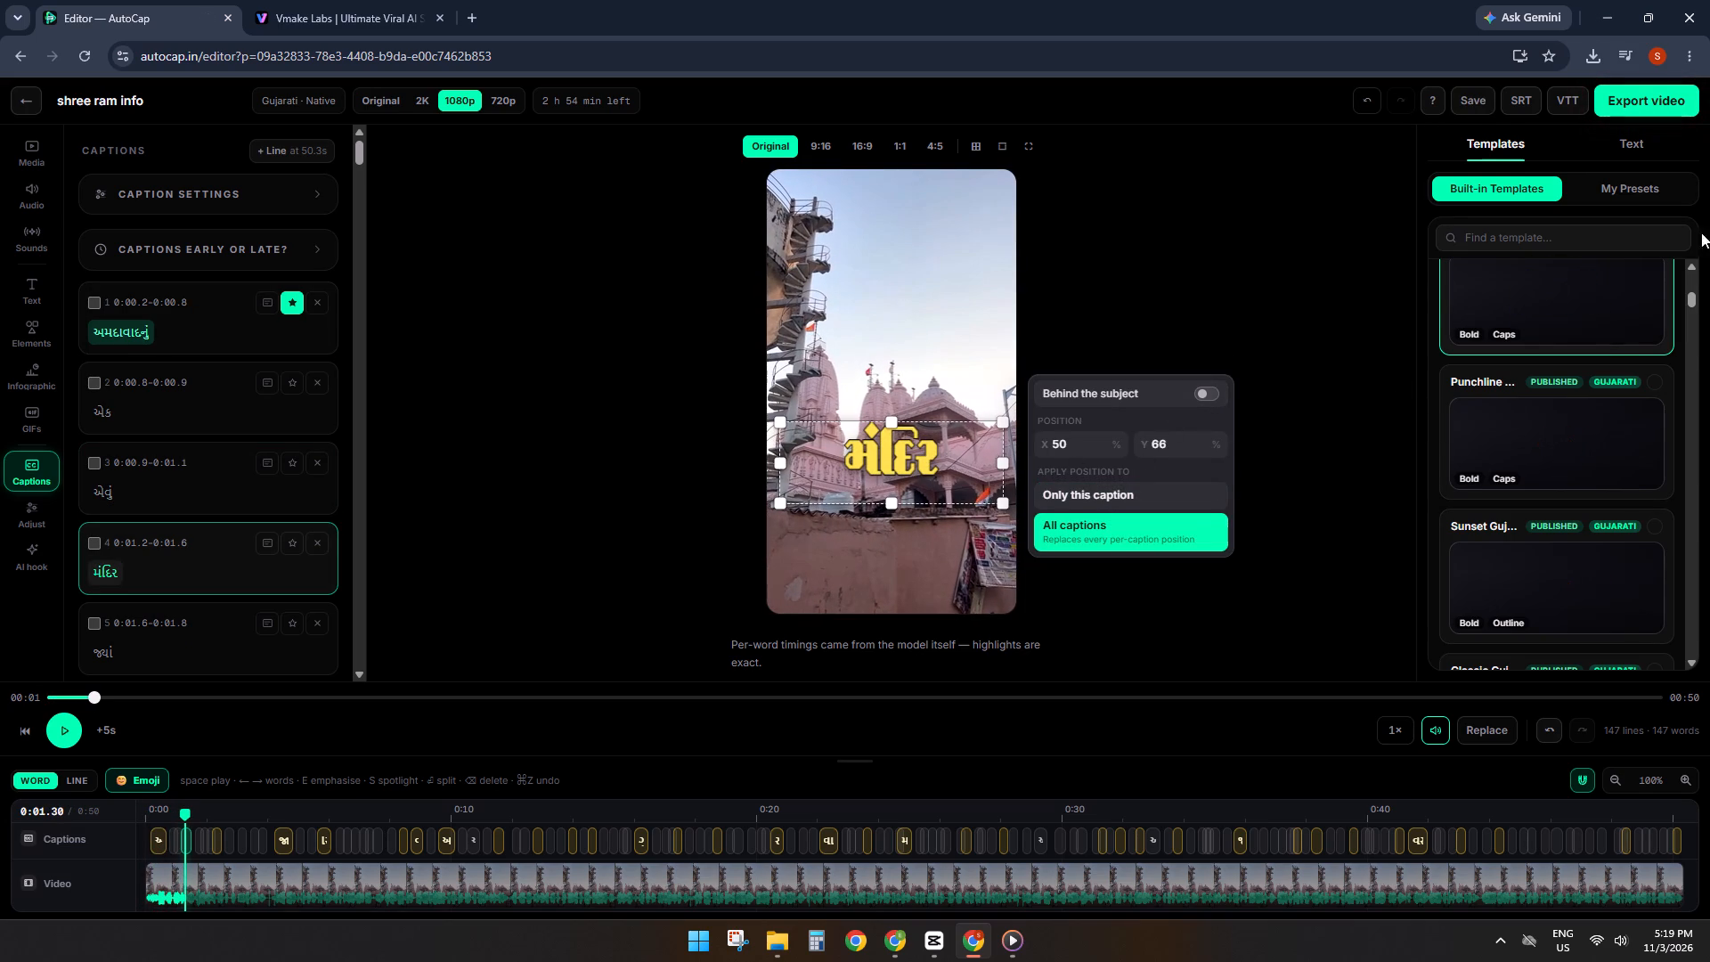
Reduce the text size of every caption and check it on the caption at about 1 second.
click(1627, 135)
click(1628, 145)
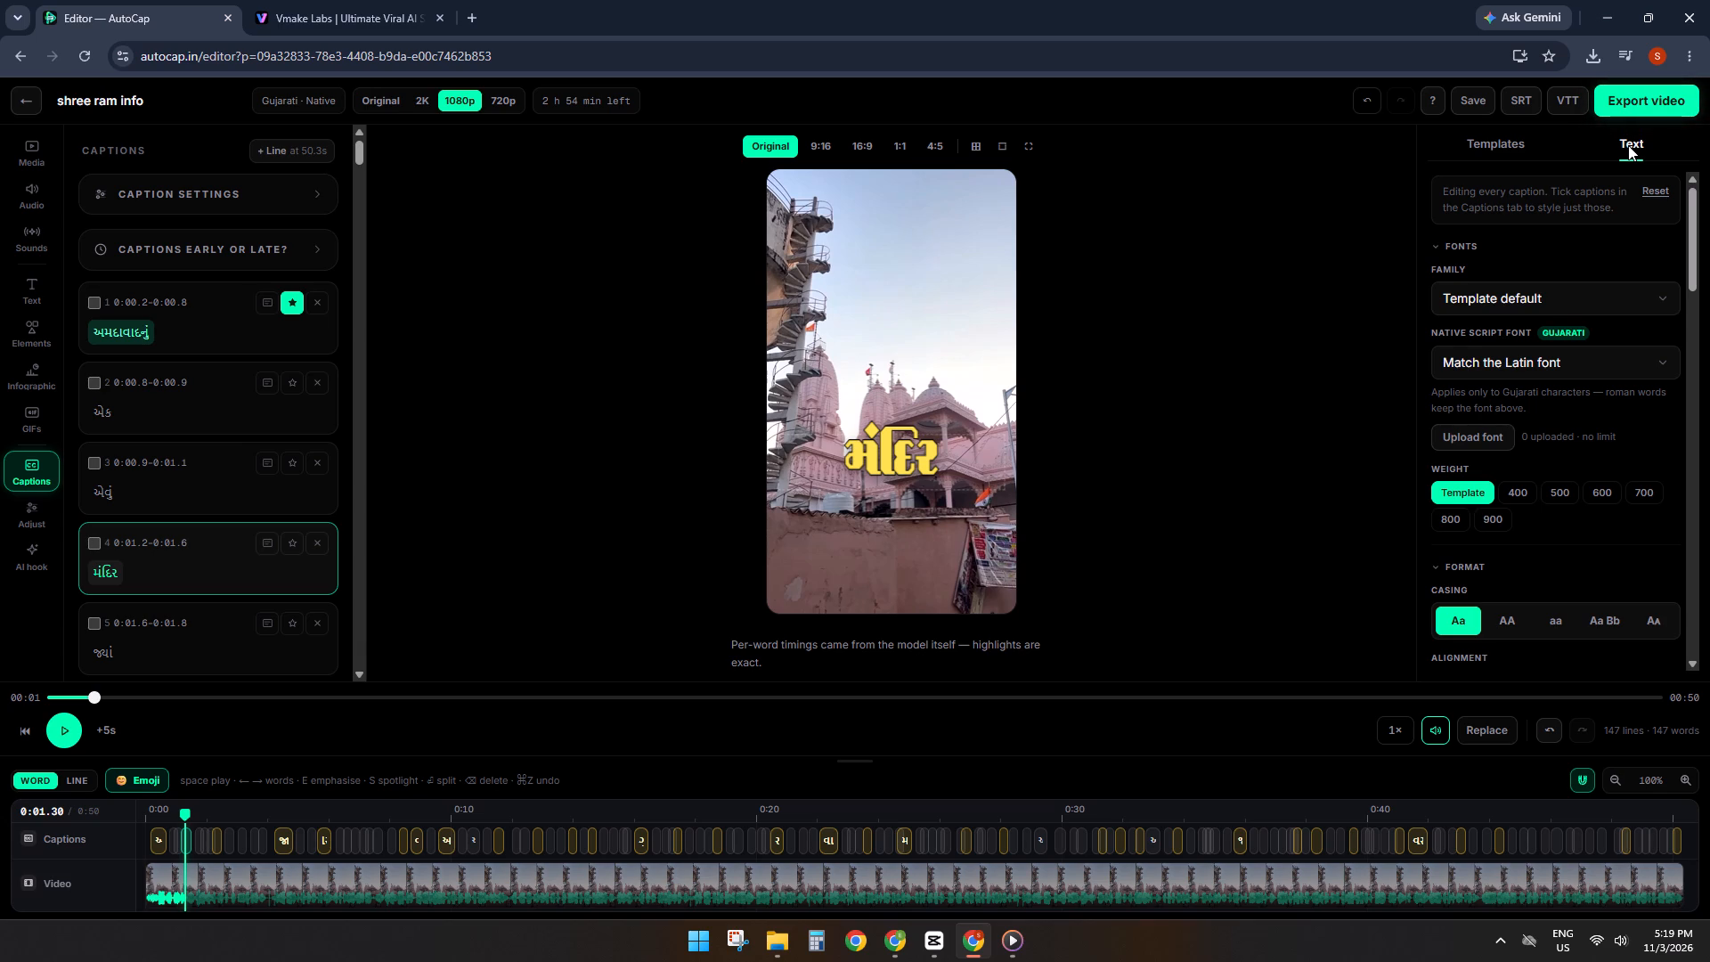
scroll(1569, 497, down, 7)
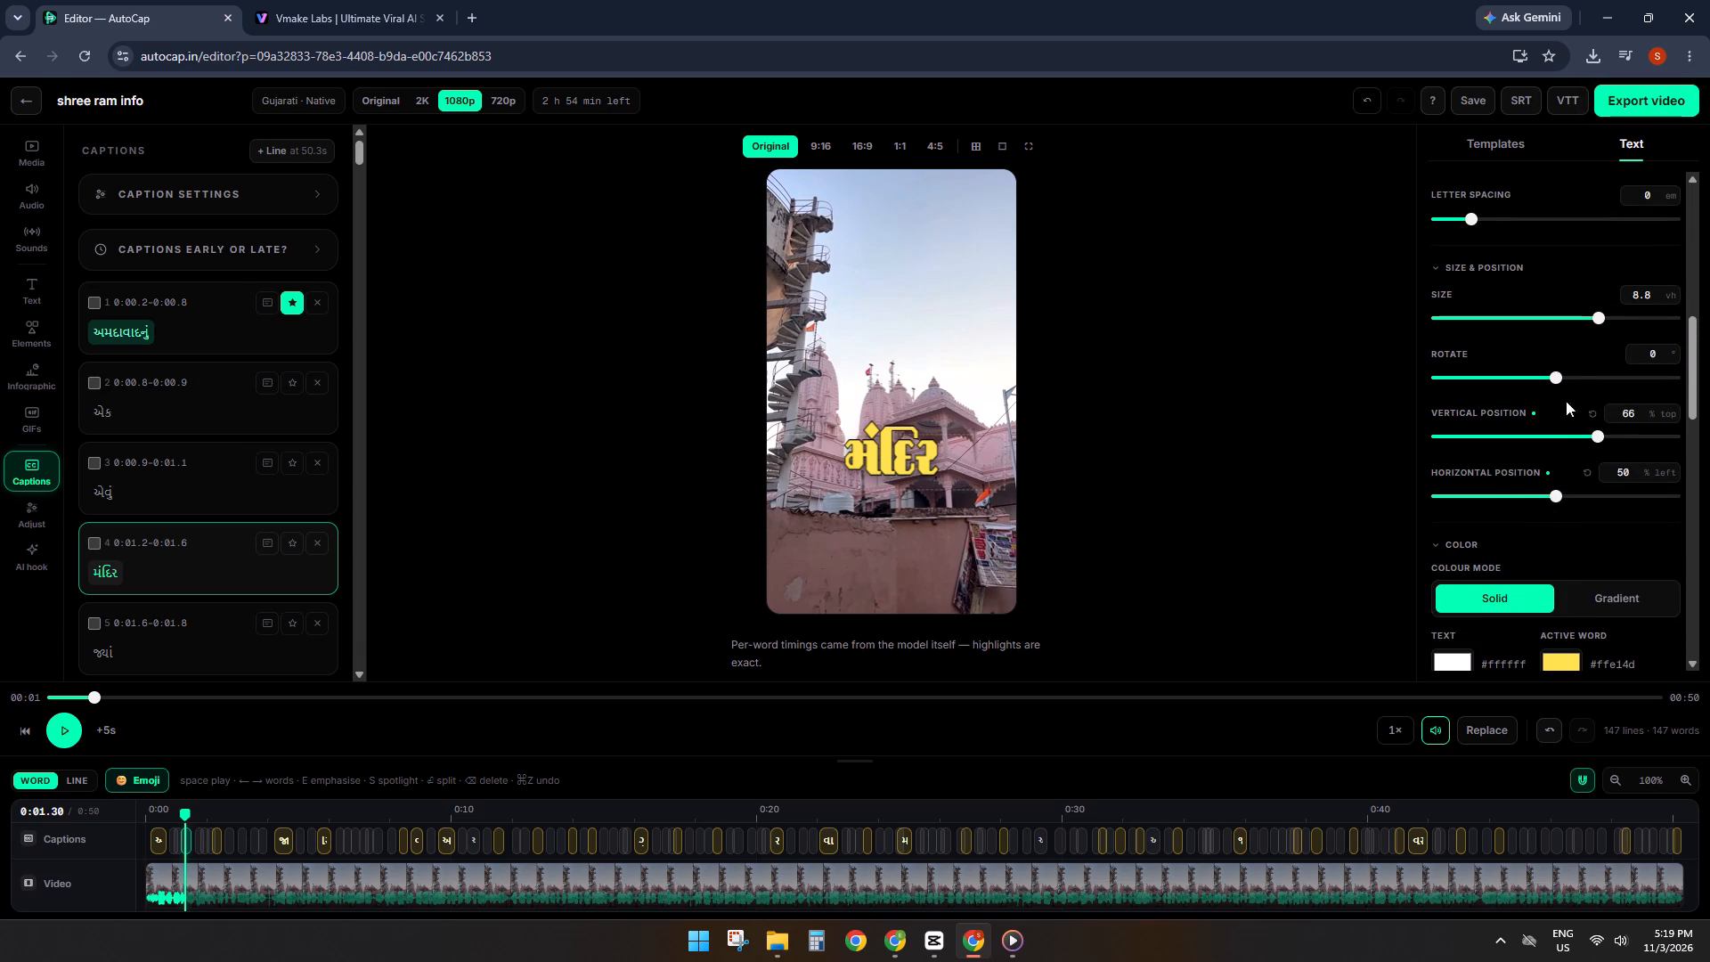
drag(1592, 313, 1526, 322)
click(892, 454)
key(space)
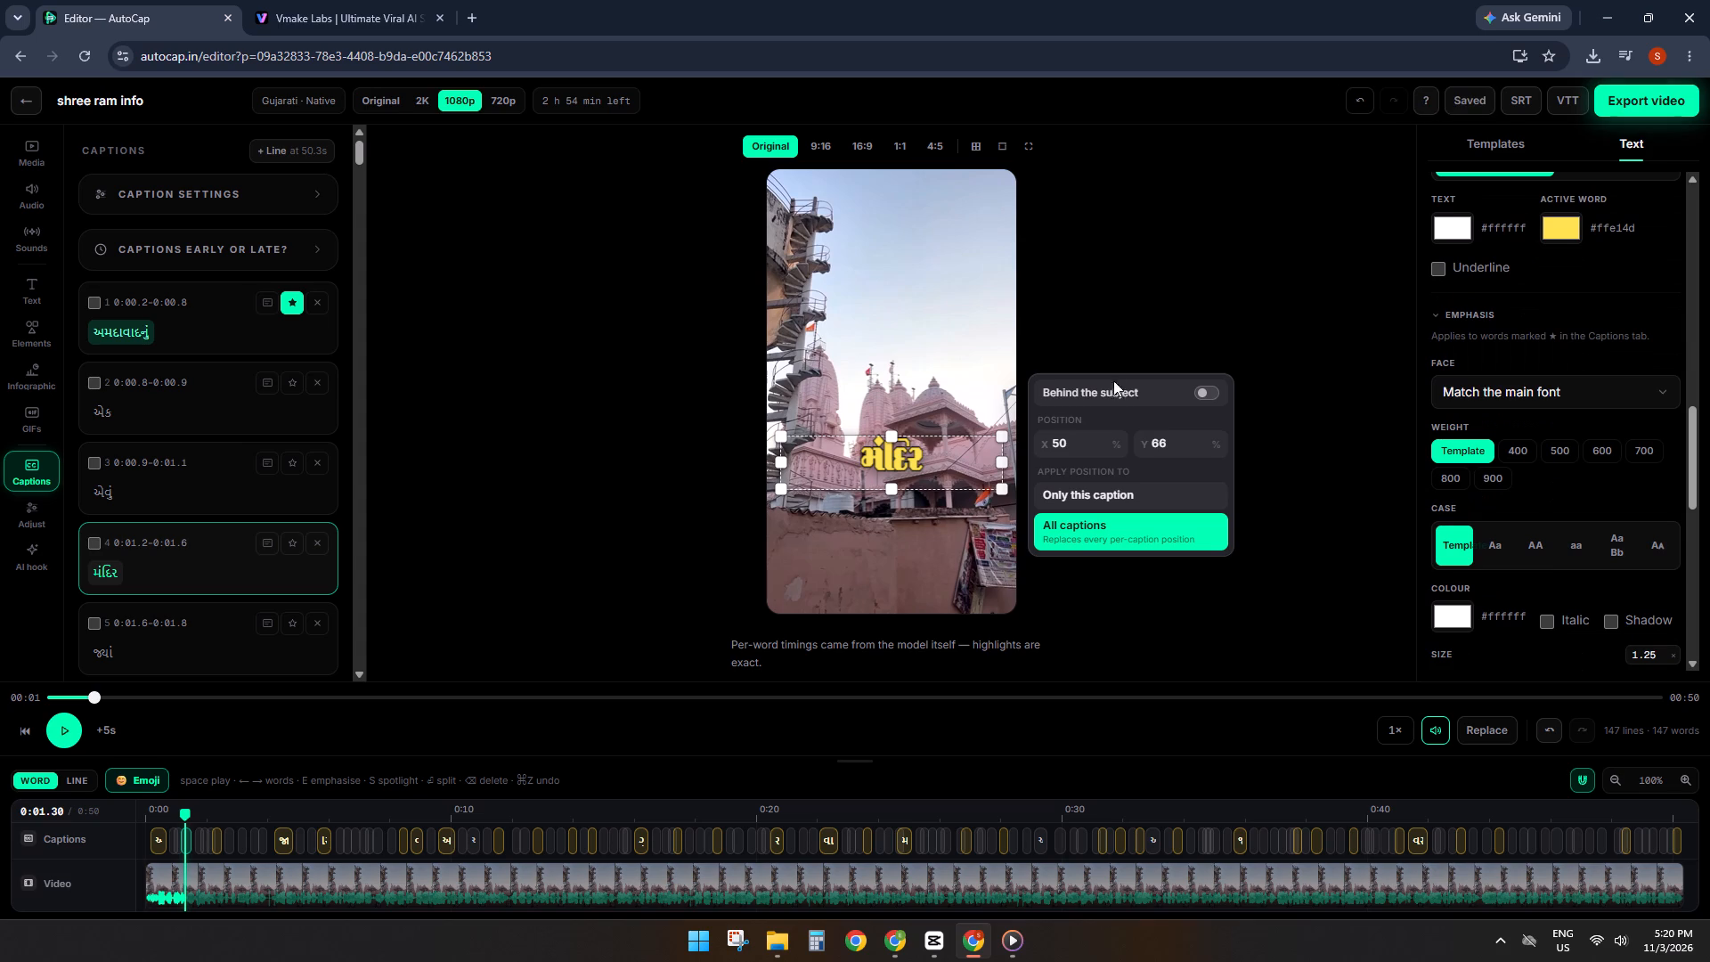
click(1350, 211)
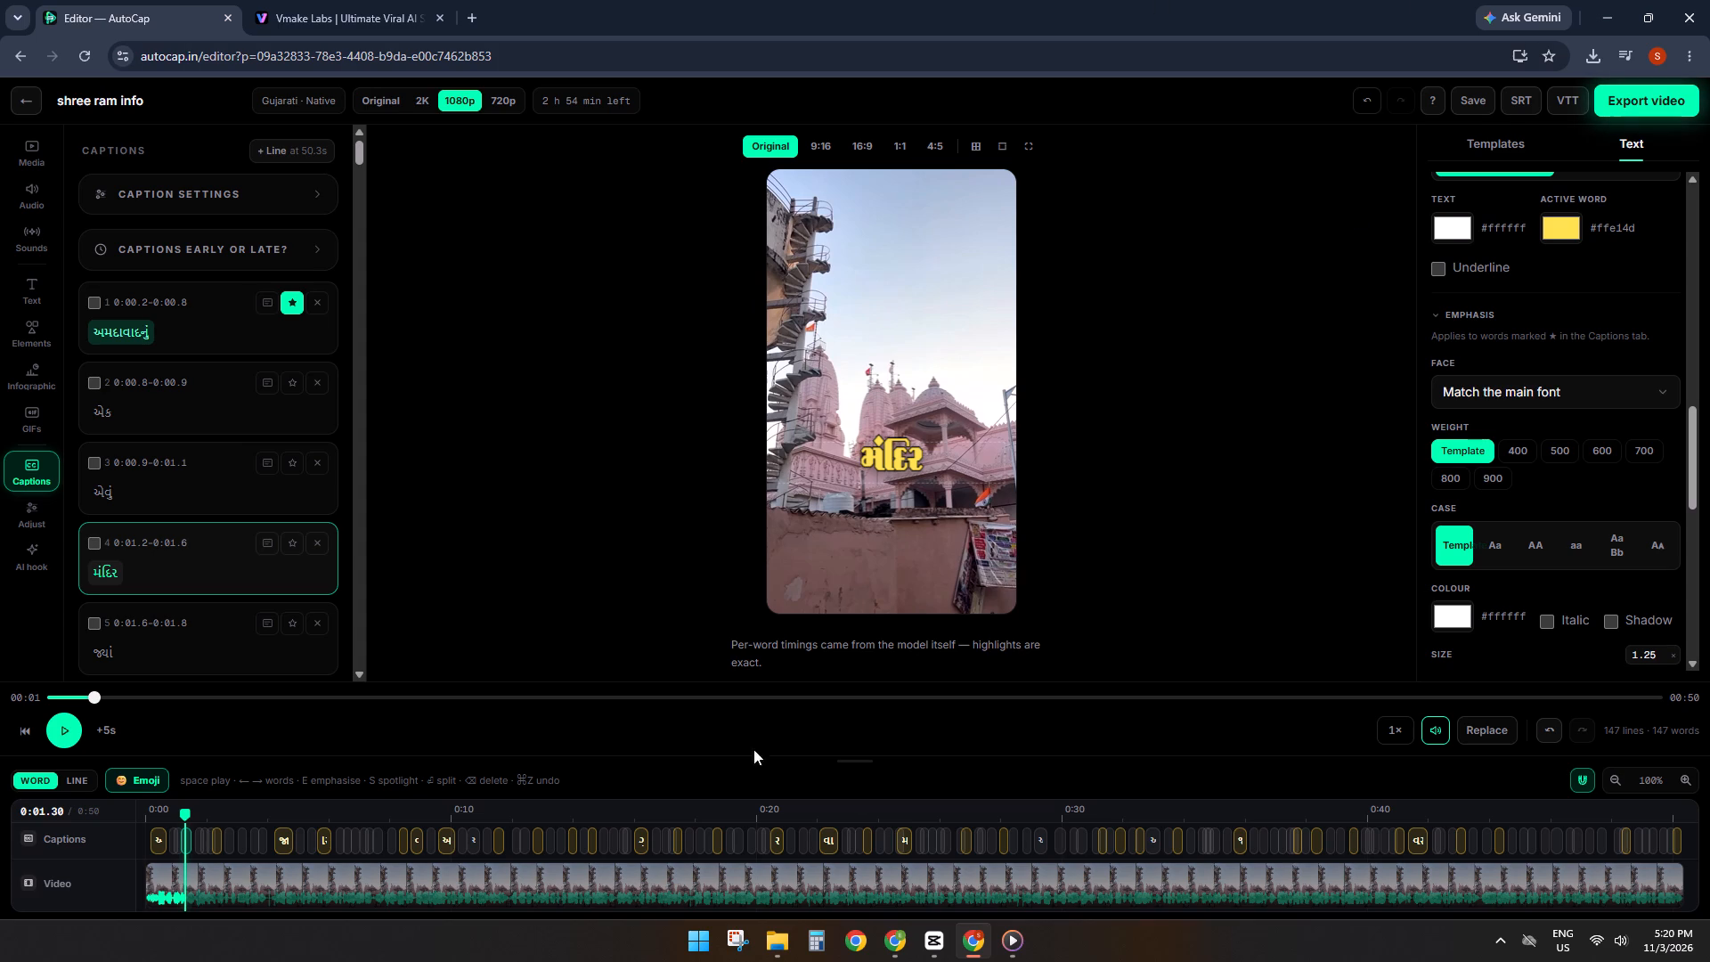
Preview the captions from the start to about 5 seconds and move all captions lower, to about X 46%, Y 77%.
drag(82, 697, 56, 697)
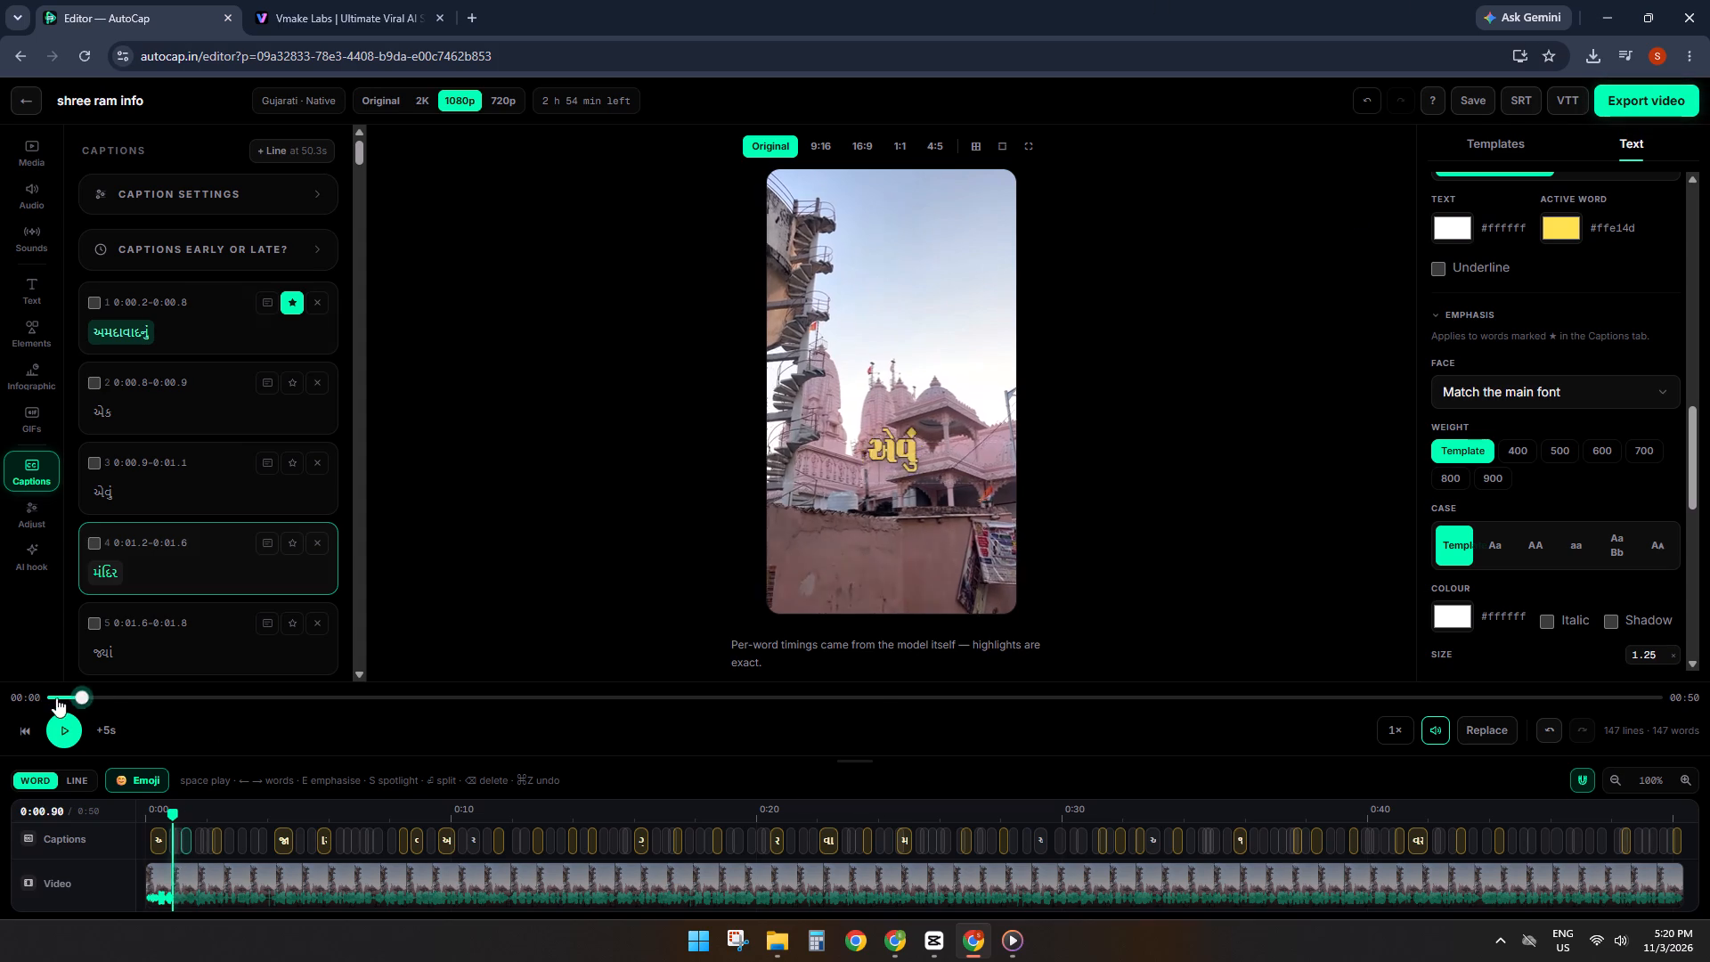
drag(56, 697, 40, 697)
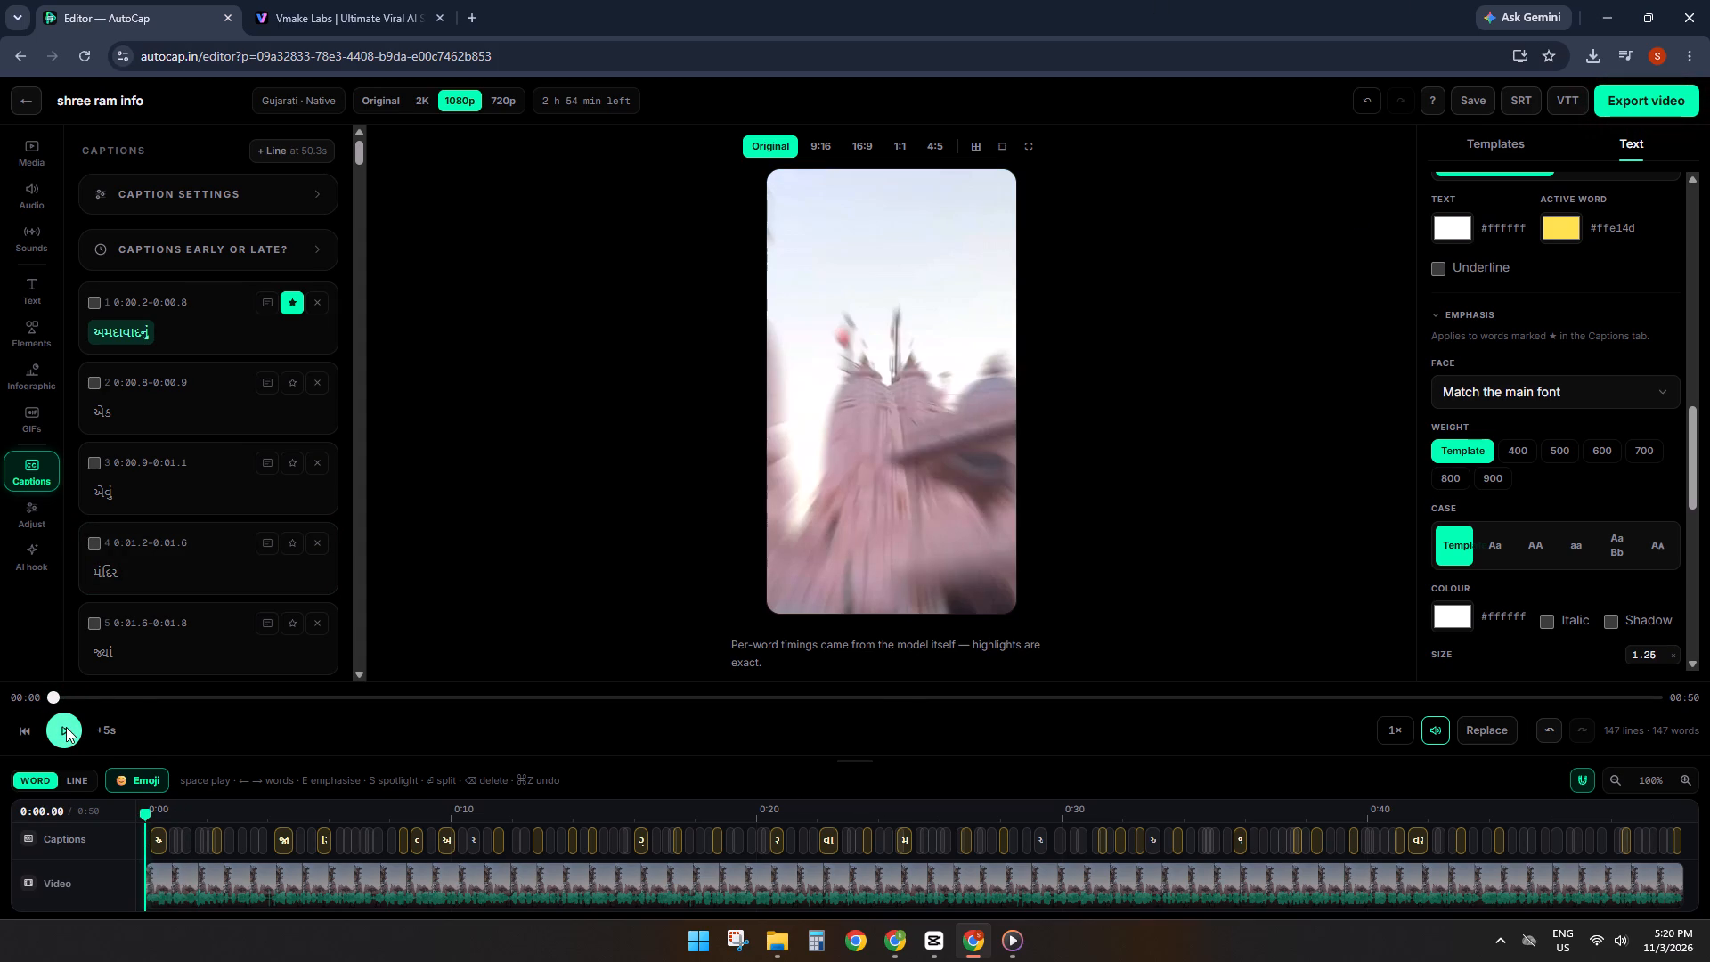
click(61, 728)
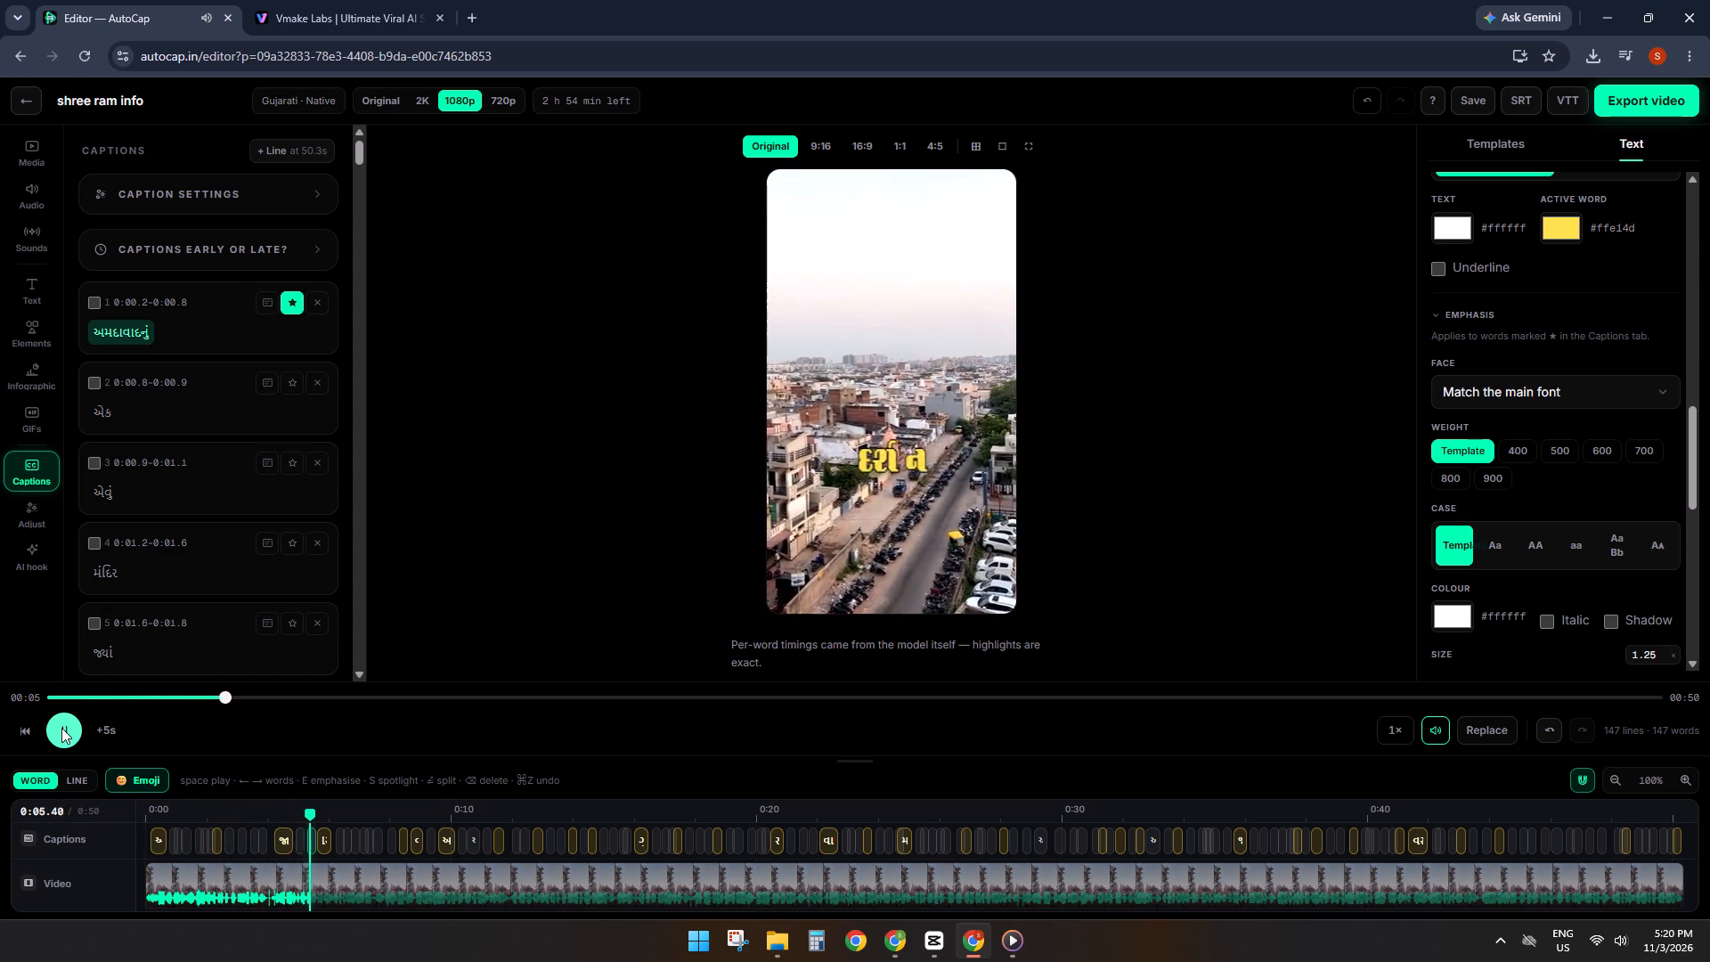
key(space)
click(906, 426)
click(910, 453)
drag(922, 458, 918, 470)
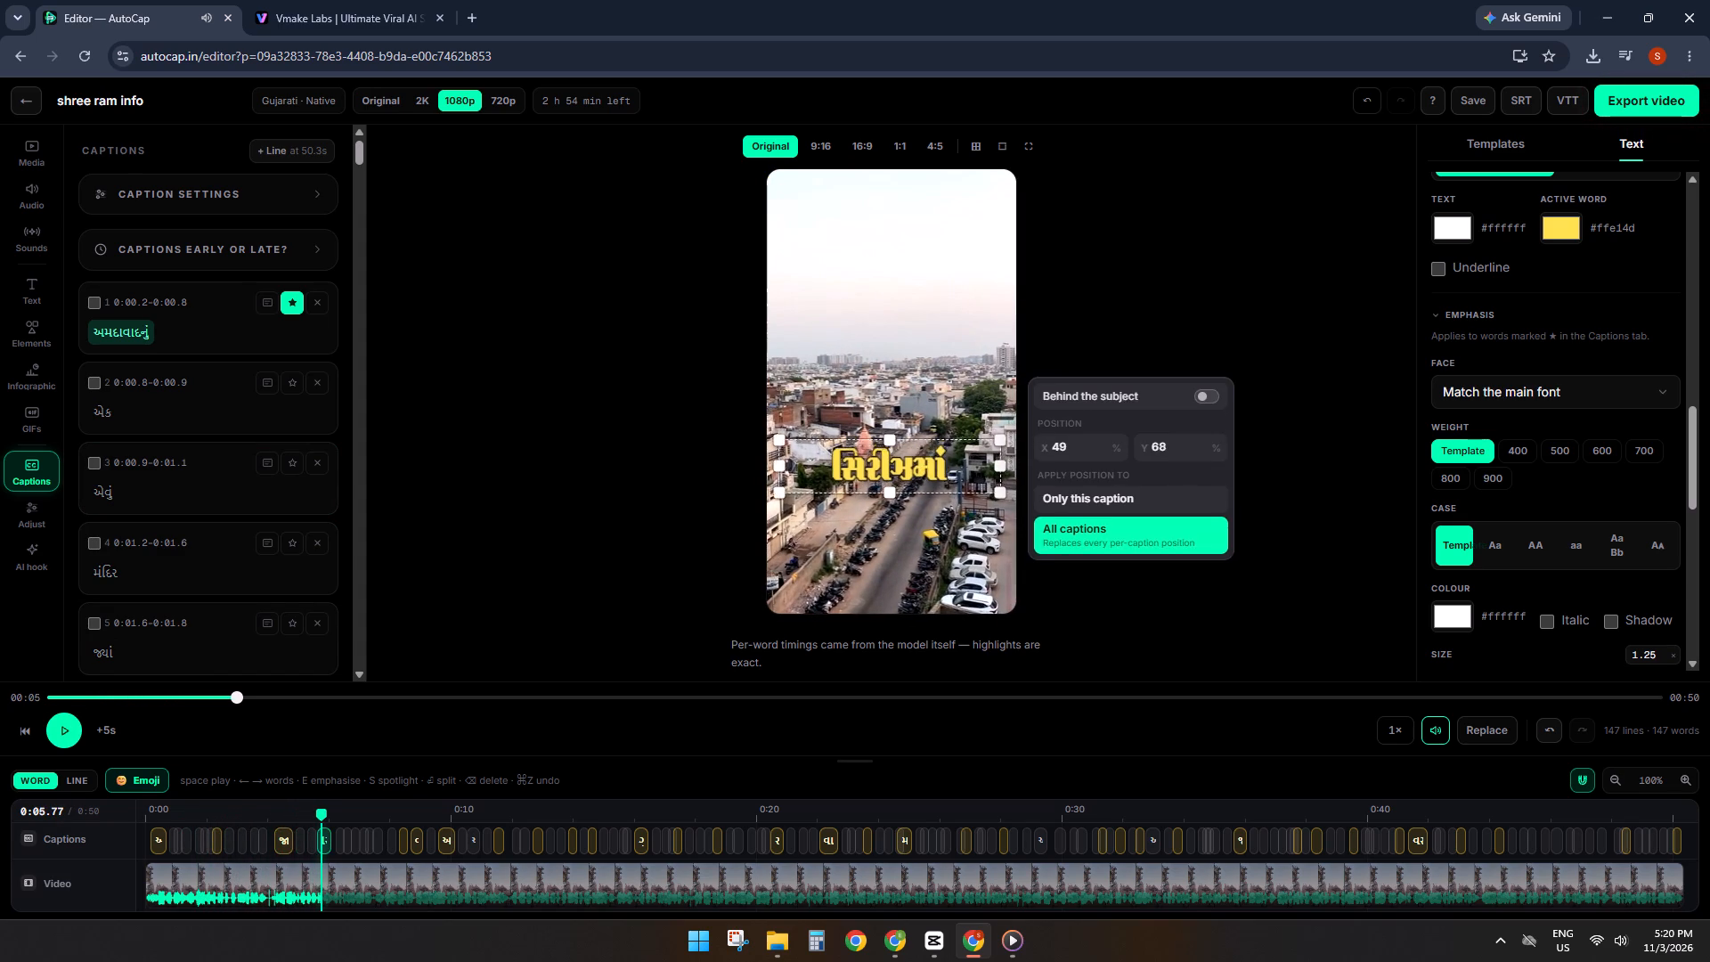
drag(918, 470, 912, 509)
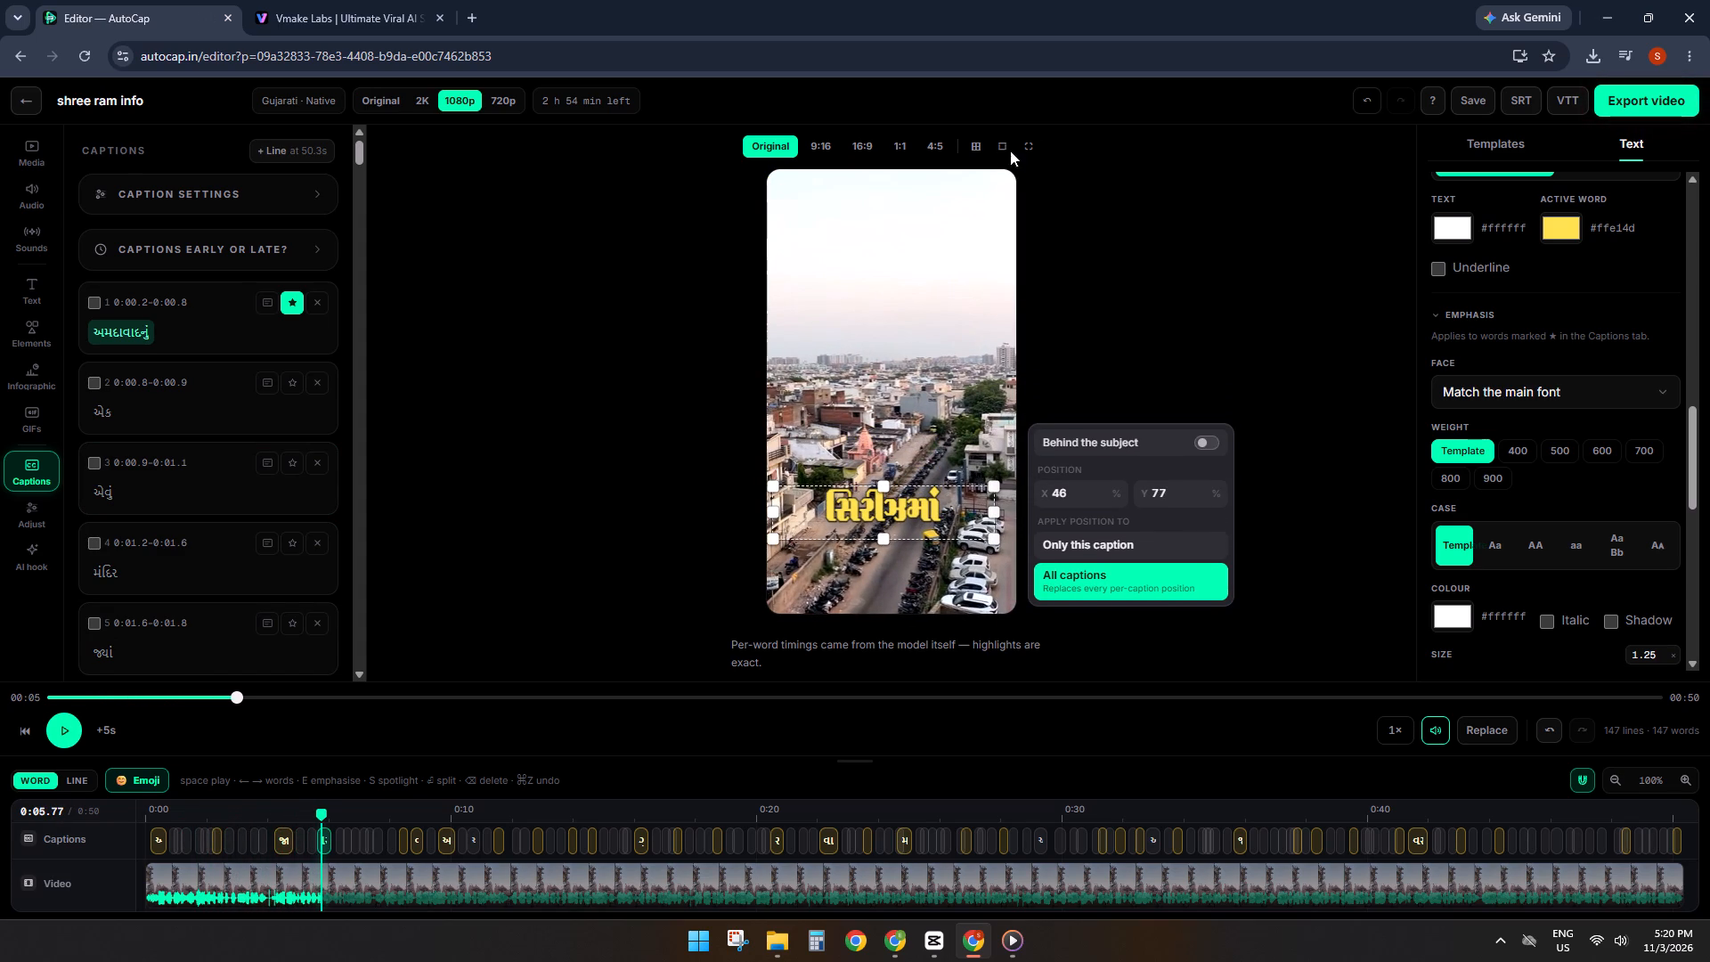
Show the safe-area guide and, while previewing to about 9 seconds, fine-tune the position of all captions to about X 48%, Y 77%.
click(1006, 153)
click(899, 501)
click(899, 501)
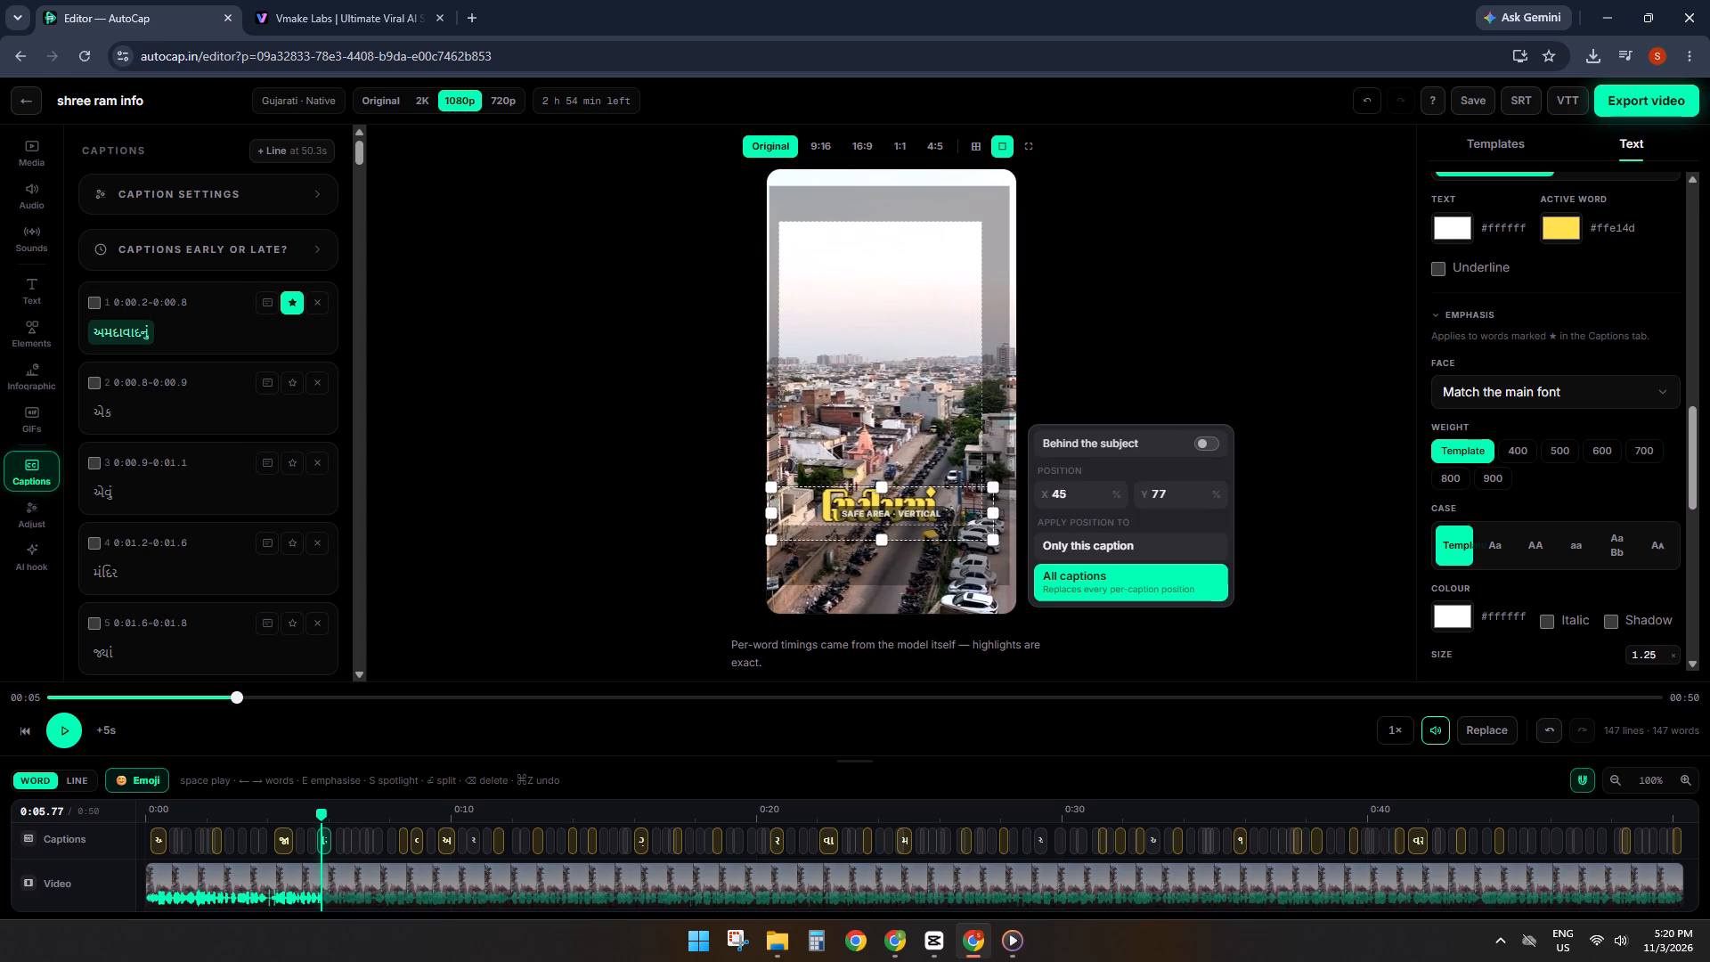
key(space)
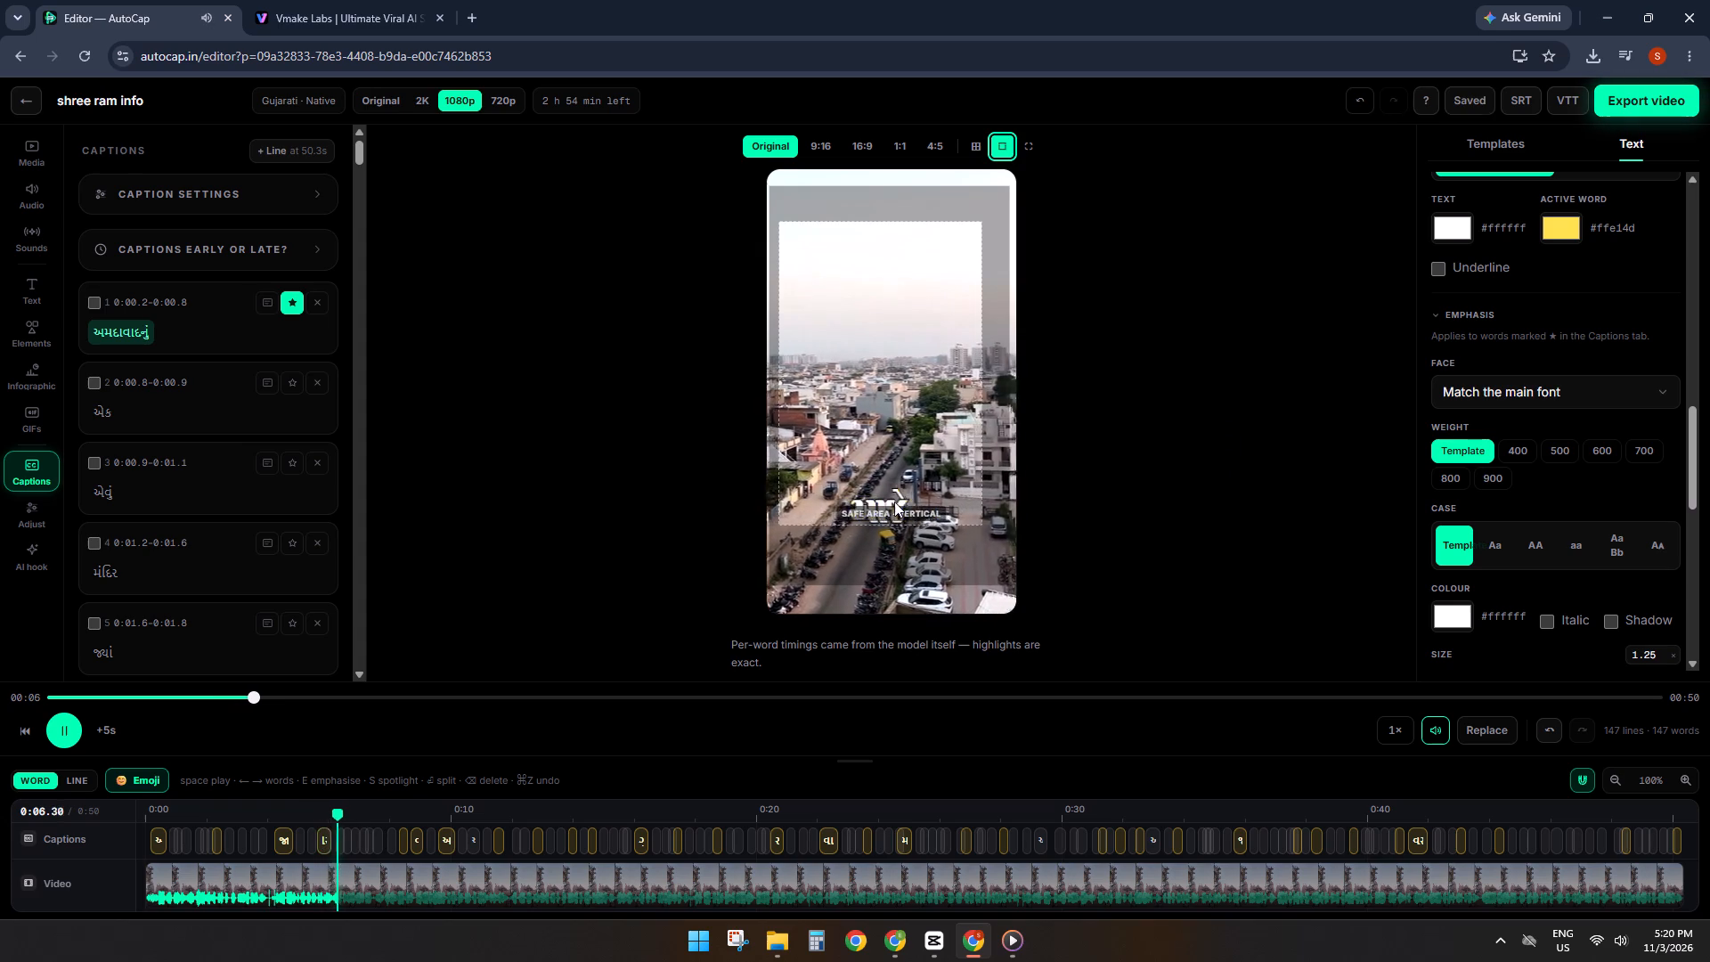
key(space)
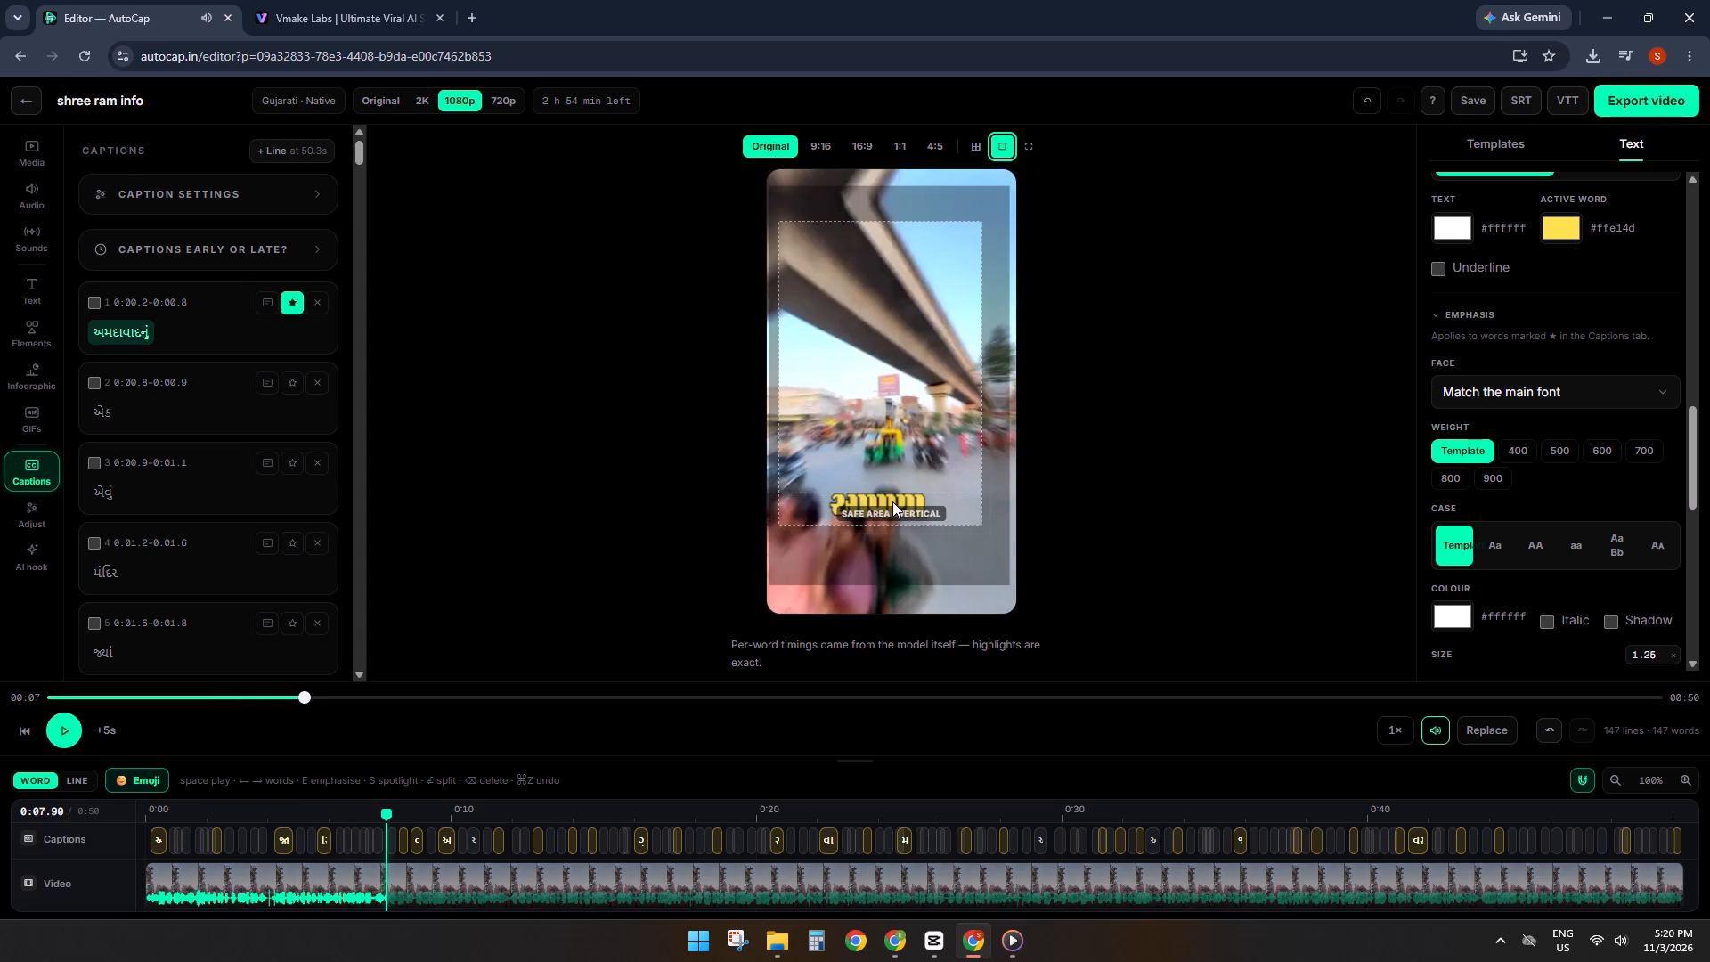
key(space)
key(space)
click(888, 501)
click(888, 501)
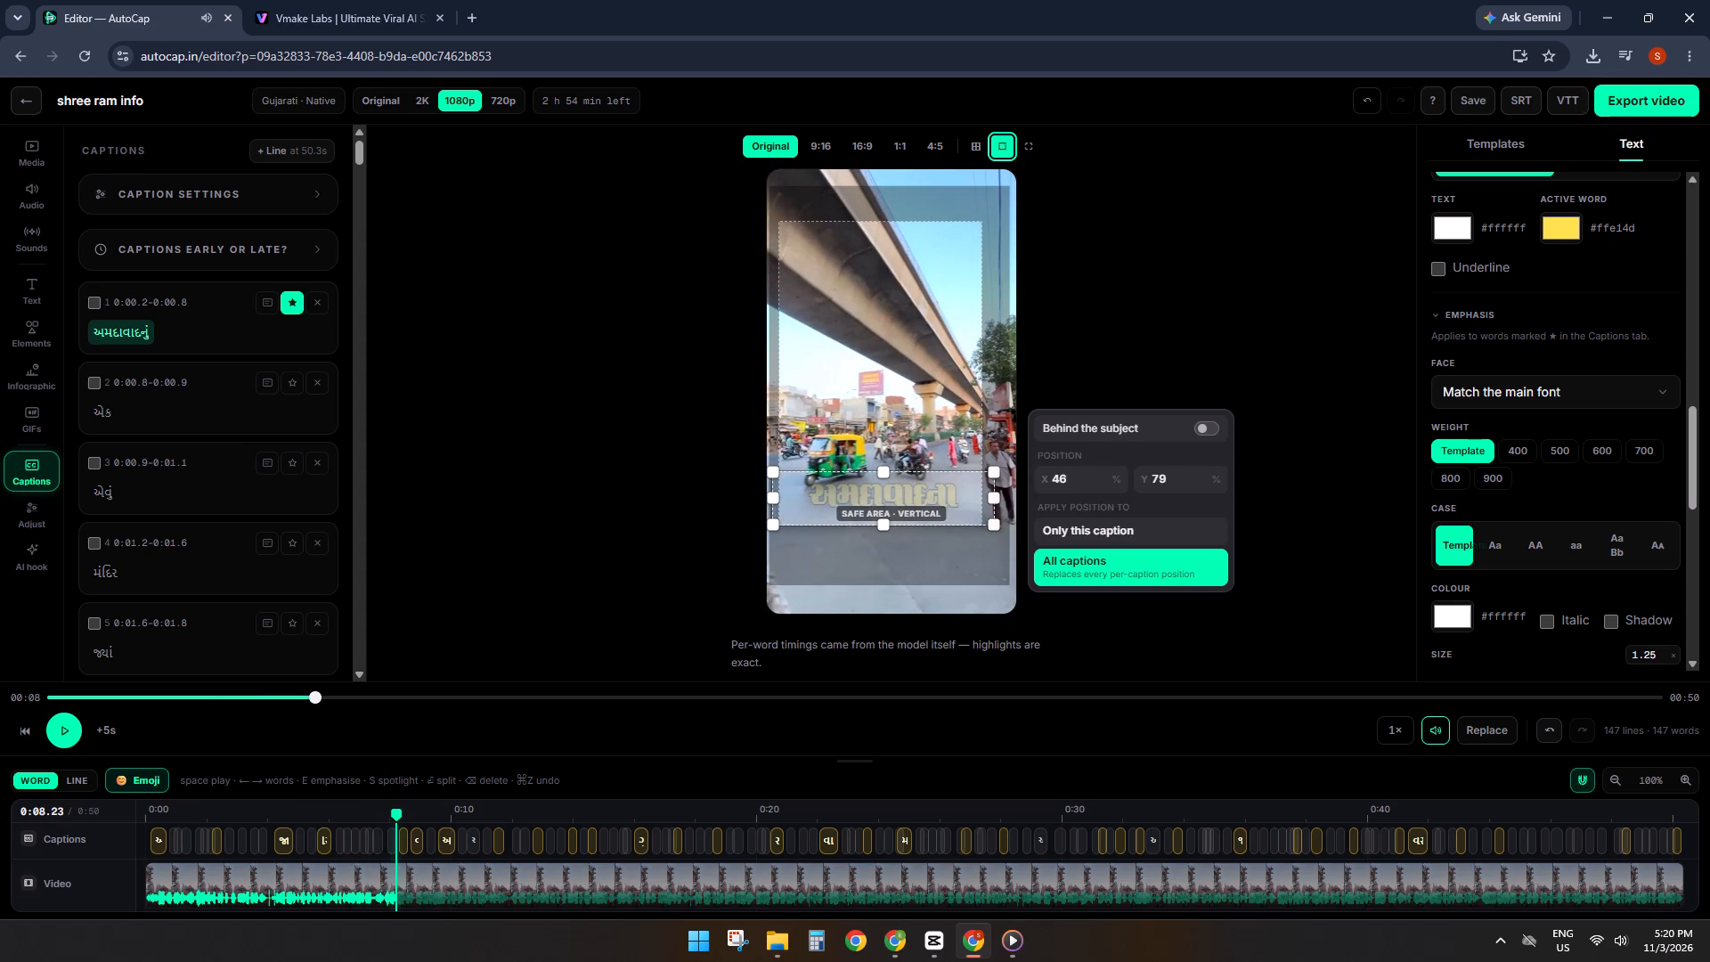
key(space)
key(space)
double_click(898, 508)
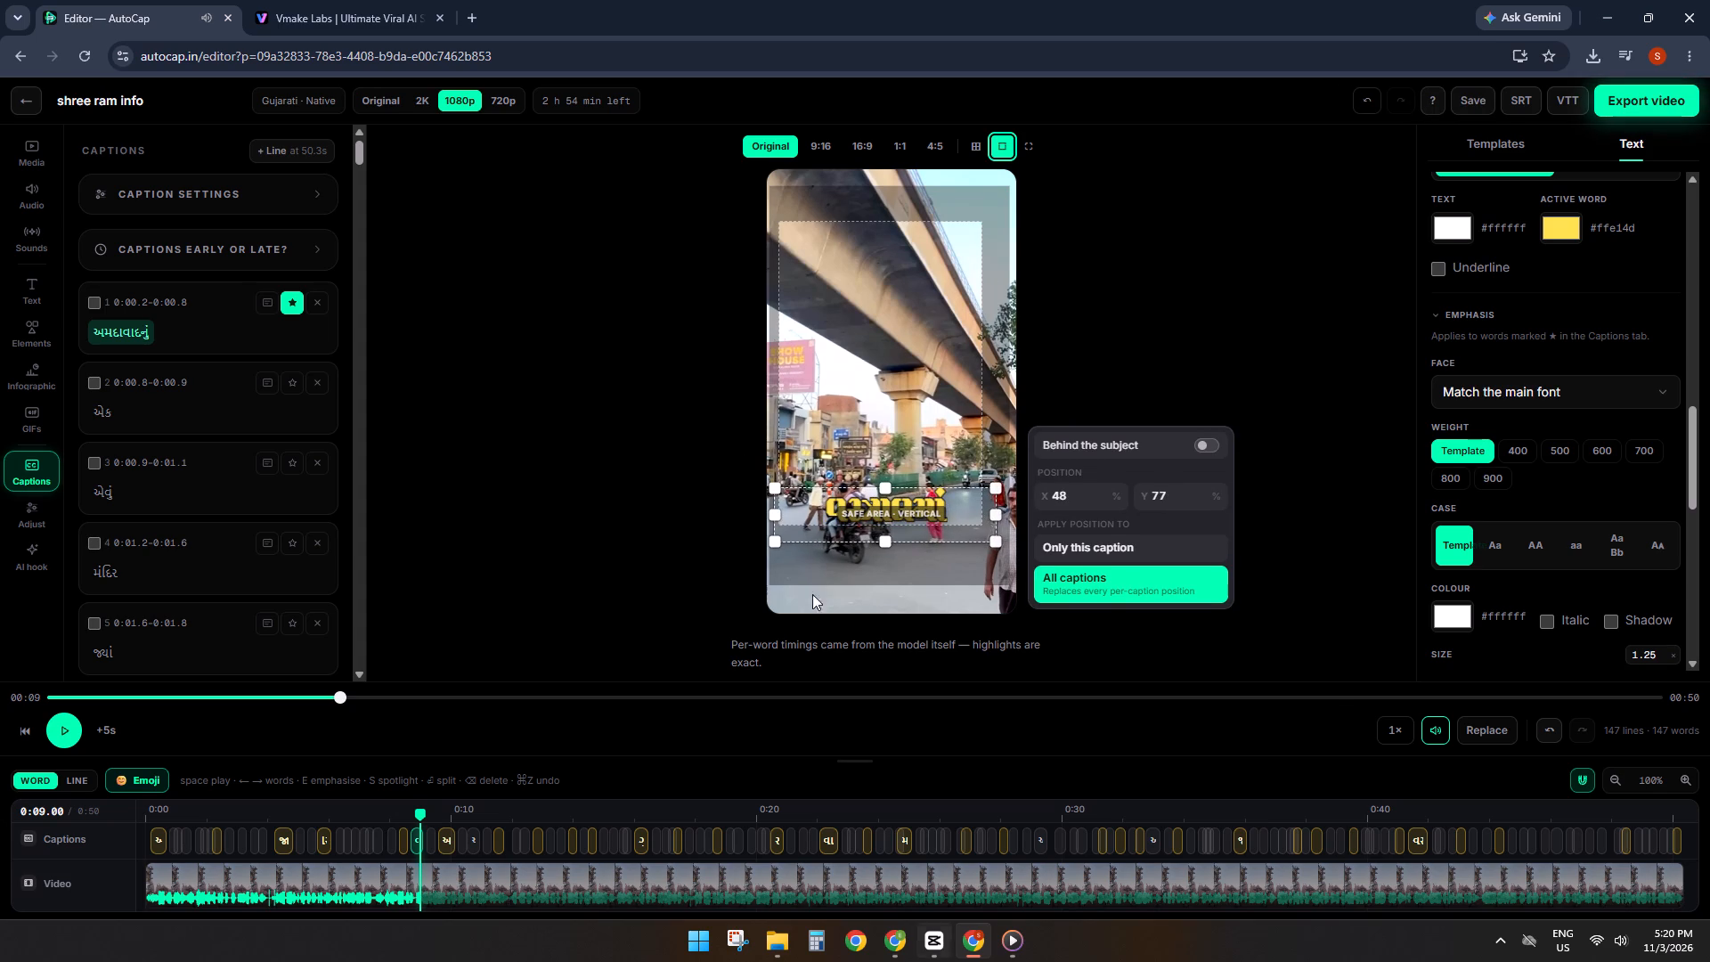
Switch to the browser window with YouTube, search for jubin nautiyal songs and skim the results.
click(891, 942)
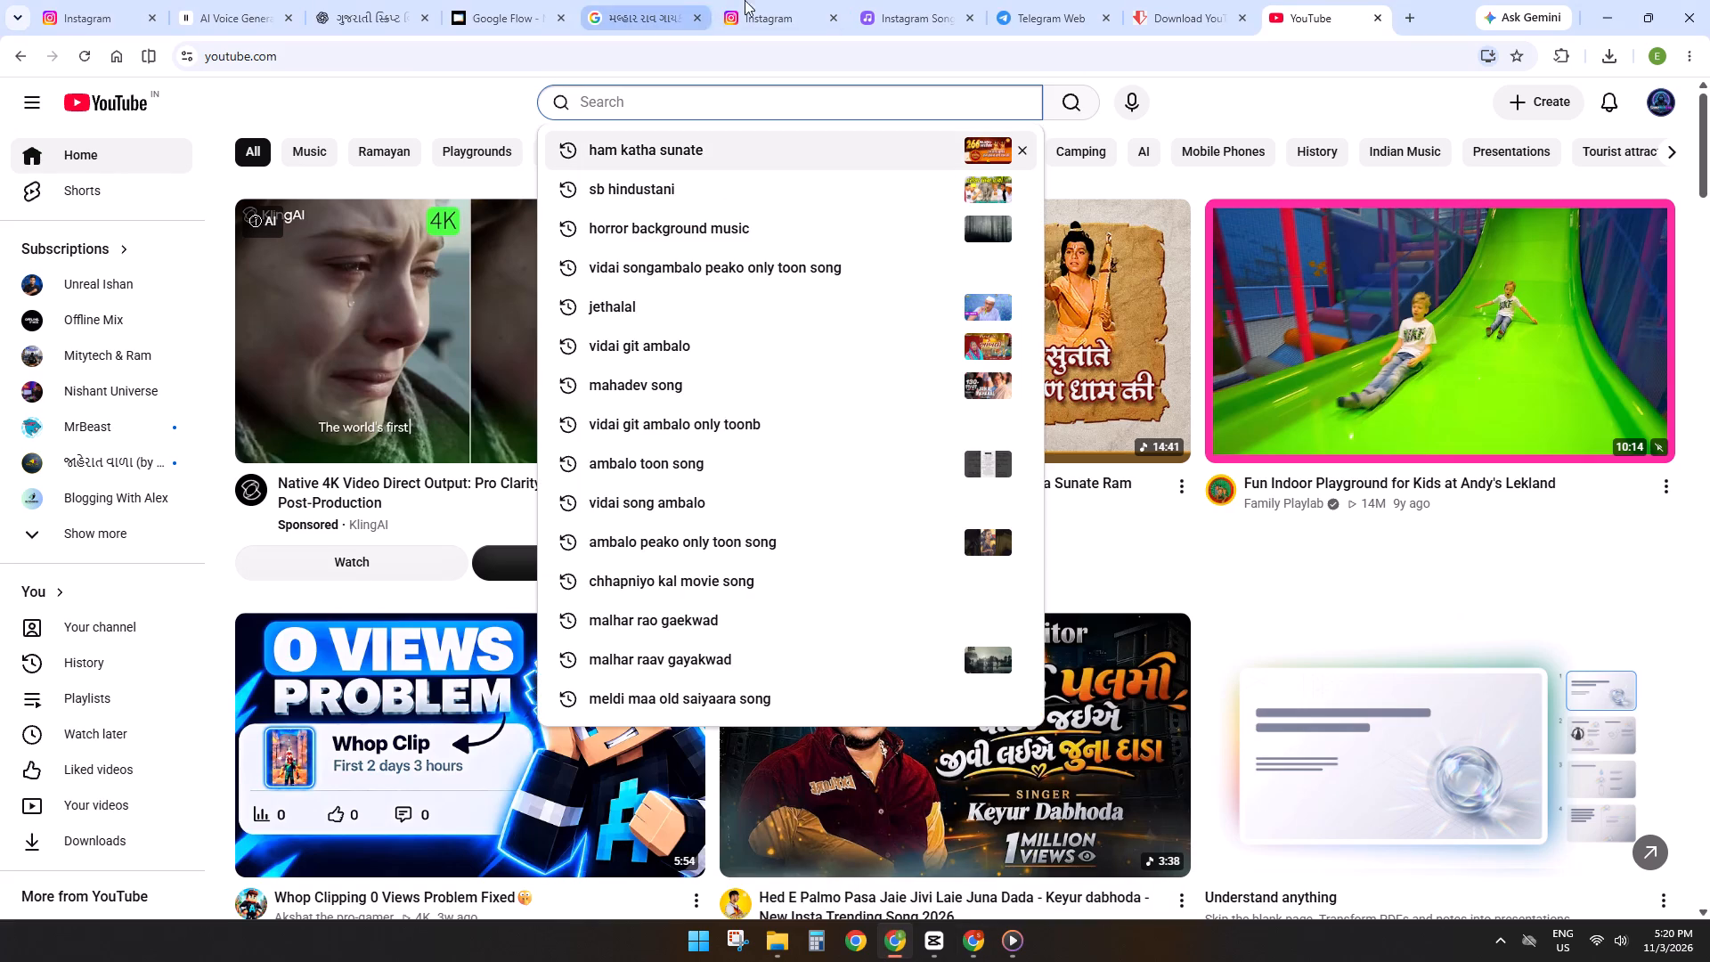
text(ju)
text(bi)
key(space)
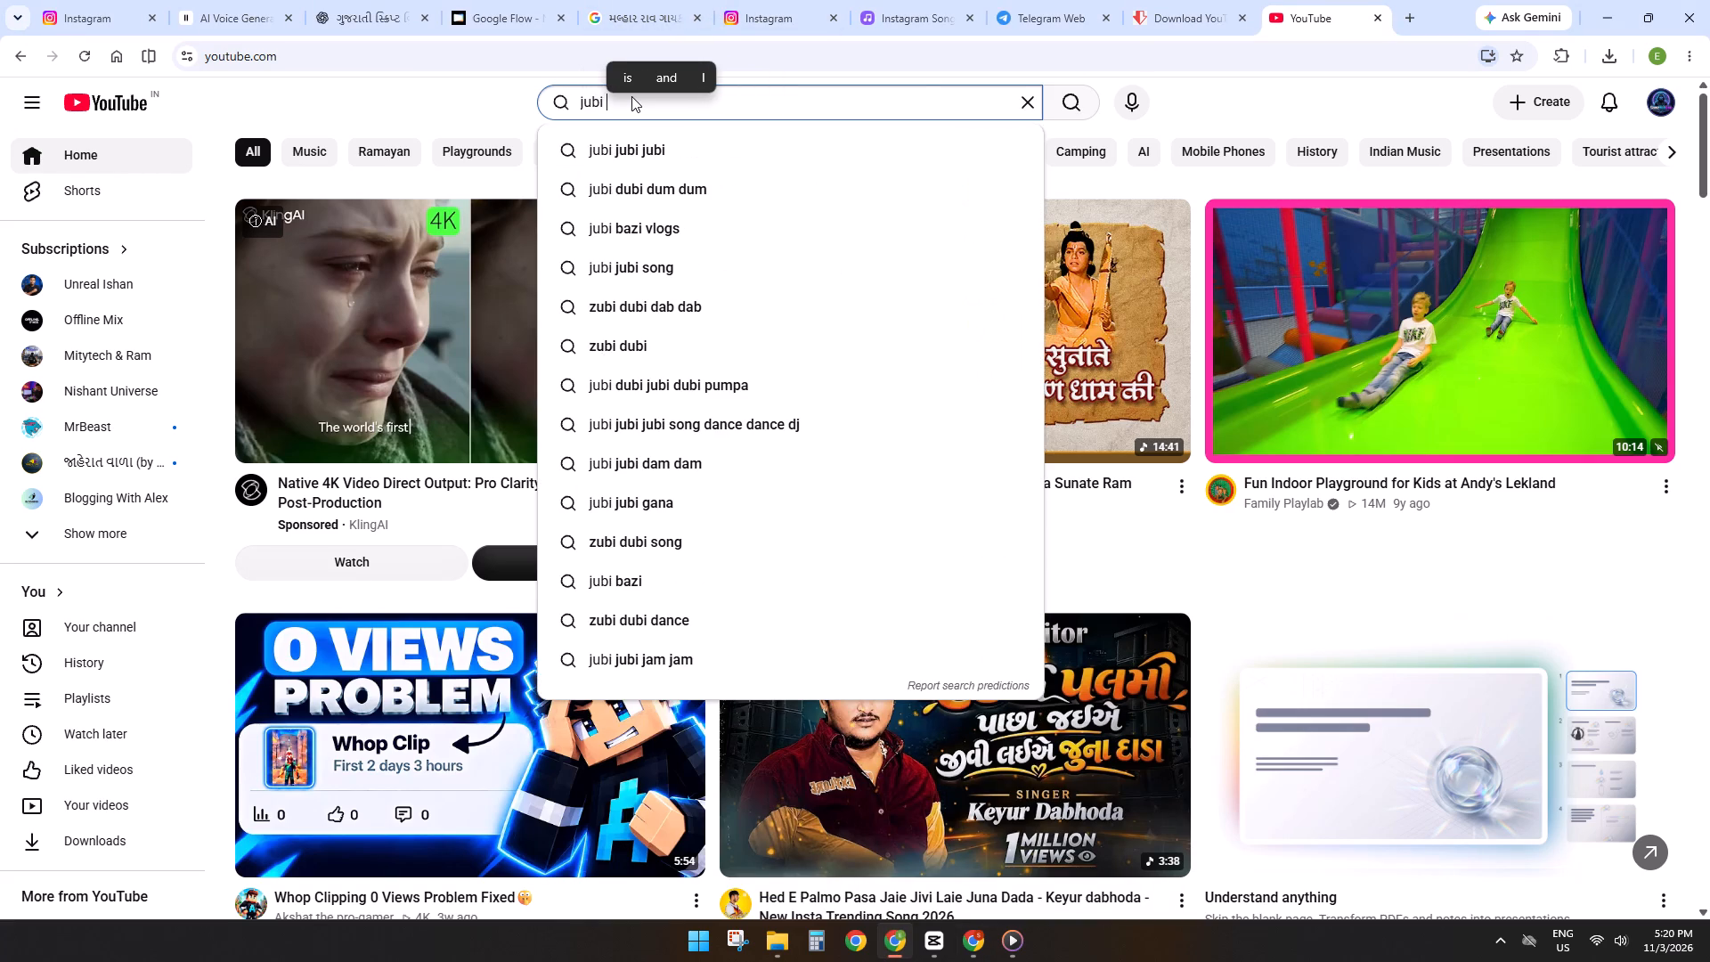
key(n)
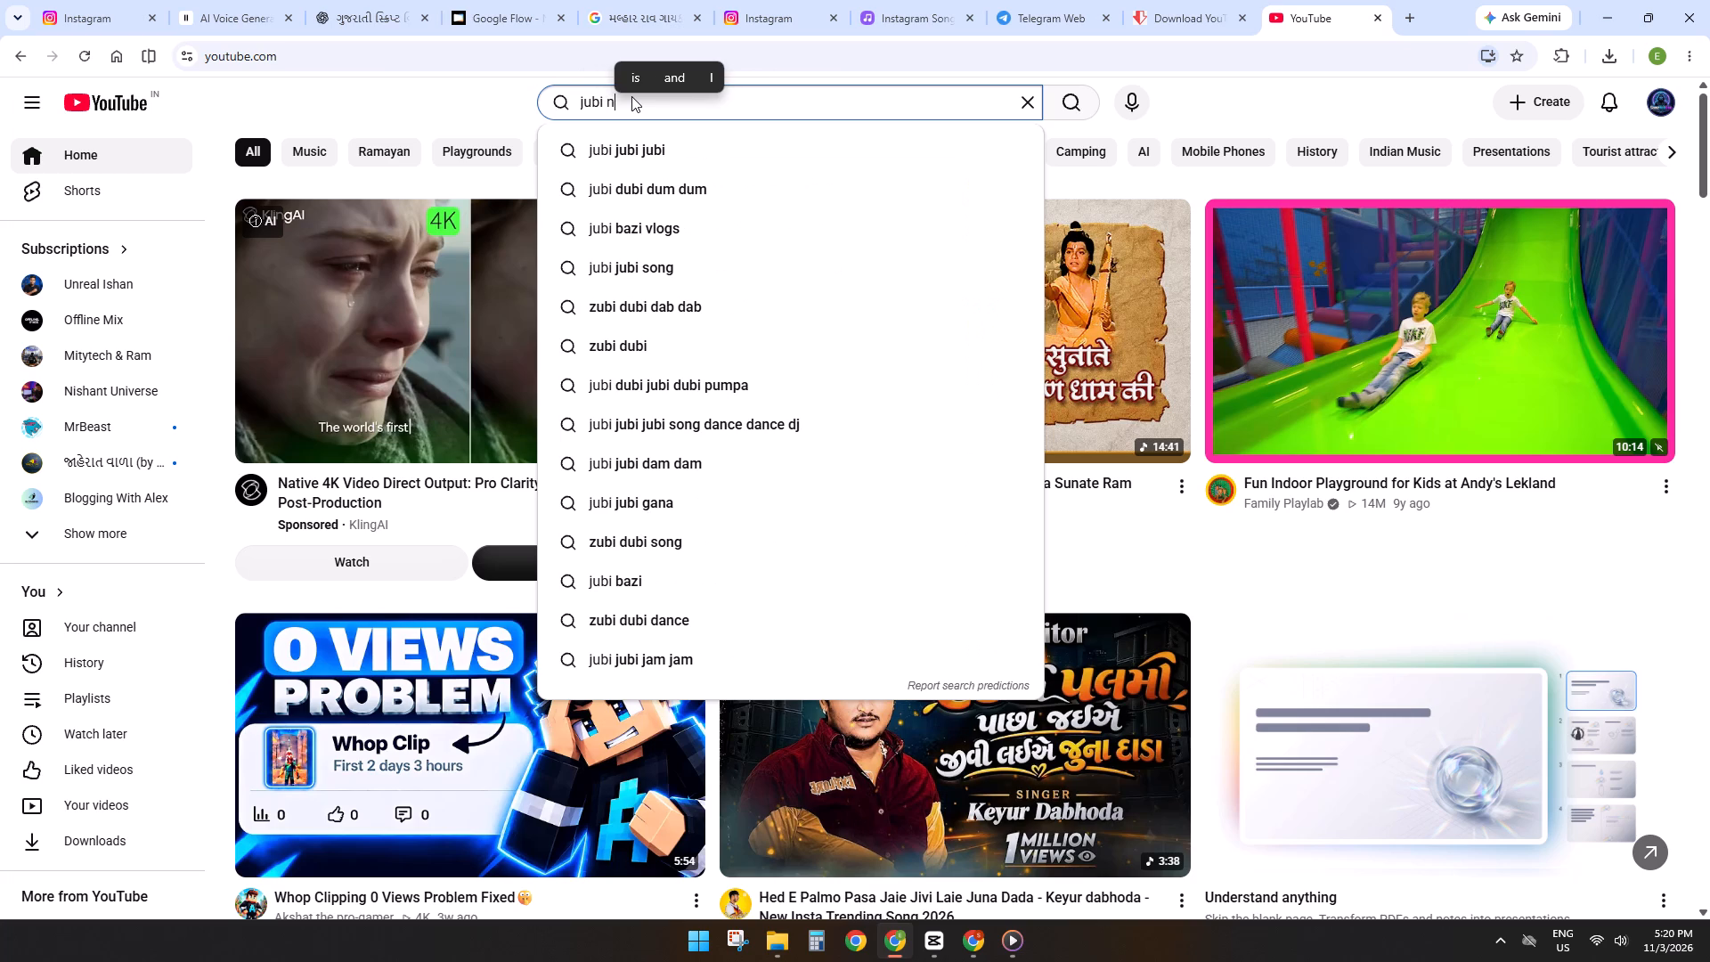
key(BackSpace)
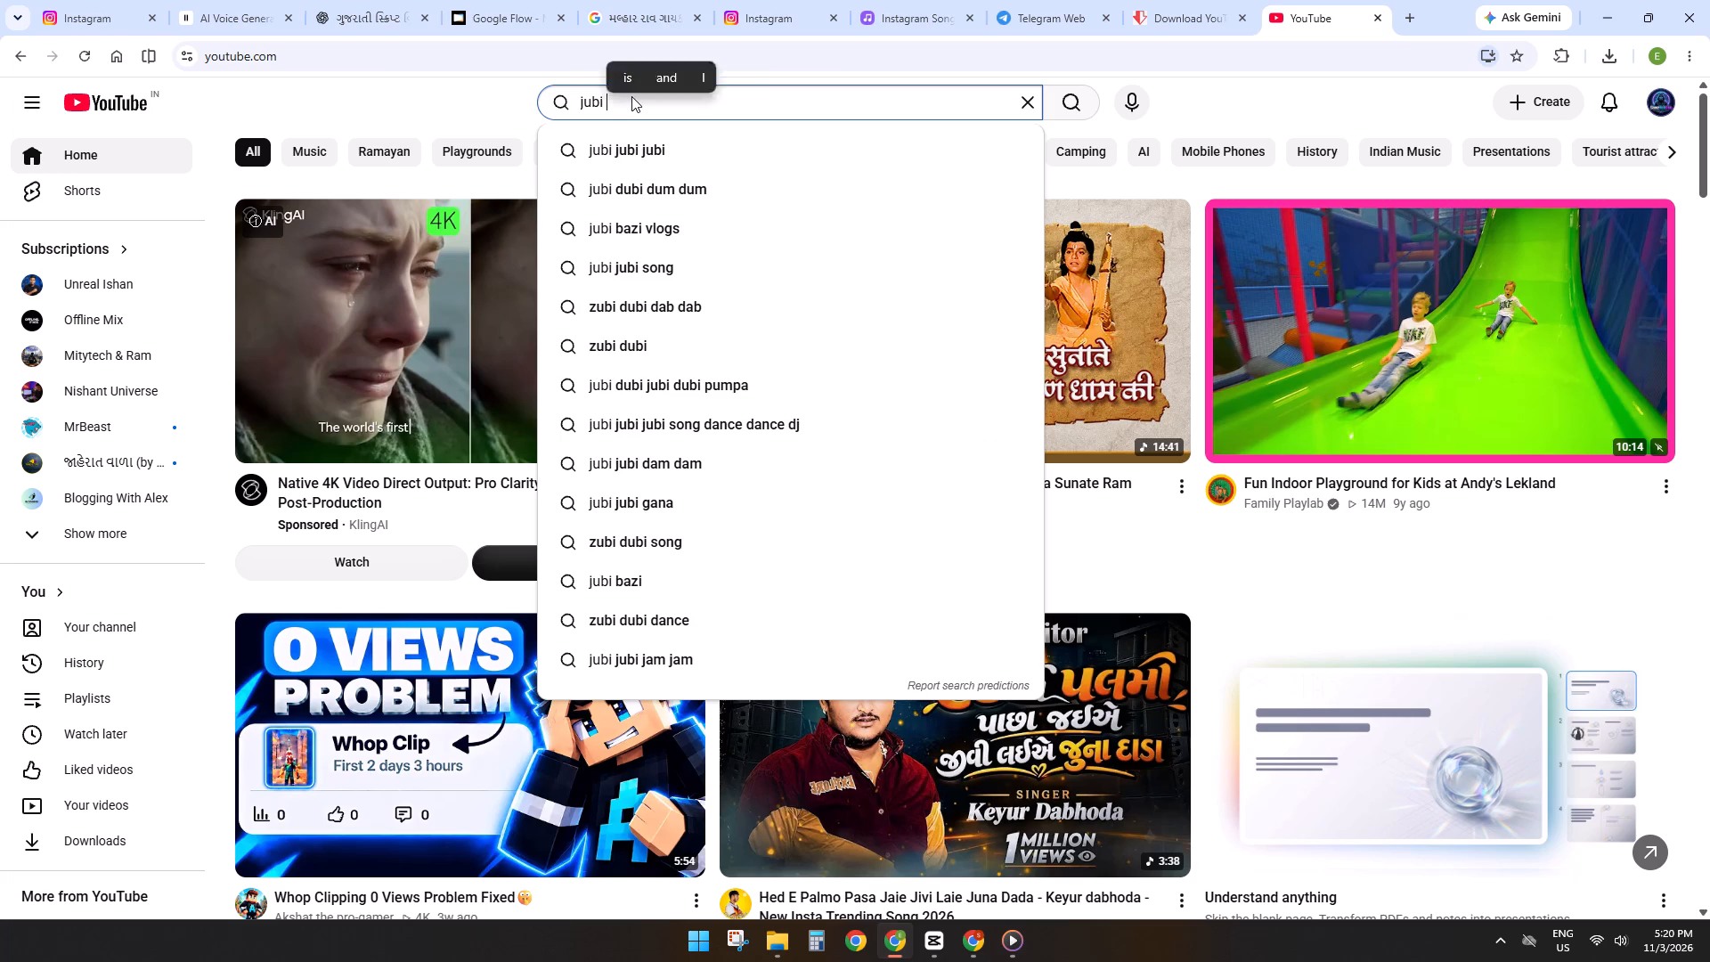
key(BackSpace)
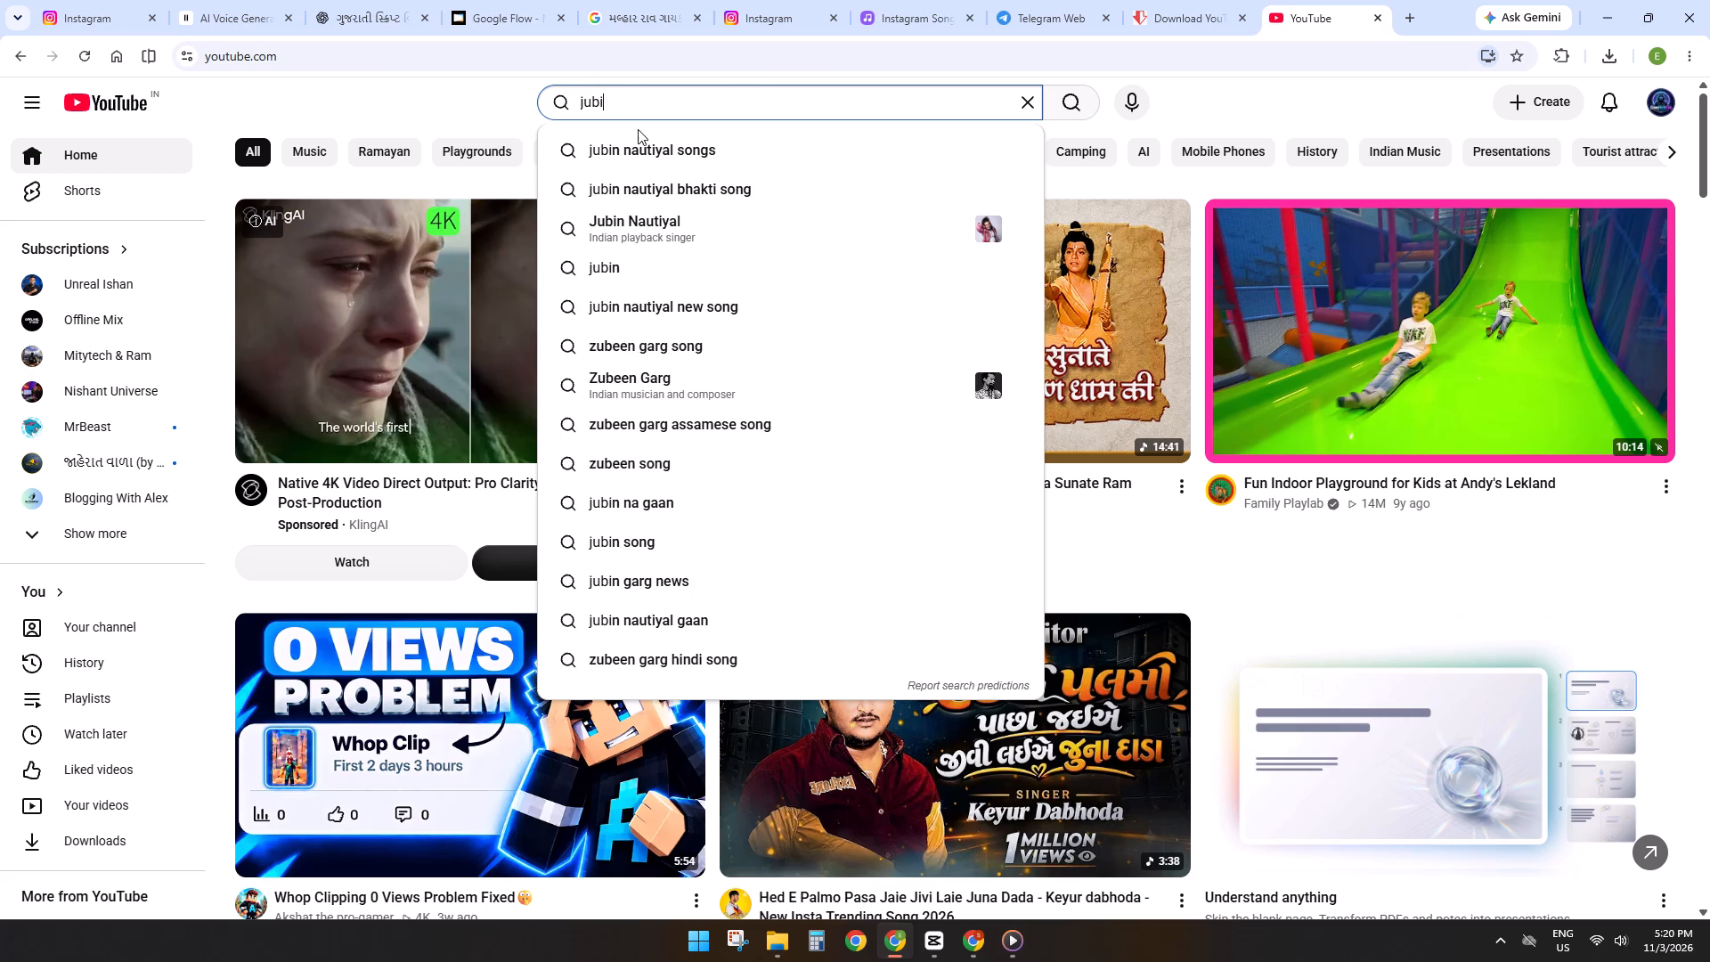
click(636, 146)
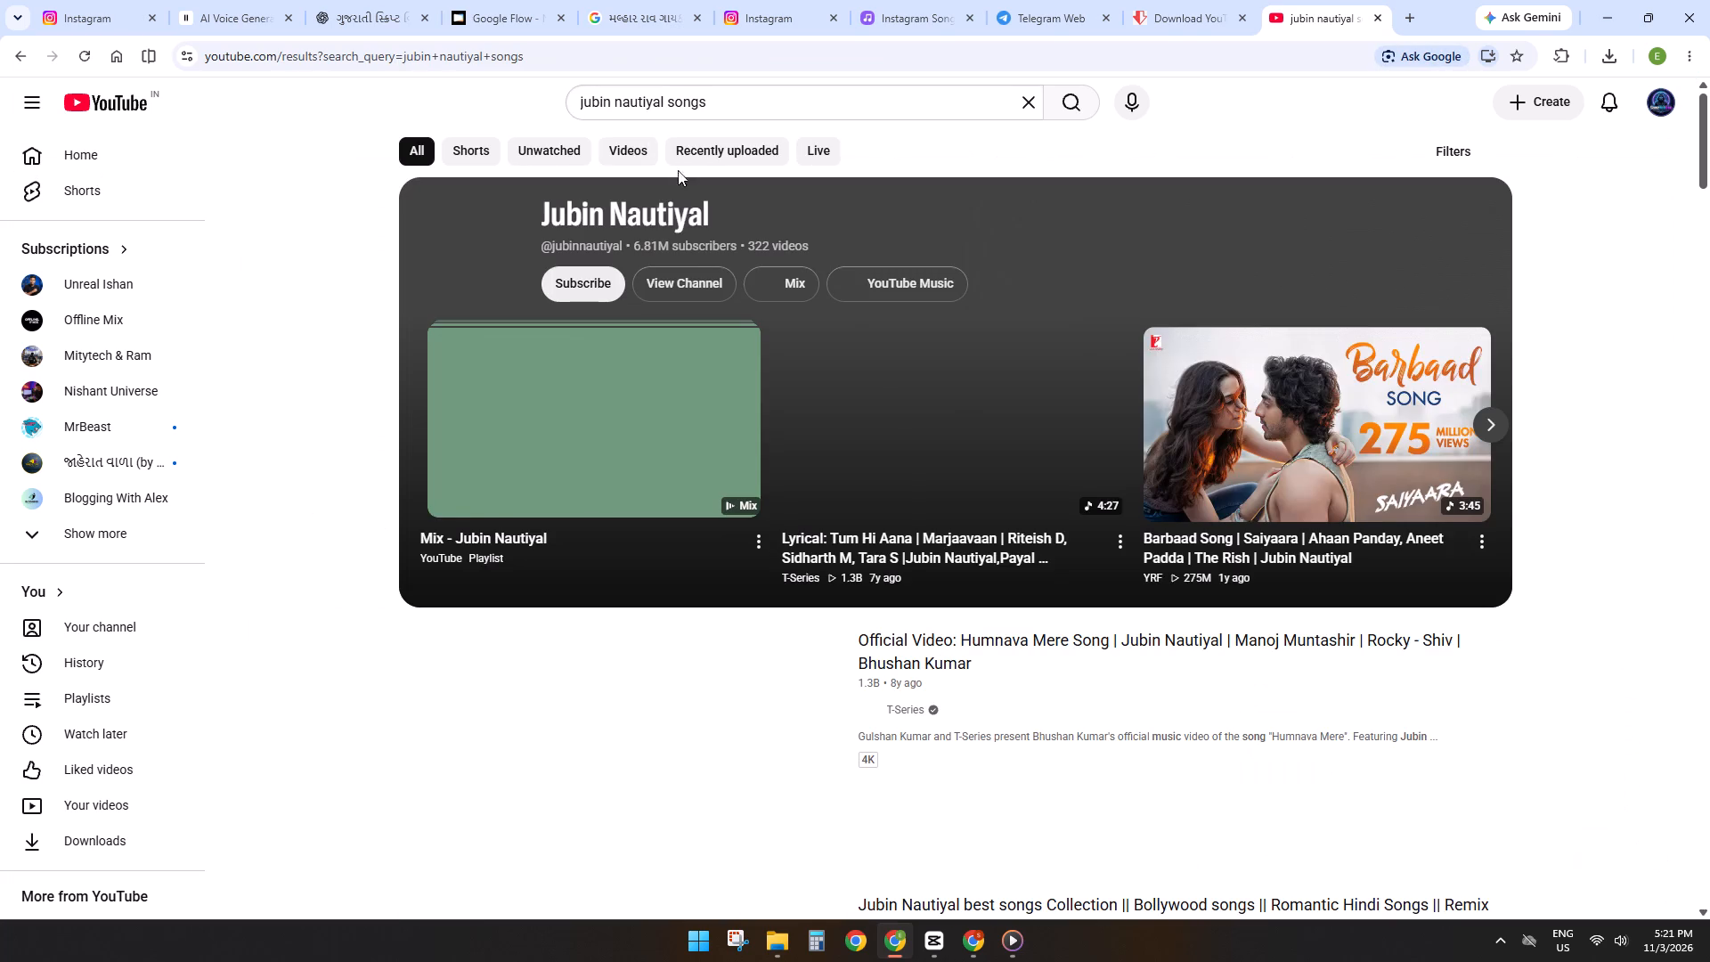
scroll(715, 537, down, 3)
scroll(645, 192, up, 1)
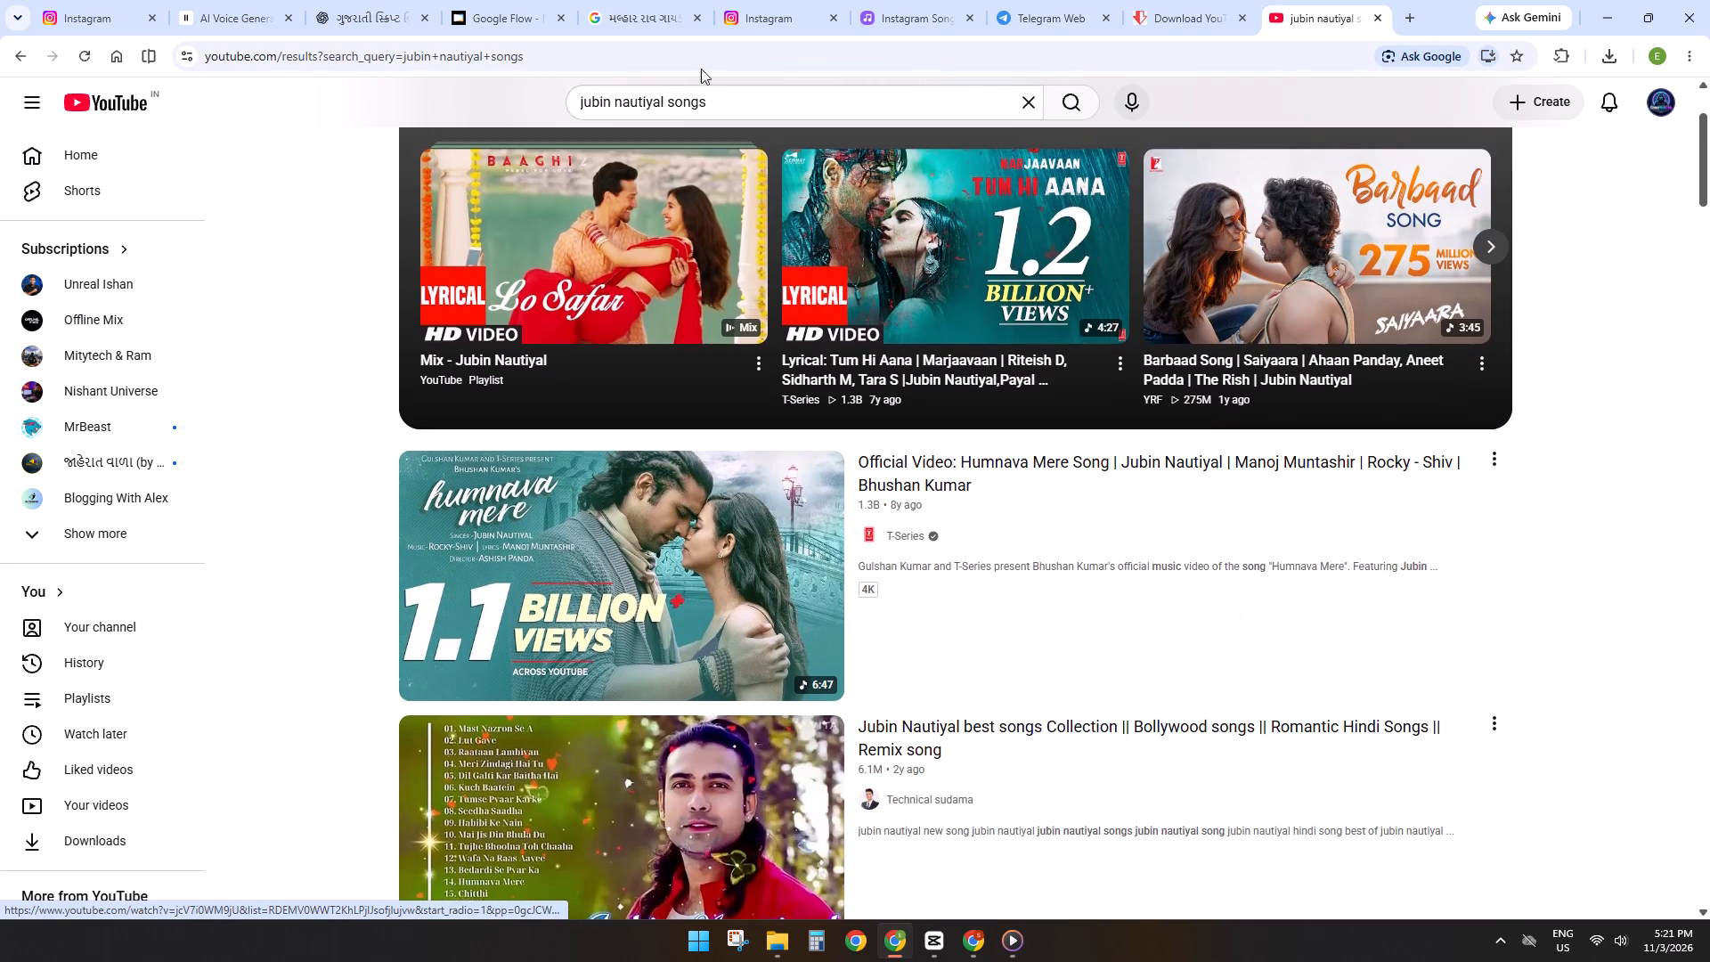
Refine the YouTube search to jubin nautiyal songs ram.
click(723, 104)
key(space)
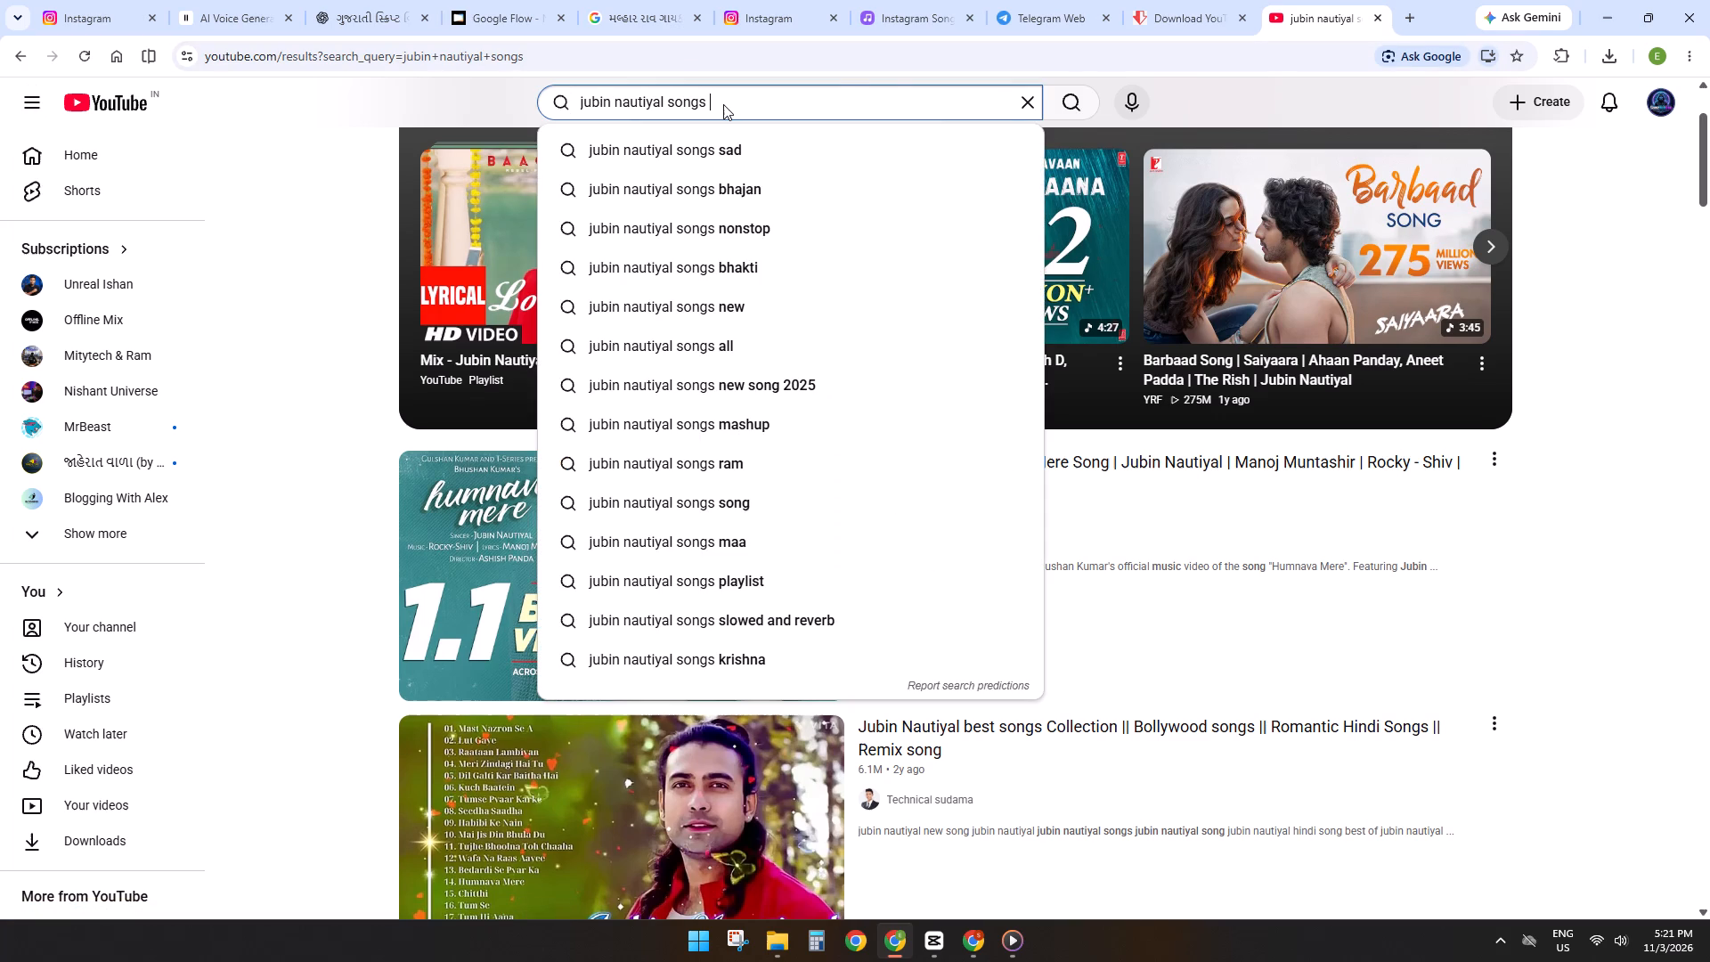
text(ram)
key(Return)
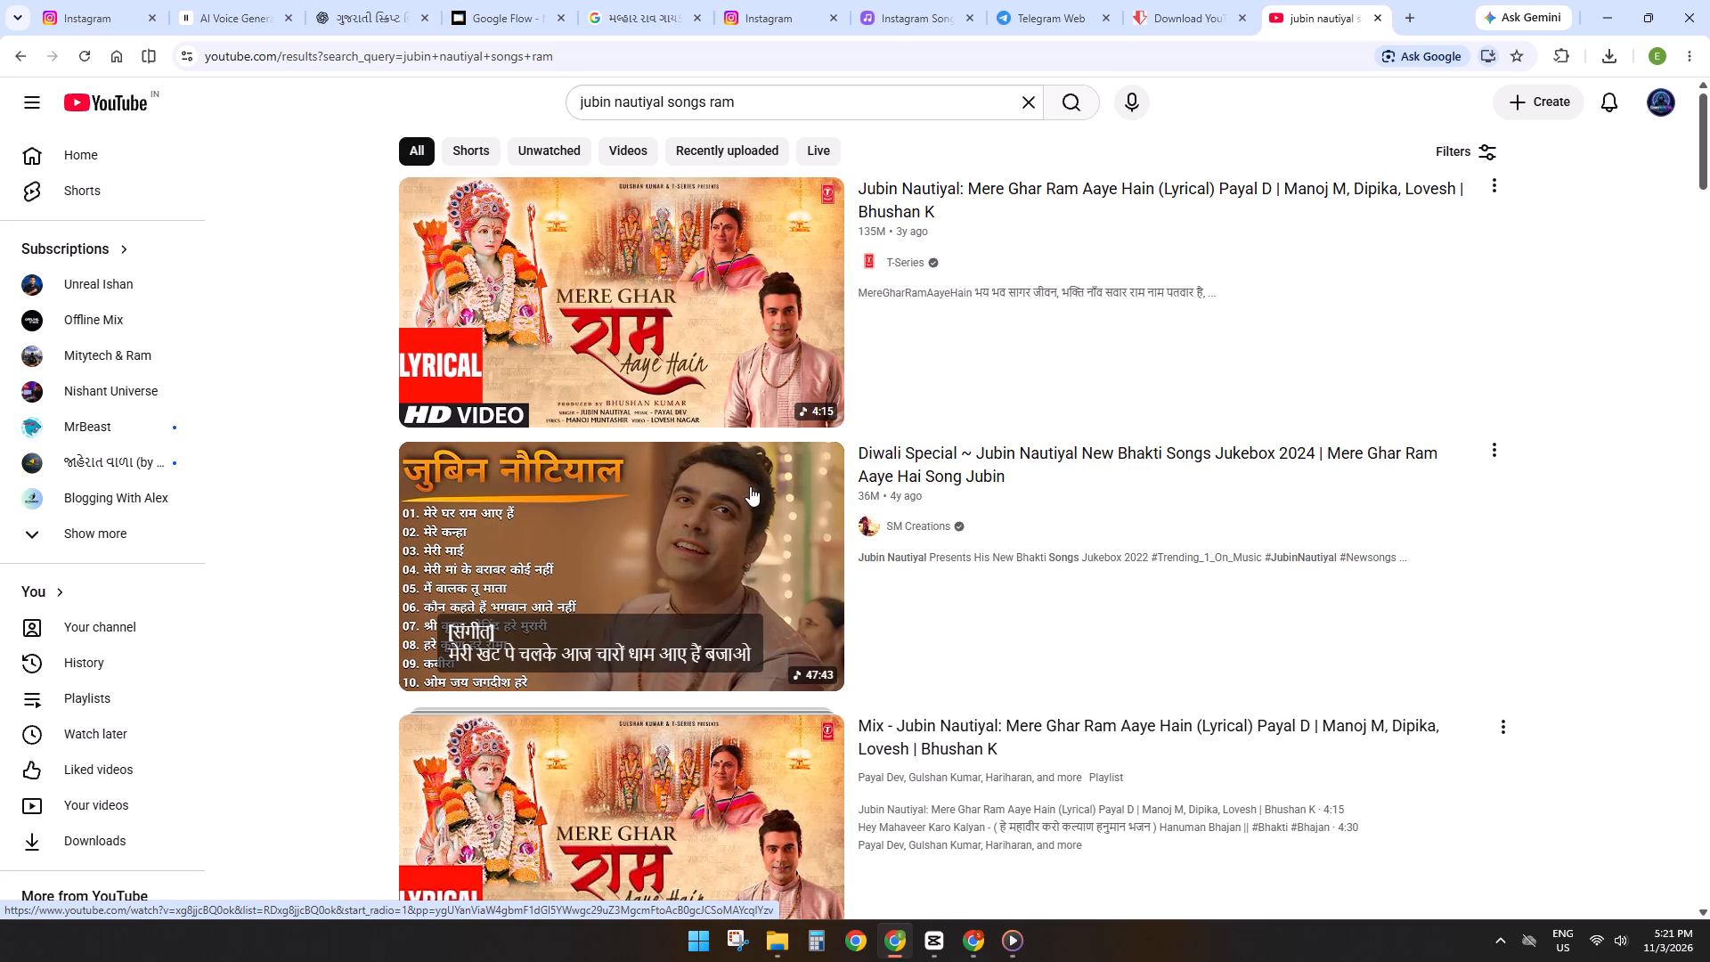
Open Jubin Nautiyal's Mere Ghar Ram Aaye Hain lyrical video from T-Series and block the Qoder ad that precedes it.
click(764, 273)
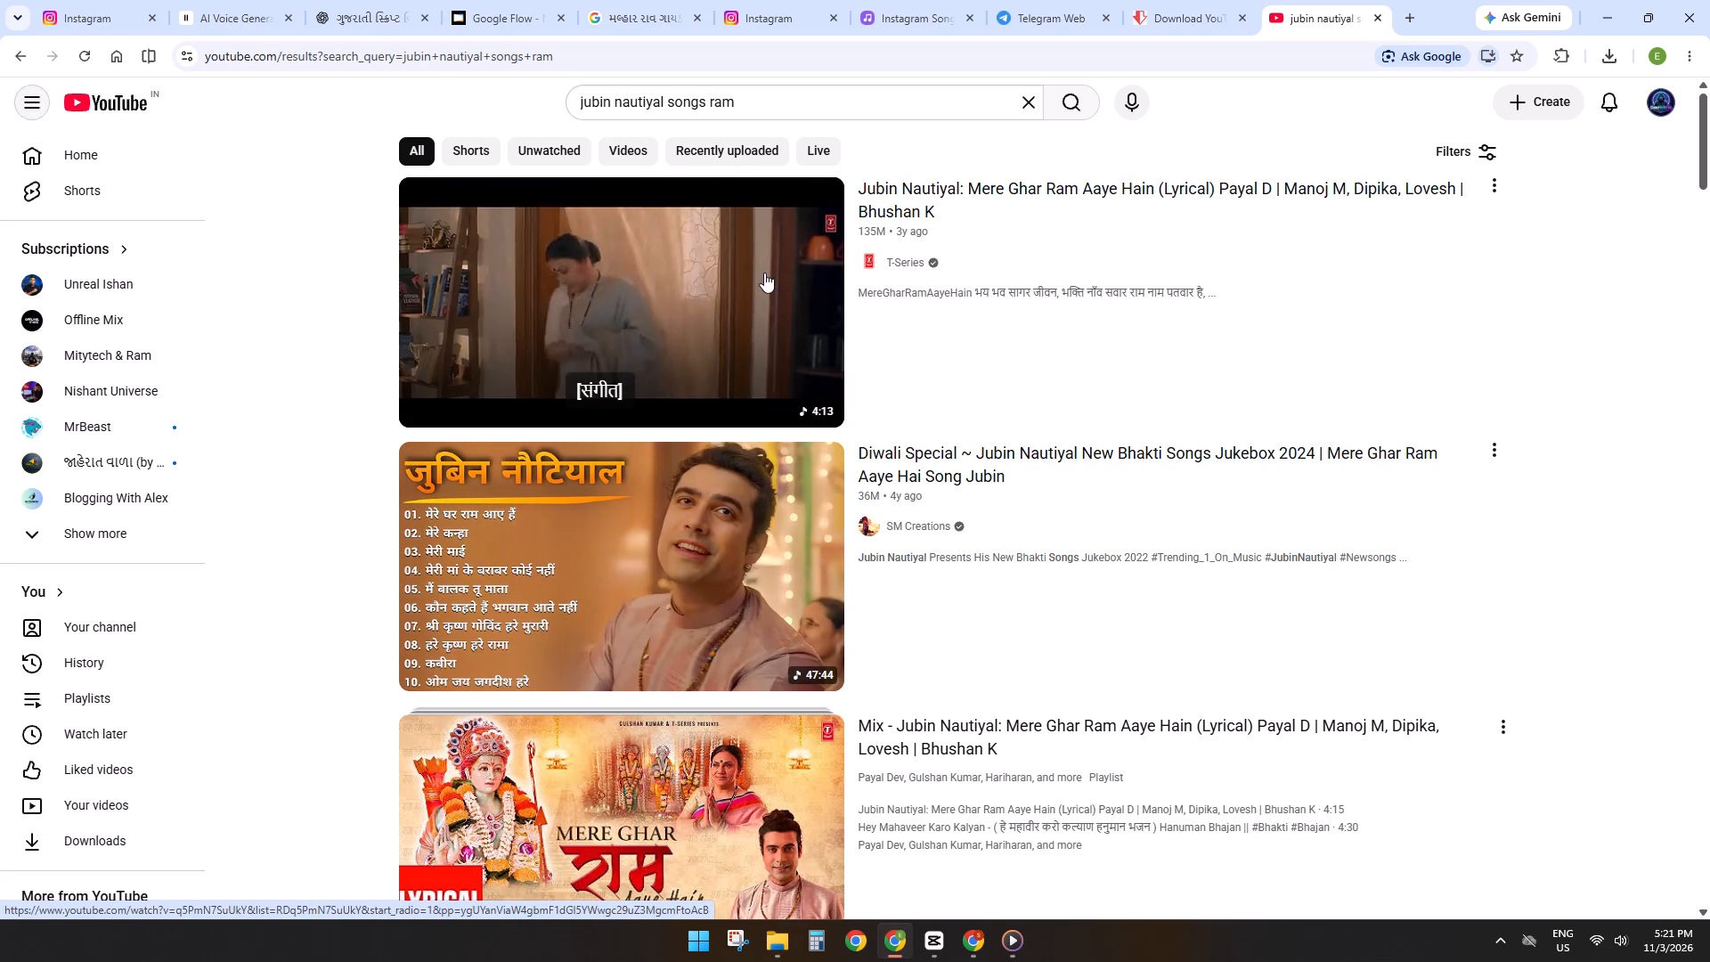
click(100, 733)
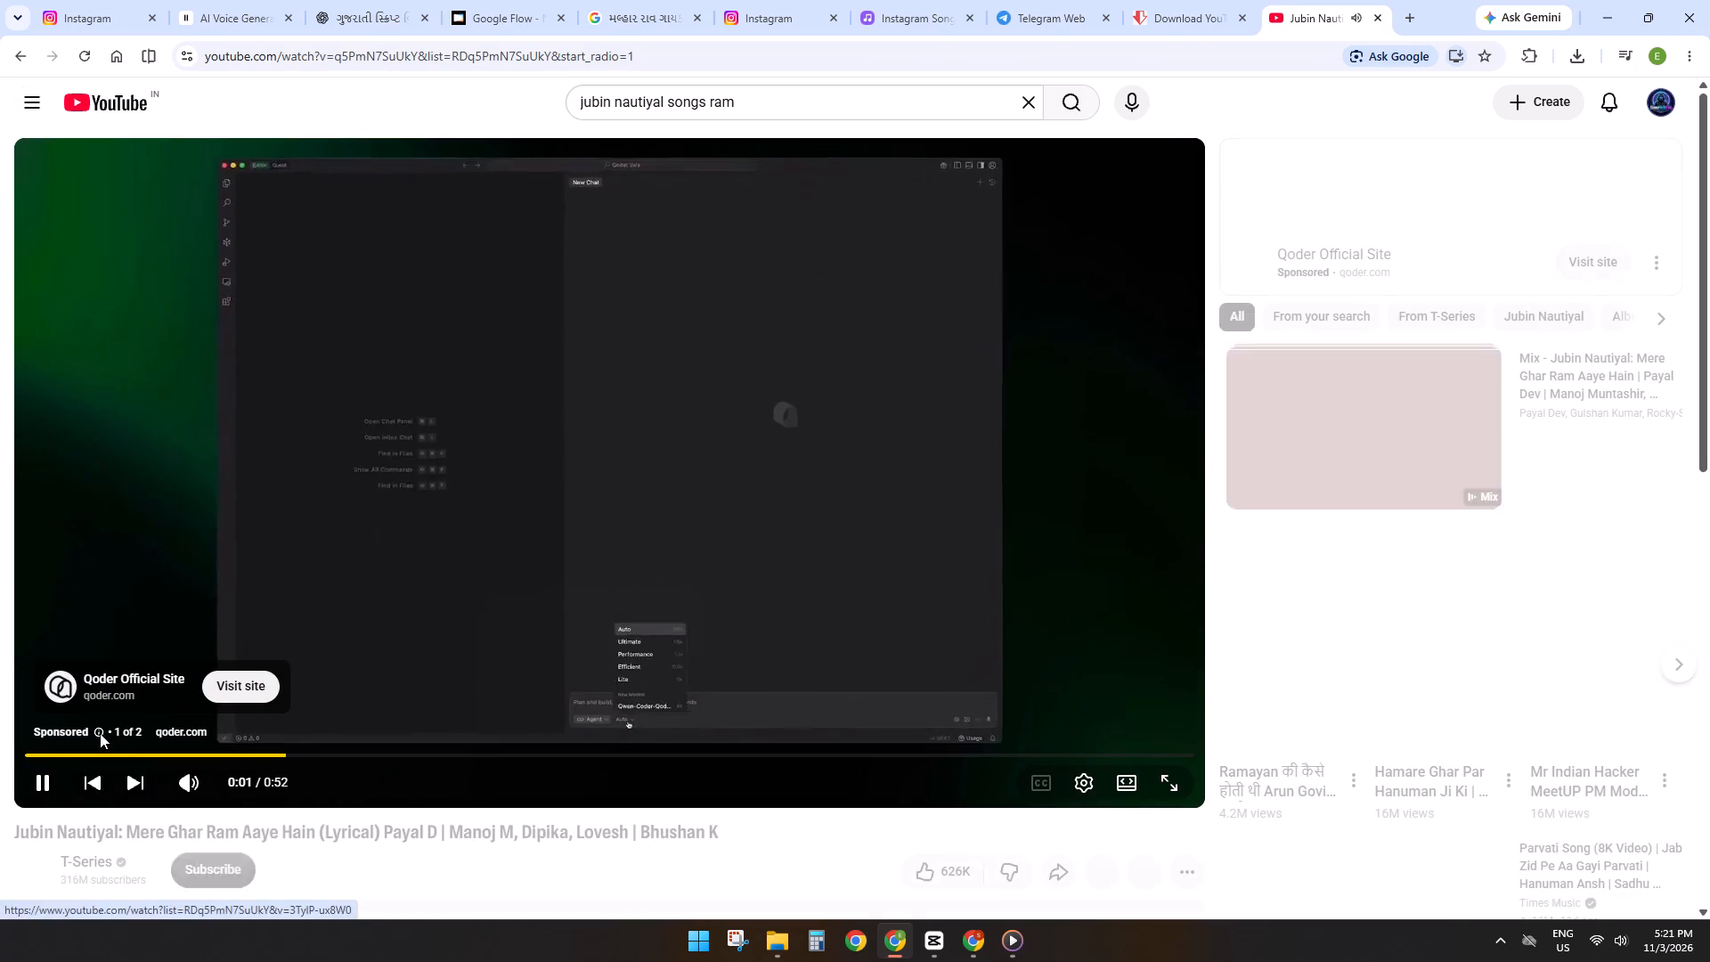
click(97, 736)
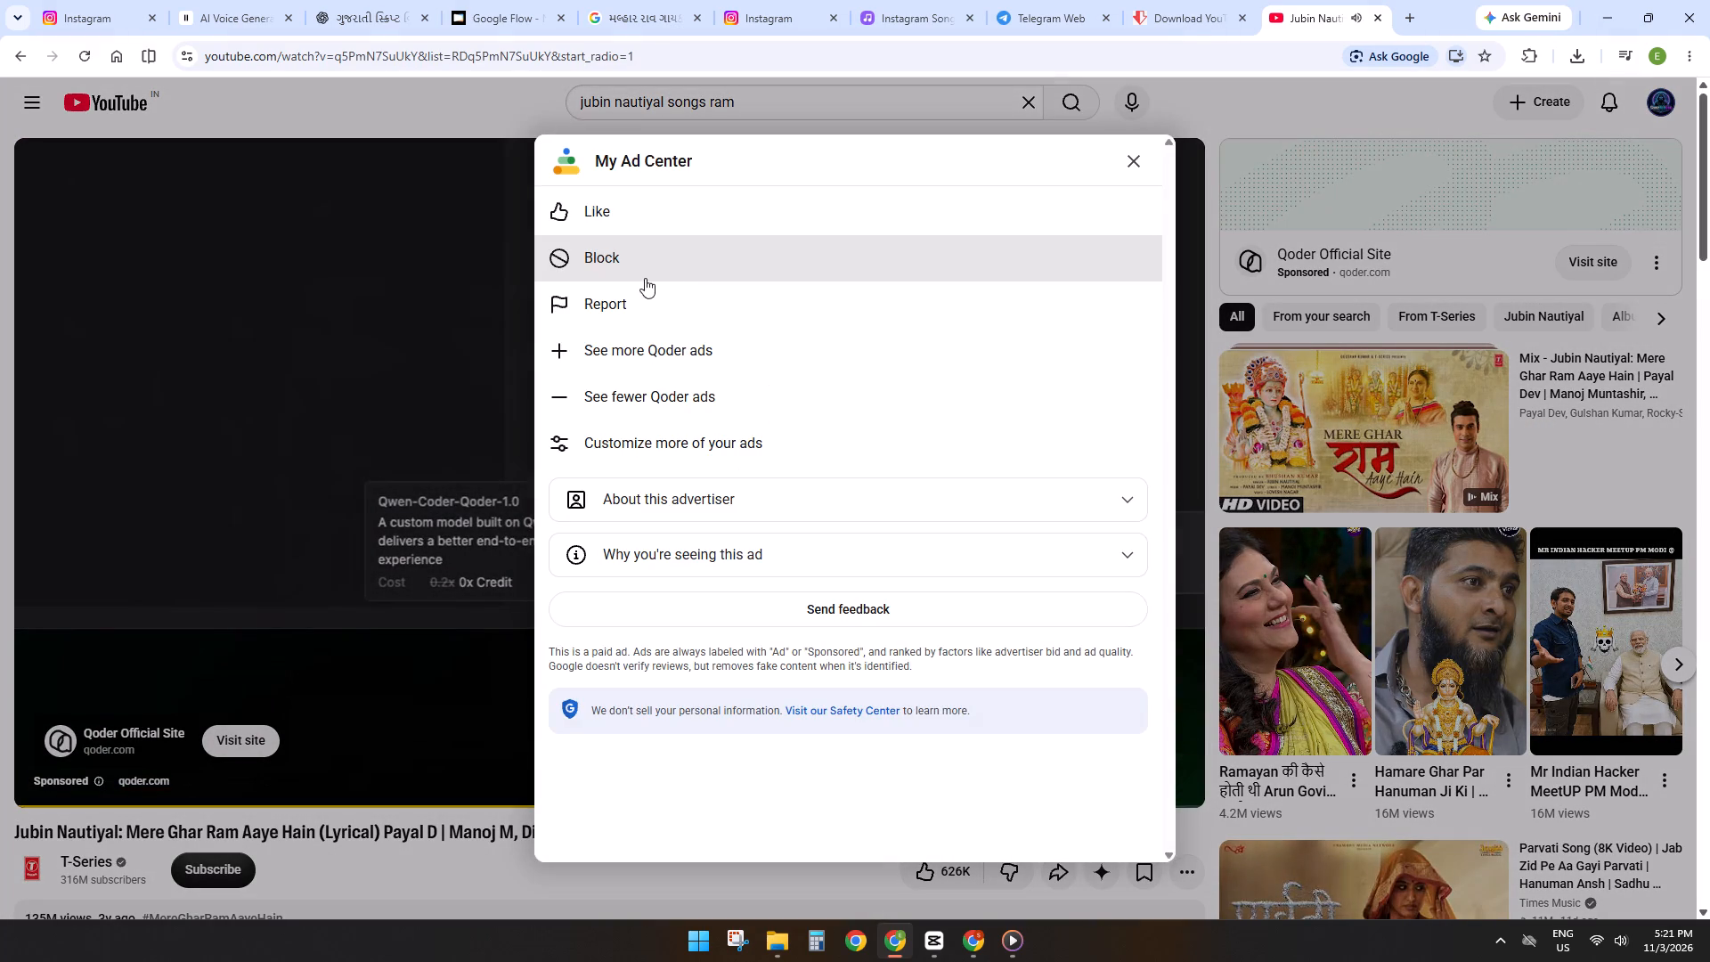
click(601, 257)
click(971, 575)
click(967, 538)
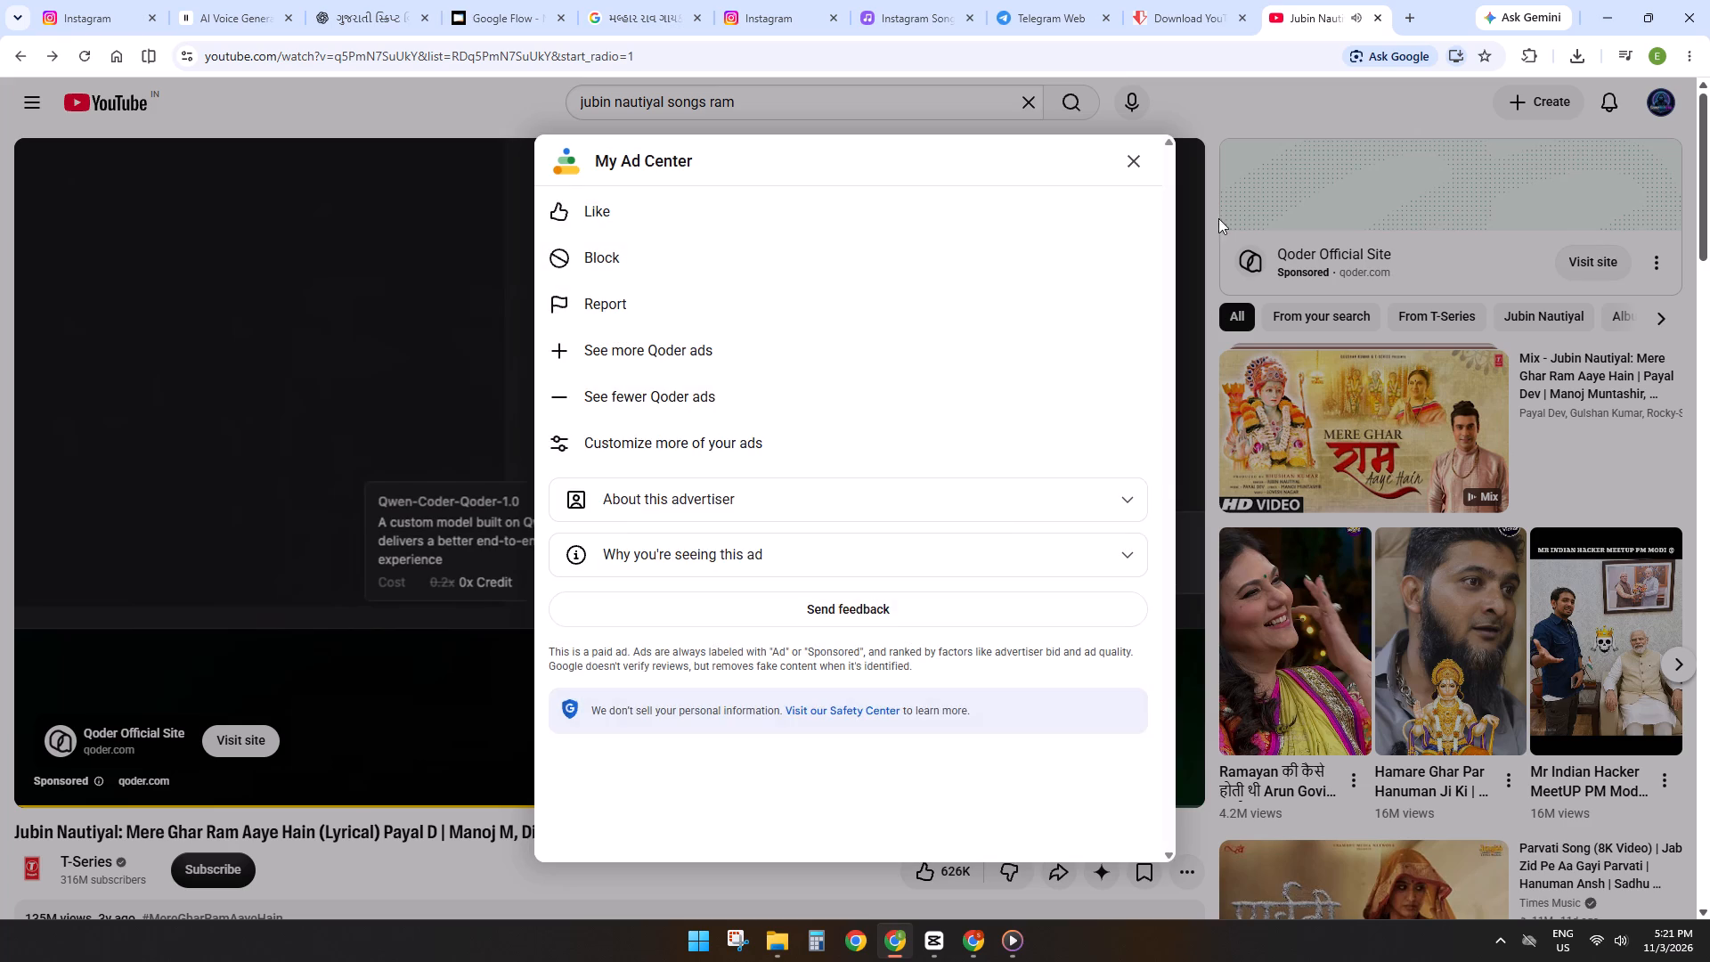
click(1123, 154)
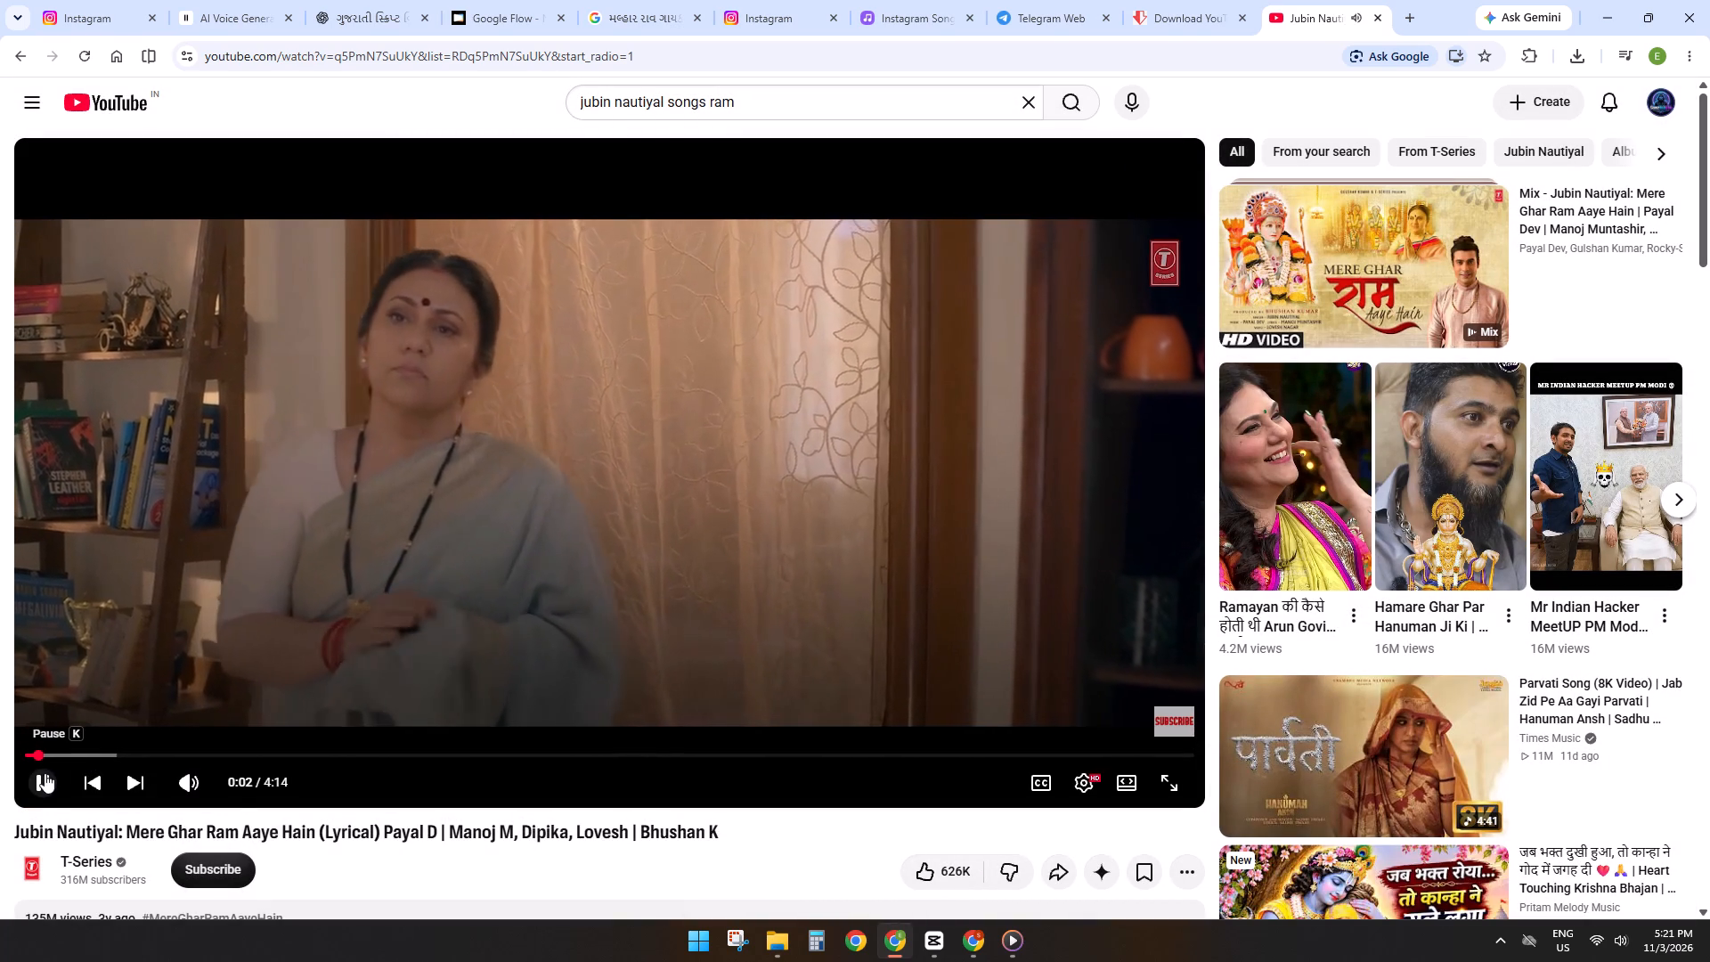
Listen to the opening of the song, replaying parts of roughly the first 17 seconds.
click(99, 759)
click(102, 755)
click(82, 754)
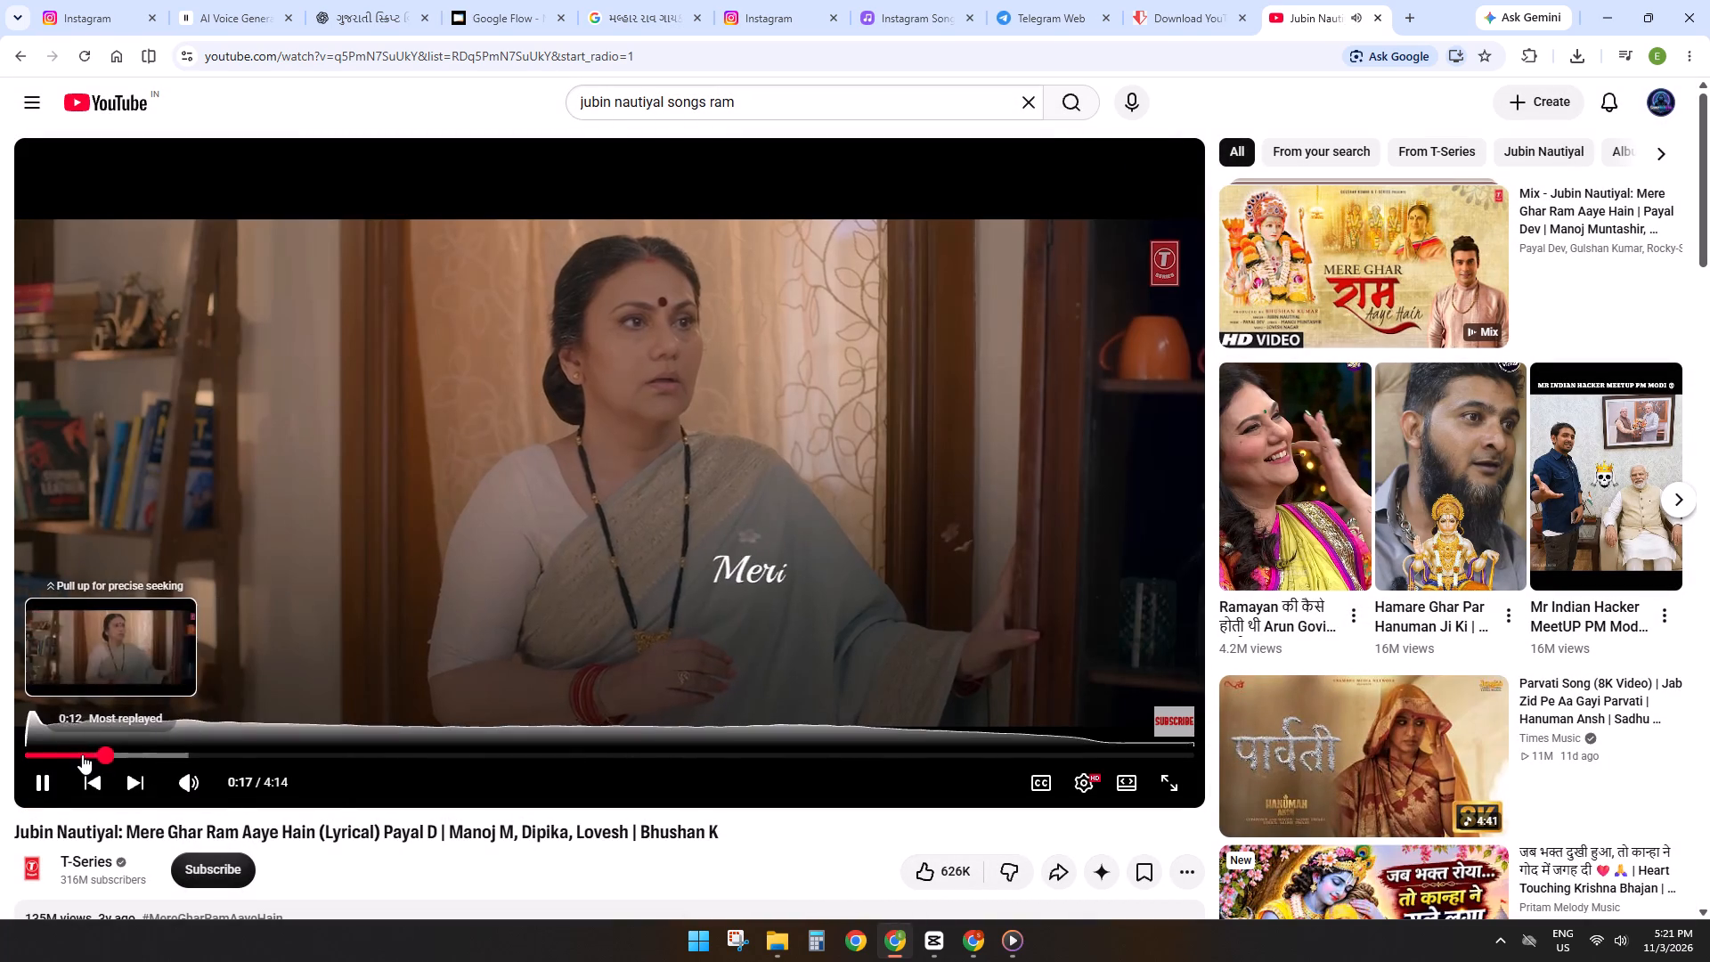
click(94, 723)
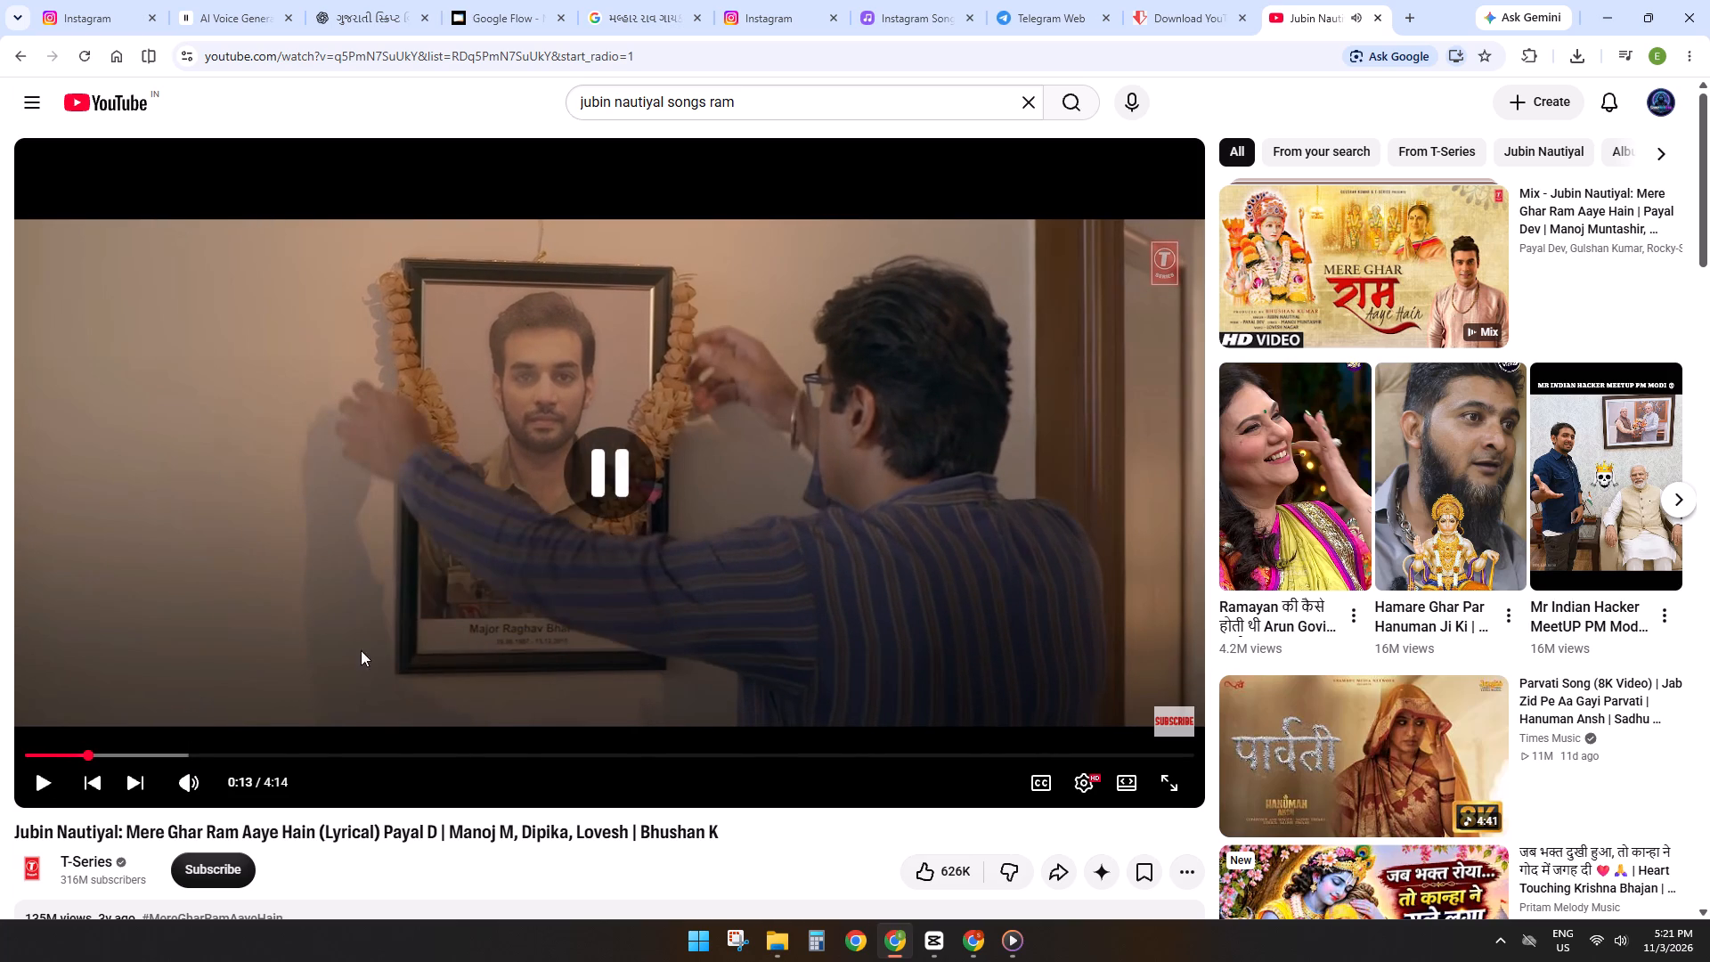
click(53, 755)
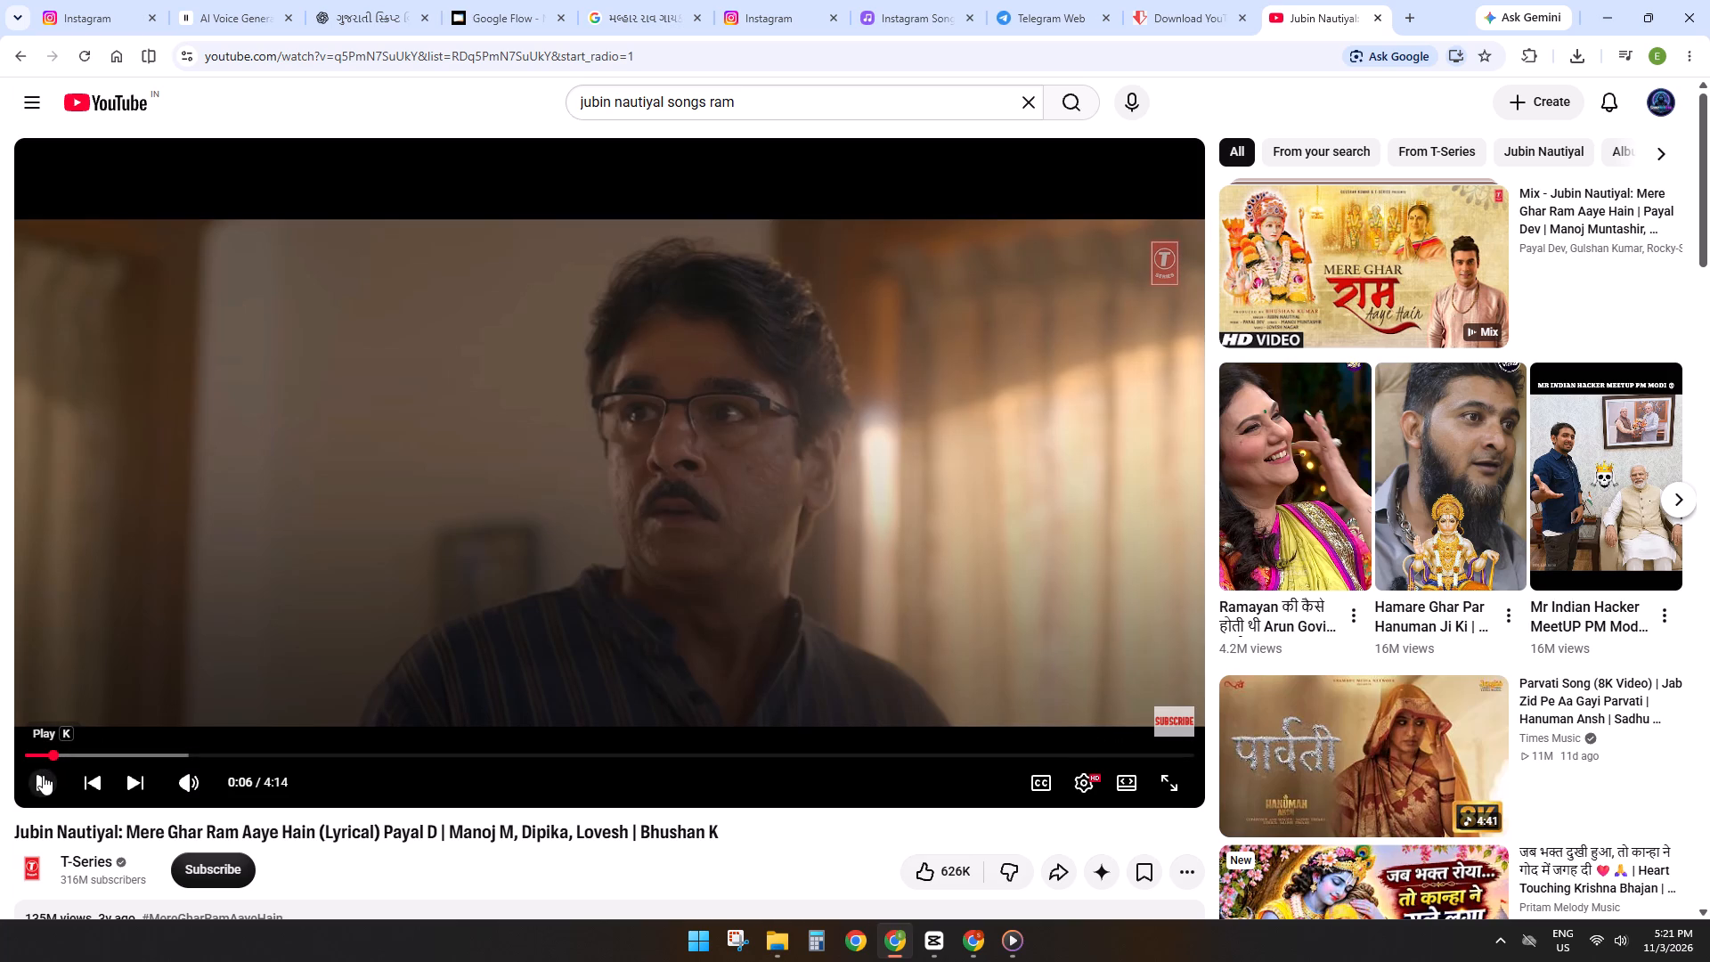
click(43, 775)
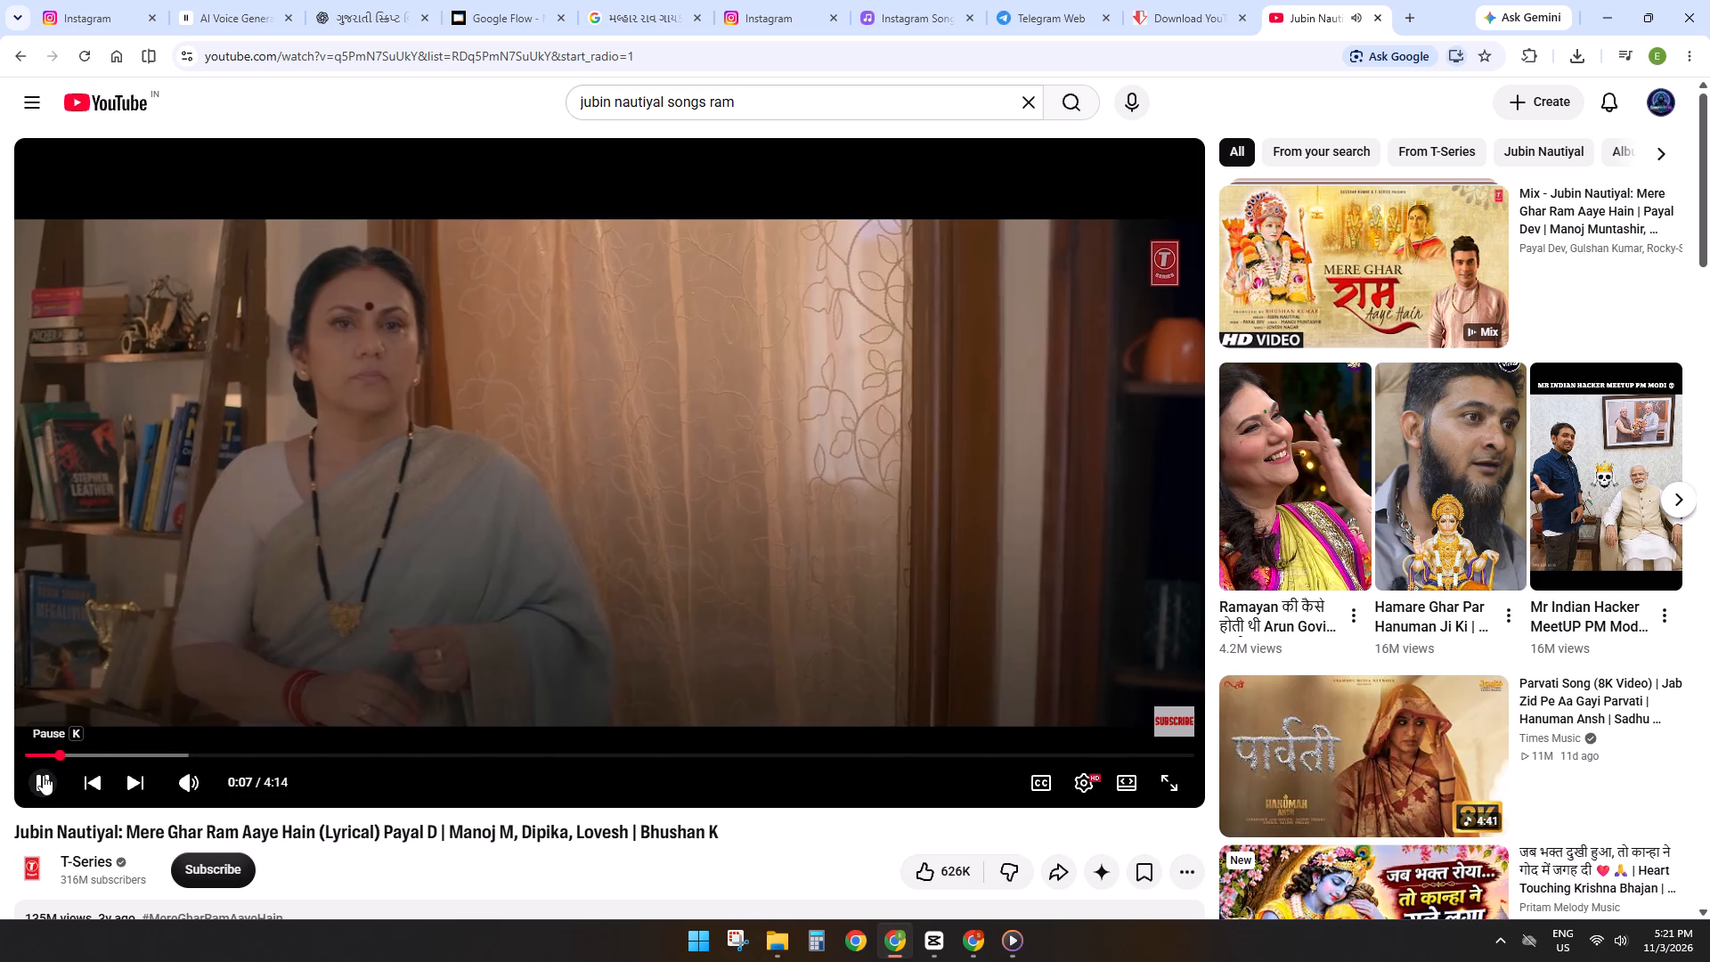
click(43, 775)
drag(1293, 805, 1289, 616)
right_drag(1303, 787, 1273, 505)
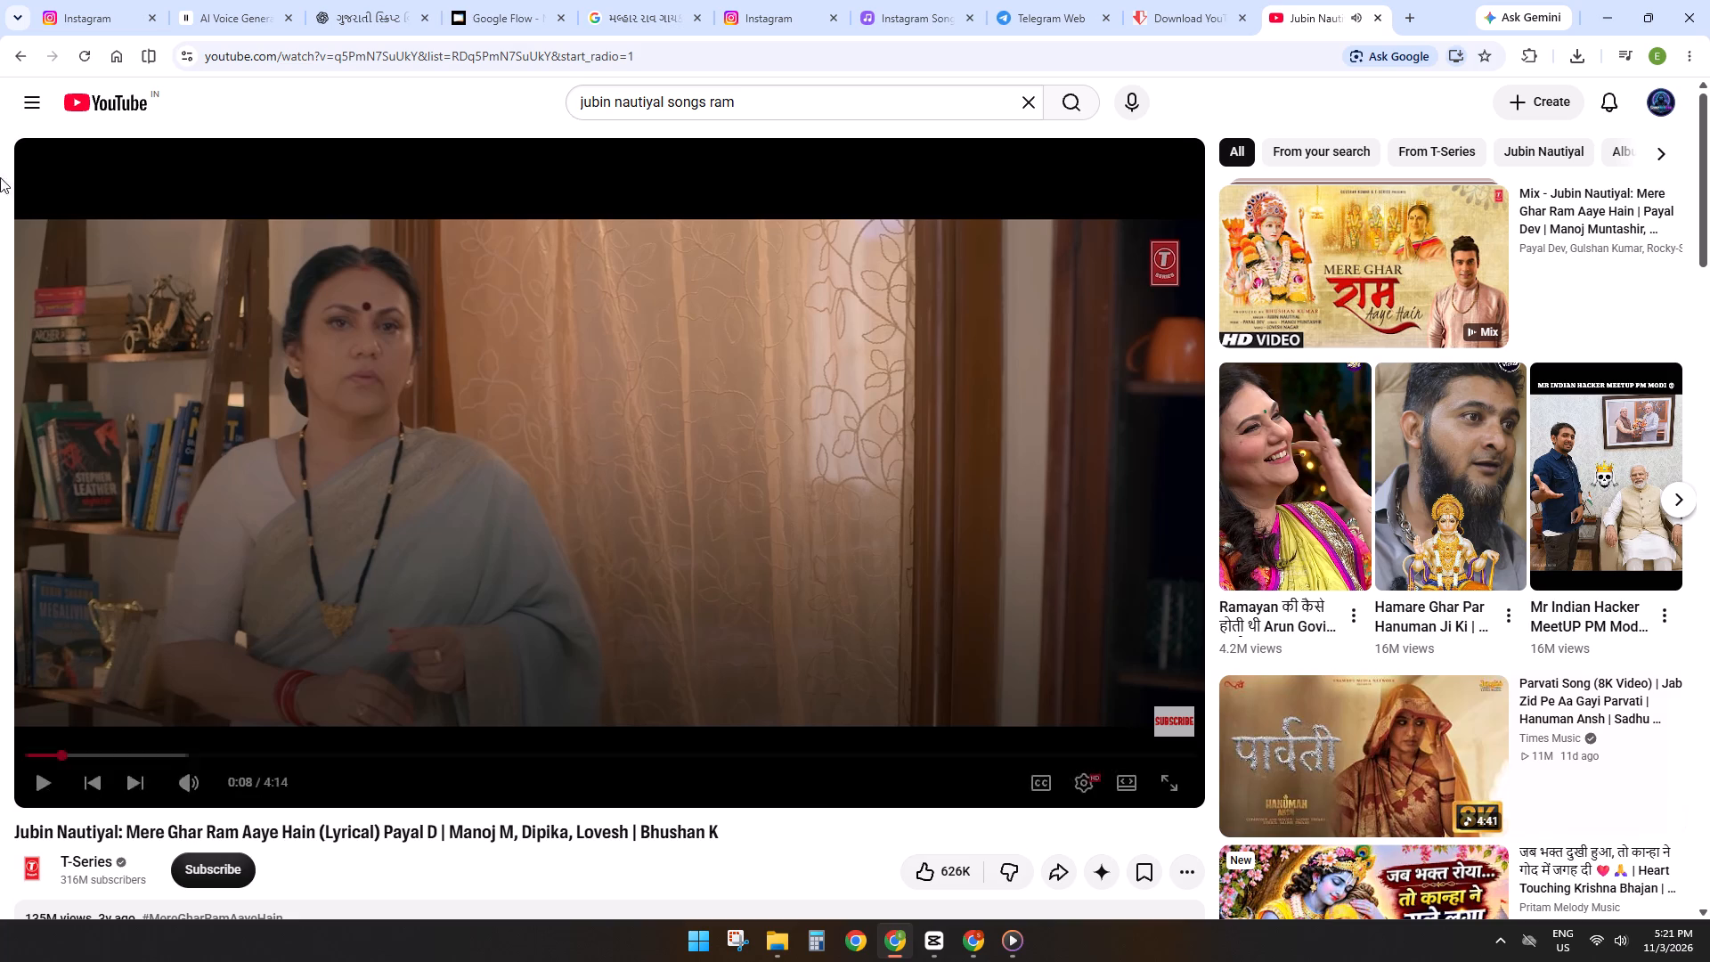
click(43, 779)
Sample the song by skipping forward in stages from about 0:13 and pause it at 1:50.
click(87, 754)
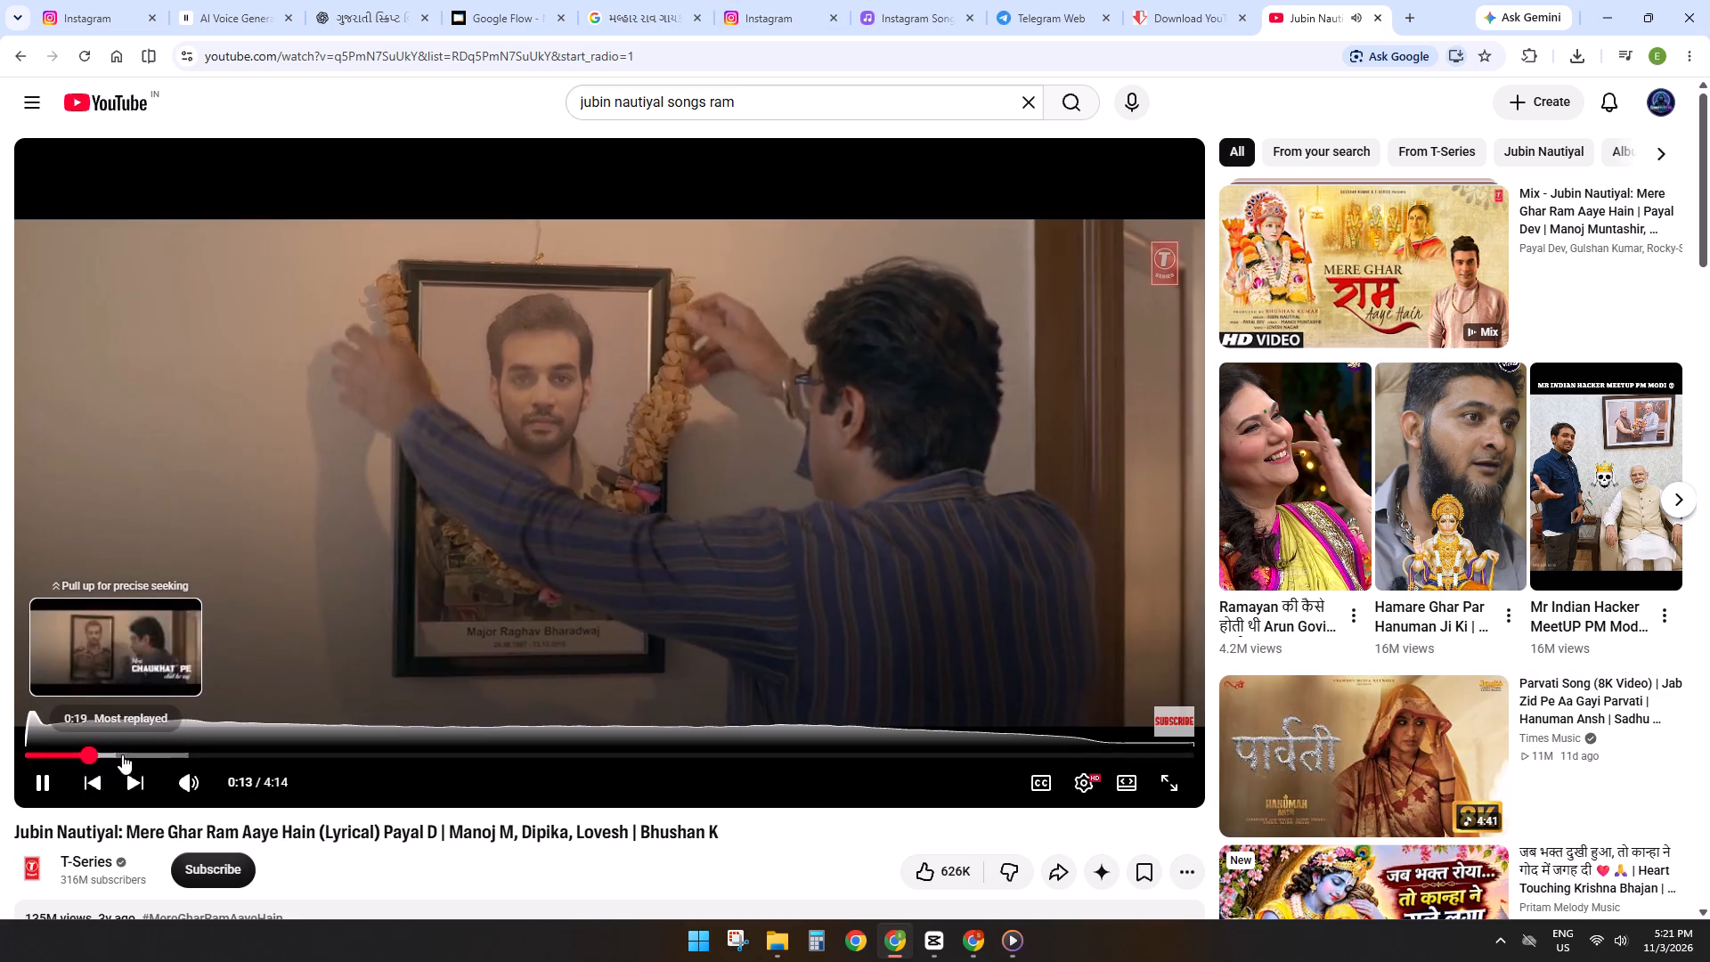
click(126, 754)
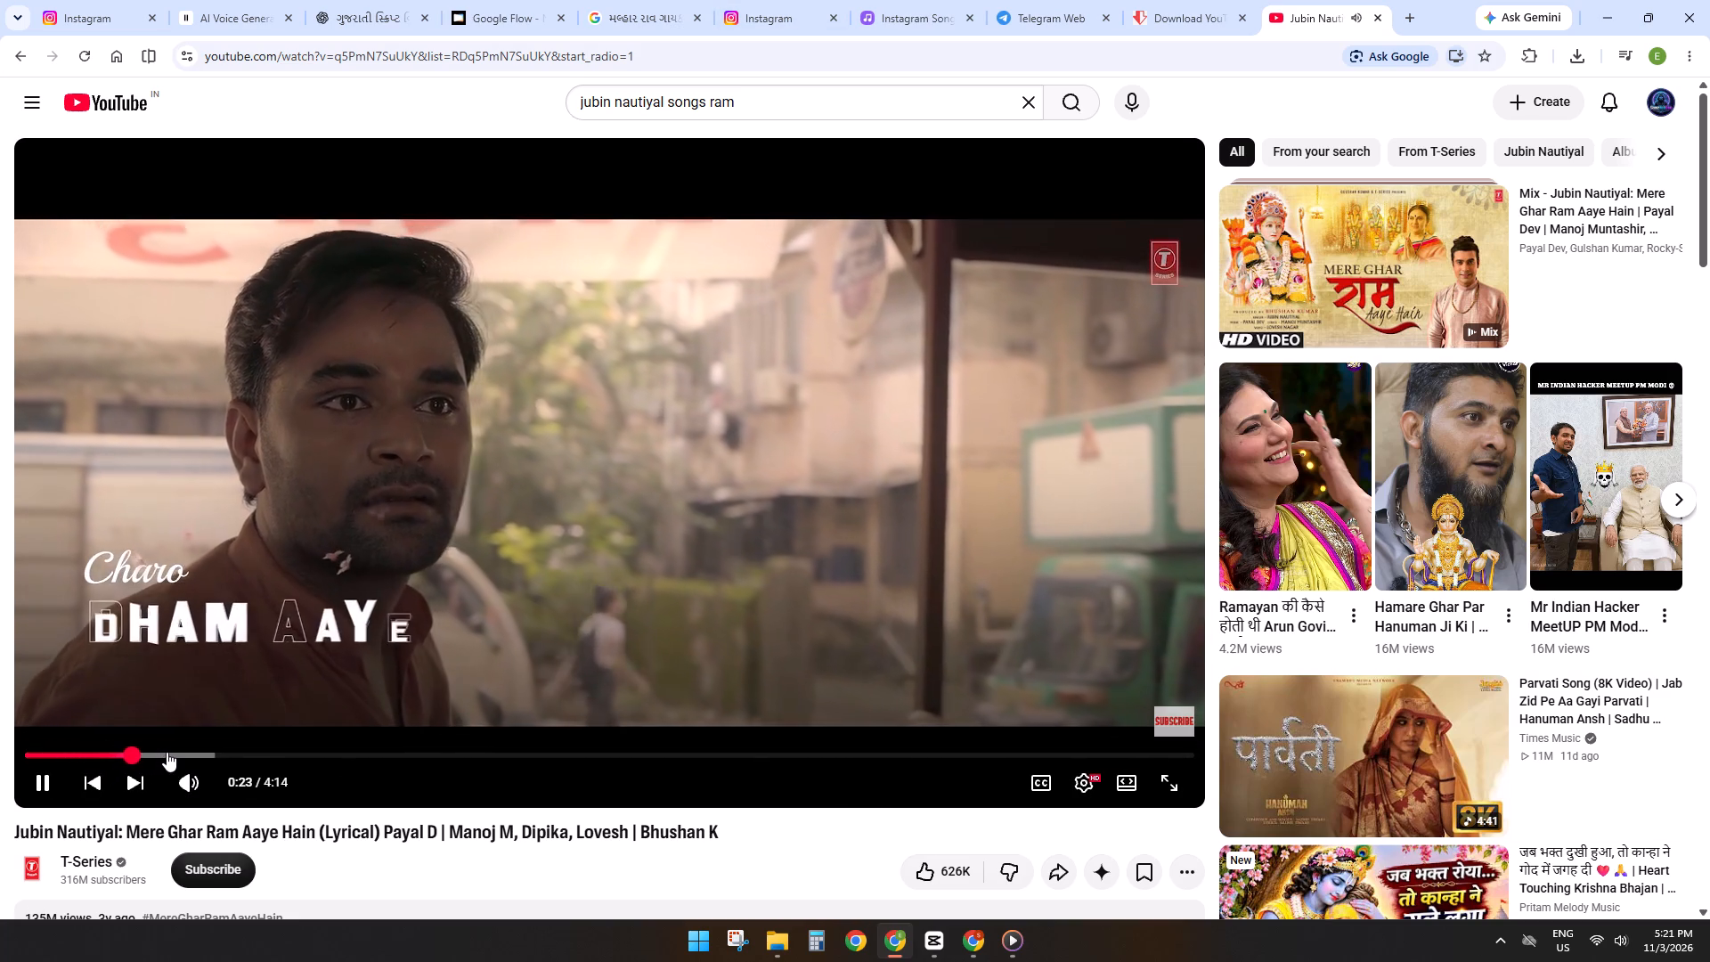
click(167, 752)
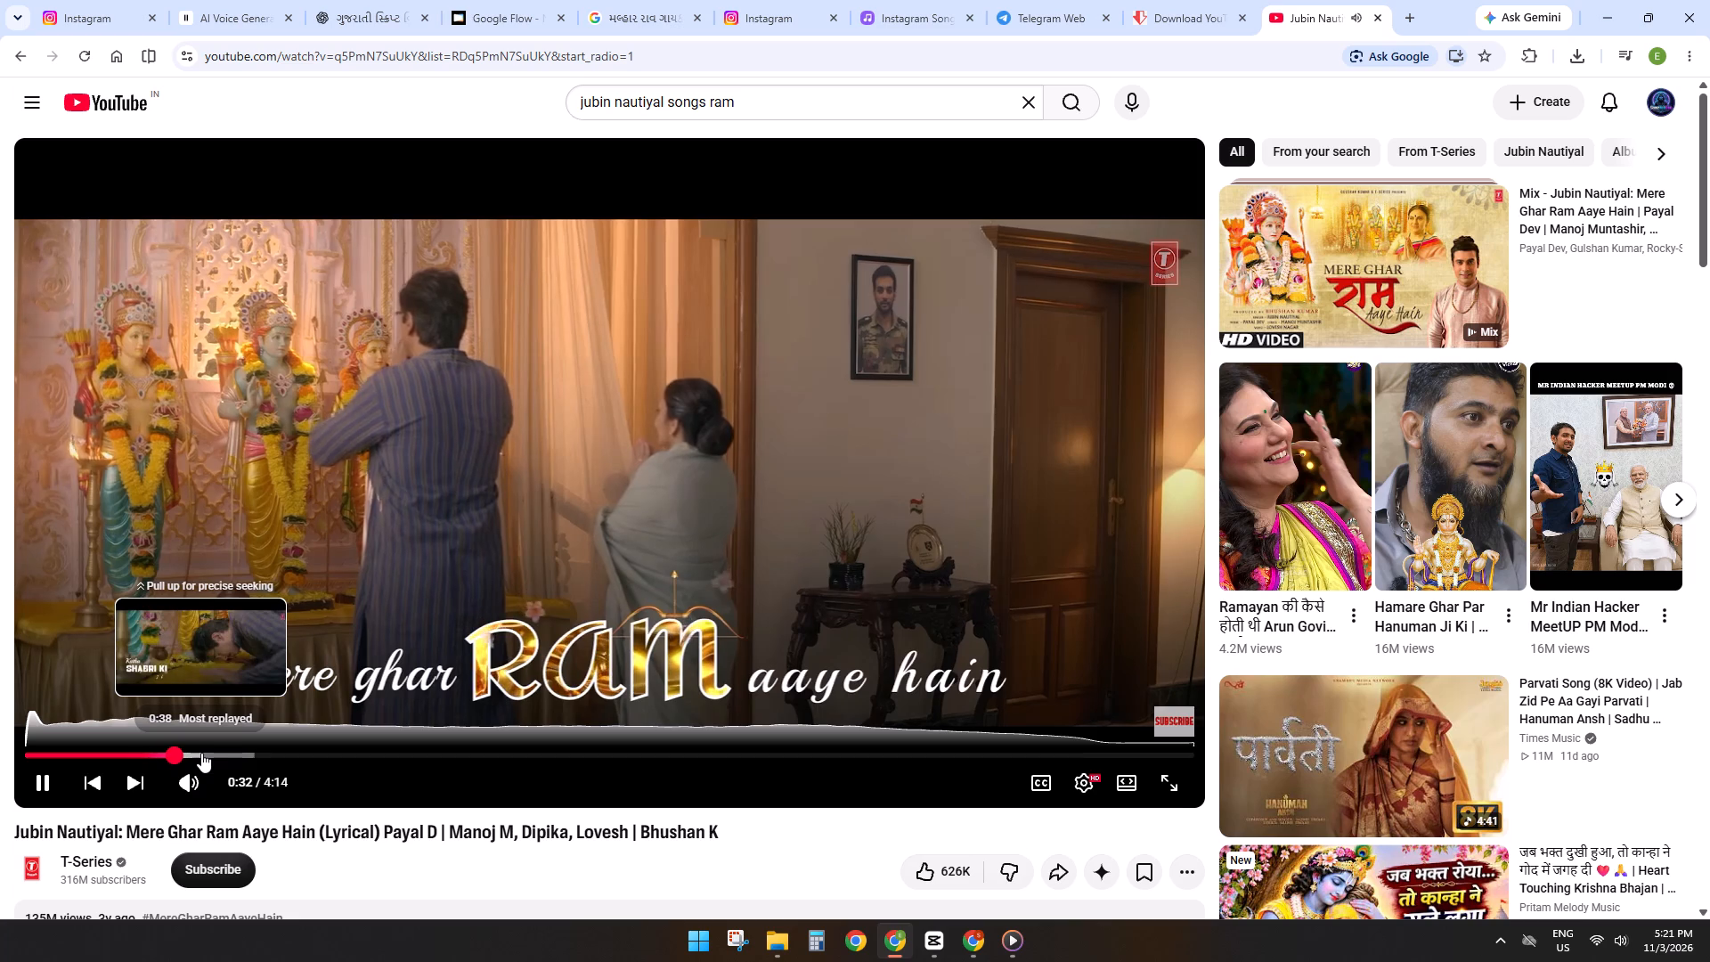
click(201, 753)
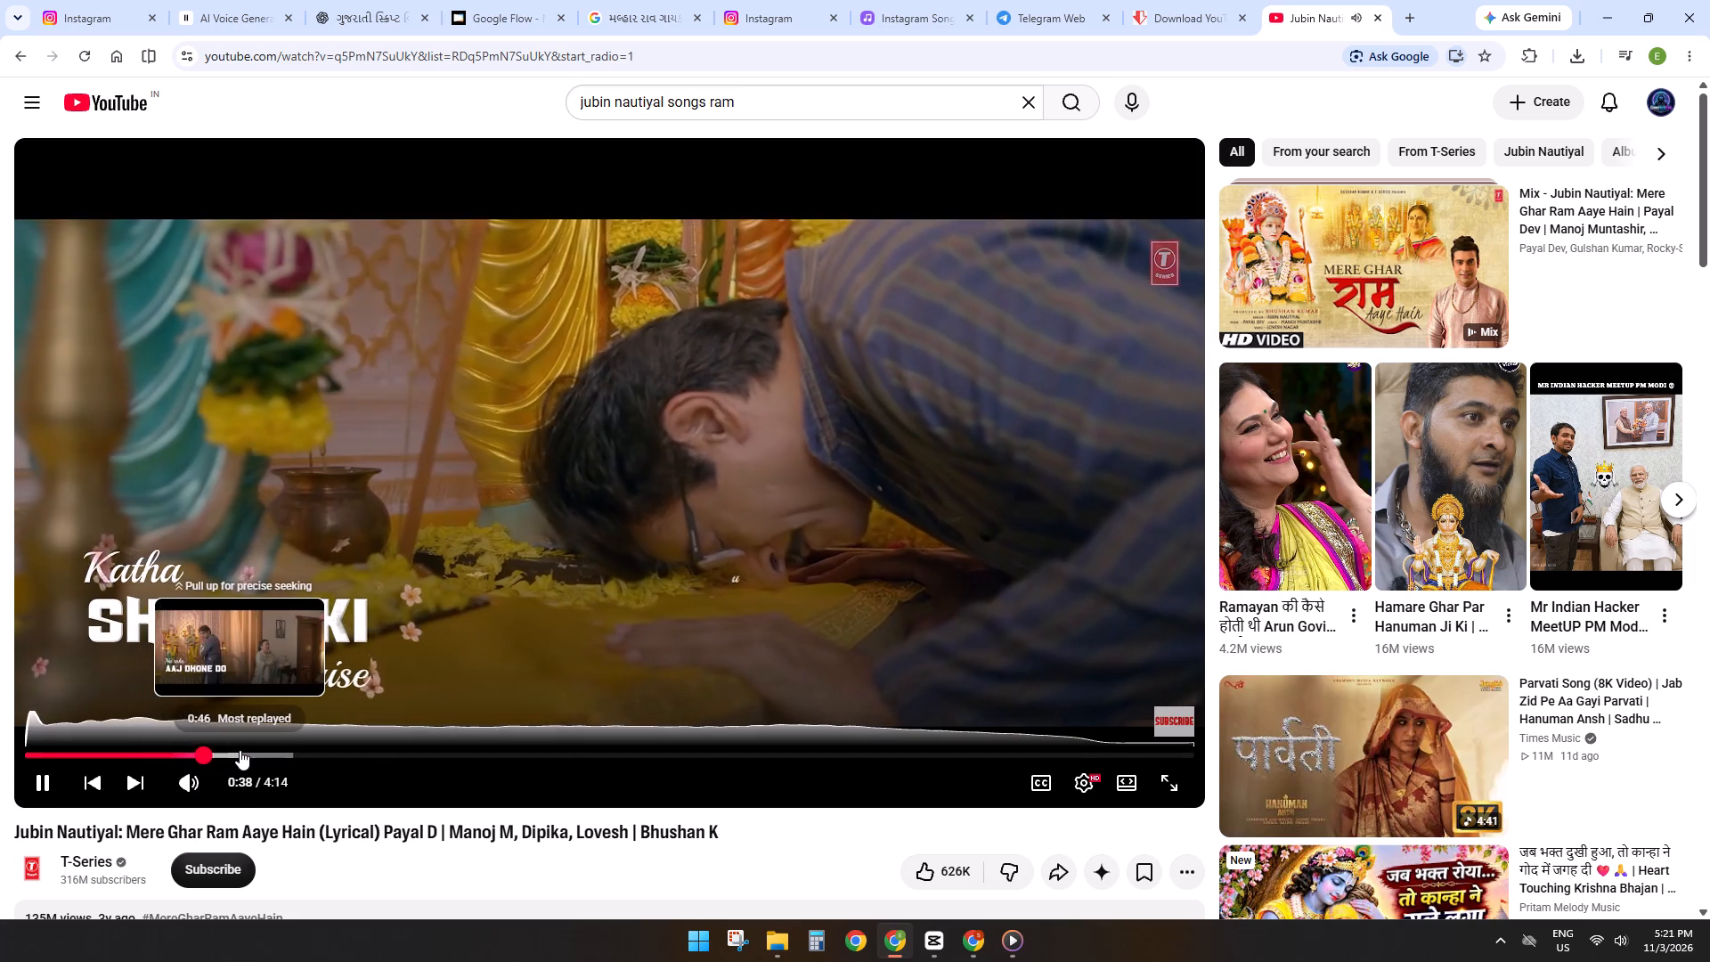
click(240, 750)
click(290, 754)
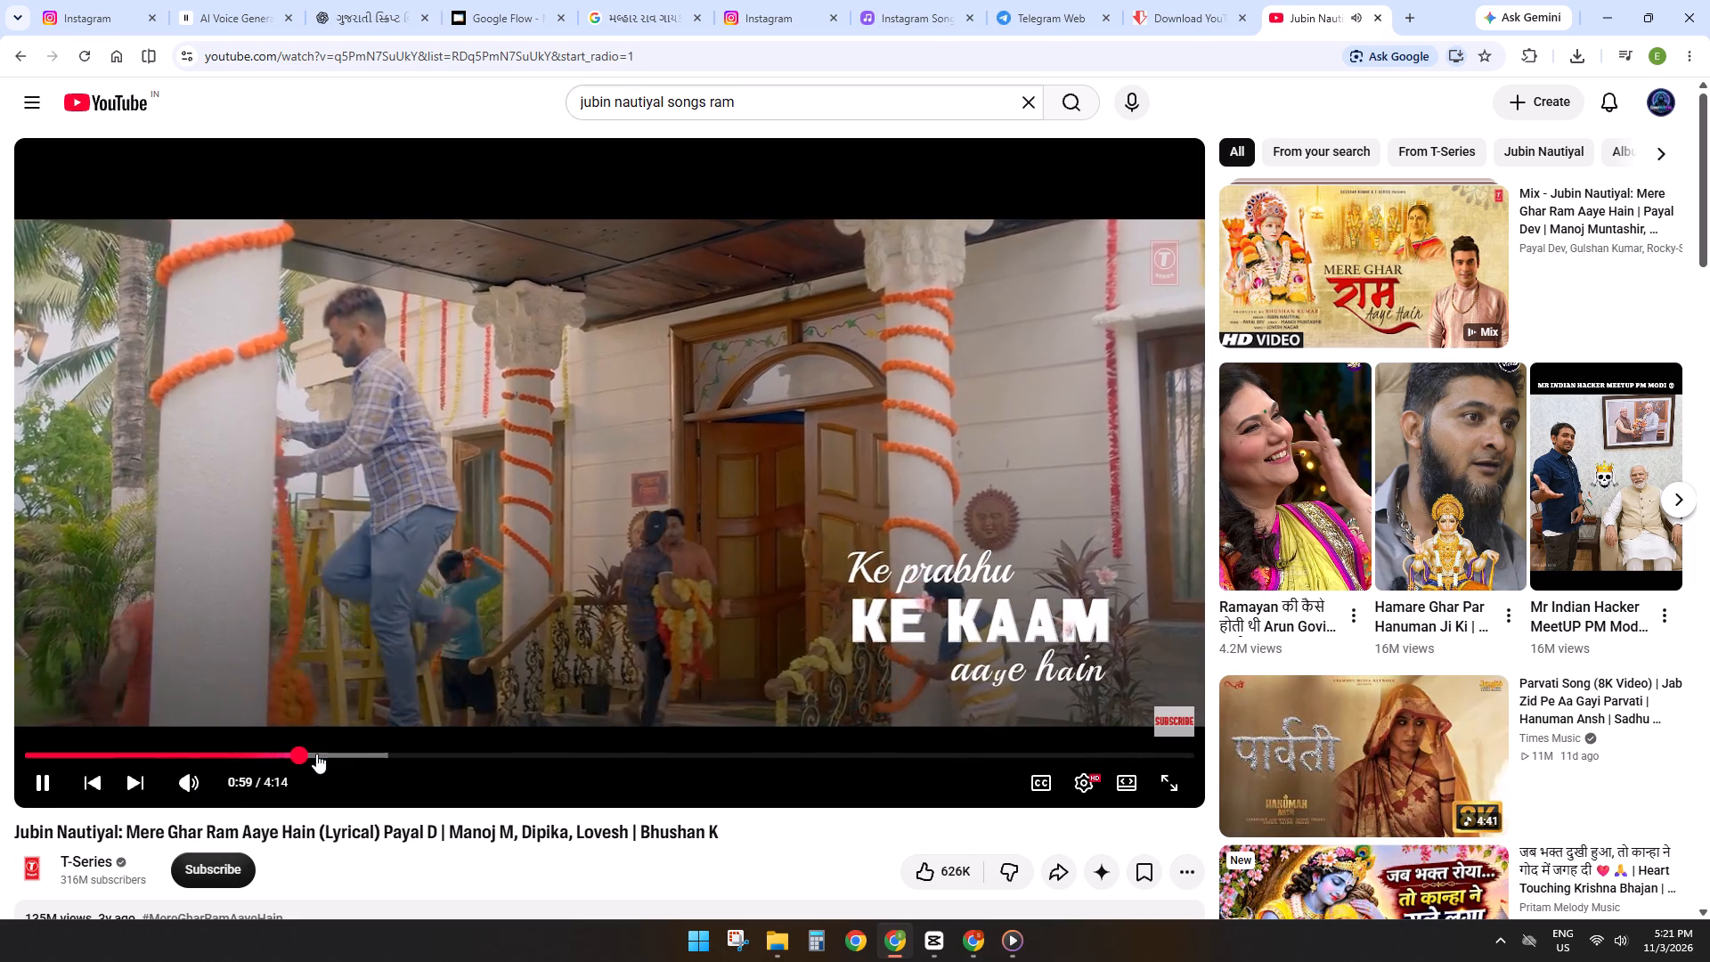
click(316, 754)
click(330, 754)
click(366, 750)
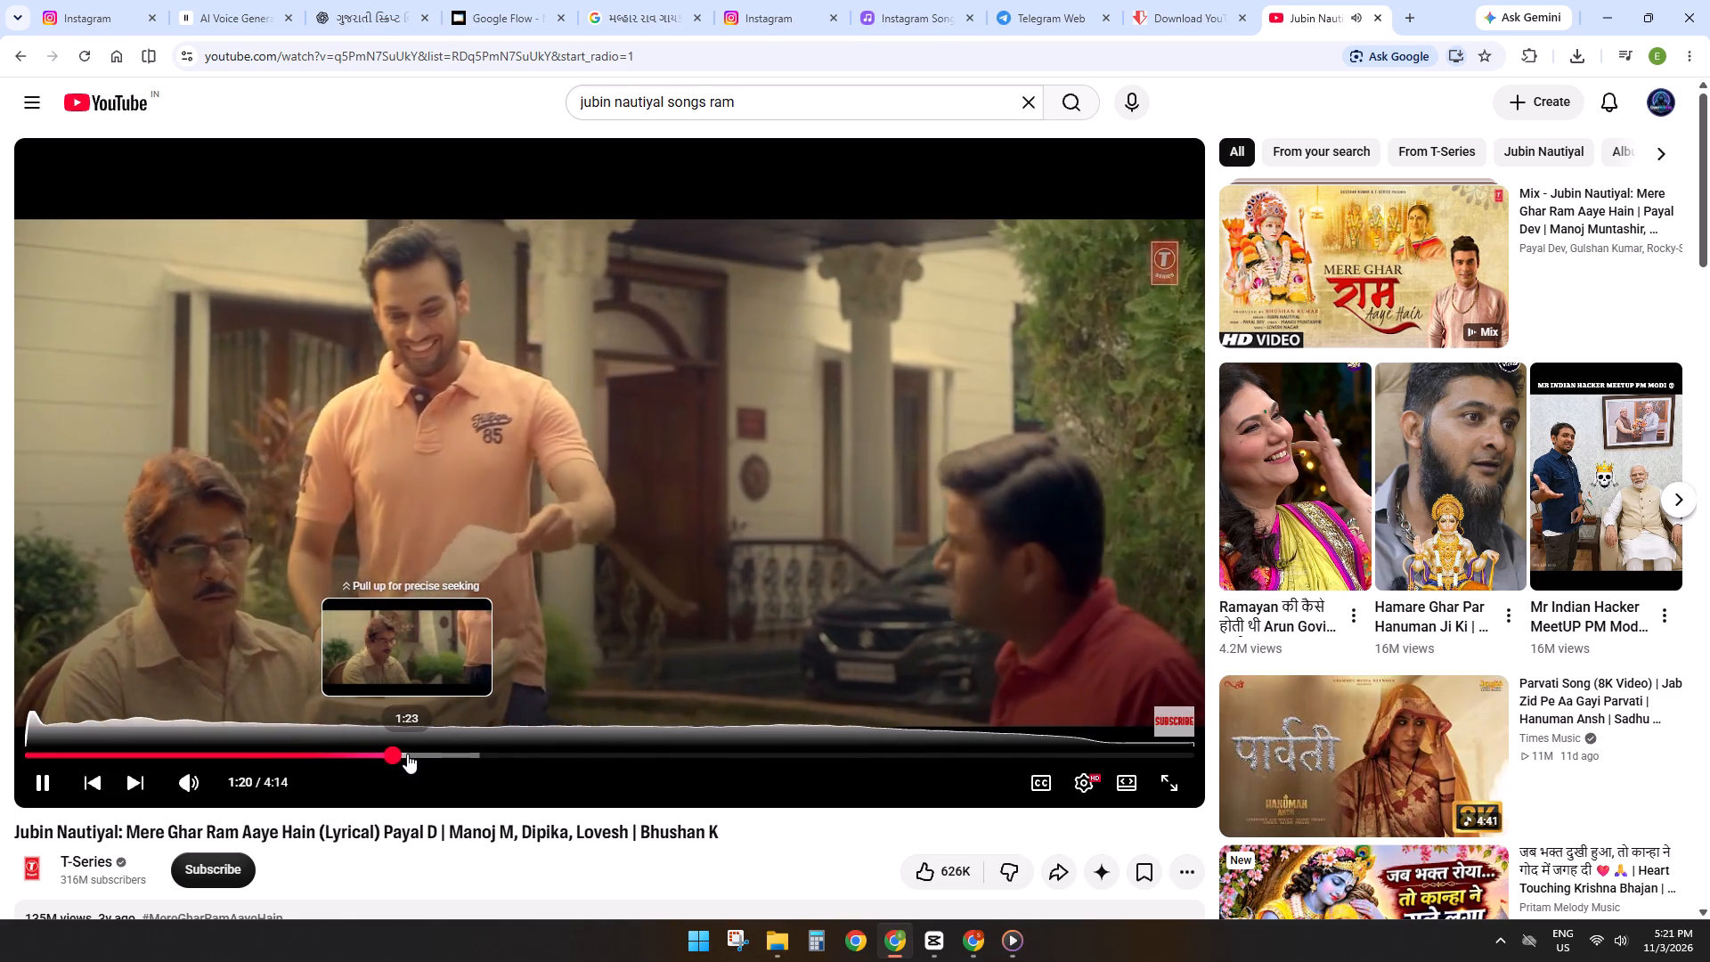
click(416, 750)
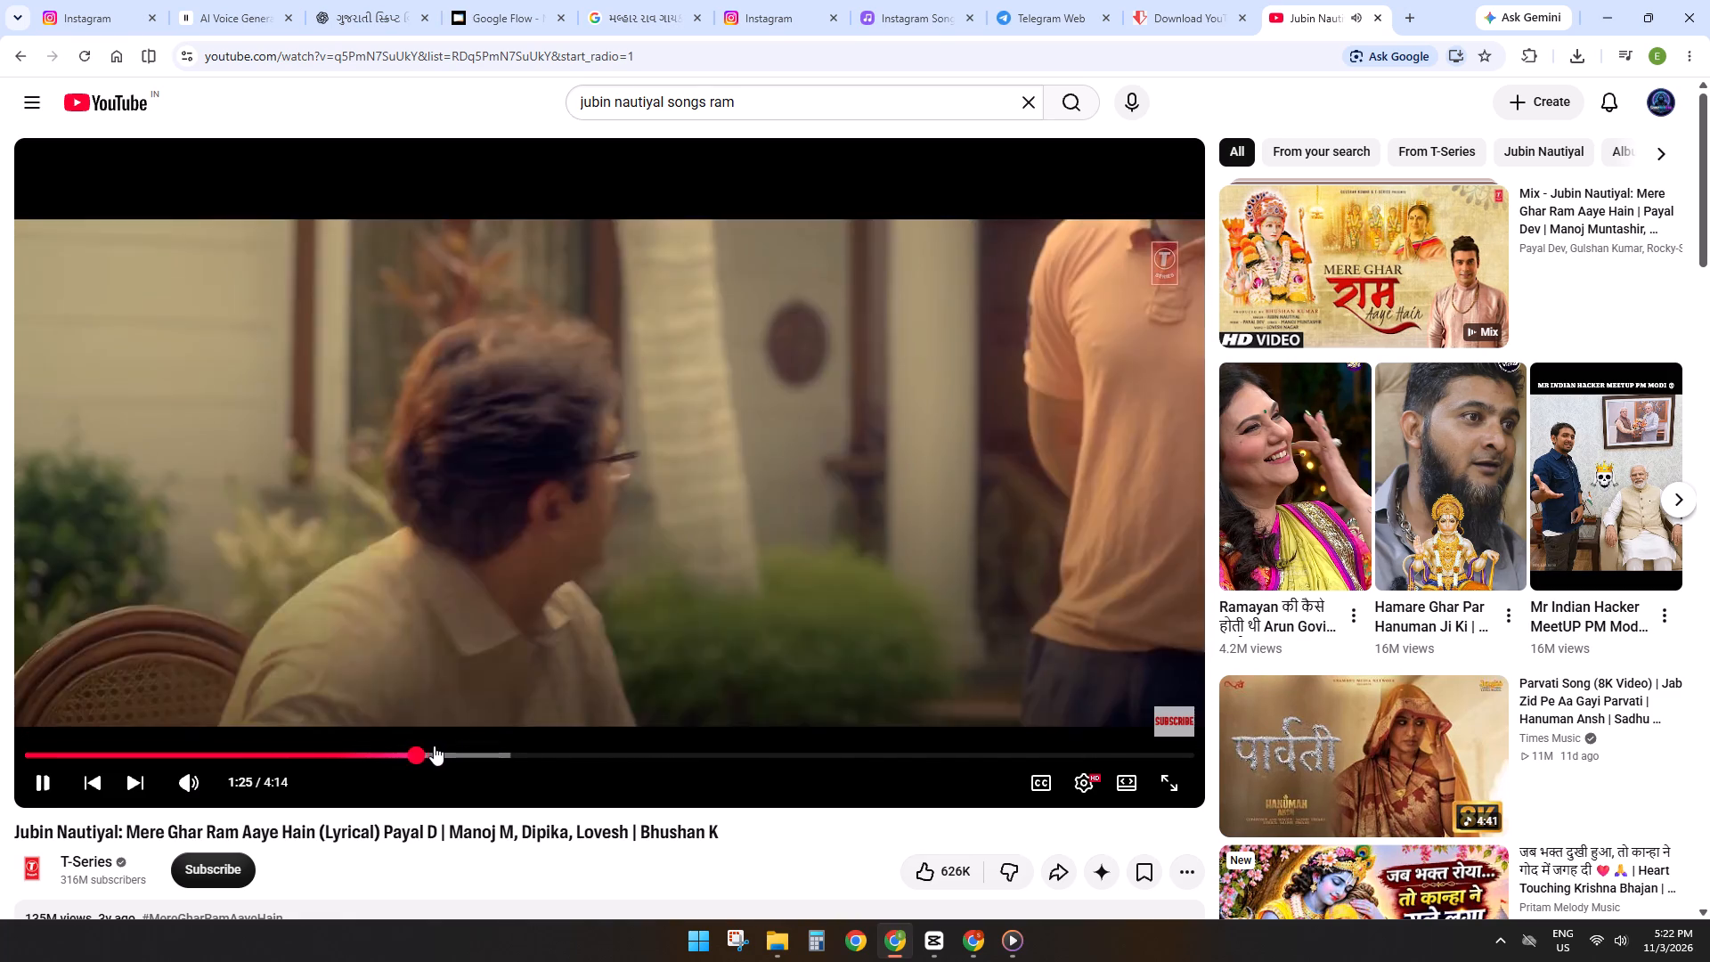
click(439, 745)
click(494, 752)
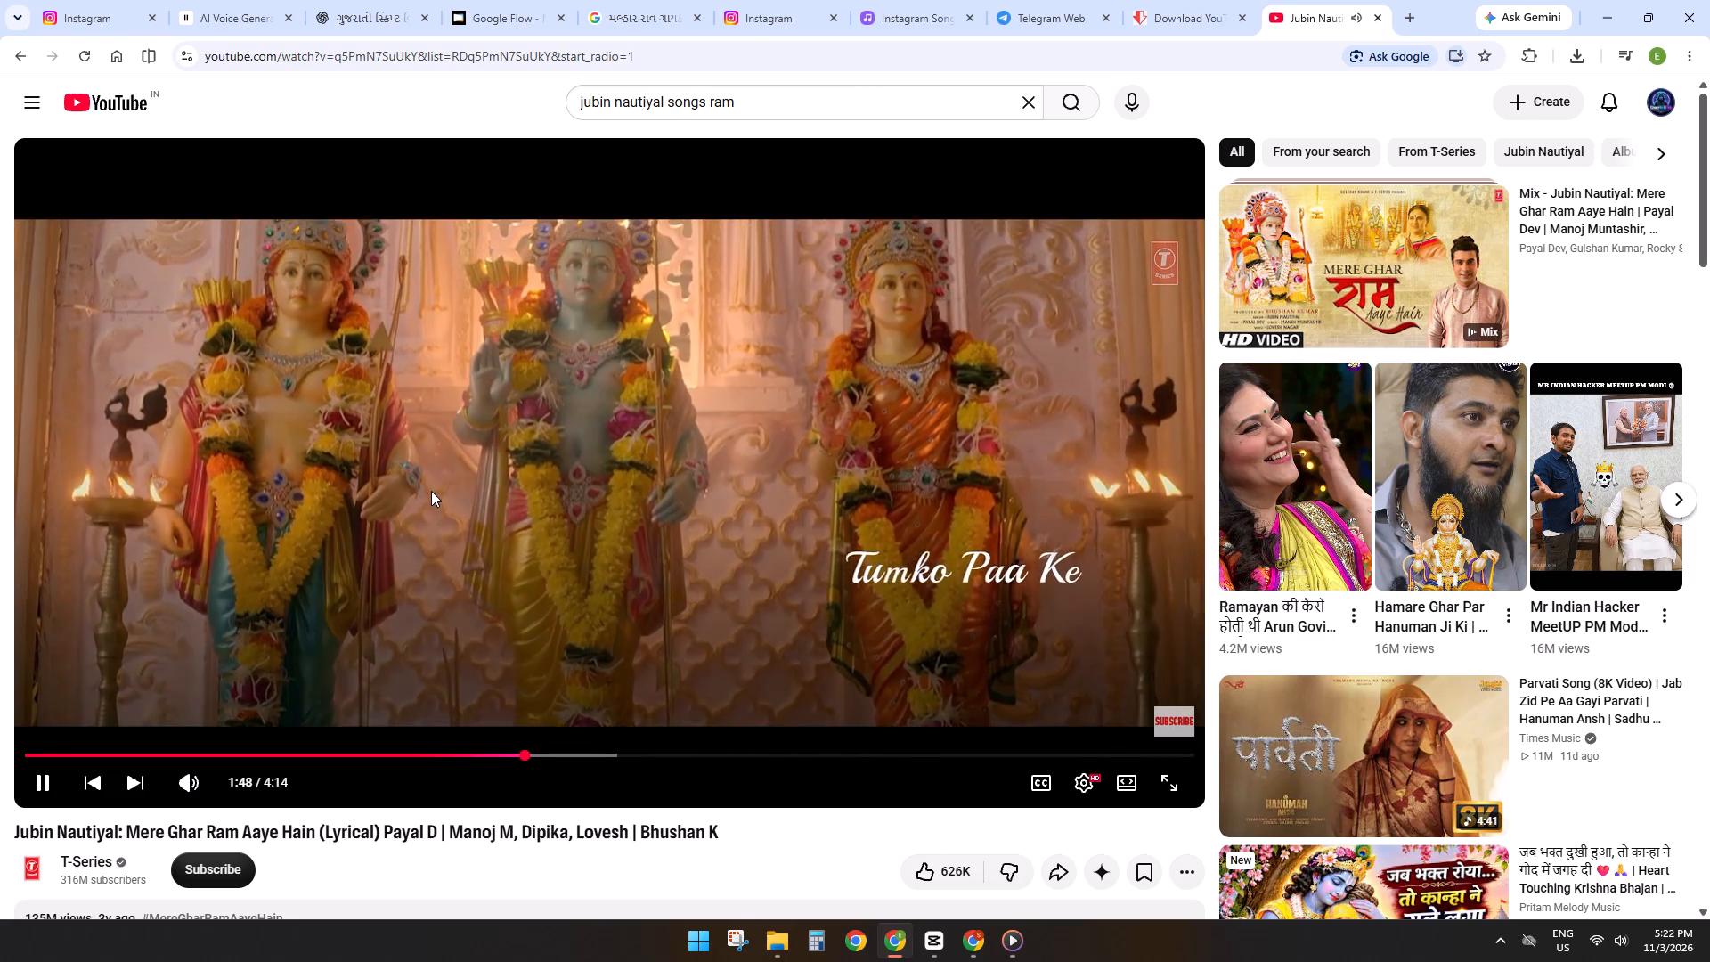
click(431, 491)
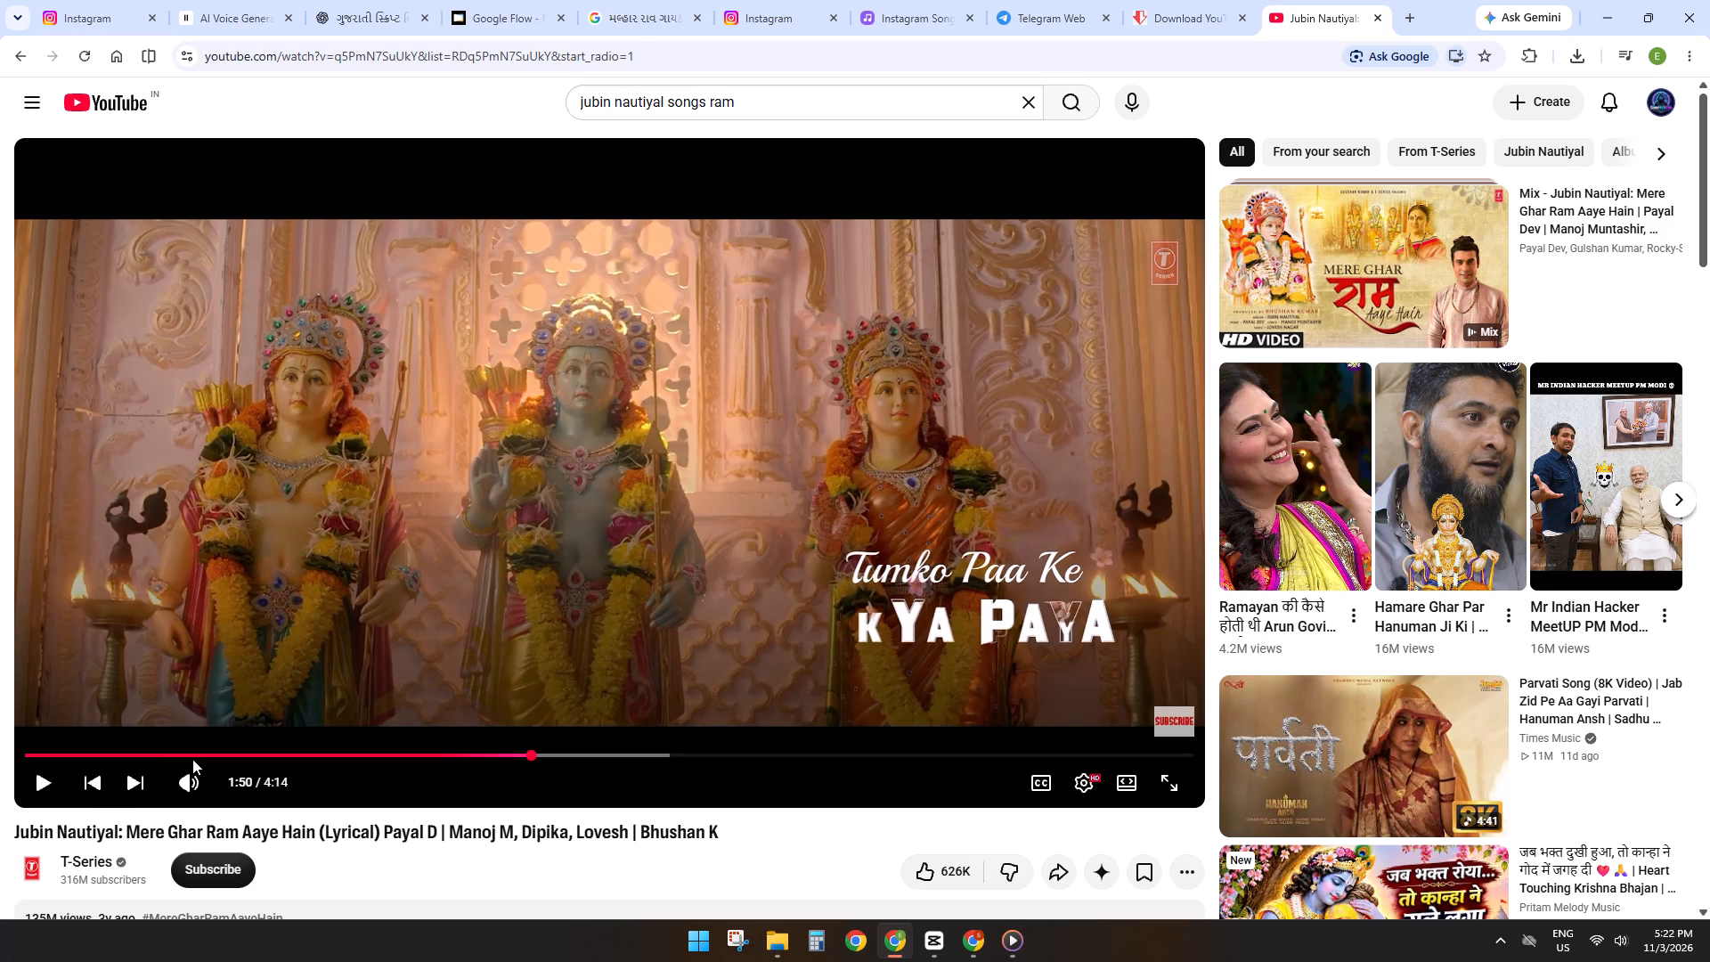
Sample the Mere Ghar Ram Aaye Hain song between about 0:41 and 0:55, including a brief full-screen view.
click(192, 759)
click(183, 760)
click(168, 747)
click(217, 749)
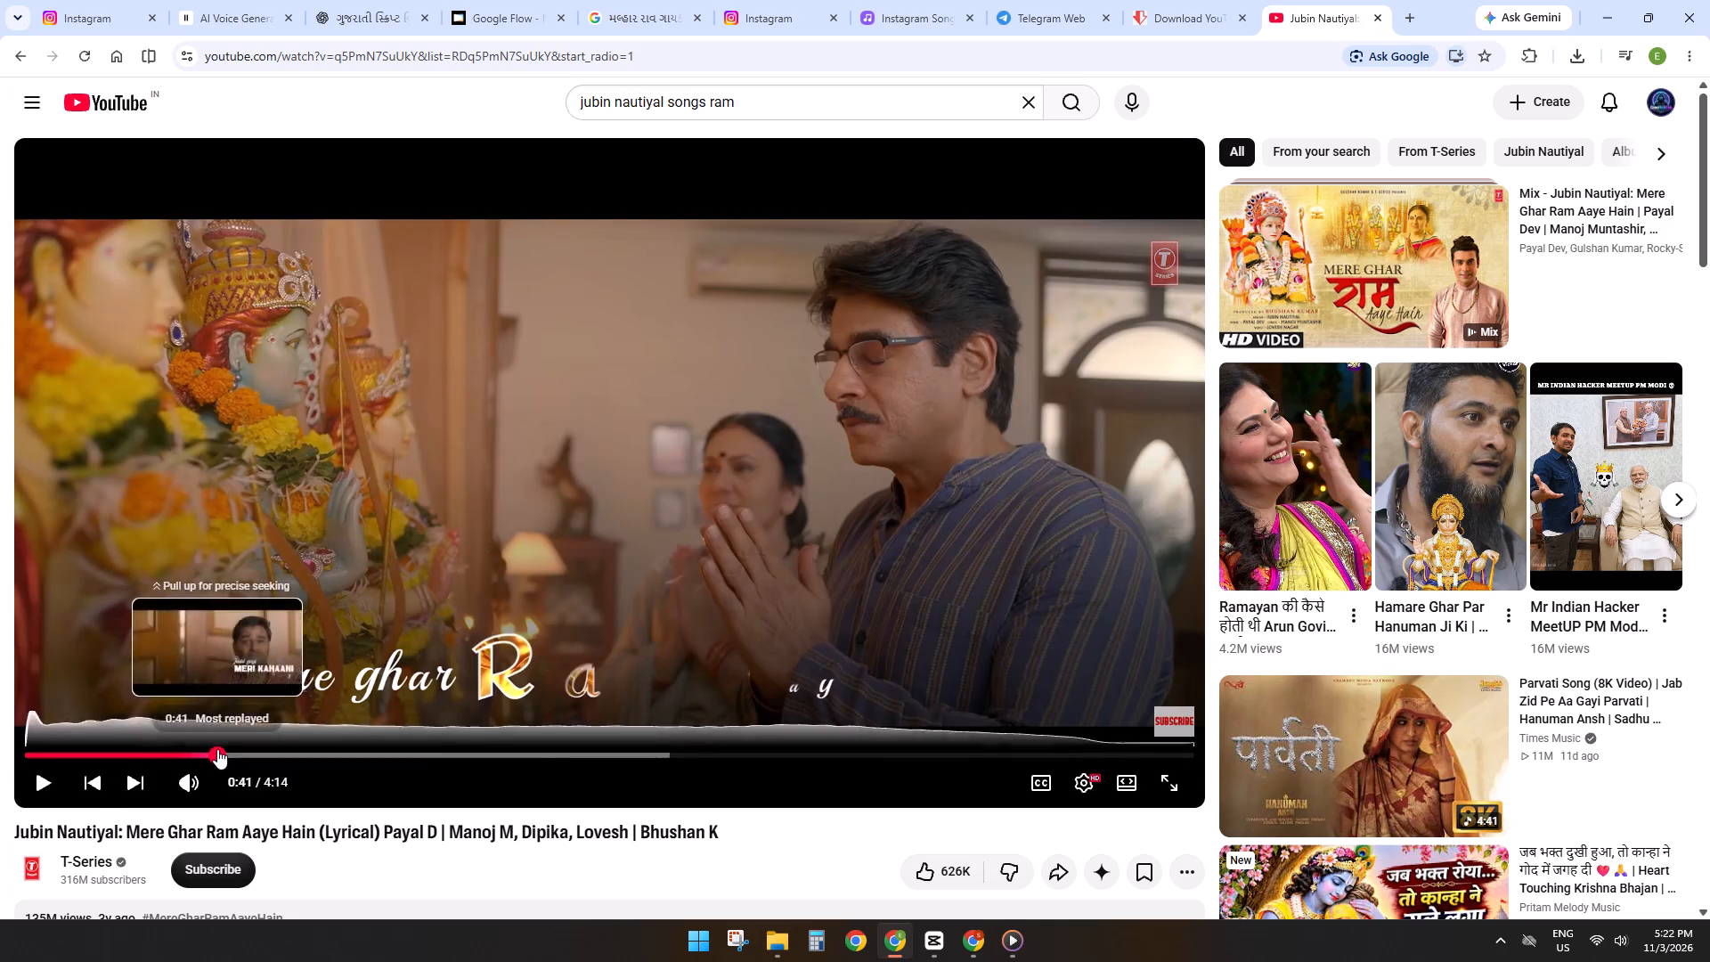
click(263, 753)
click(277, 753)
key(space)
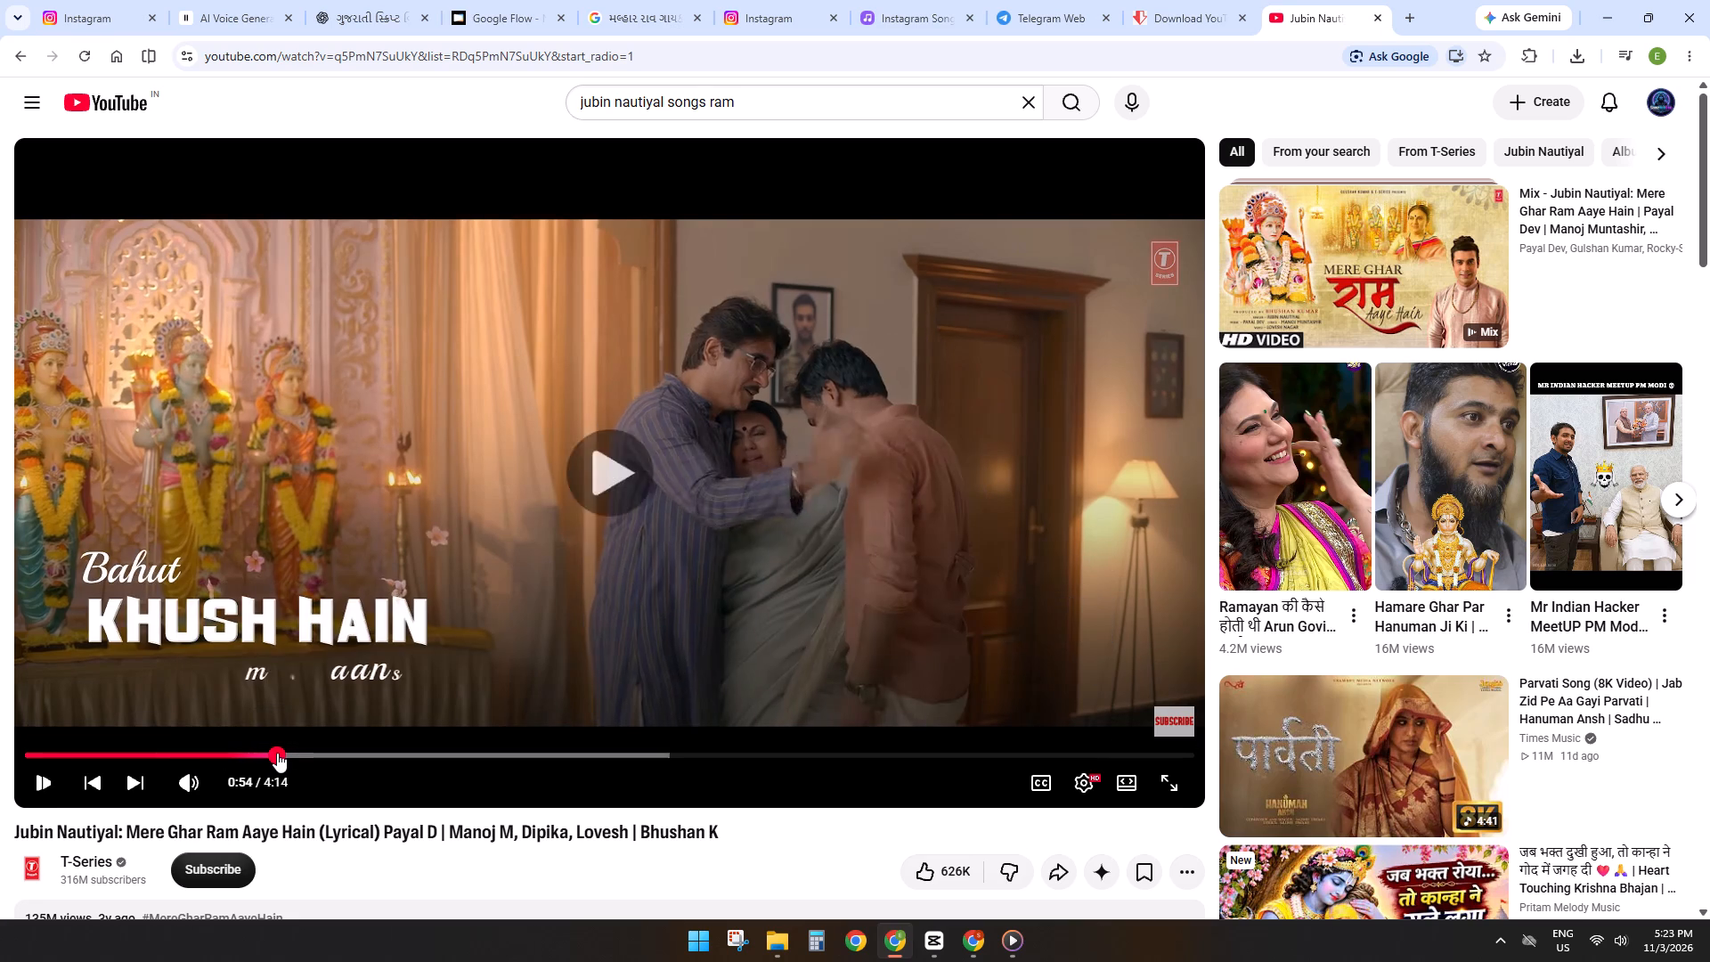
click(260, 754)
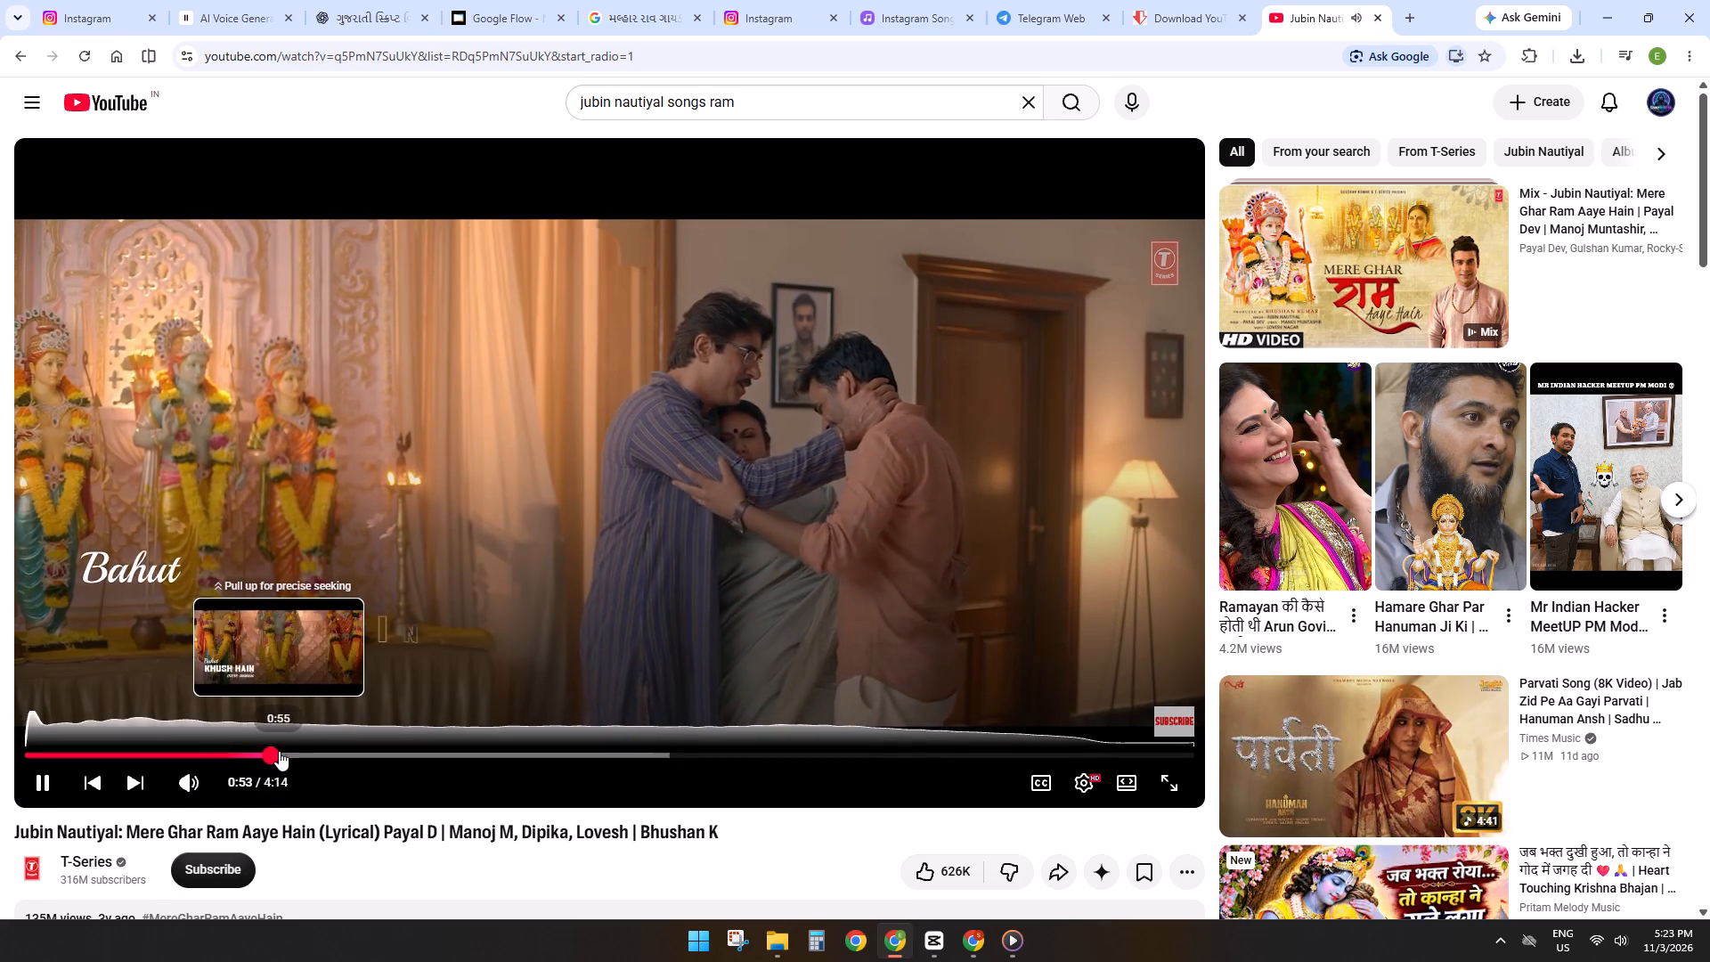
key(space)
double_click(290, 687)
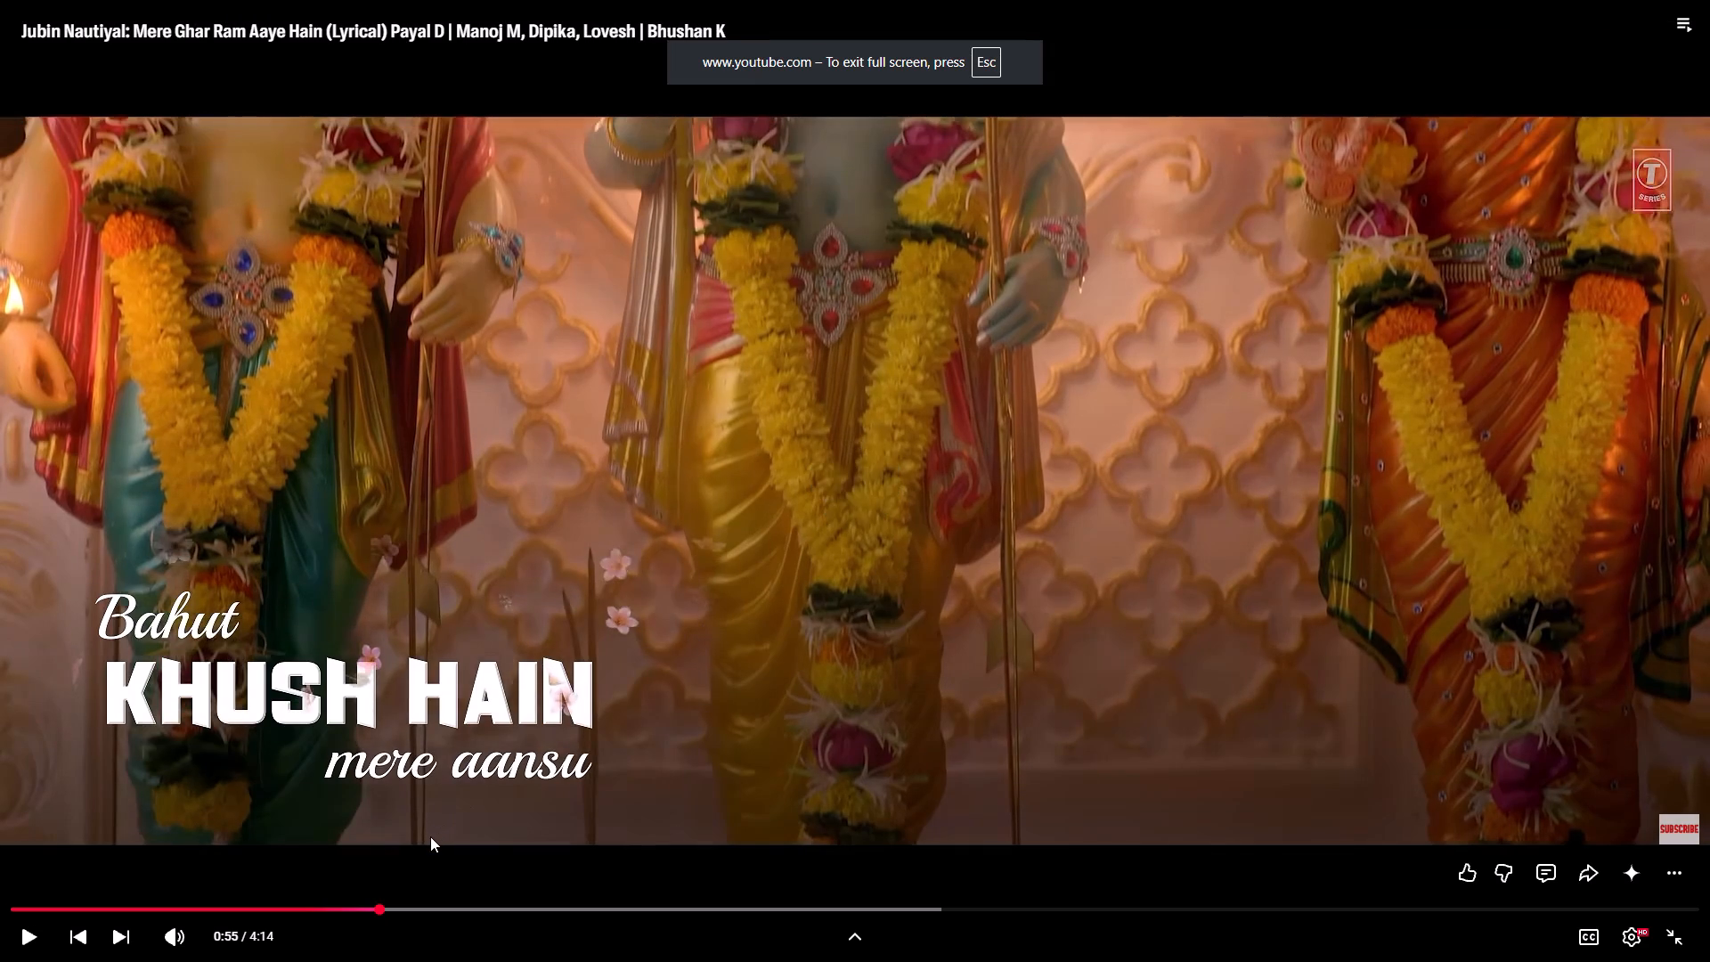
click(1671, 933)
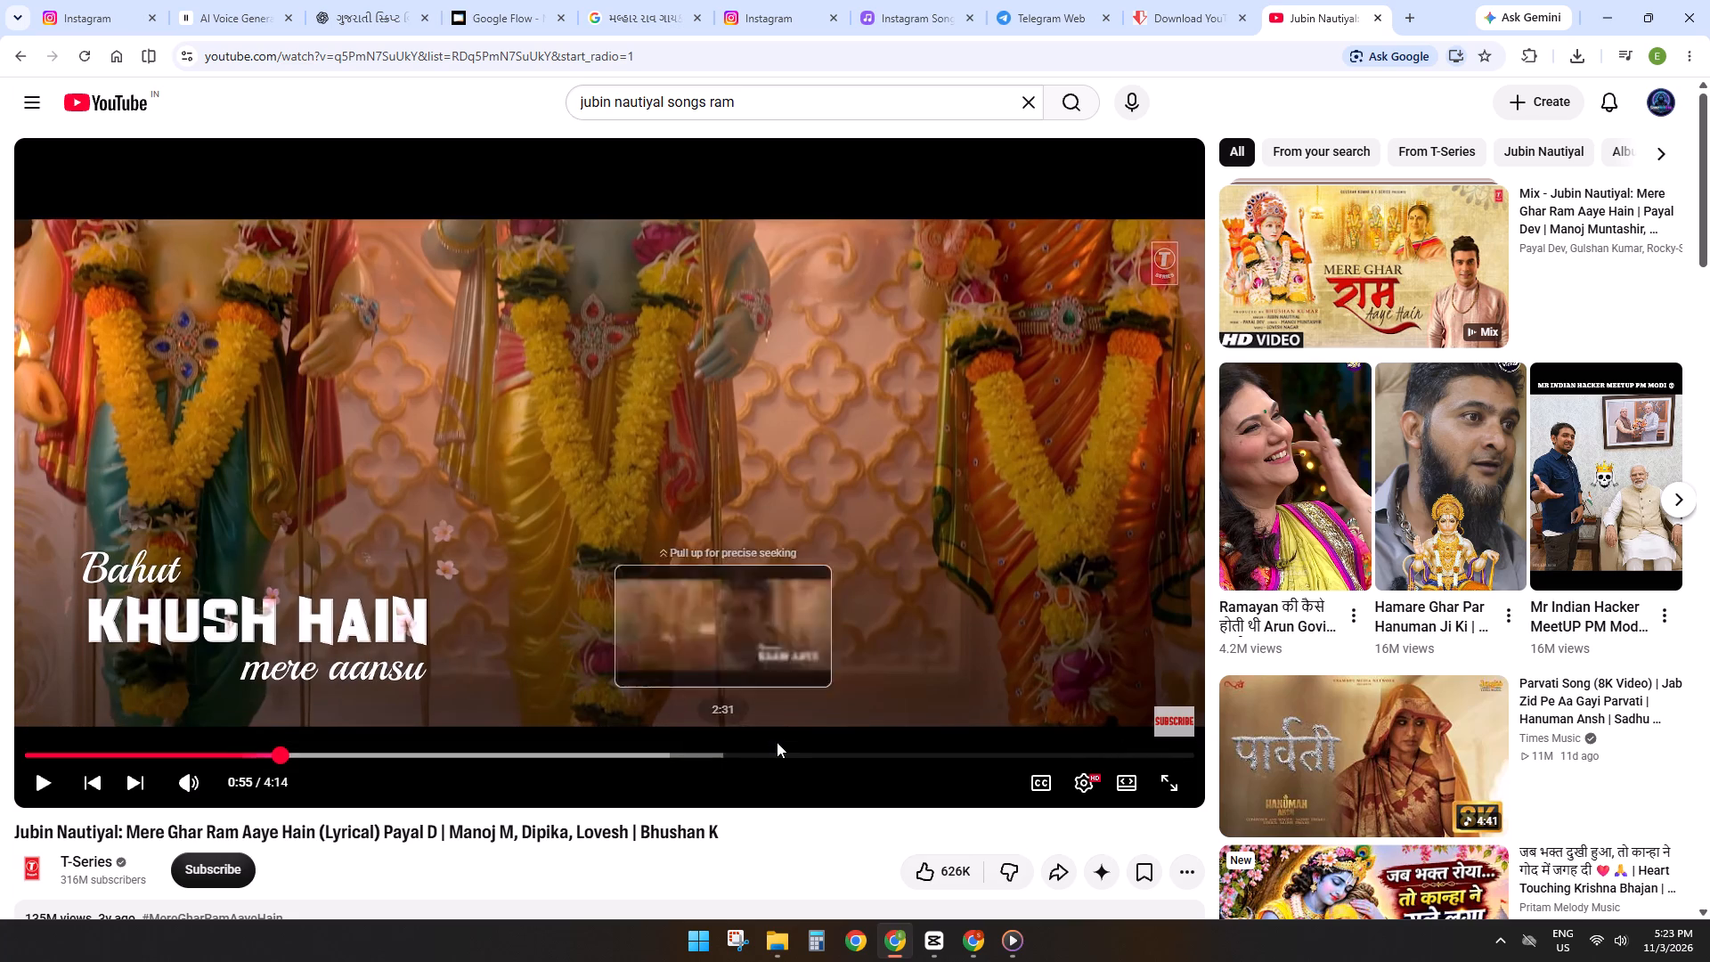
Listen to the Mangal Bhawan Amangal Haari section of the song around 3:00 to 3:11, replaying it from 3:09.
click(856, 750)
key(space)
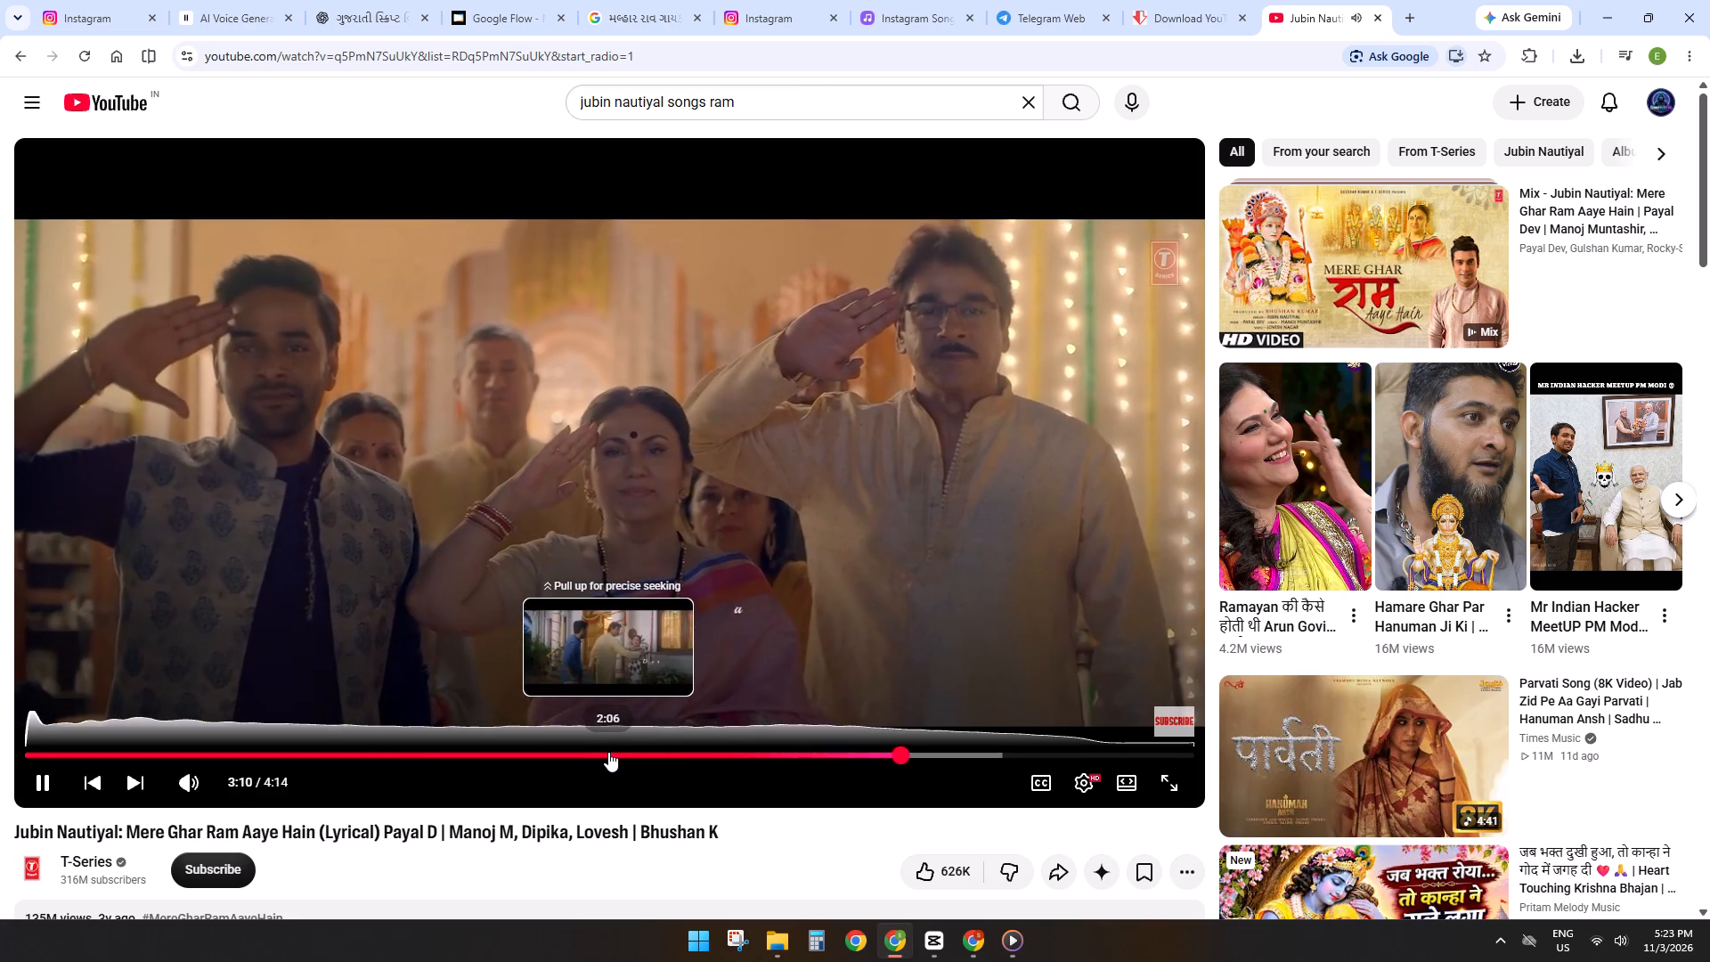
key(space)
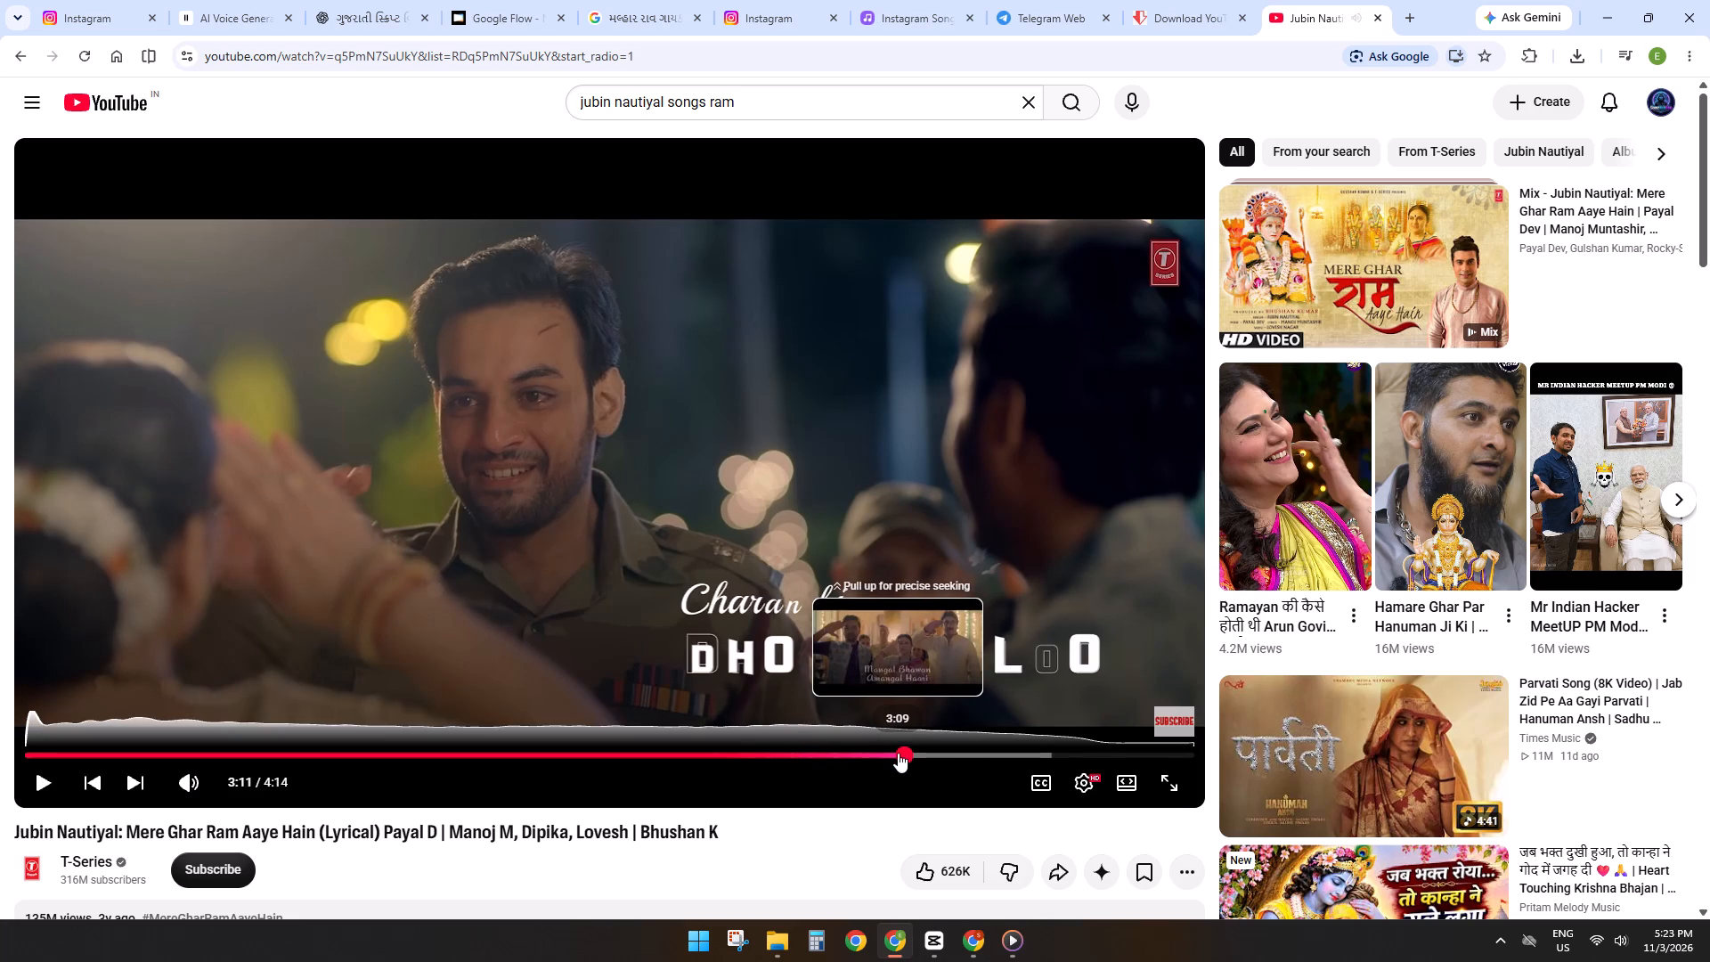
click(898, 753)
key(space)
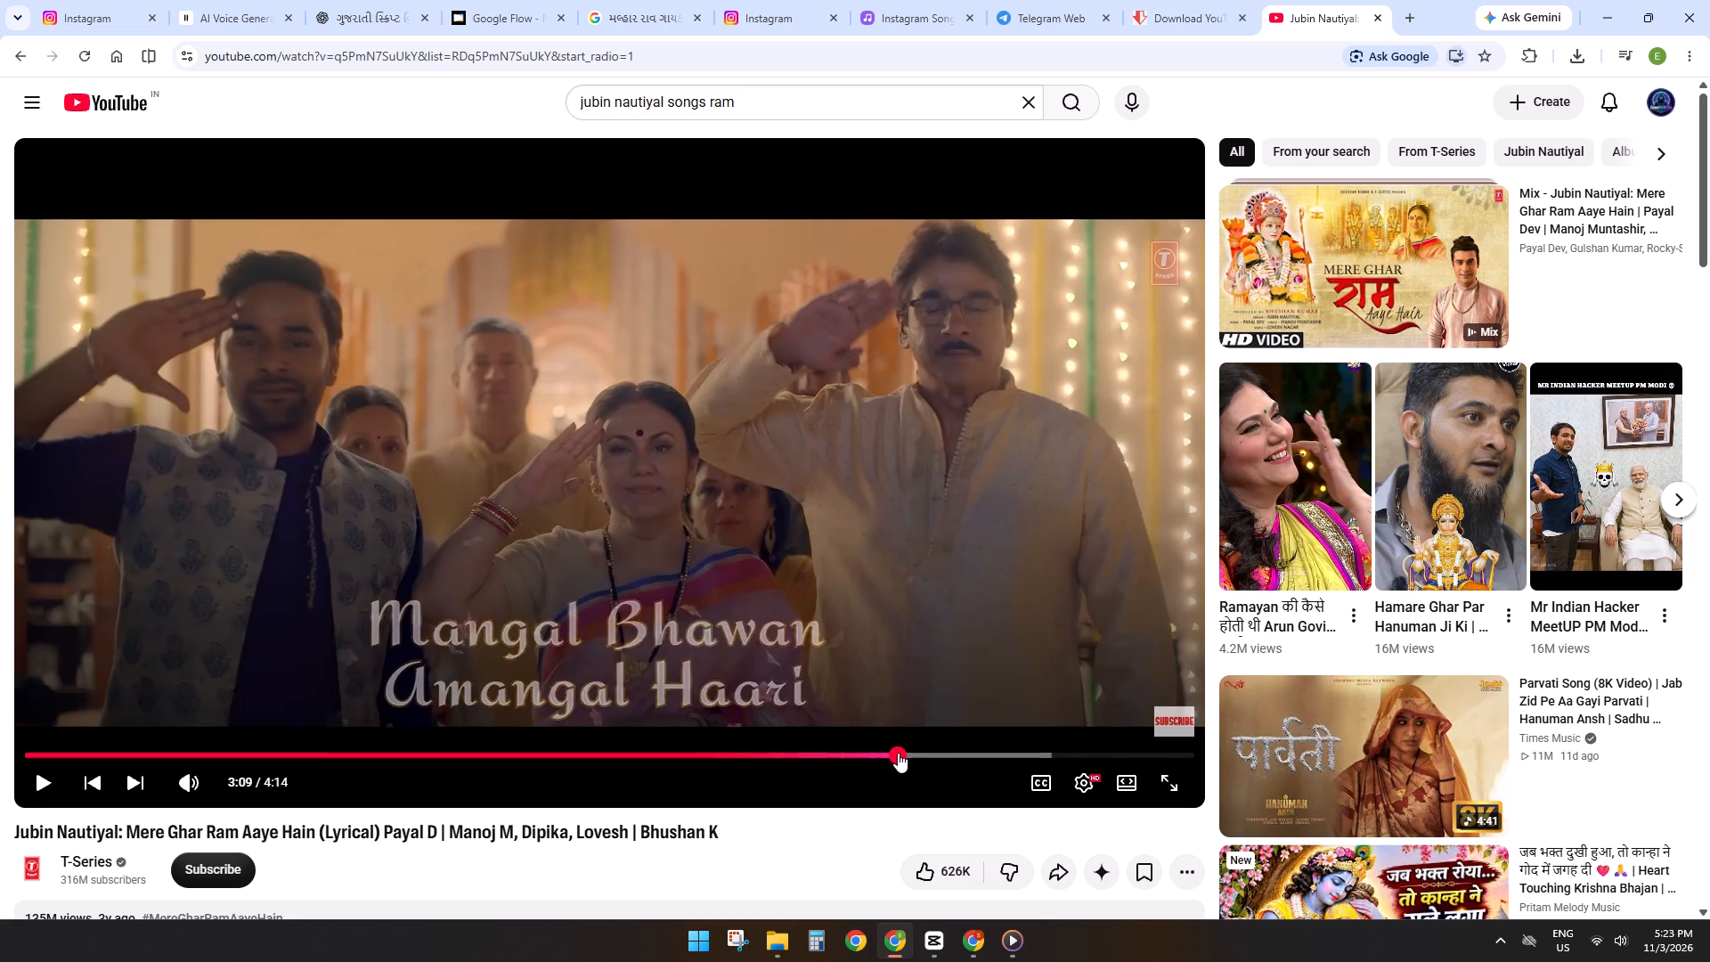
key(space)
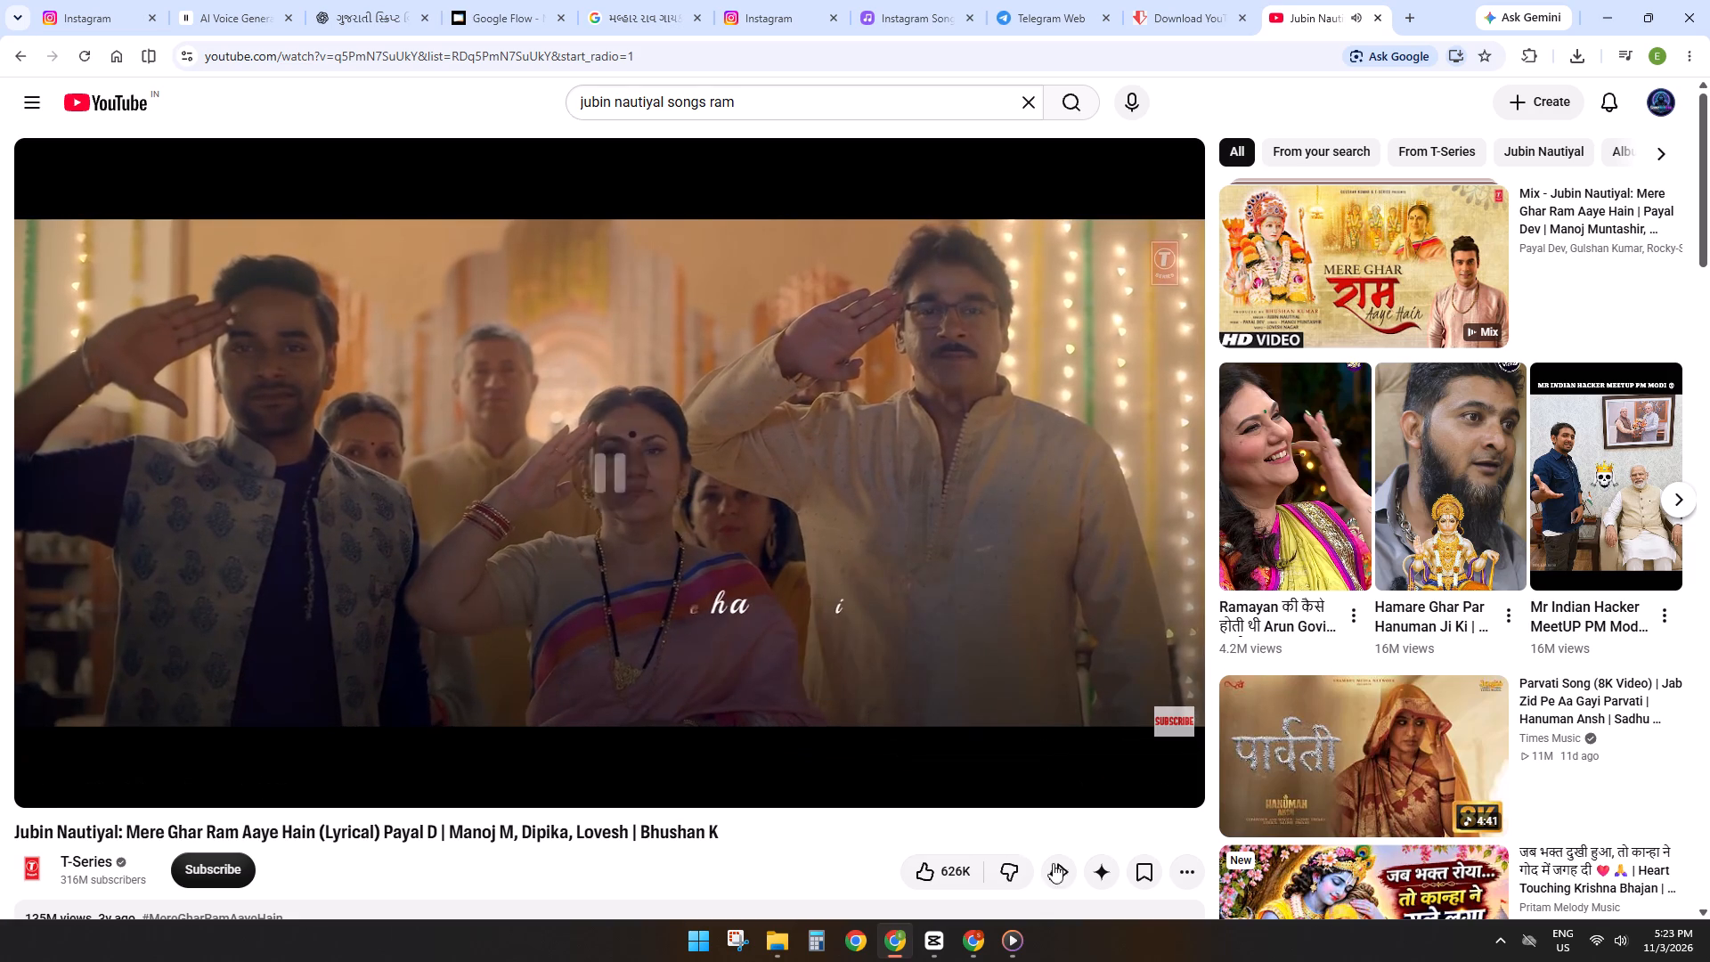
Copy the share link of the Mere Ghar Ram Aaye Hain lyrical video.
click(1069, 872)
click(1016, 583)
click(1034, 314)
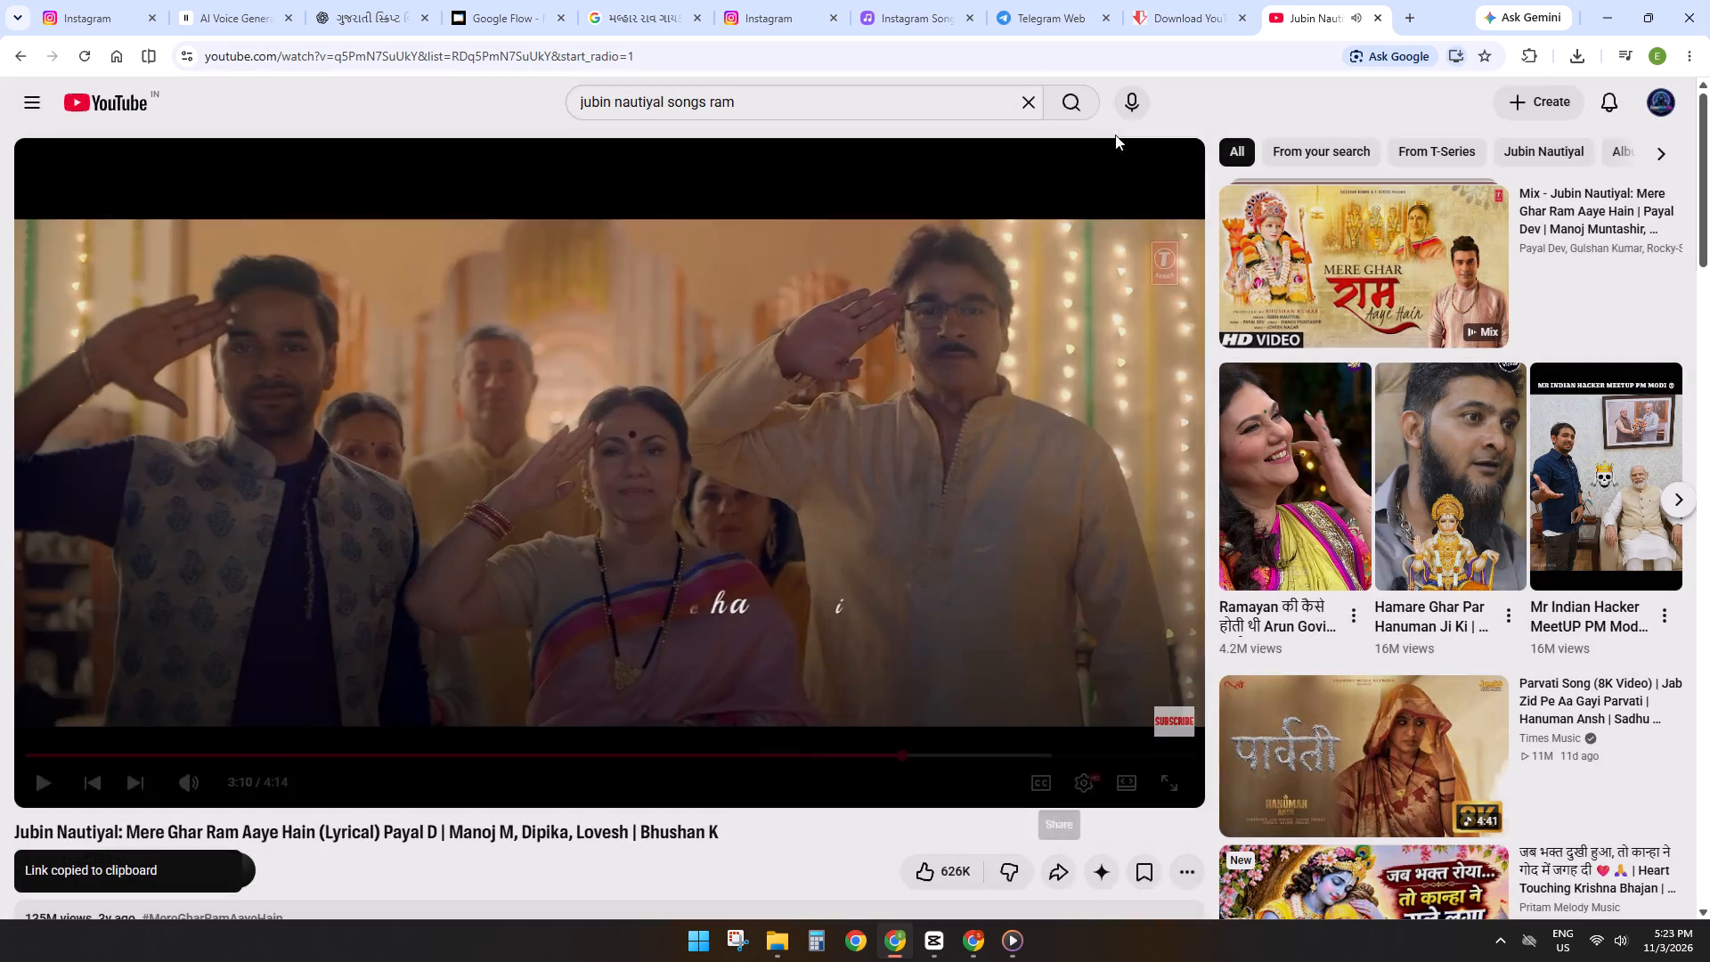
Replace the previous link in the vd6s.net YouTube Video Downloader with the copied song link and fetch its download options.
click(1152, 0)
click(1085, 281)
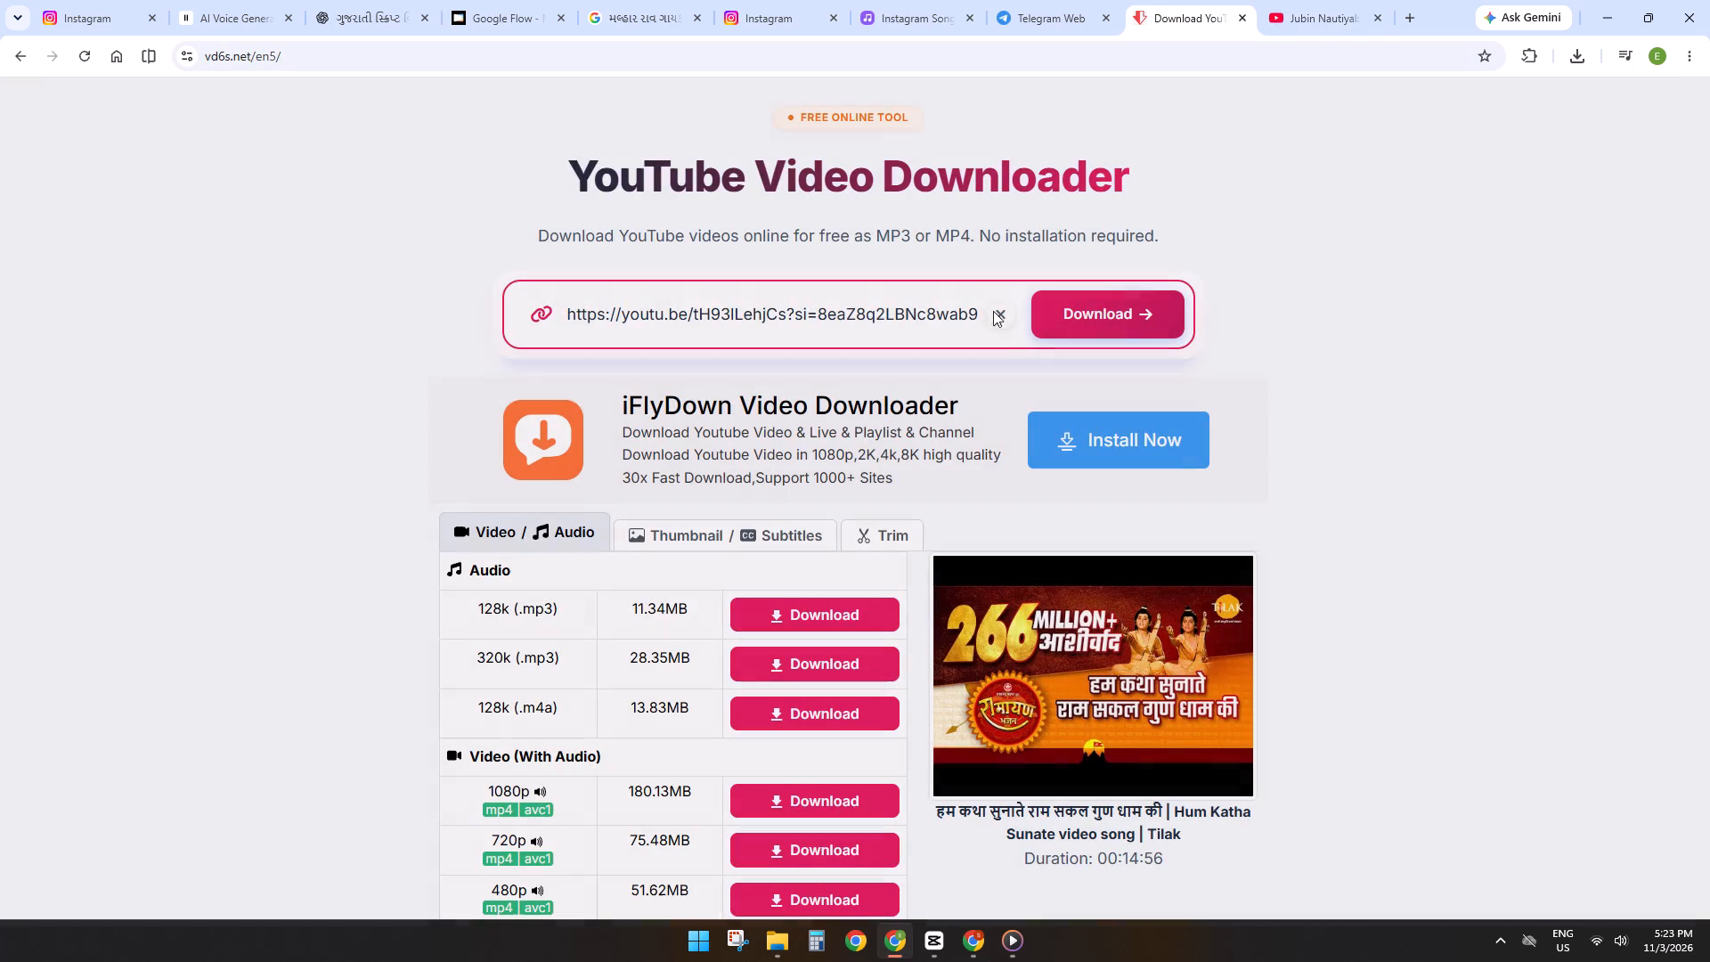
click(993, 312)
click(829, 320)
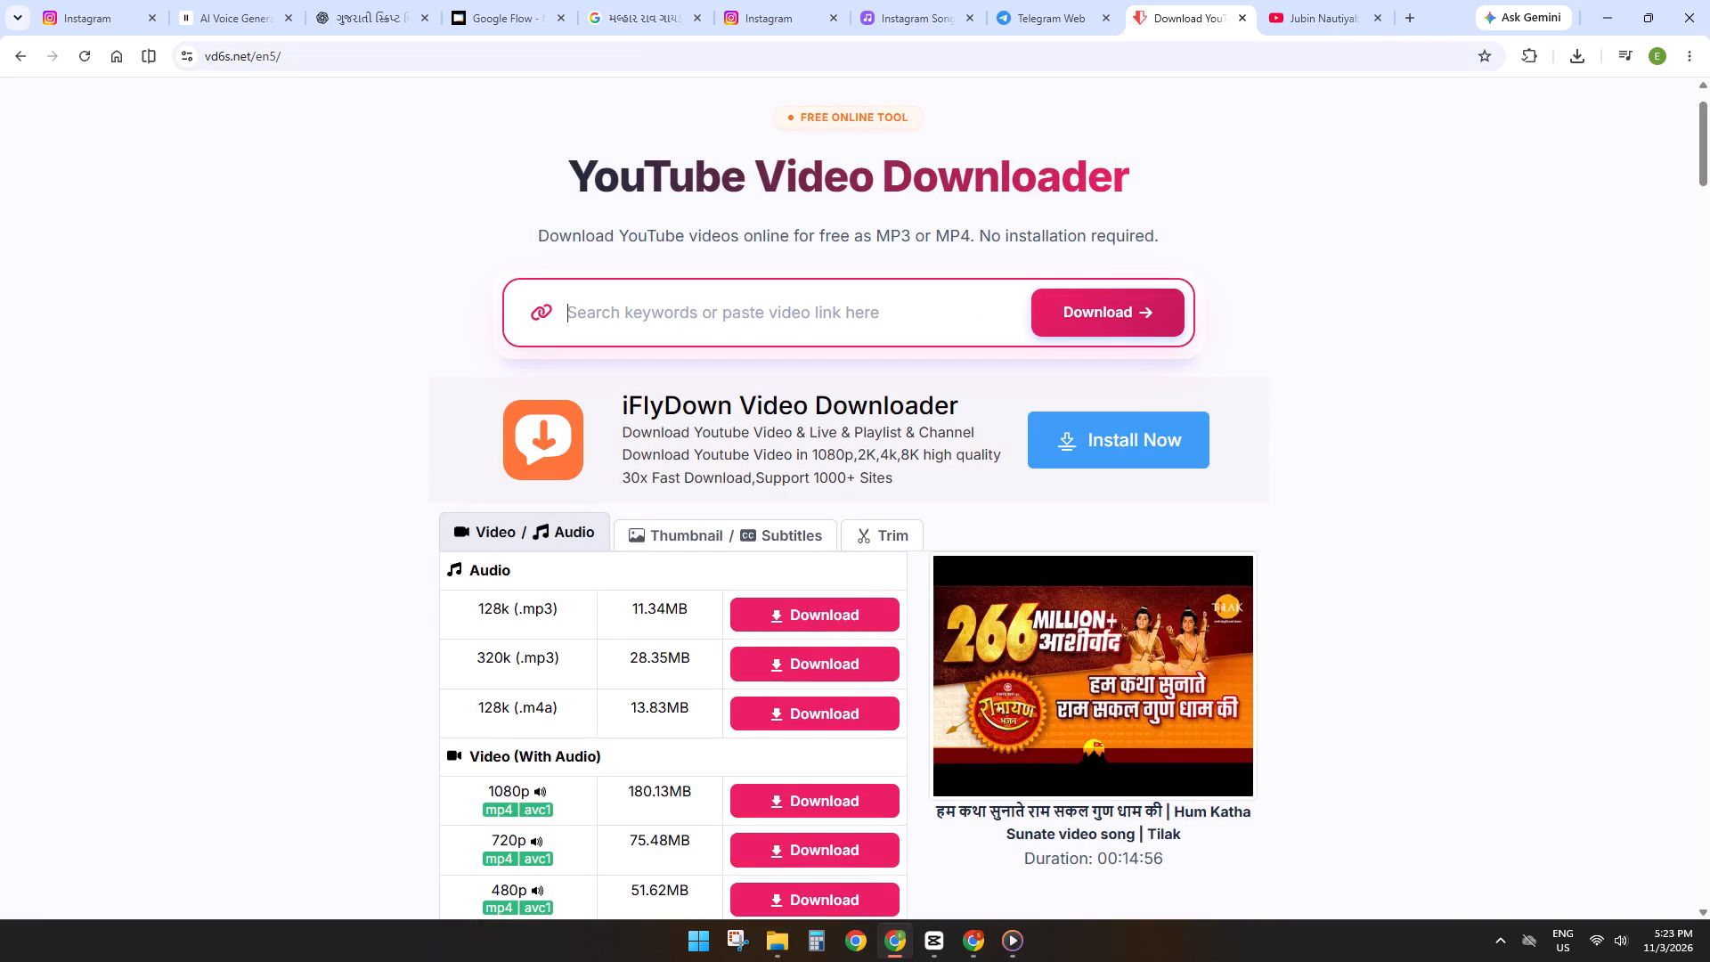
key(ctrl+v)
click(1124, 322)
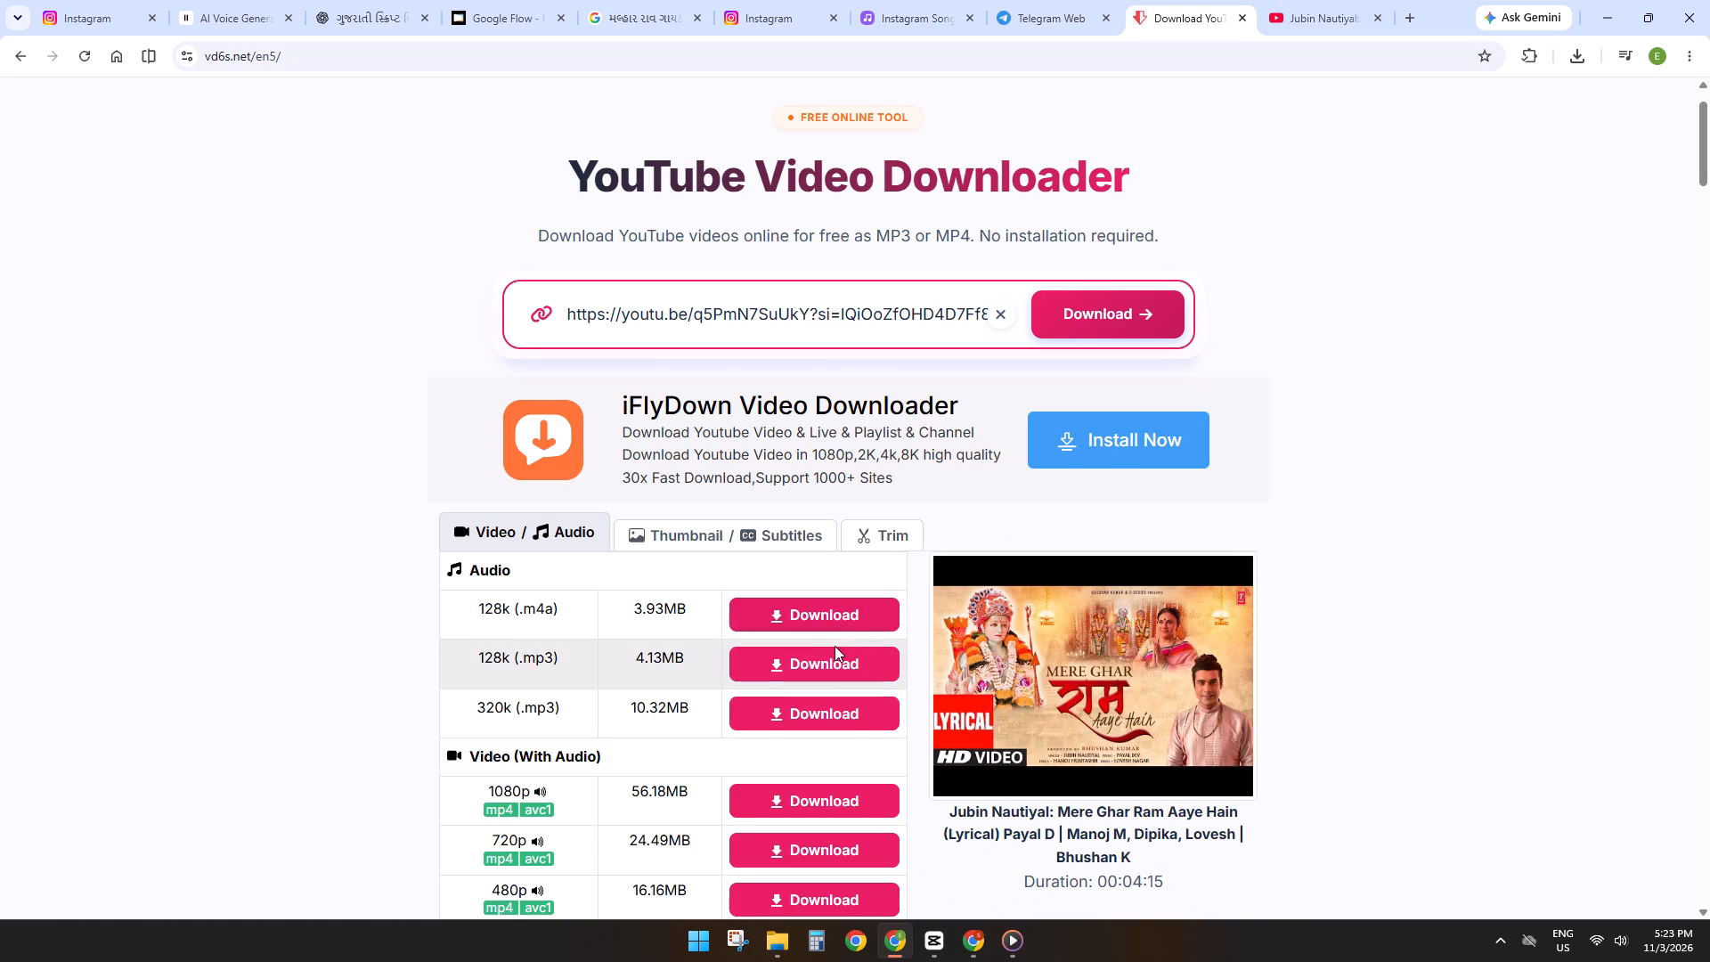
Download the Mere Ghar Ram Aaye Hain audio as a 320k MP3.
click(790, 725)
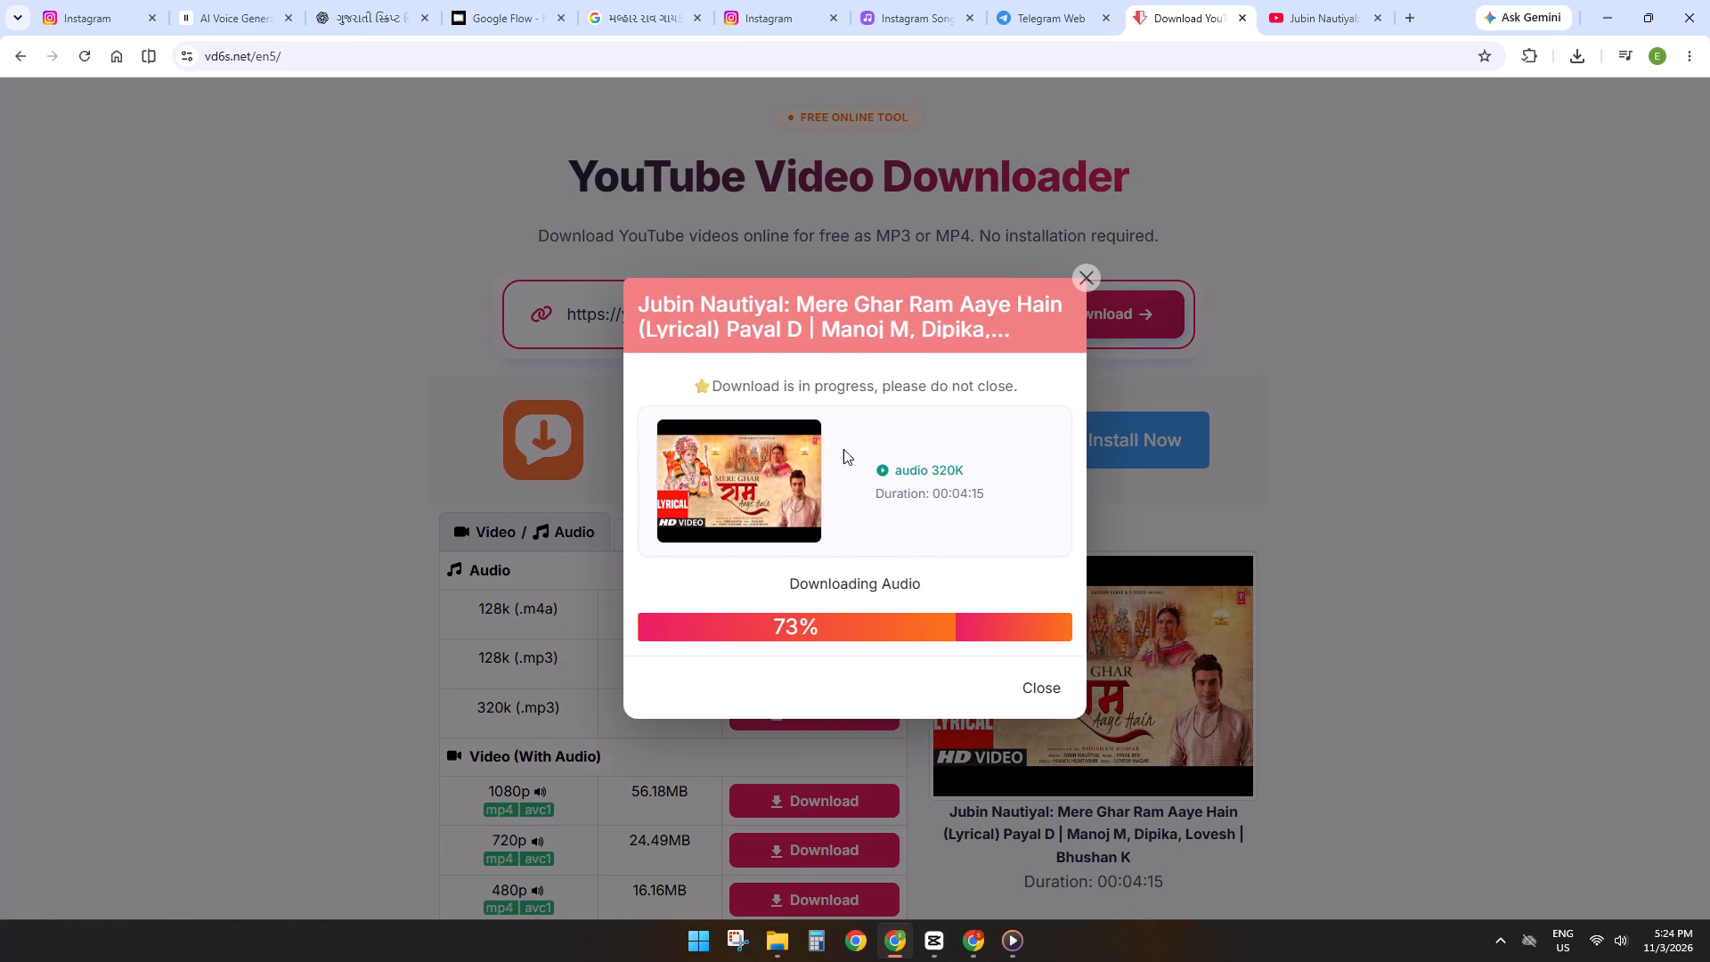
click(873, 461)
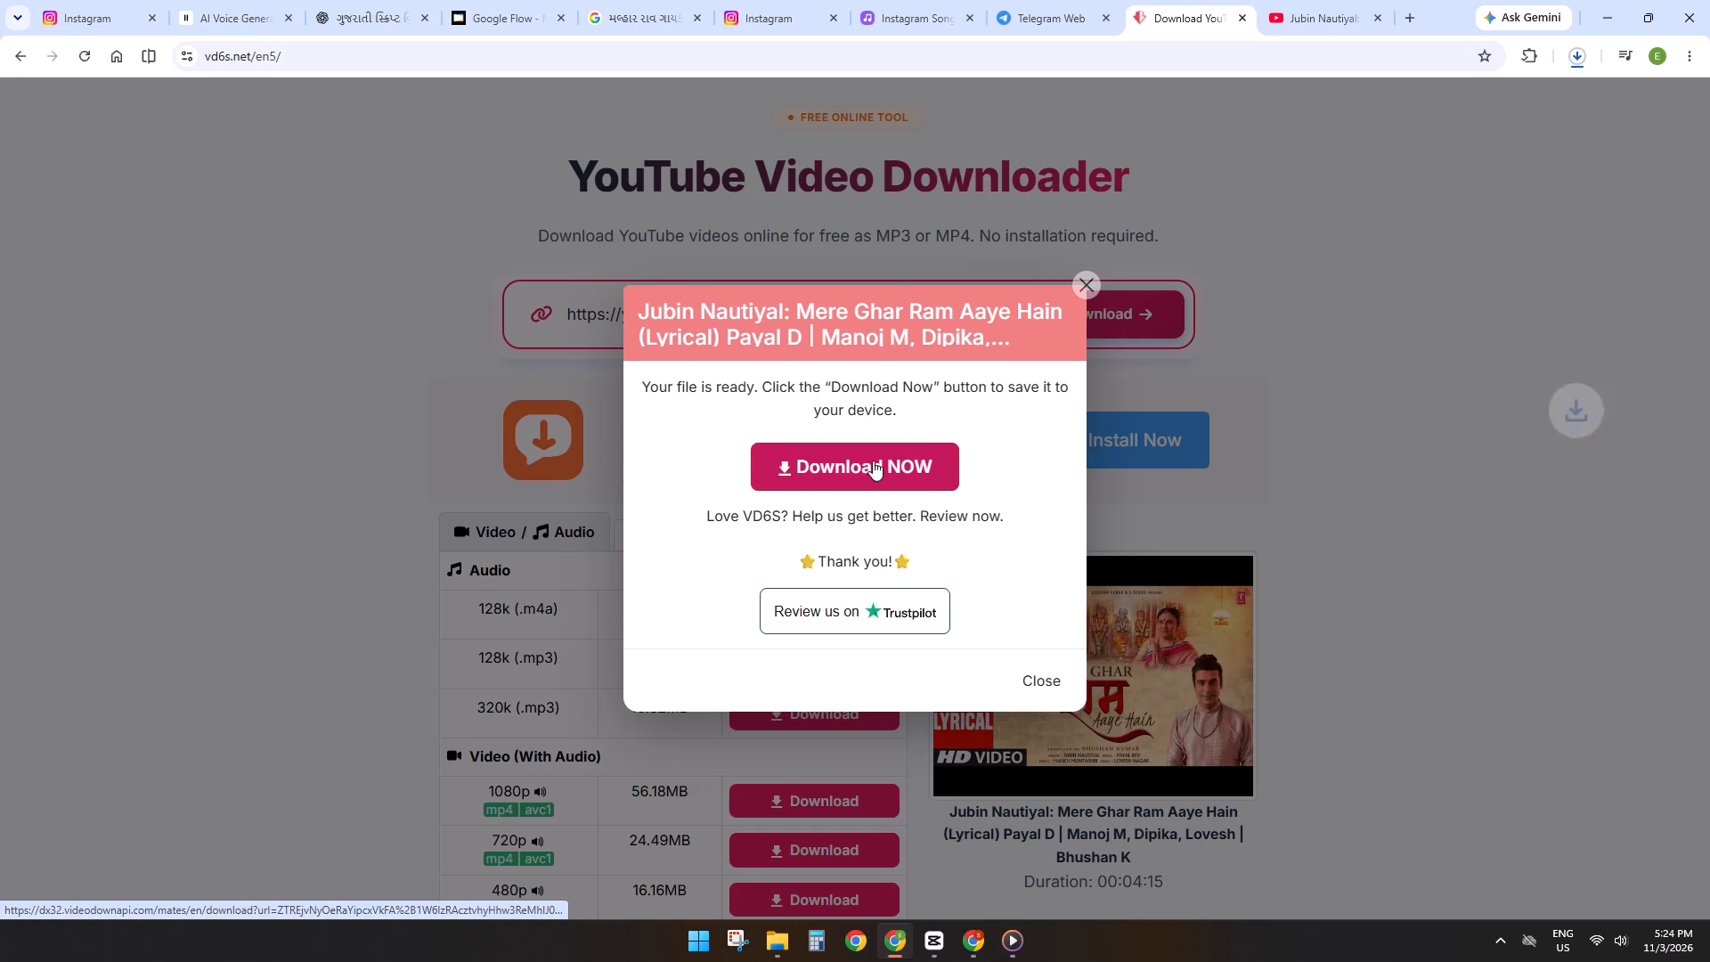
Switch to CapCut and move the playhead to the start of Timeline 03.
click(931, 961)
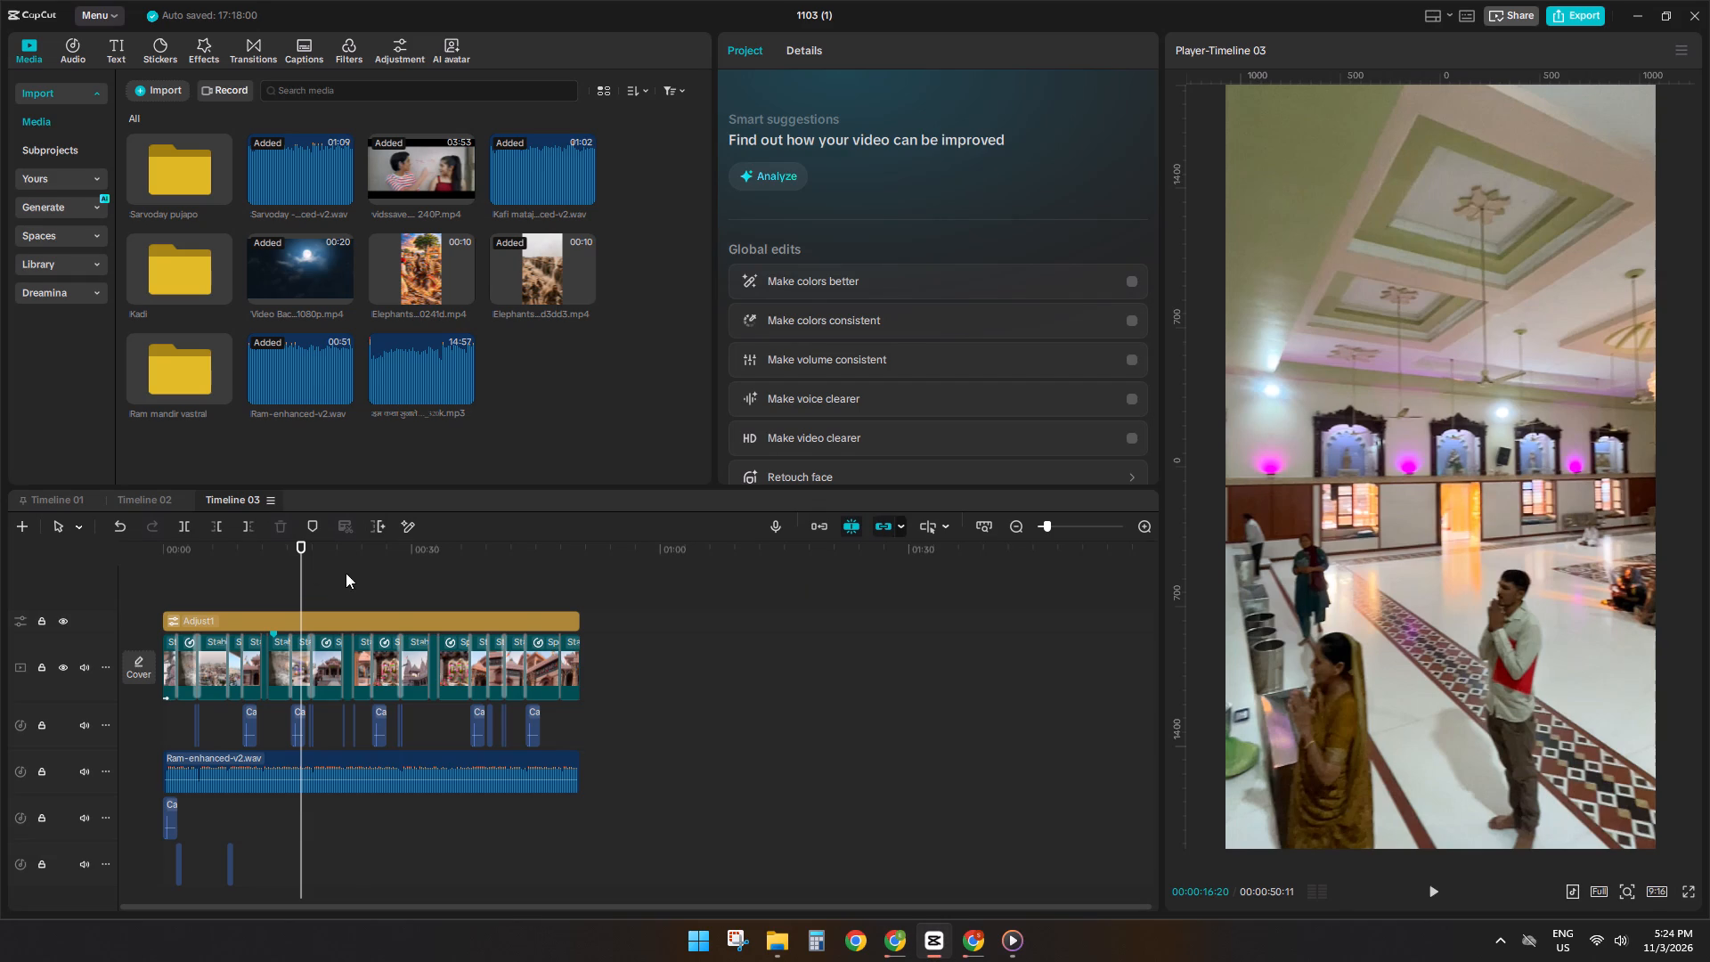
click(346, 573)
drag(346, 573, 0, 599)
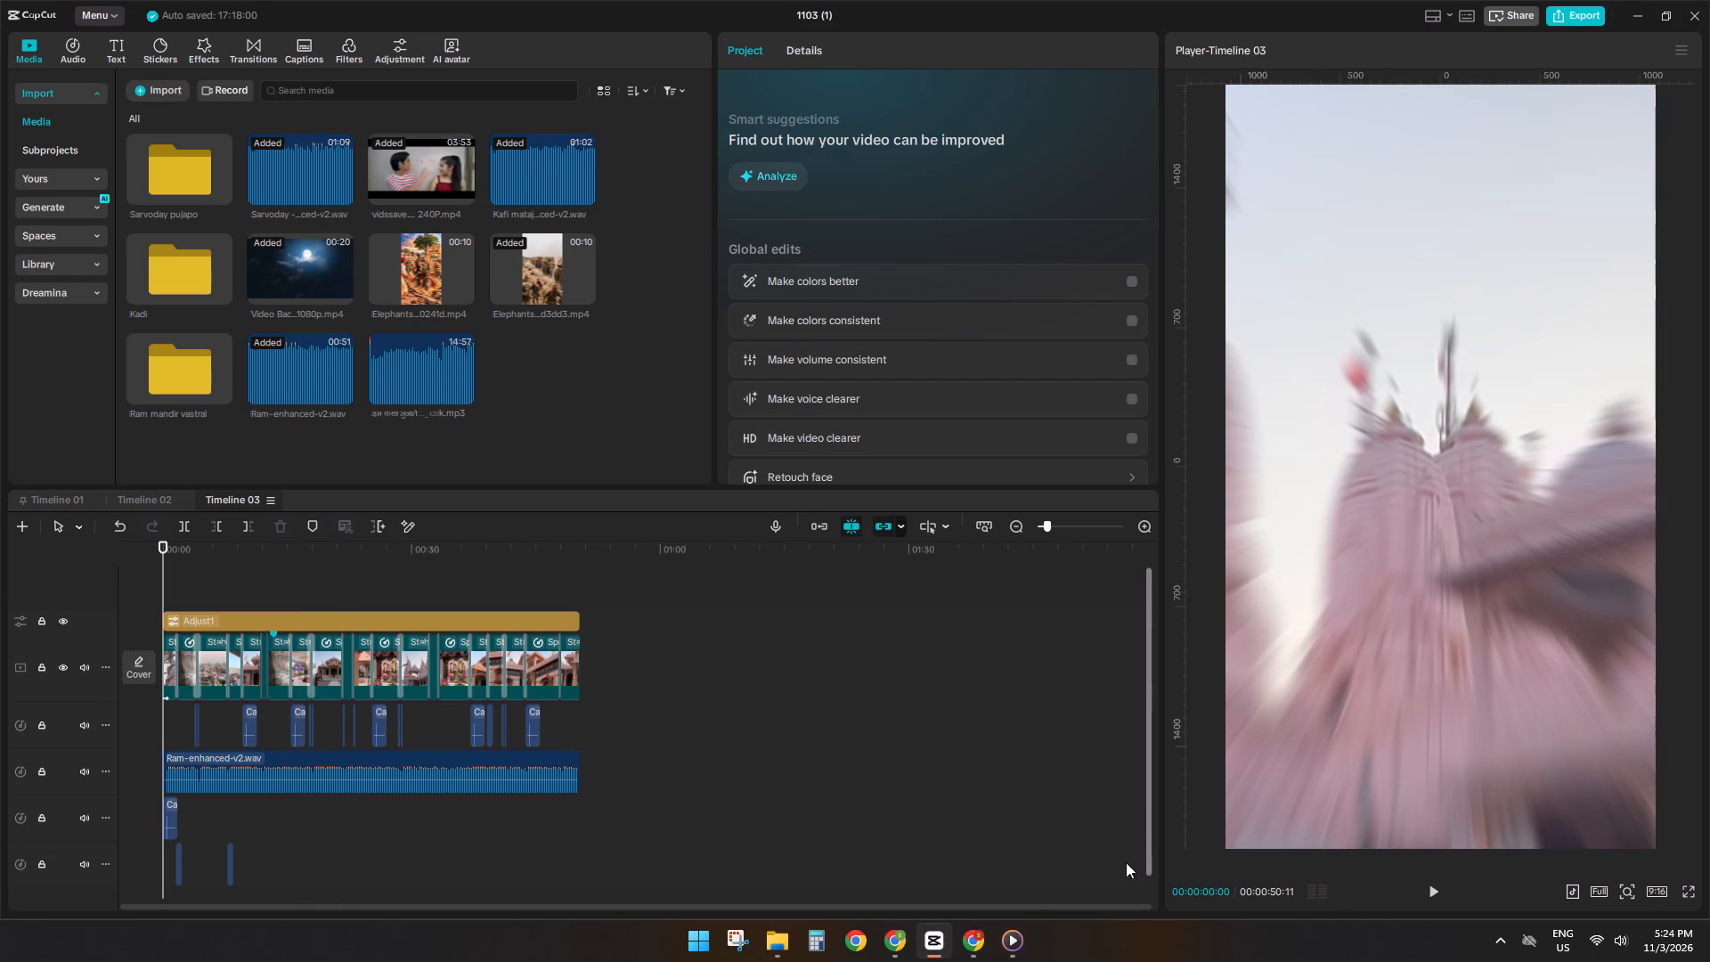
Switch to the AutoCap editor, play the shree ram info preview and hide the vertical safe-area guide.
click(975, 942)
click(907, 942)
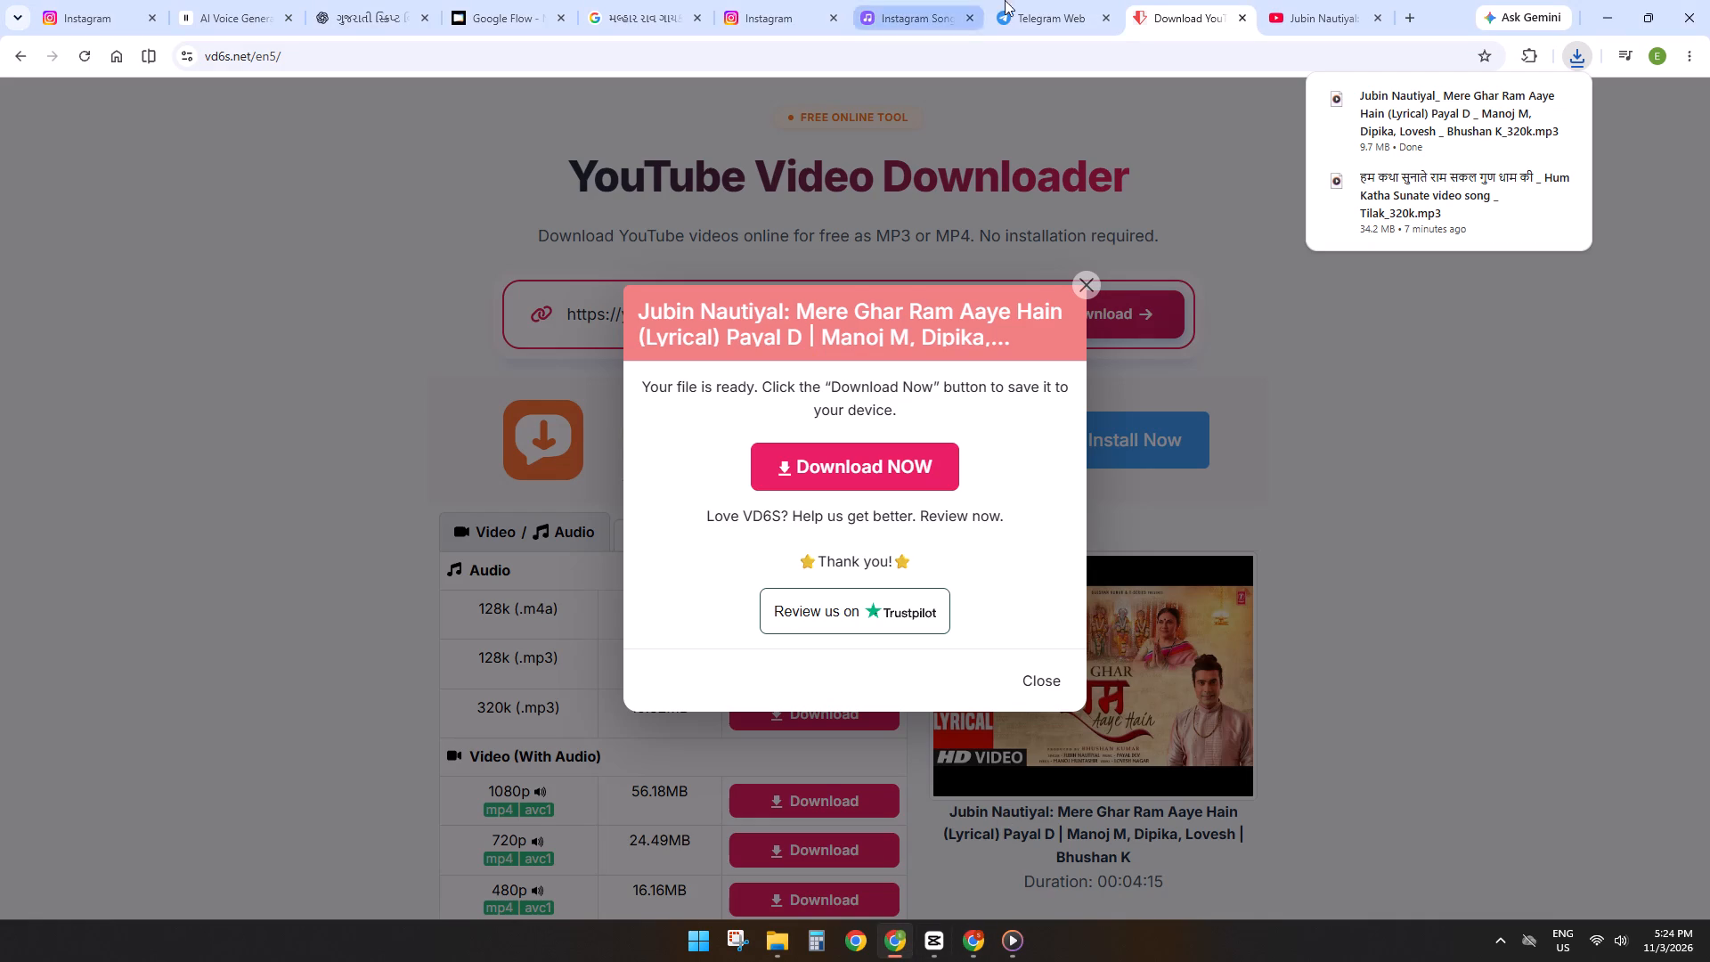
click(962, 949)
key(space)
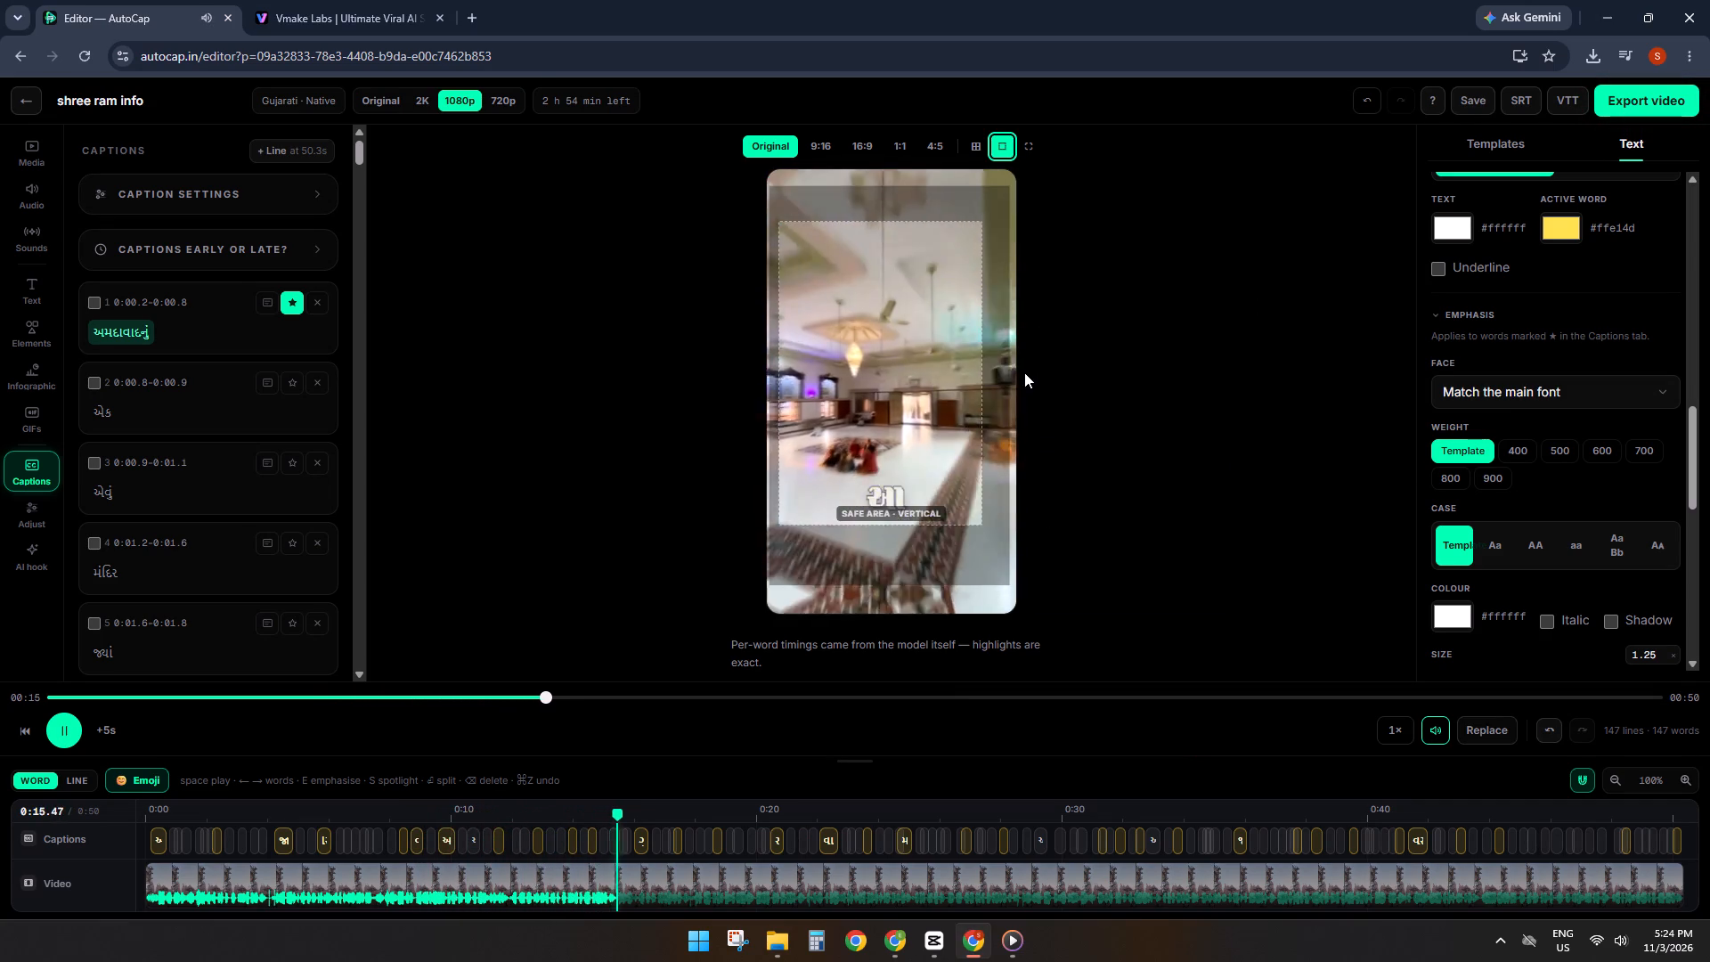
click(995, 153)
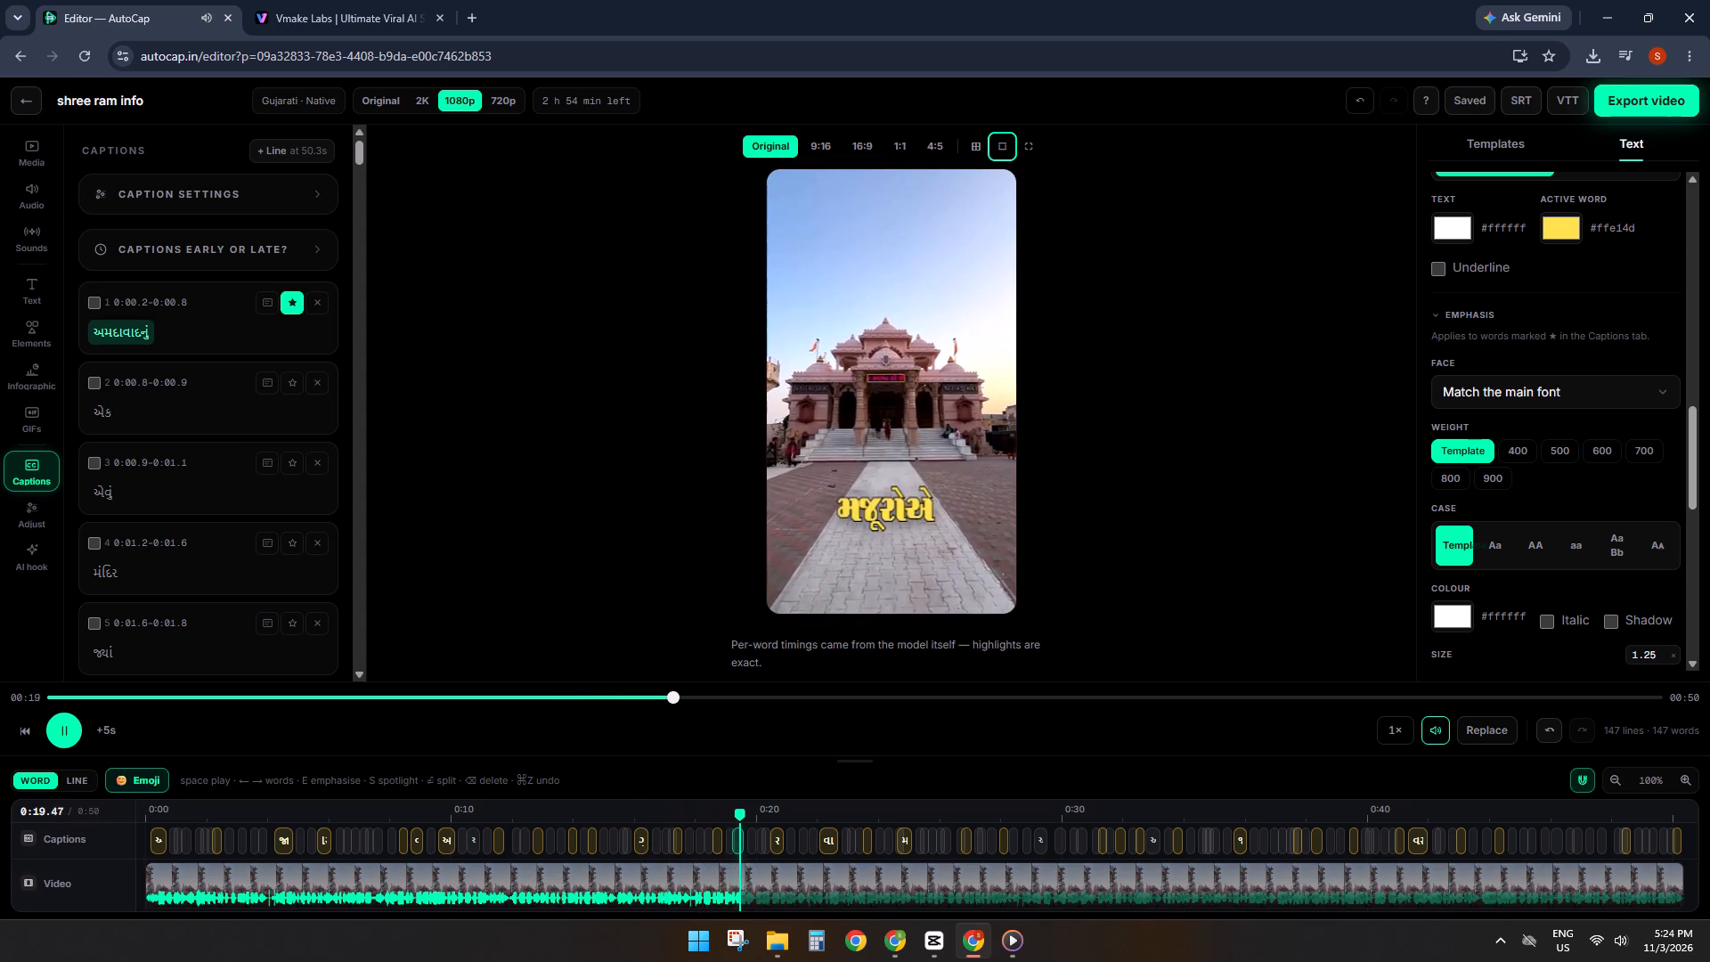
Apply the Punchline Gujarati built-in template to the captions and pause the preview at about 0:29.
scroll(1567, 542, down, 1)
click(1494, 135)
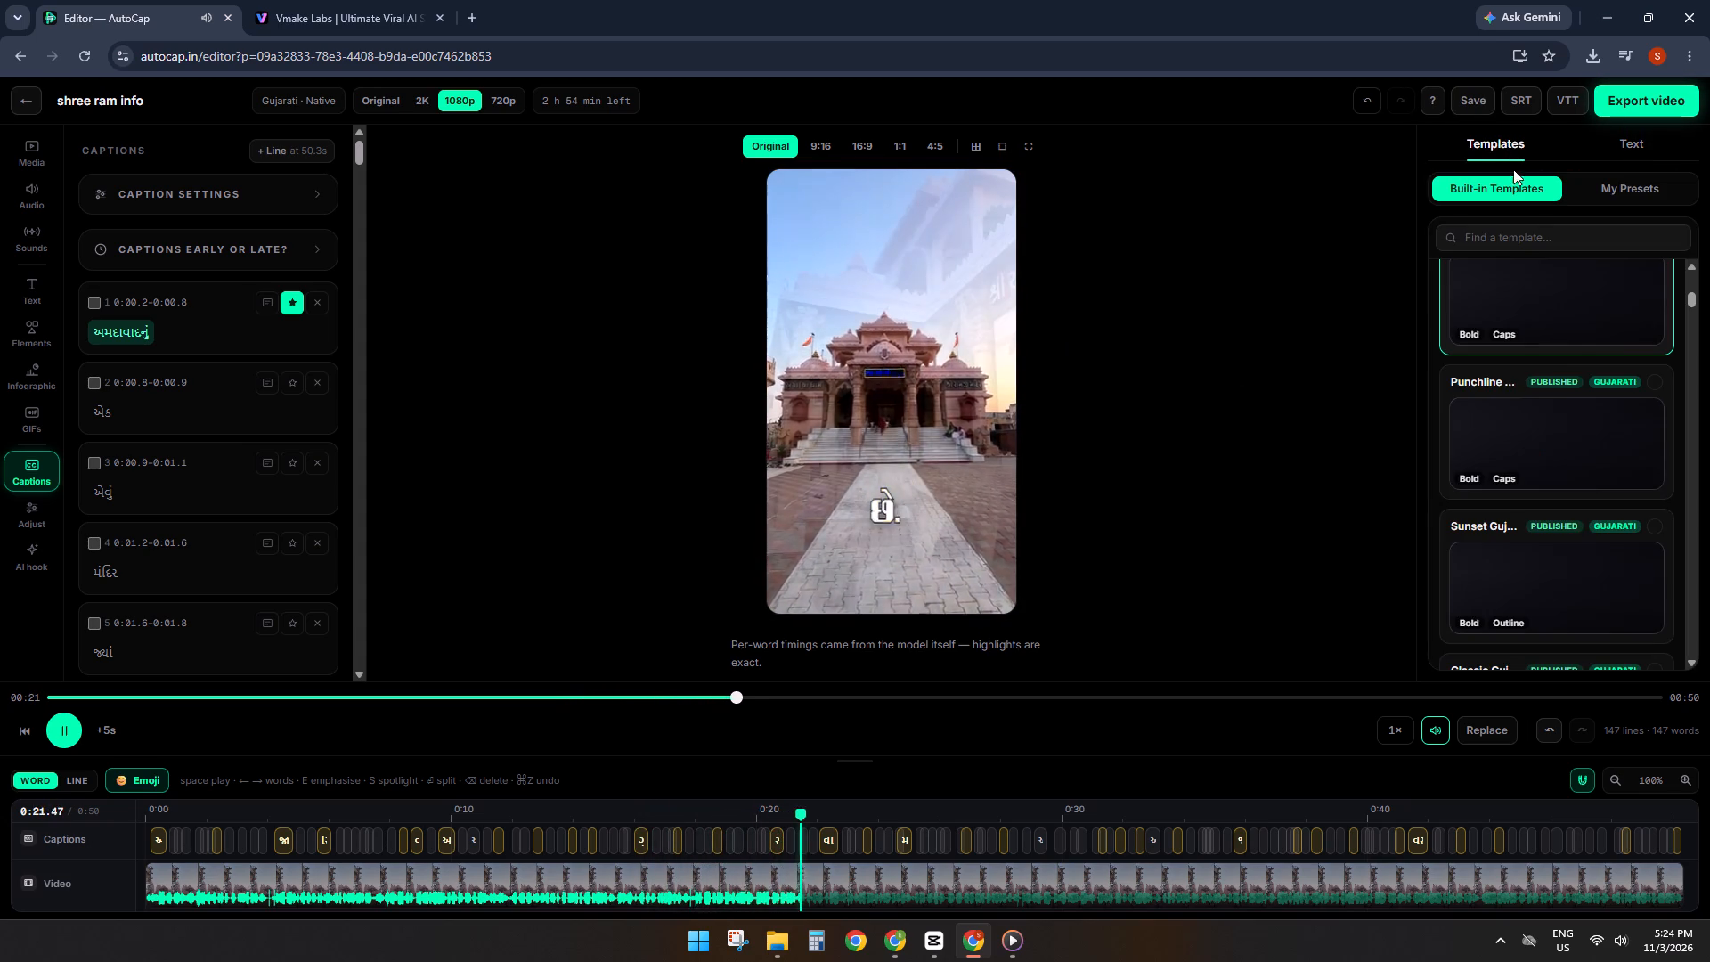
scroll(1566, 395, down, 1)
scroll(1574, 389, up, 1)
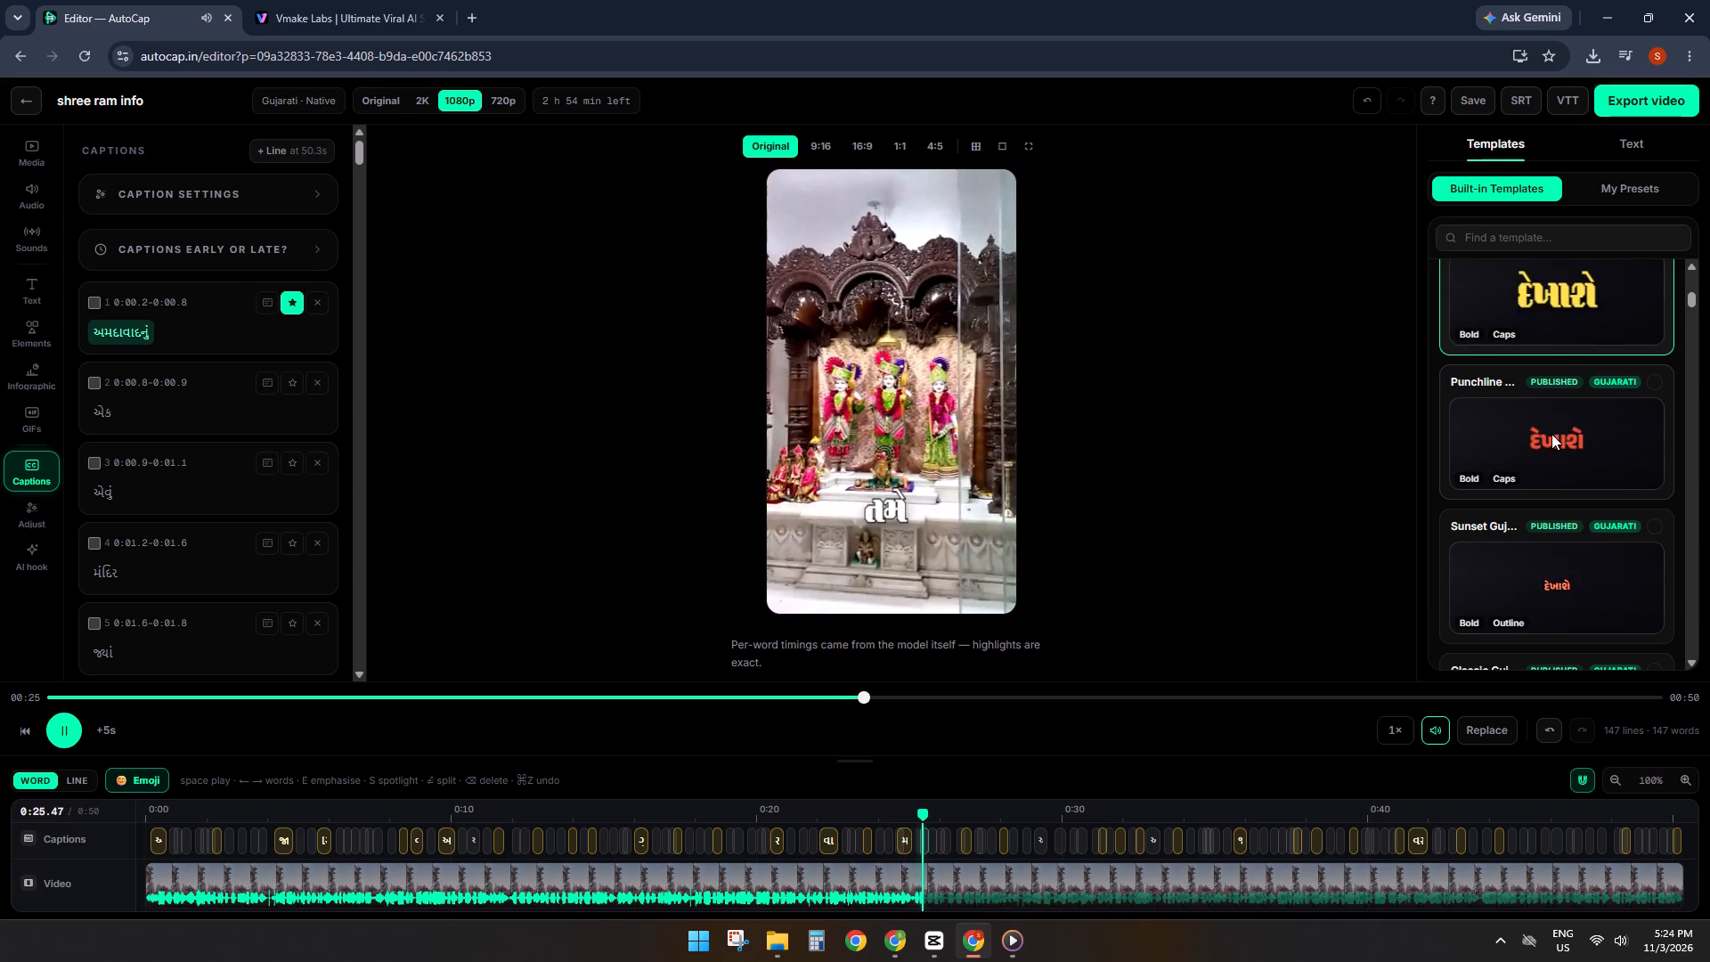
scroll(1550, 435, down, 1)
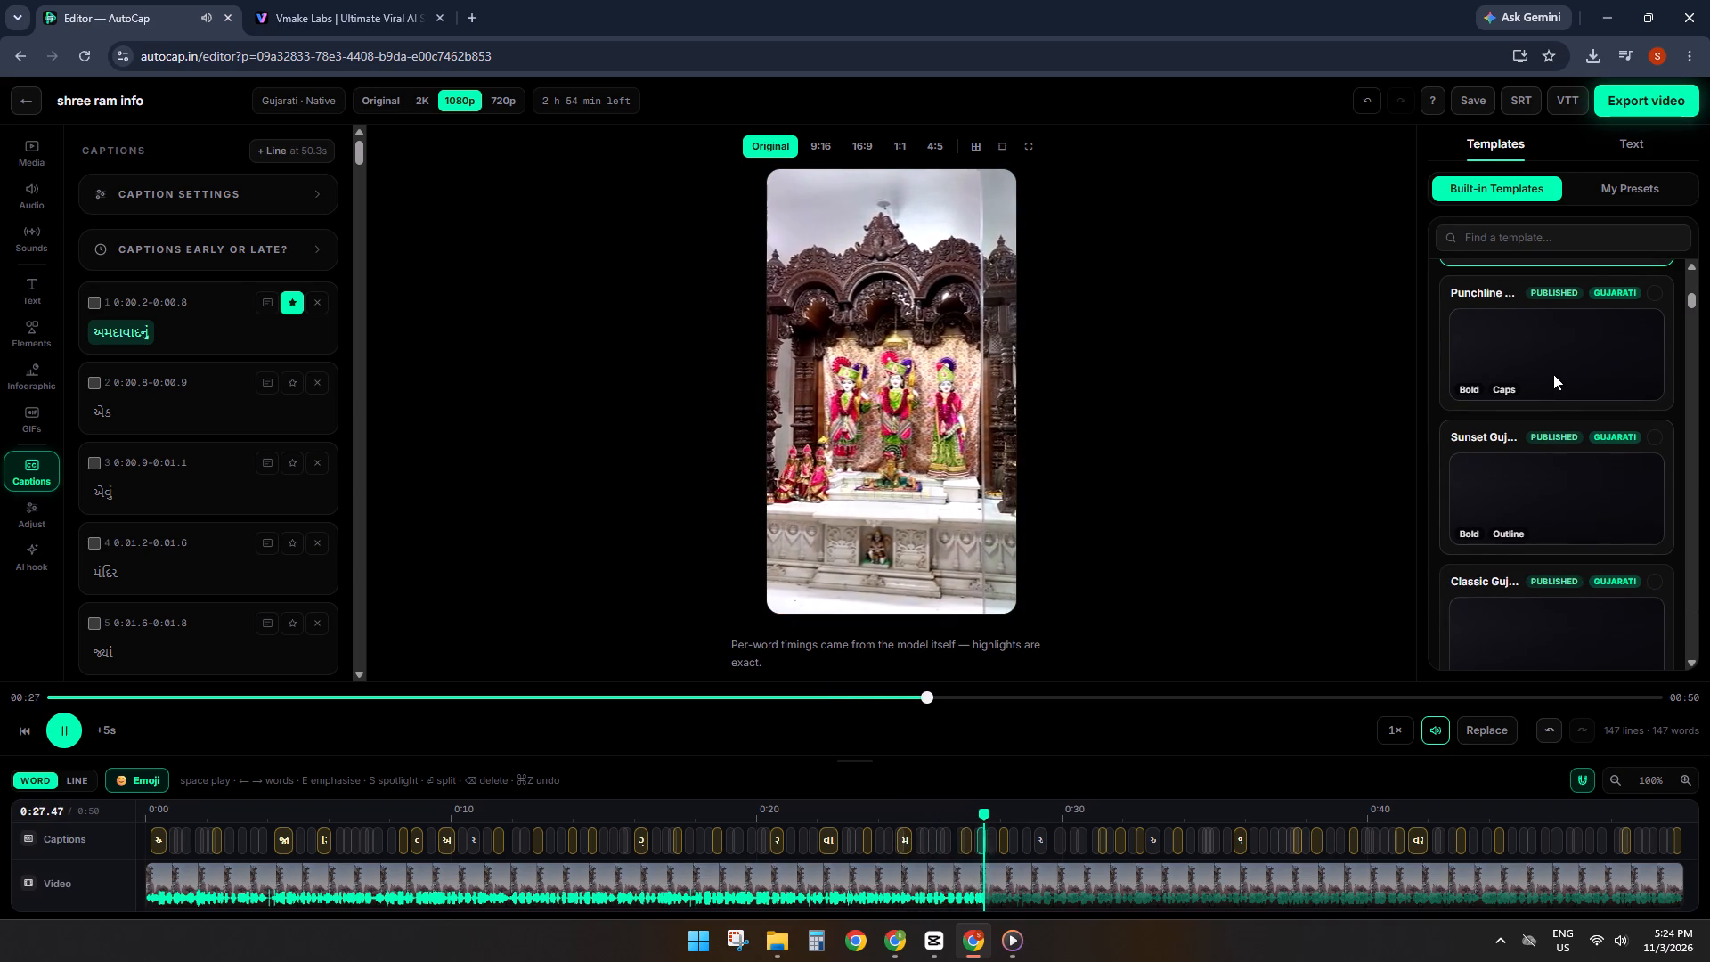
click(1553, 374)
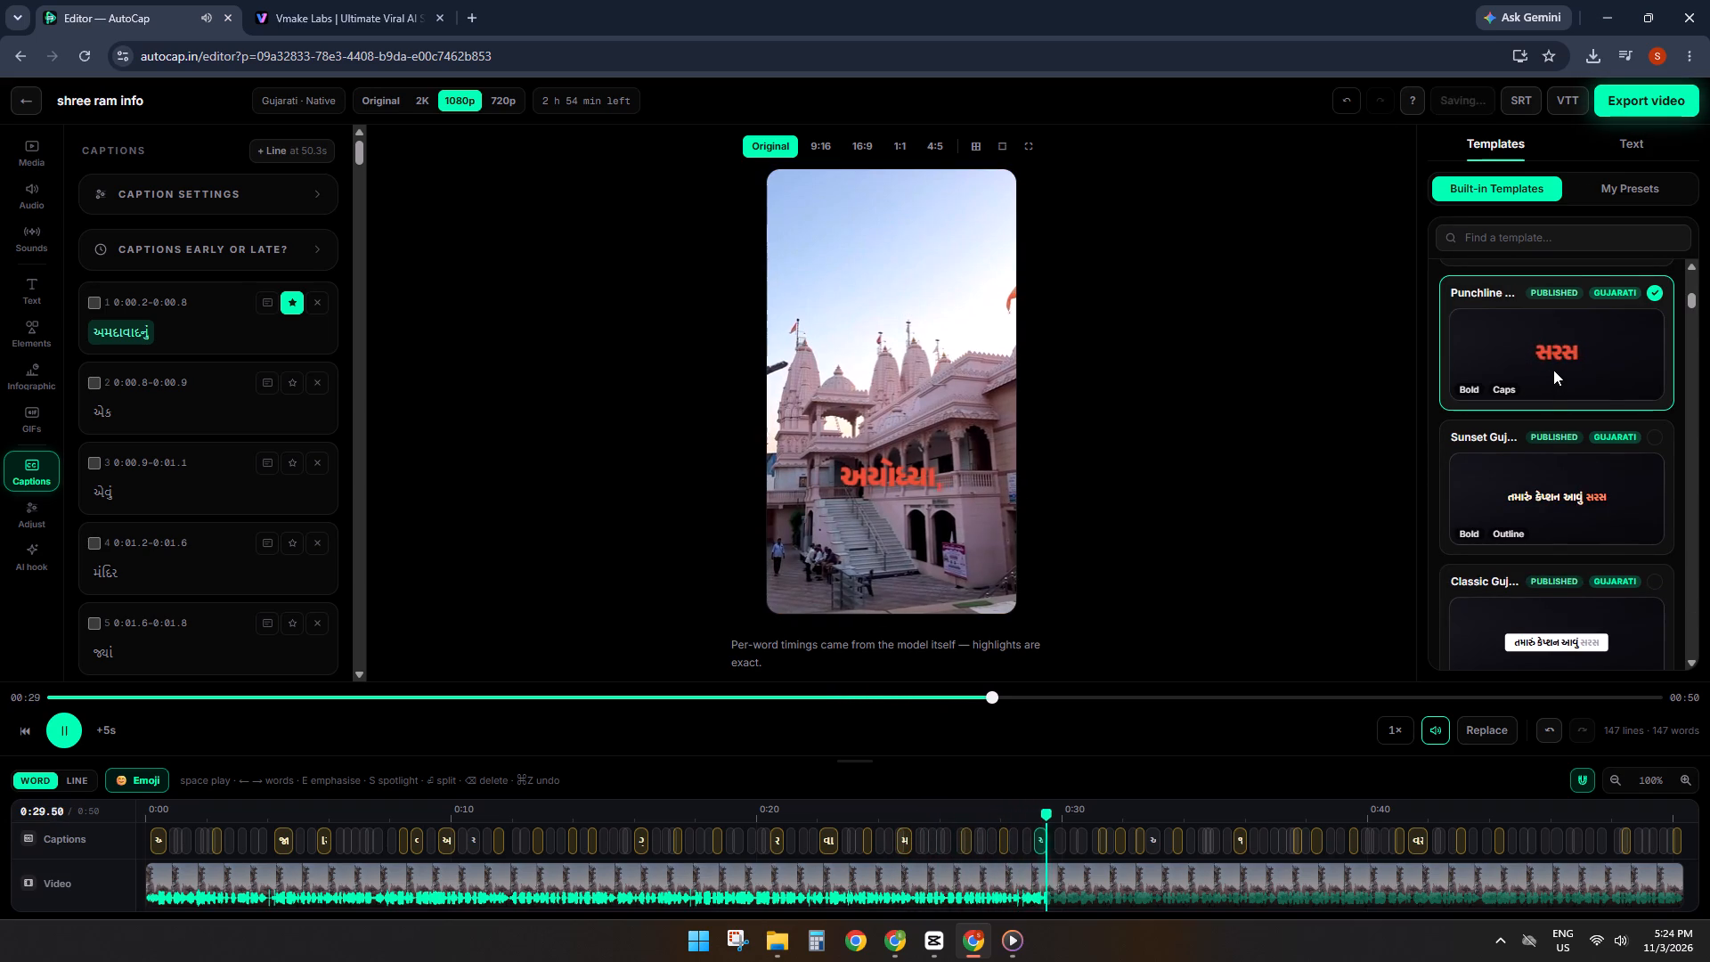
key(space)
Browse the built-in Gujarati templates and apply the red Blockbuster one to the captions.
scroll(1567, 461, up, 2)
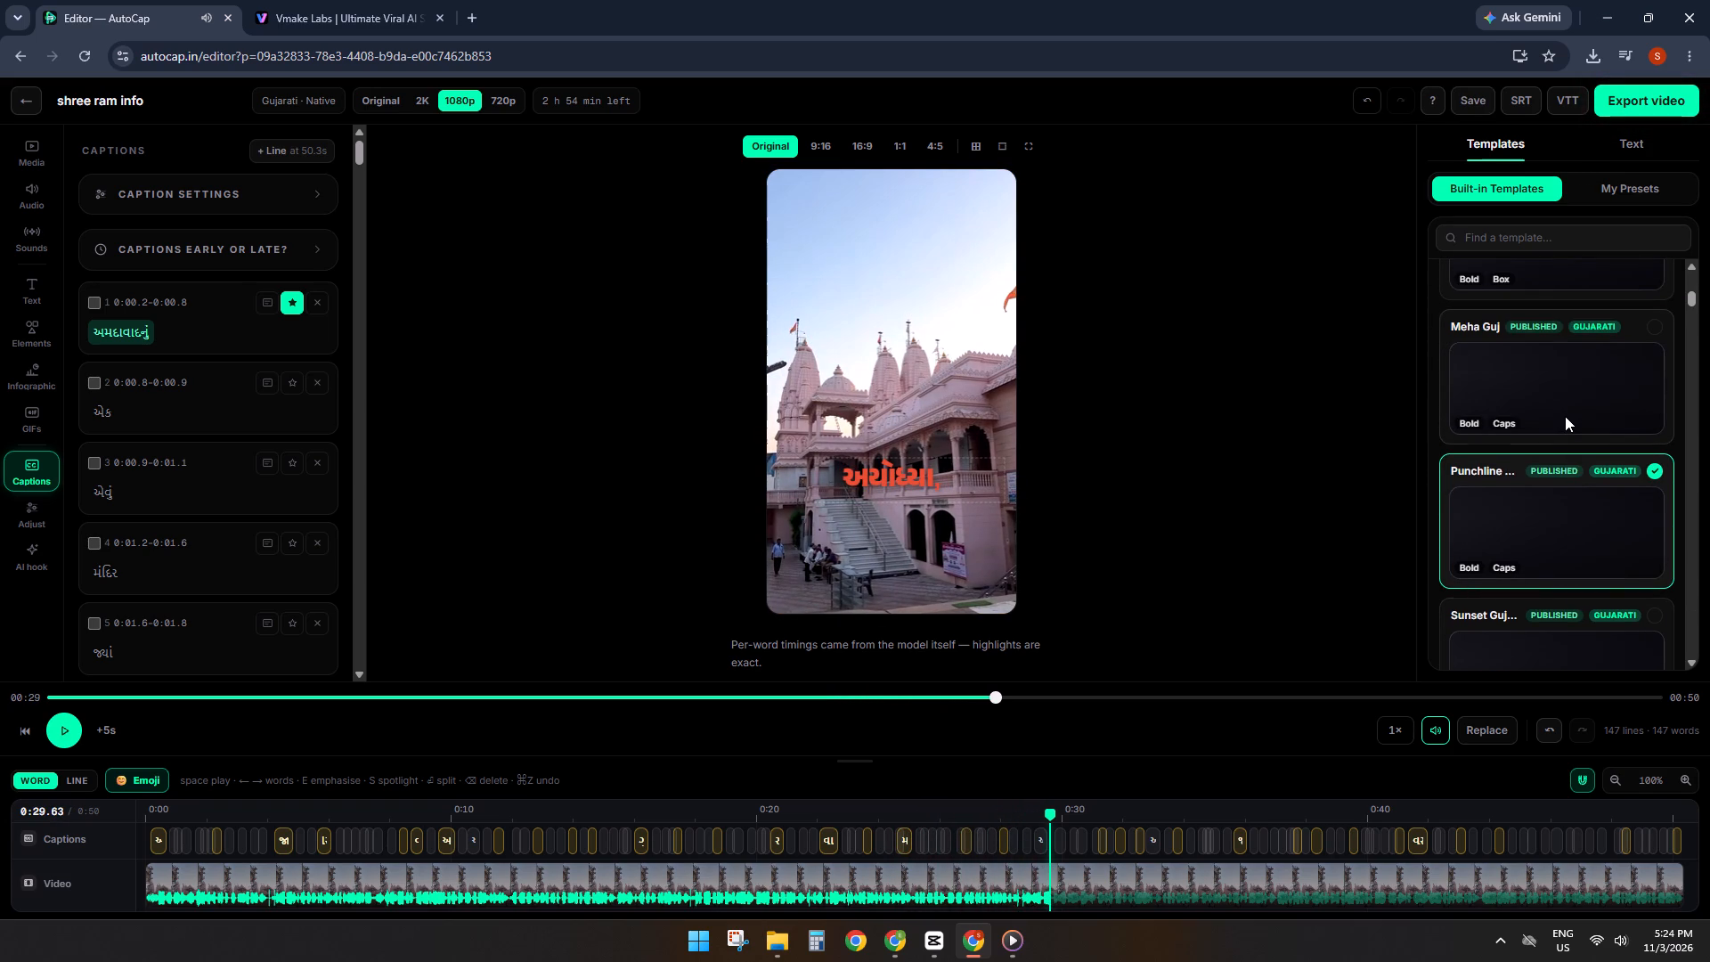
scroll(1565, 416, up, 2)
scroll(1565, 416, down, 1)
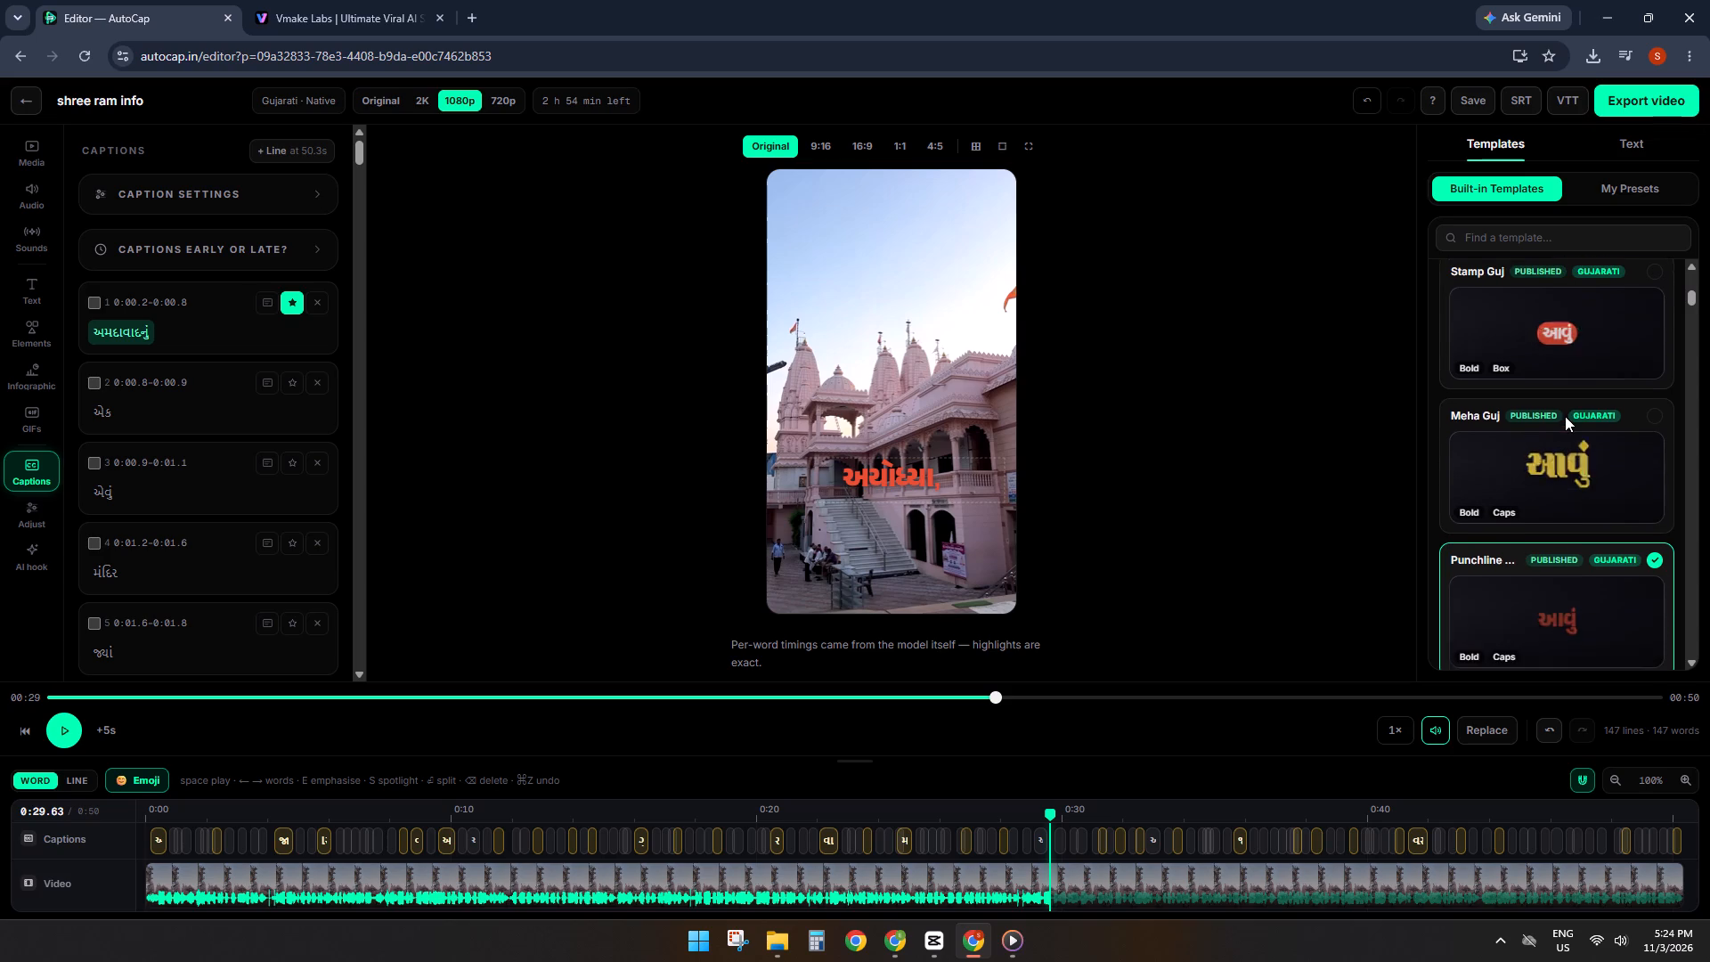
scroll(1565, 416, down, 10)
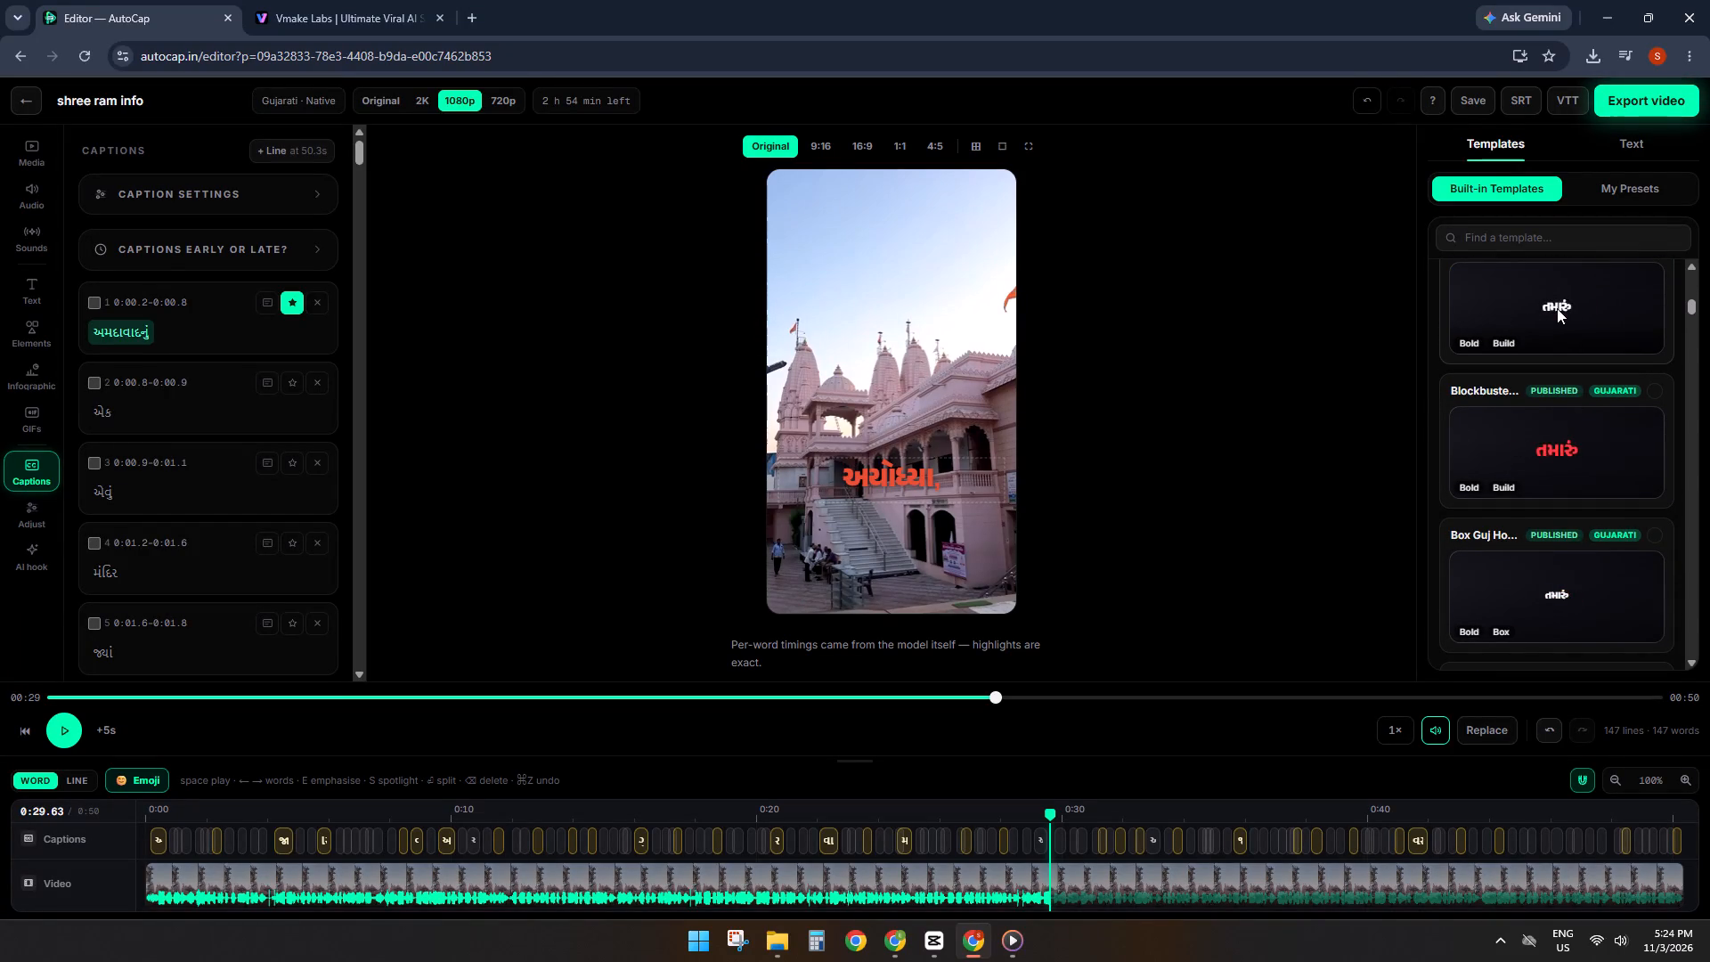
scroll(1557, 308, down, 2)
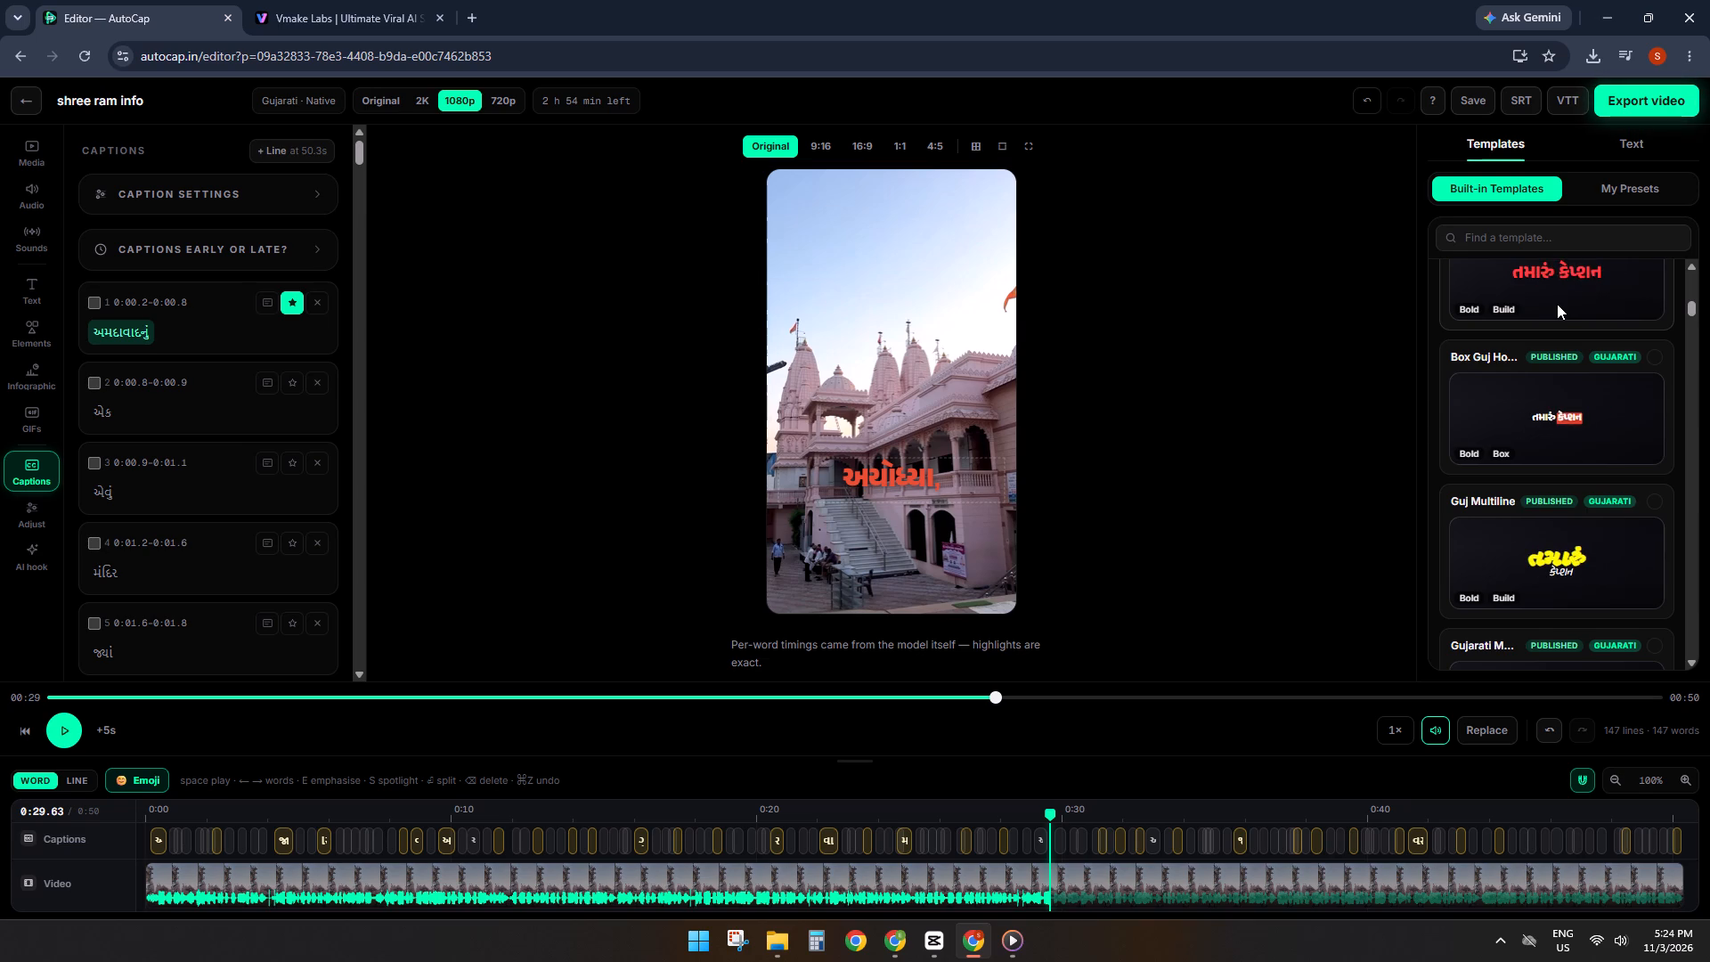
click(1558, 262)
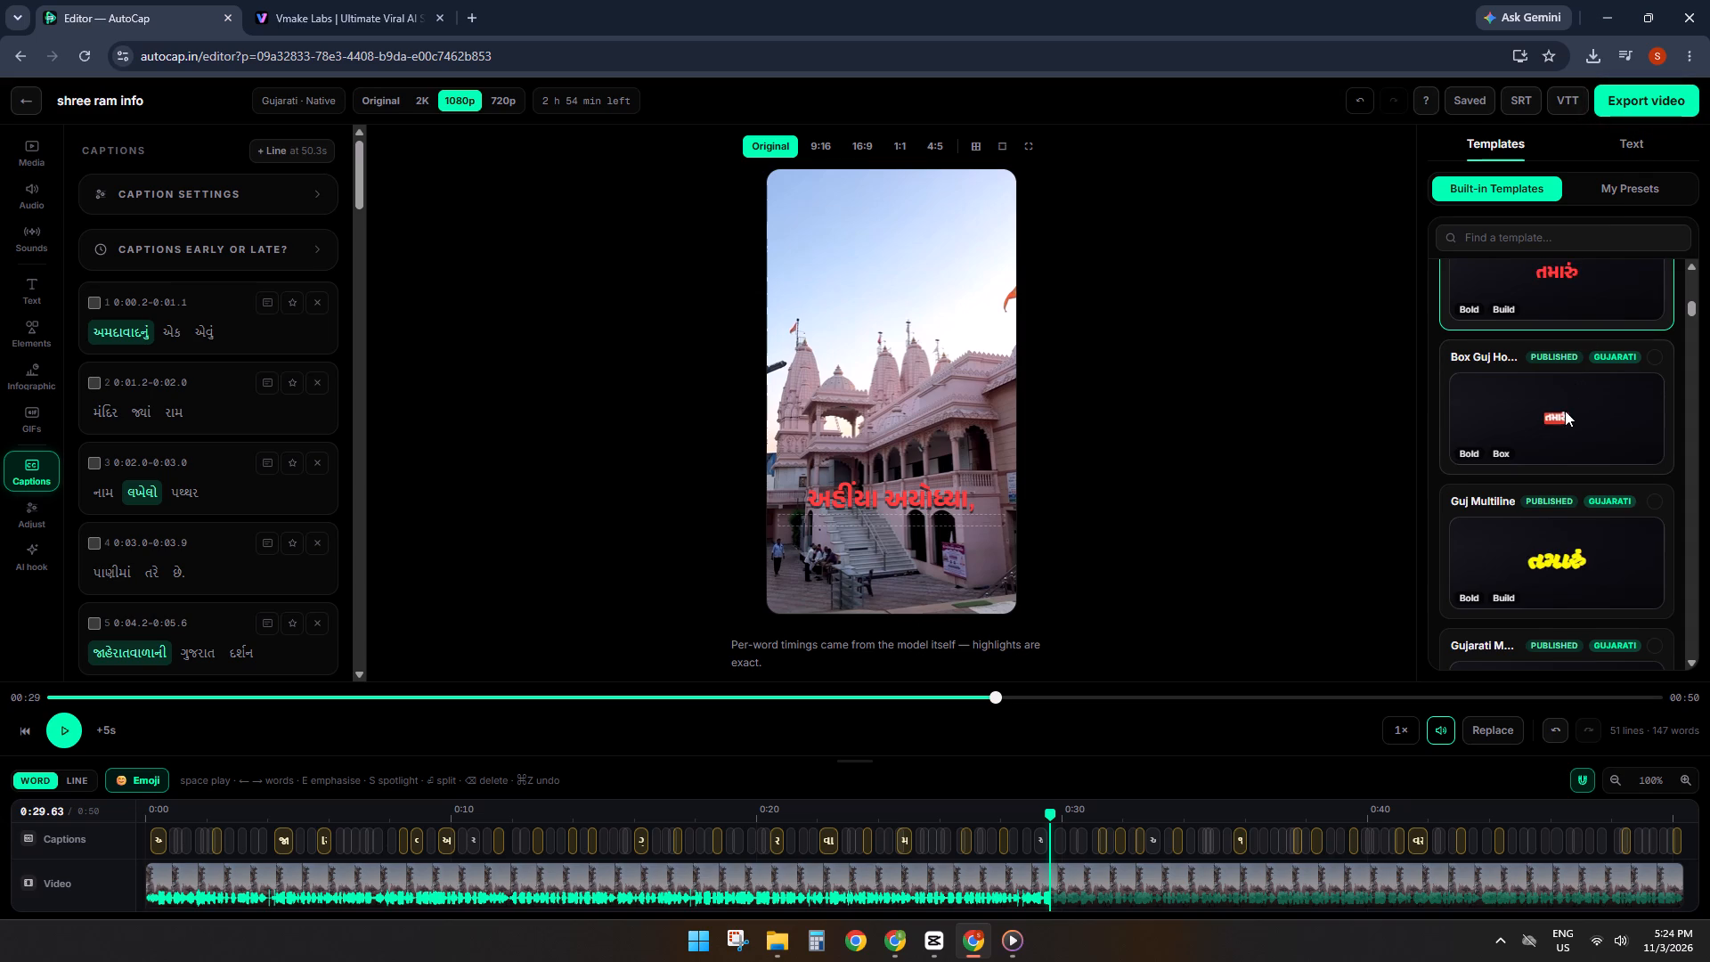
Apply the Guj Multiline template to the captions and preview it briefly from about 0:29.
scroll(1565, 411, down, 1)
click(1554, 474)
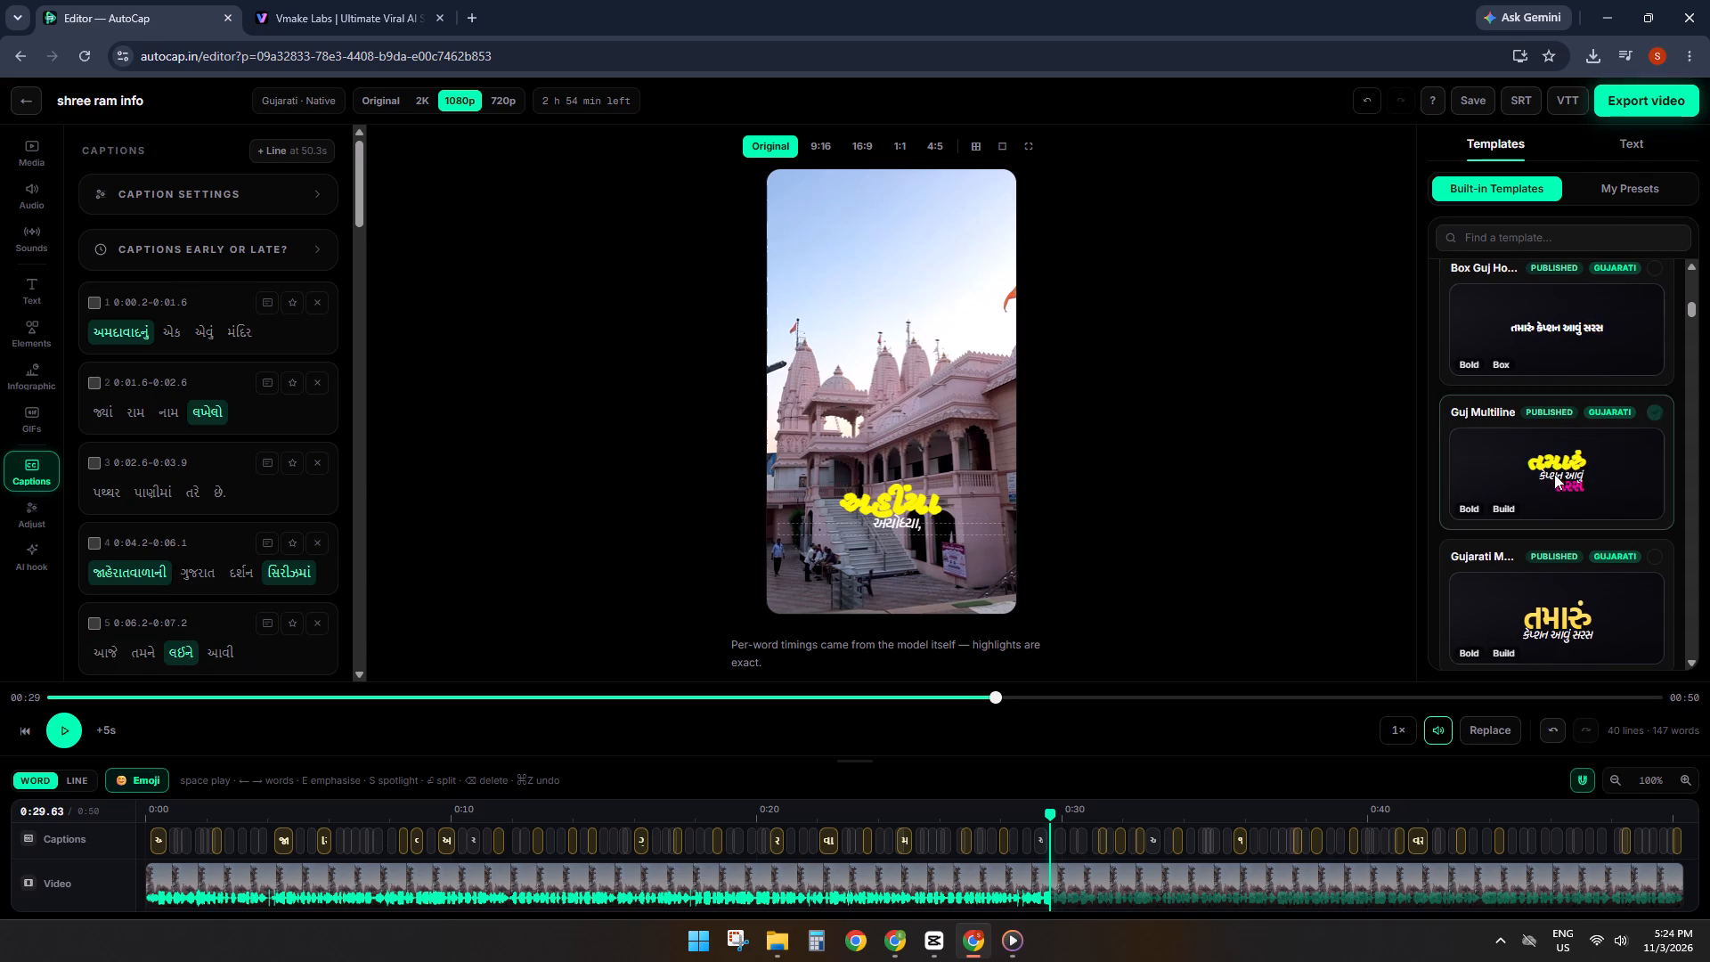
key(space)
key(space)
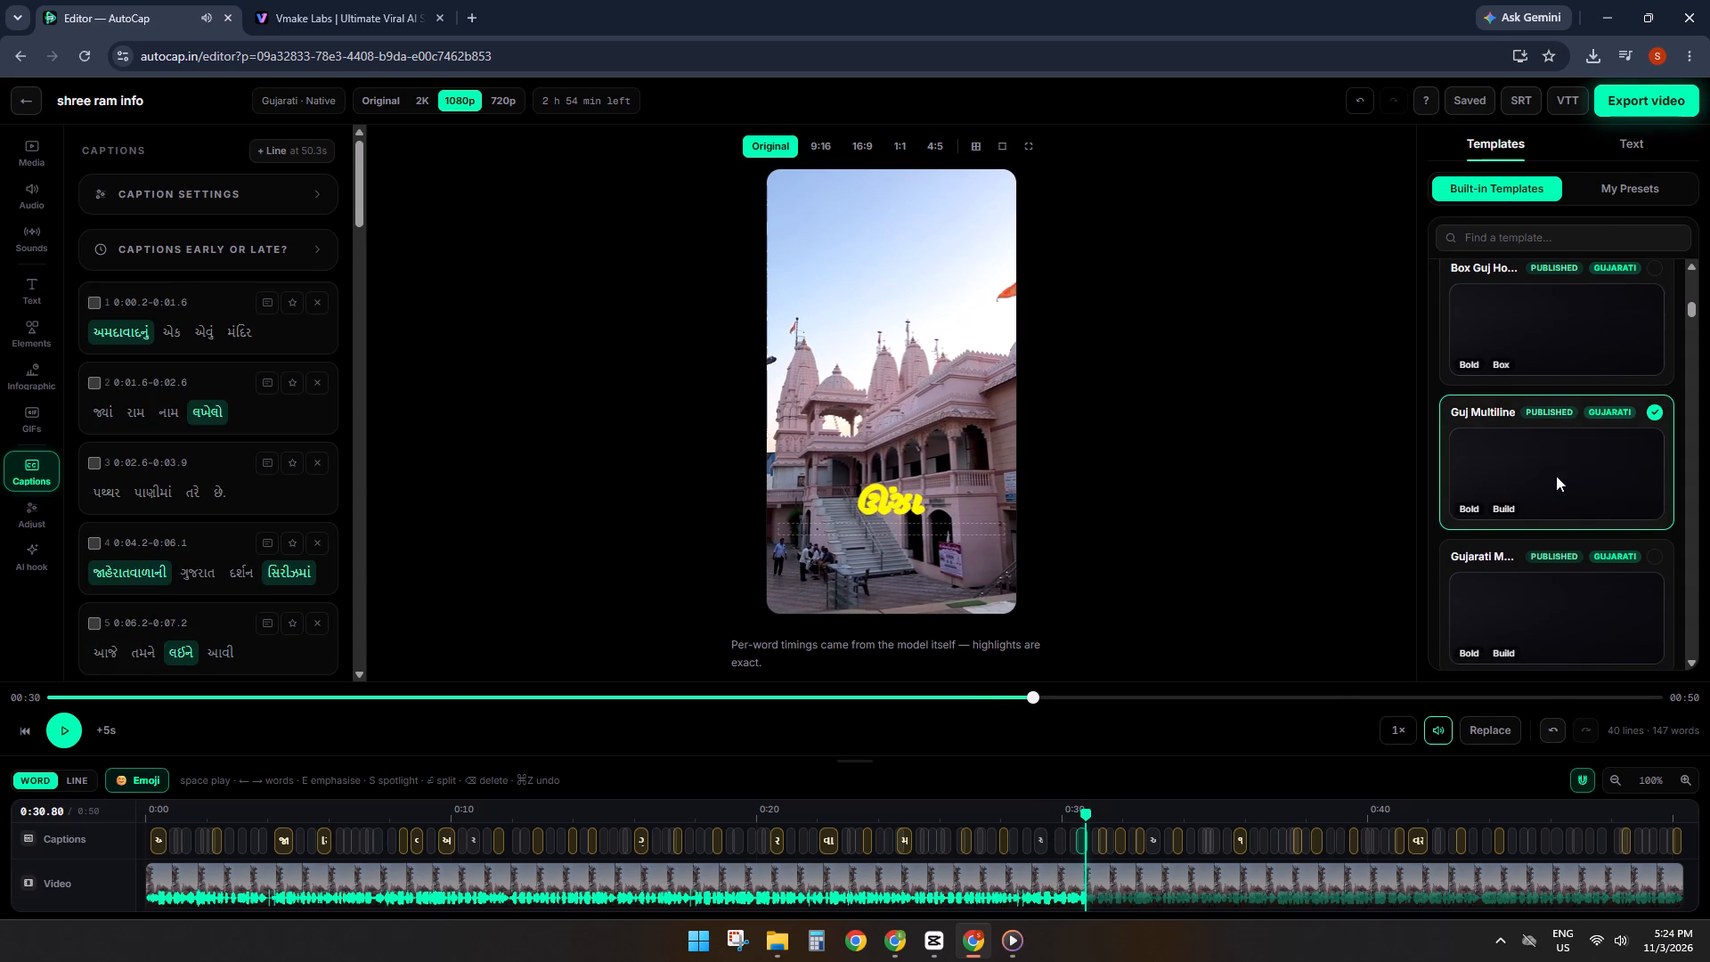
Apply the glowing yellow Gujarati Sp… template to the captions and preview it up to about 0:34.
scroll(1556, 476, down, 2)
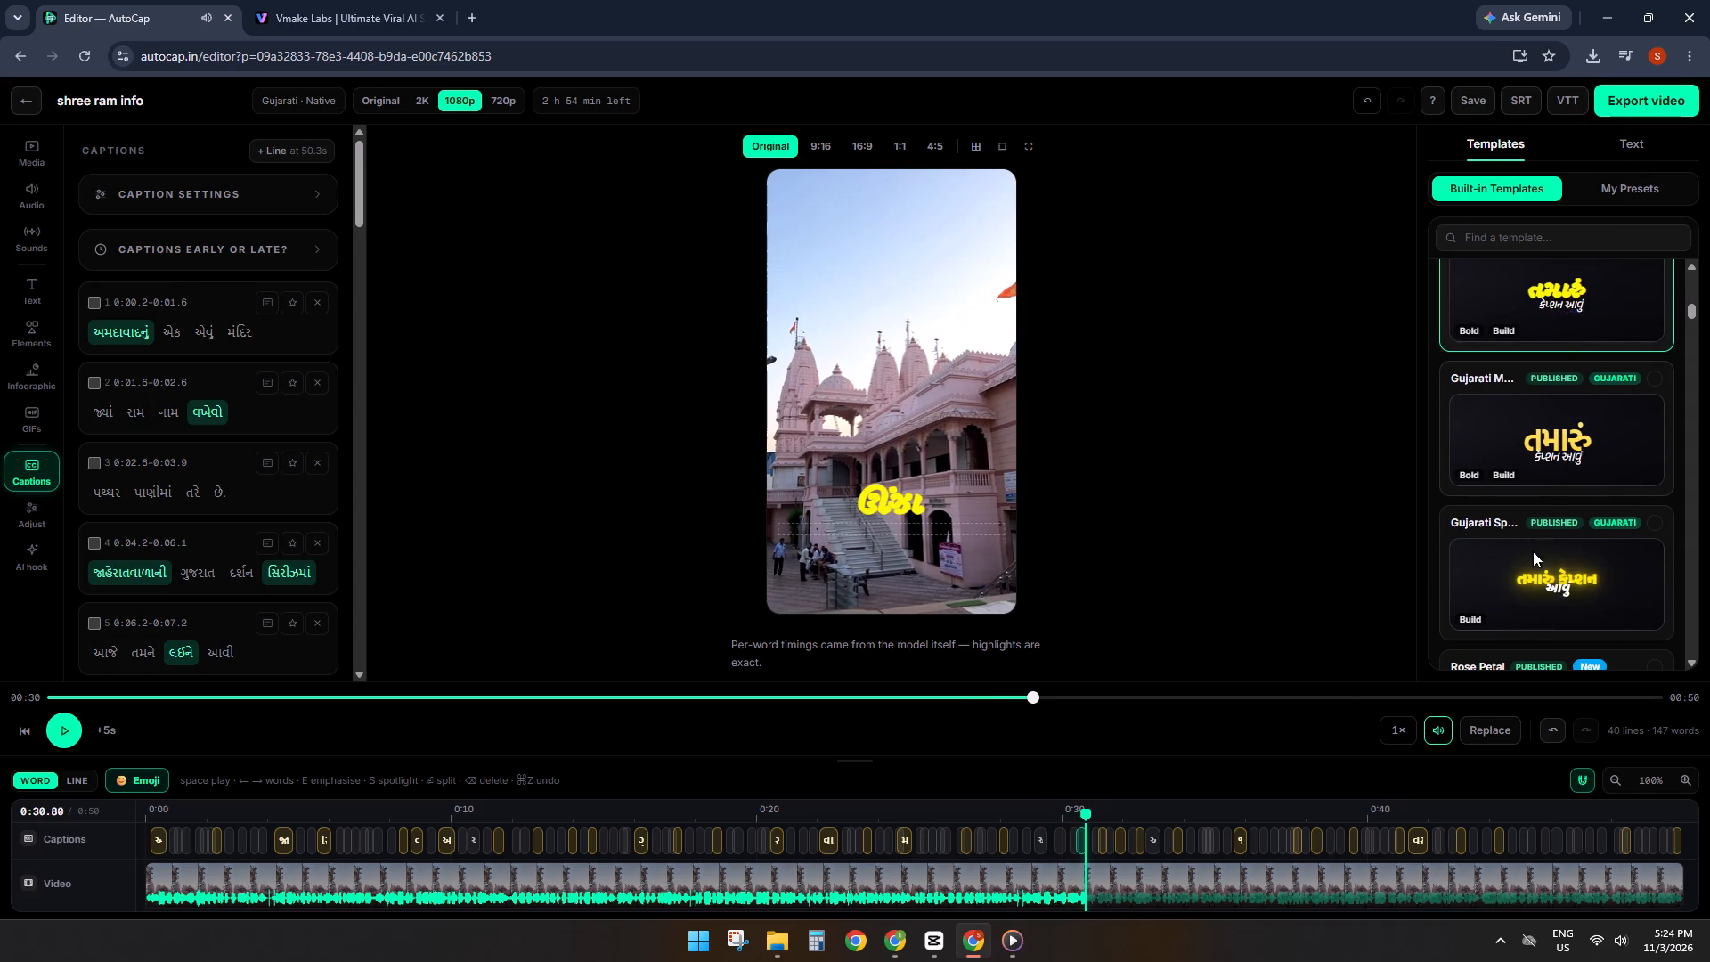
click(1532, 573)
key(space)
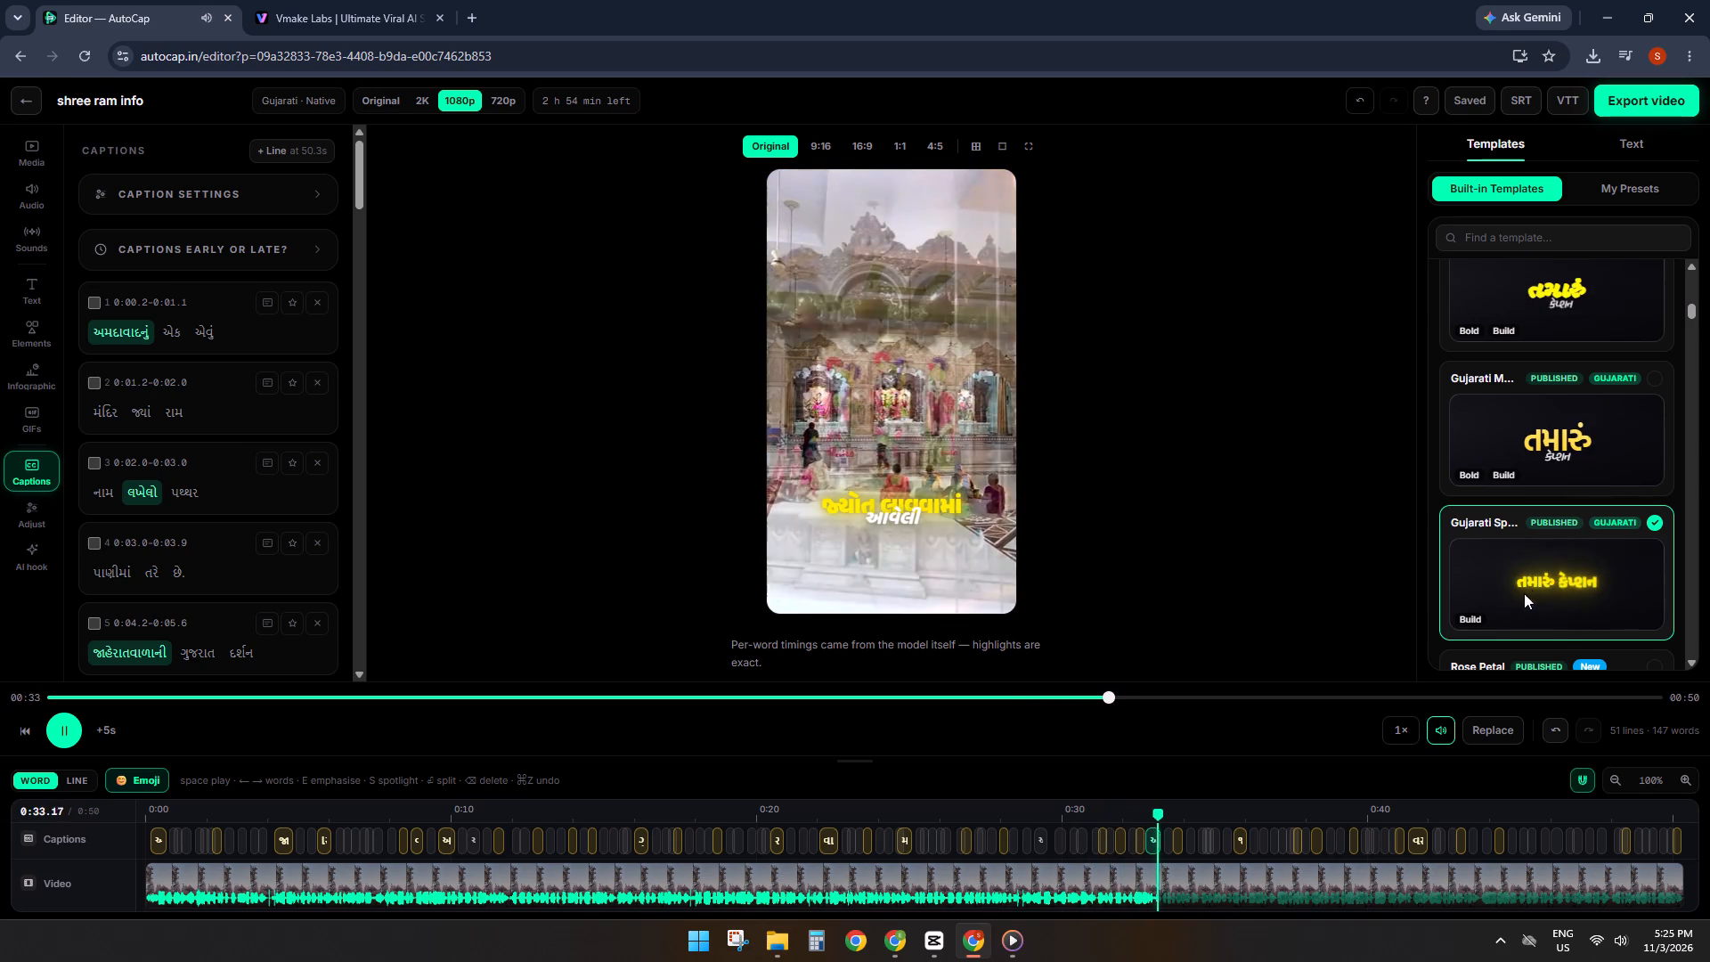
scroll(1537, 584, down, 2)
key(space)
Apply the Rose Petal template to the captions.
scroll(1553, 518, down, 1)
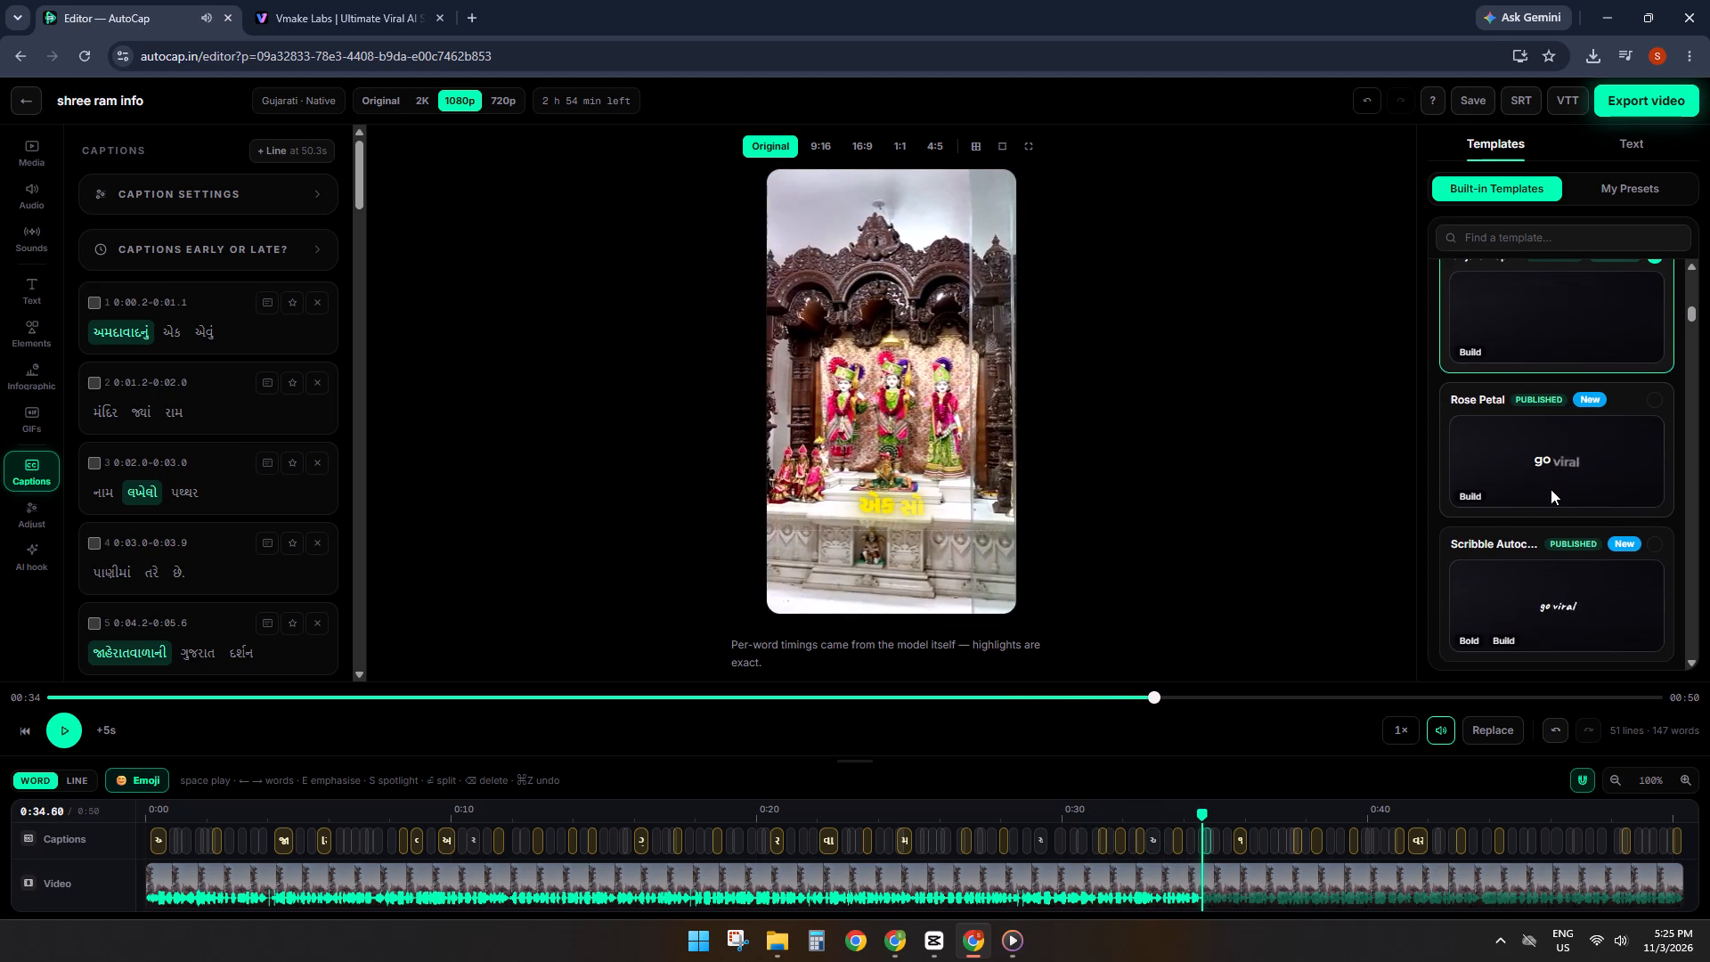
click(1547, 468)
scroll(1547, 468, down, 3)
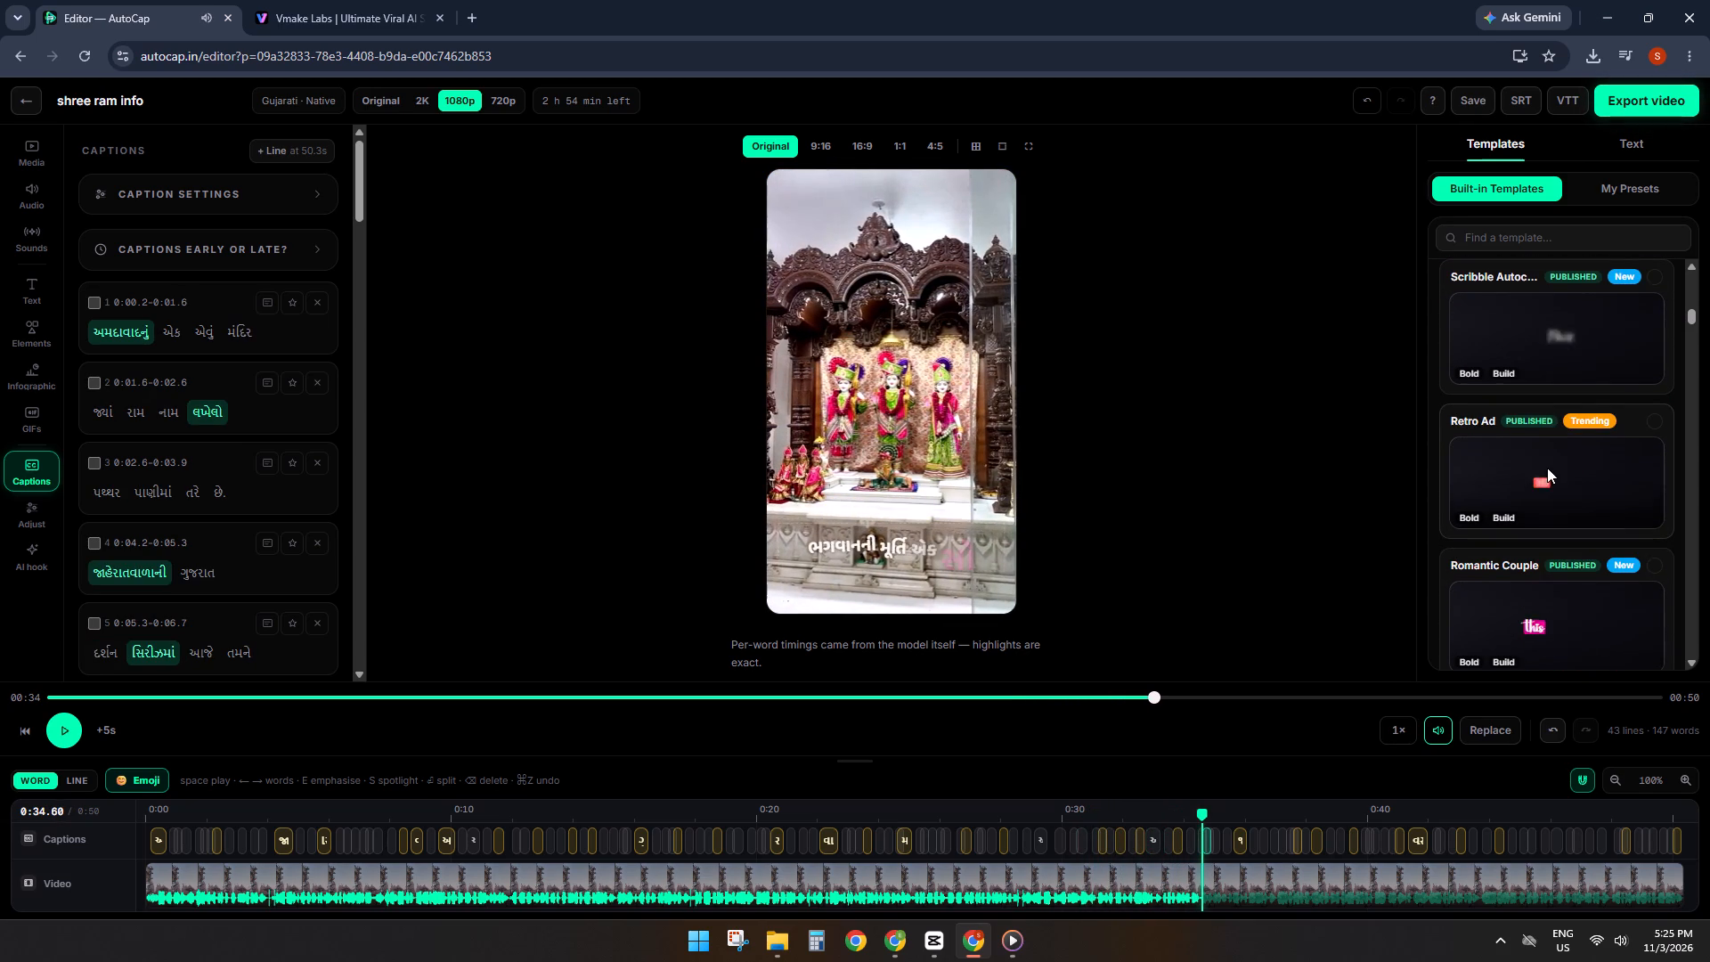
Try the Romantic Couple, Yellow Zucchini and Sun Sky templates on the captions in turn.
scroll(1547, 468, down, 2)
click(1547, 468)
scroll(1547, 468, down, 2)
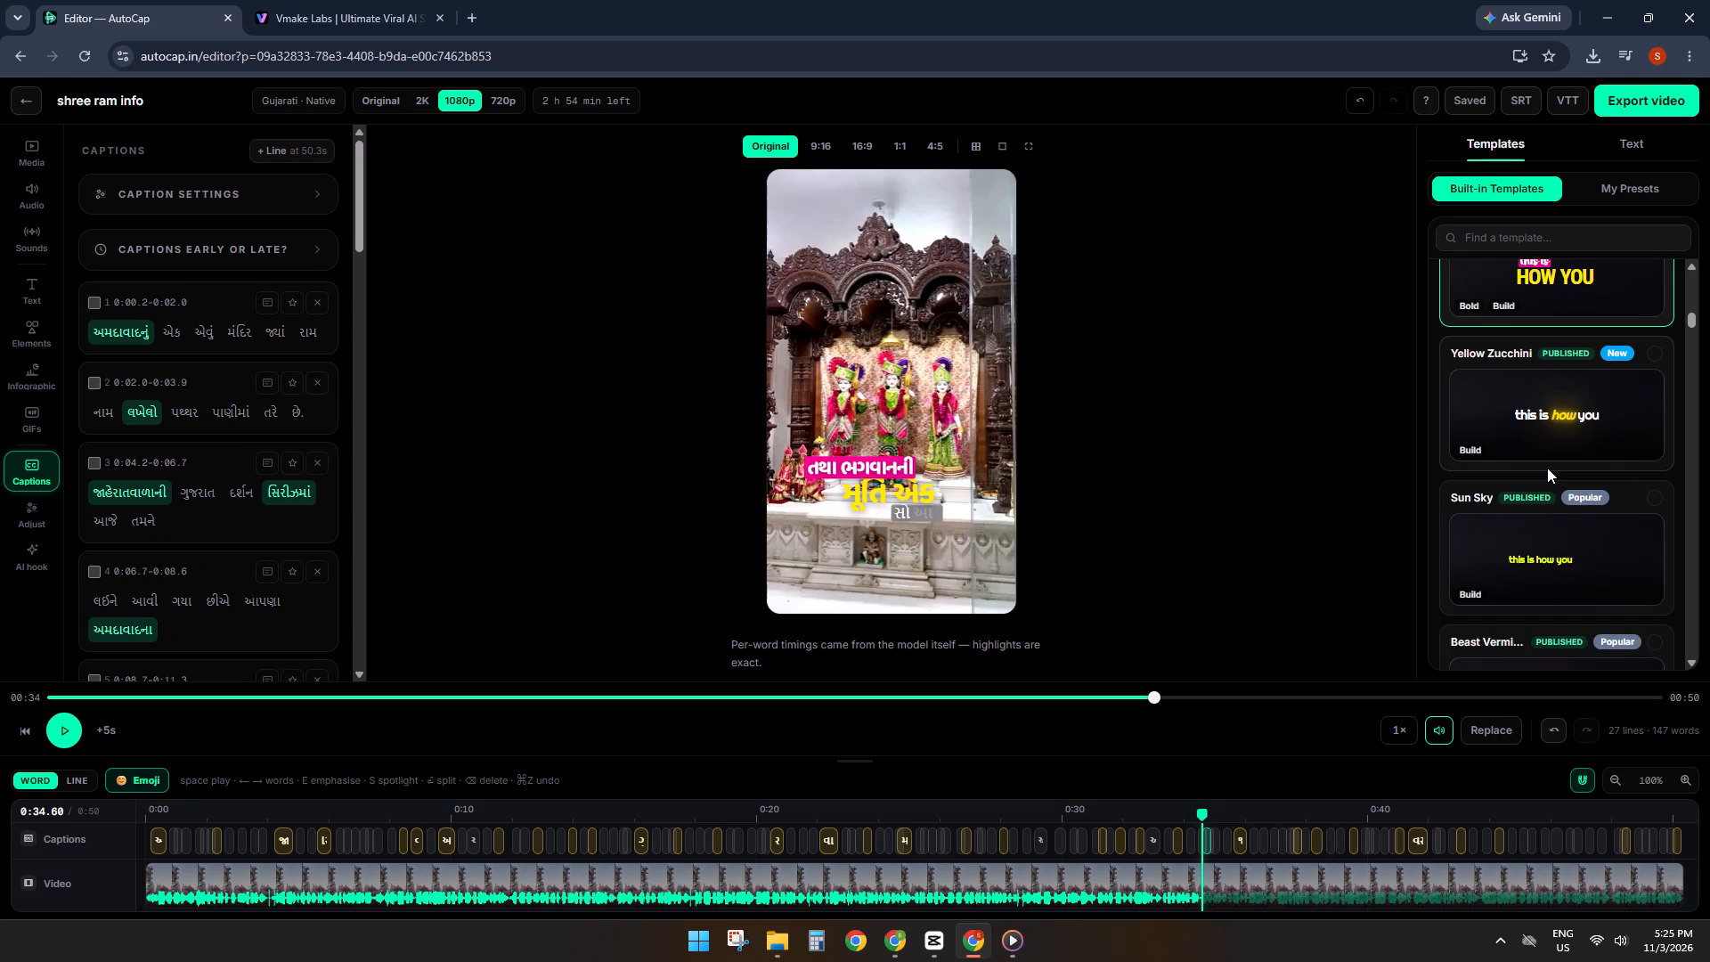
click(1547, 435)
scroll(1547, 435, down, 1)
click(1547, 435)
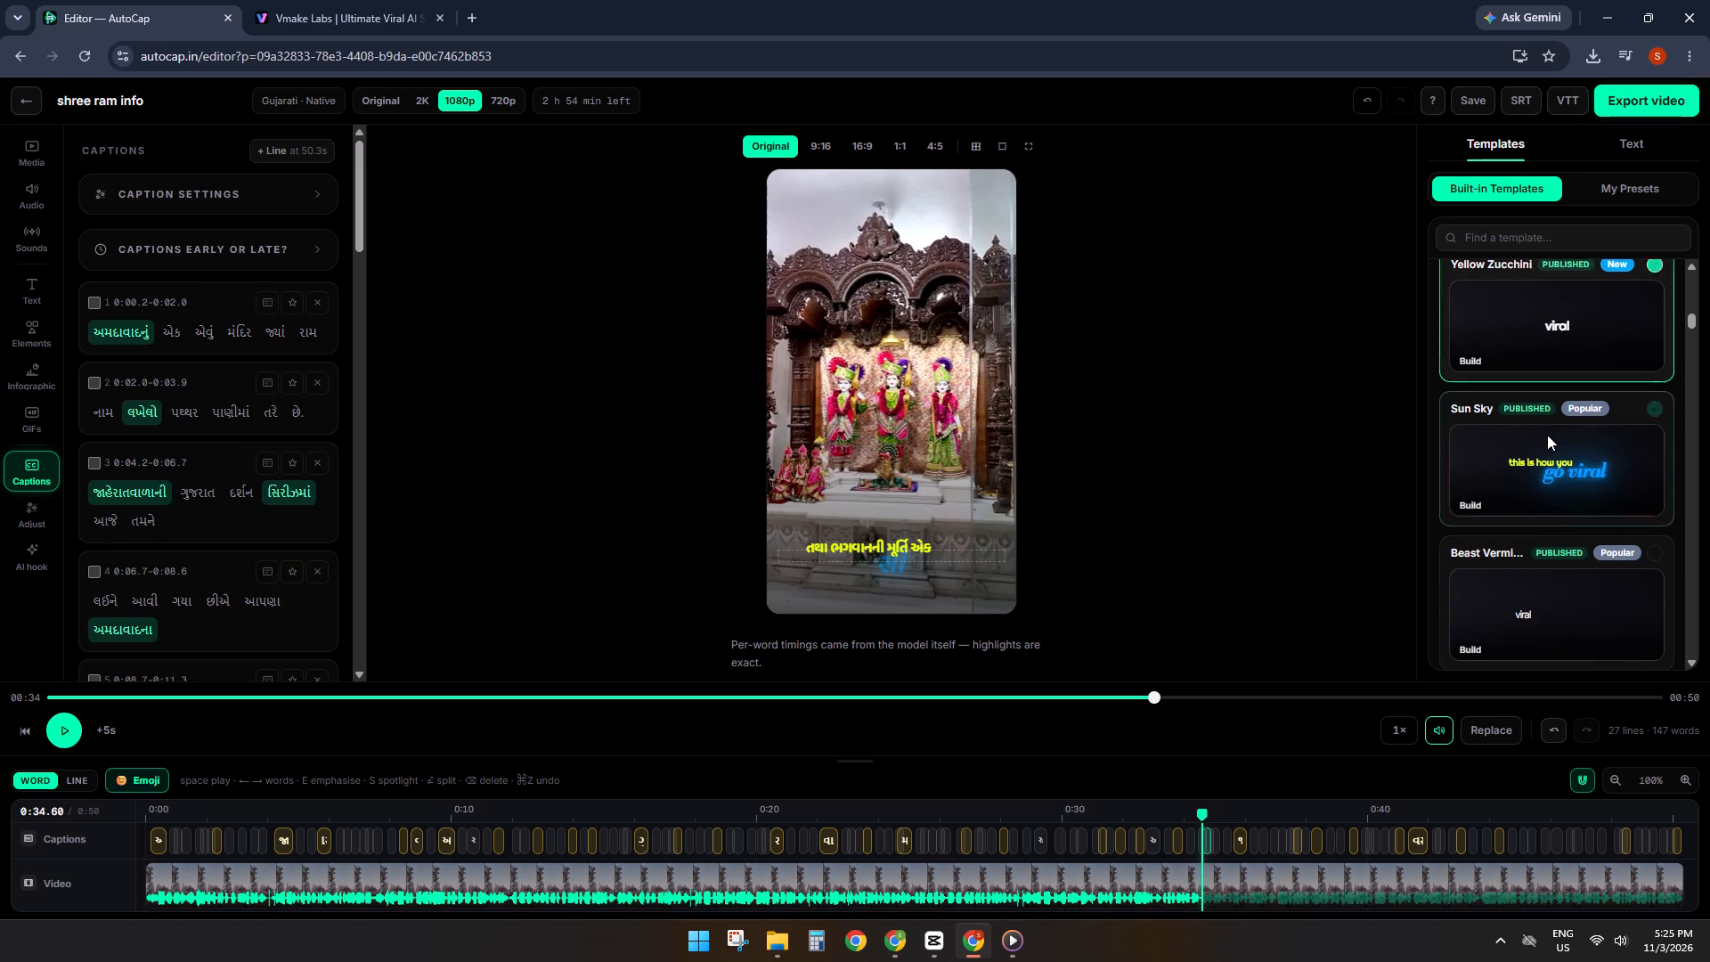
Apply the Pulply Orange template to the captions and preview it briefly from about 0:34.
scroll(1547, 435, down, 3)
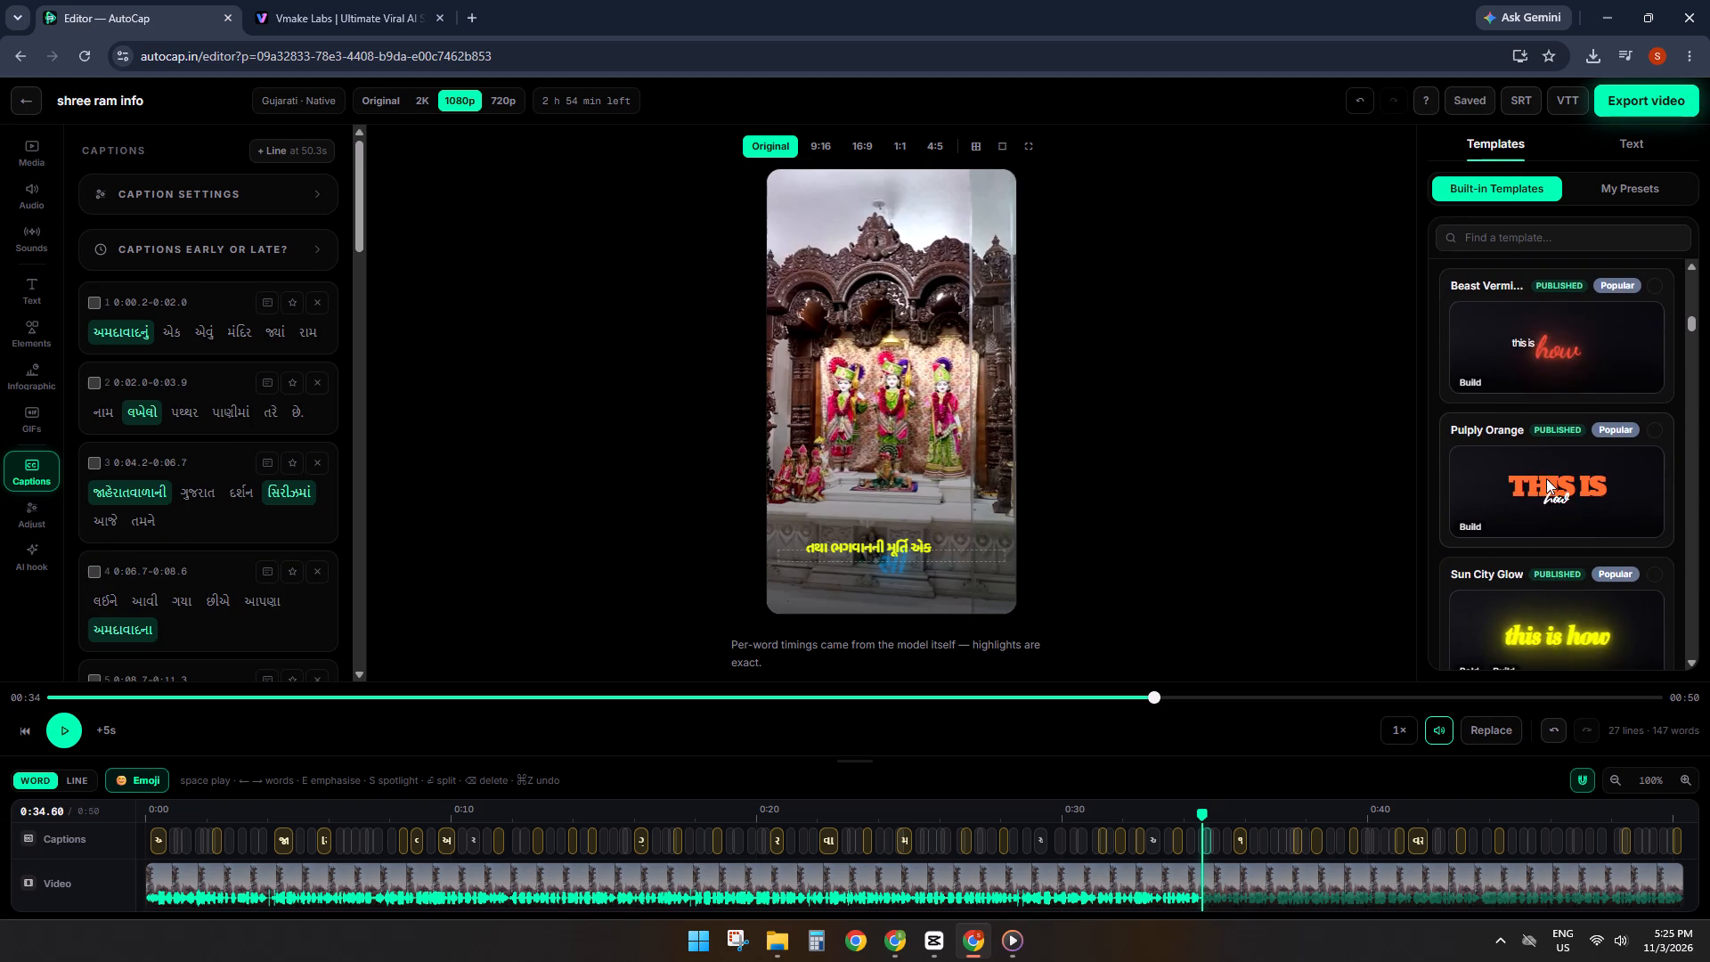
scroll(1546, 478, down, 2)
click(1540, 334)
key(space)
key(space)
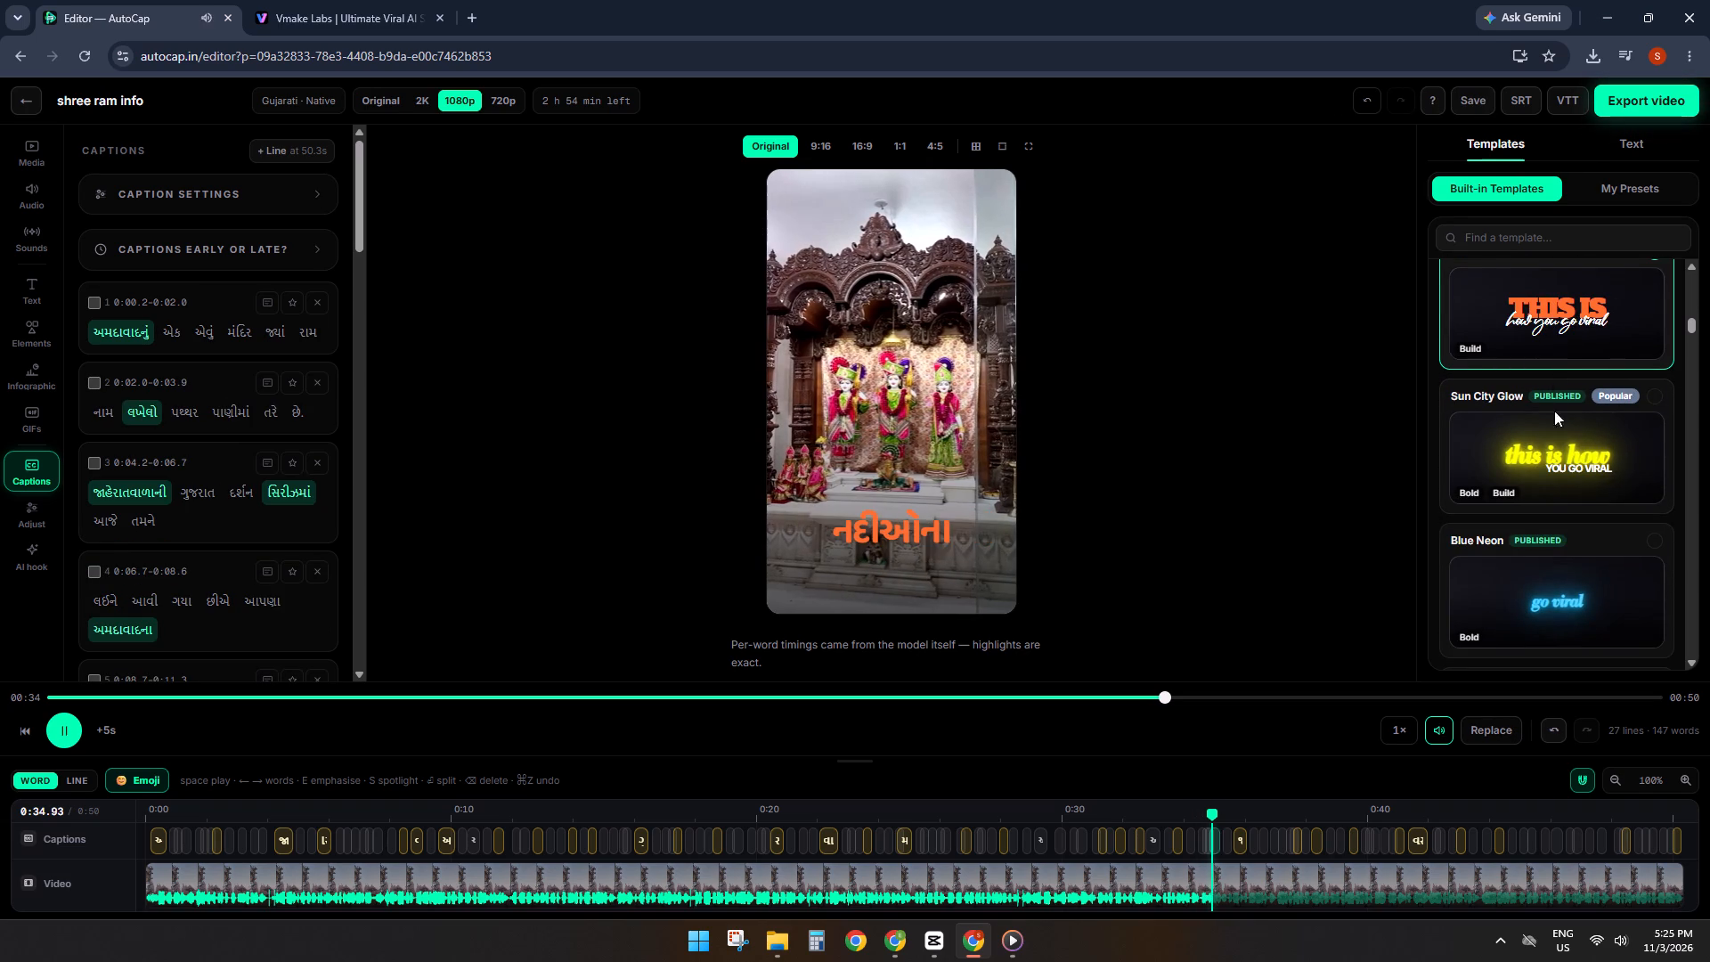
Undo the recent template changes until the captions use the yellow Meha Guj template again.
scroll(1557, 452, up, 16)
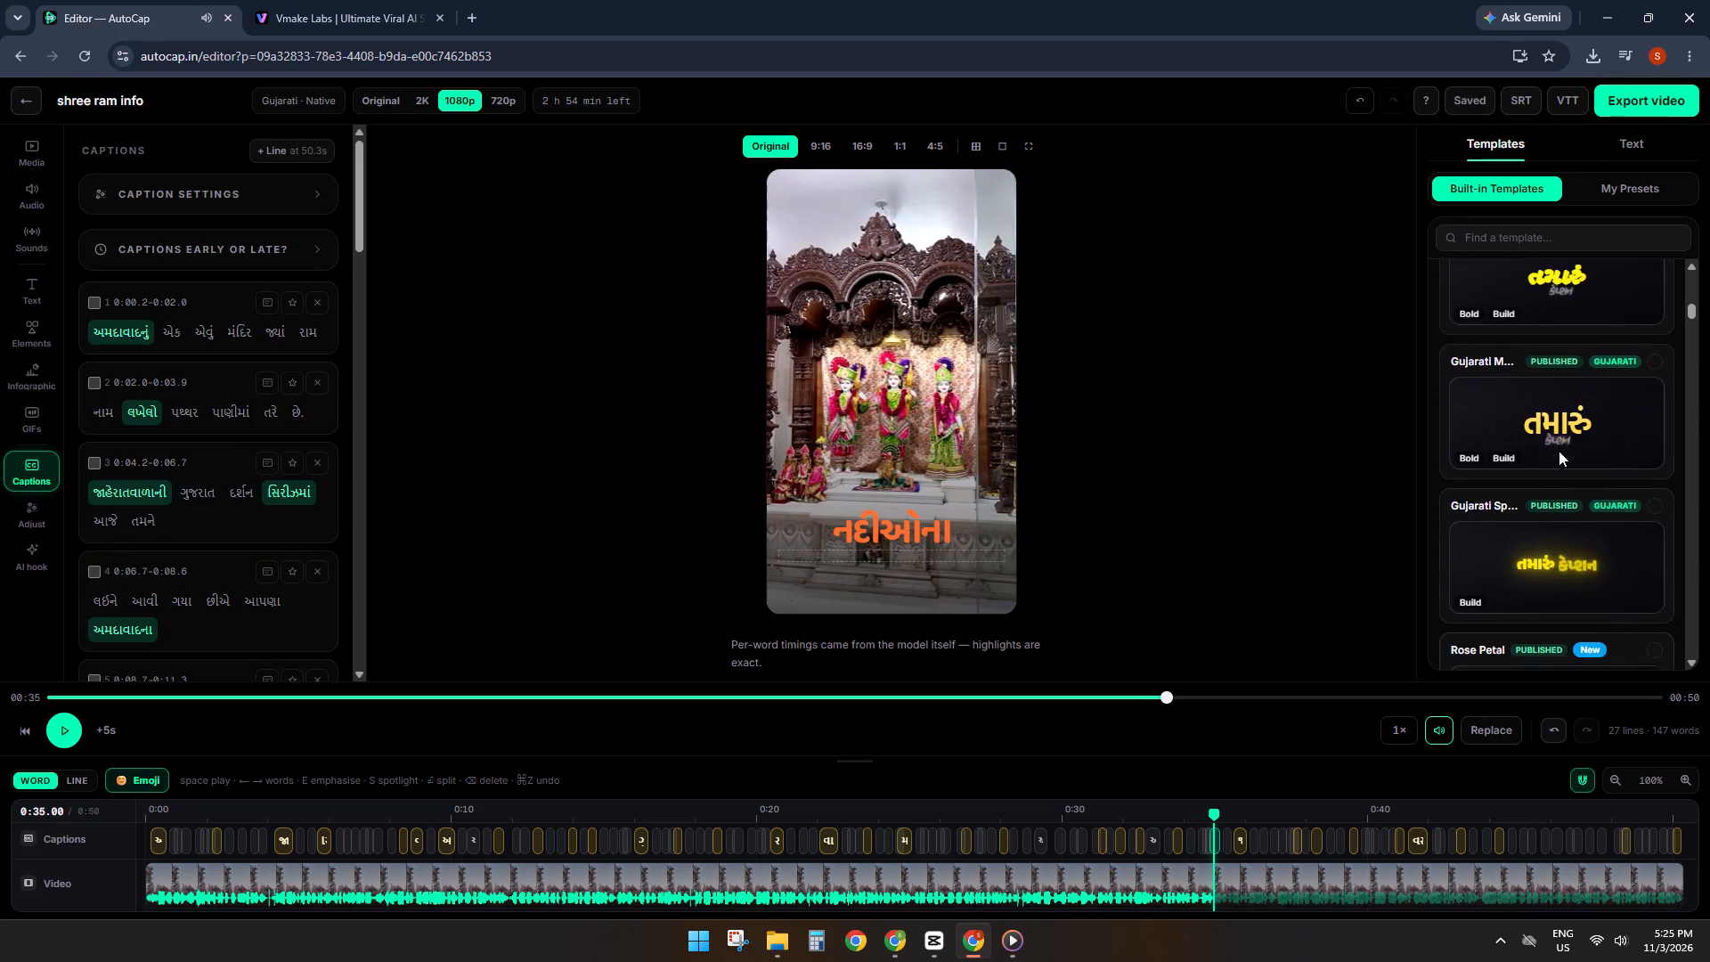
scroll(1559, 451, up, 7)
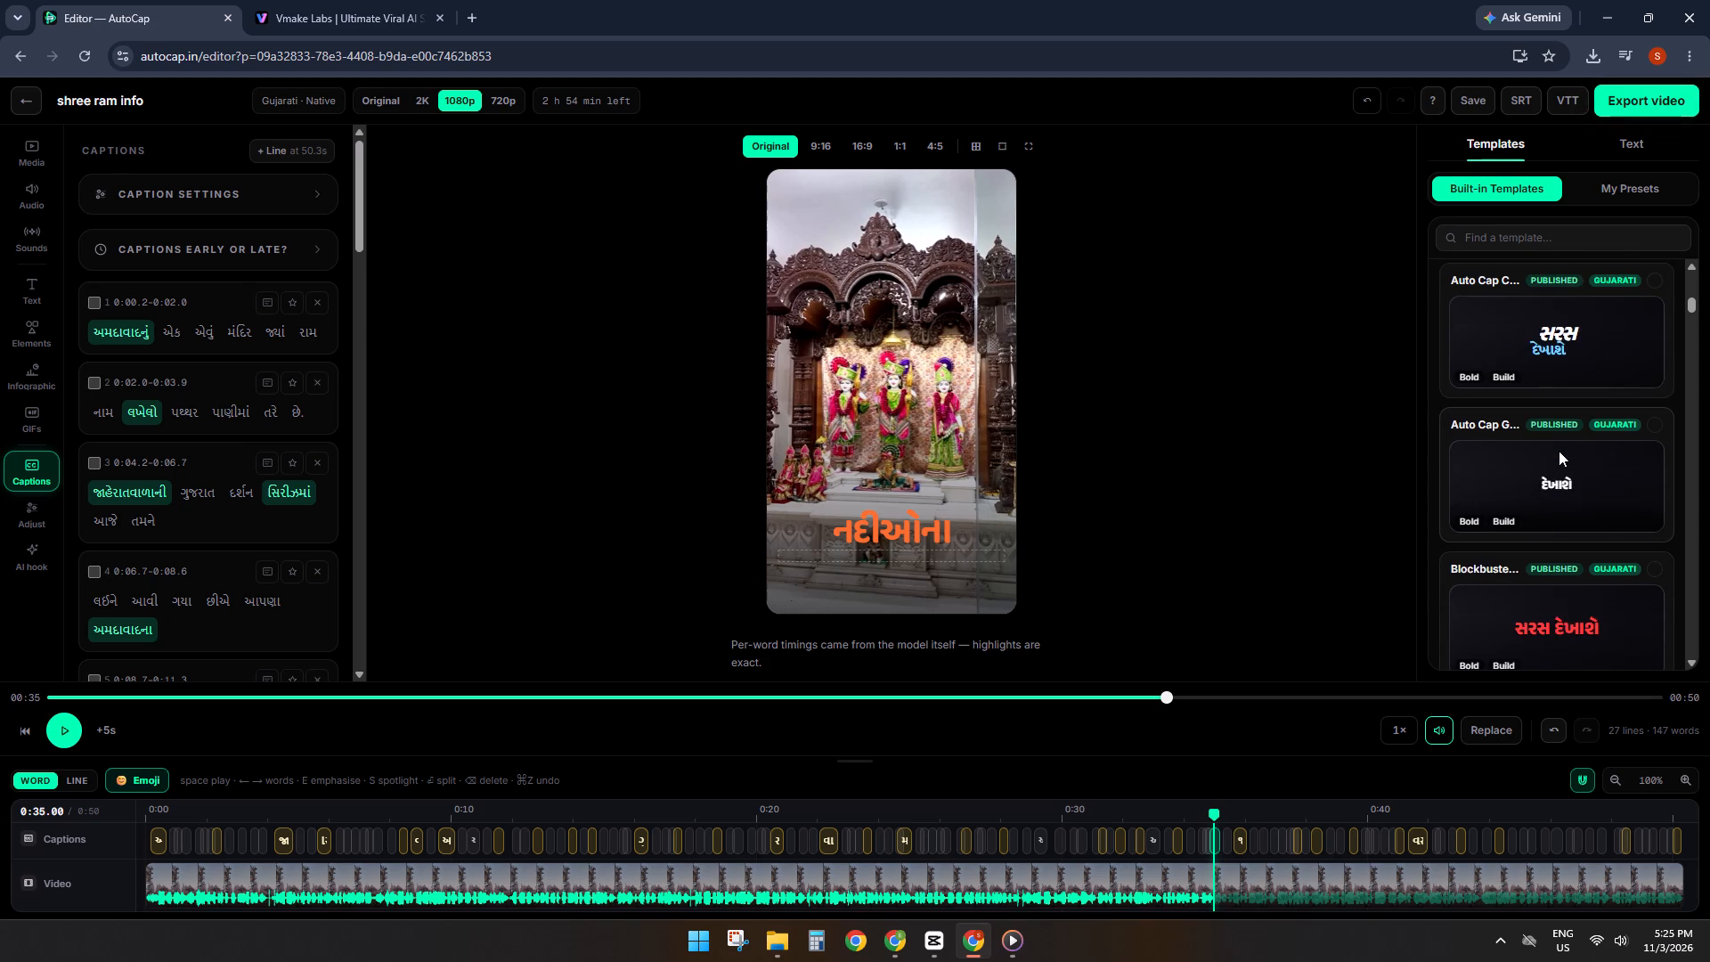
scroll(1559, 451, up, 3)
key(ctrl+z)
key(ctrl+z)
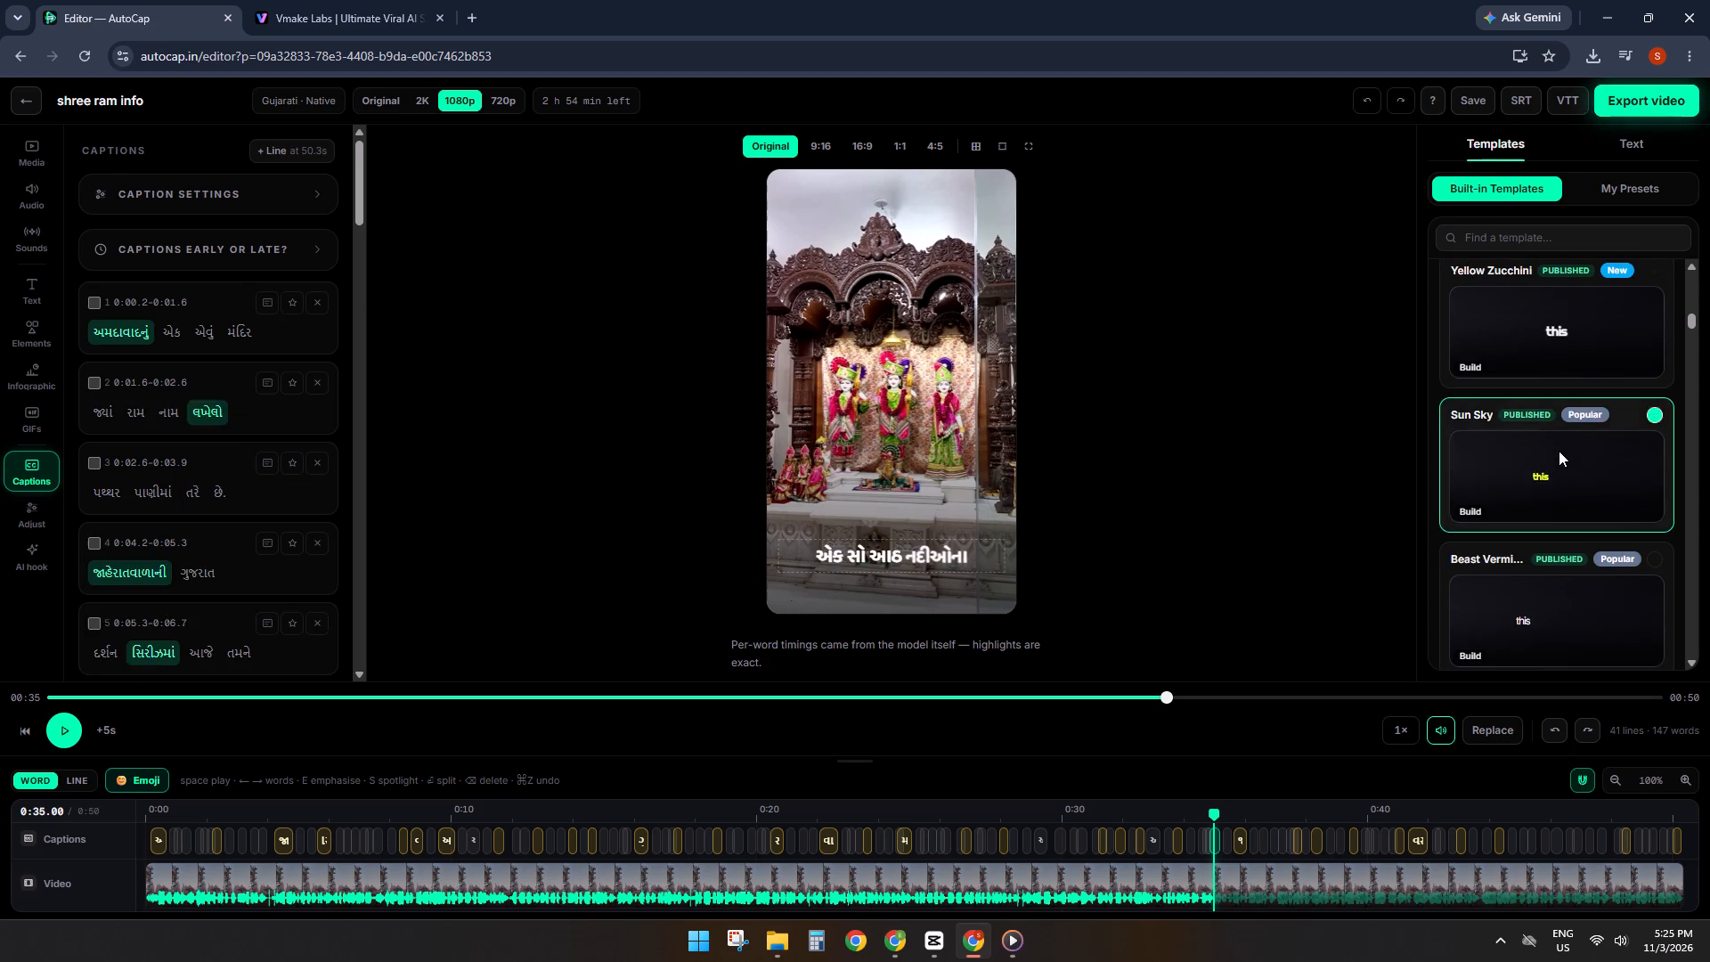
key(ctrl+z)
key(ctrl+z)
key(ctrl+z)
key(ctrl+z)
key(ctrl+z)
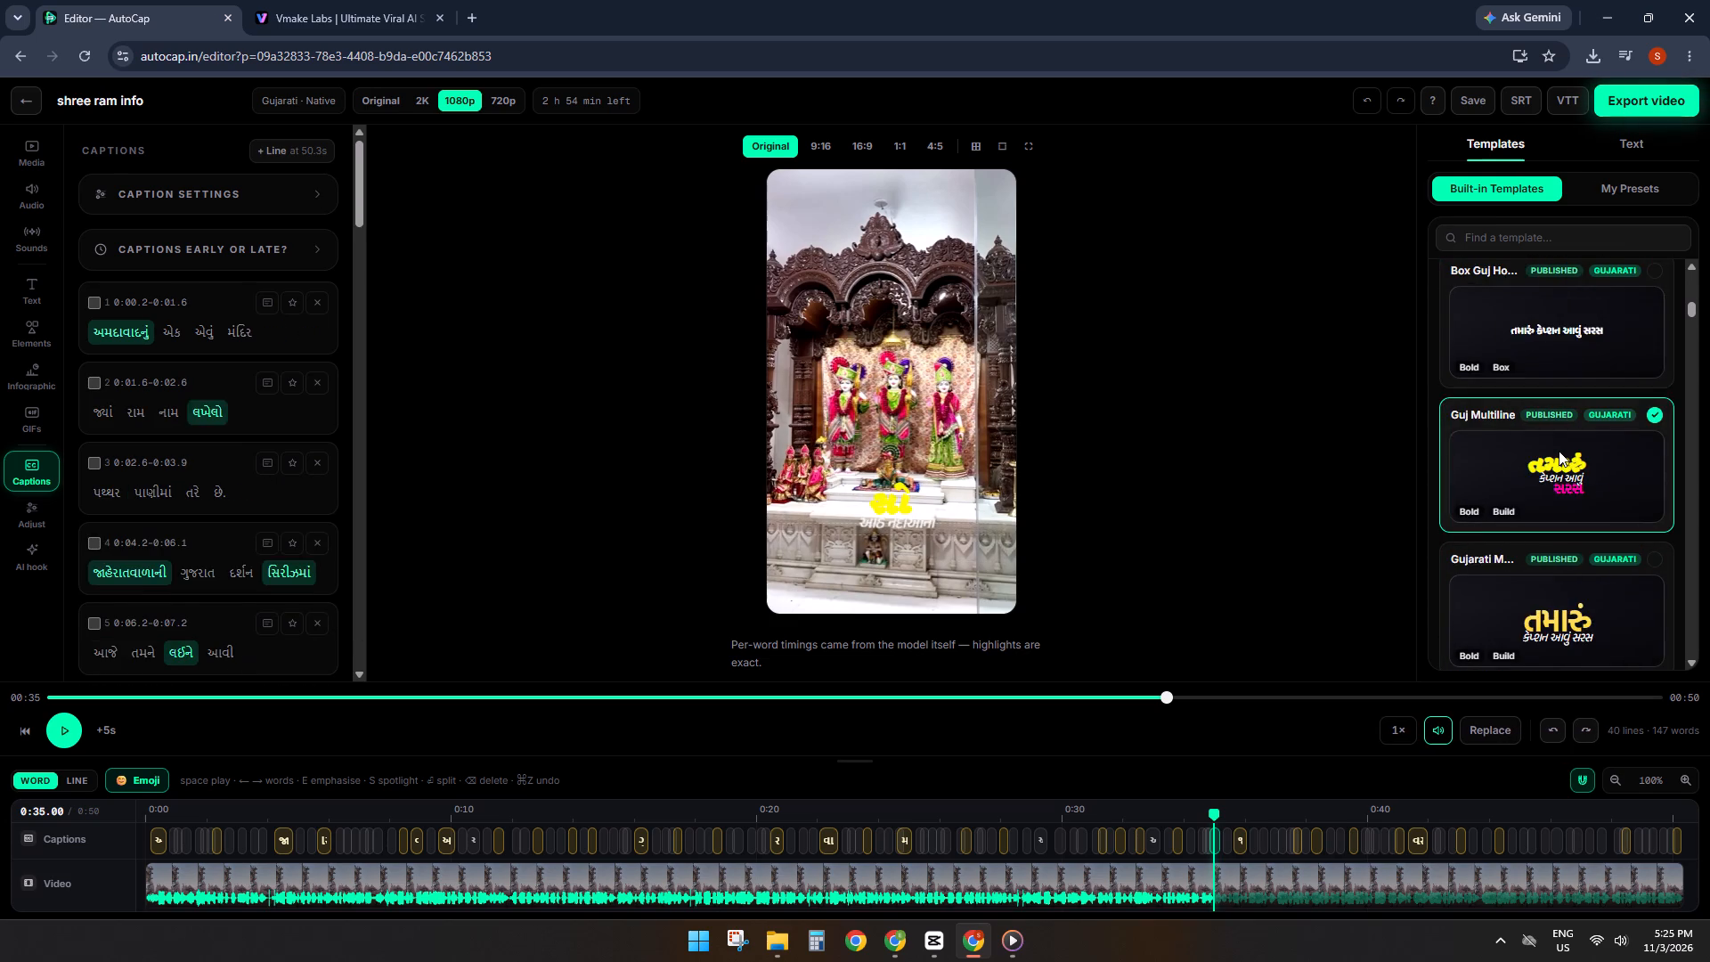
key(ctrl+z)
key(ctrl+z)
Preview the Meha Guj captions from about 0:35 and export the video at 2K.
key(space)
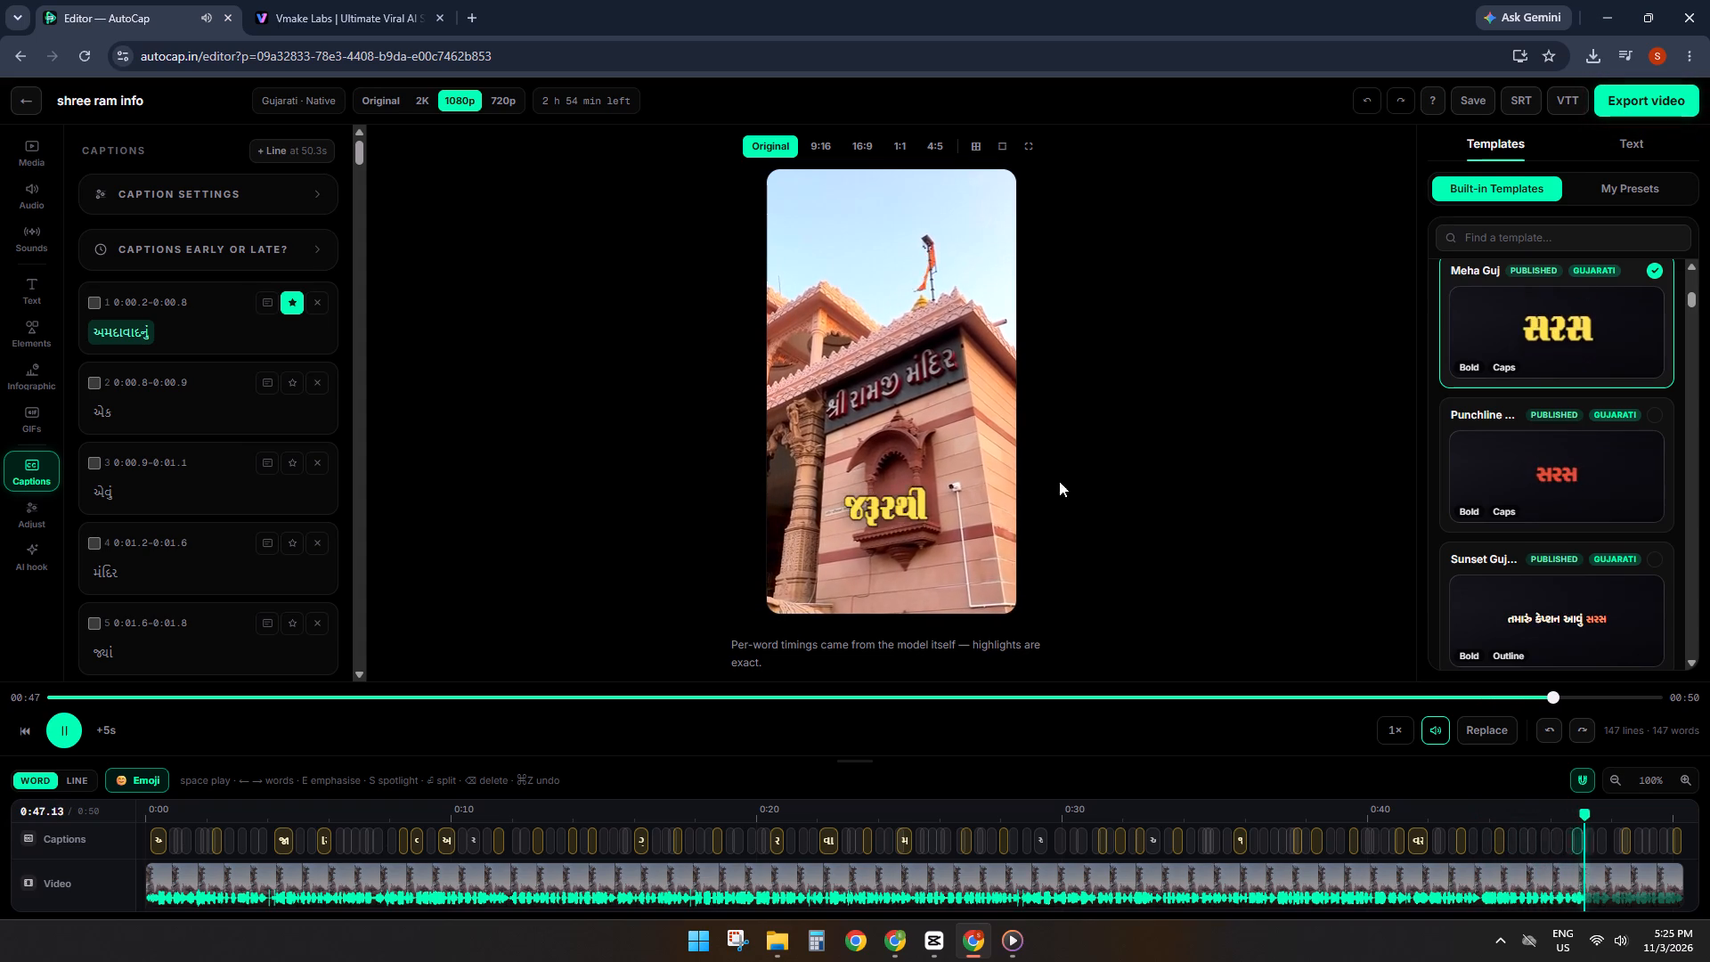
click(416, 99)
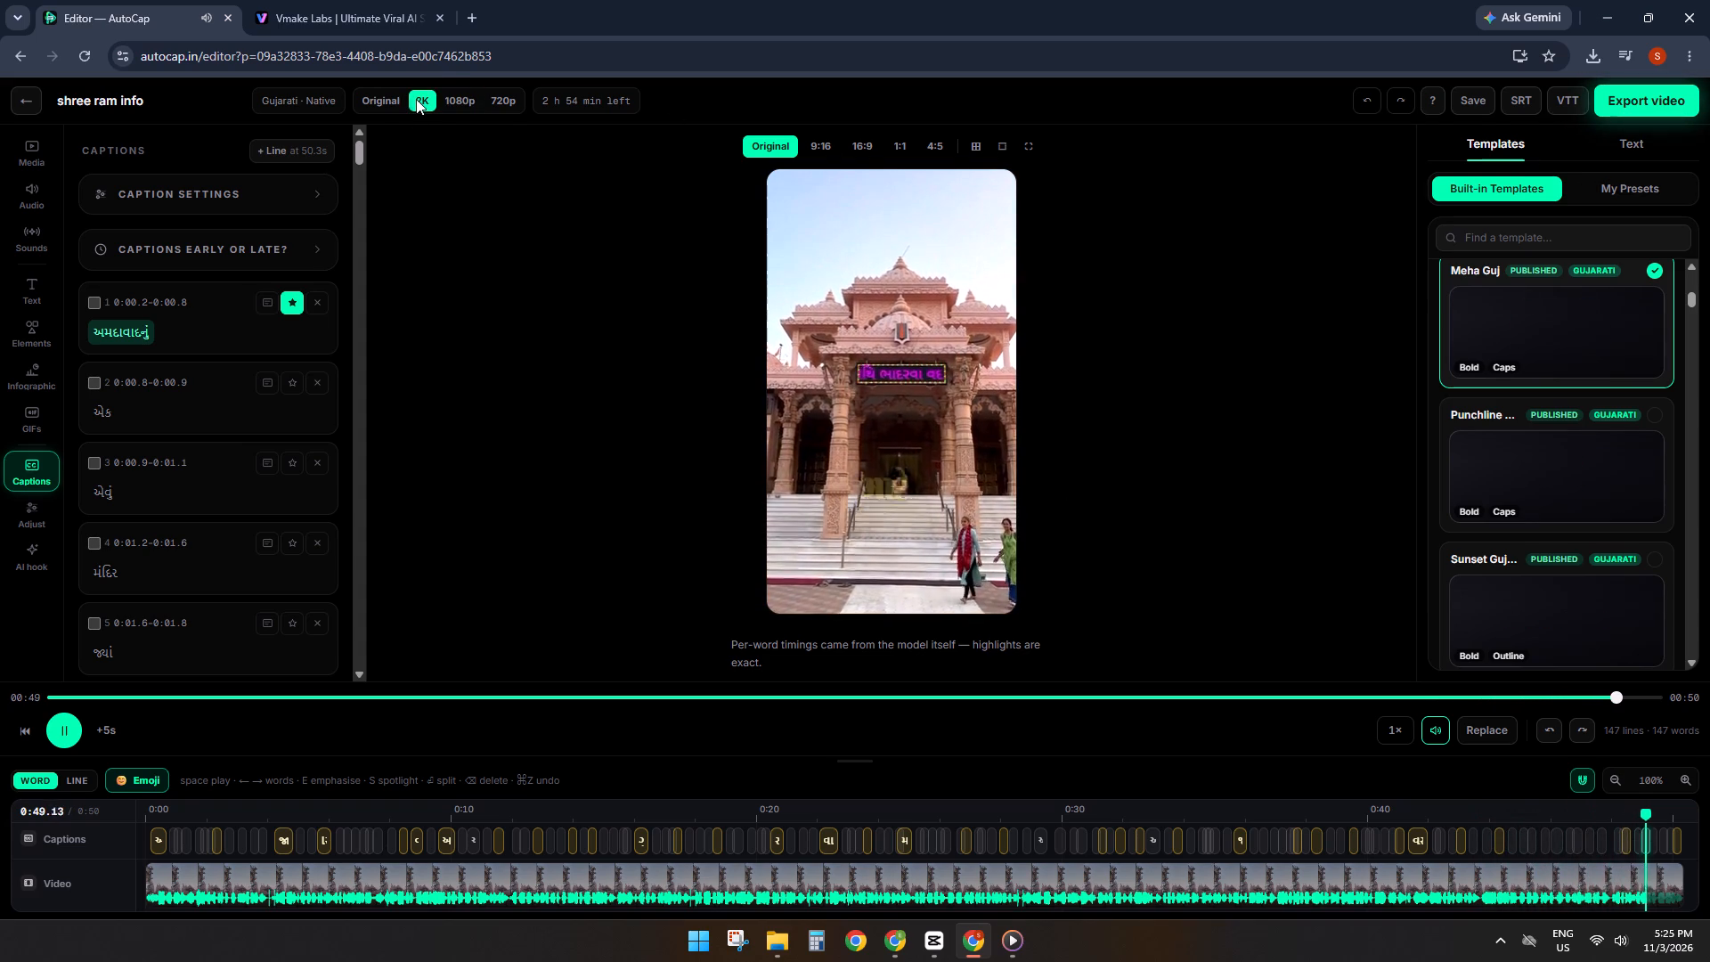
click(1651, 102)
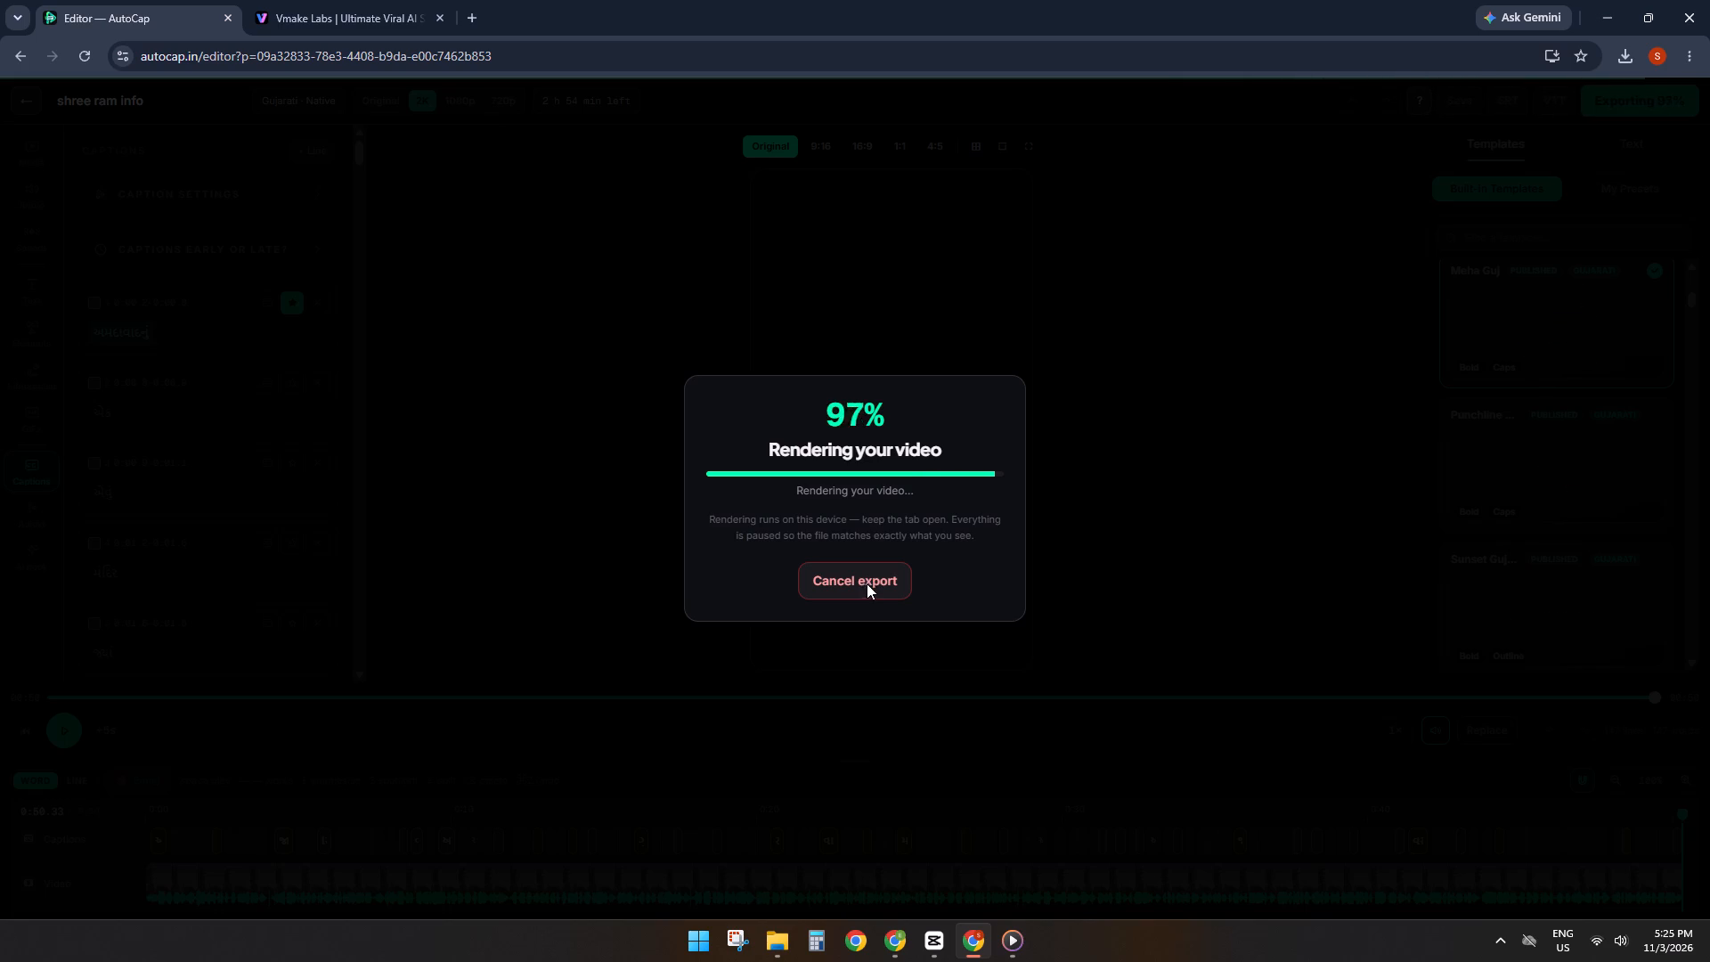
Switch to CapCut and place the shree ram info-captioned video, imported from Downloads, at the start of a new timeline.
click(936, 961)
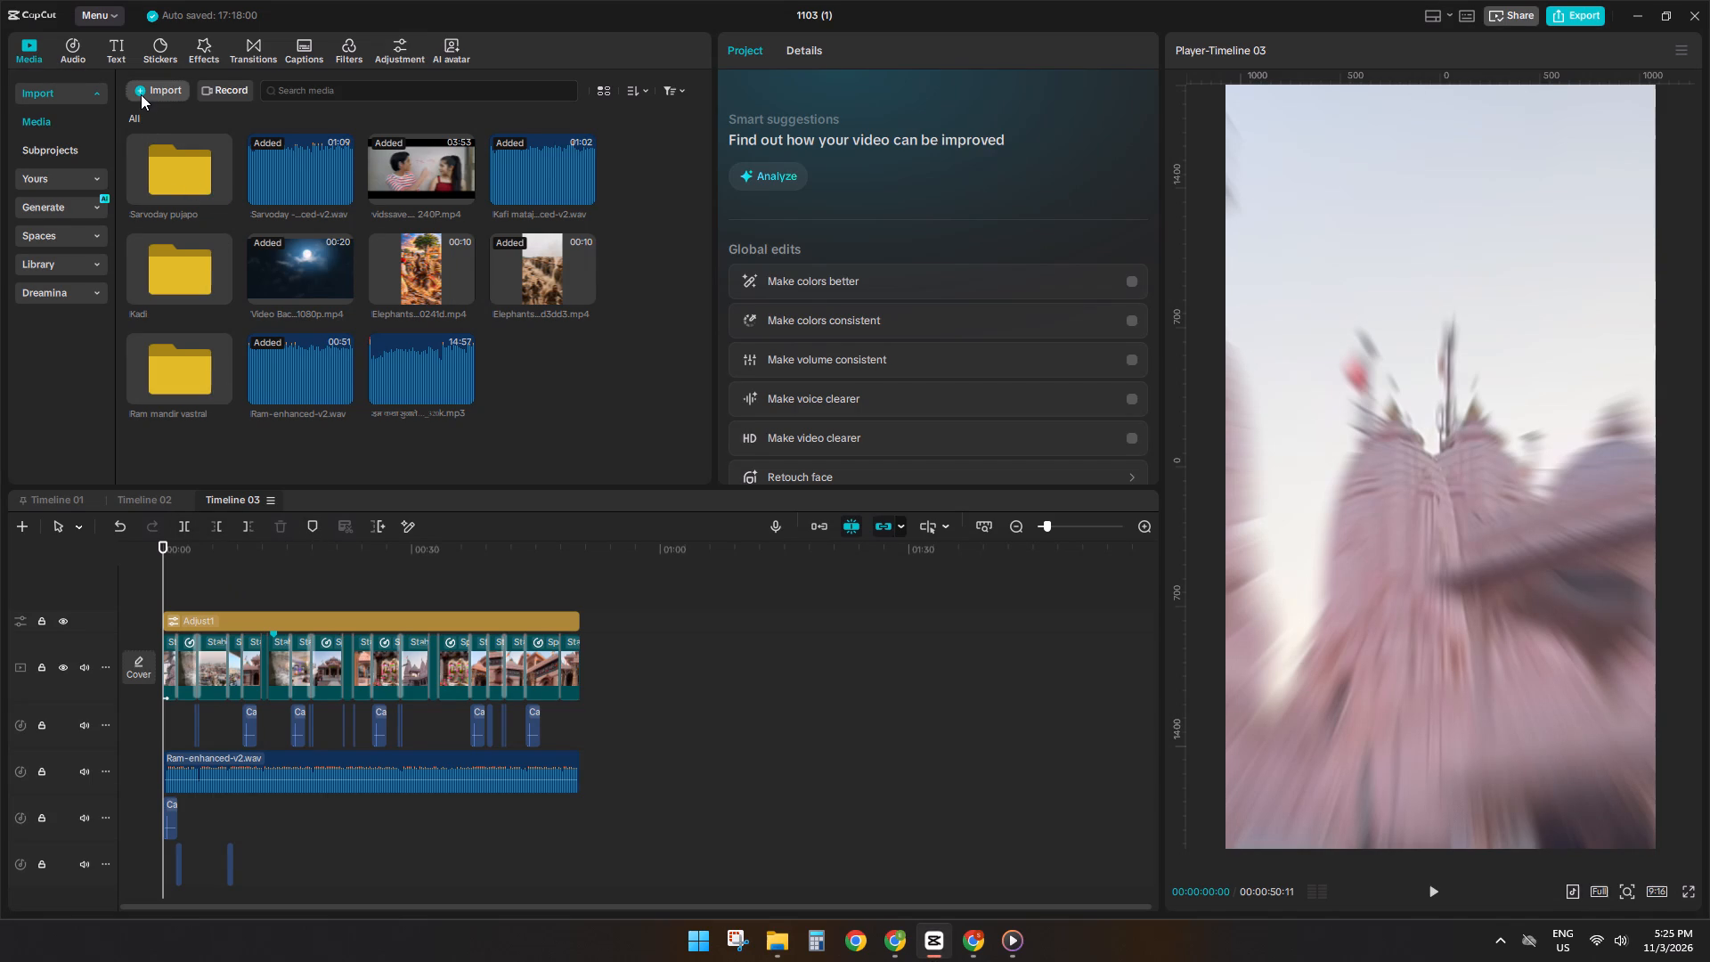
click(23, 521)
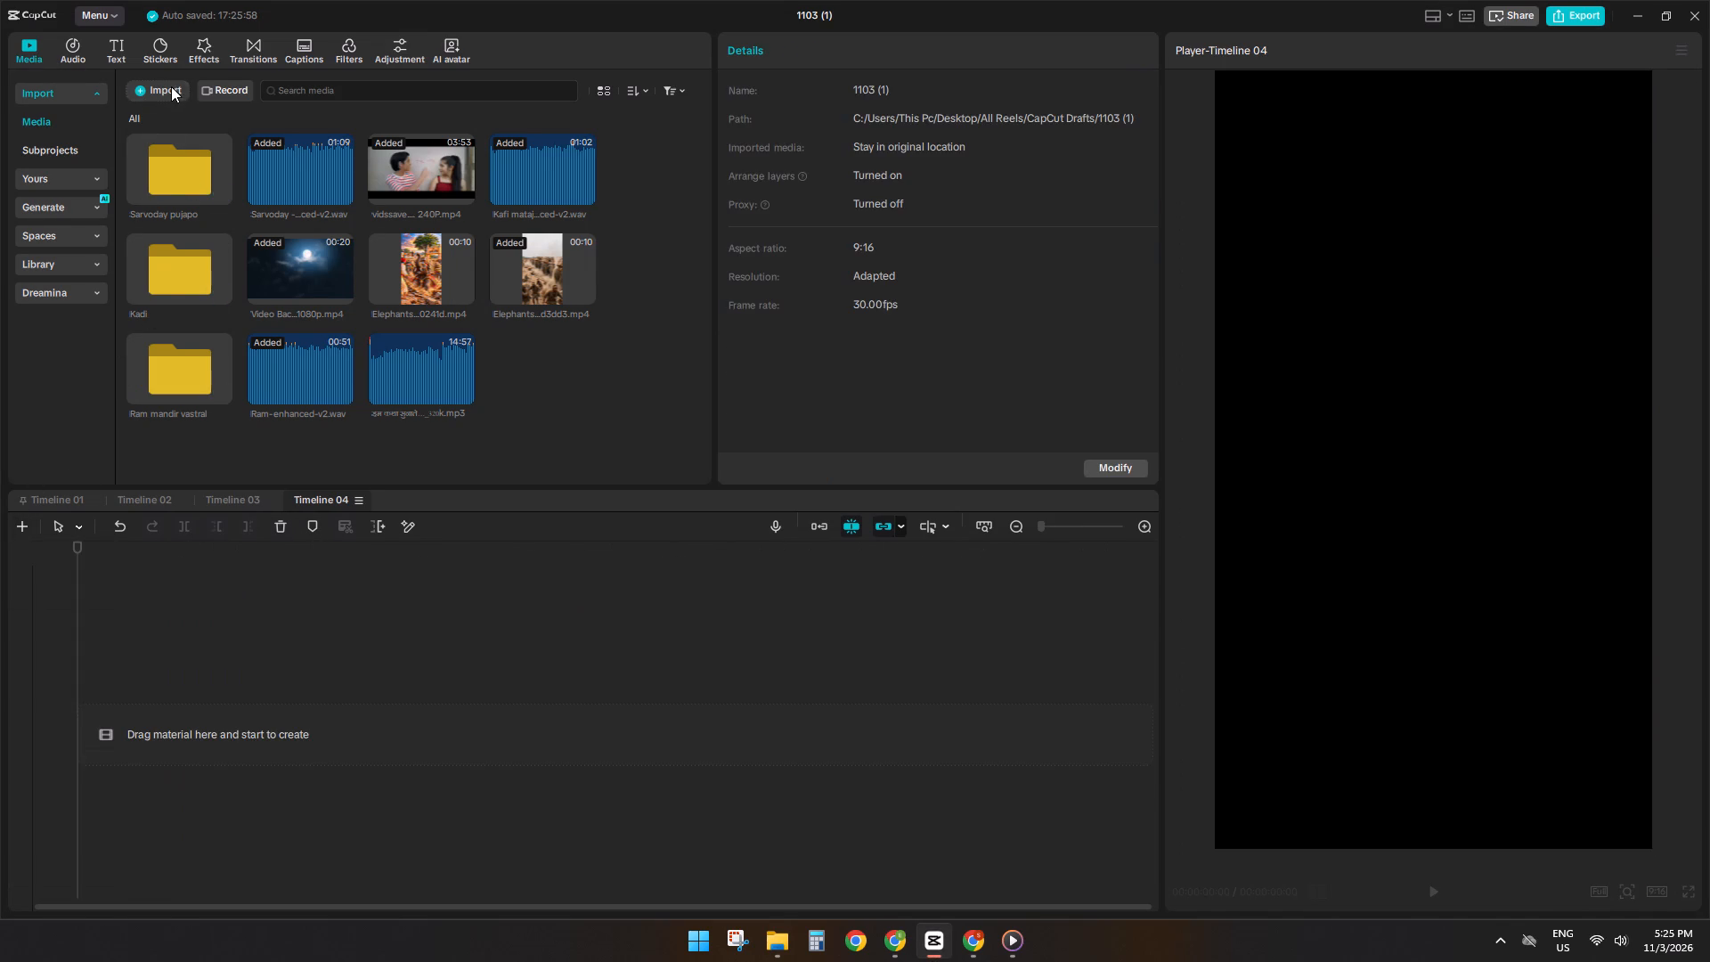
click(171, 86)
click(182, 129)
double_click(206, 167)
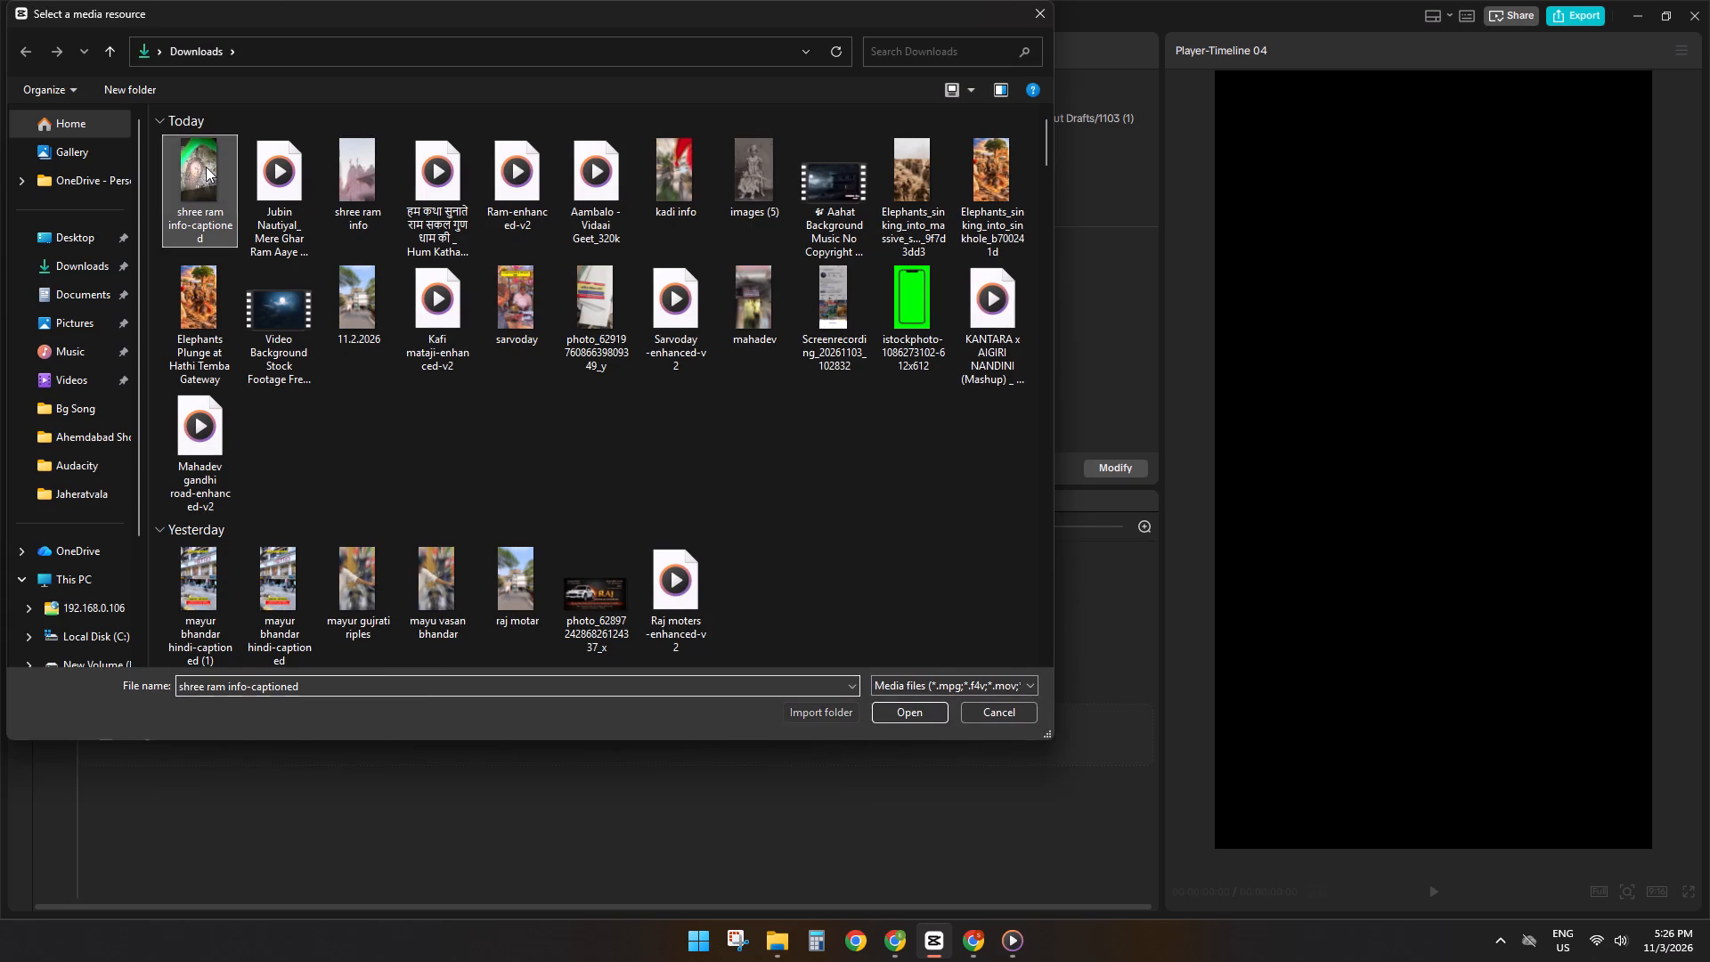
drag(576, 367, 213, 705)
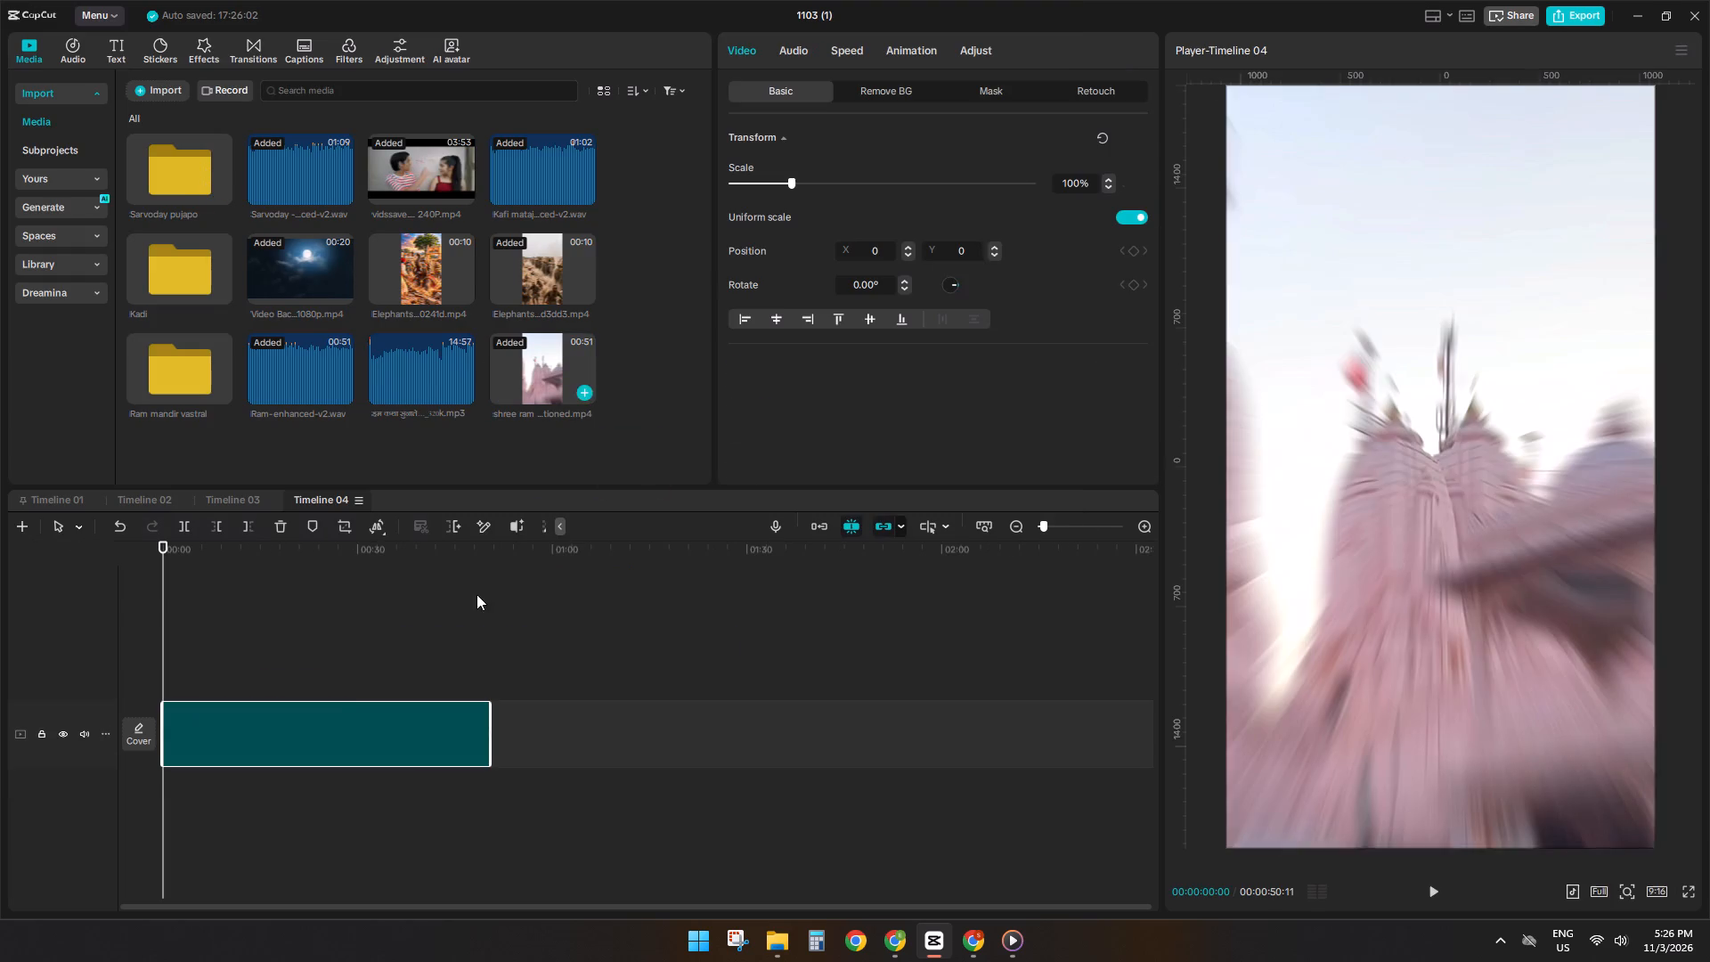
Preview the captioned clip from its start to about 0:13 and delete it from the timeline.
key(space)
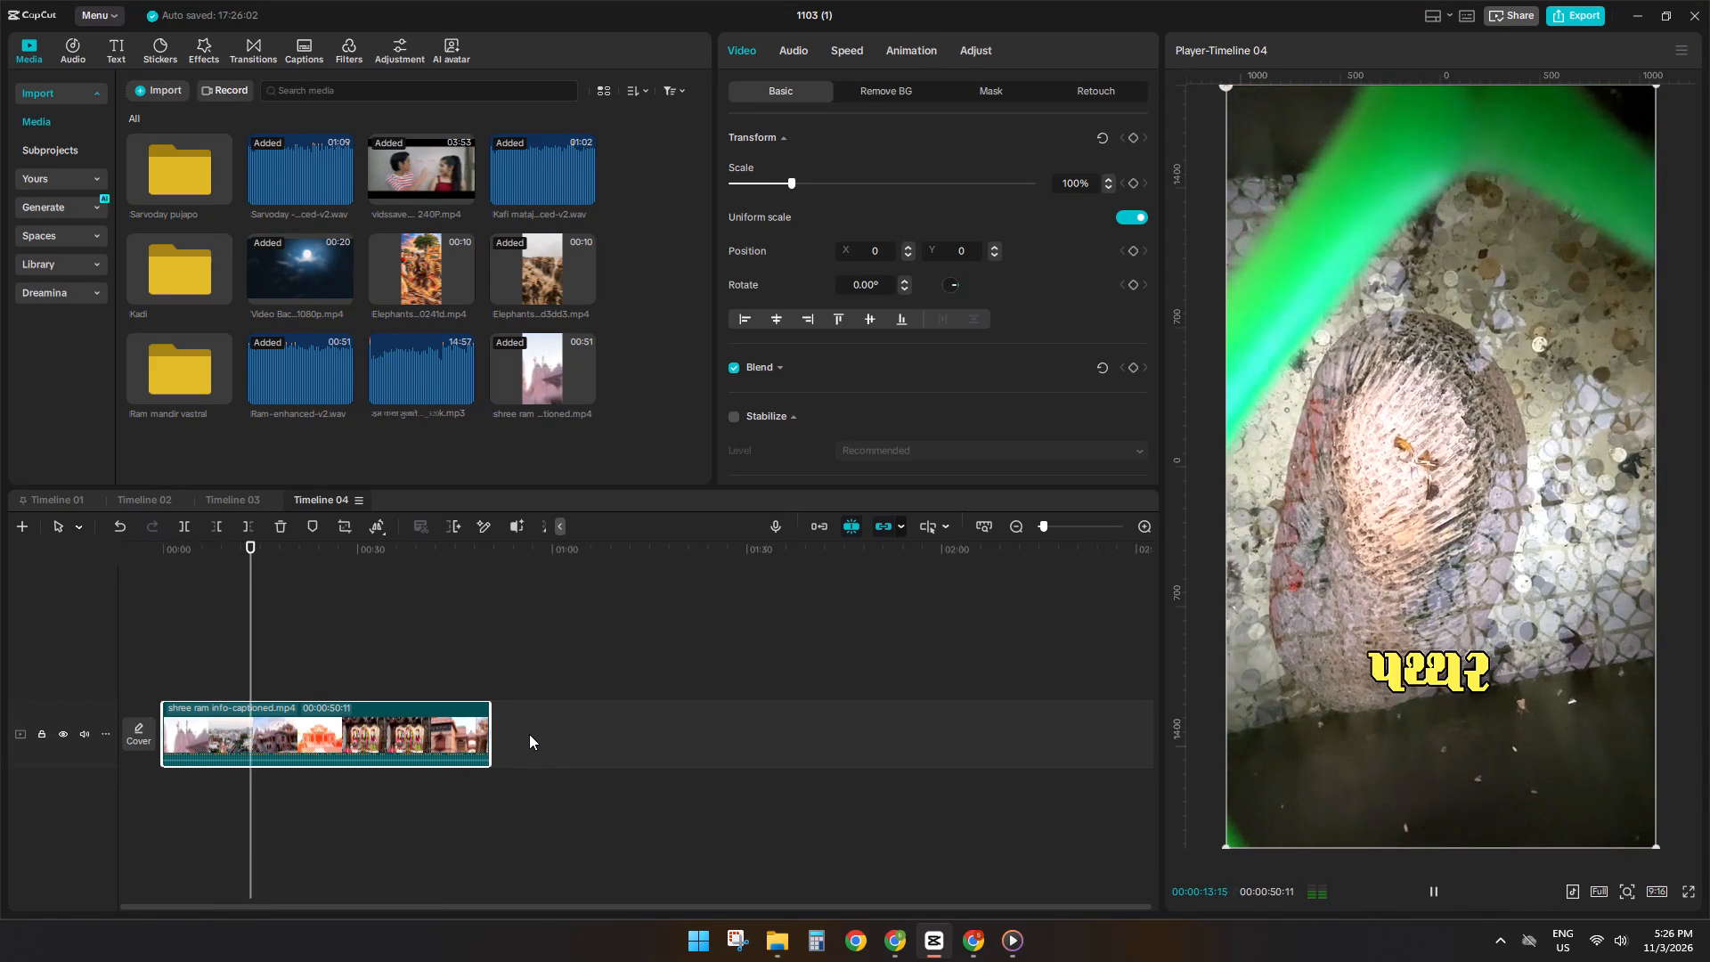
key(space)
click(286, 520)
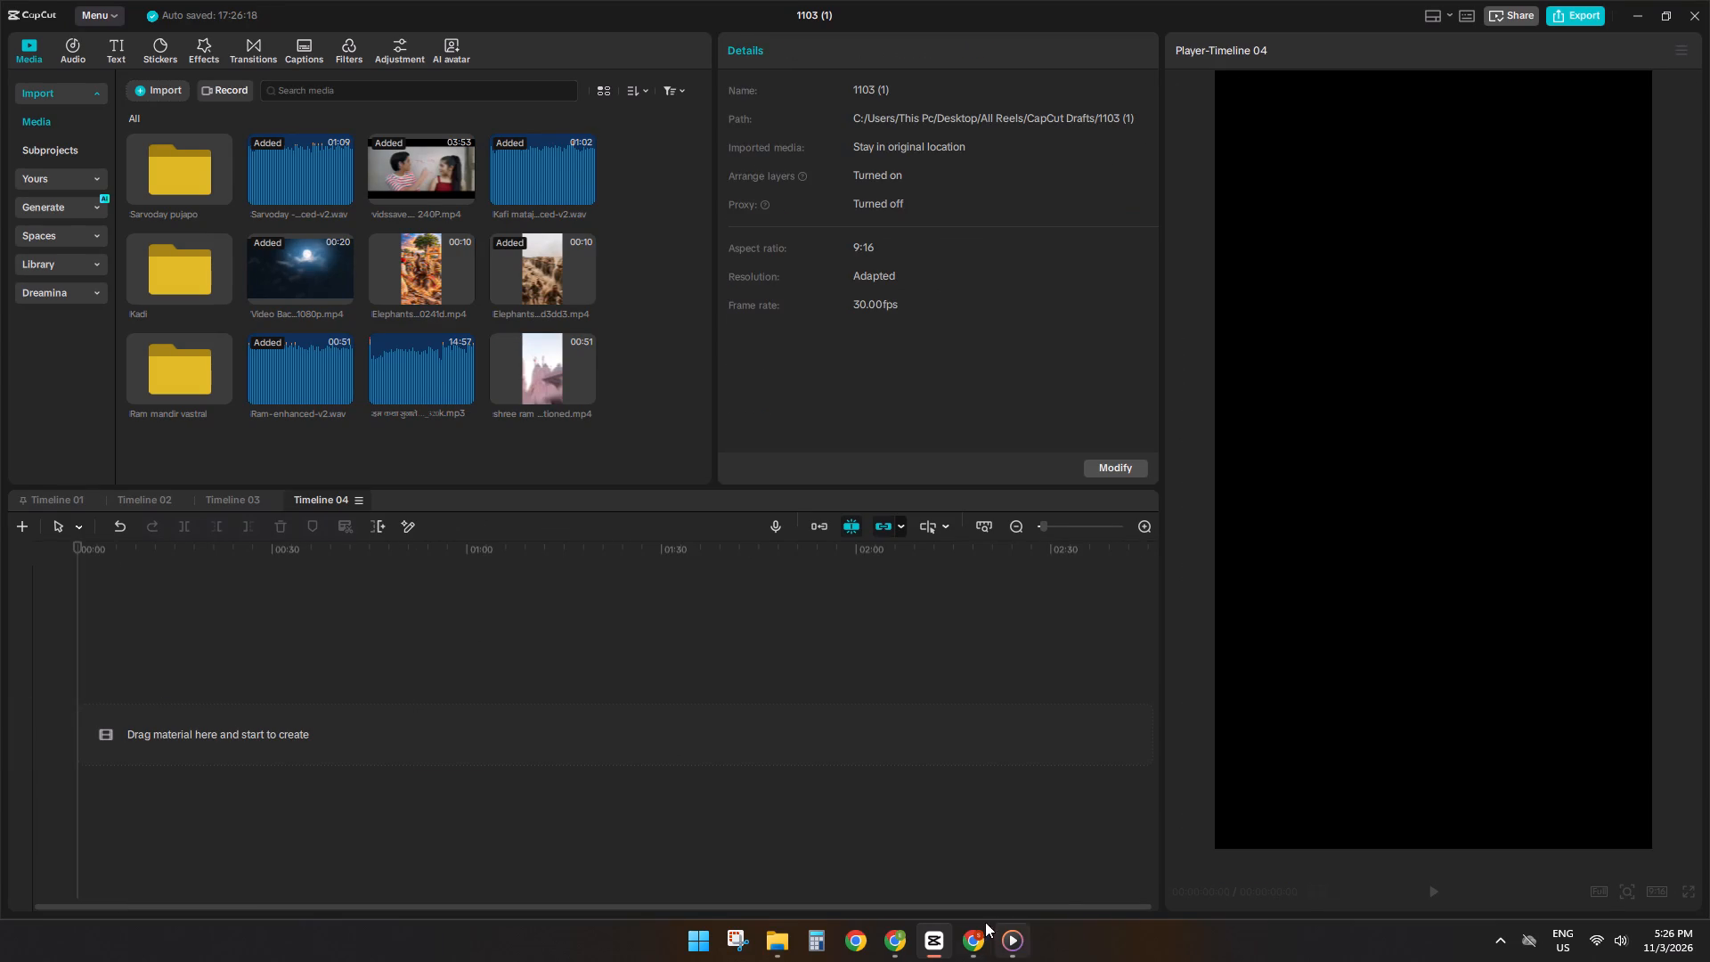
Return to AutoCap and examine the caption text settings, from fonts, colour and emphasis to word positions, effects and motion.
click(972, 948)
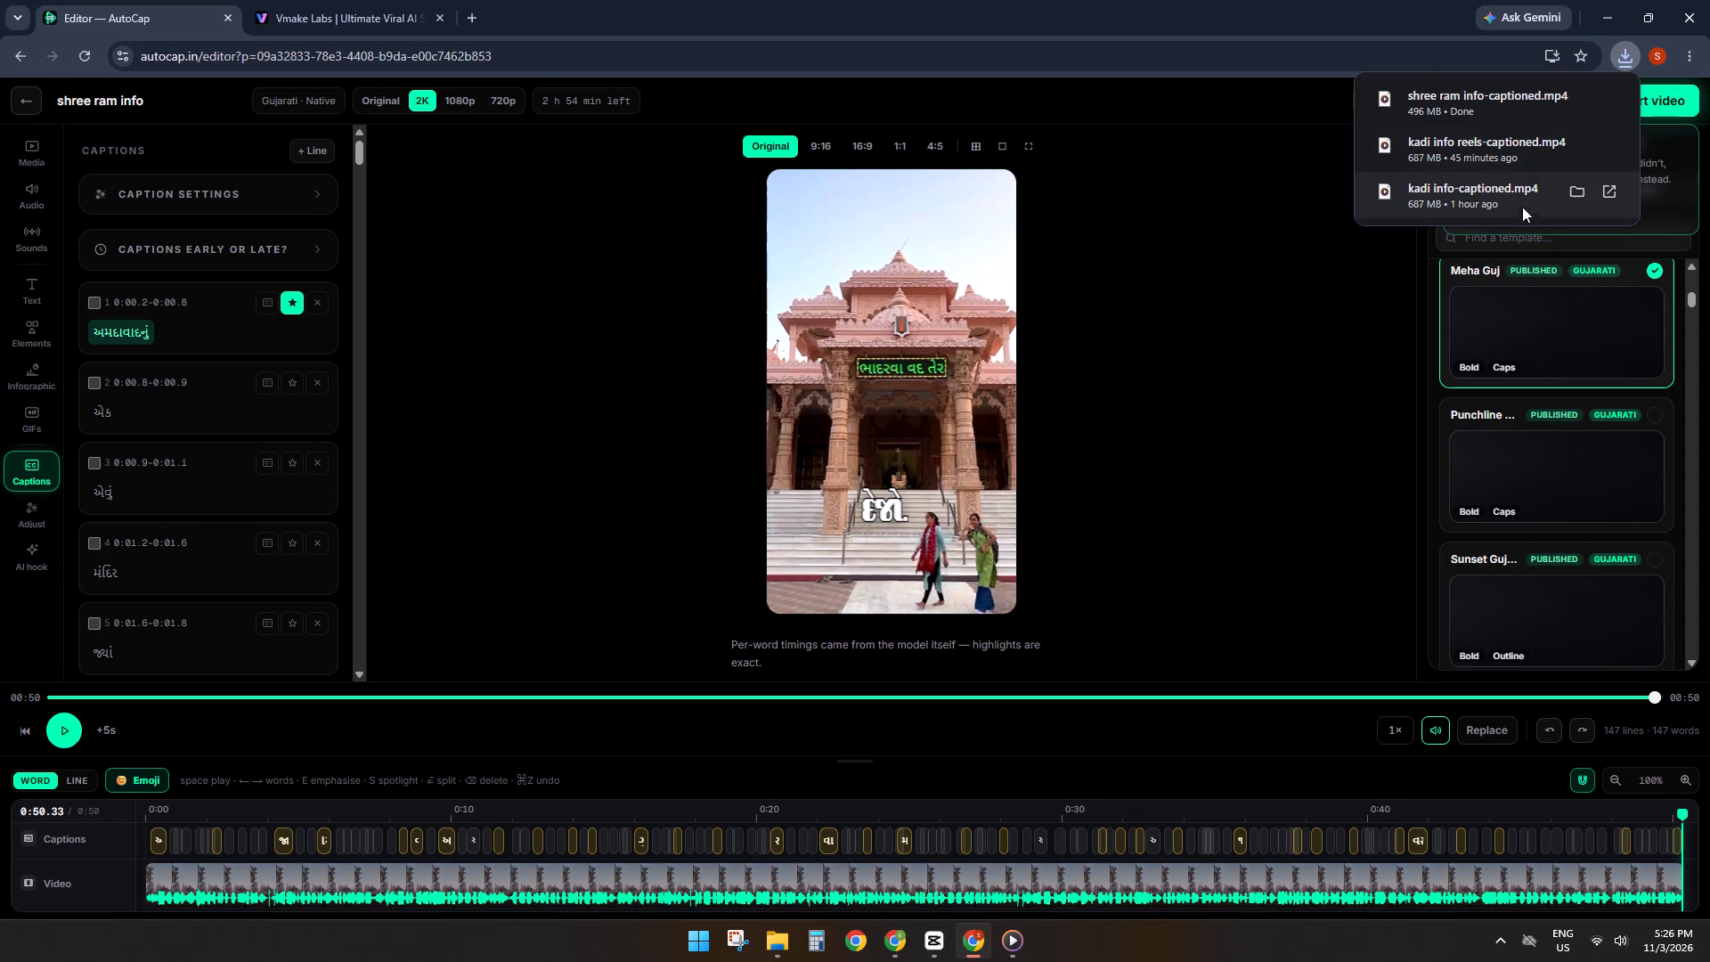
key(space)
key(space)
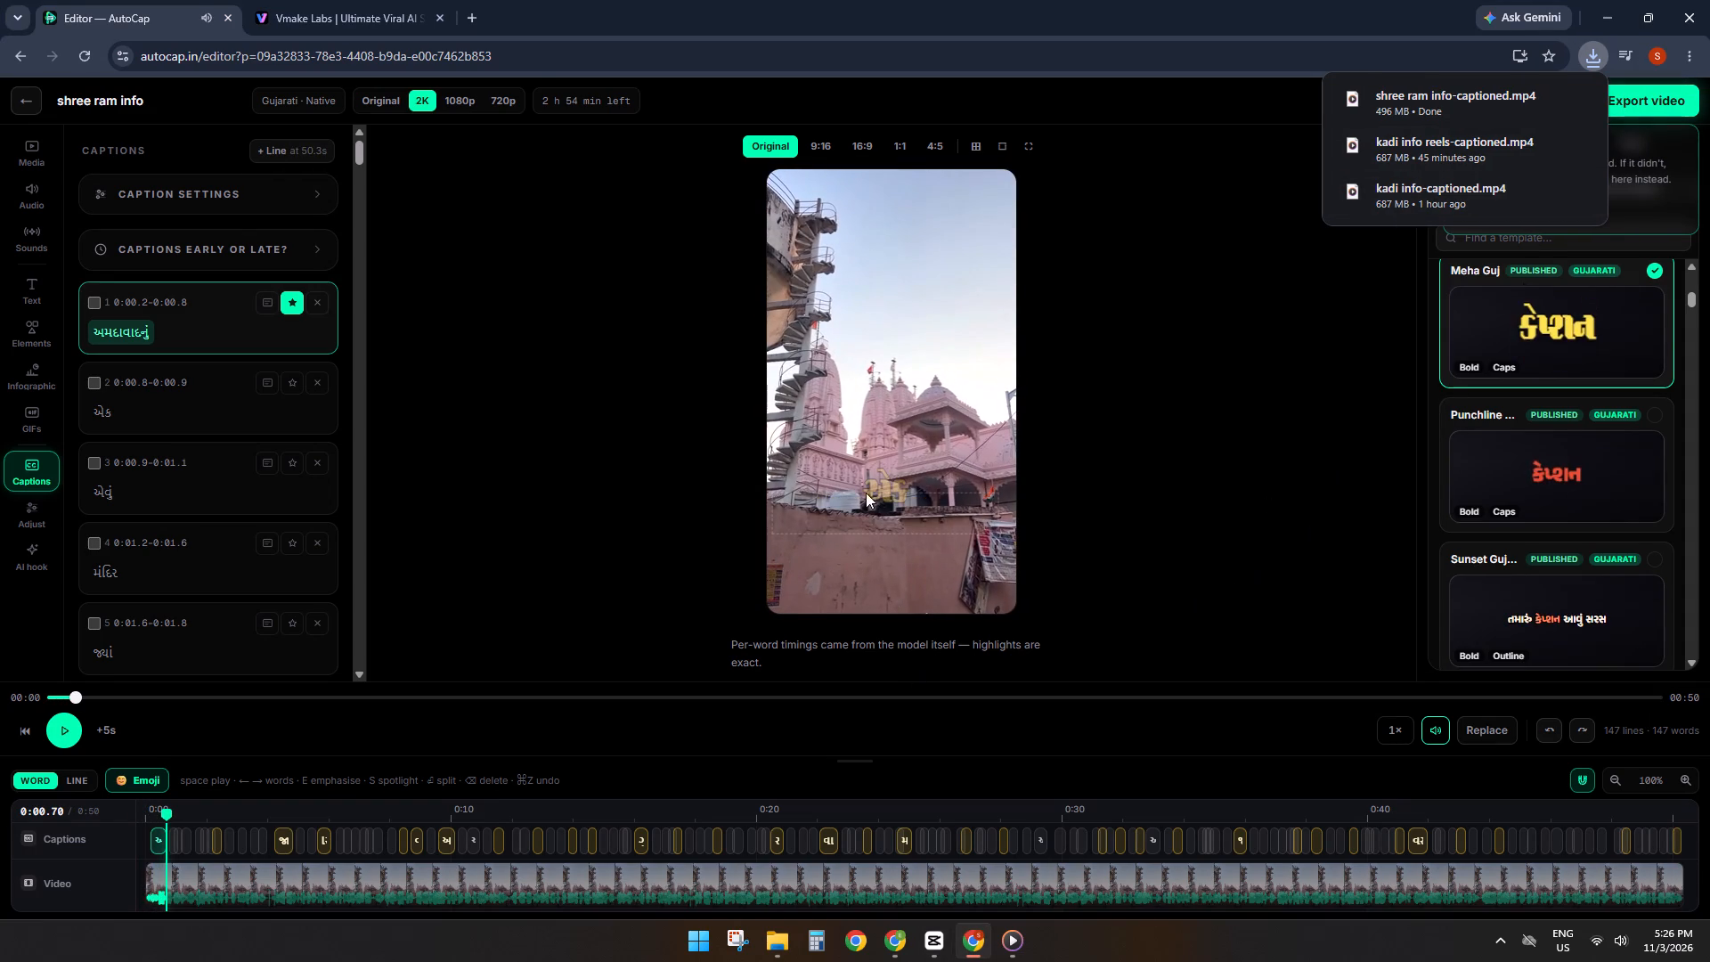
click(890, 481)
click(1557, 215)
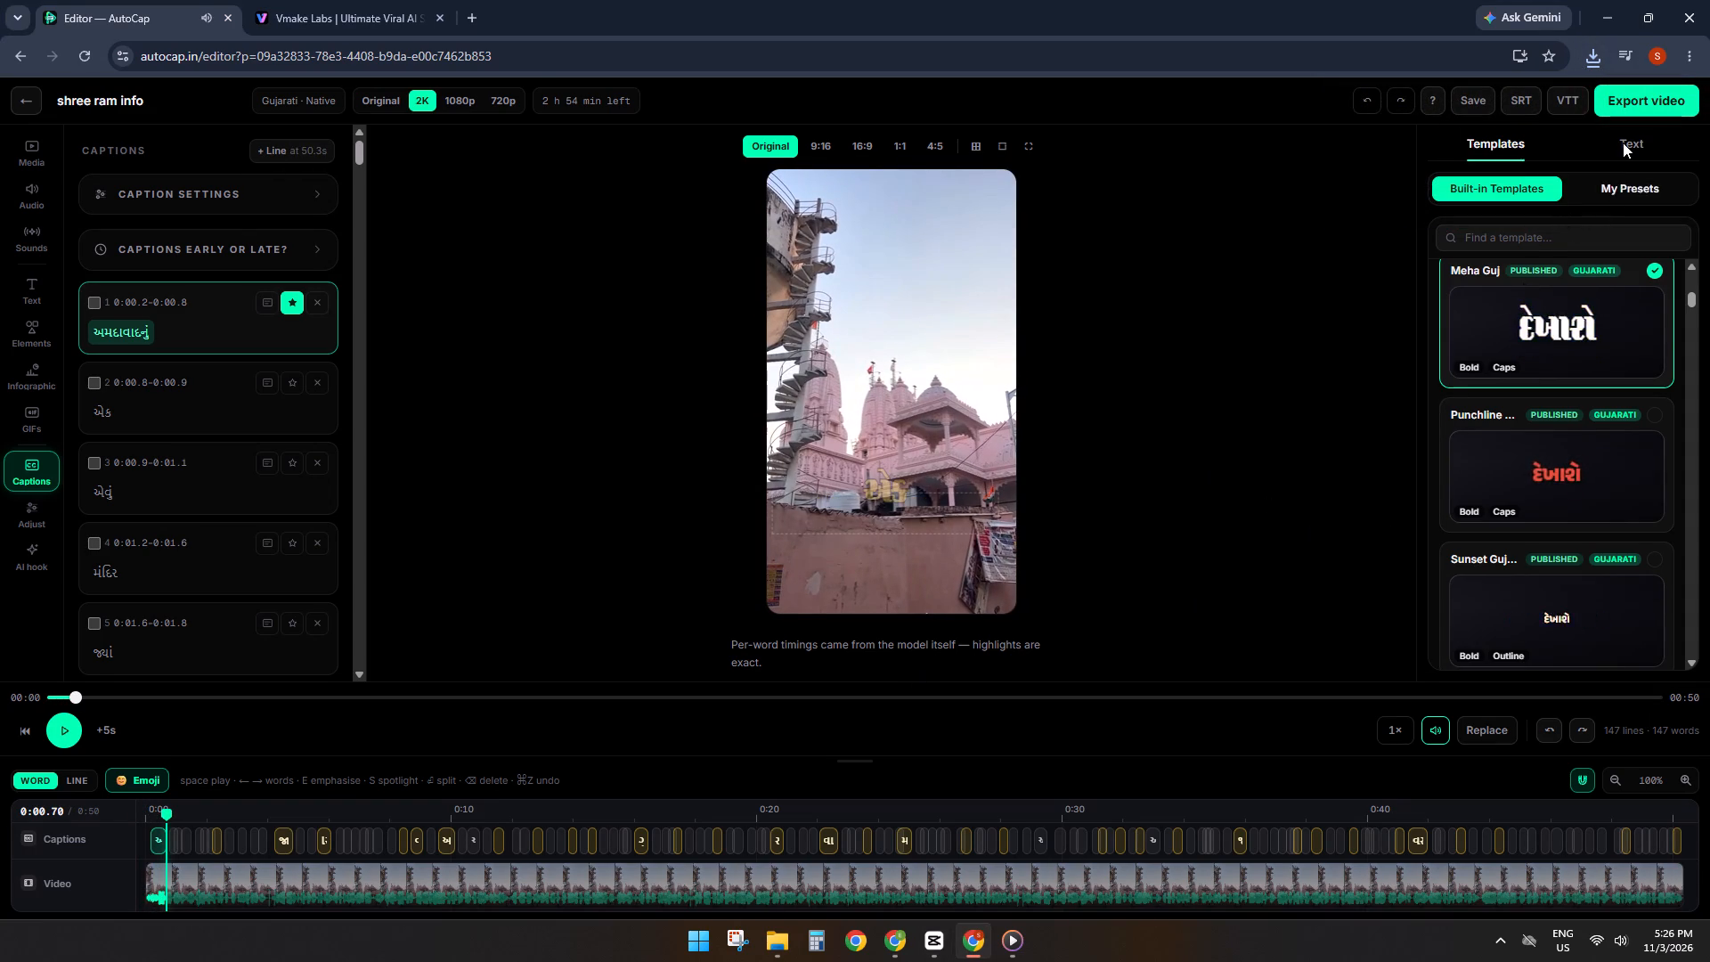
click(1623, 141)
scroll(1615, 298, down, 18)
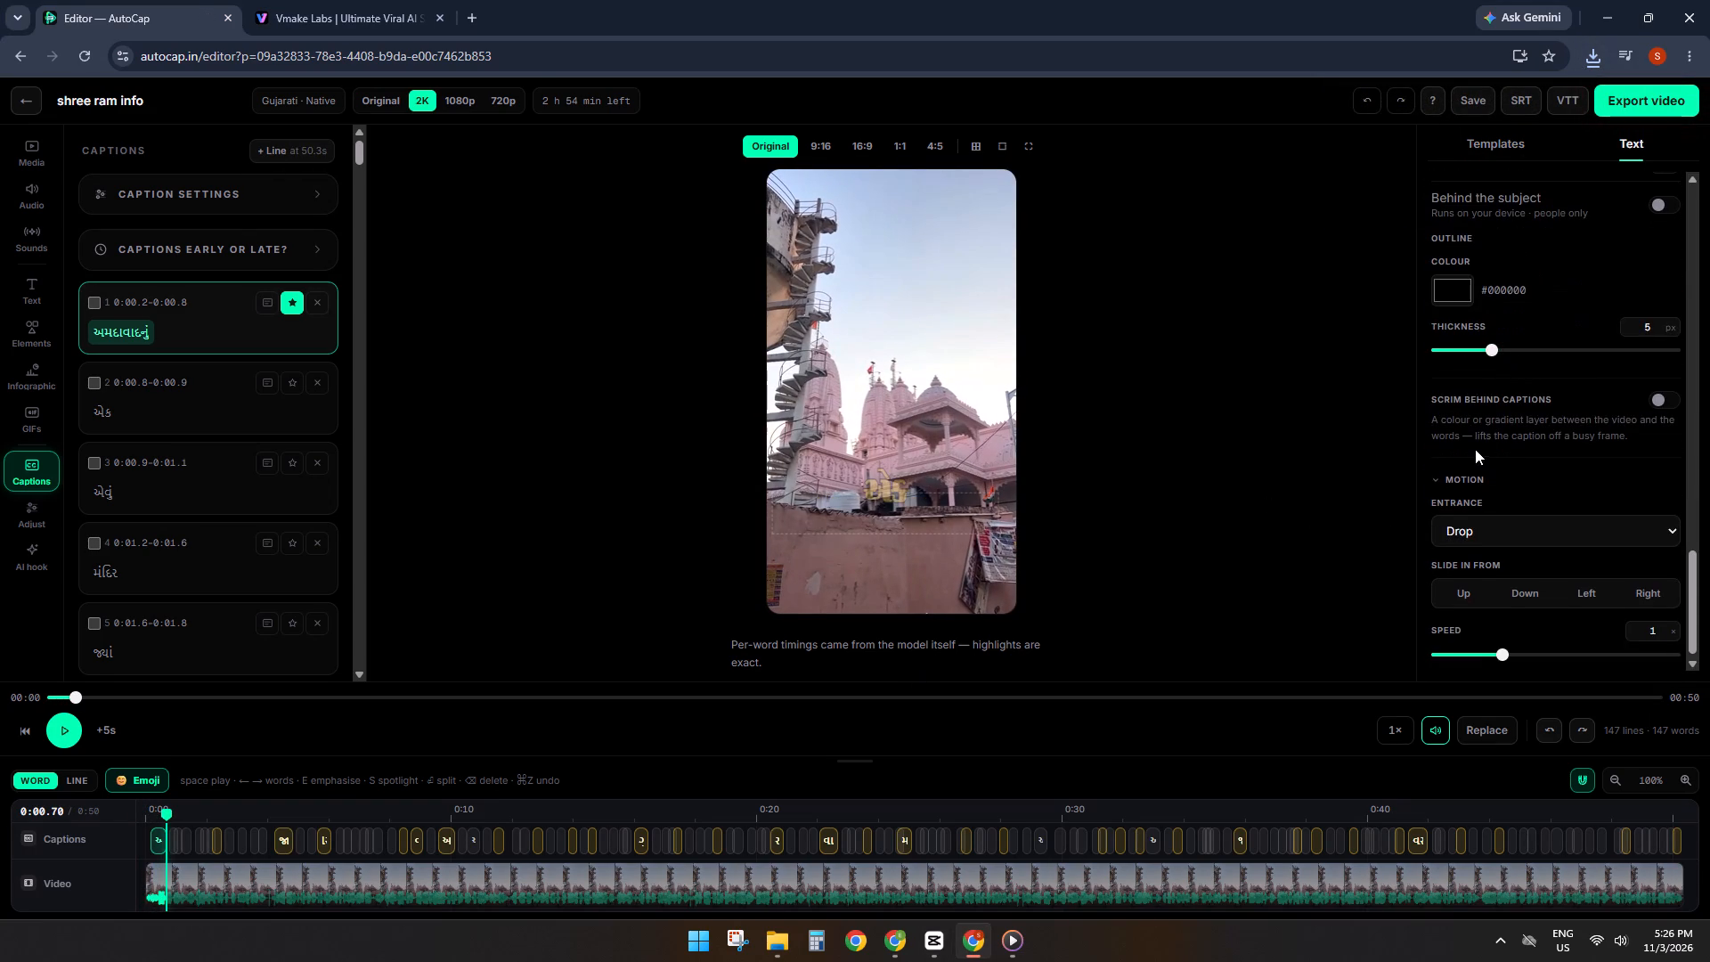
scroll(1477, 460, up, 17)
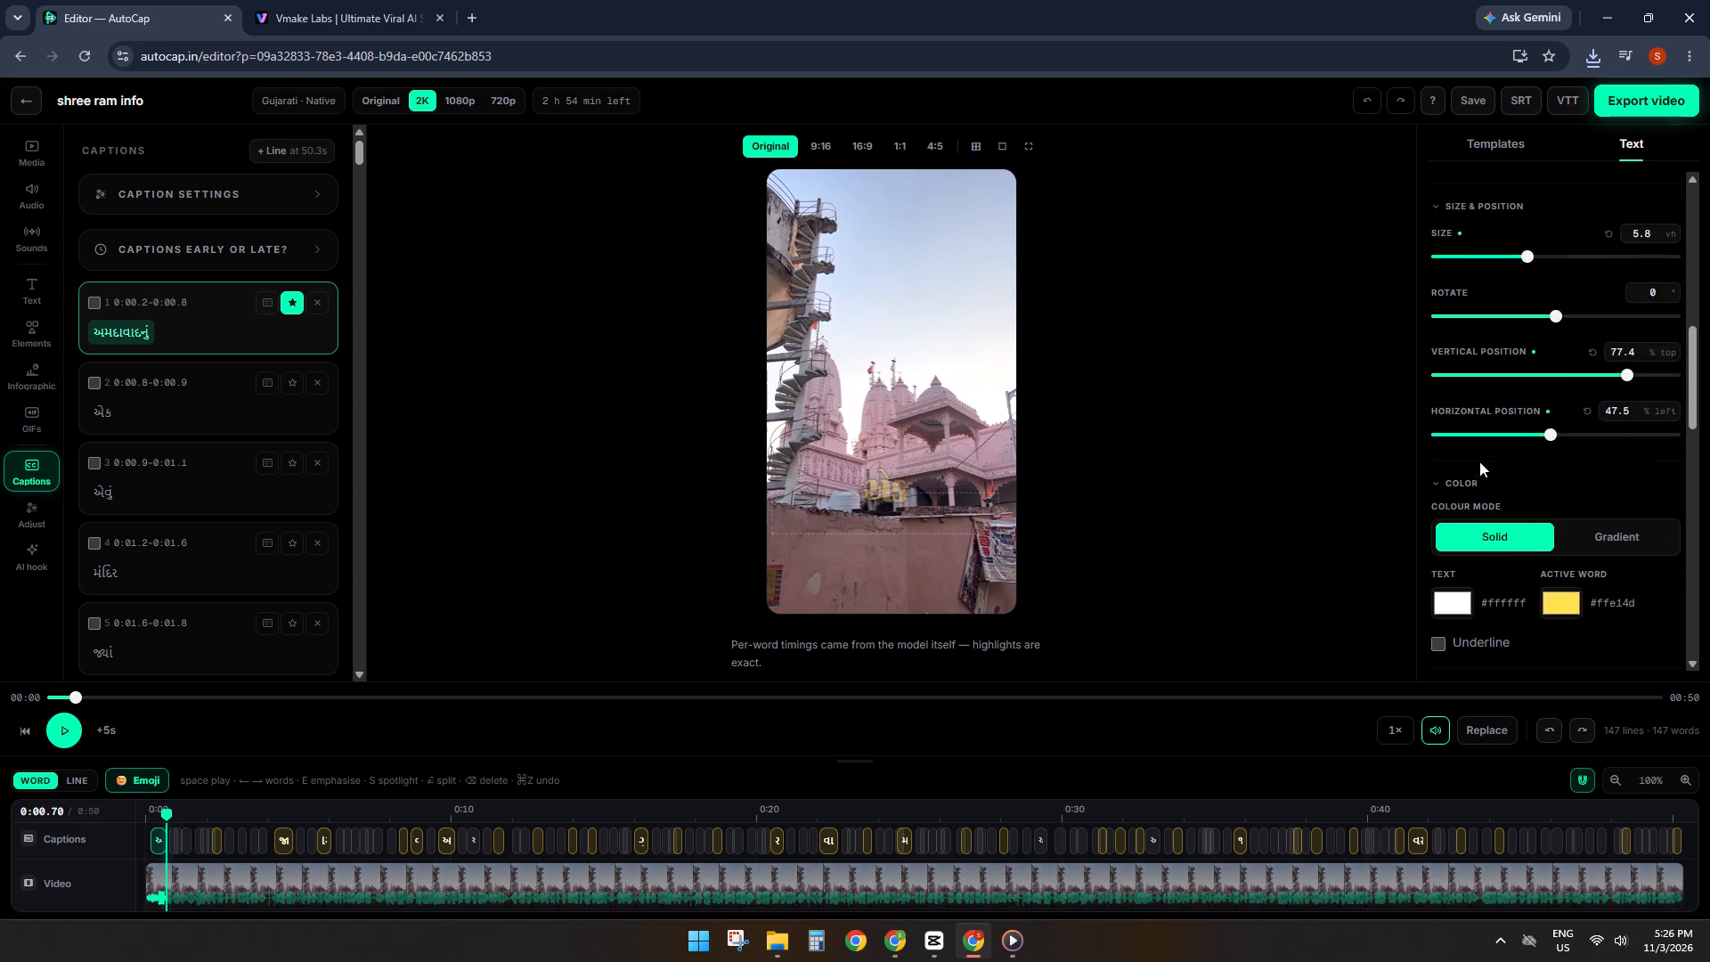
scroll(1479, 461, down, 20)
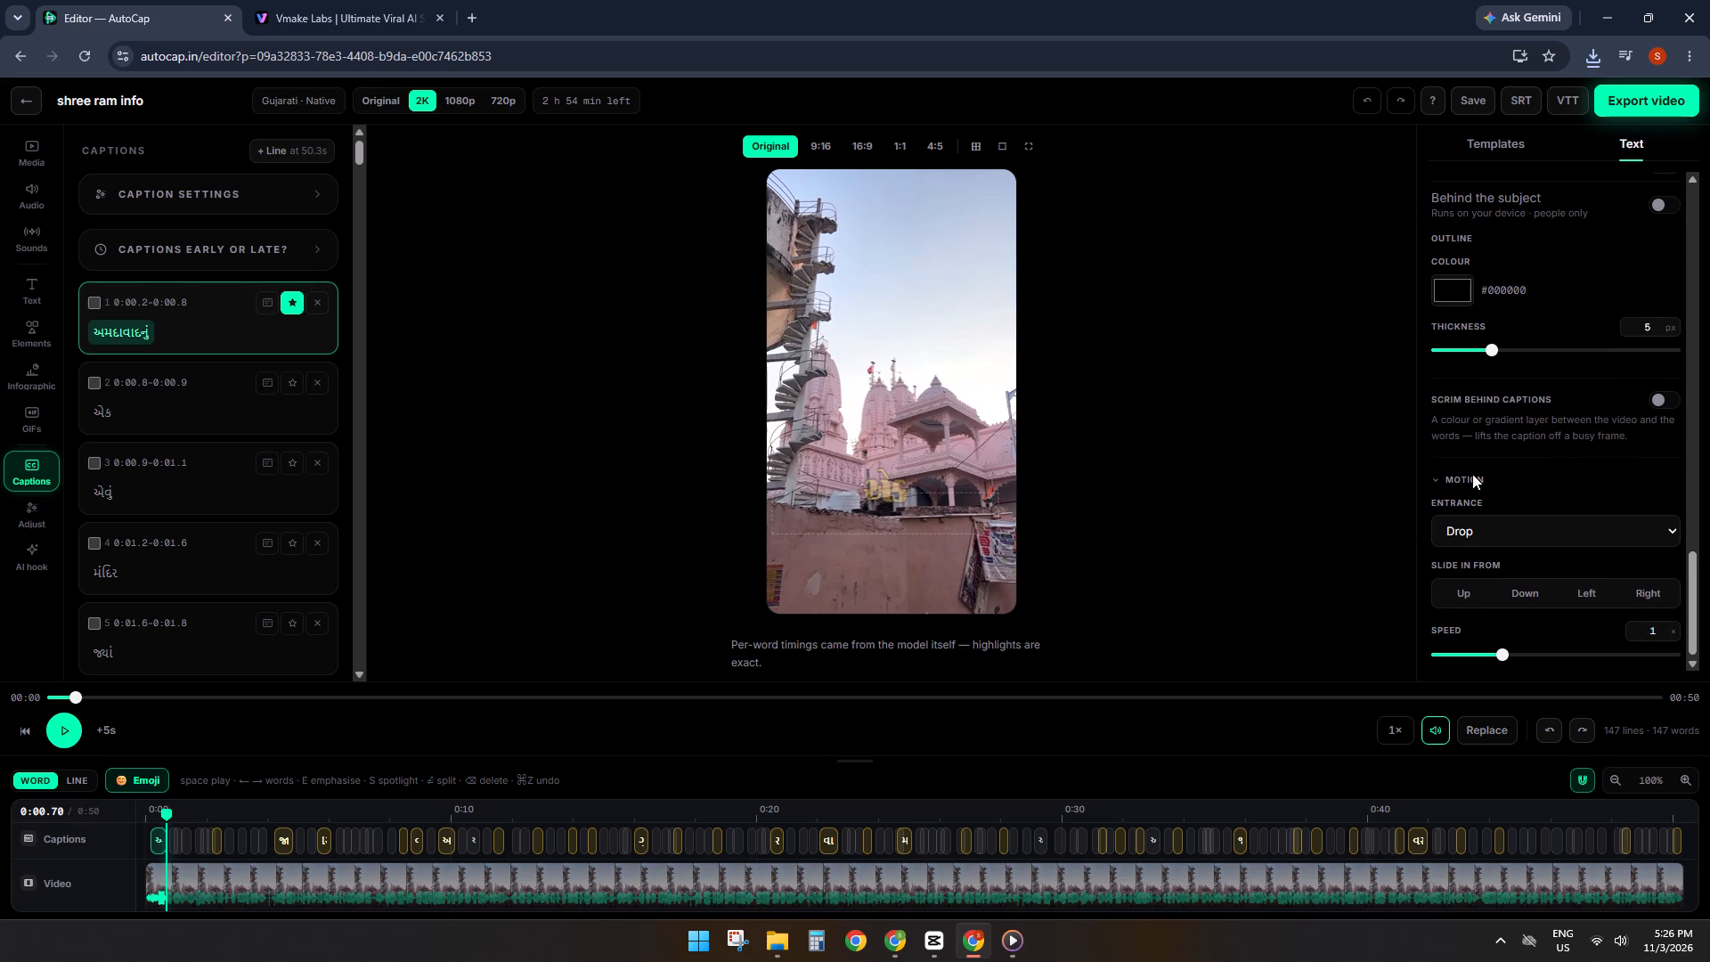
scroll(1462, 476, down, 3)
scroll(1451, 482, up, 6)
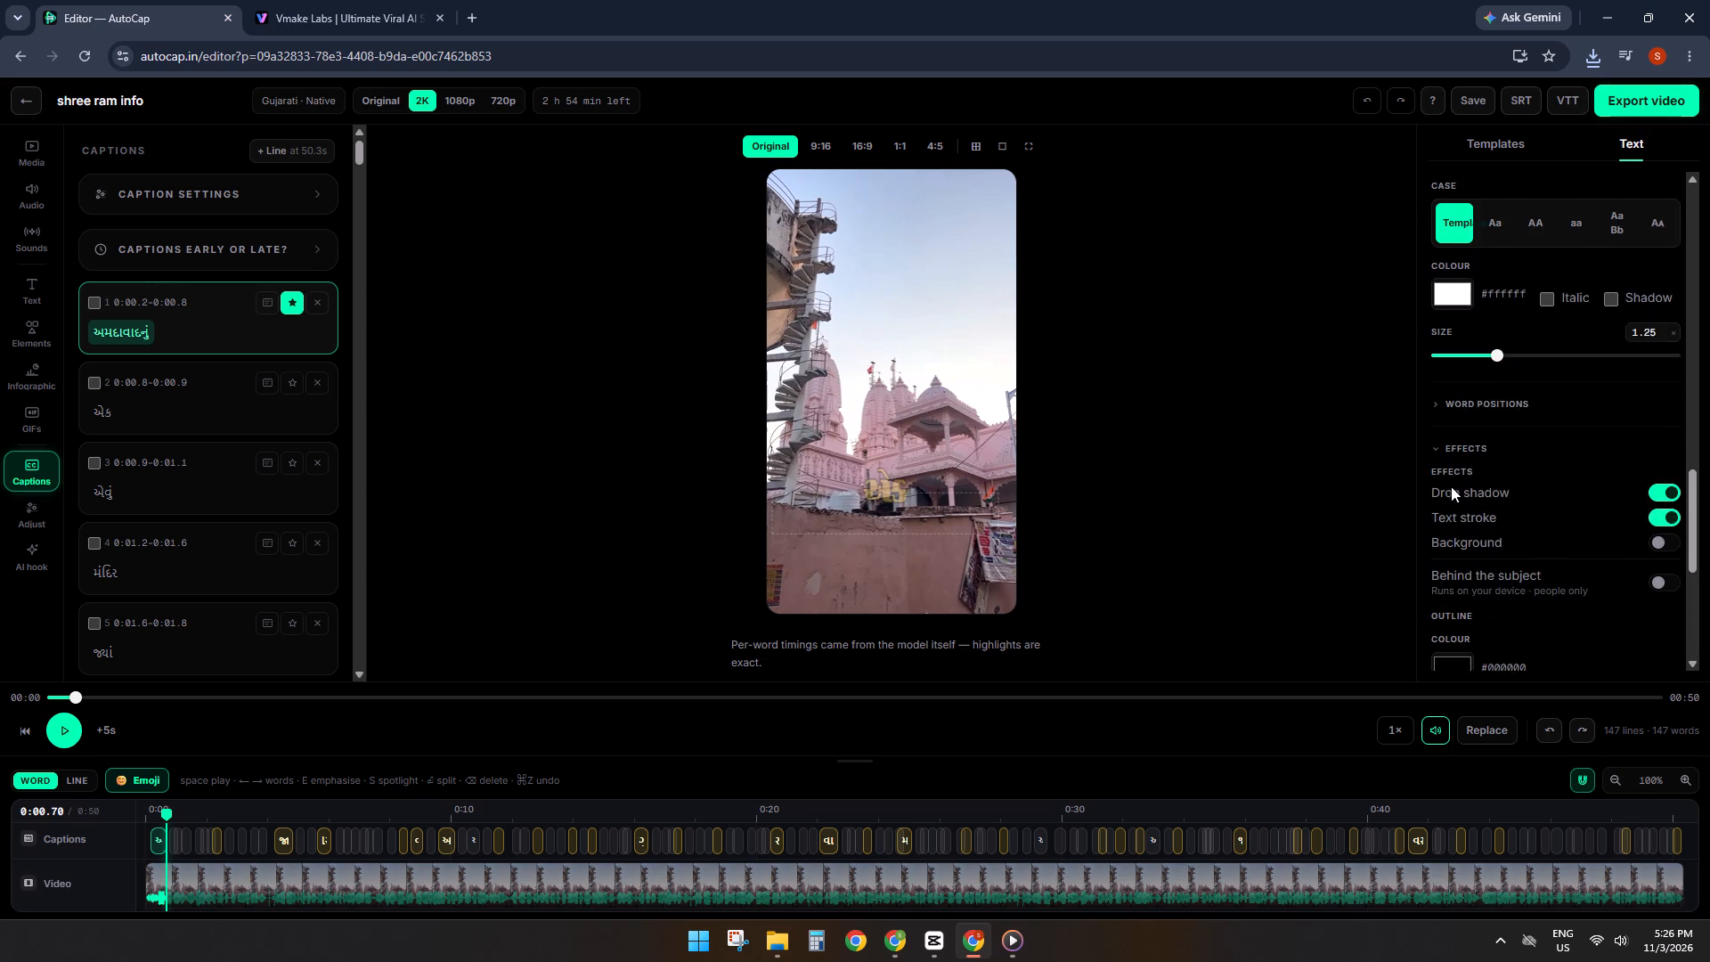
click(1463, 567)
scroll(1463, 567, up, 1)
scroll(1463, 567, down, 1)
scroll(1463, 567, up, 2)
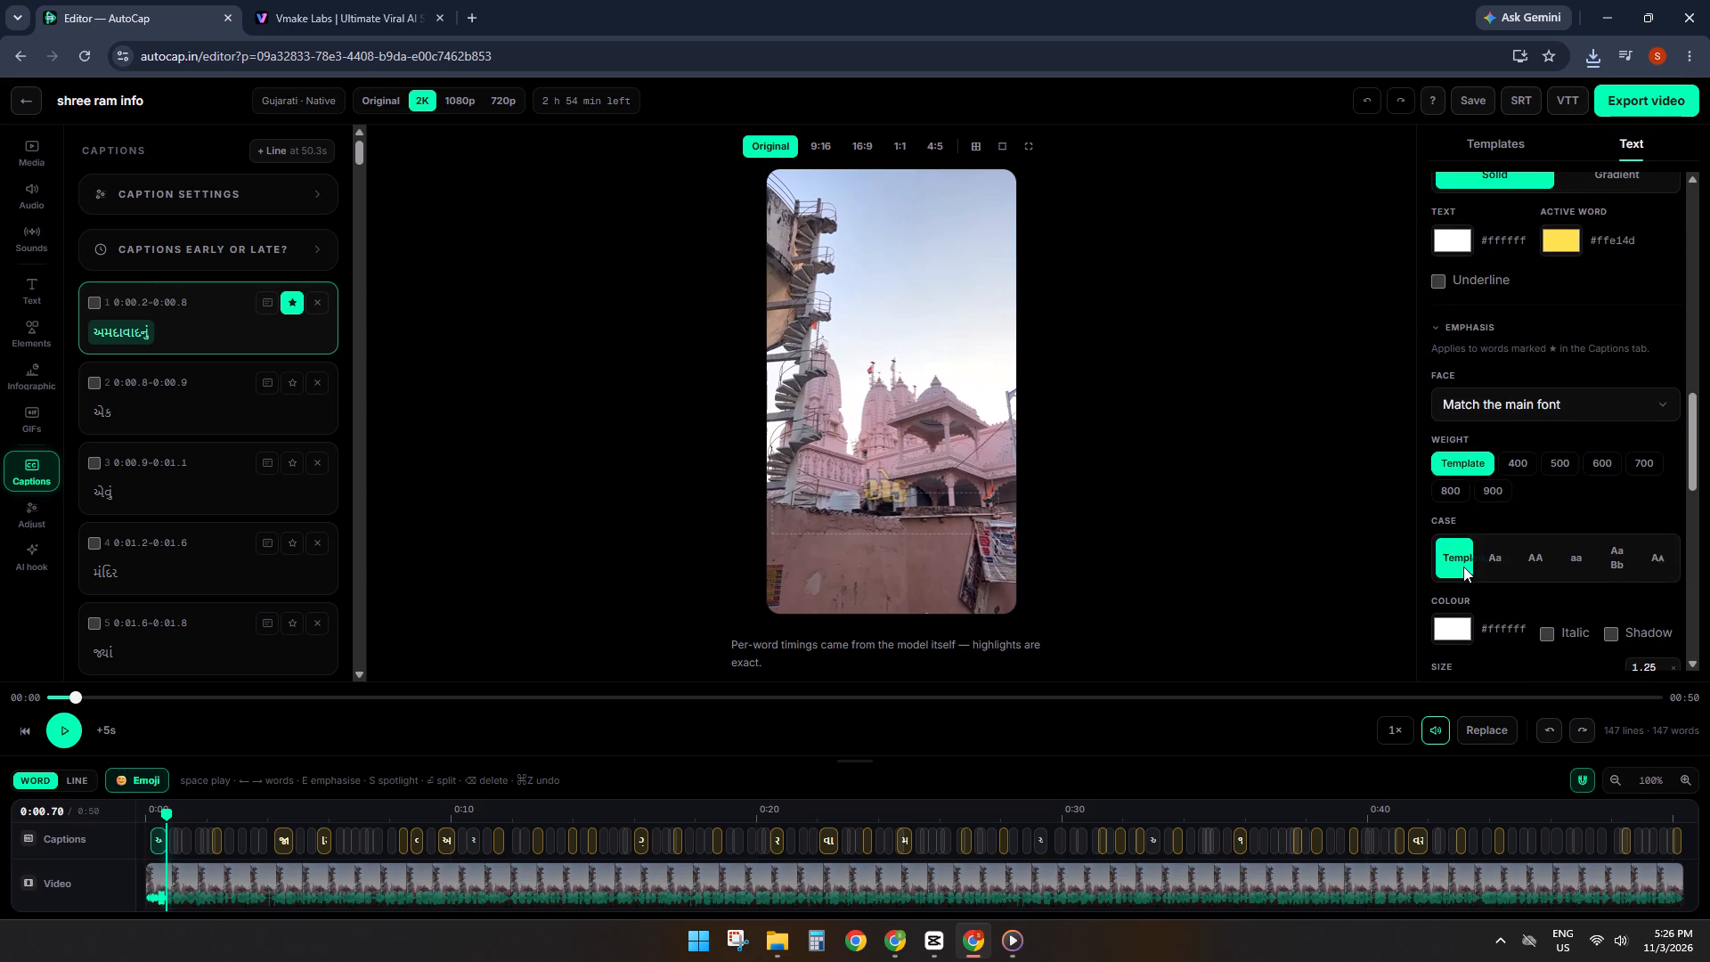
scroll(1463, 567, up, 17)
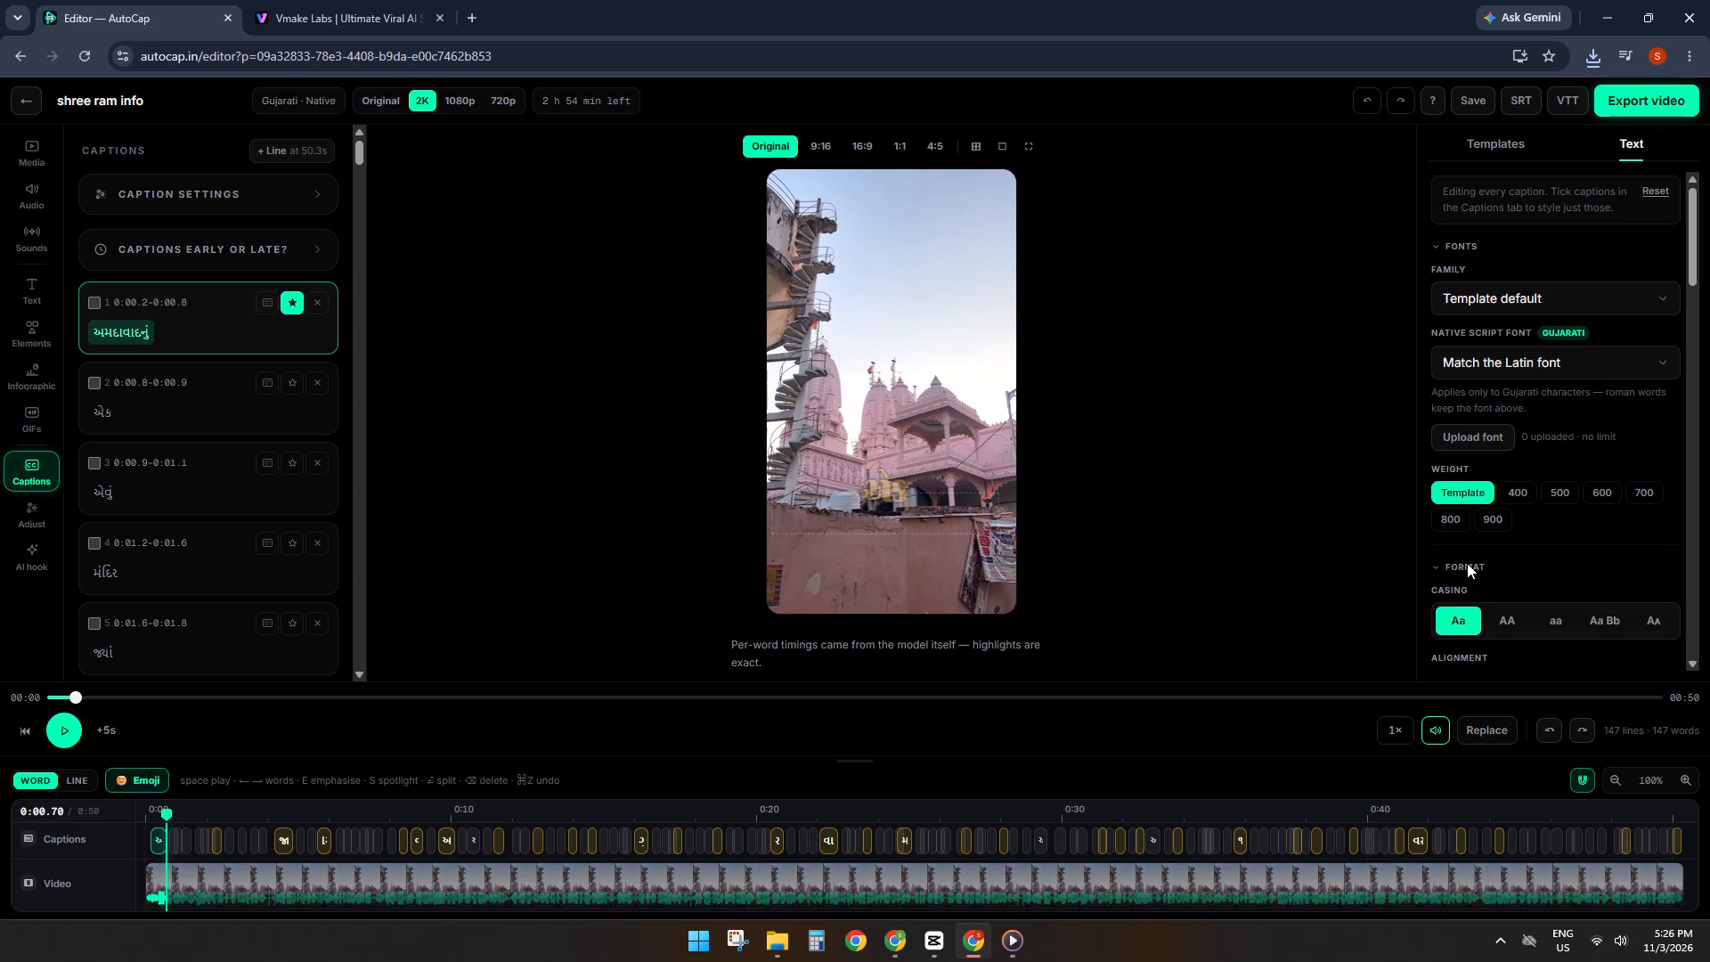
scroll(1467, 563, down, 11)
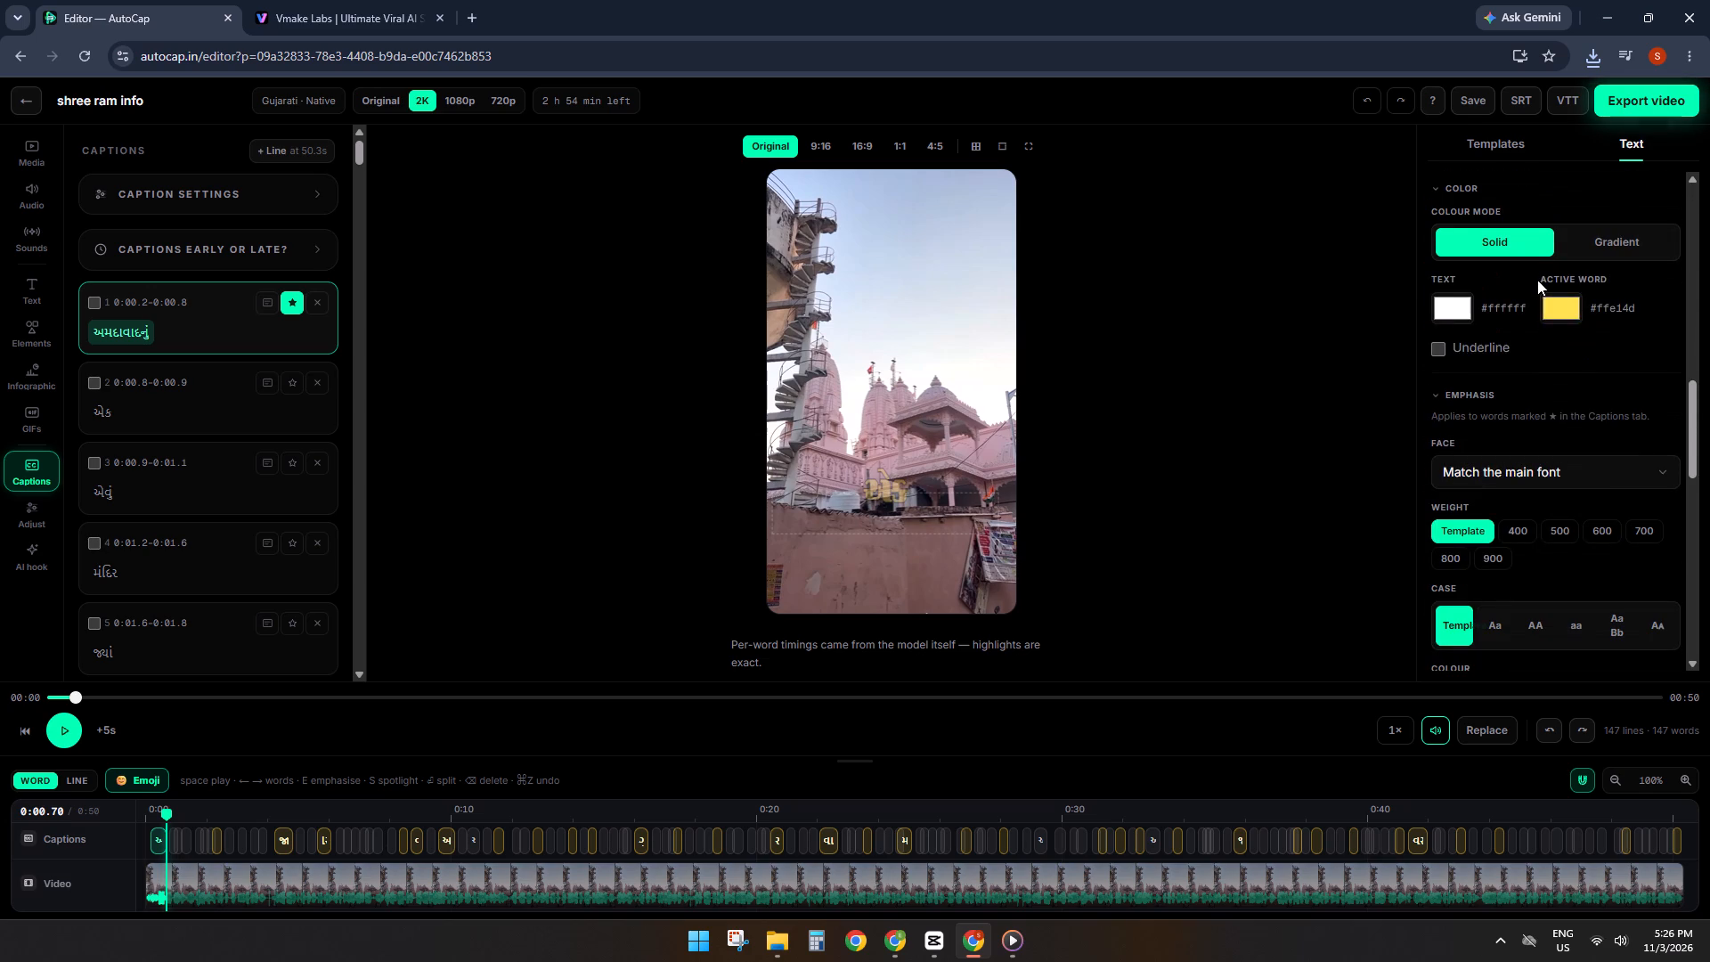
scroll(1456, 340, down, 4)
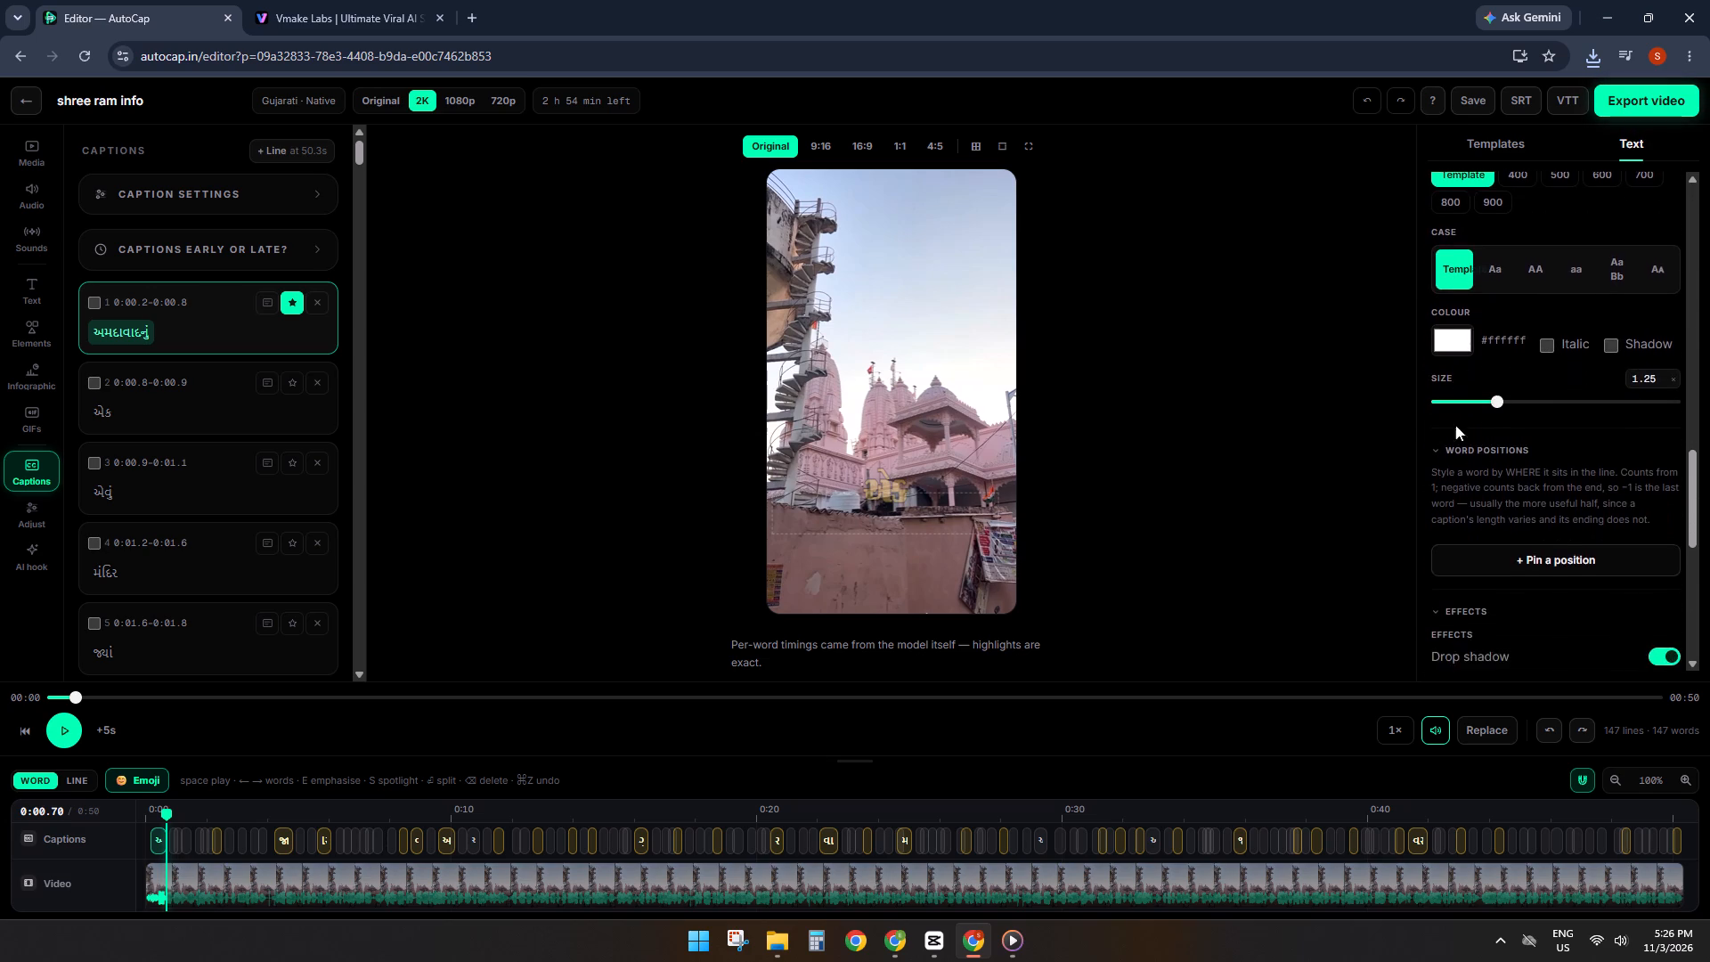
scroll(1455, 435, down, 2)
scroll(1467, 530, down, 3)
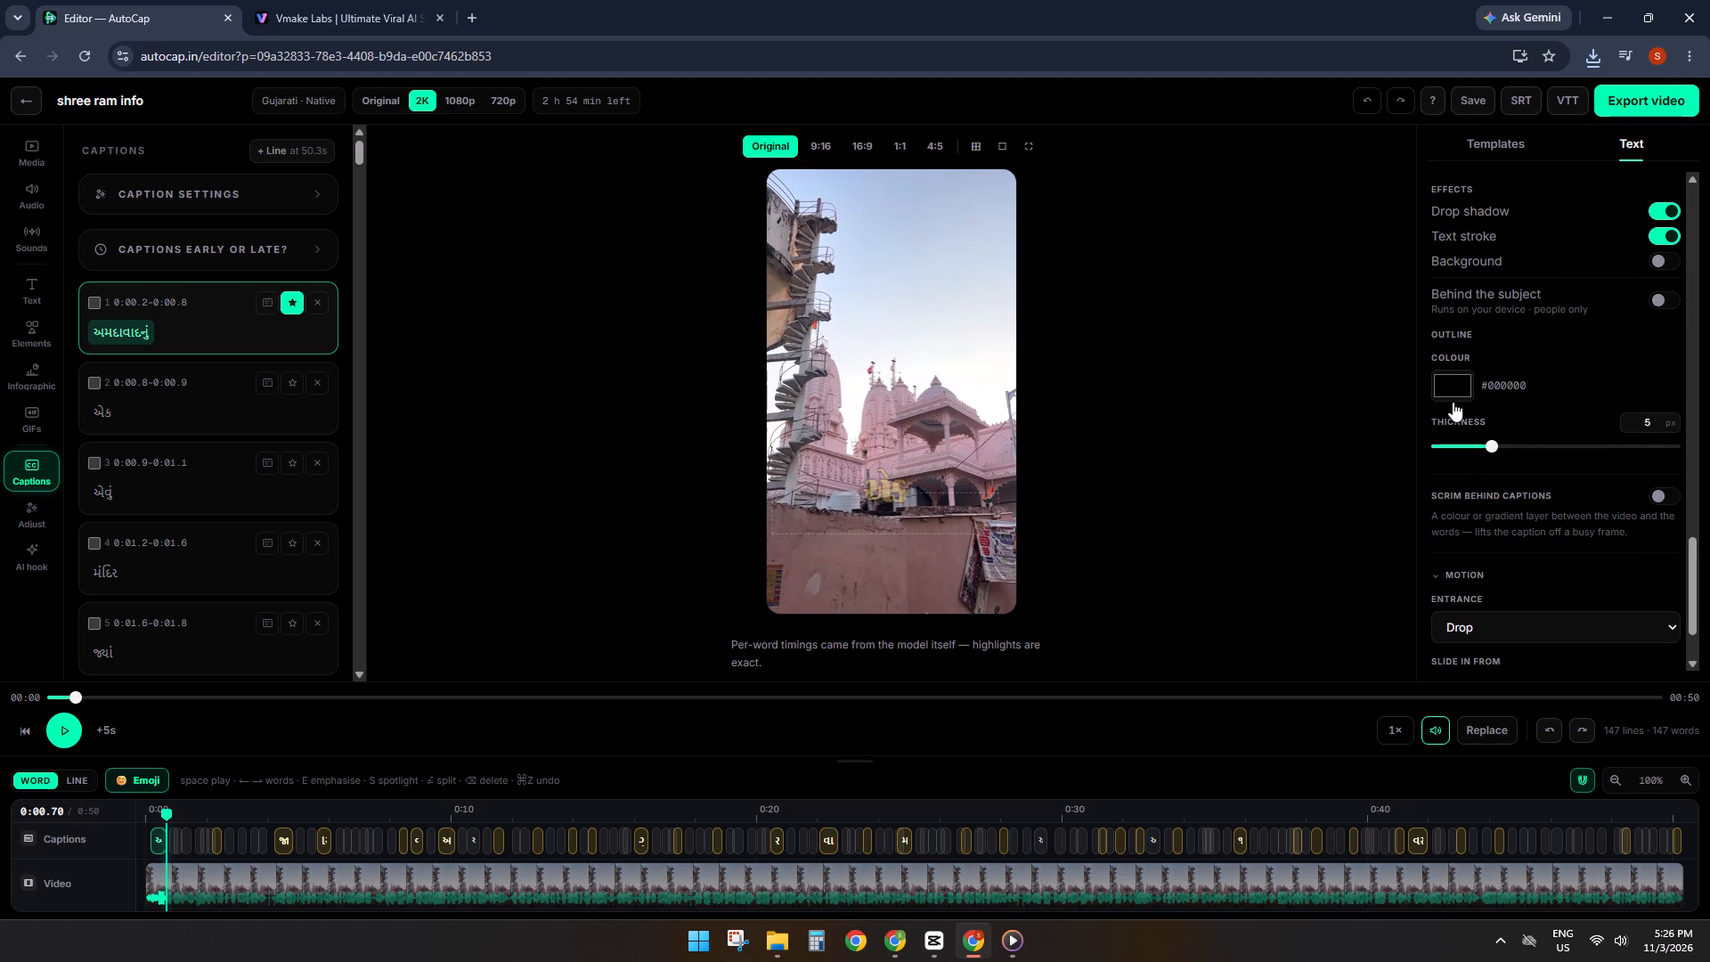
scroll(1453, 402, down, 3)
scroll(1459, 501, down, 3)
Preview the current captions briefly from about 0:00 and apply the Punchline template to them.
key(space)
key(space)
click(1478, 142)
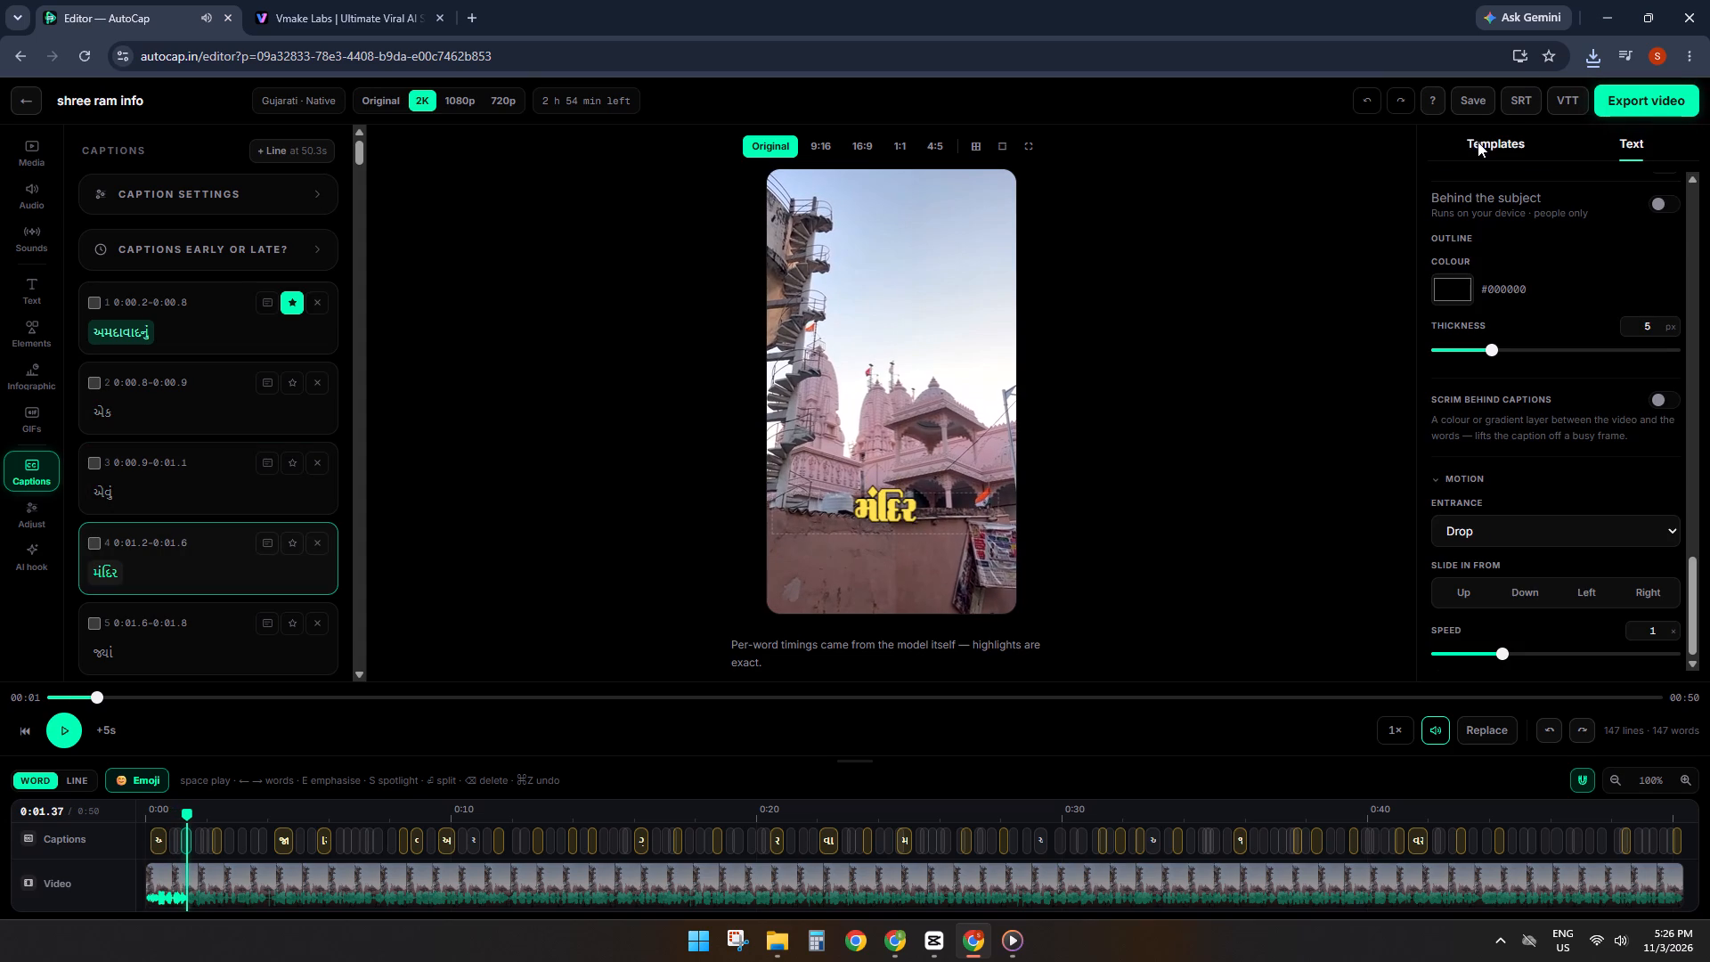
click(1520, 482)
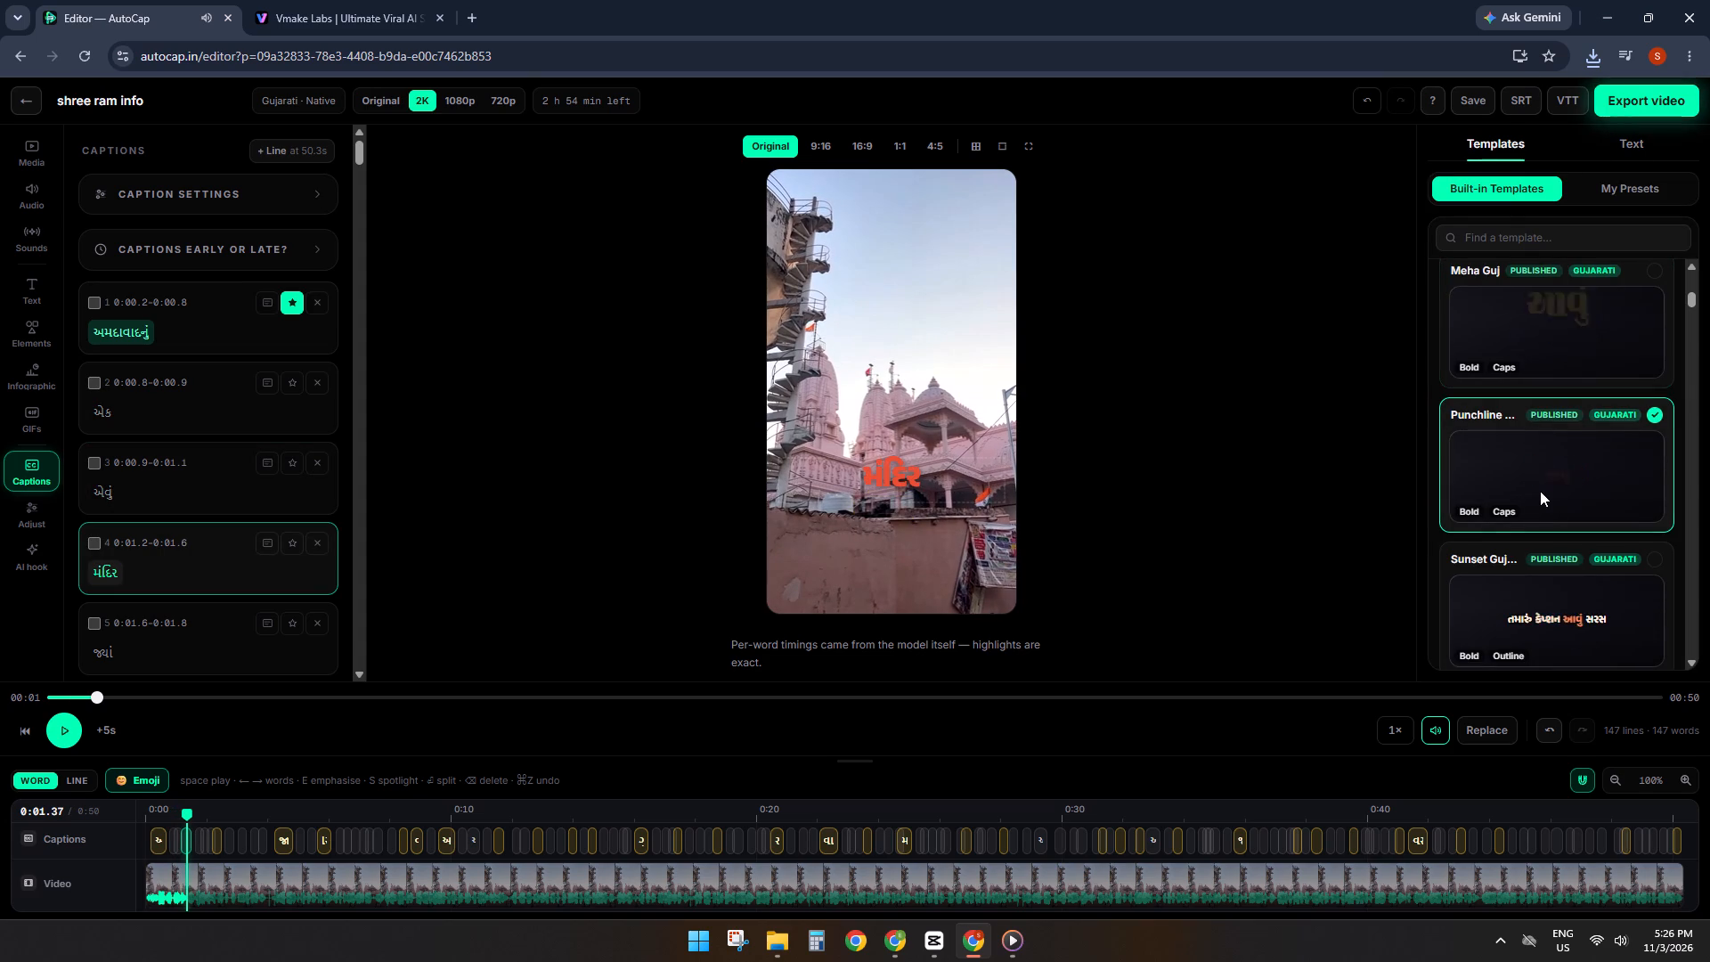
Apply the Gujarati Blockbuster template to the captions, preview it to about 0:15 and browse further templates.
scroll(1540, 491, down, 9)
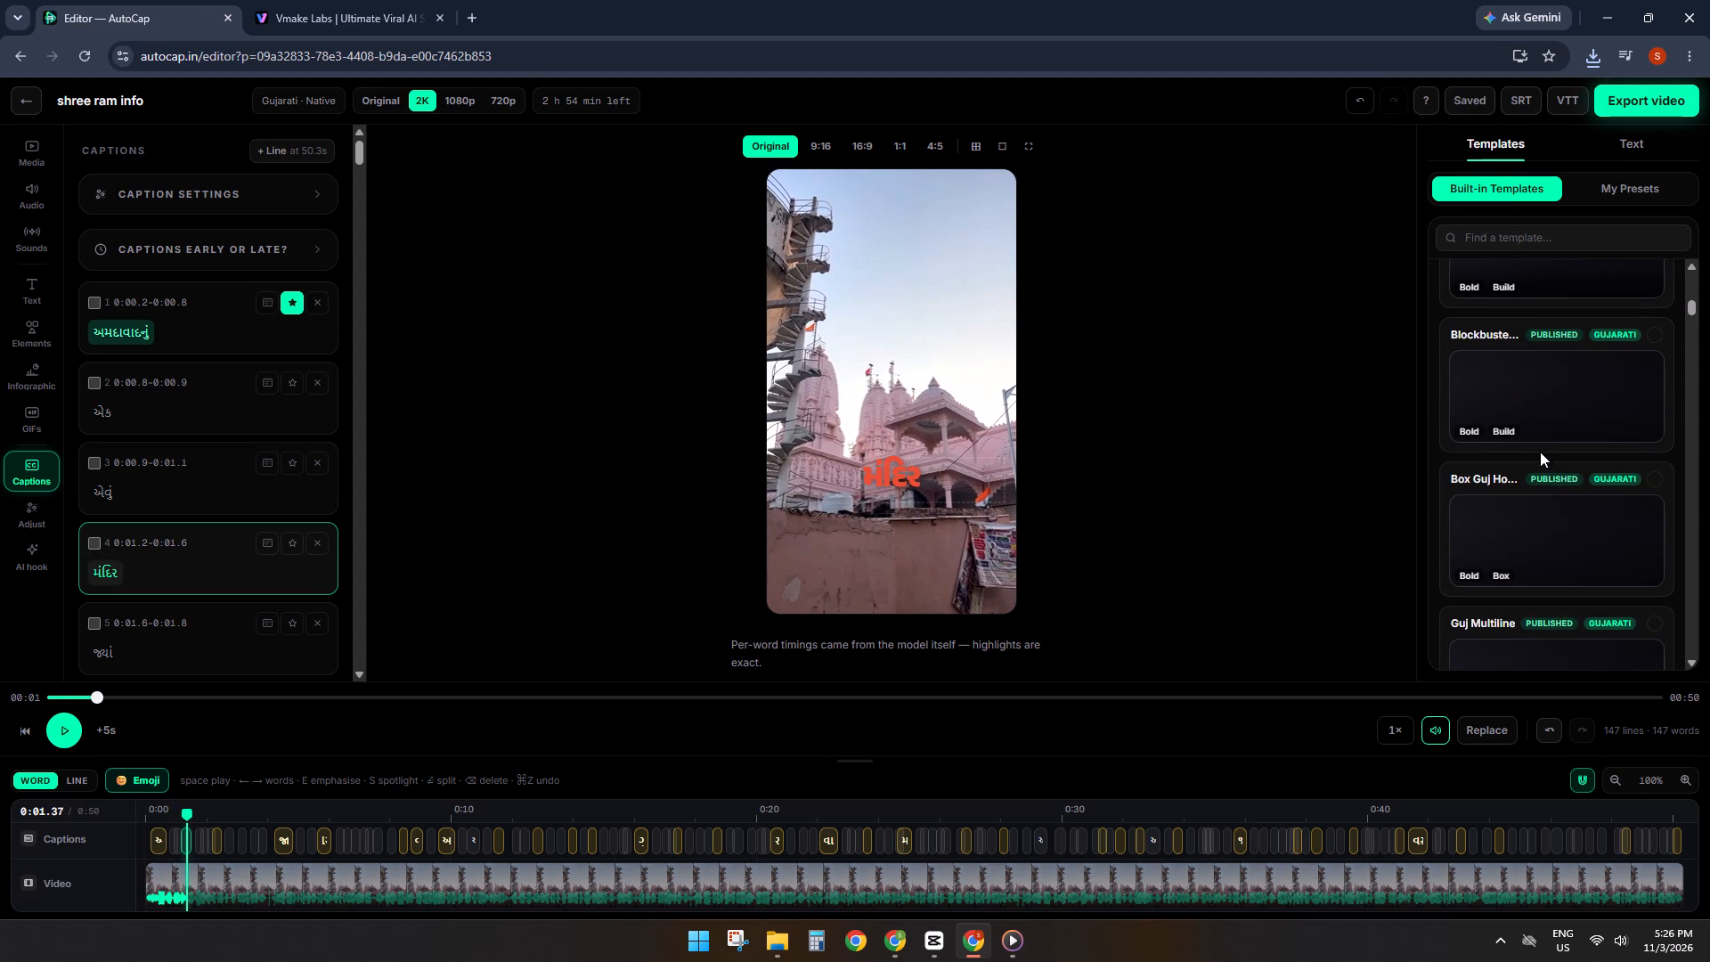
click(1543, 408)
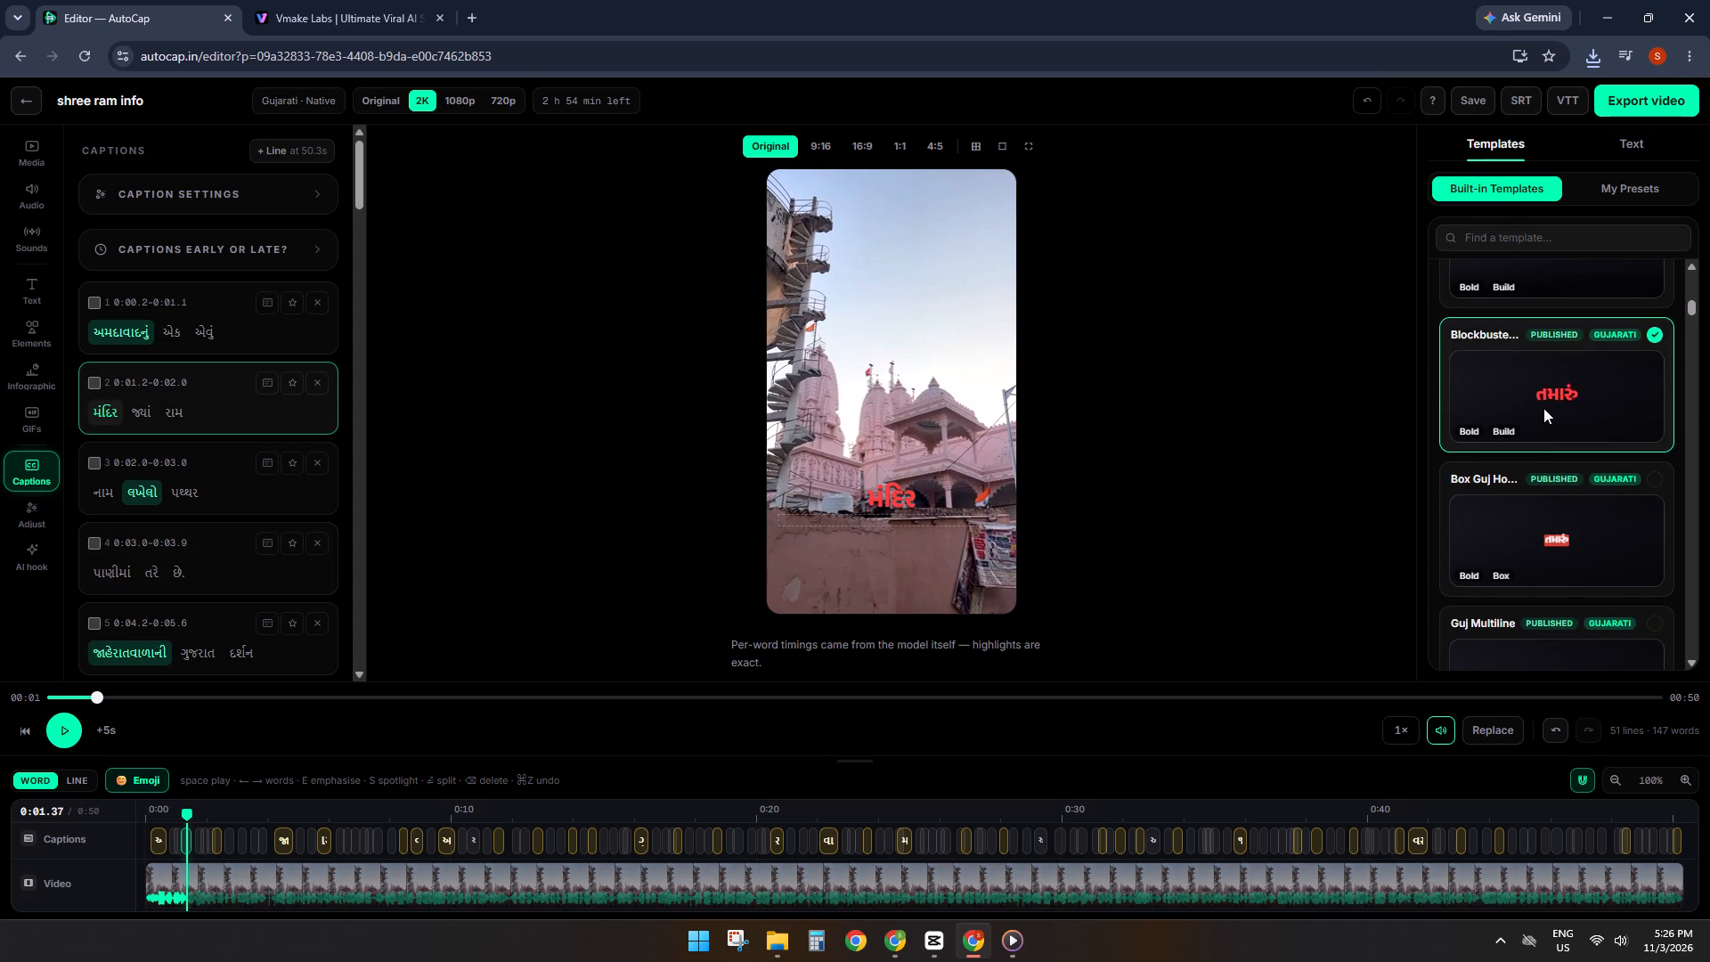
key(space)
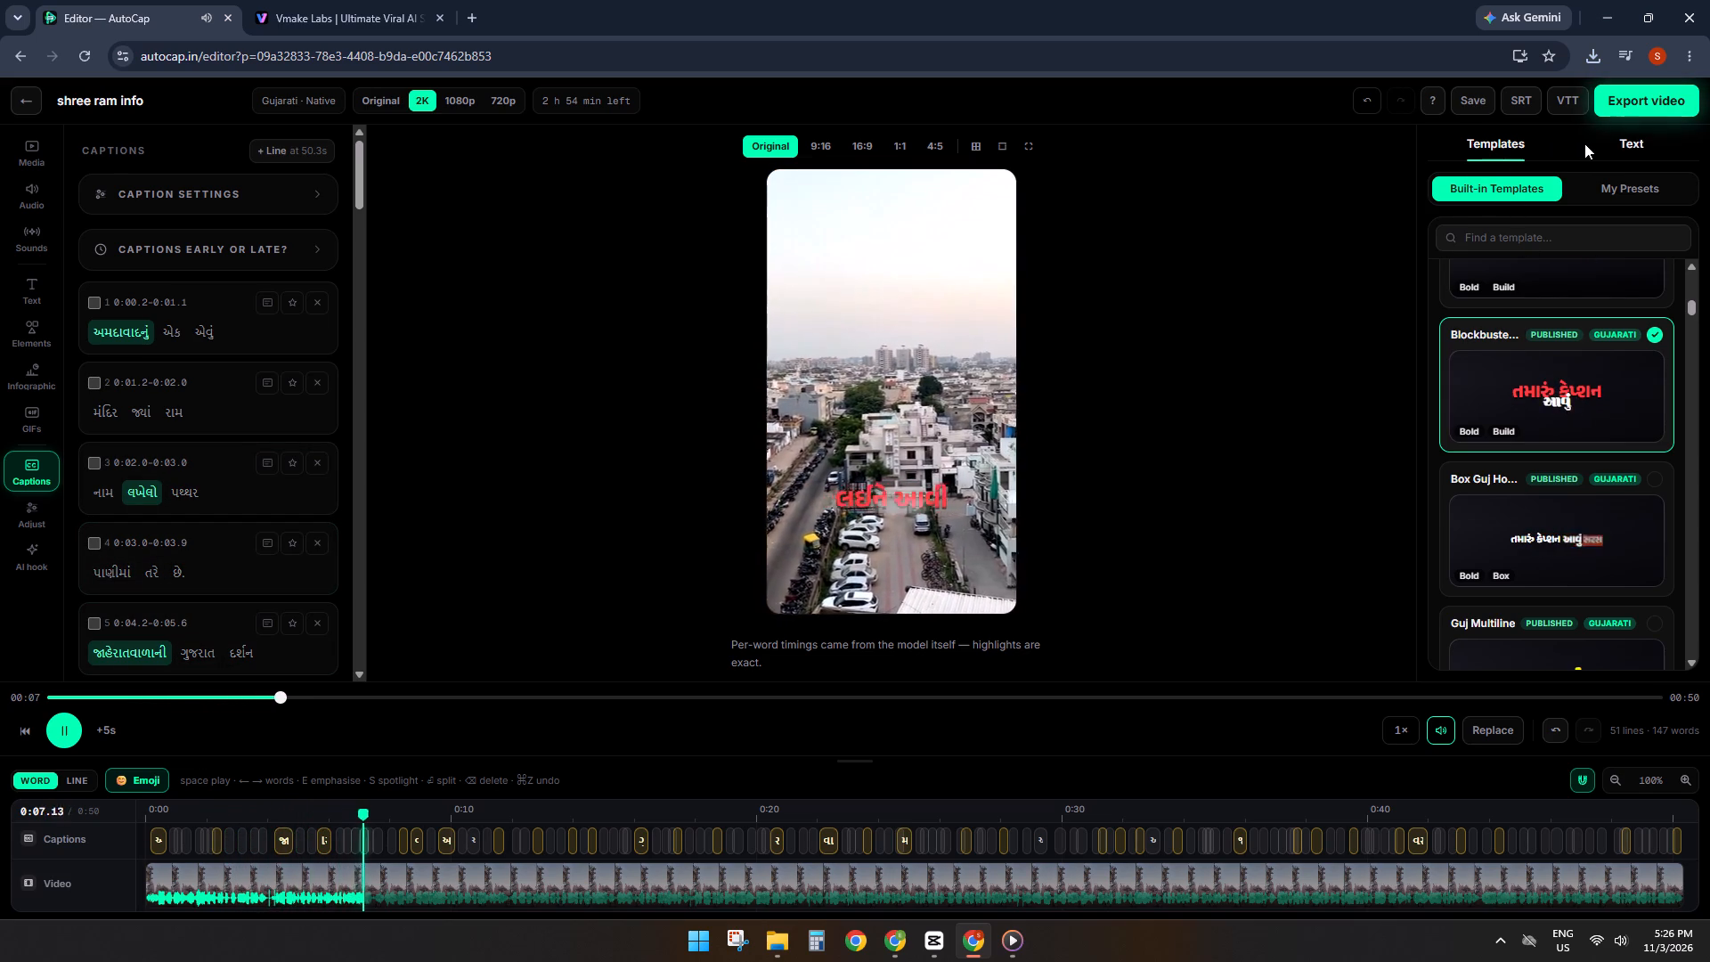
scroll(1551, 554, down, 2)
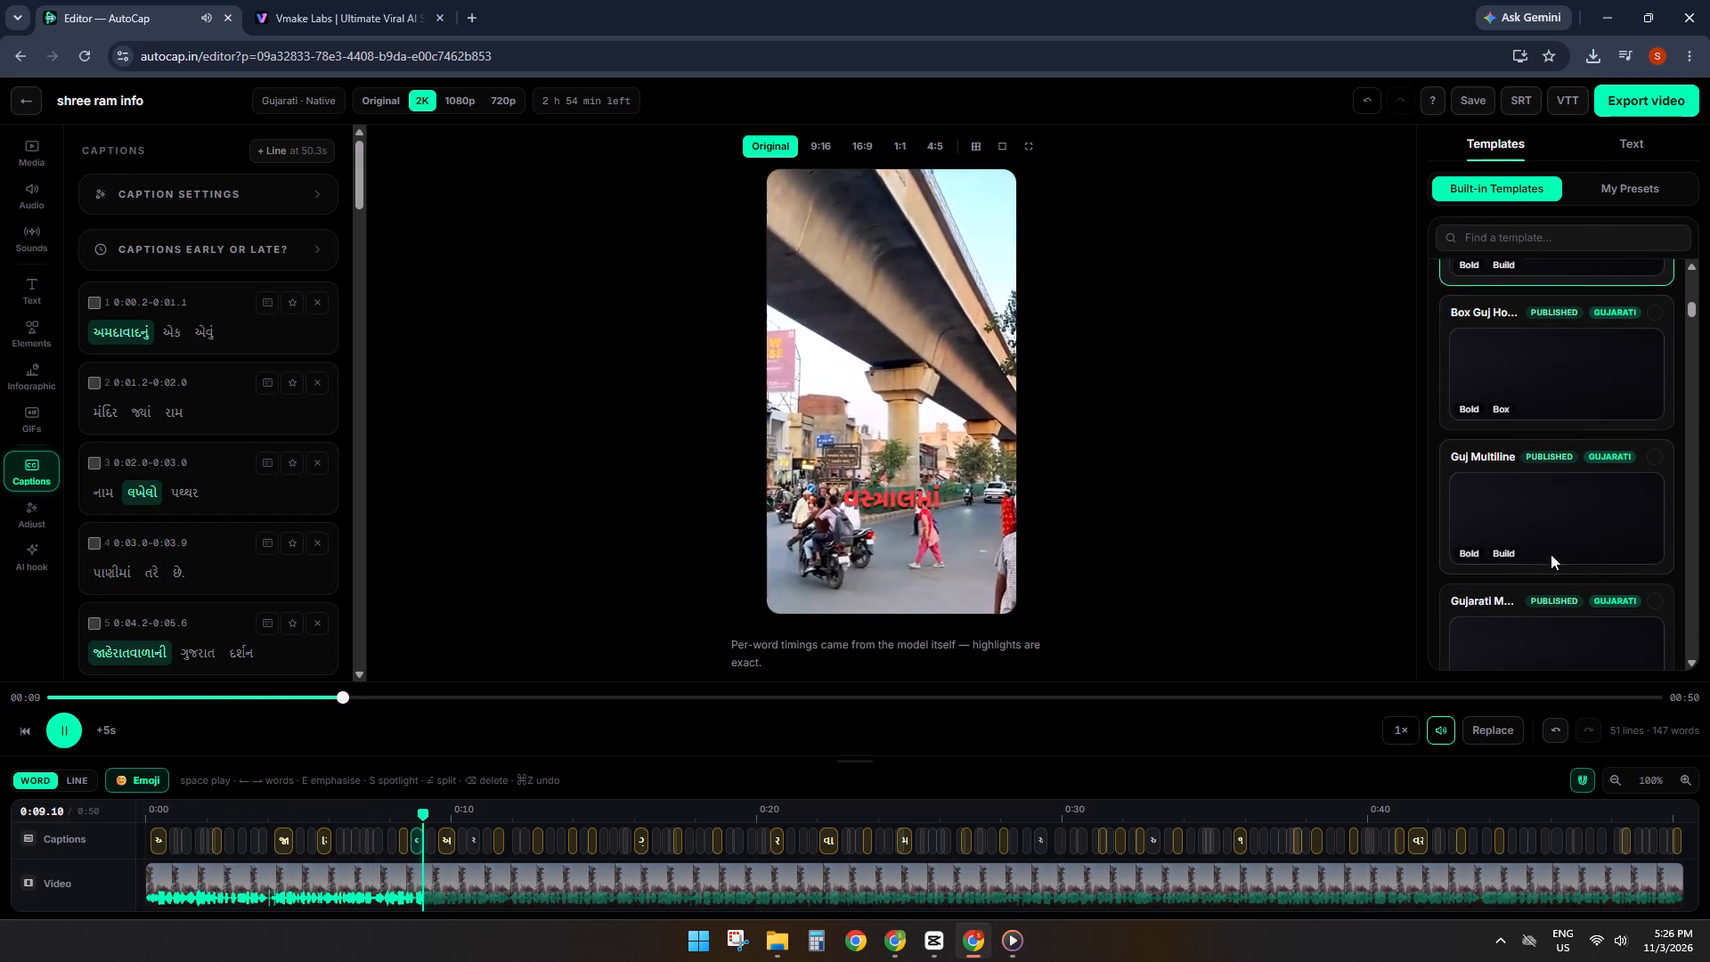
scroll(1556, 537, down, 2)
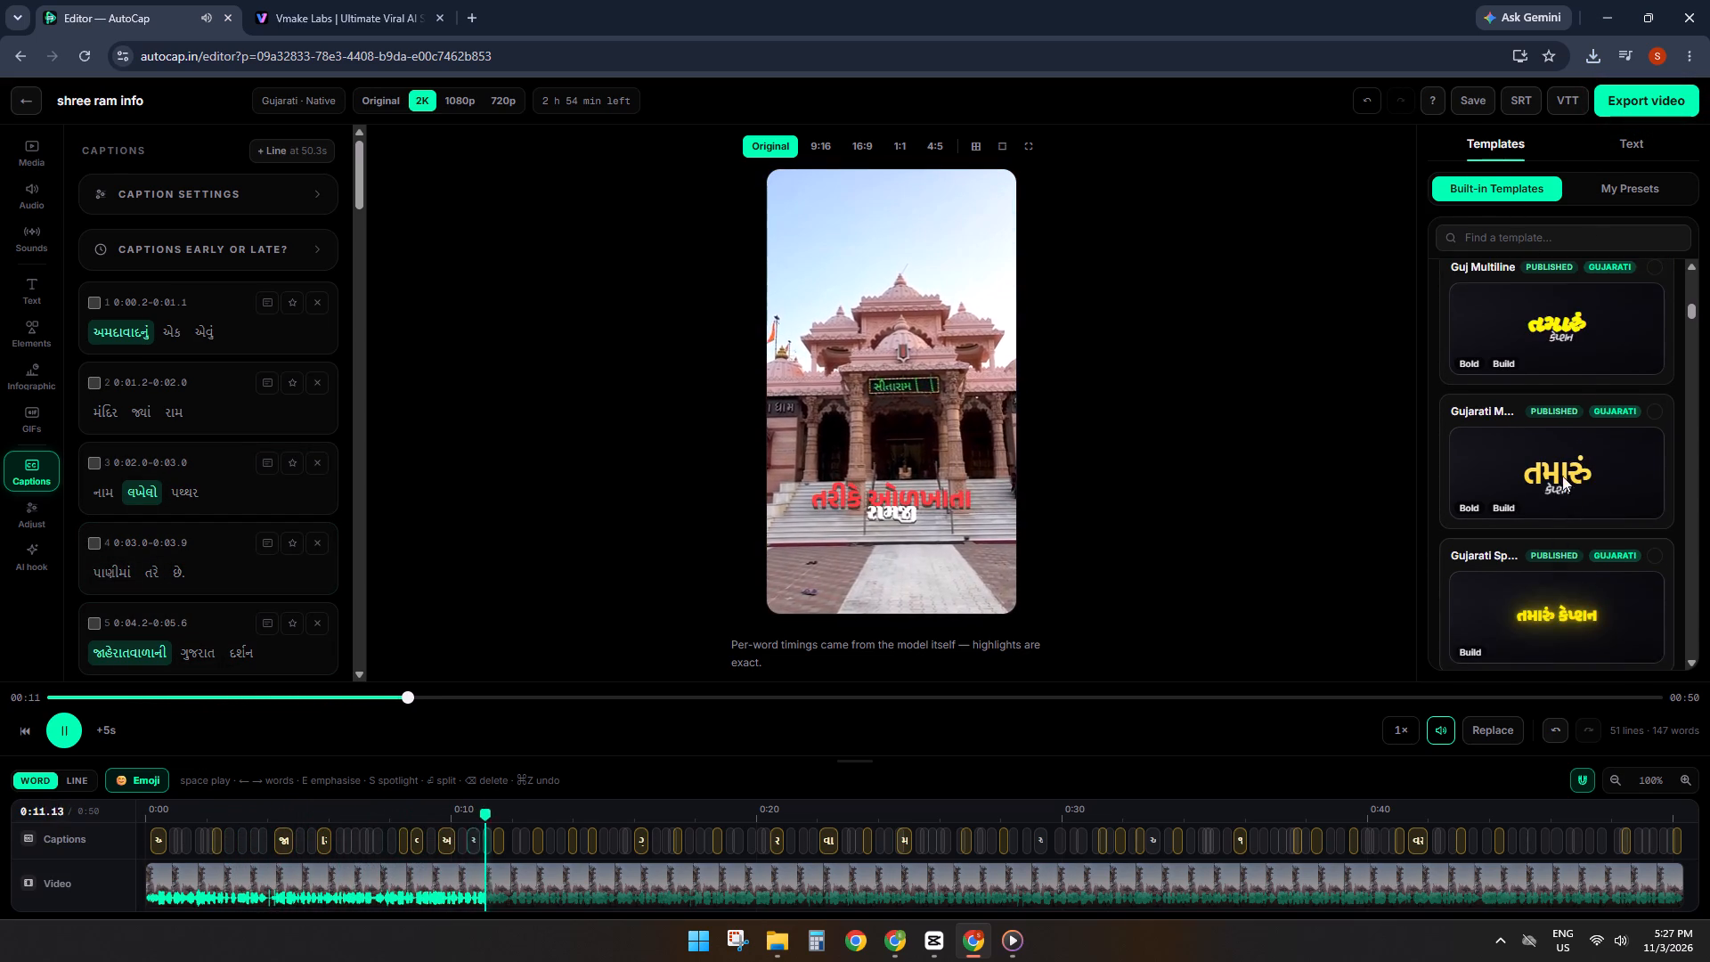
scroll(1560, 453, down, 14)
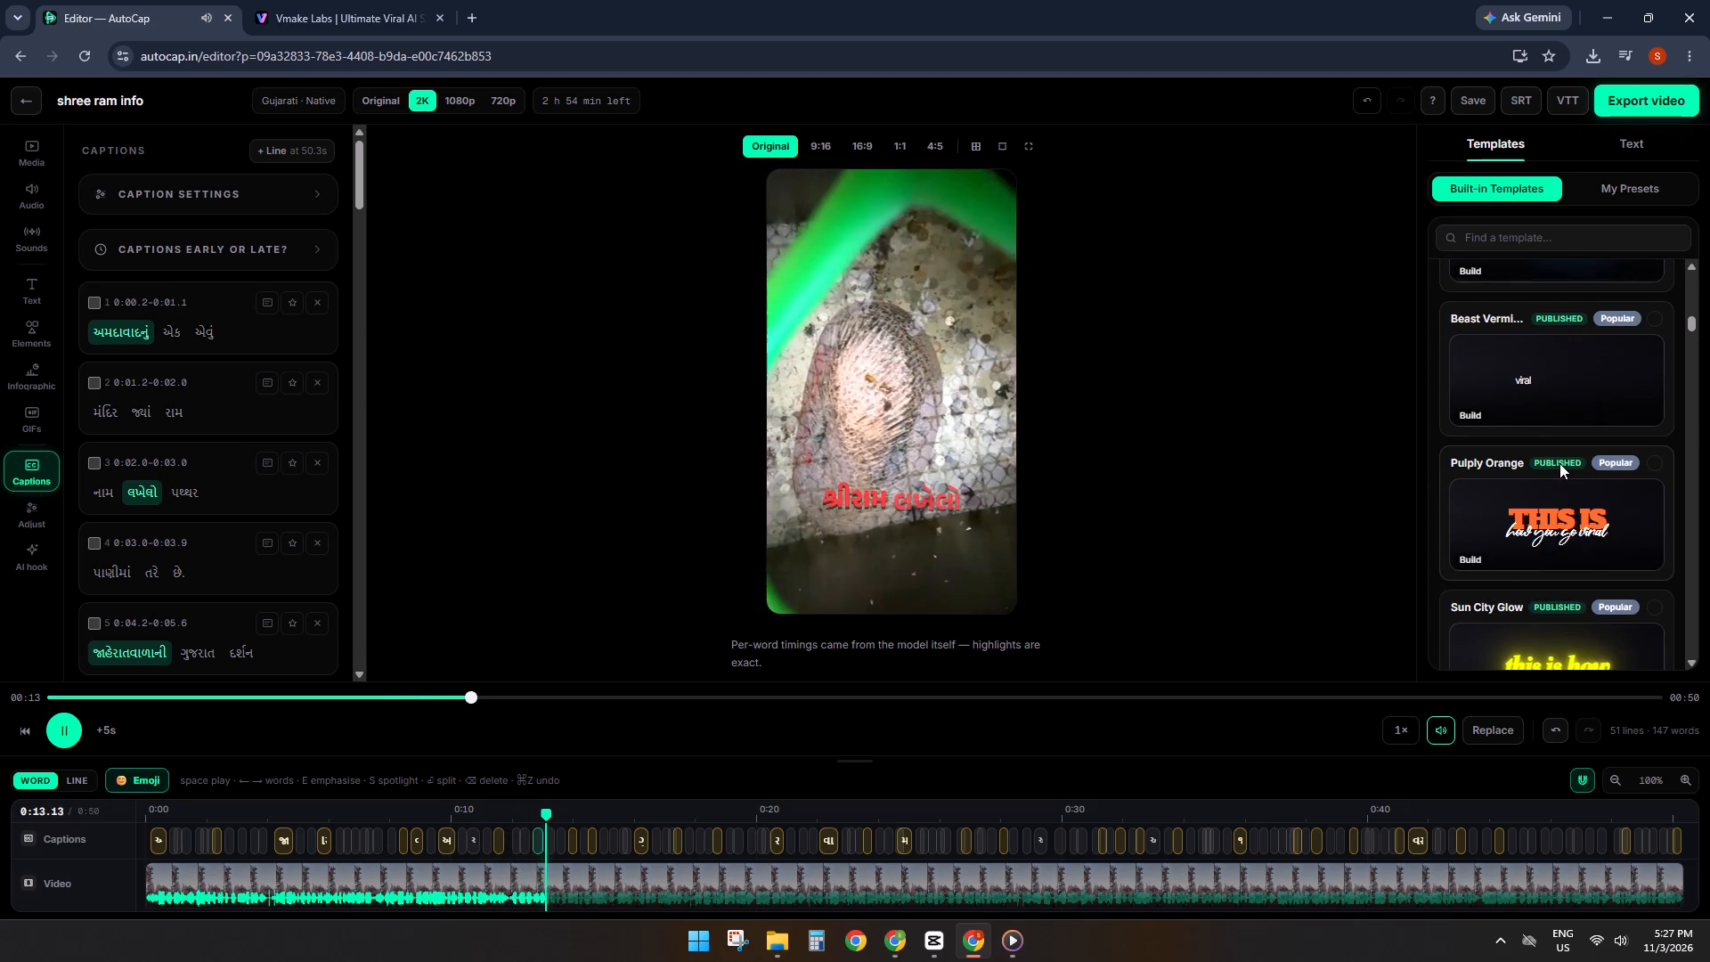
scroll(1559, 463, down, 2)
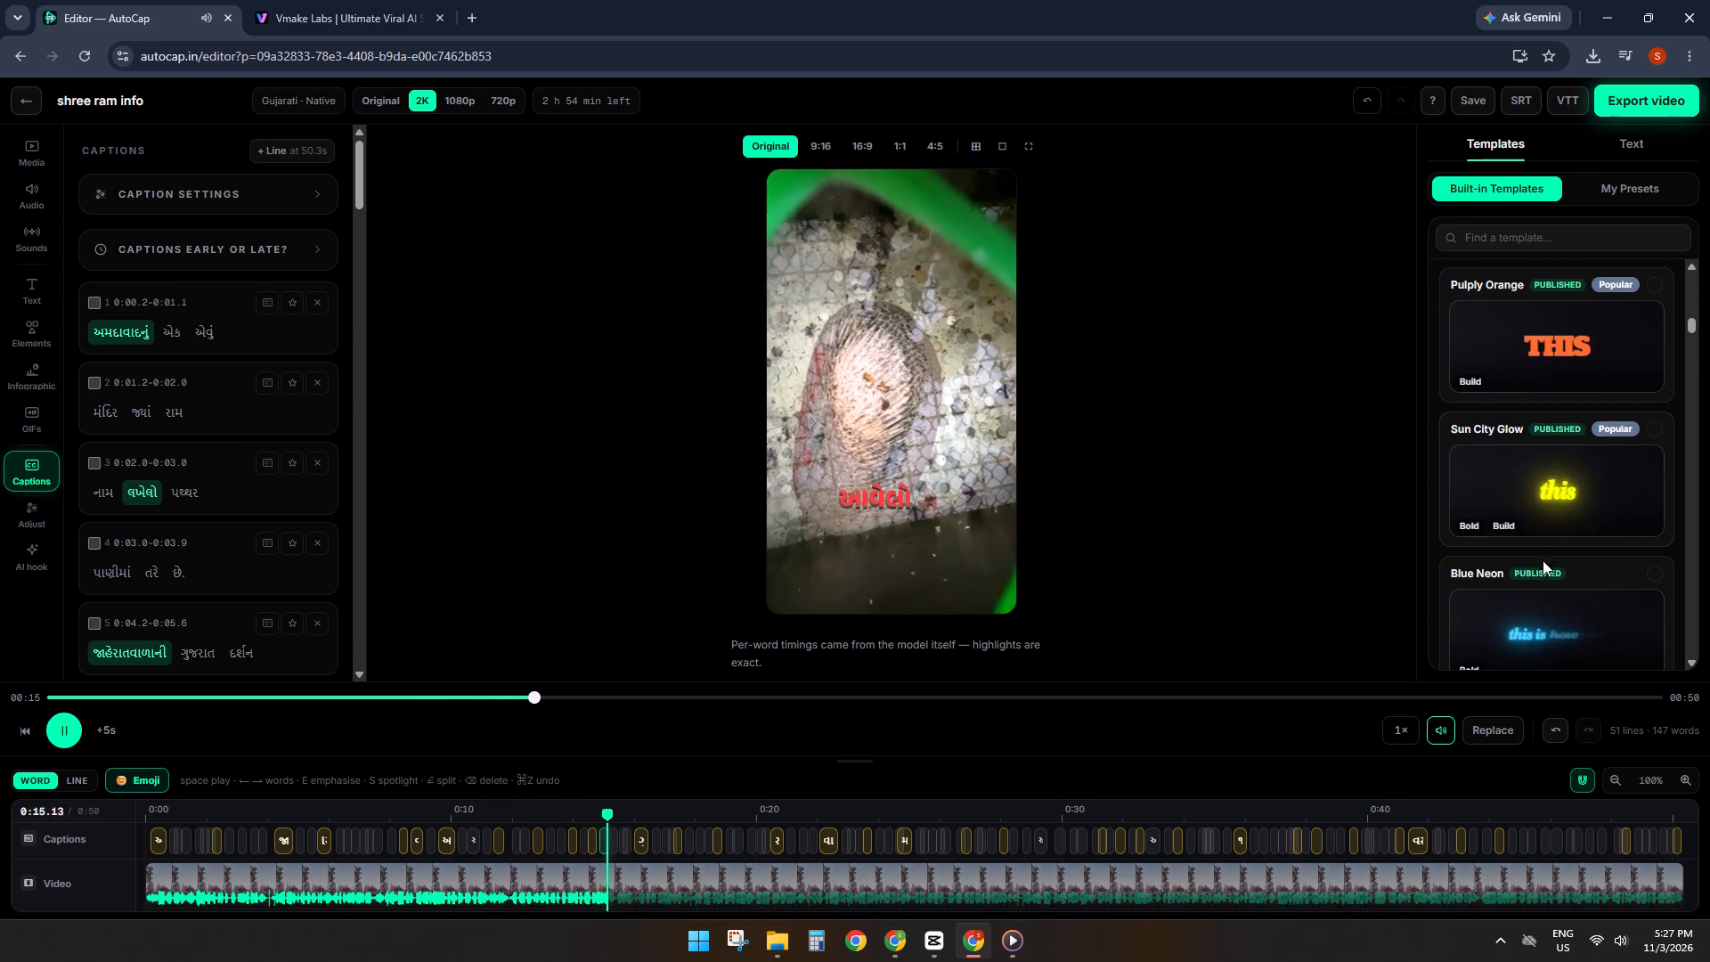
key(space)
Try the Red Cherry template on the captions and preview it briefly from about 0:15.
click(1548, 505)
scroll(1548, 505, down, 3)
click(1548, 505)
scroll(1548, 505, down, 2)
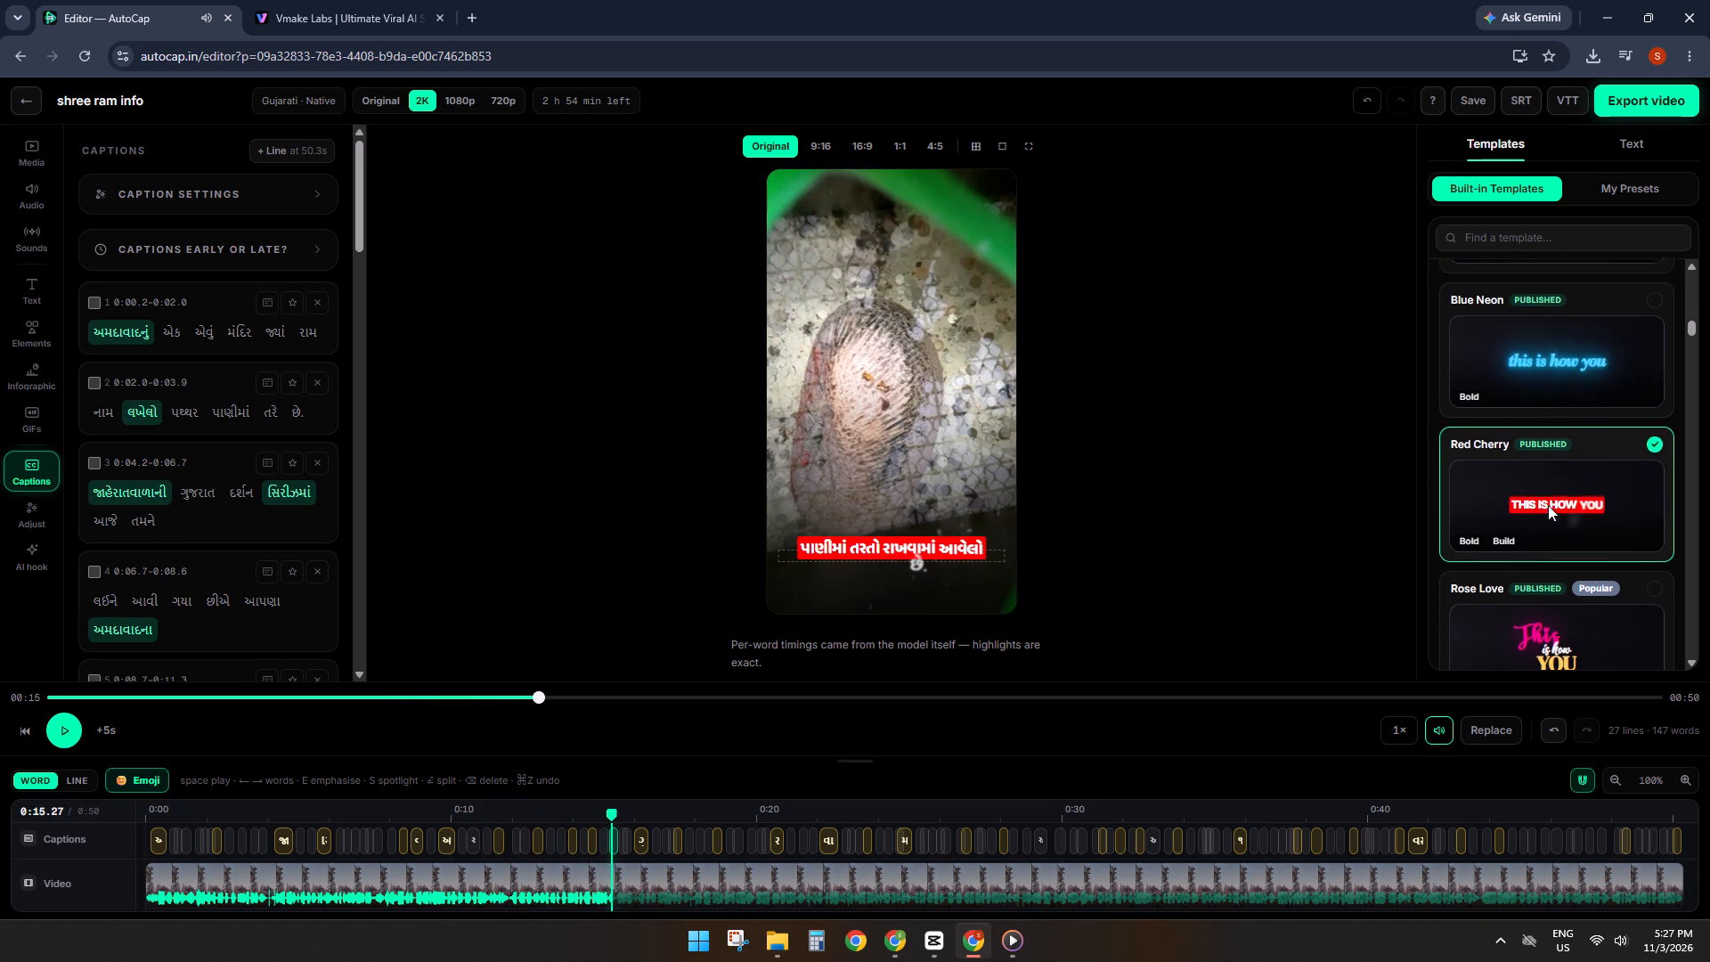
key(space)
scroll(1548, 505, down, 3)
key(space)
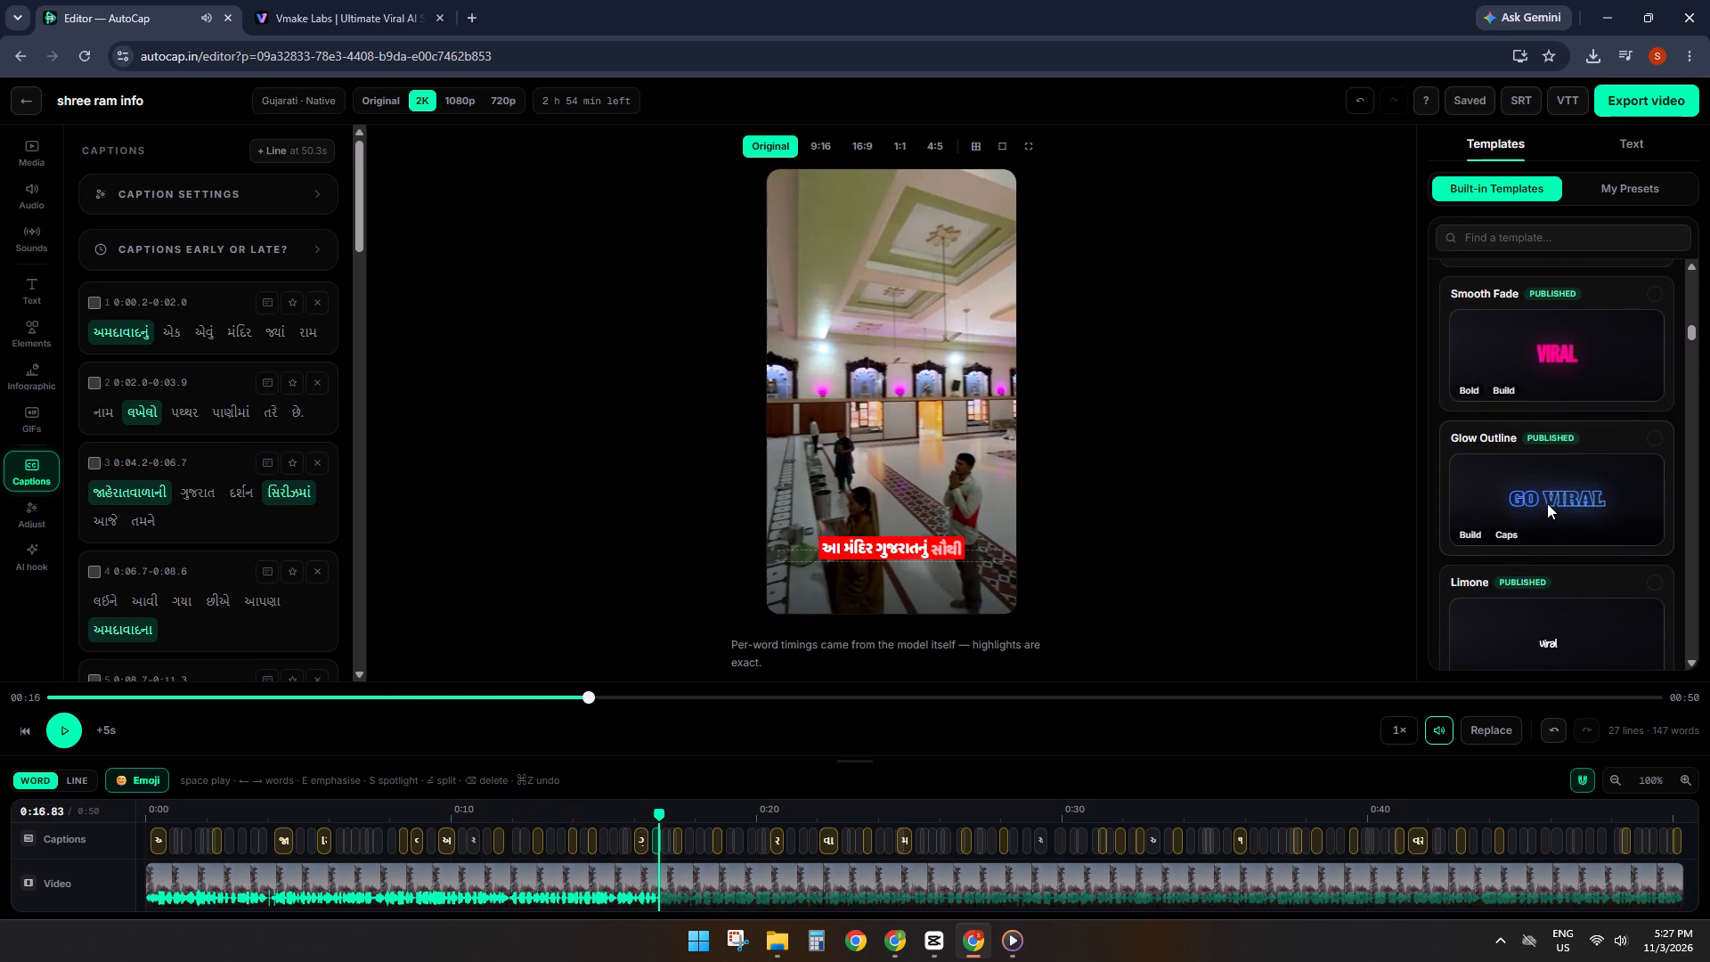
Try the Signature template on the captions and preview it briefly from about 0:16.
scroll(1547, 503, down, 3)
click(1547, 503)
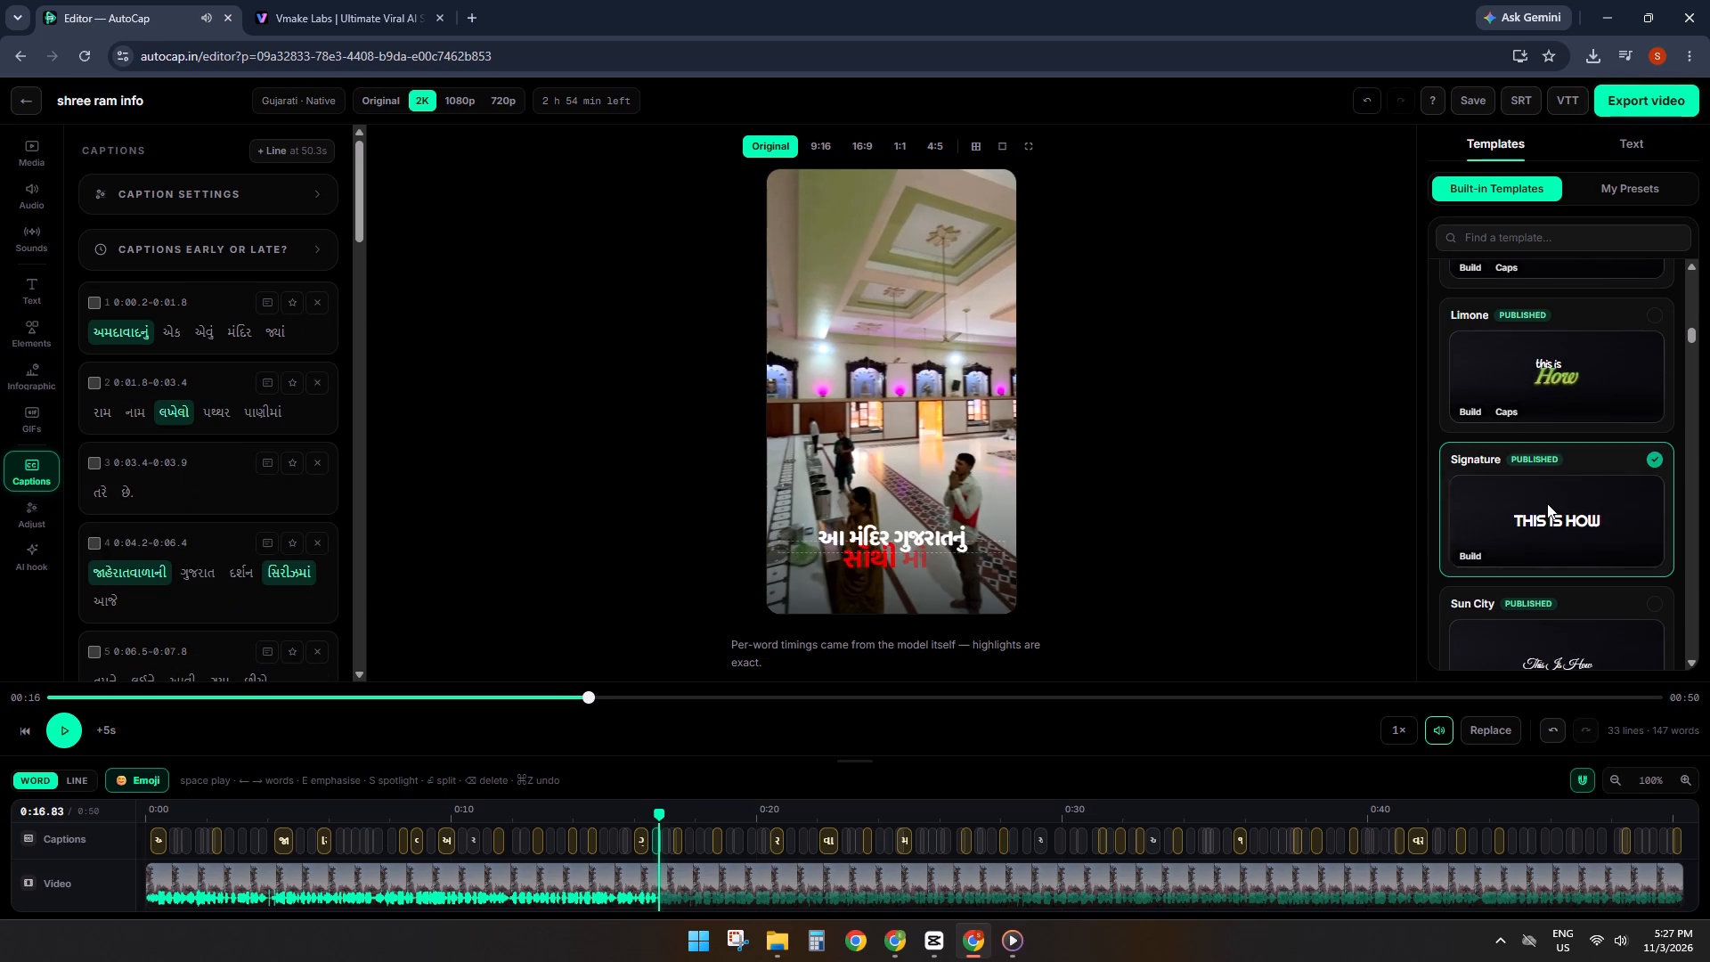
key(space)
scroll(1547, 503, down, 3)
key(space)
Apply the Sun City template to the captions and play them from about 0:17.
click(1543, 423)
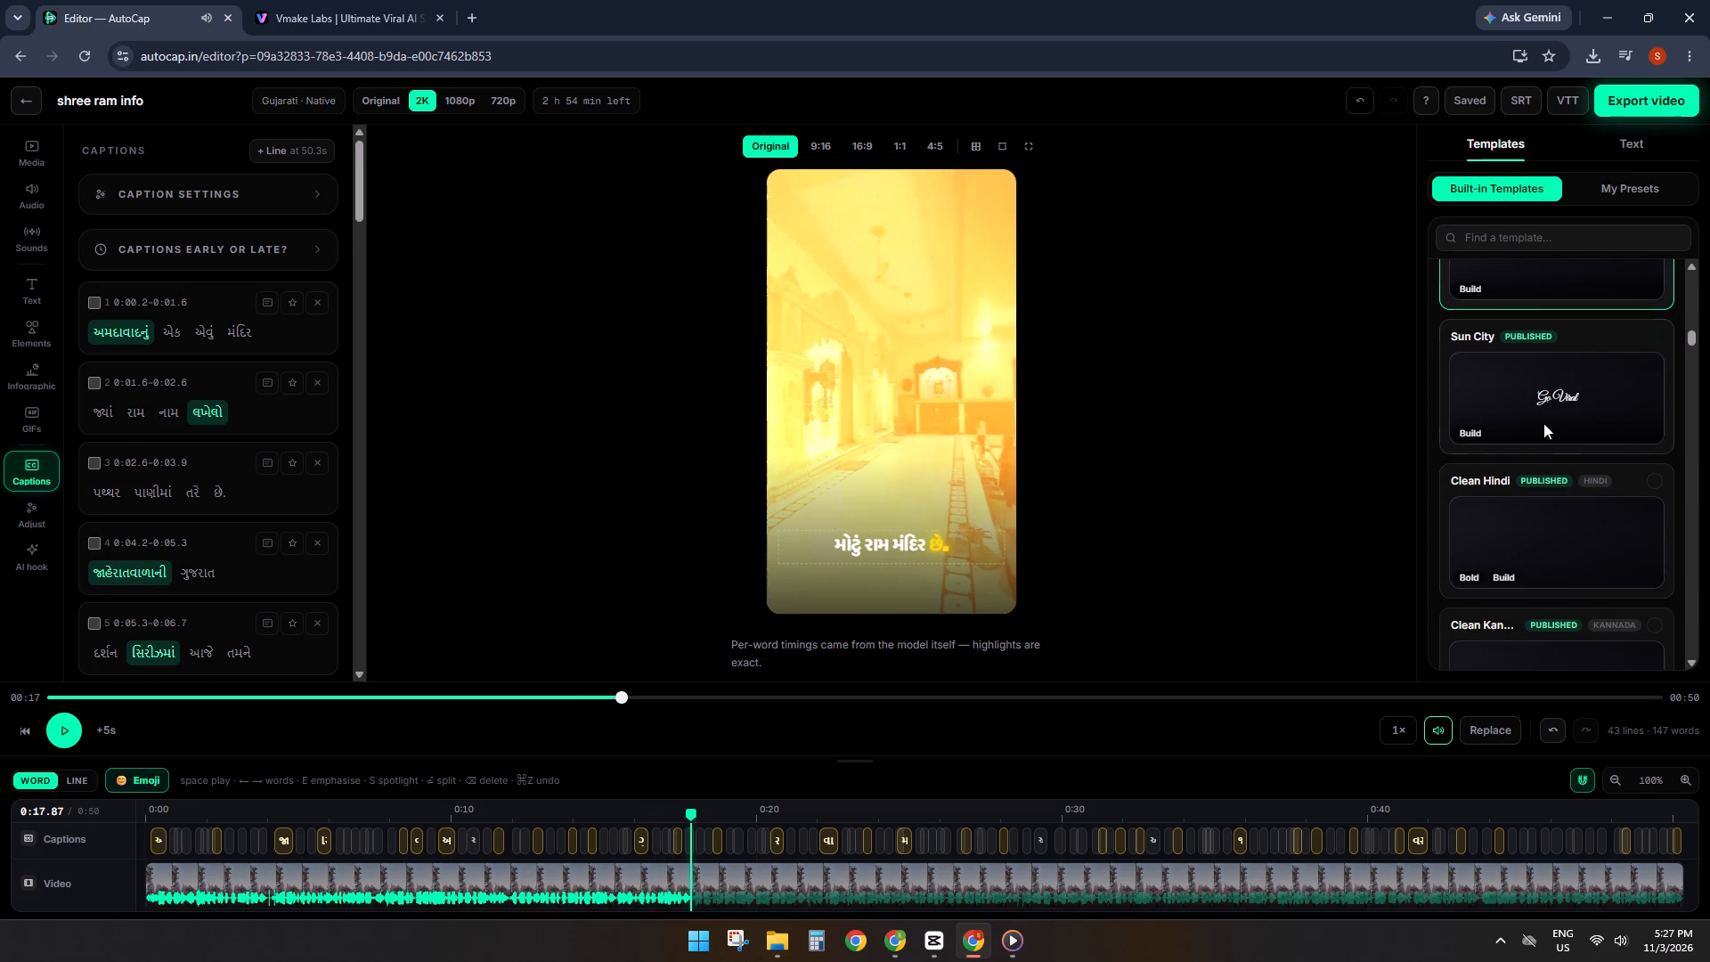
key(space)
scroll(1542, 511, down, 2)
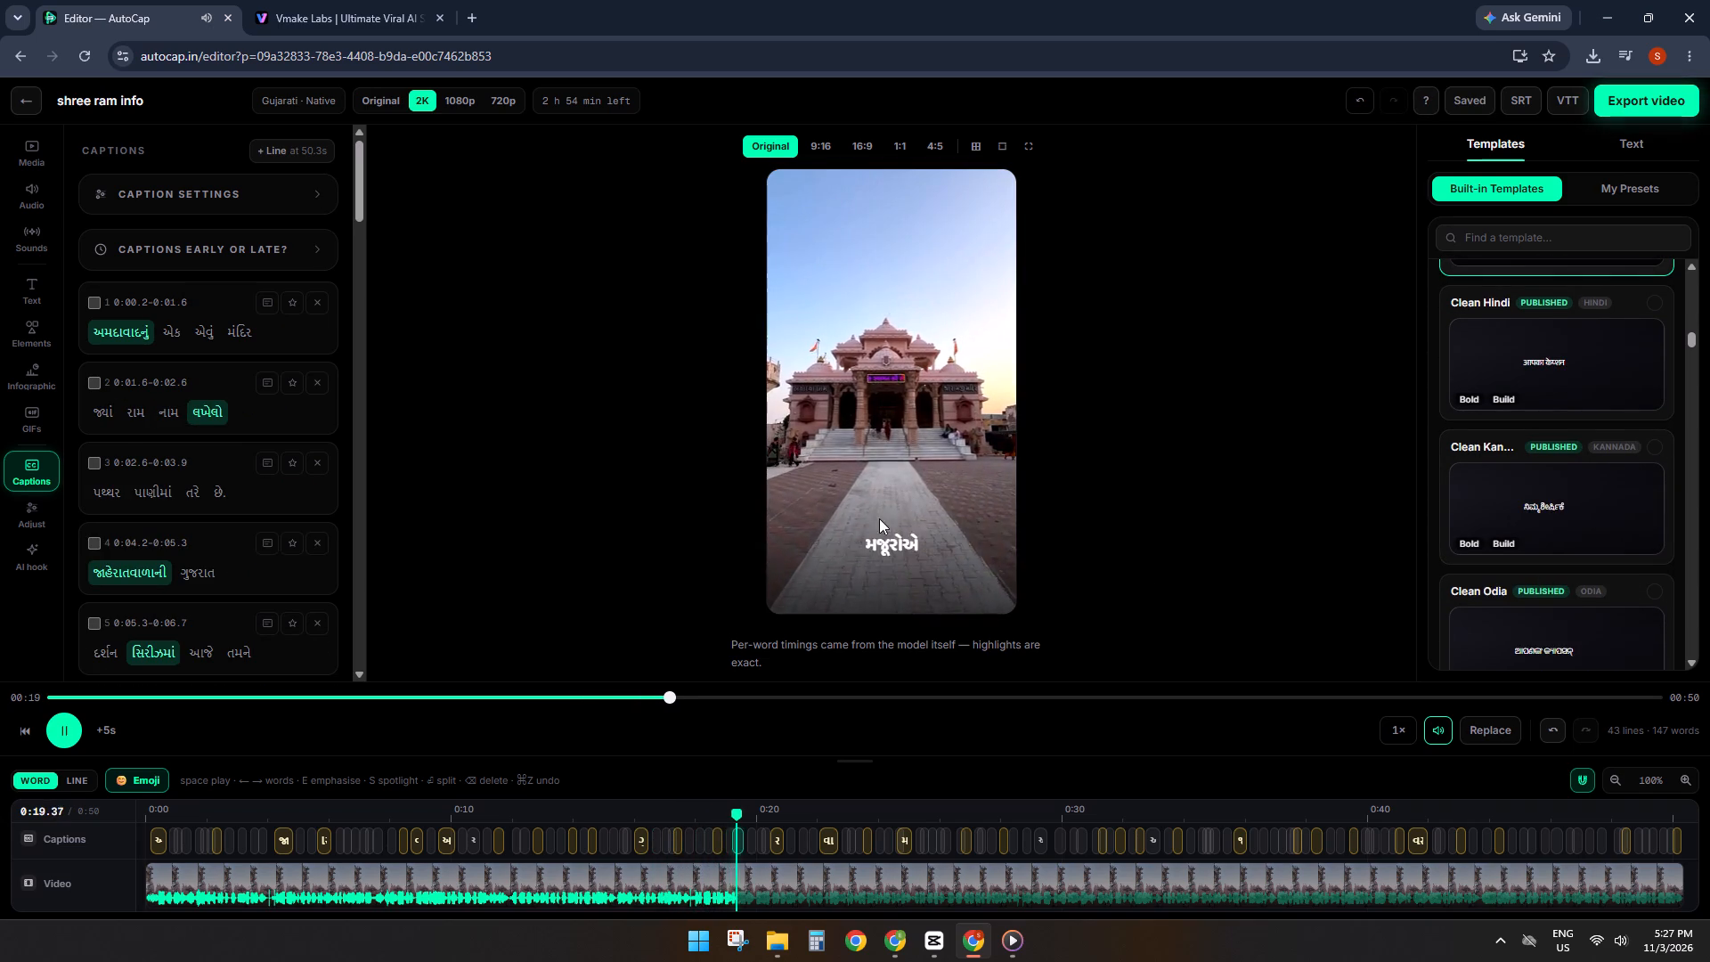
Move the captions up inside the vertical safe area, show the safe area guide and preview to about 0:24.
click(888, 544)
key(space)
click(876, 543)
drag(876, 543, 874, 499)
click(997, 144)
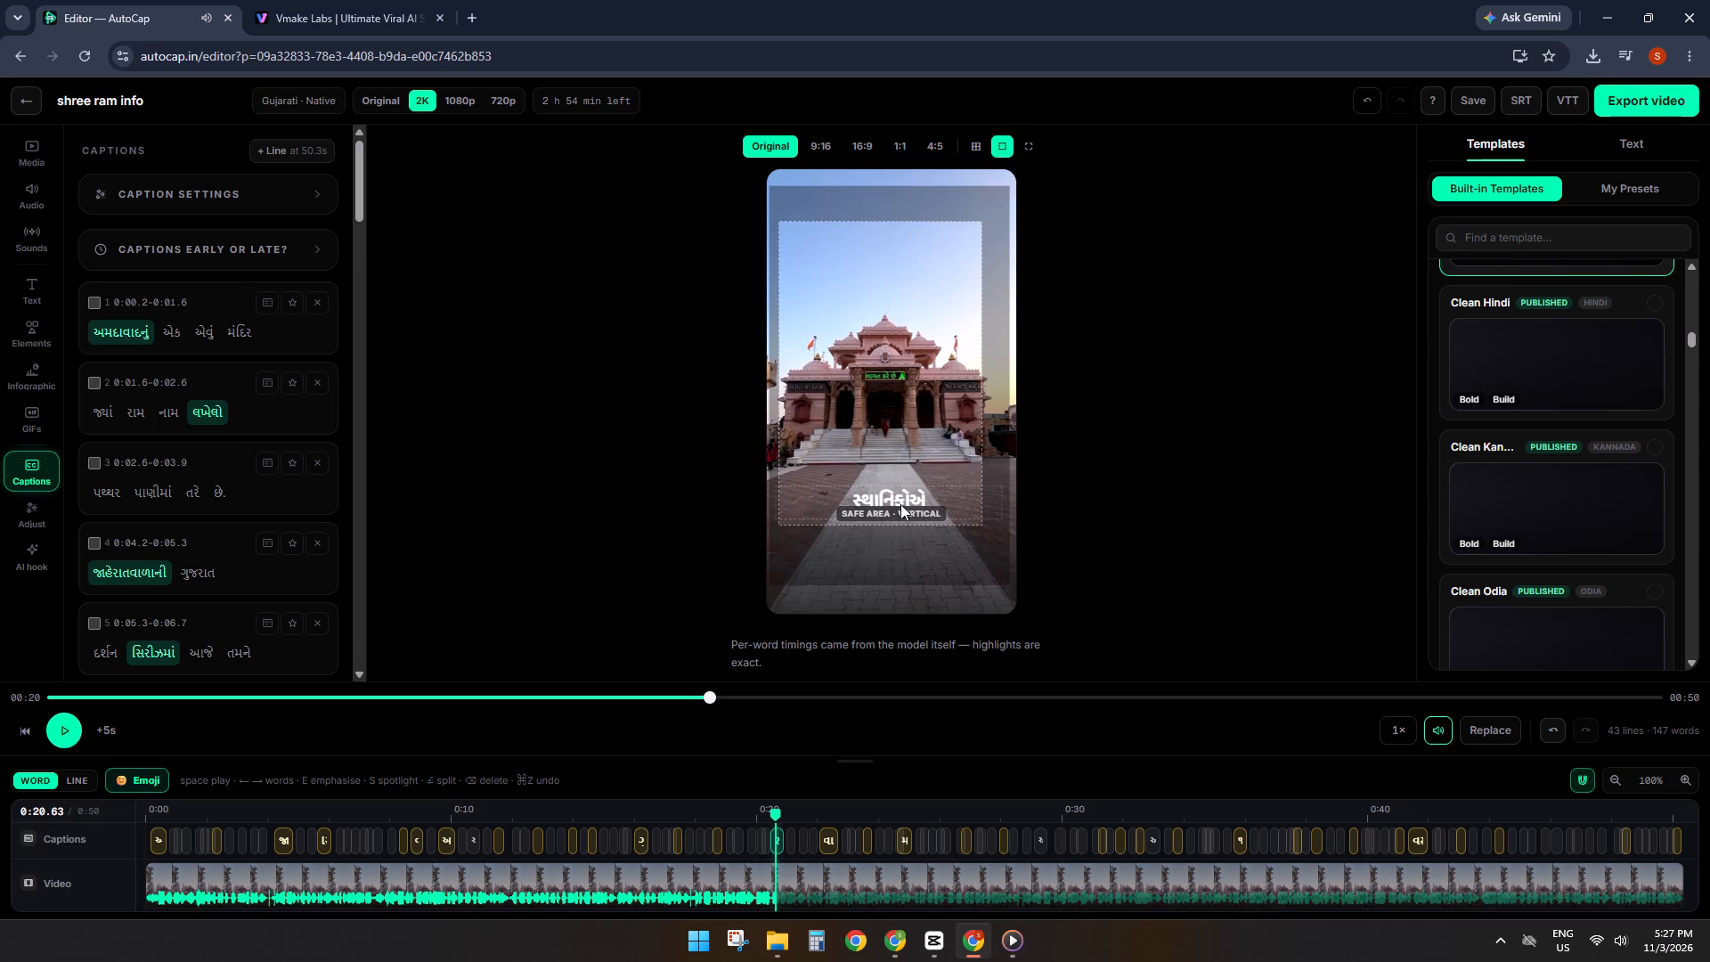
click(900, 506)
click(900, 507)
key(space)
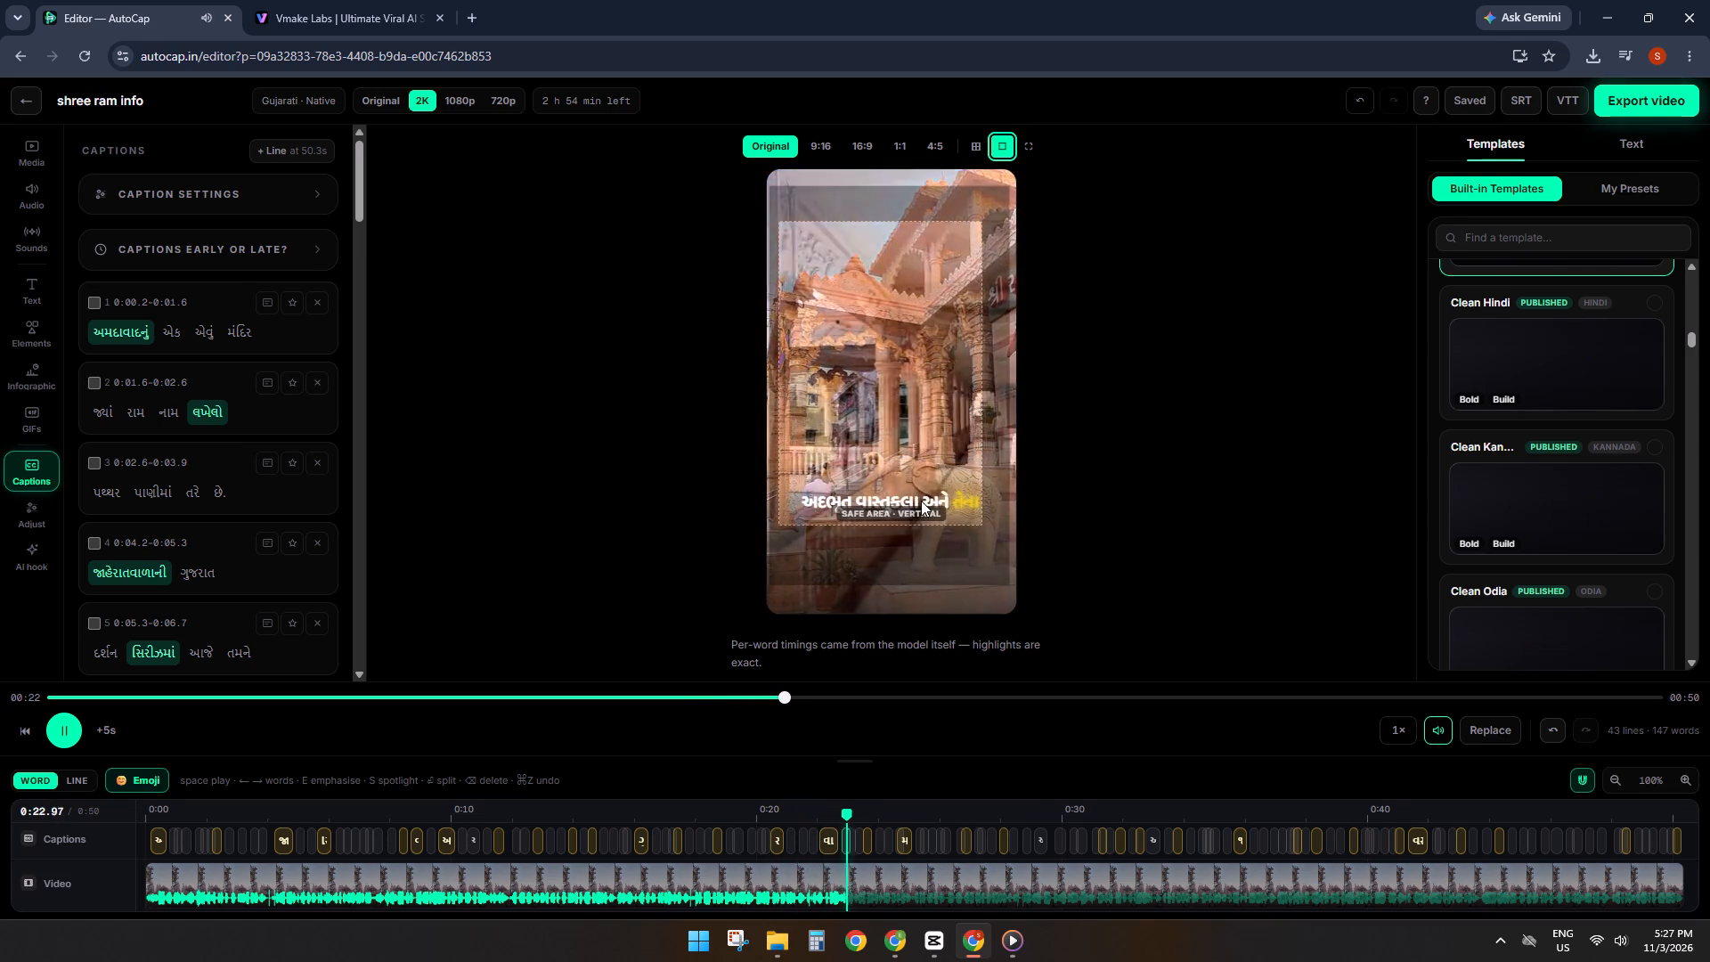
key(space)
Turn on the drop shadow effect for the caption text and preview the video to about 0:38.
click(1609, 140)
scroll(1556, 273, down, 2)
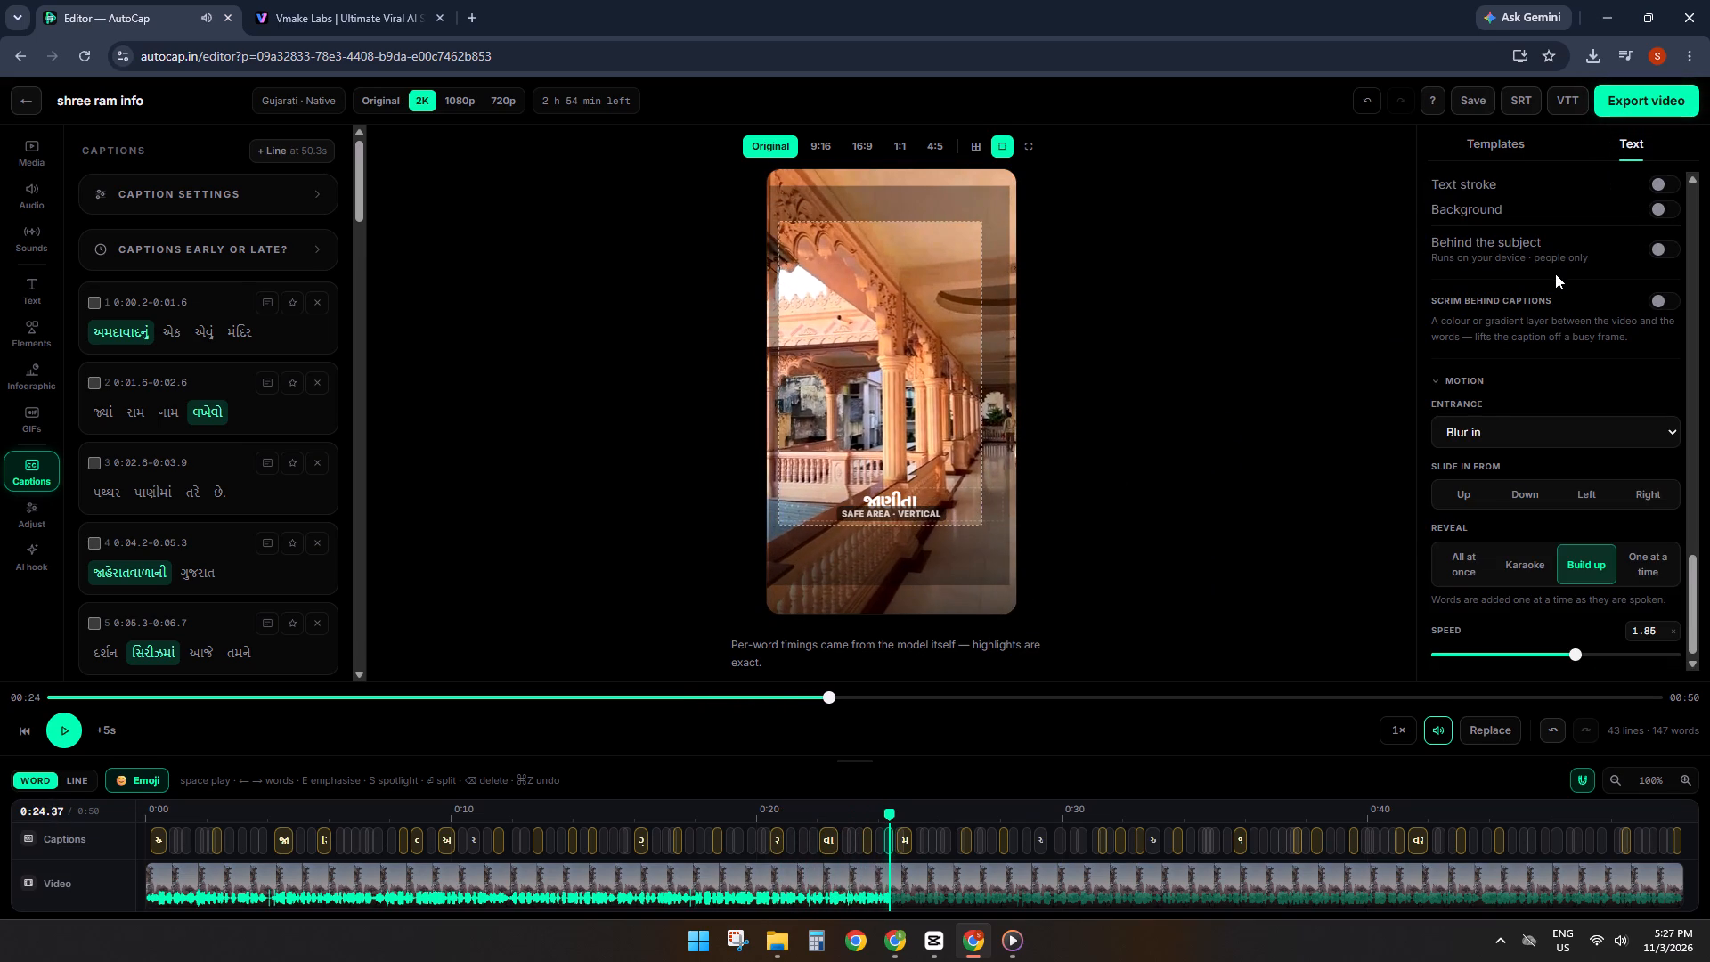
scroll(1555, 273, down, 10)
scroll(1471, 510, up, 3)
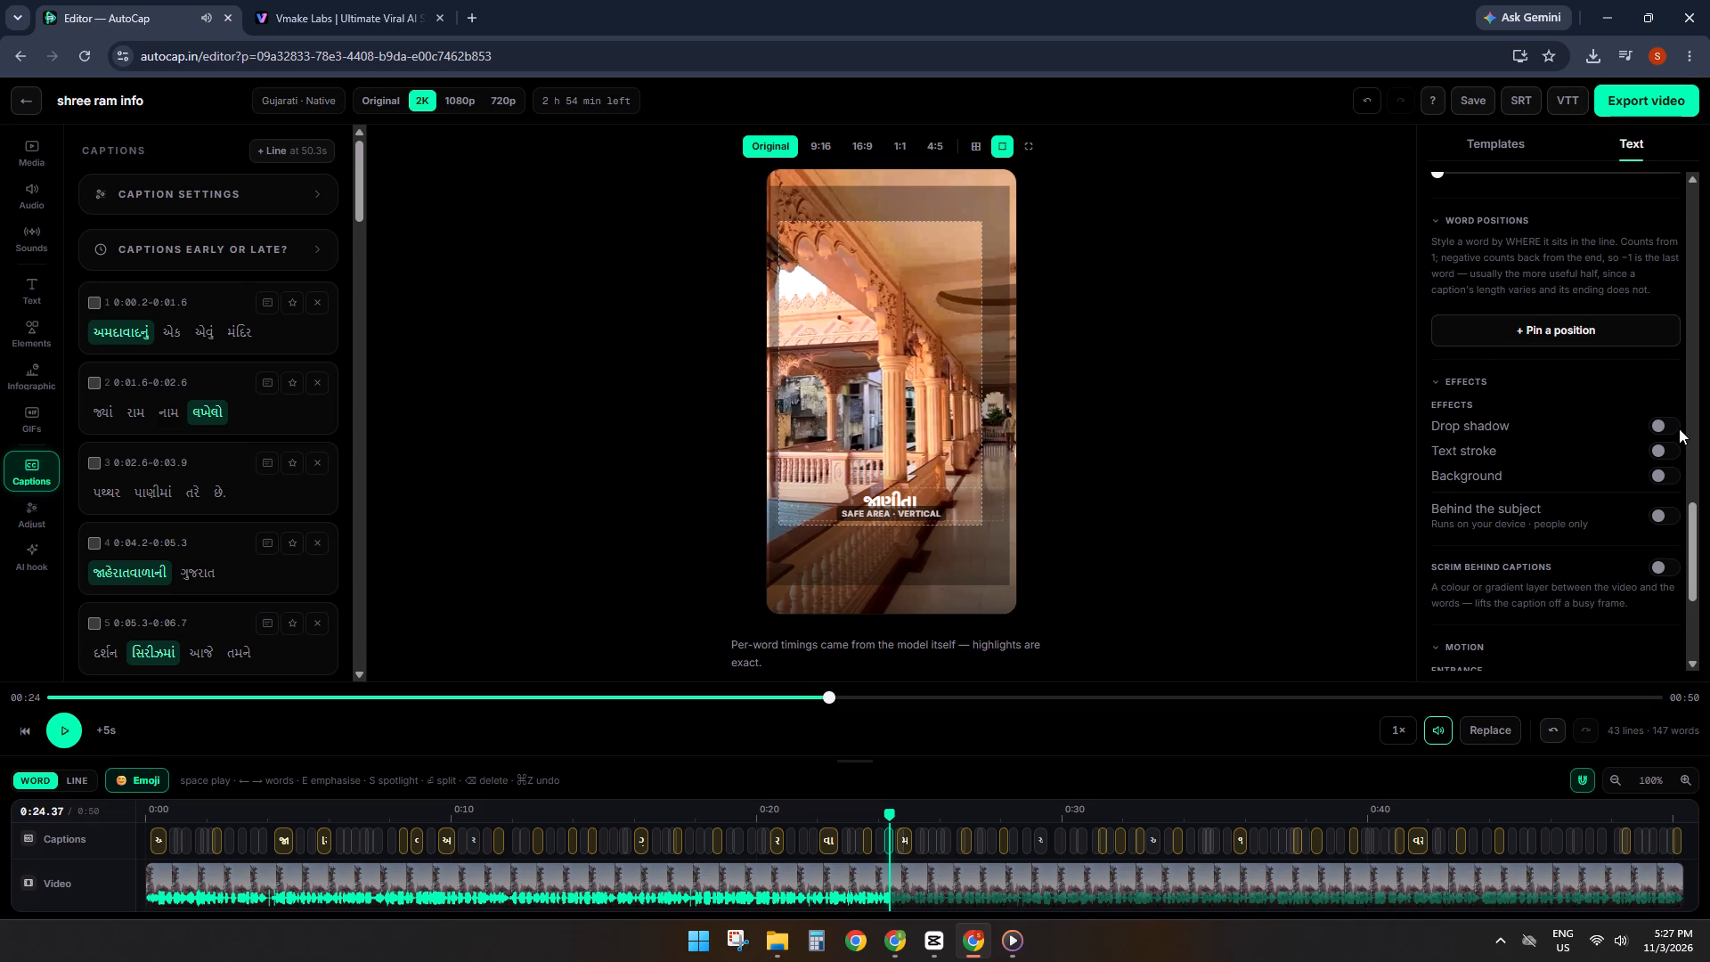
click(1667, 428)
key(space)
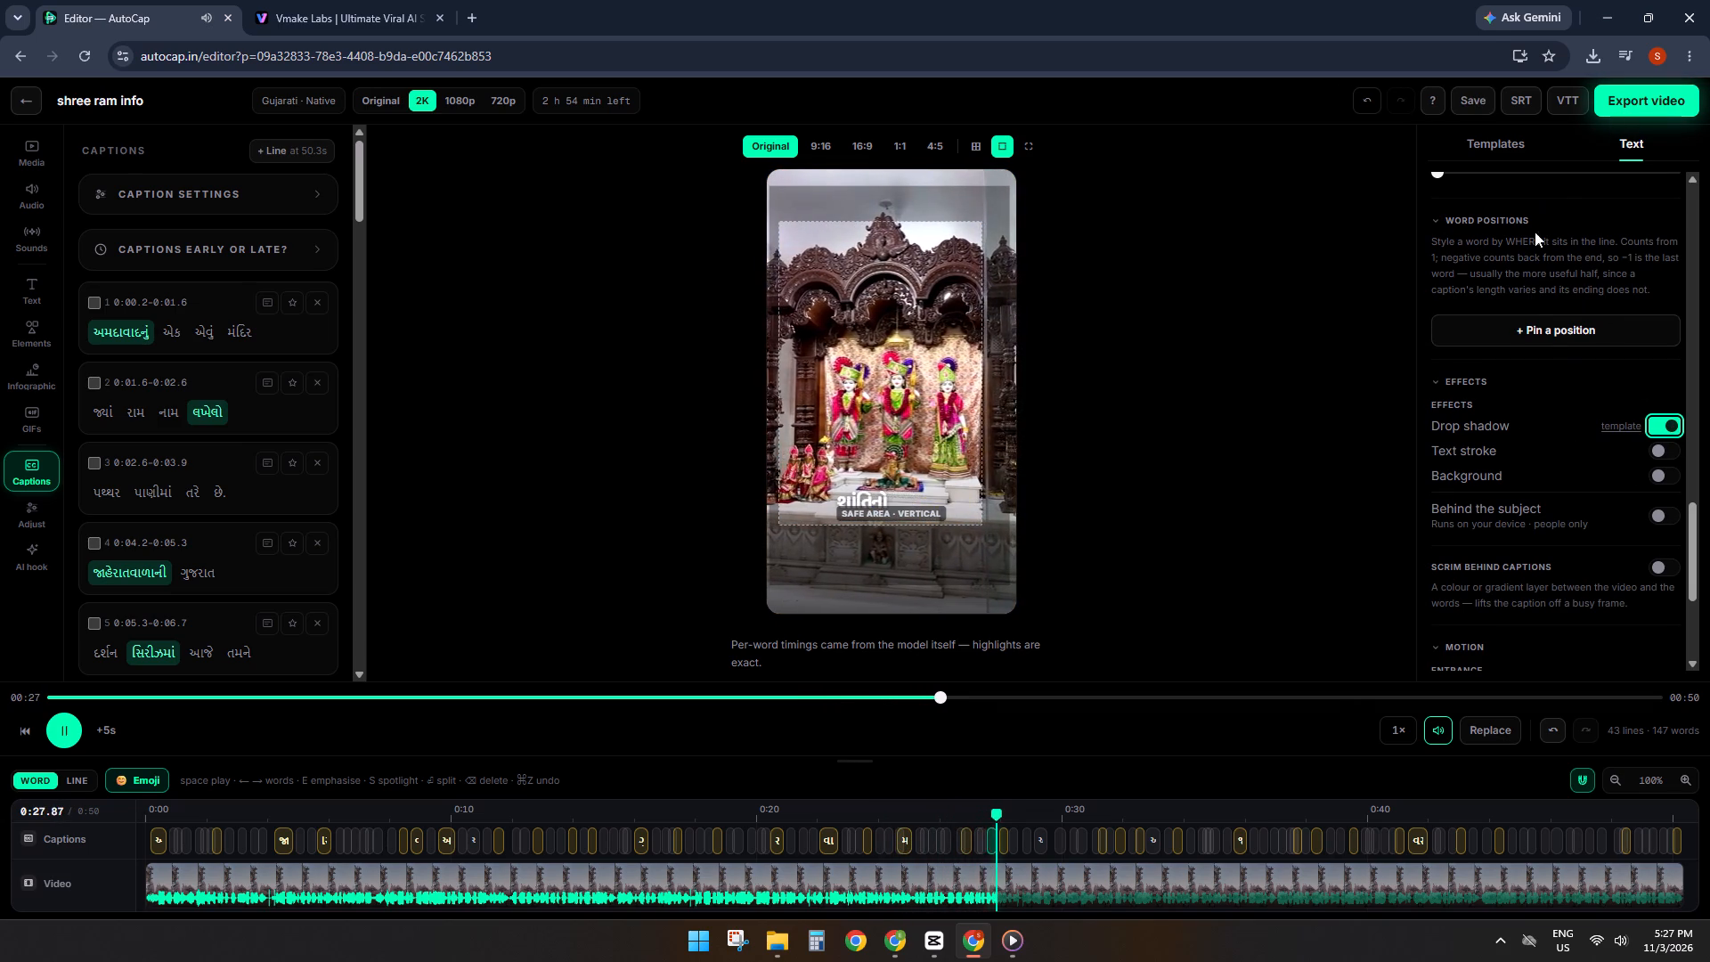
scroll(1538, 254, up, 4)
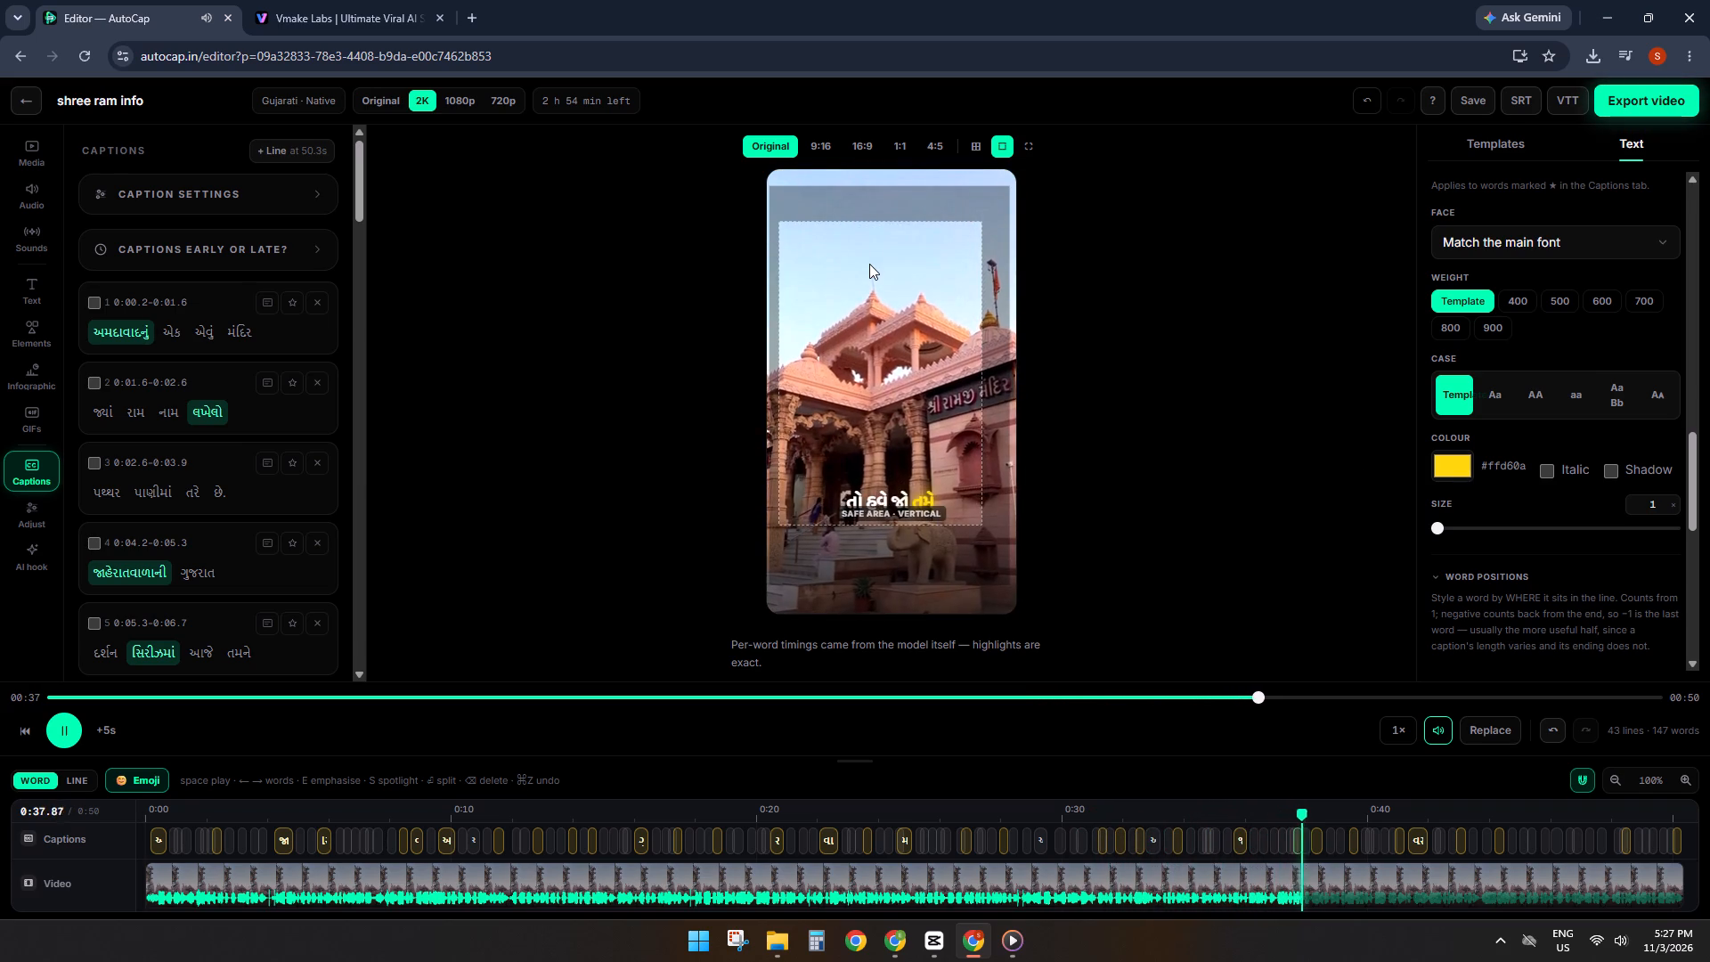
key(space)
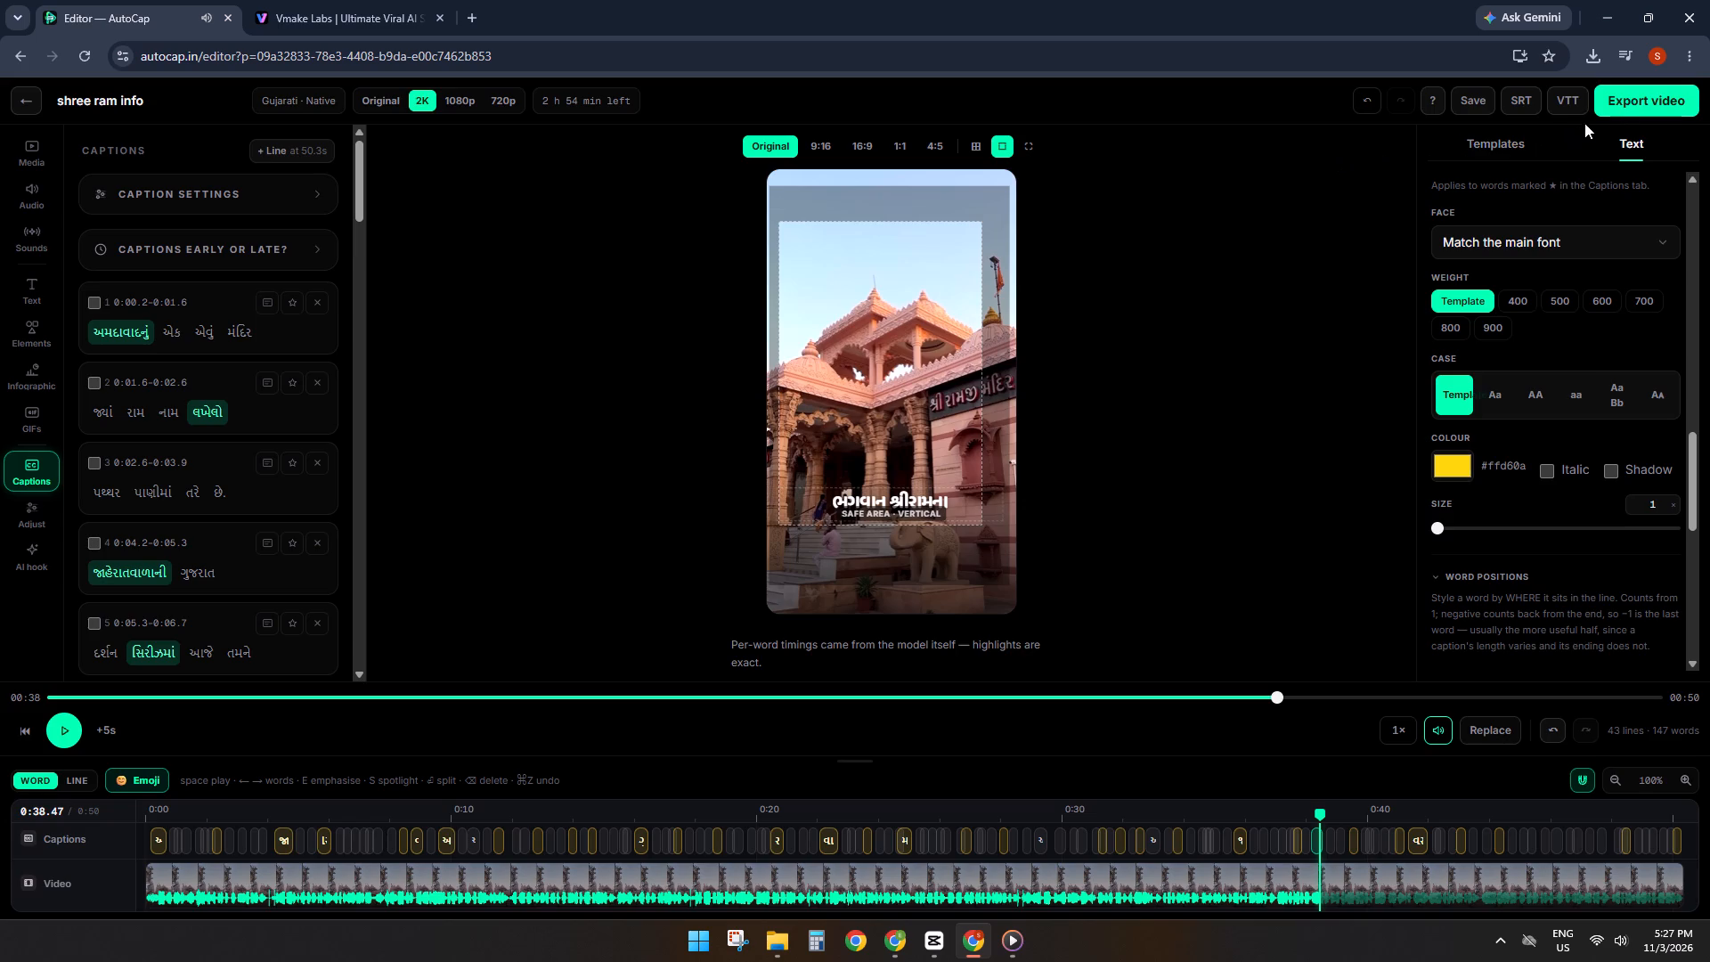
Export the captioned shree ram info video at 2K.
click(1623, 108)
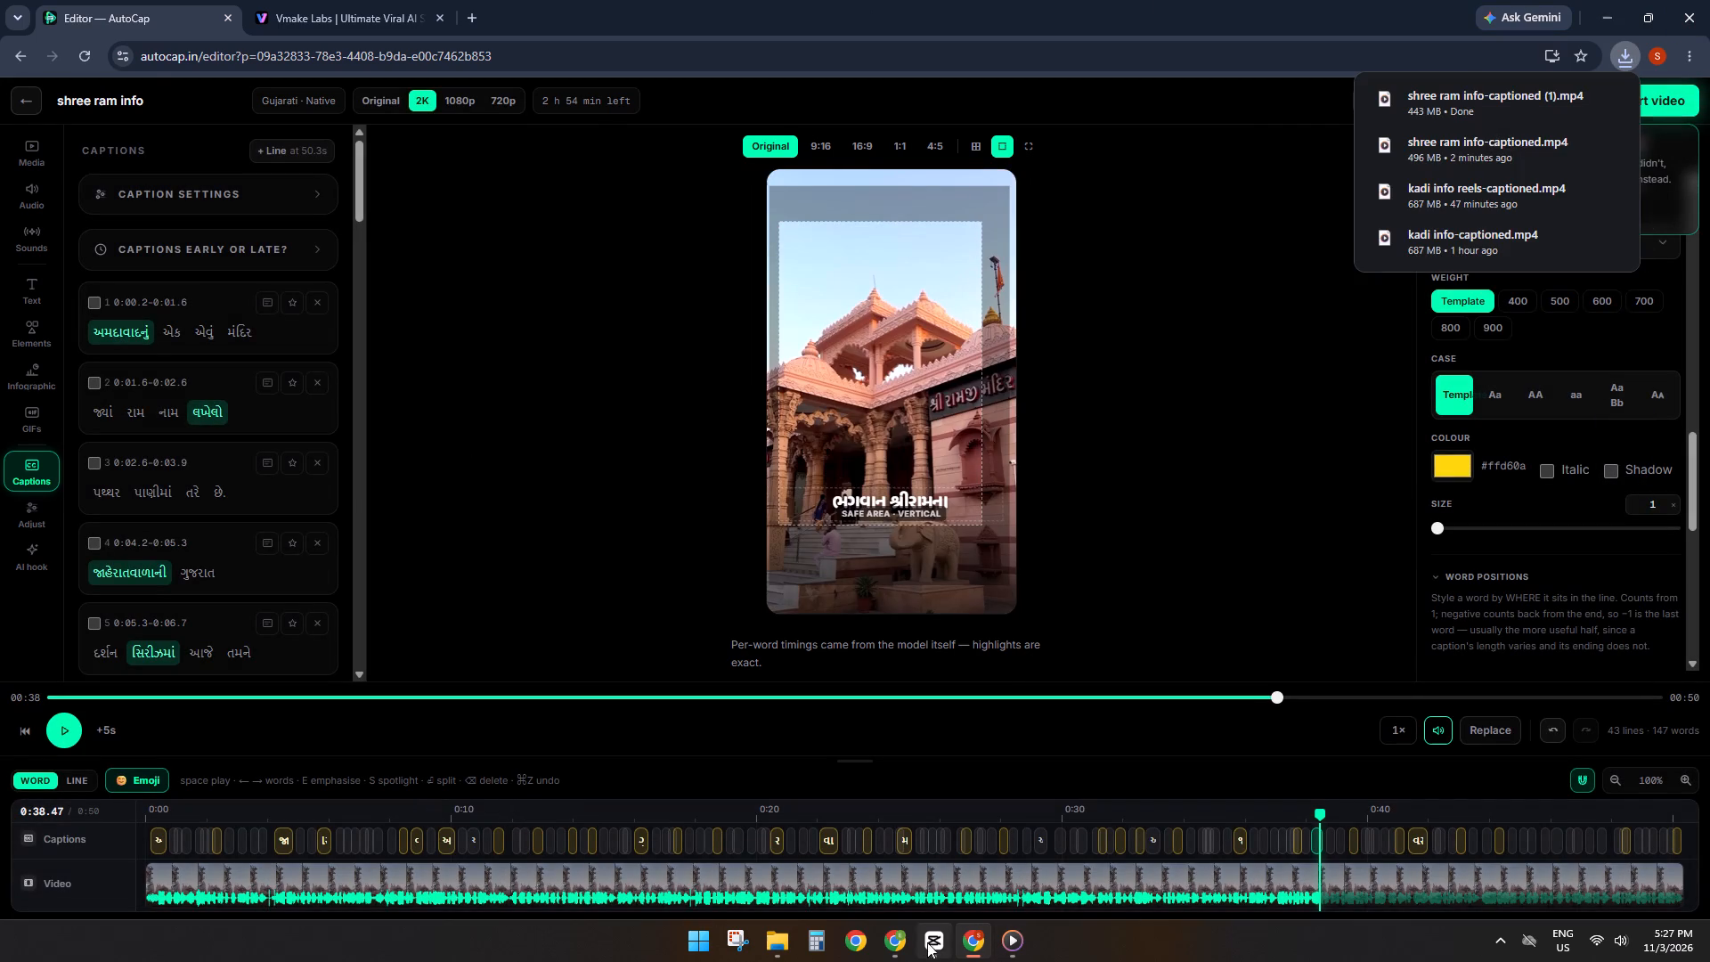
Switch to CapCut and import the shree ram info-captioned (1) video from the device into the project media.
click(923, 941)
click(178, 94)
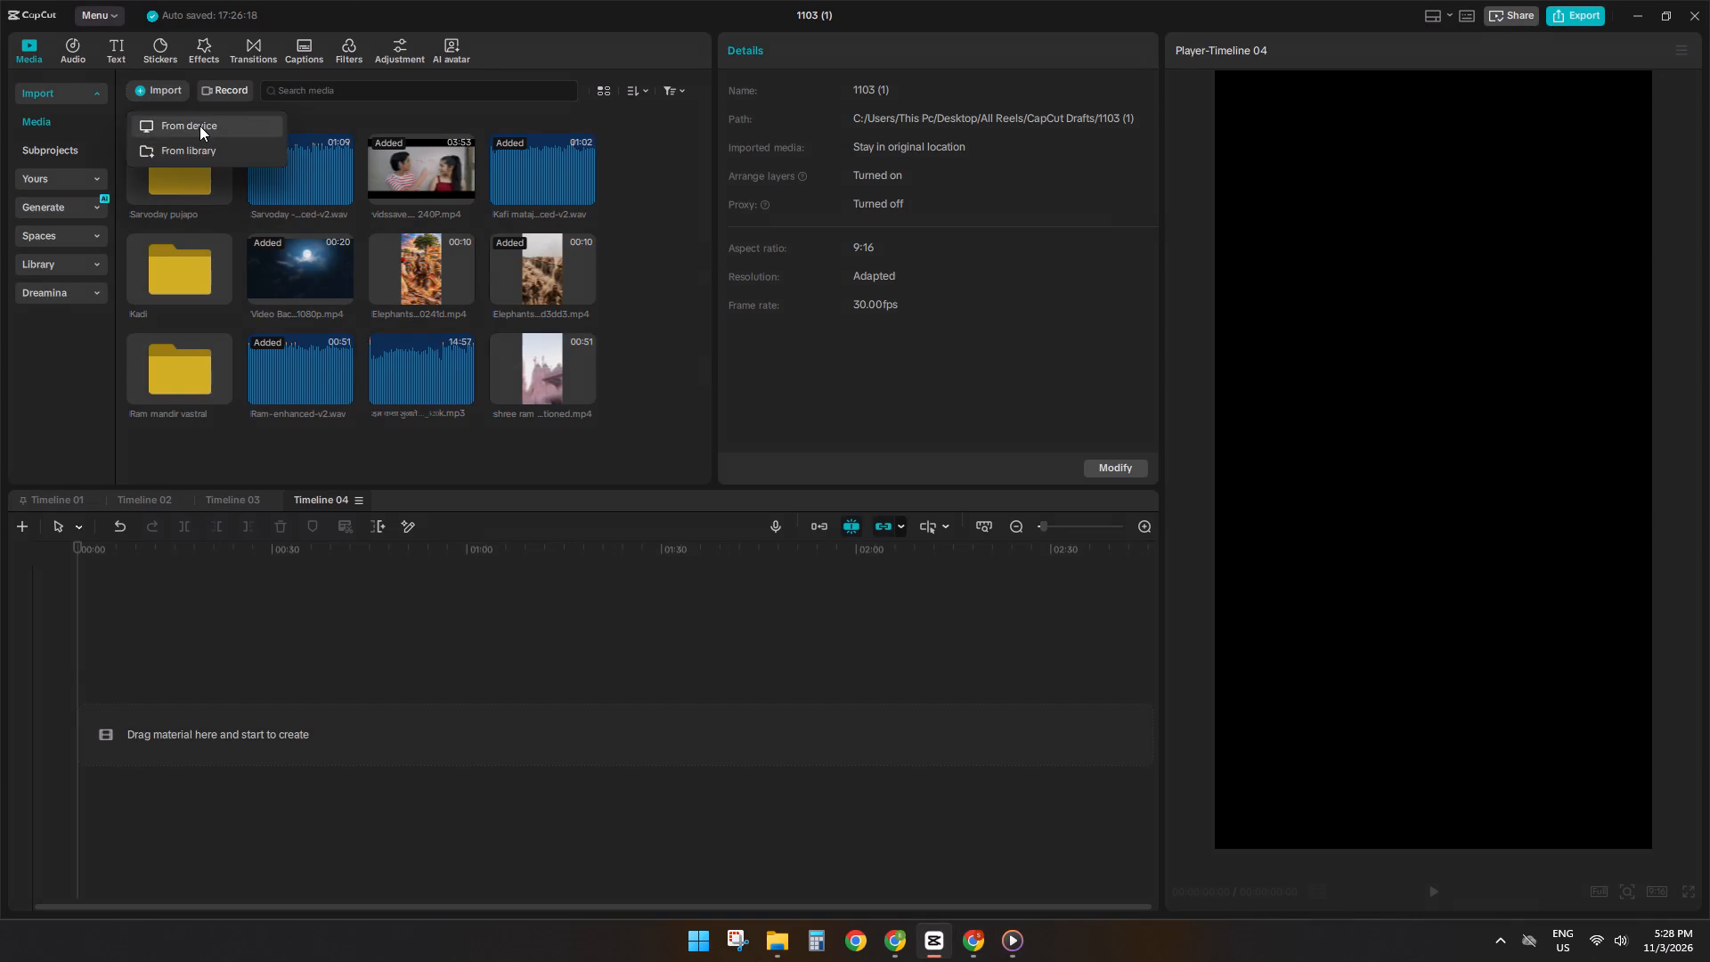
click(199, 126)
double_click(198, 211)
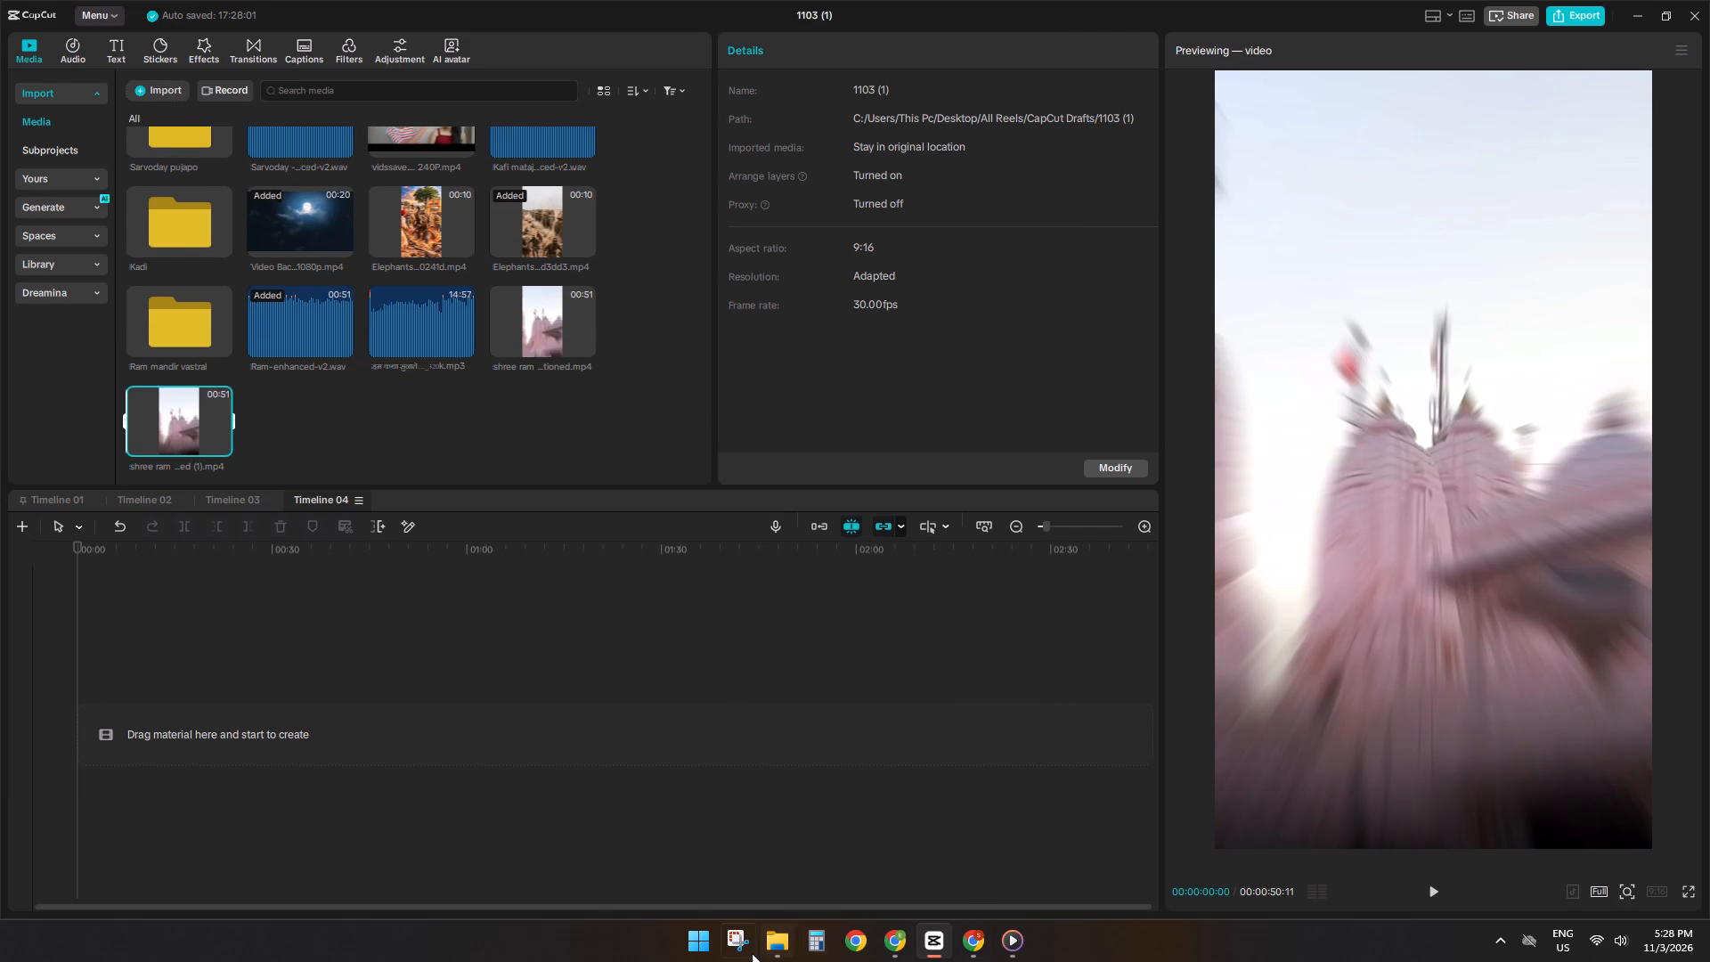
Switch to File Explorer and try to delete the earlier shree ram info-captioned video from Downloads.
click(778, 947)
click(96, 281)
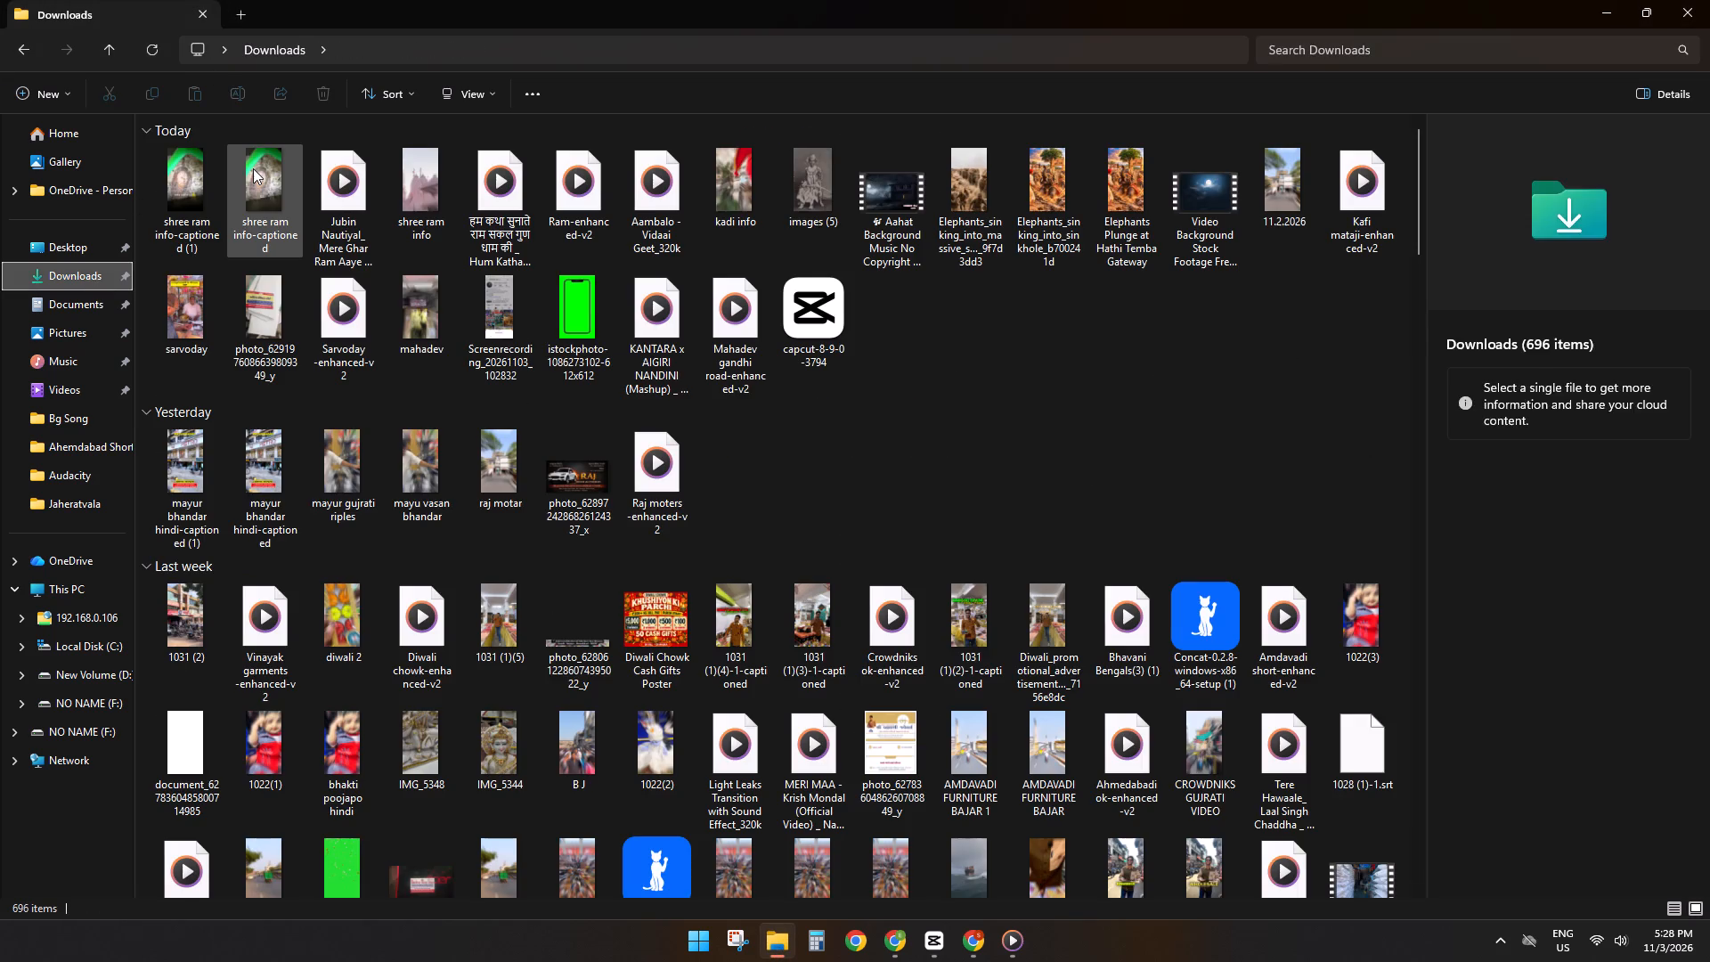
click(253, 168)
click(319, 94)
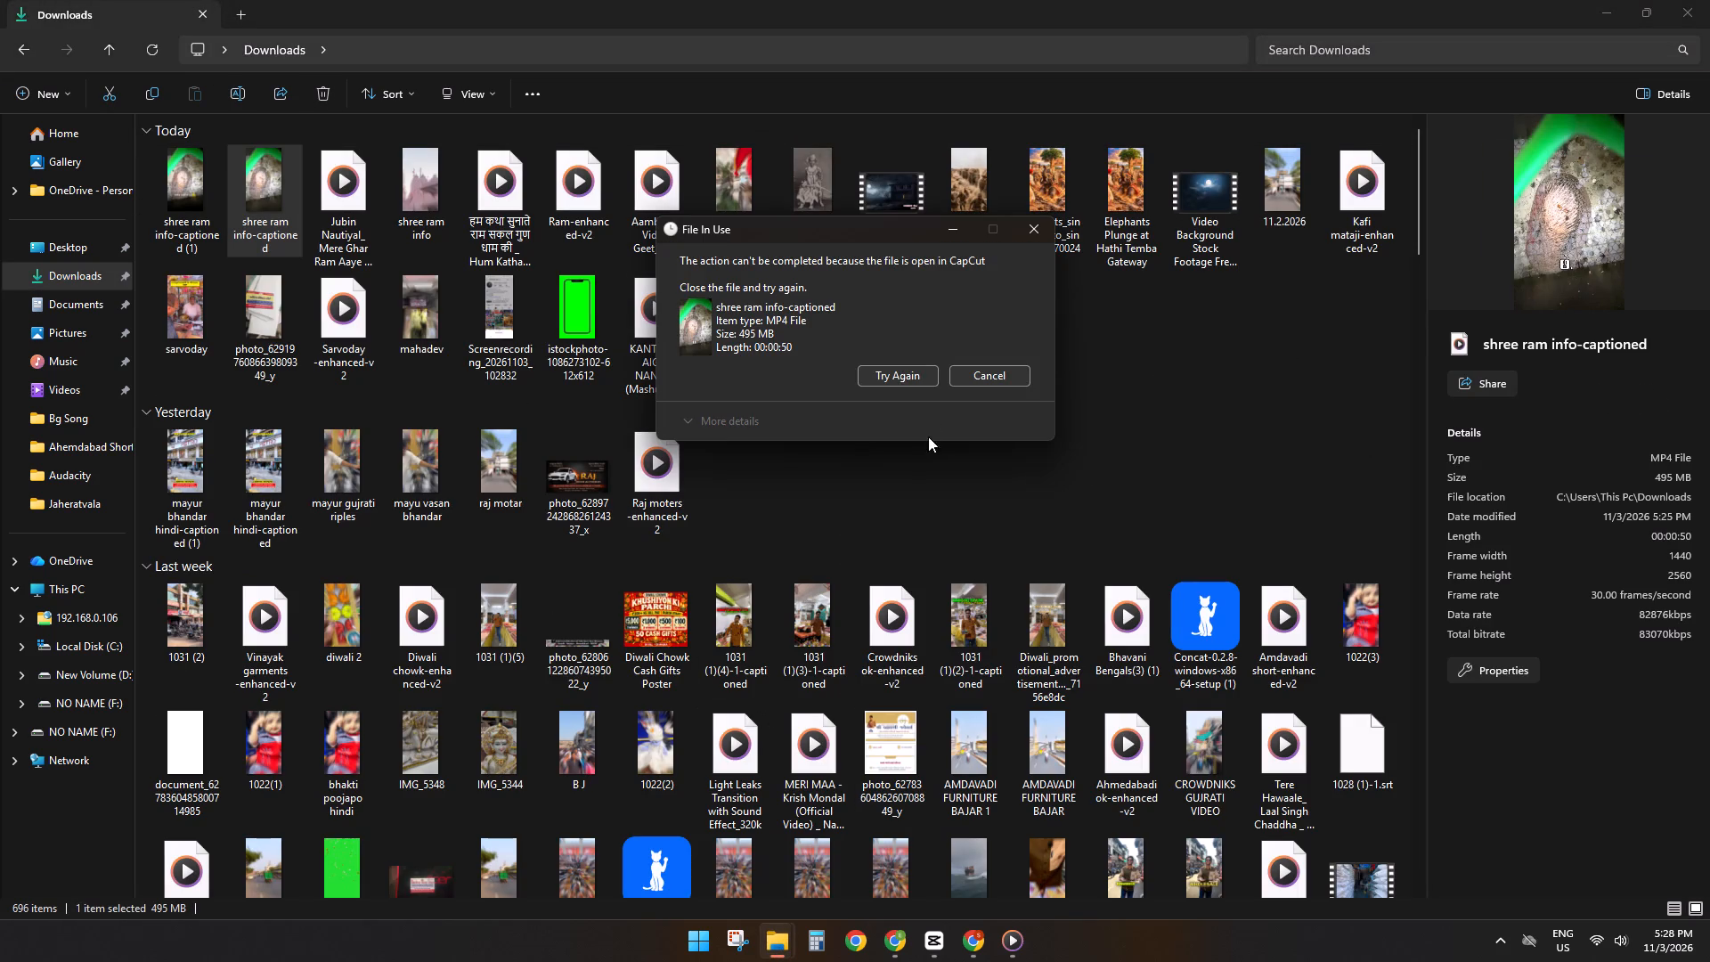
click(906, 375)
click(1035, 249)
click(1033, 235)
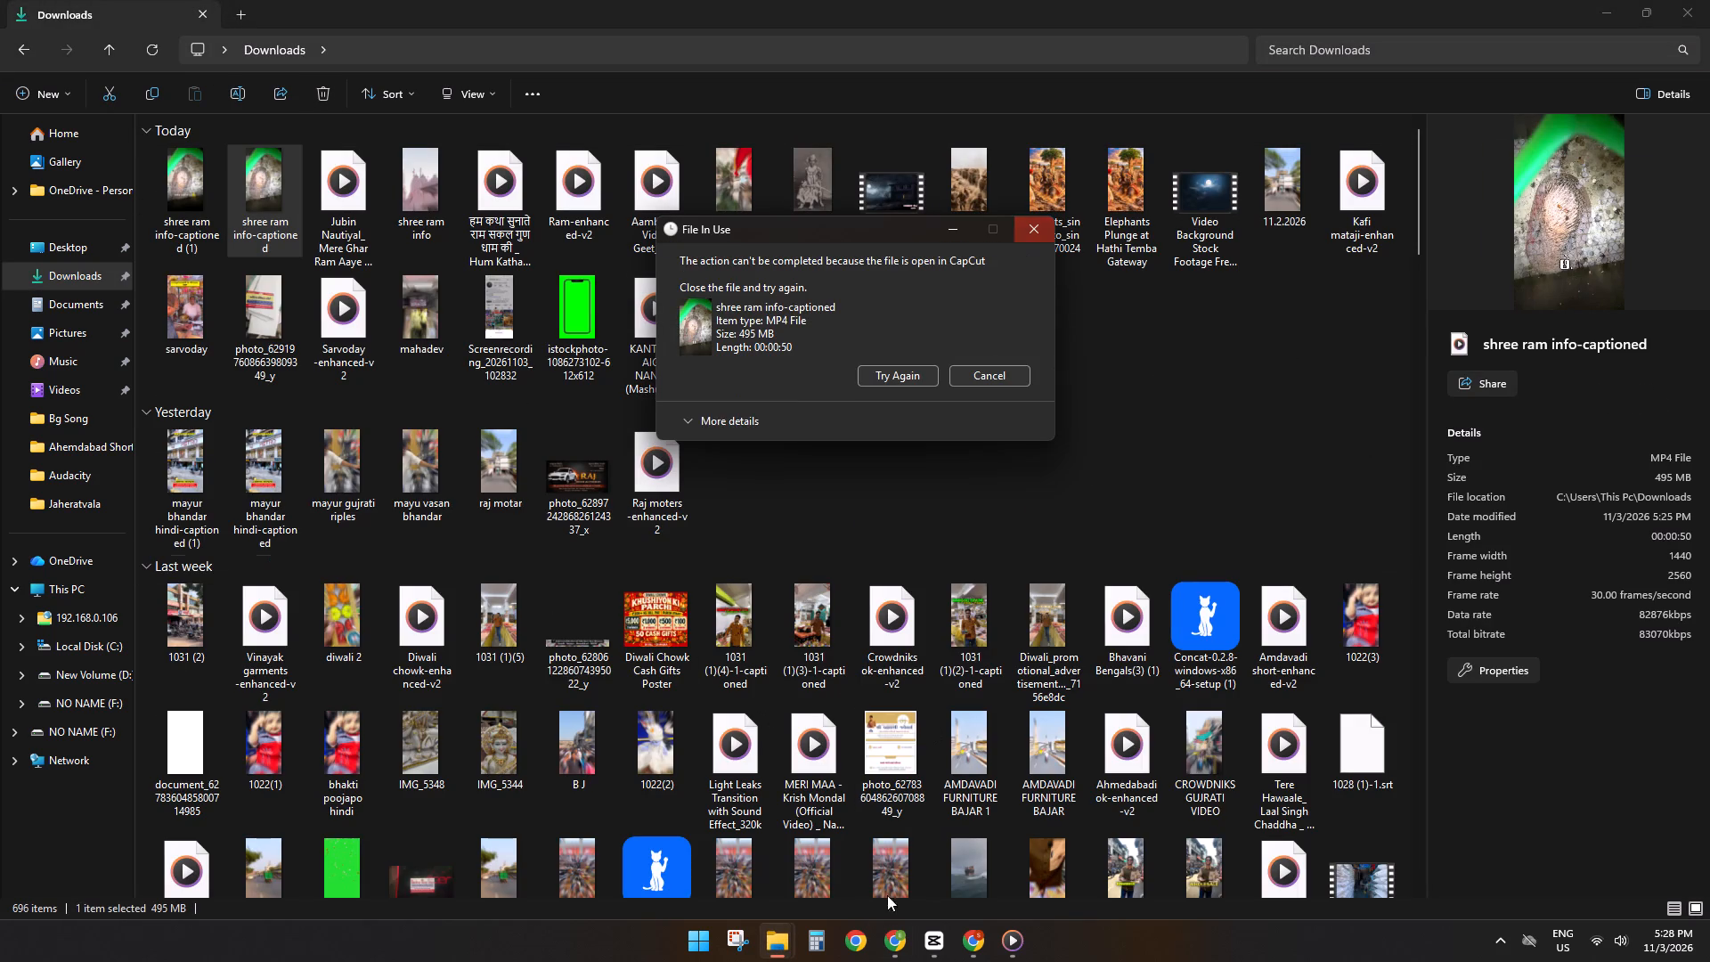
Return to CapCut and place the shree ram info-captioned (1) clip at the start of Timeline 04.
click(929, 949)
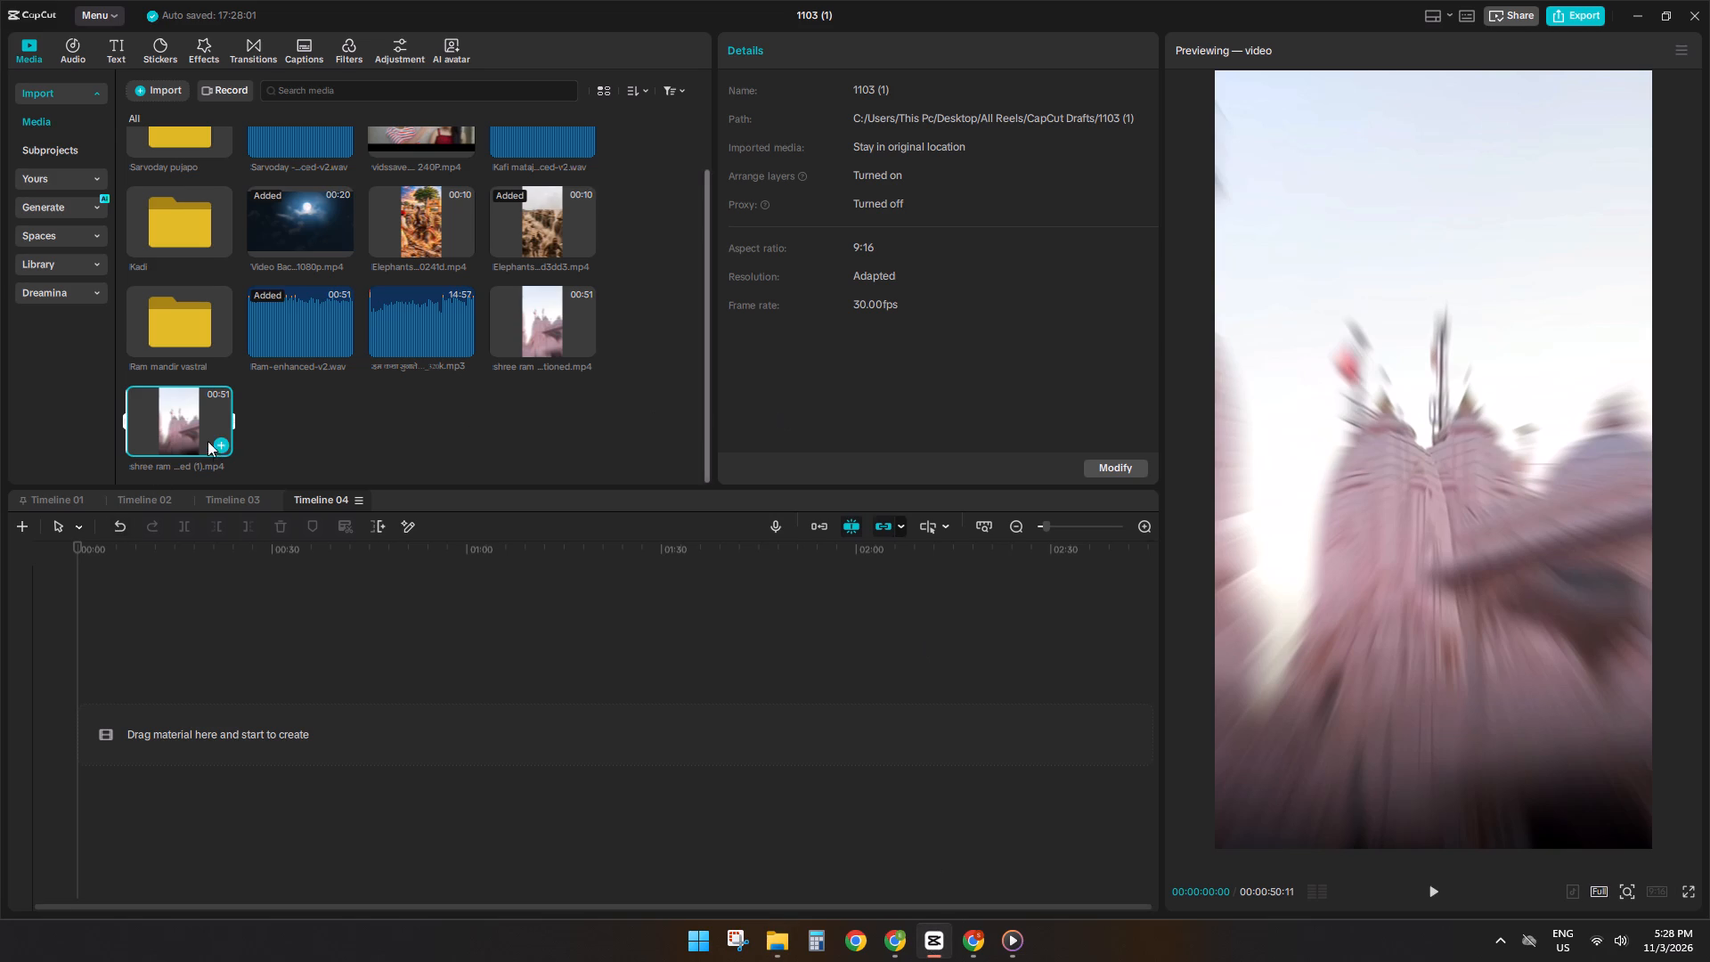
drag(191, 420, 220, 727)
Preview the captioned clip to about 0:08, then replay its opening seconds from the start to check the captions.
key(space)
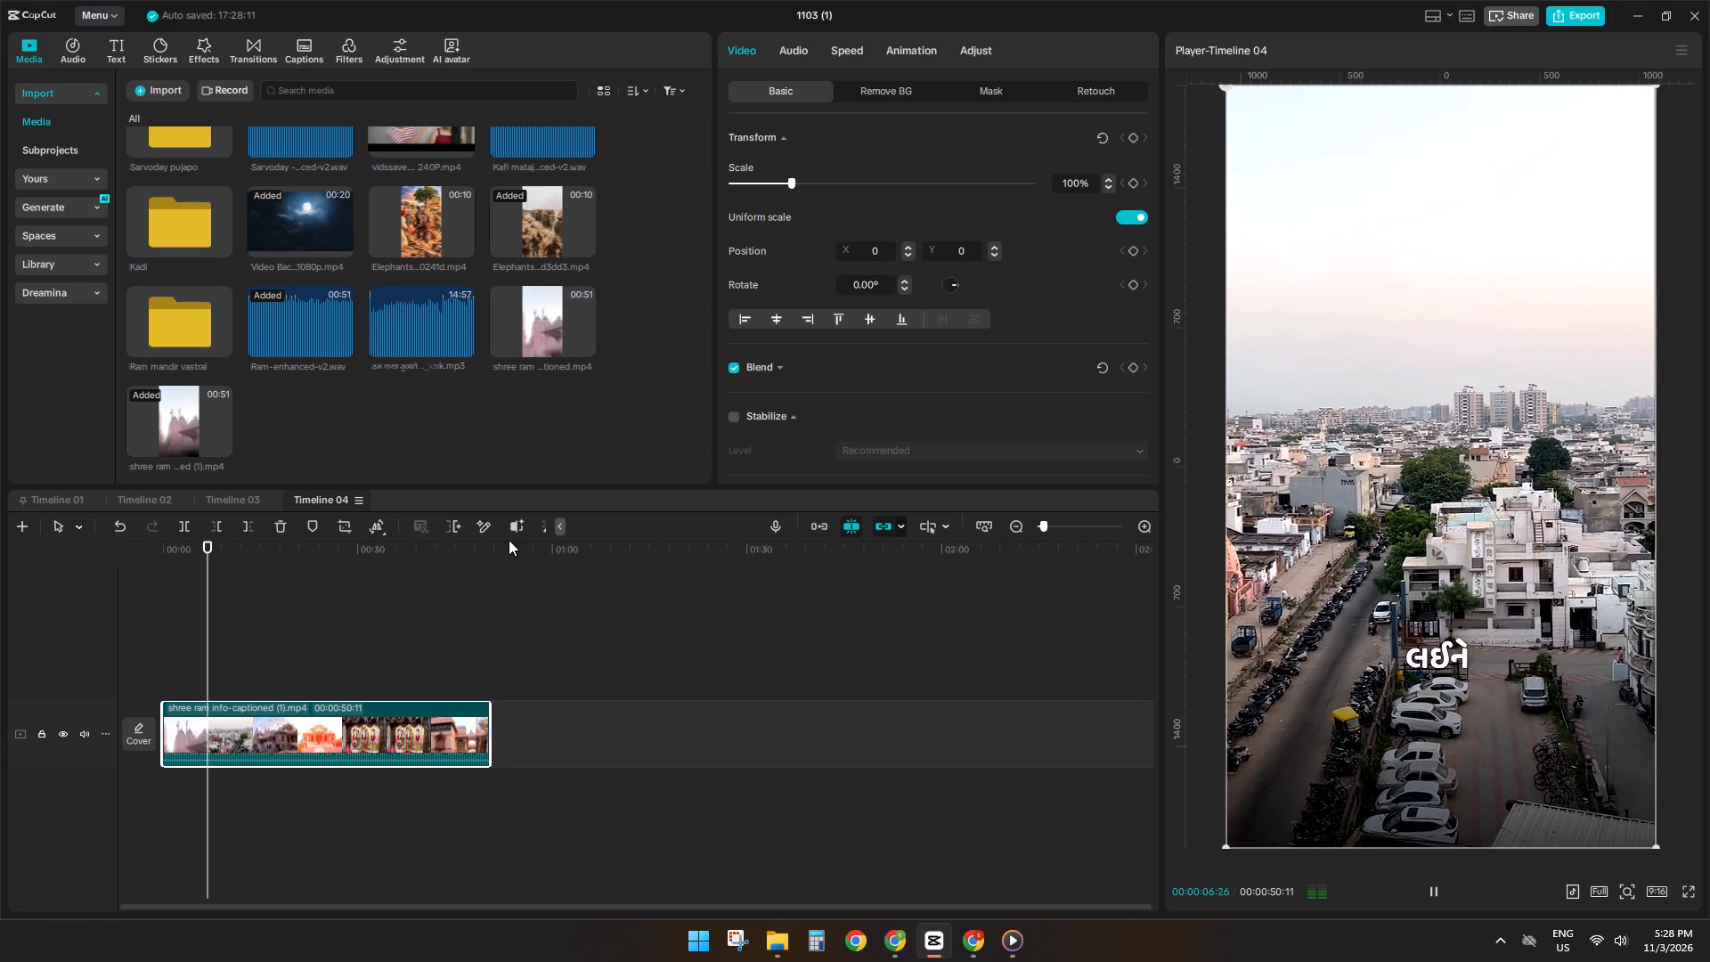
key(space)
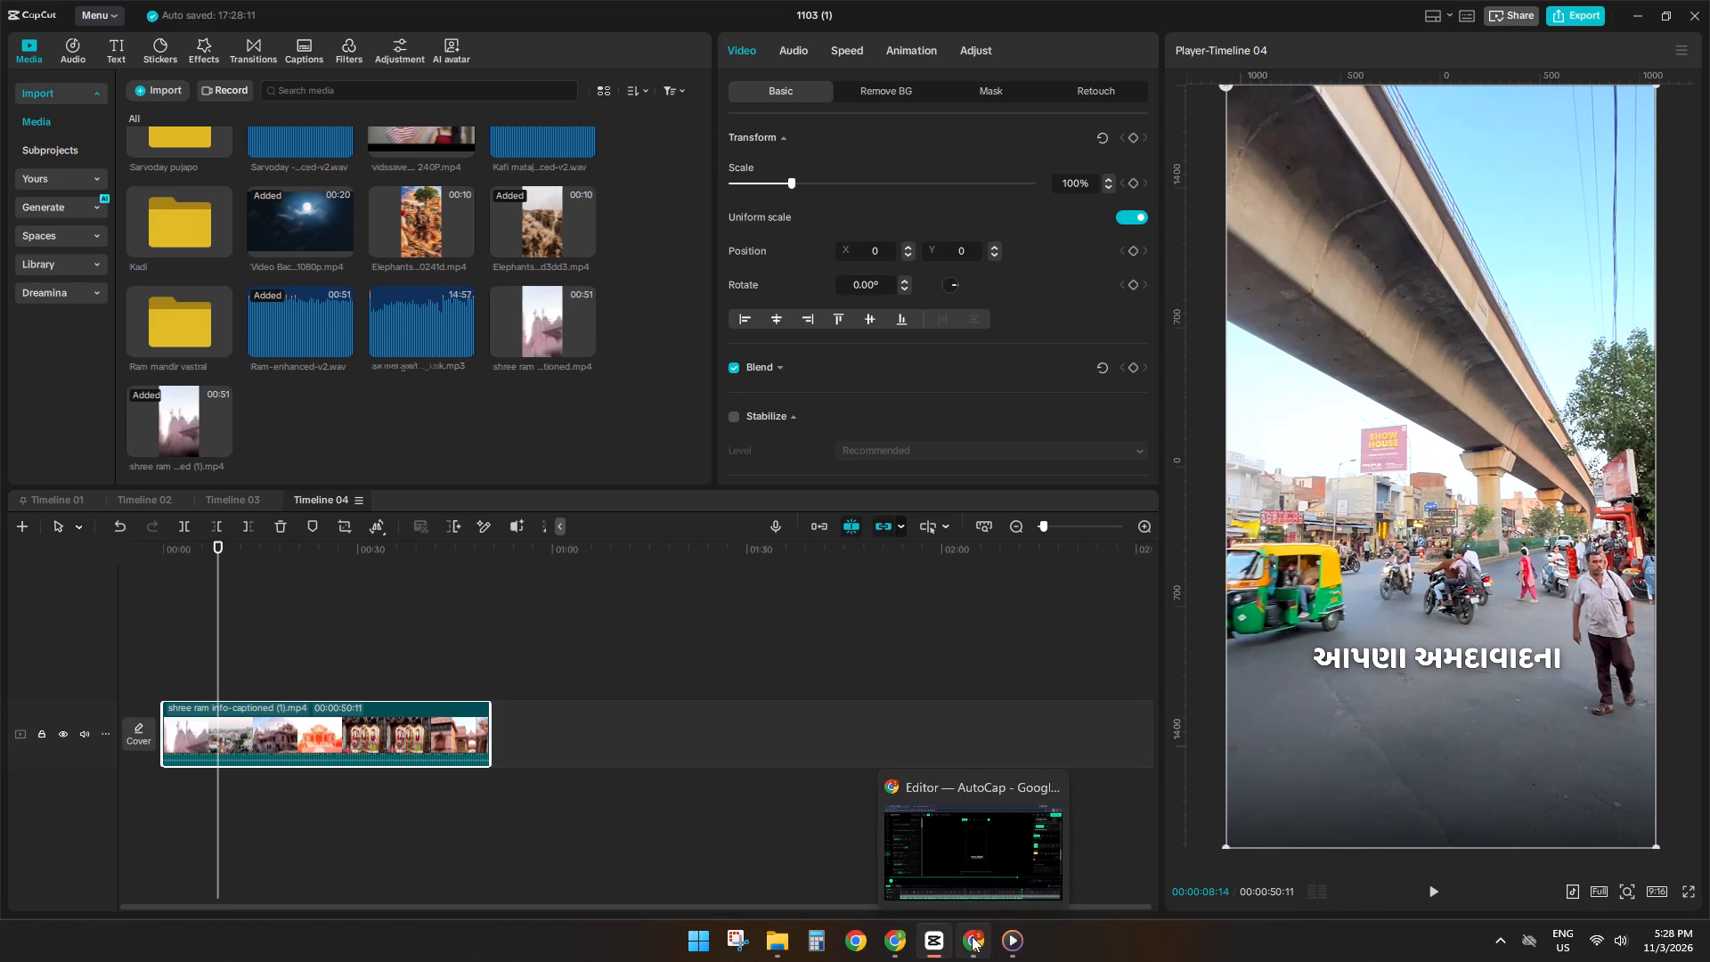
click(332, 606)
drag(332, 606, 298, 606)
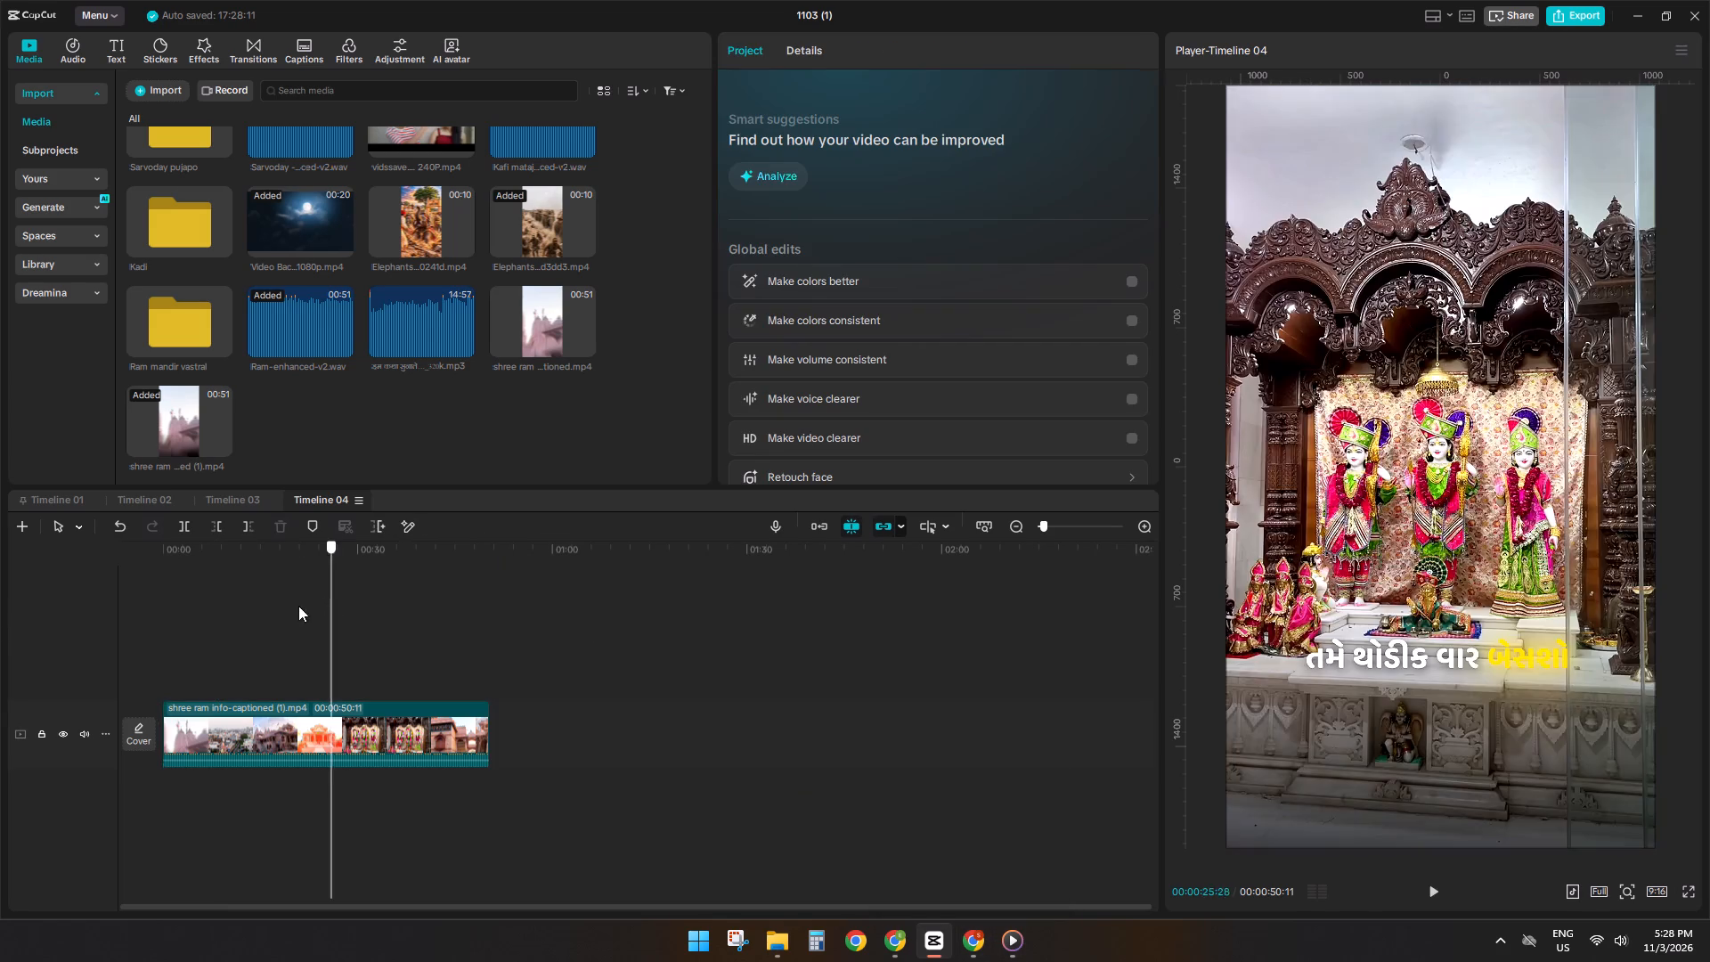
drag(298, 606, 0, 622)
key(space)
key(space)
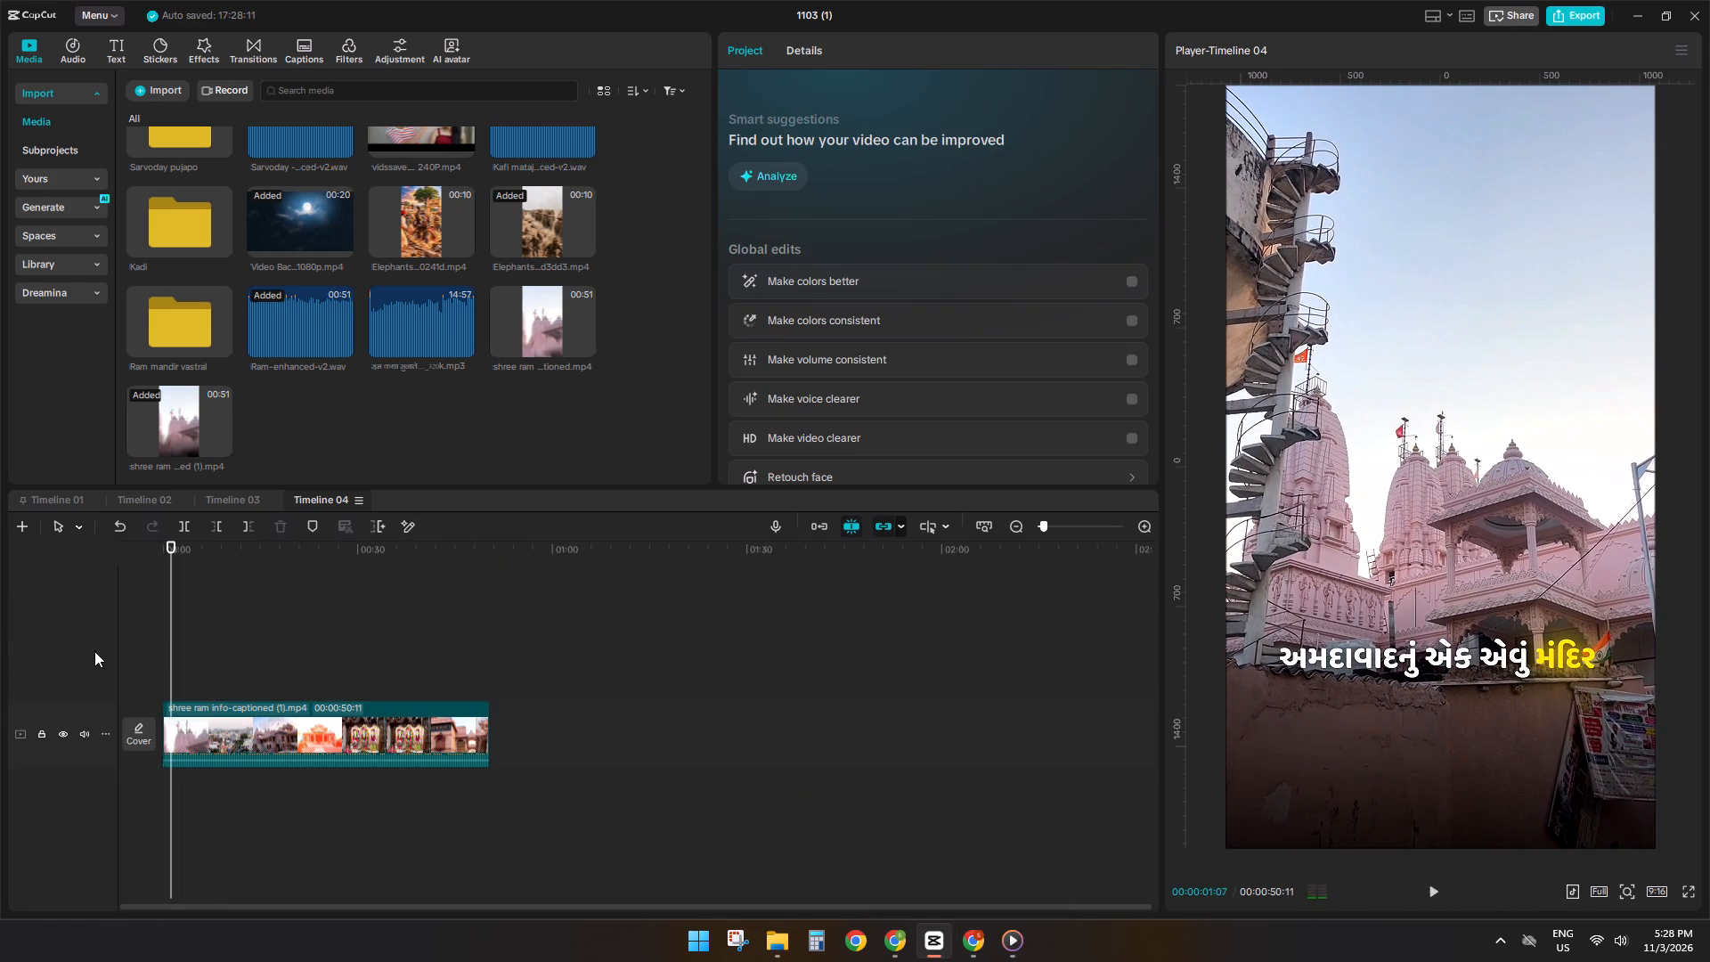
click(261, 657)
drag(261, 657, 151, 667)
key(space)
key(space)
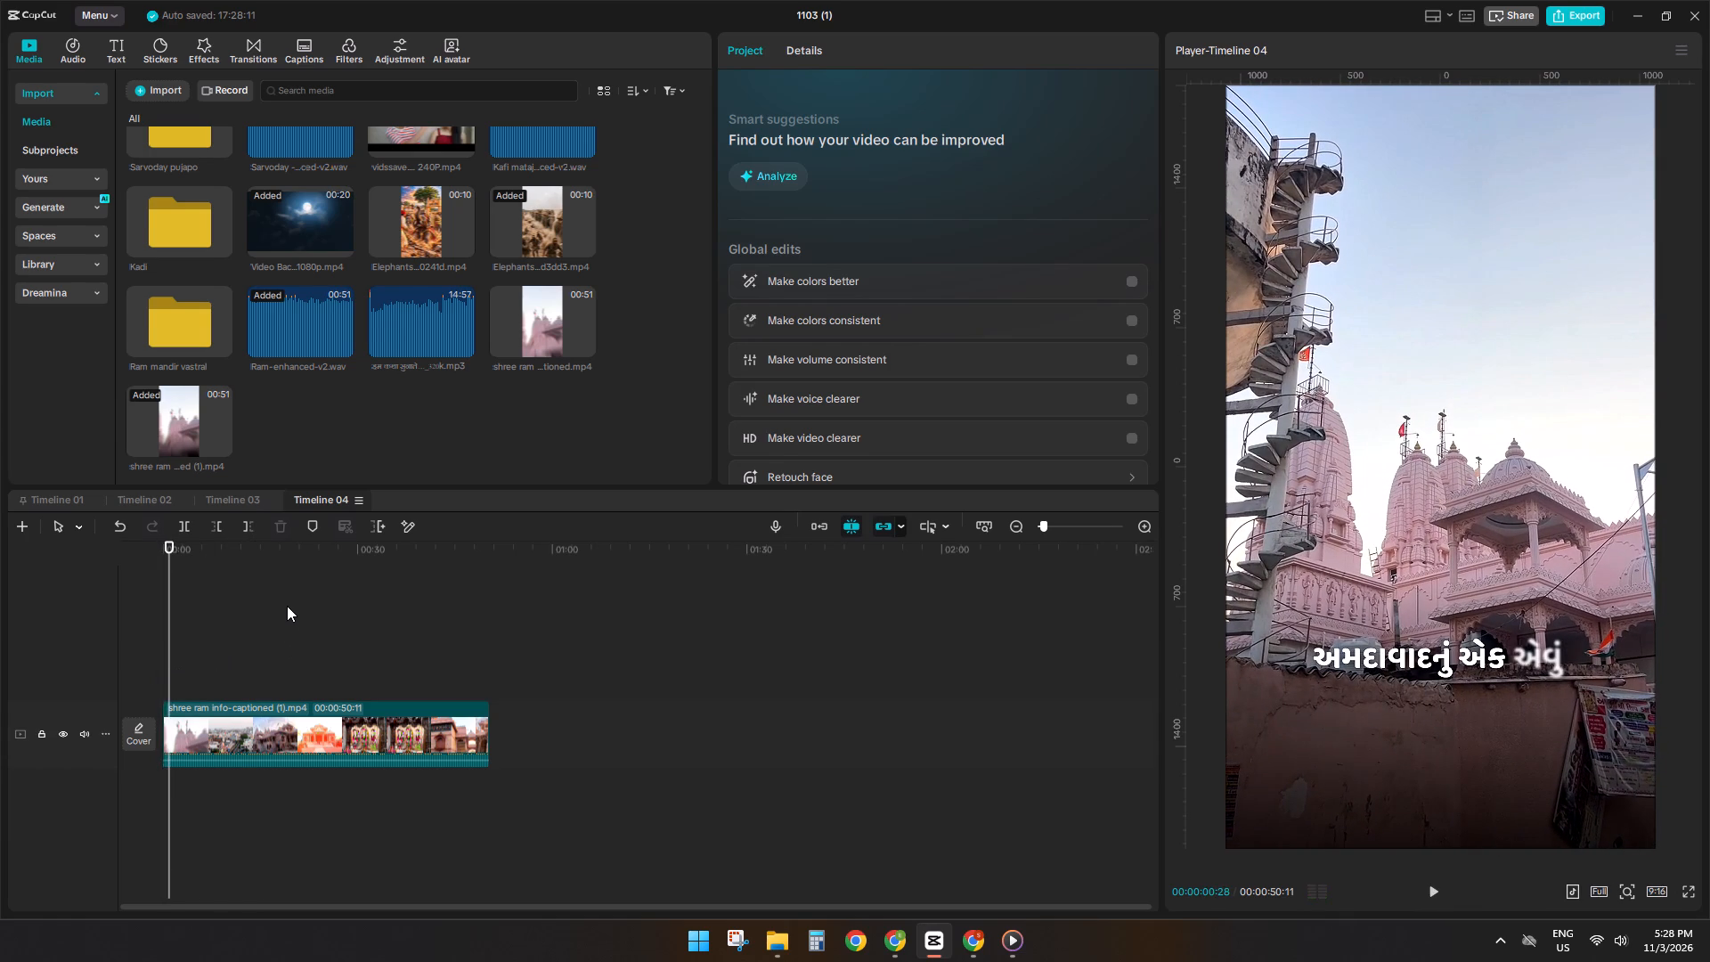
key(space)
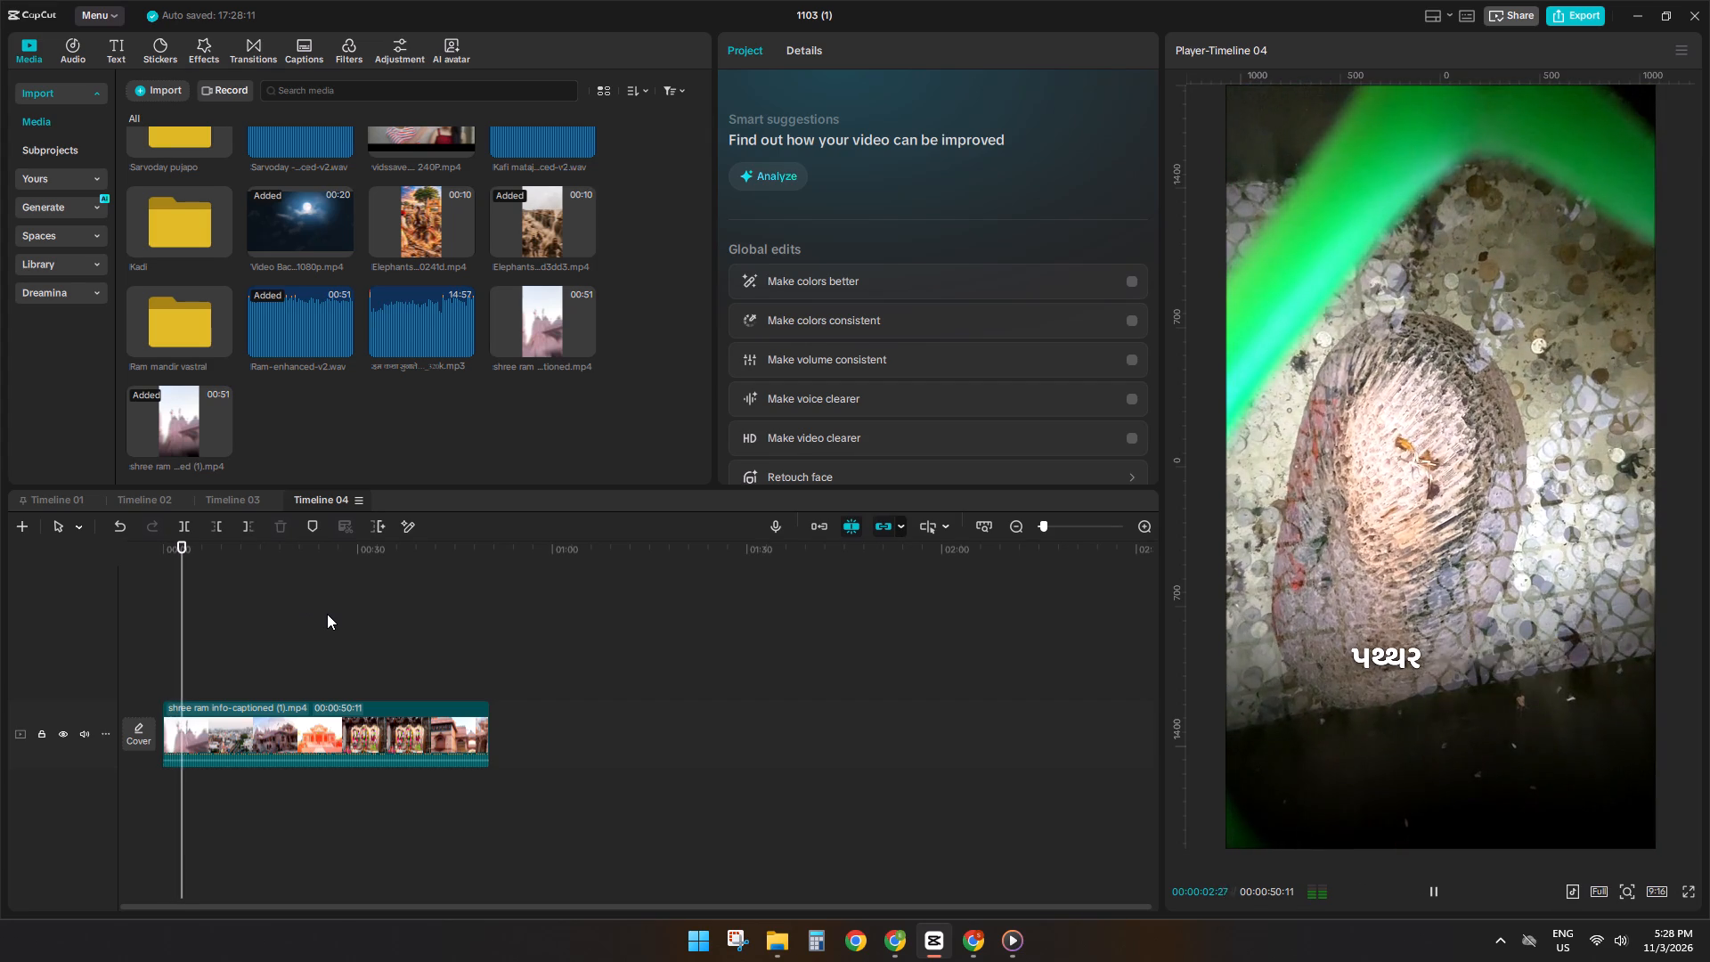
key(space)
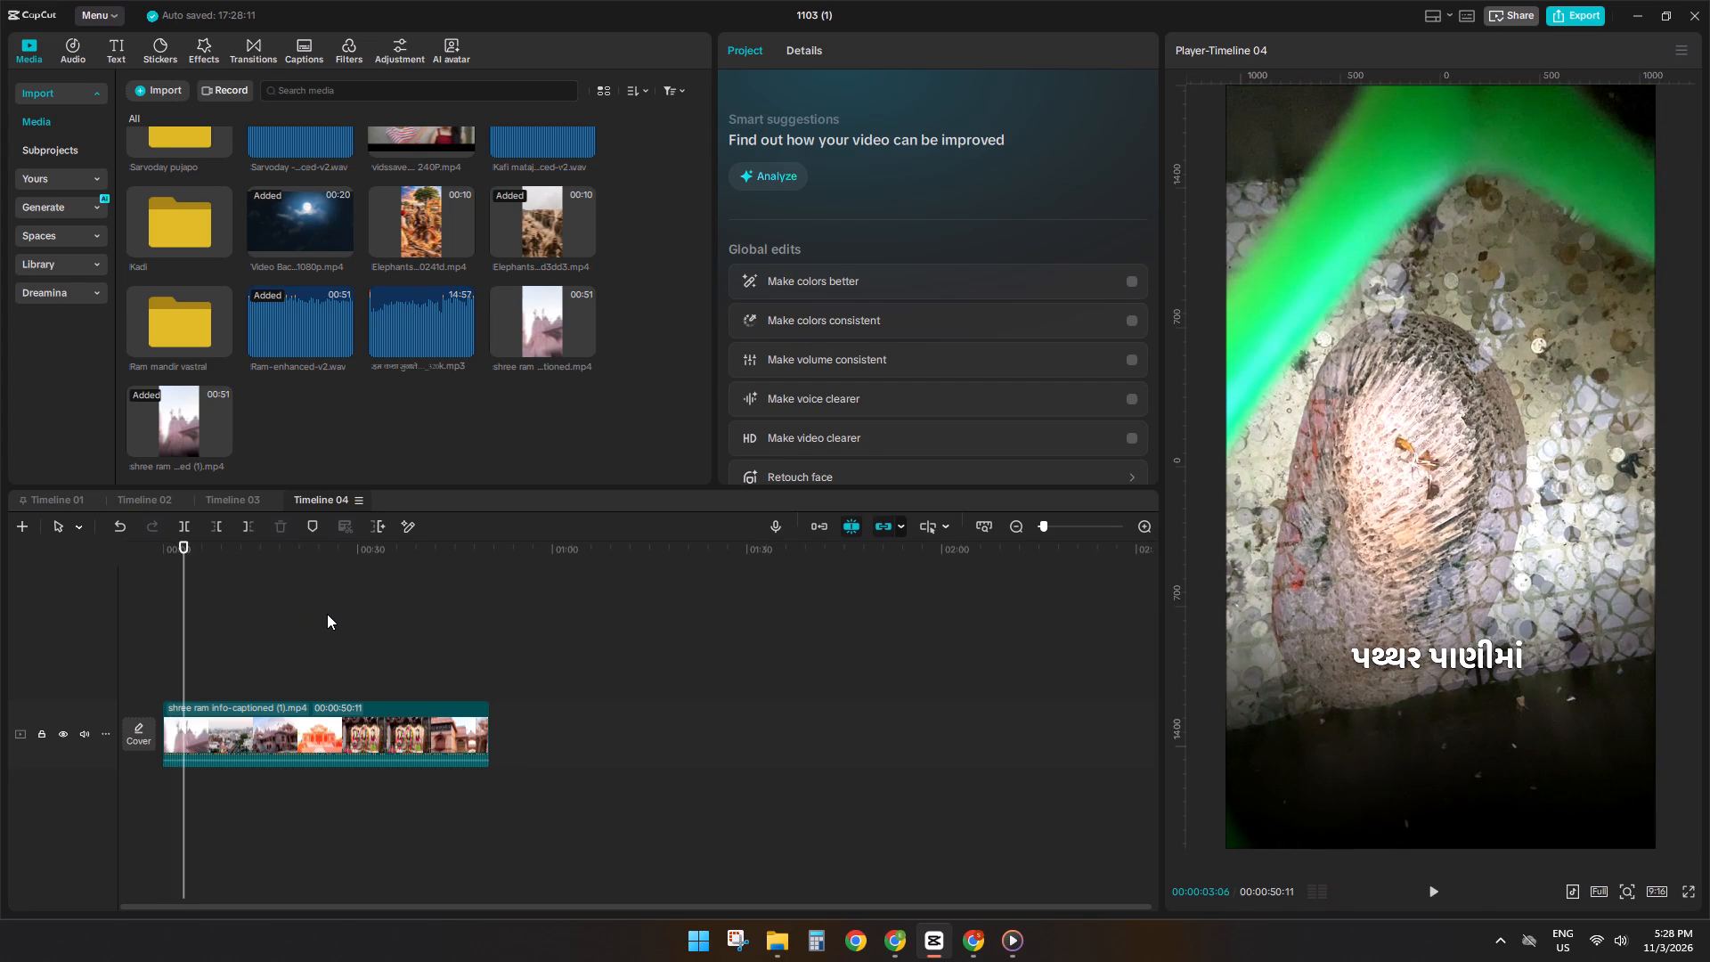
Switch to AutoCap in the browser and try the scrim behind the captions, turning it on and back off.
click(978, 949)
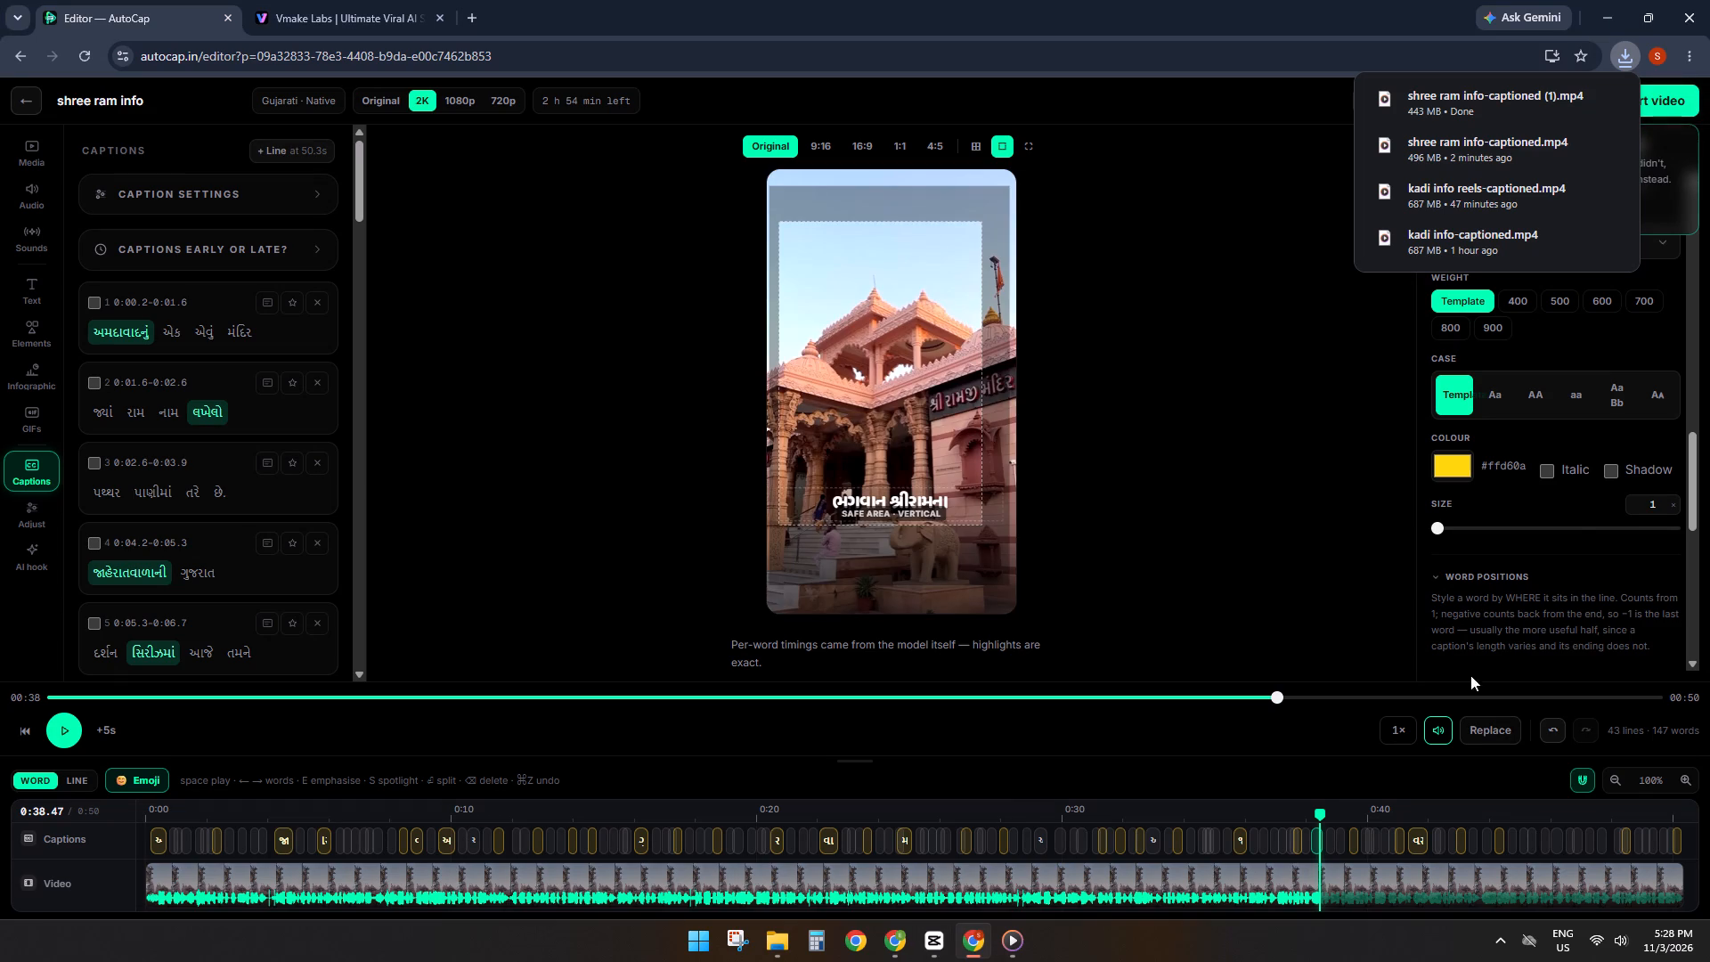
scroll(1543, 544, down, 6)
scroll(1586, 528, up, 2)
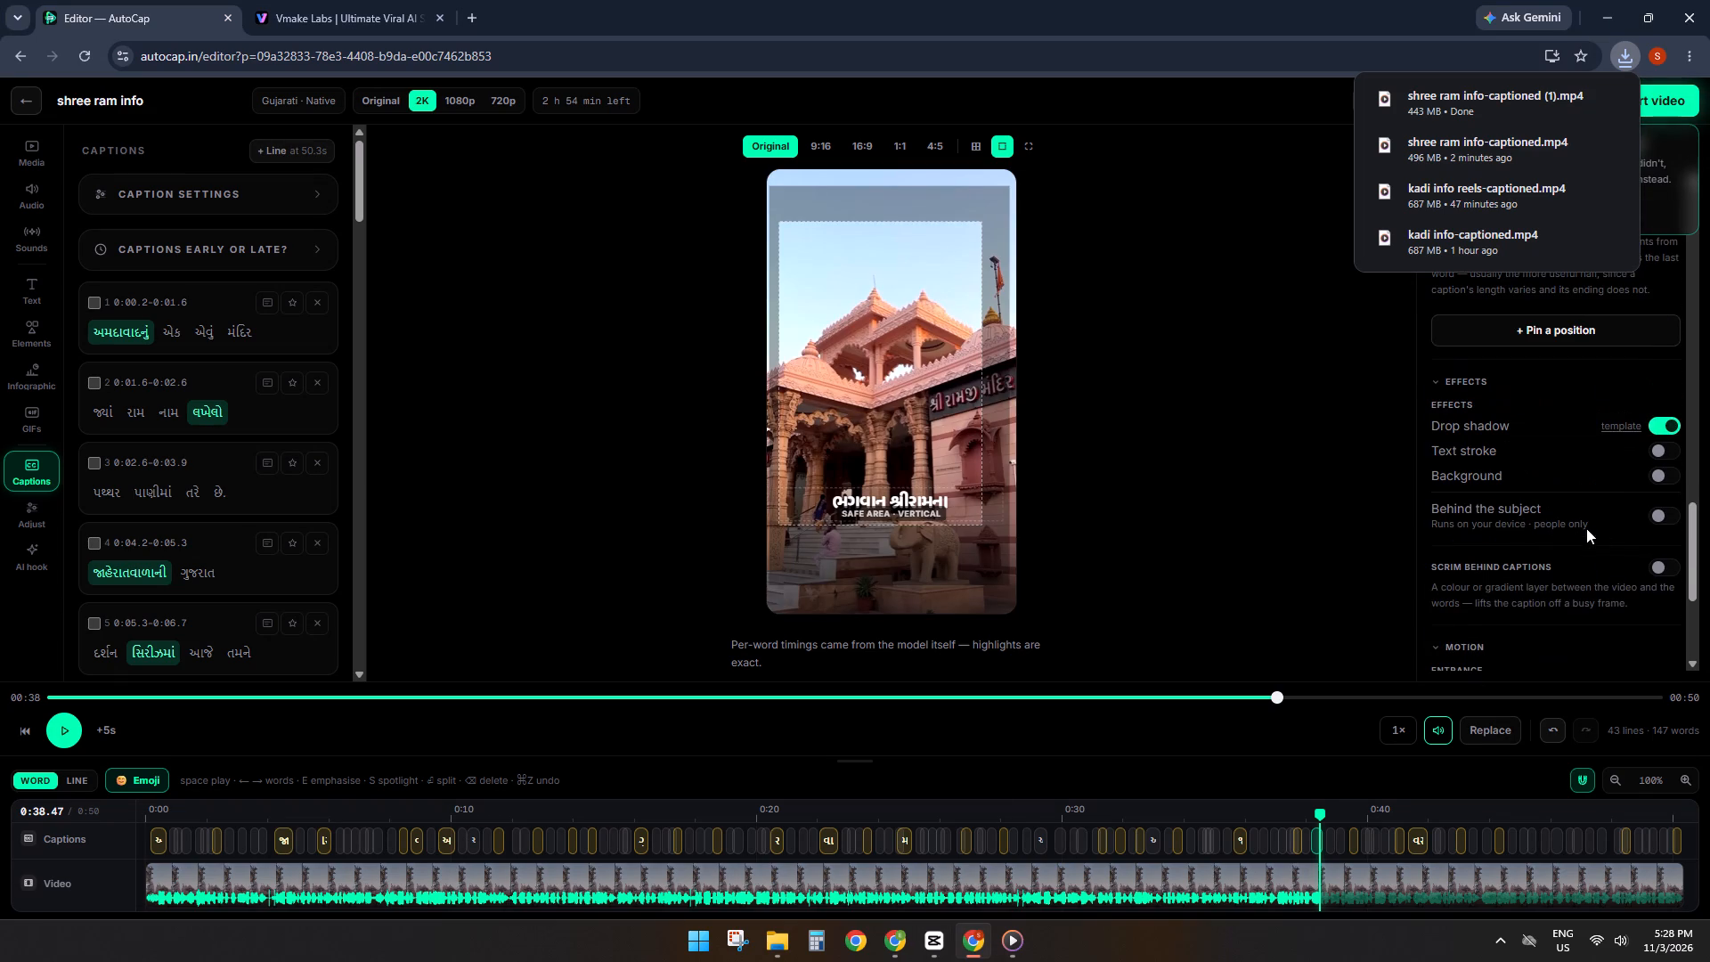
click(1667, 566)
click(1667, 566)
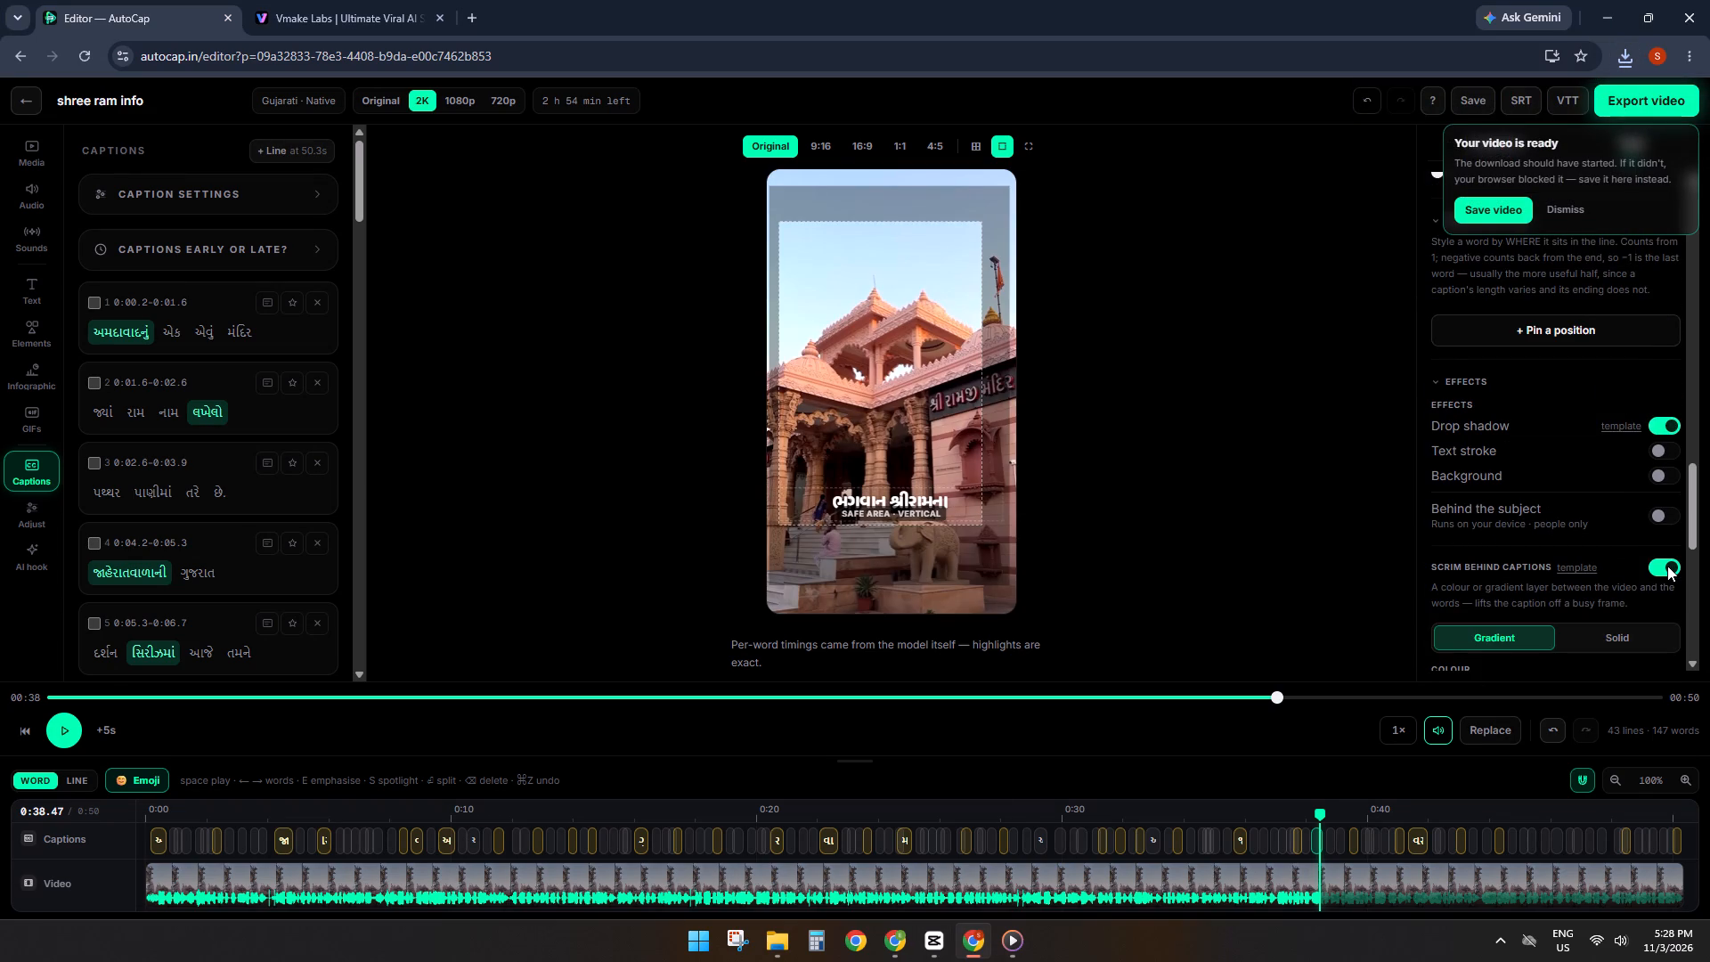
Return to CapCut, preview the captioned clip from about 0:03 and go back to the start of the timeline.
click(940, 942)
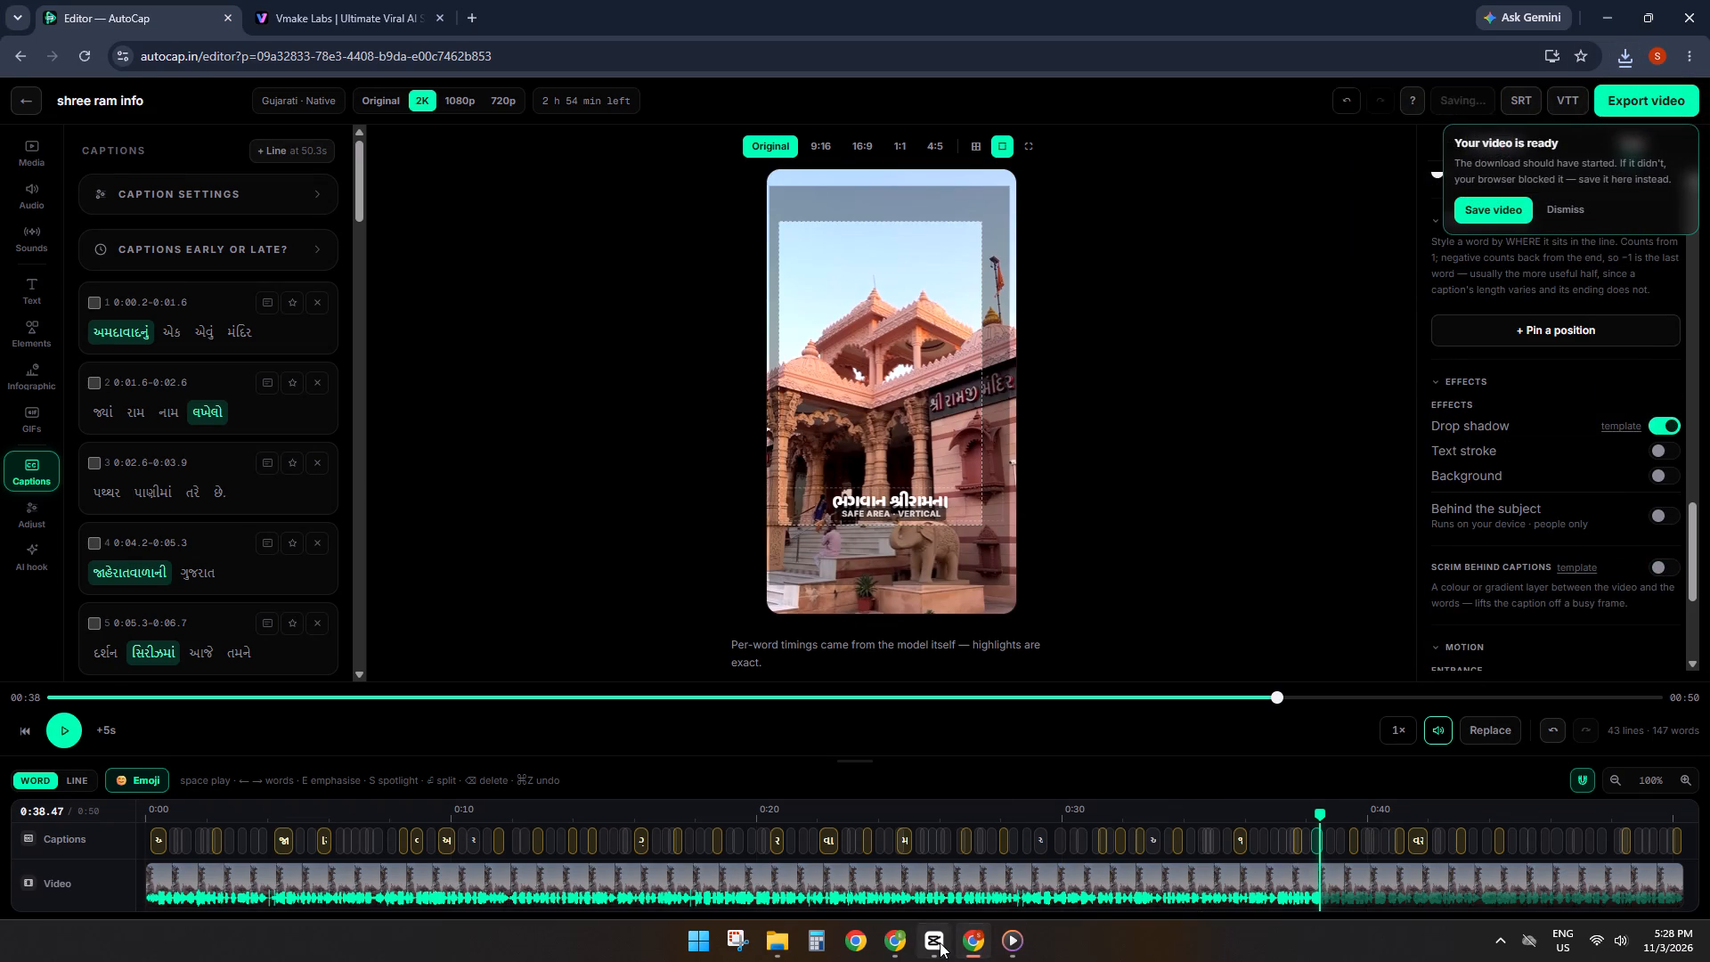
key(space)
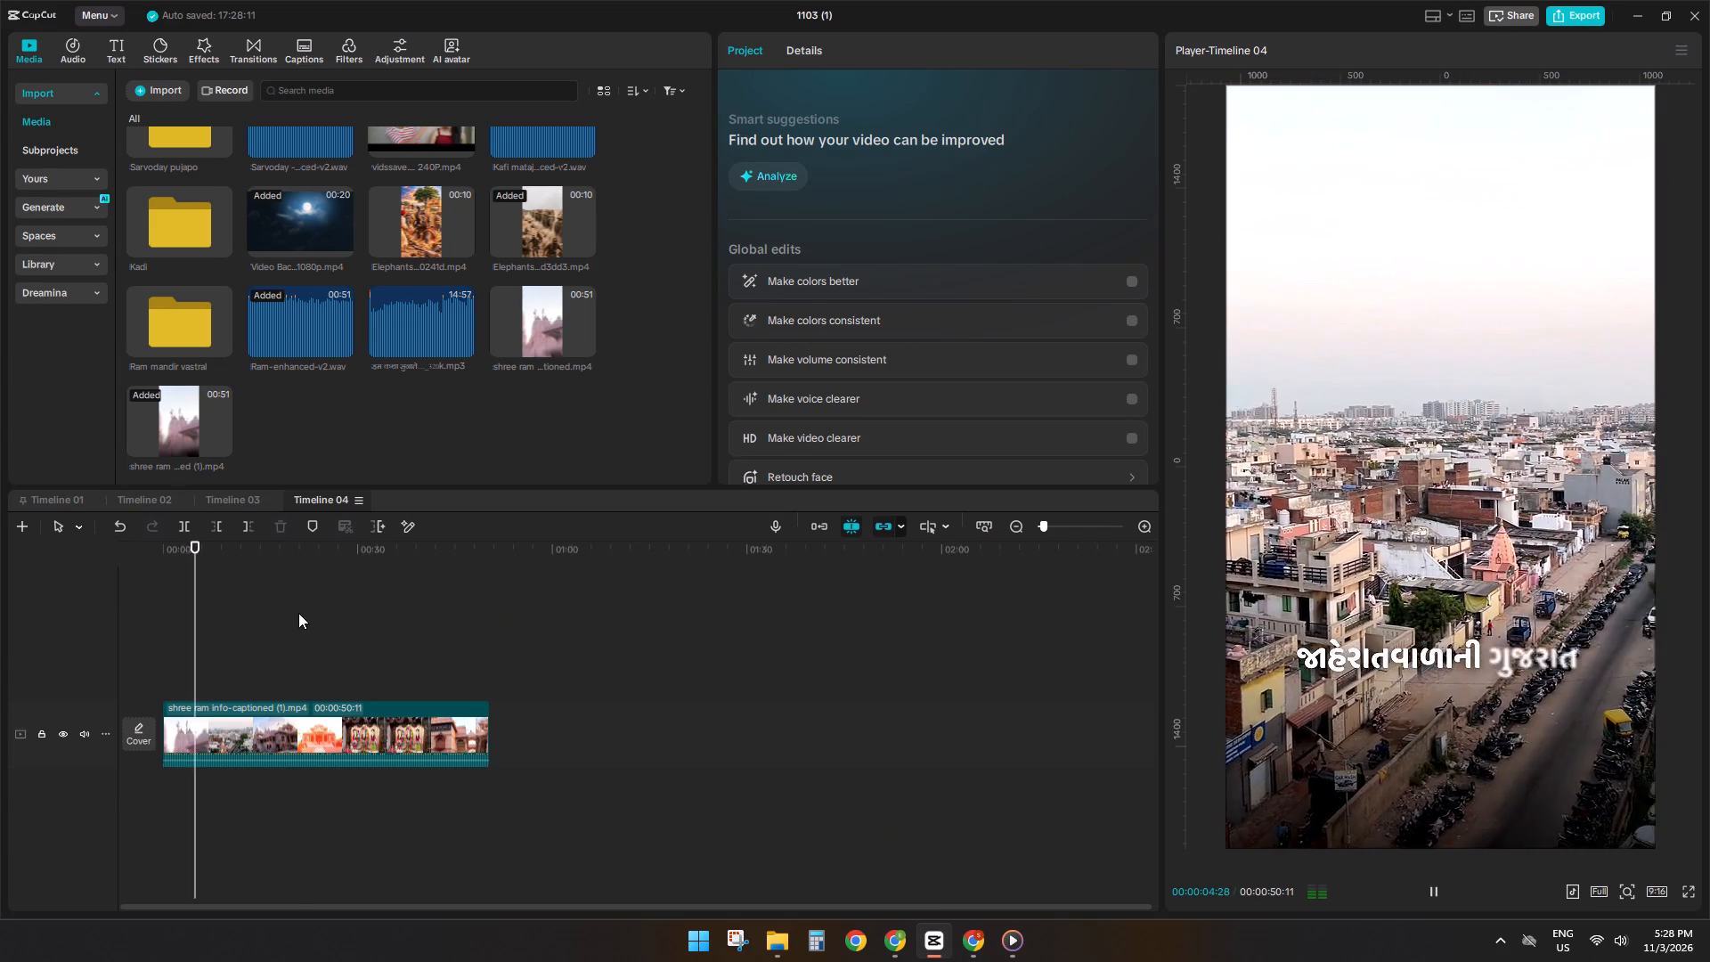
click(298, 613)
drag(298, 613, 0, 616)
Import the downloaded Jubin Nautiyal Mere Ghar Ram Aaye Hain mp3 from Downloads, checking the browser's recent downloads to identify it.
click(144, 102)
click(153, 92)
click(191, 119)
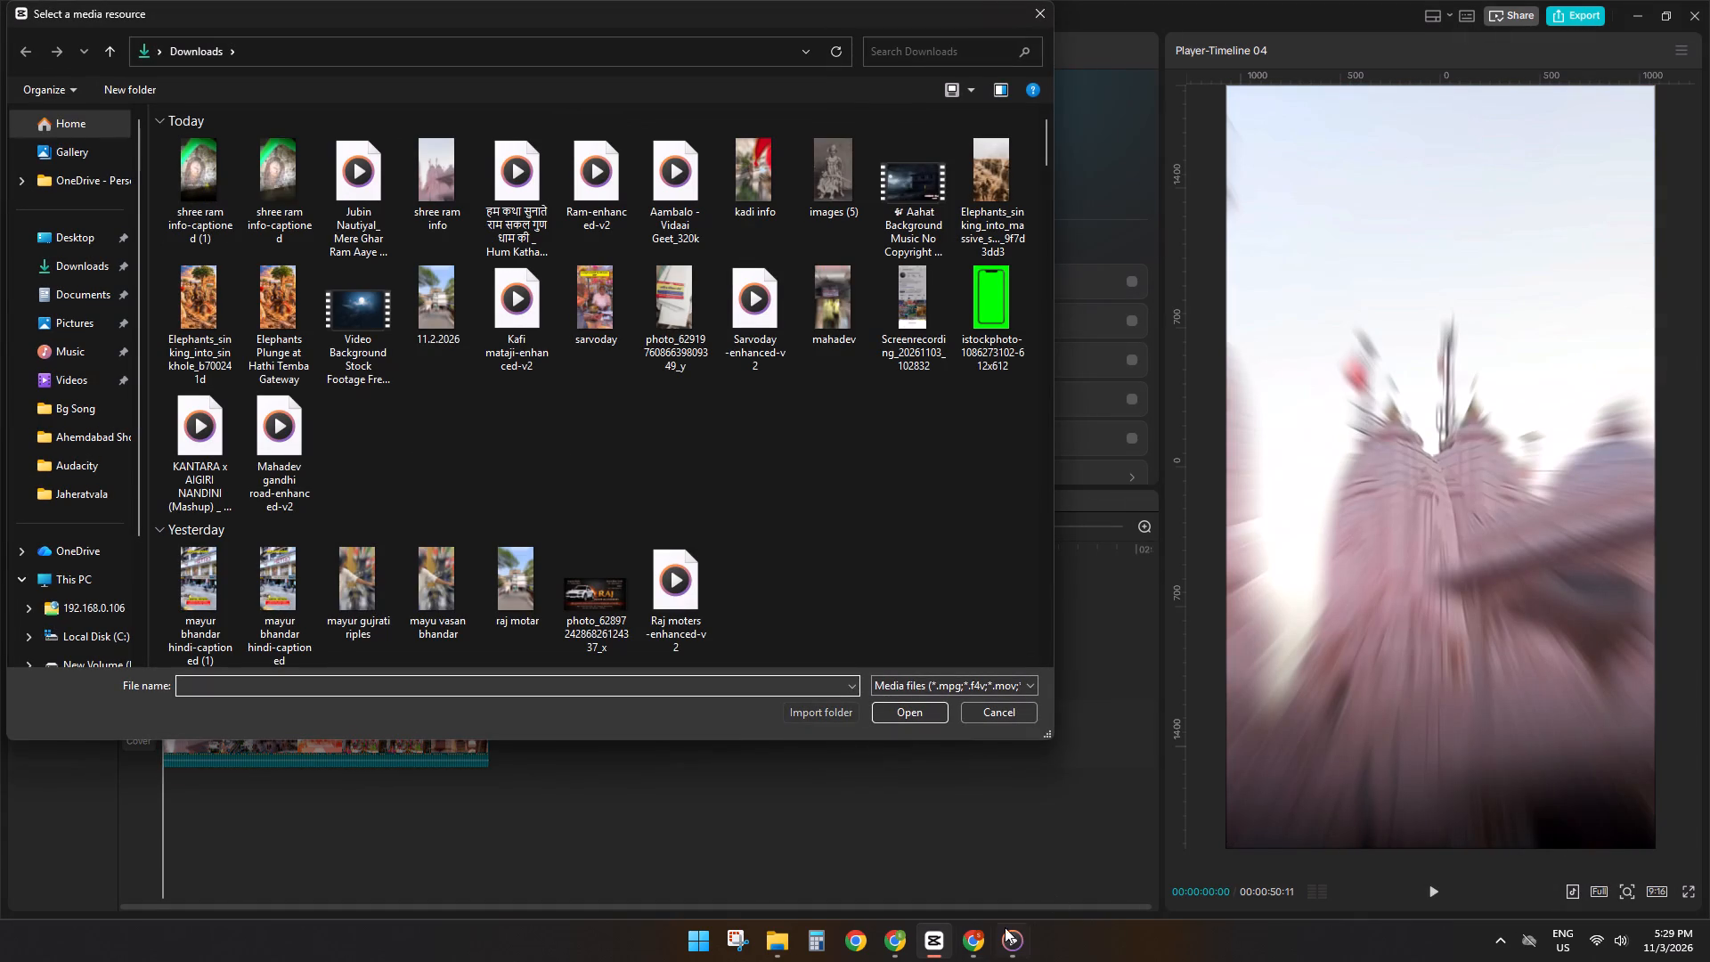
click(960, 946)
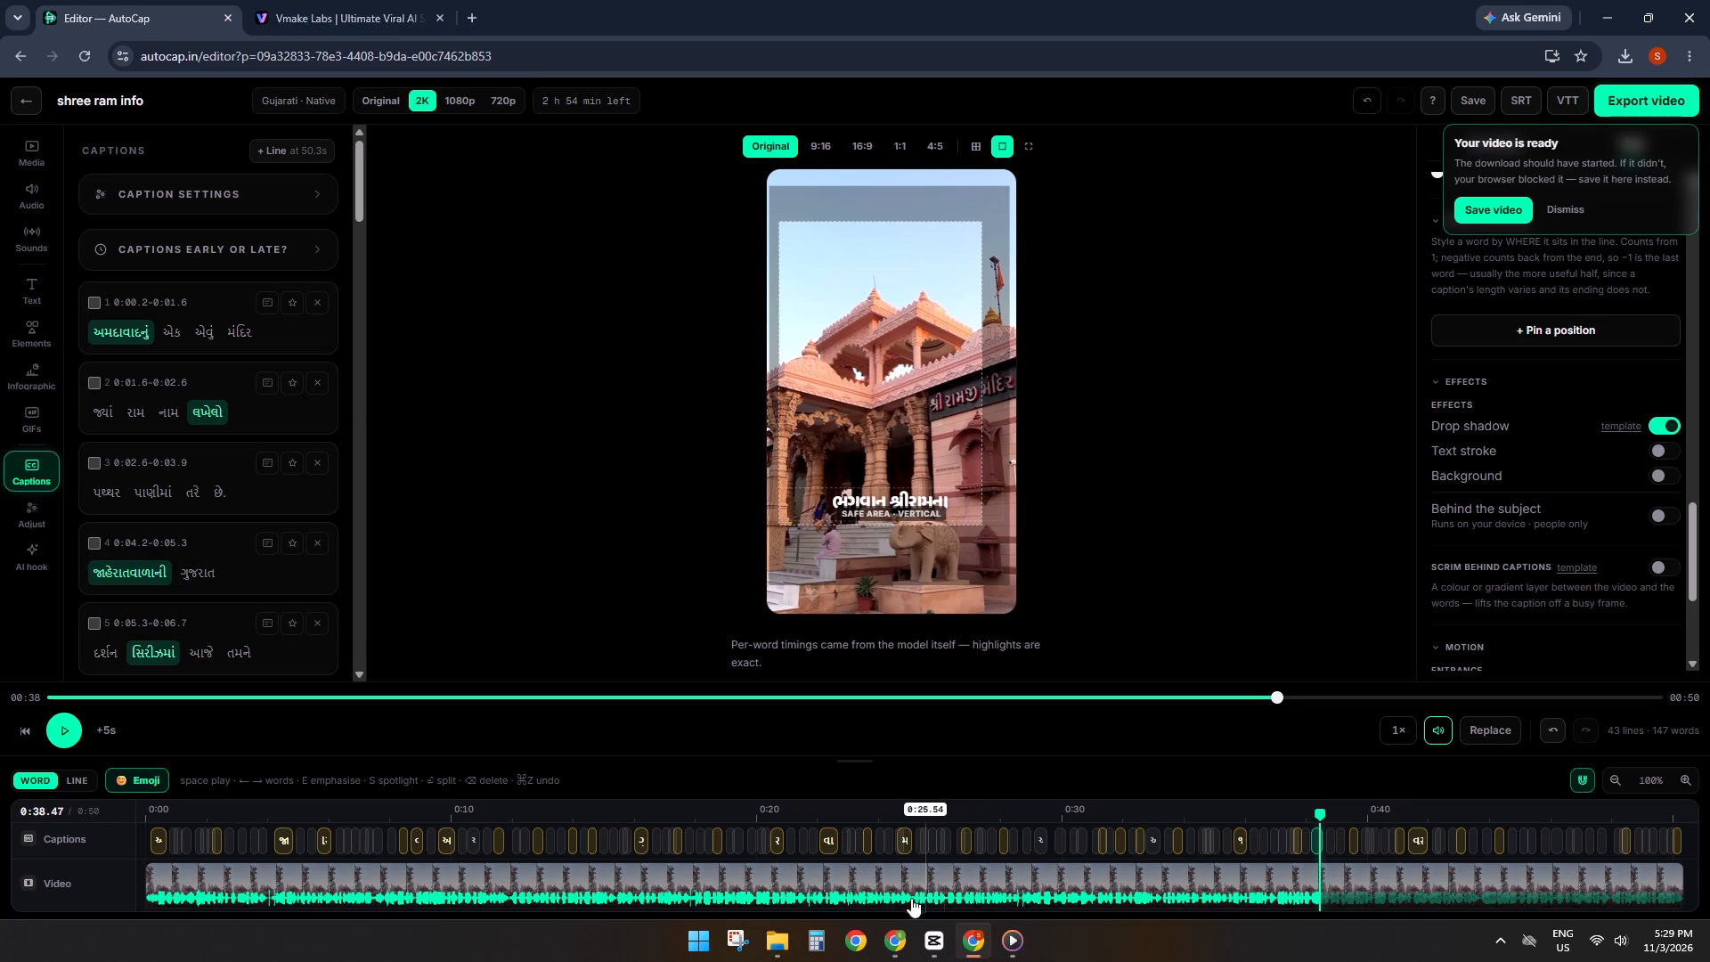
click(908, 935)
click(1274, 6)
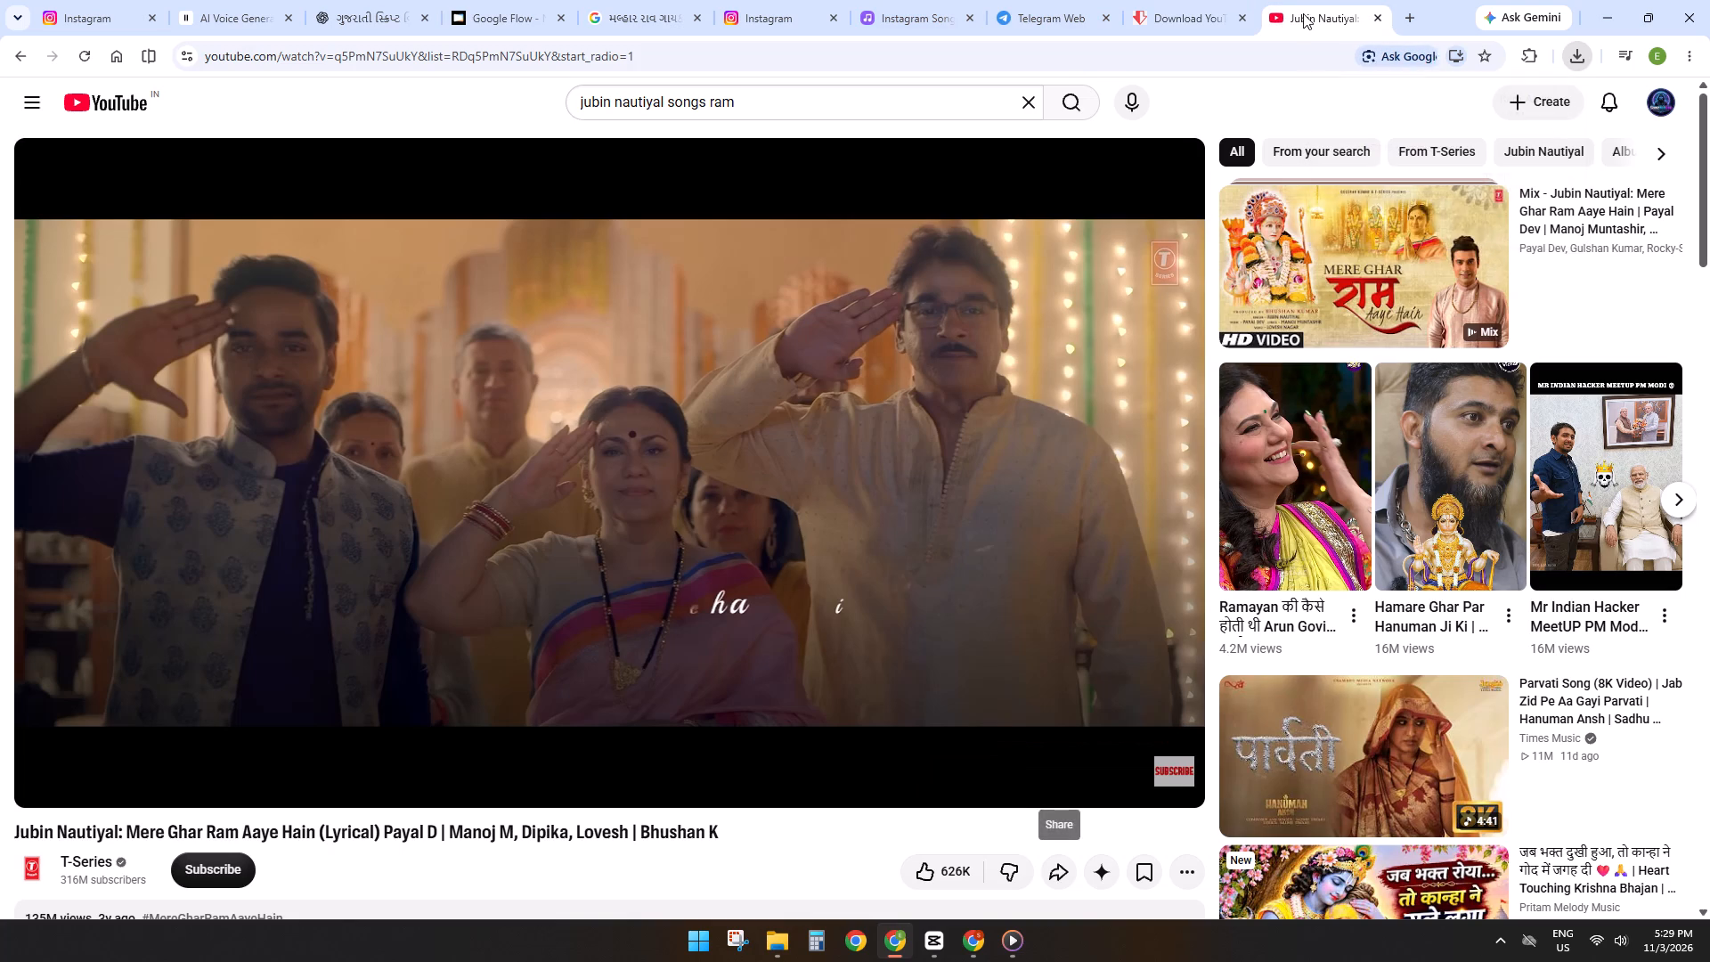
click(1573, 57)
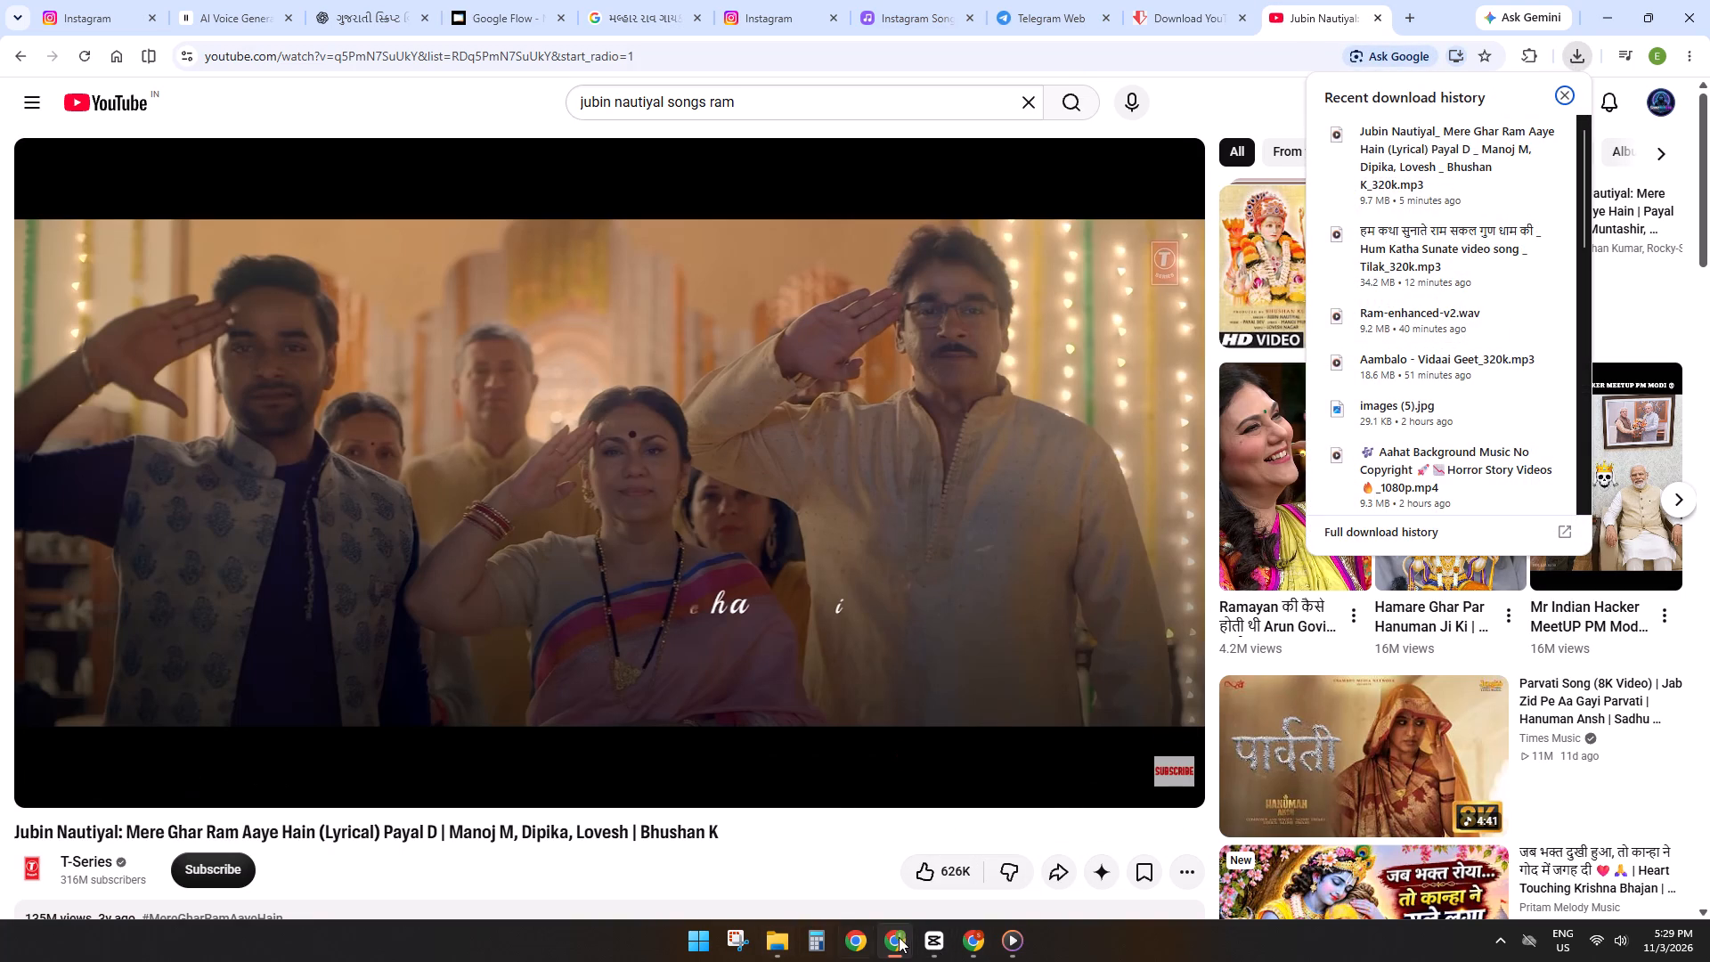
click(935, 936)
click(85, 250)
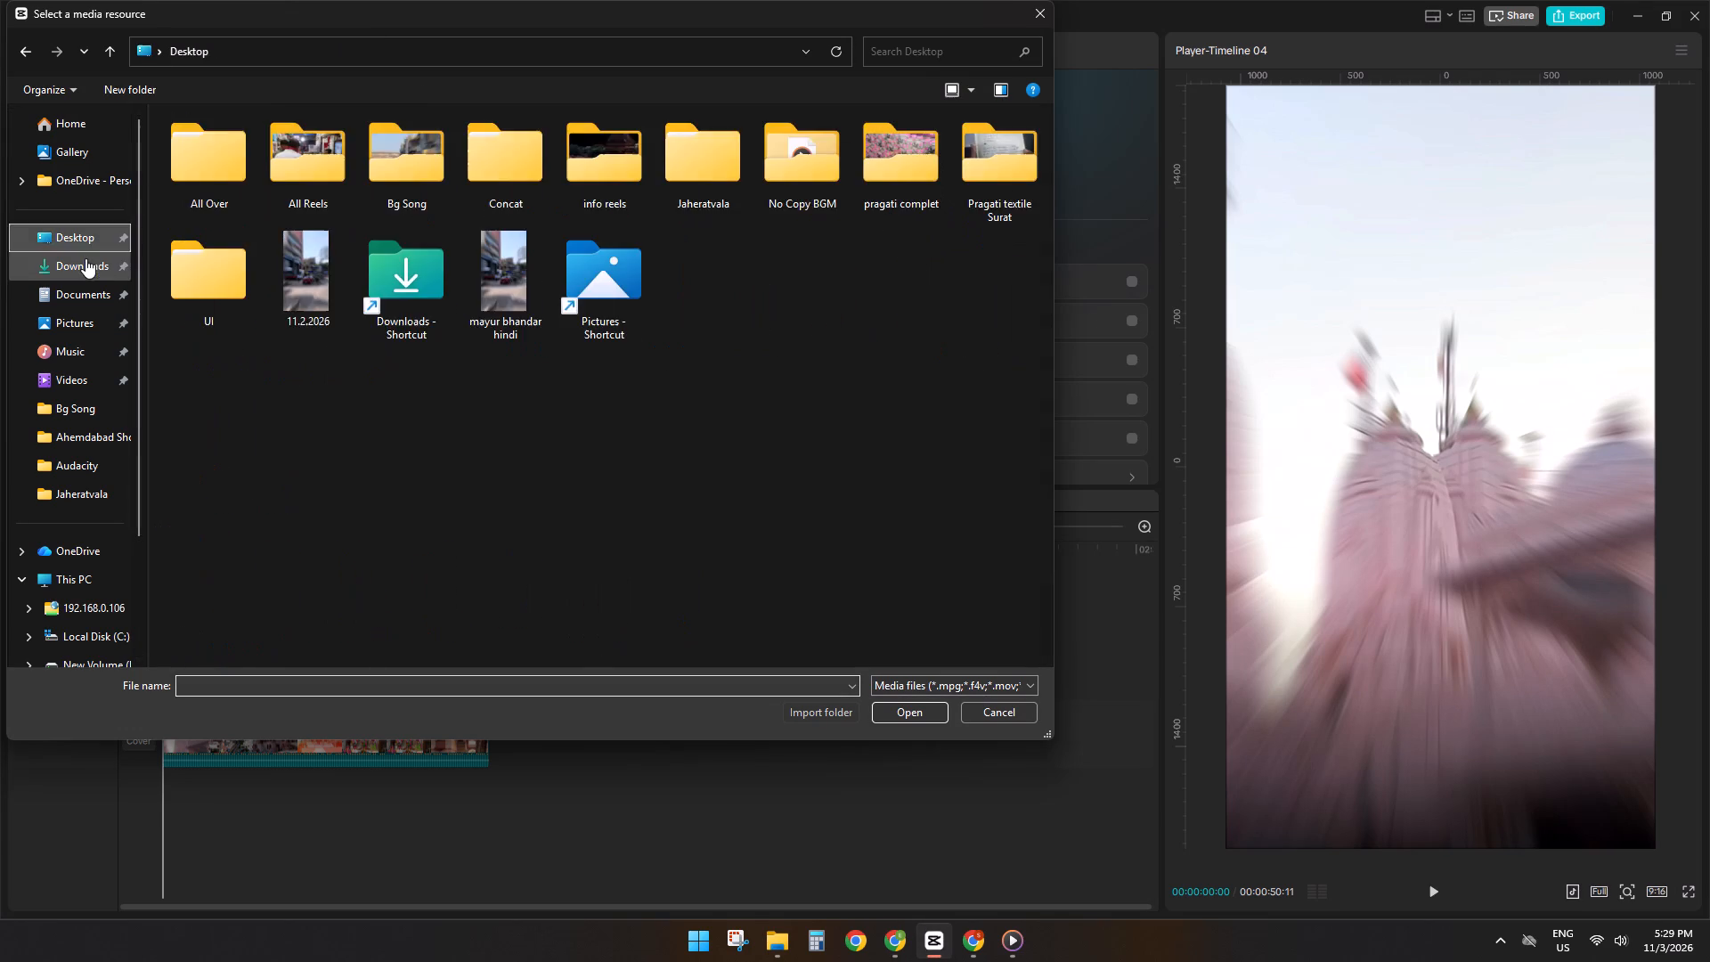
click(85, 258)
double_click(355, 193)
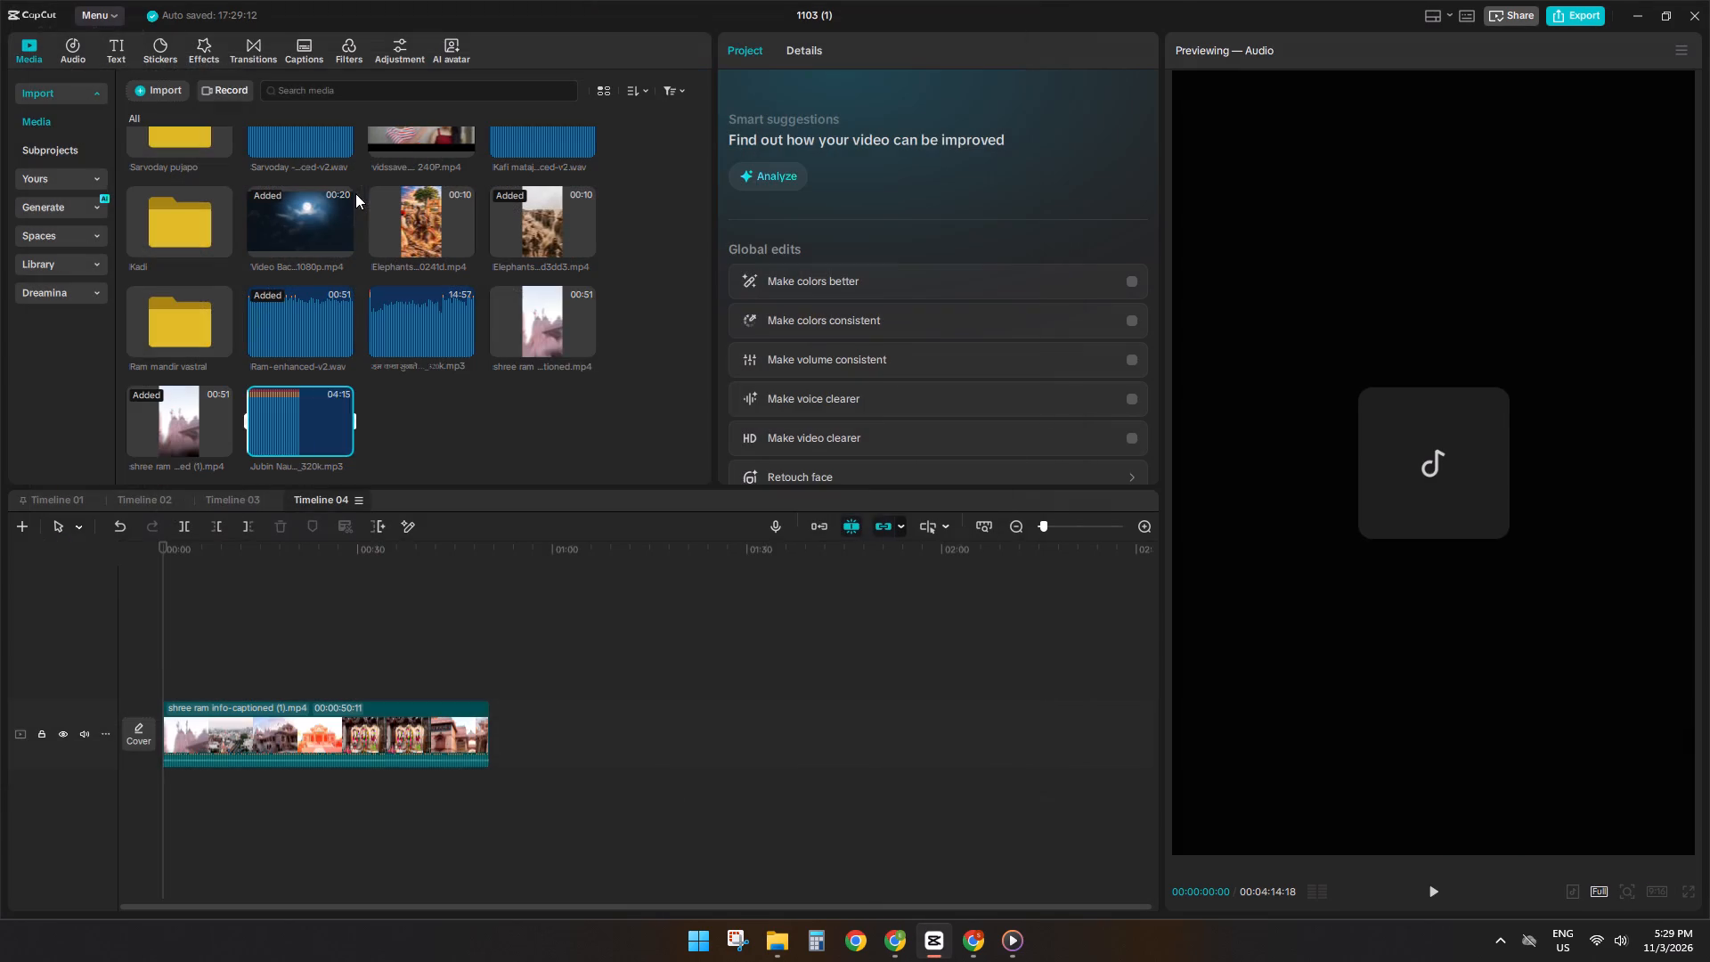
Place the Mere Ghar Ram Aaye Hain song below the captioned clip at the start of Timeline 04.
drag(293, 415, 129, 799)
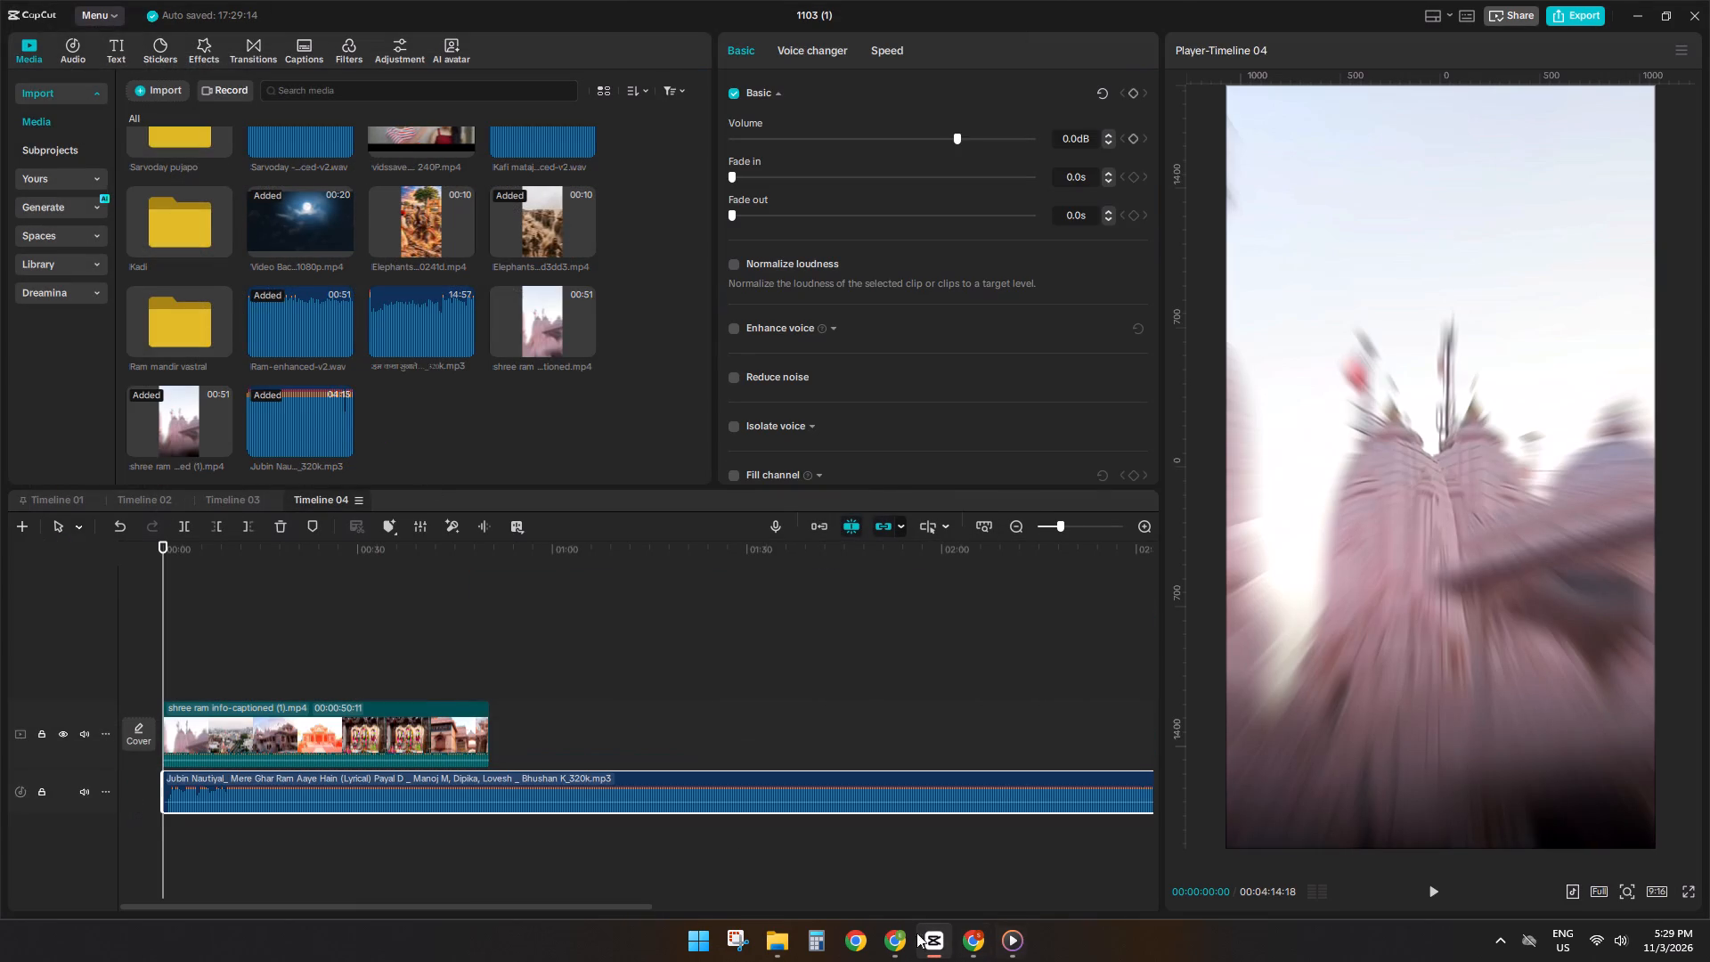
click(889, 946)
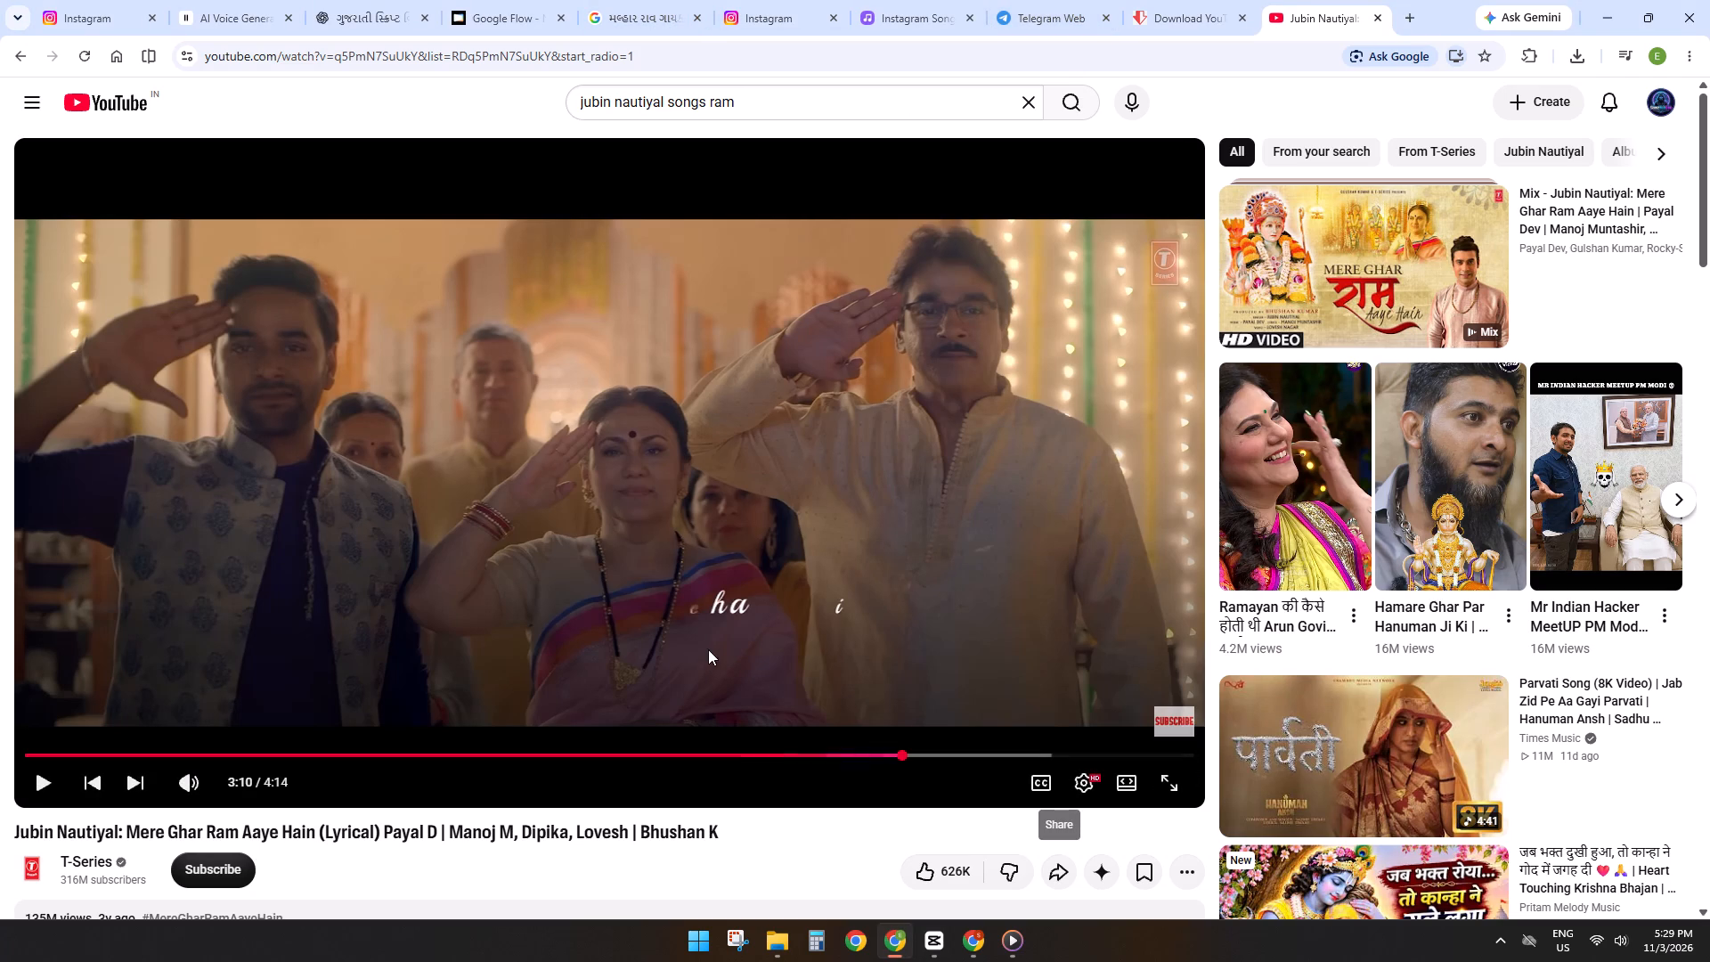
click(934, 944)
Trim away the song's part before about 3:09 and move the remaining audio to the timeline start.
click(597, 710)
drag(597, 710, 633, 705)
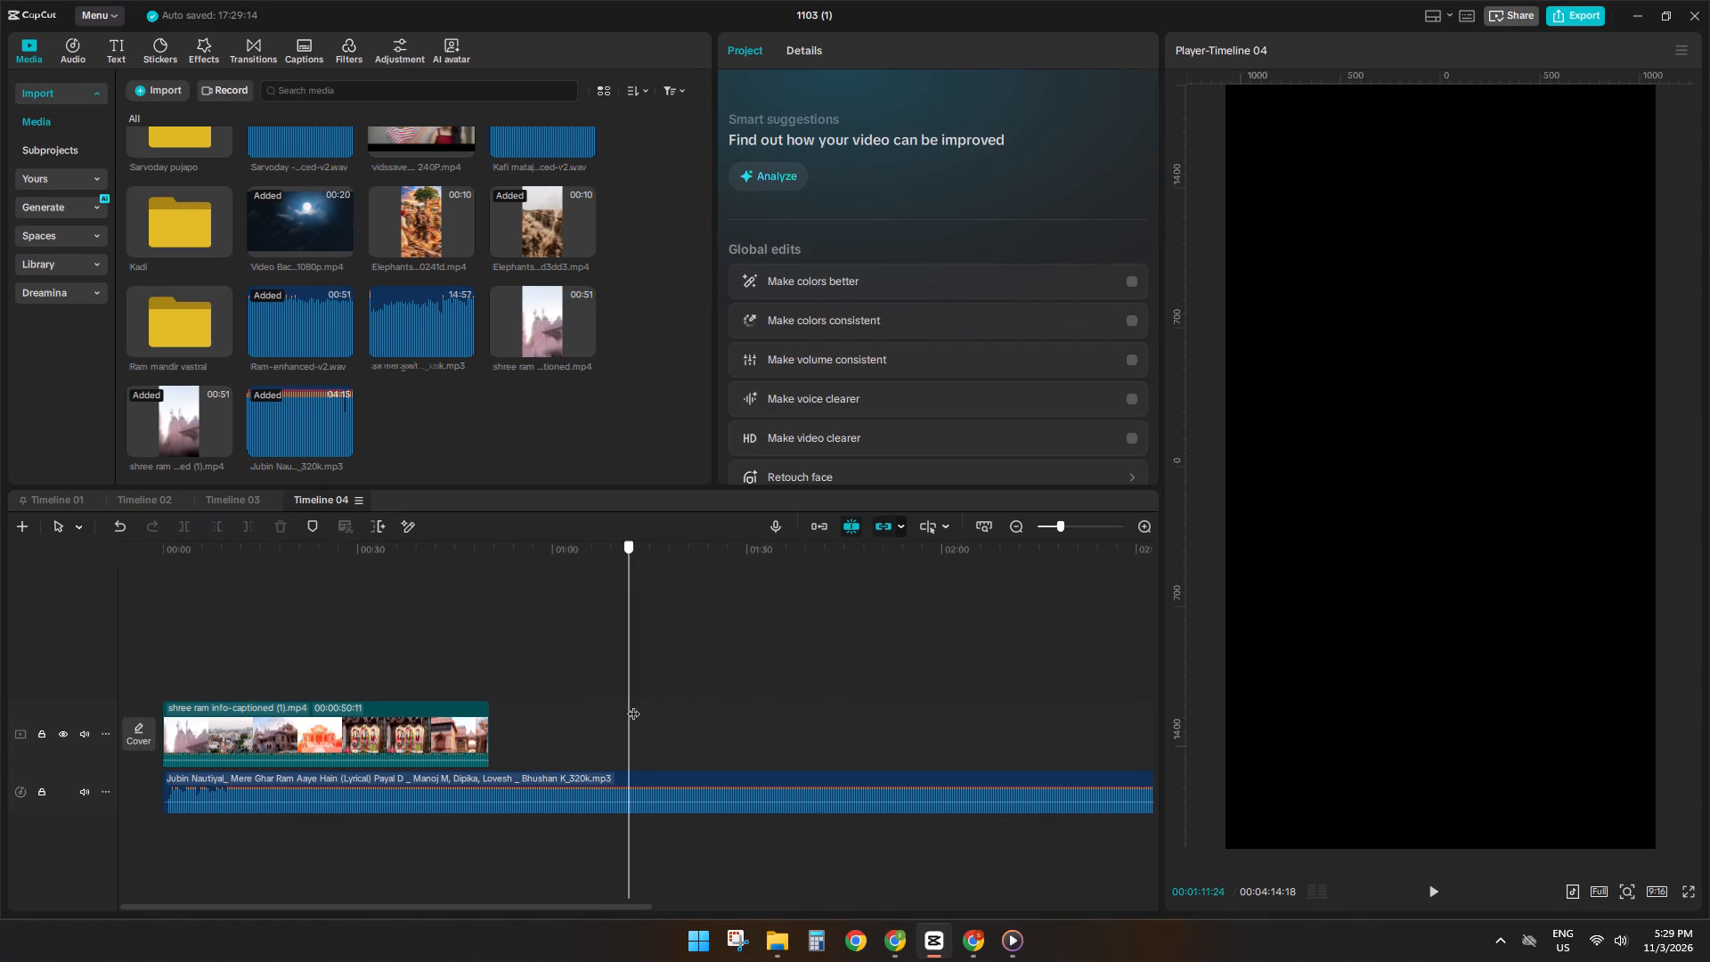
drag(633, 705, 814, 713)
scroll(793, 691, down, 13)
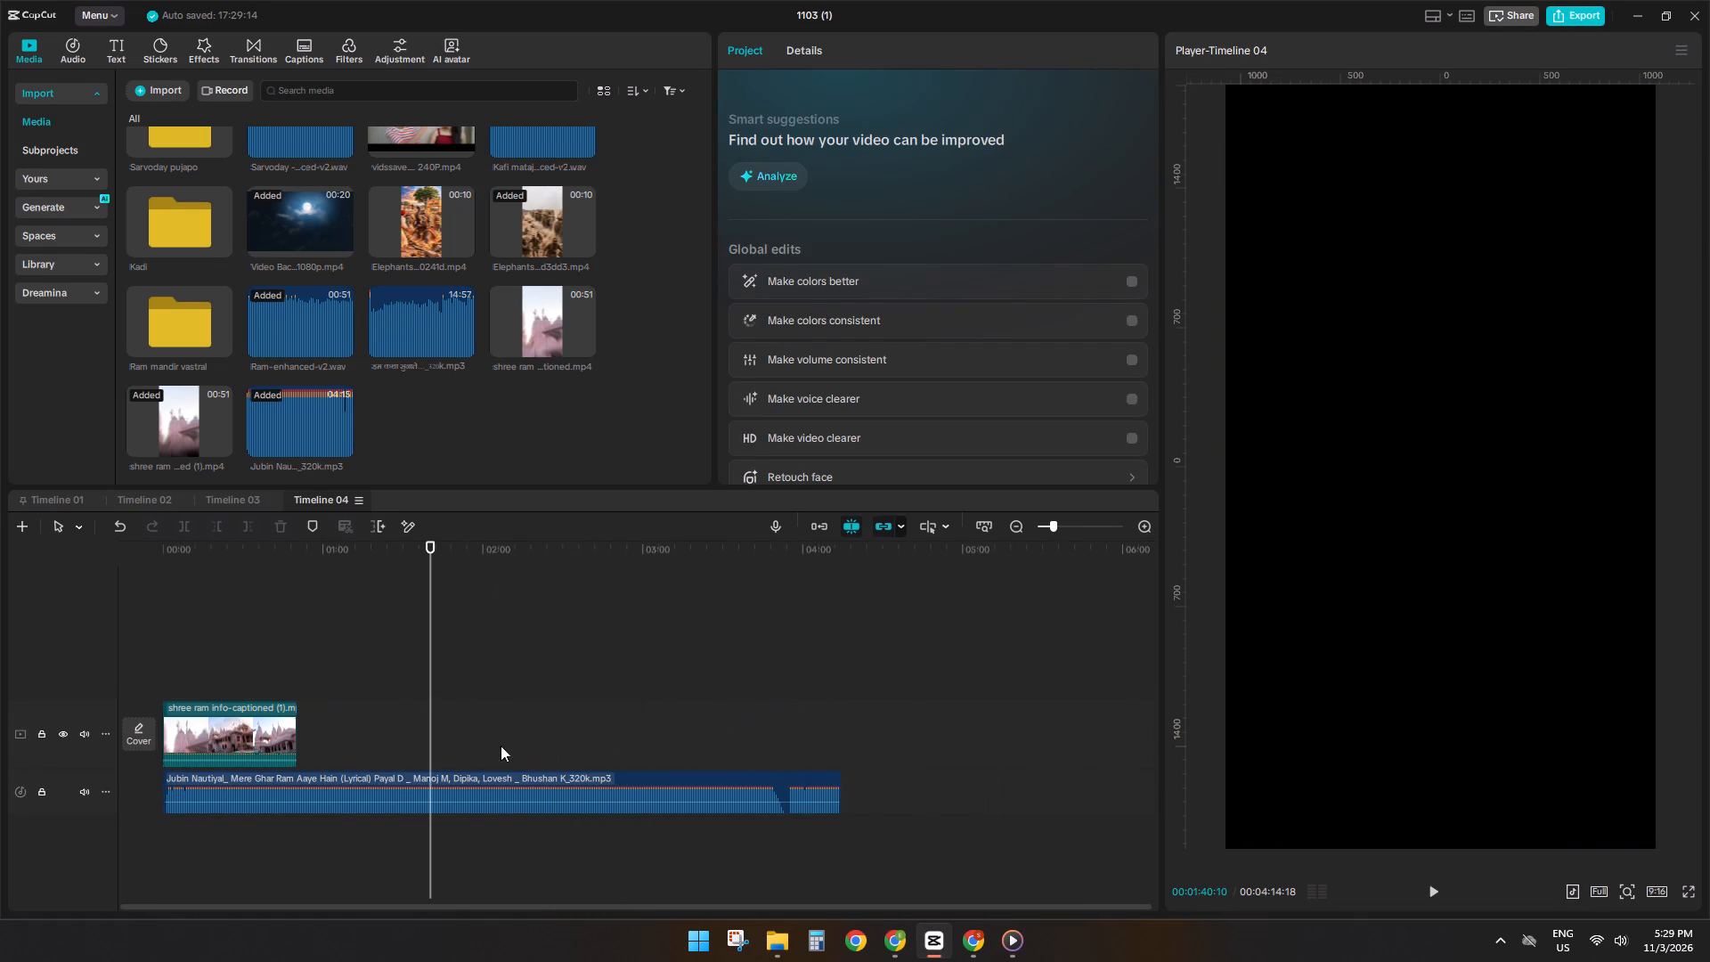
click(490, 746)
drag(490, 746, 617, 721)
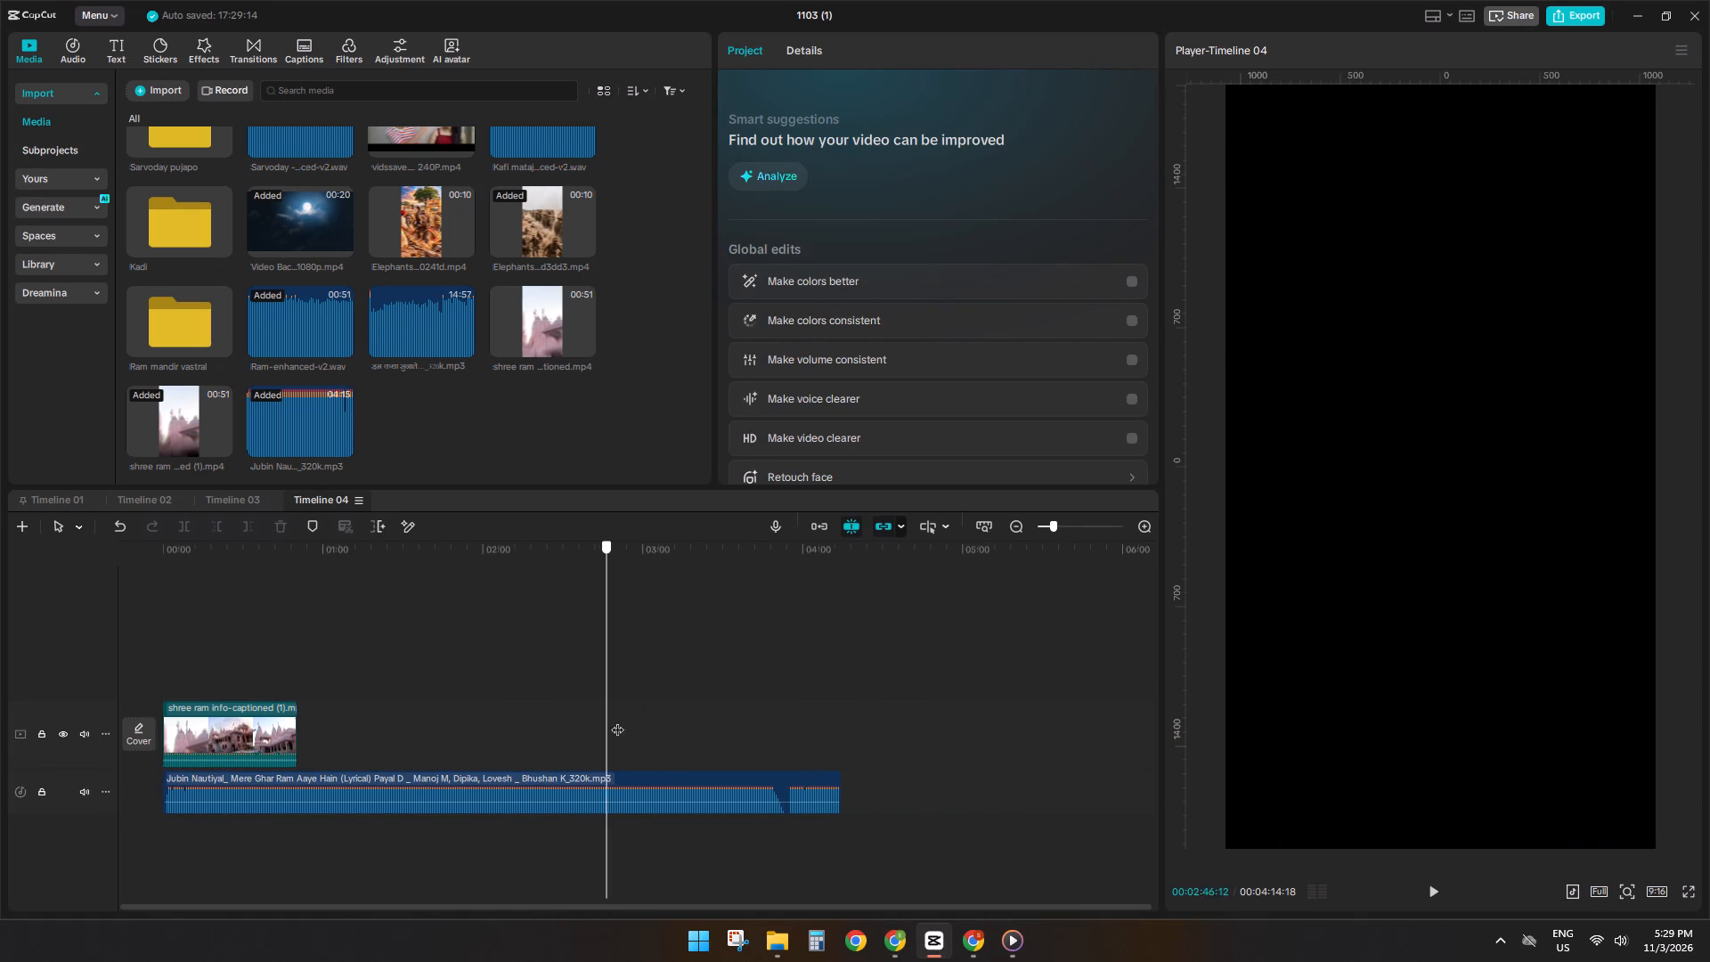
drag(617, 721, 668, 716)
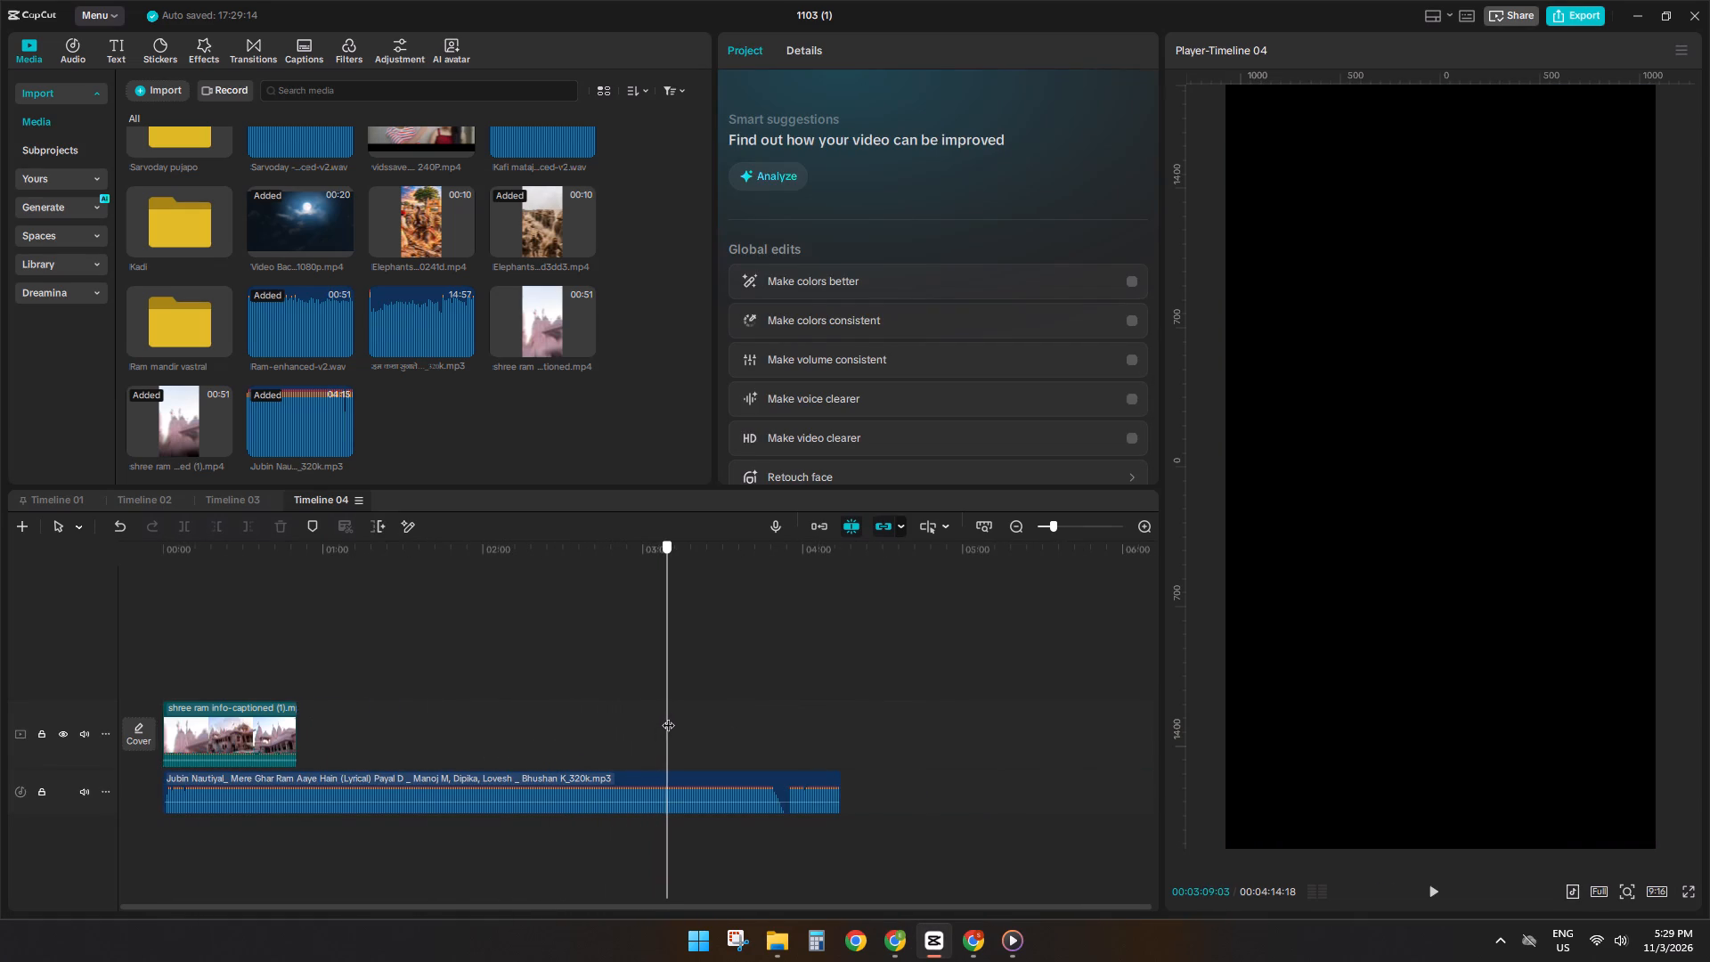
drag(668, 716, 668, 717)
click(669, 793)
key(q)
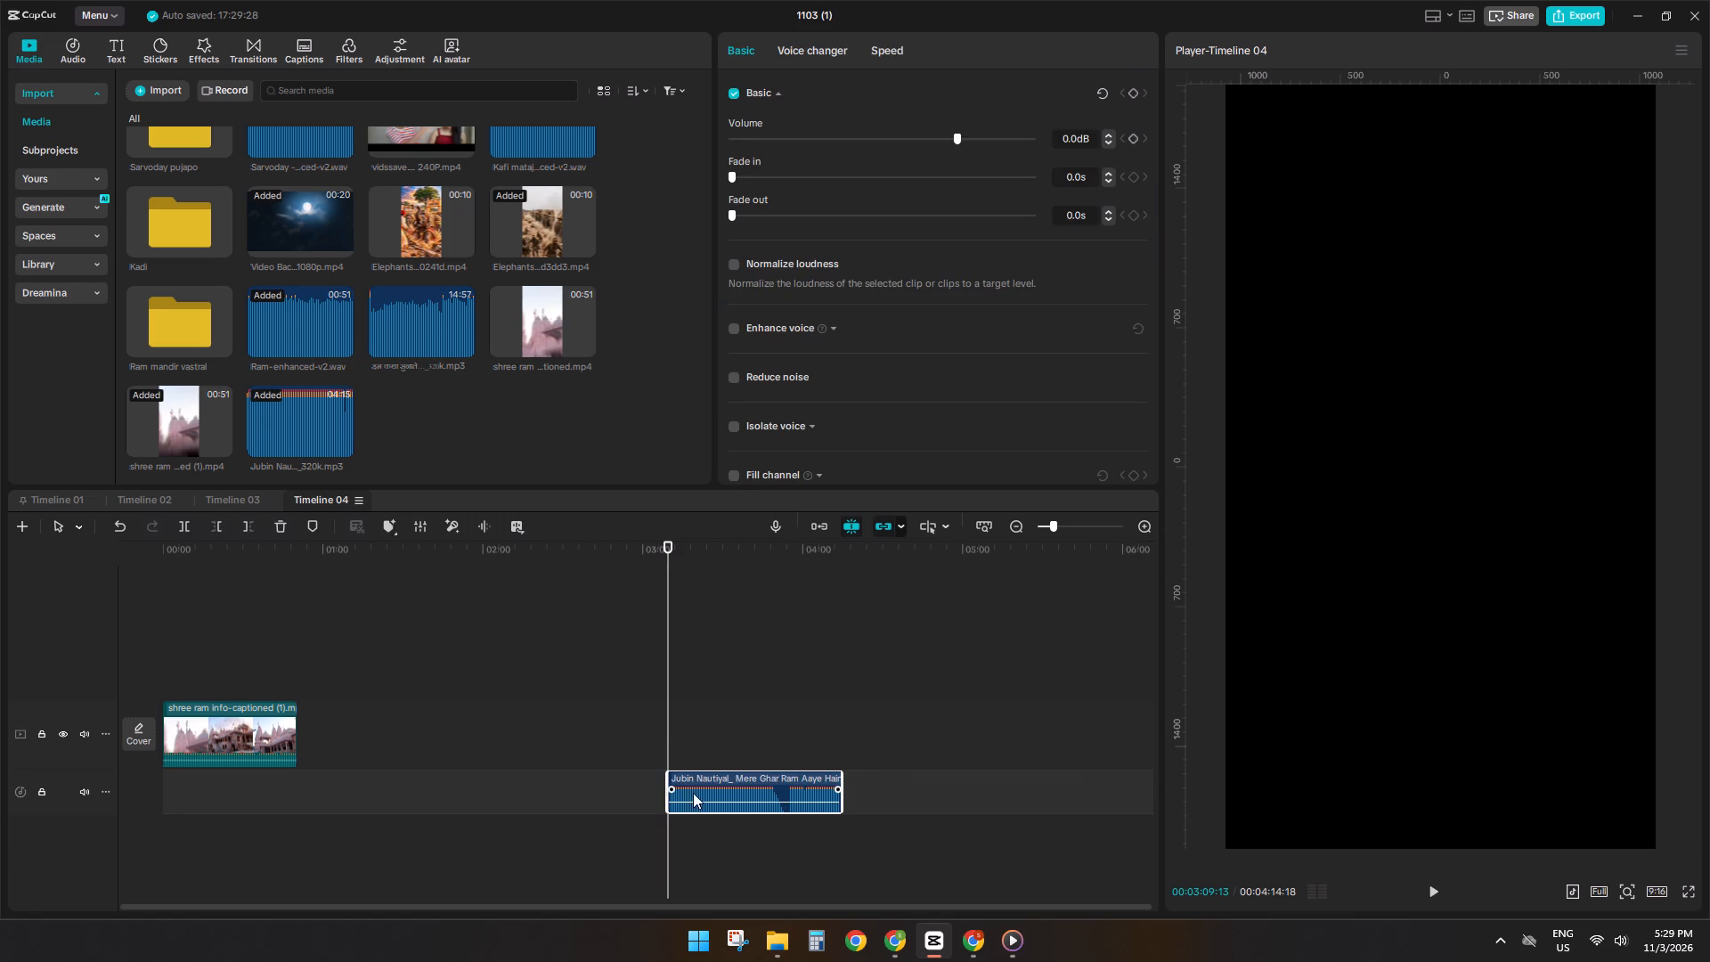
drag(704, 789, 179, 787)
Play the mix from the start, trim about one second off the song's opening and realign it to the timeline start.
click(216, 626)
drag(216, 626, 0, 586)
key(space)
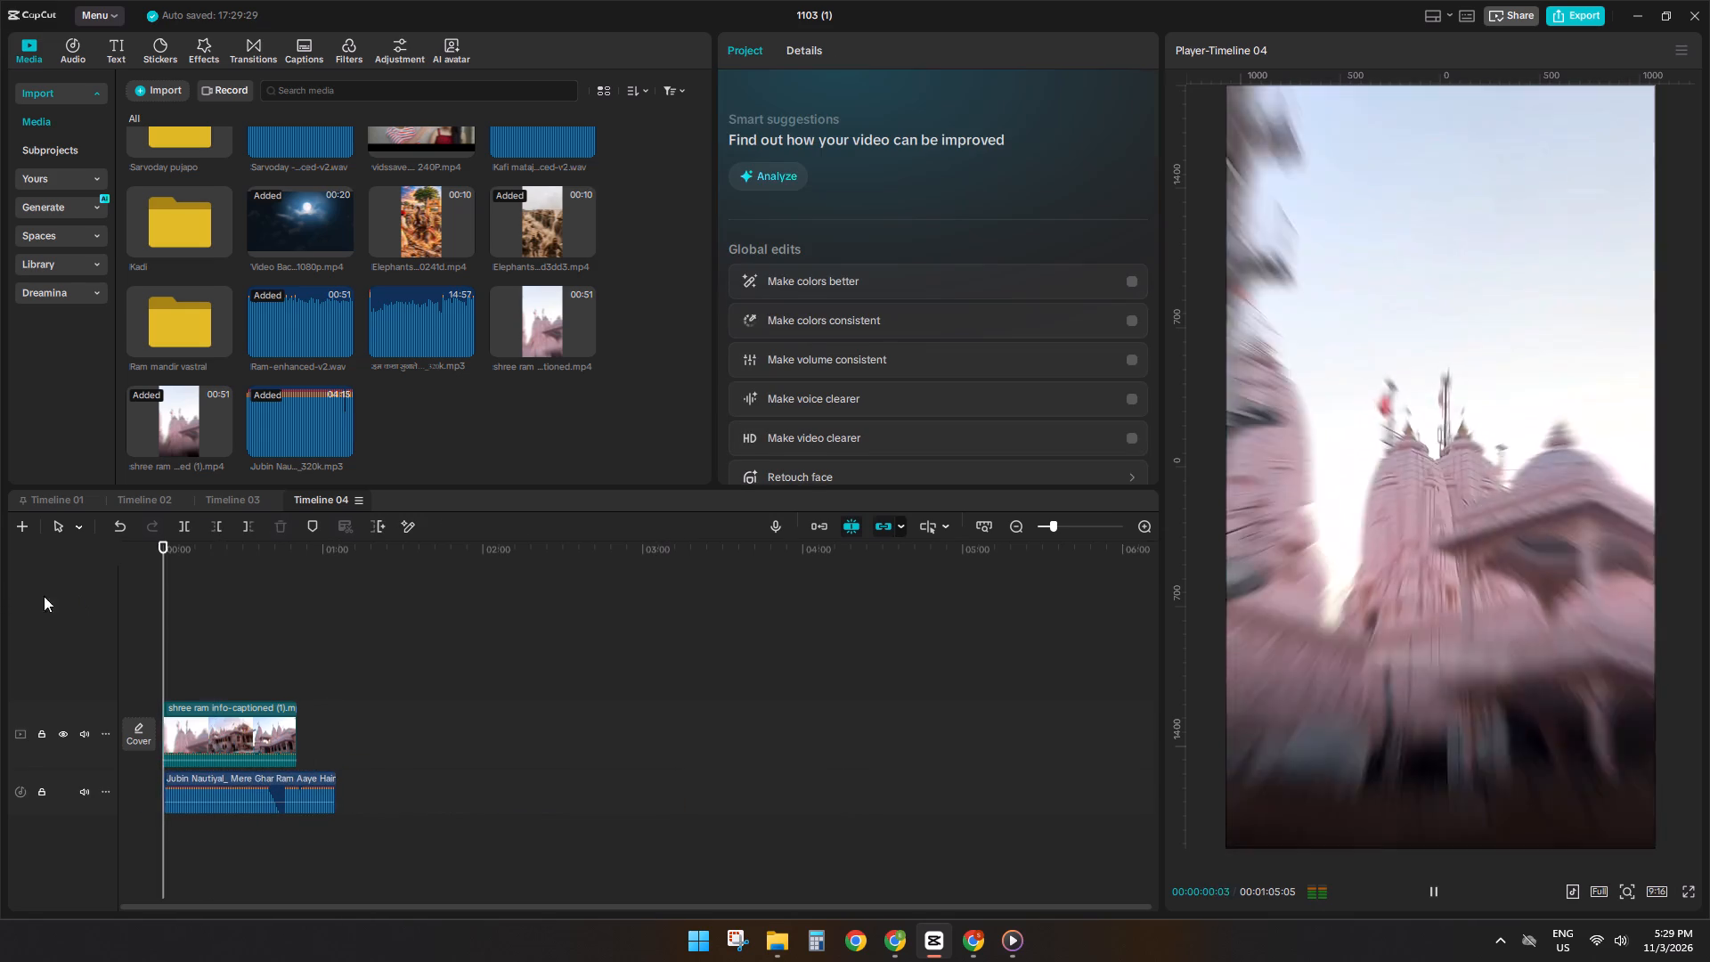
ctrl+scroll(236, 705, up, 8)
ctrl+scroll(240, 720, down, 1)
ctrl+scroll(240, 720, up, 6)
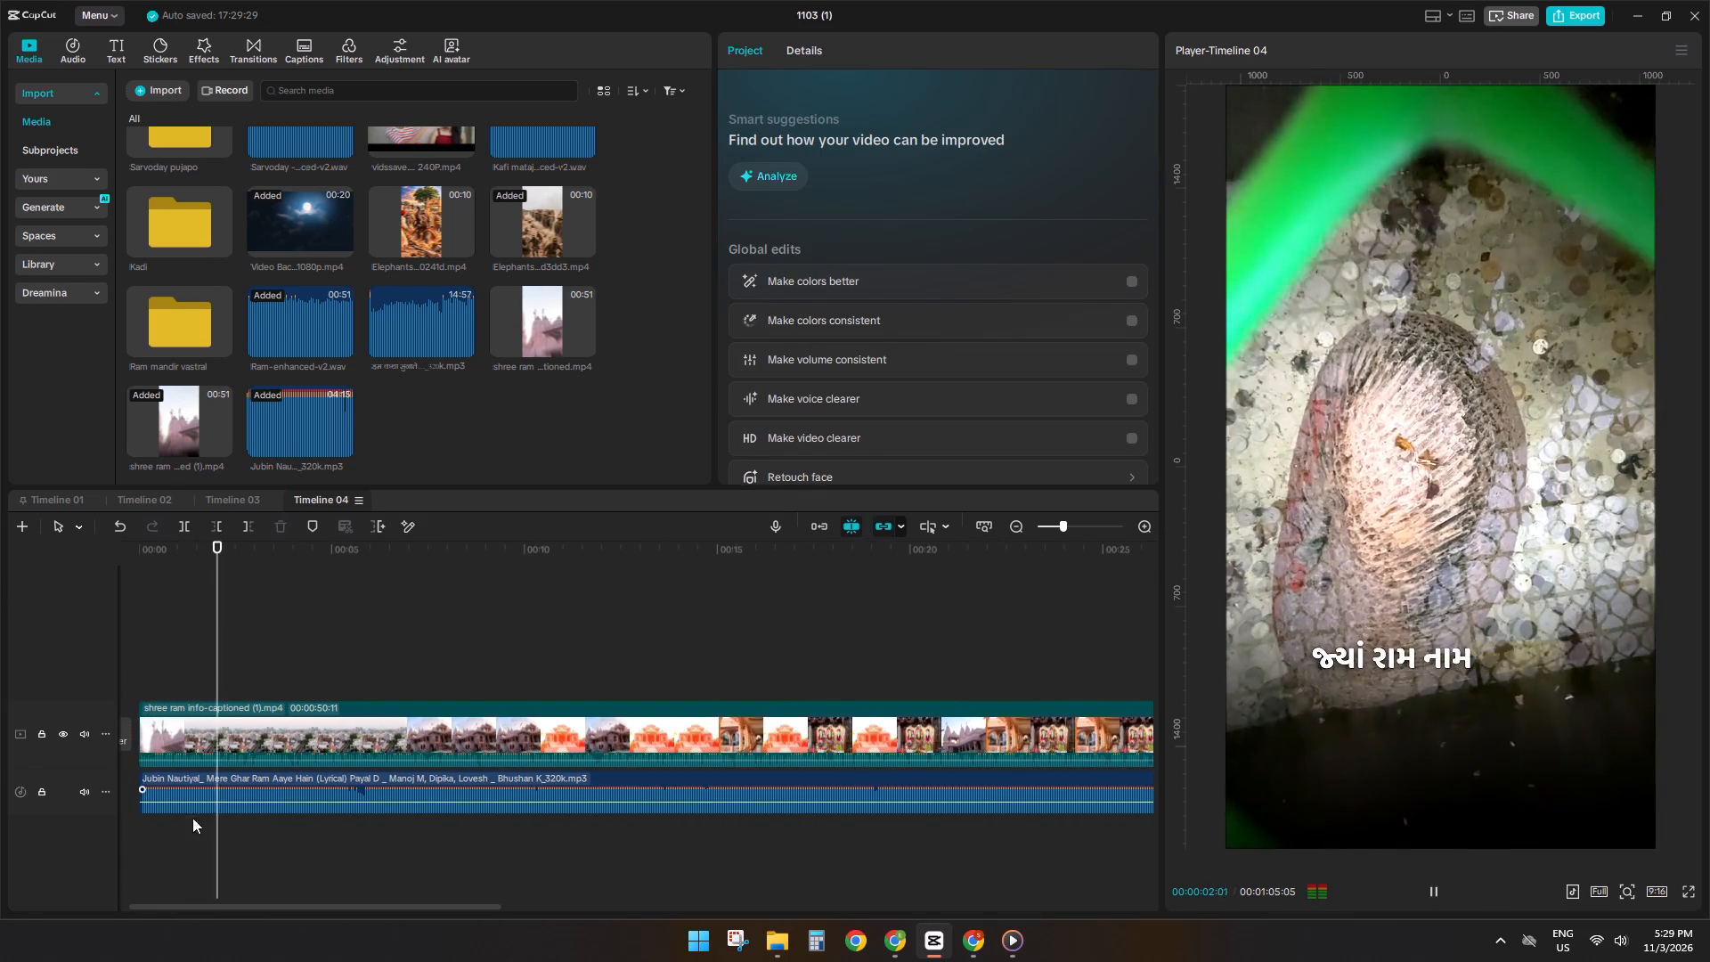
click(151, 828)
key(space)
key(space)
click(204, 792)
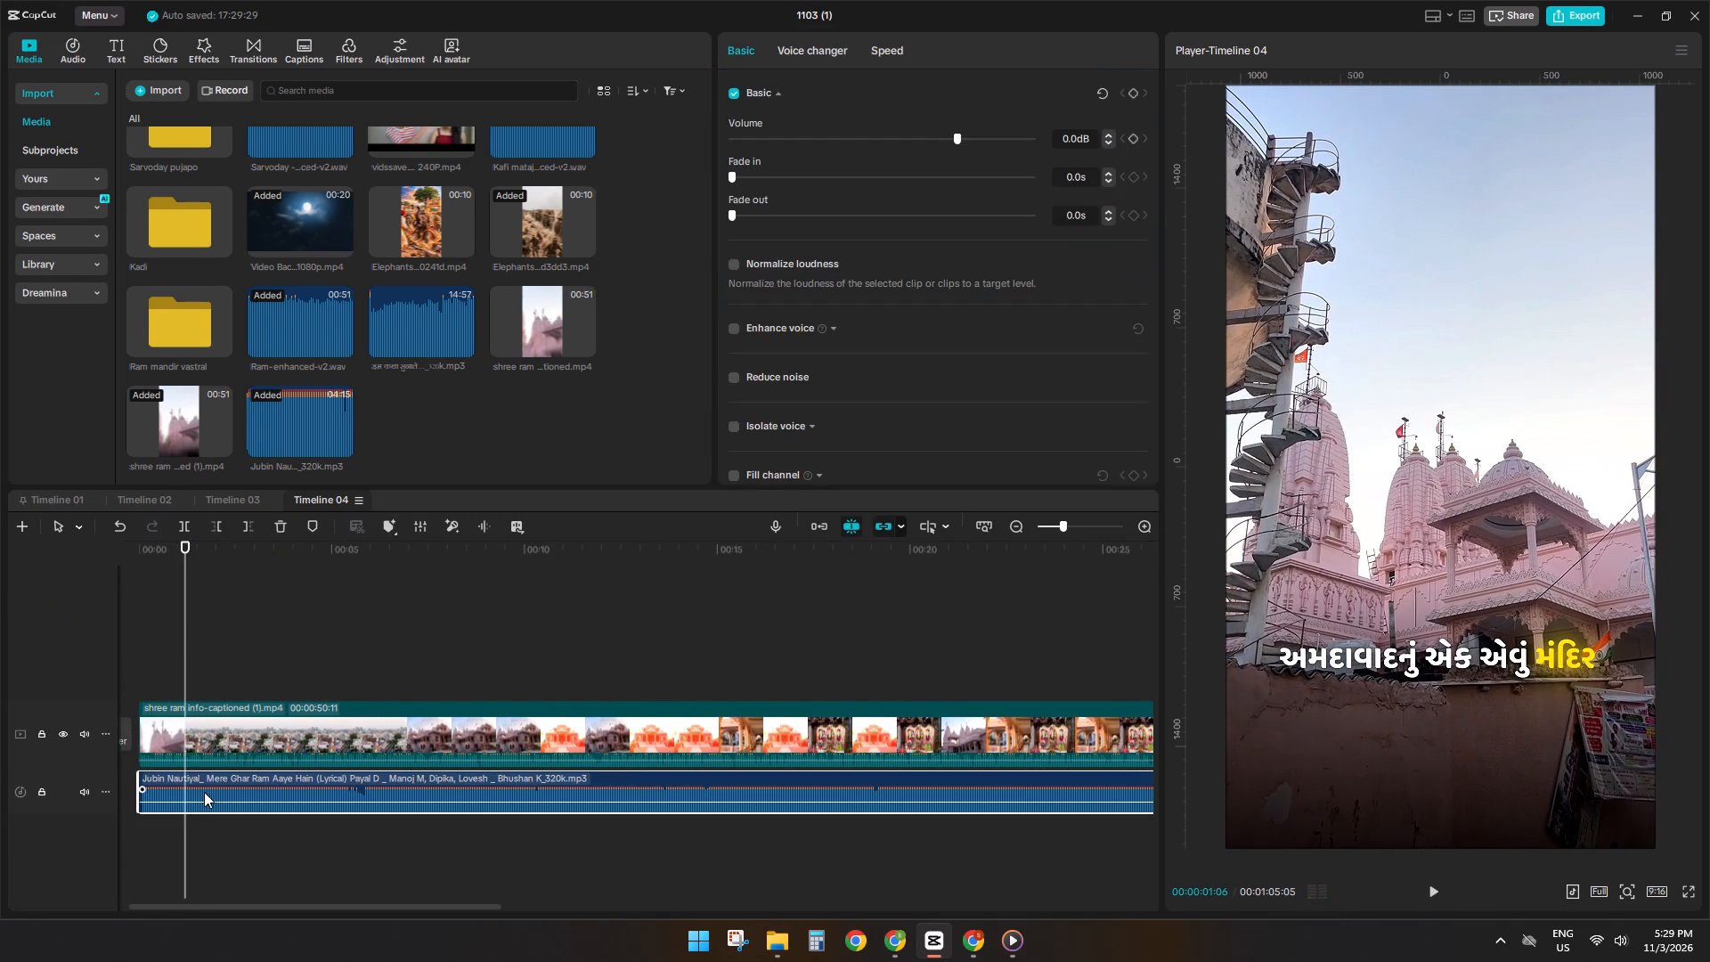
key(q)
key(space)
drag(234, 786, 86, 775)
Split the song at the captioned clip's end, about 0:50, and delete the excess audio after it.
ctrl+scroll(810, 735, down, 5)
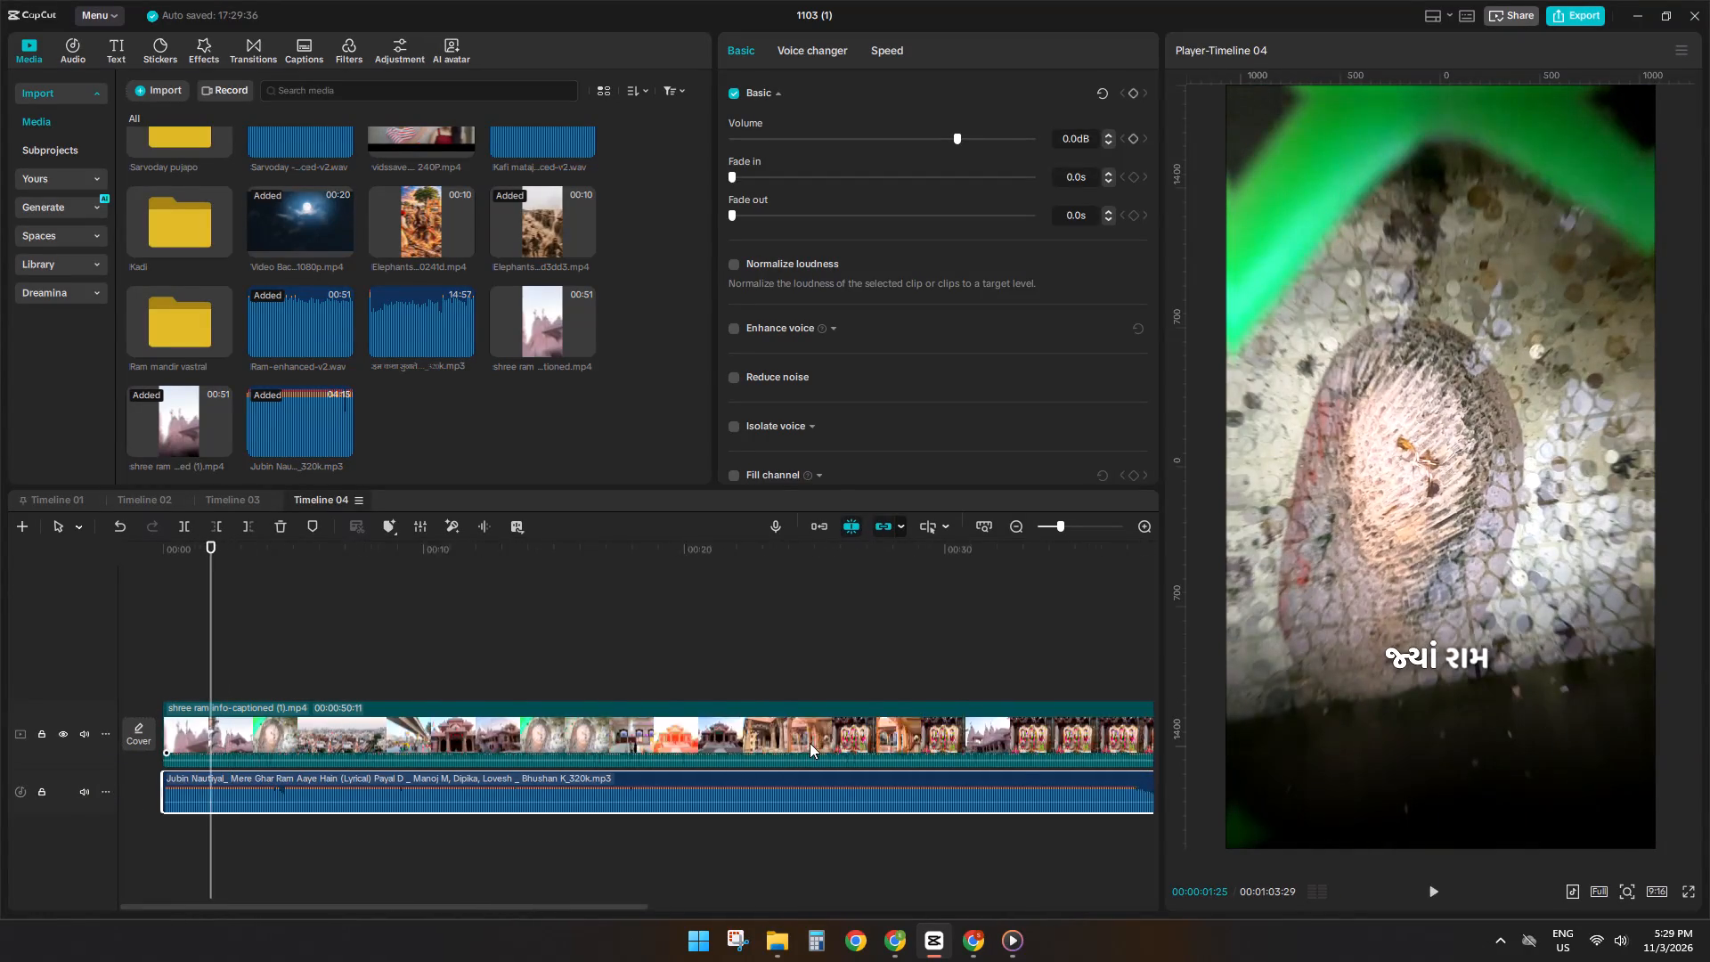
ctrl+scroll(810, 743, down, 3)
ctrl+click(1046, 683)
click(1046, 806)
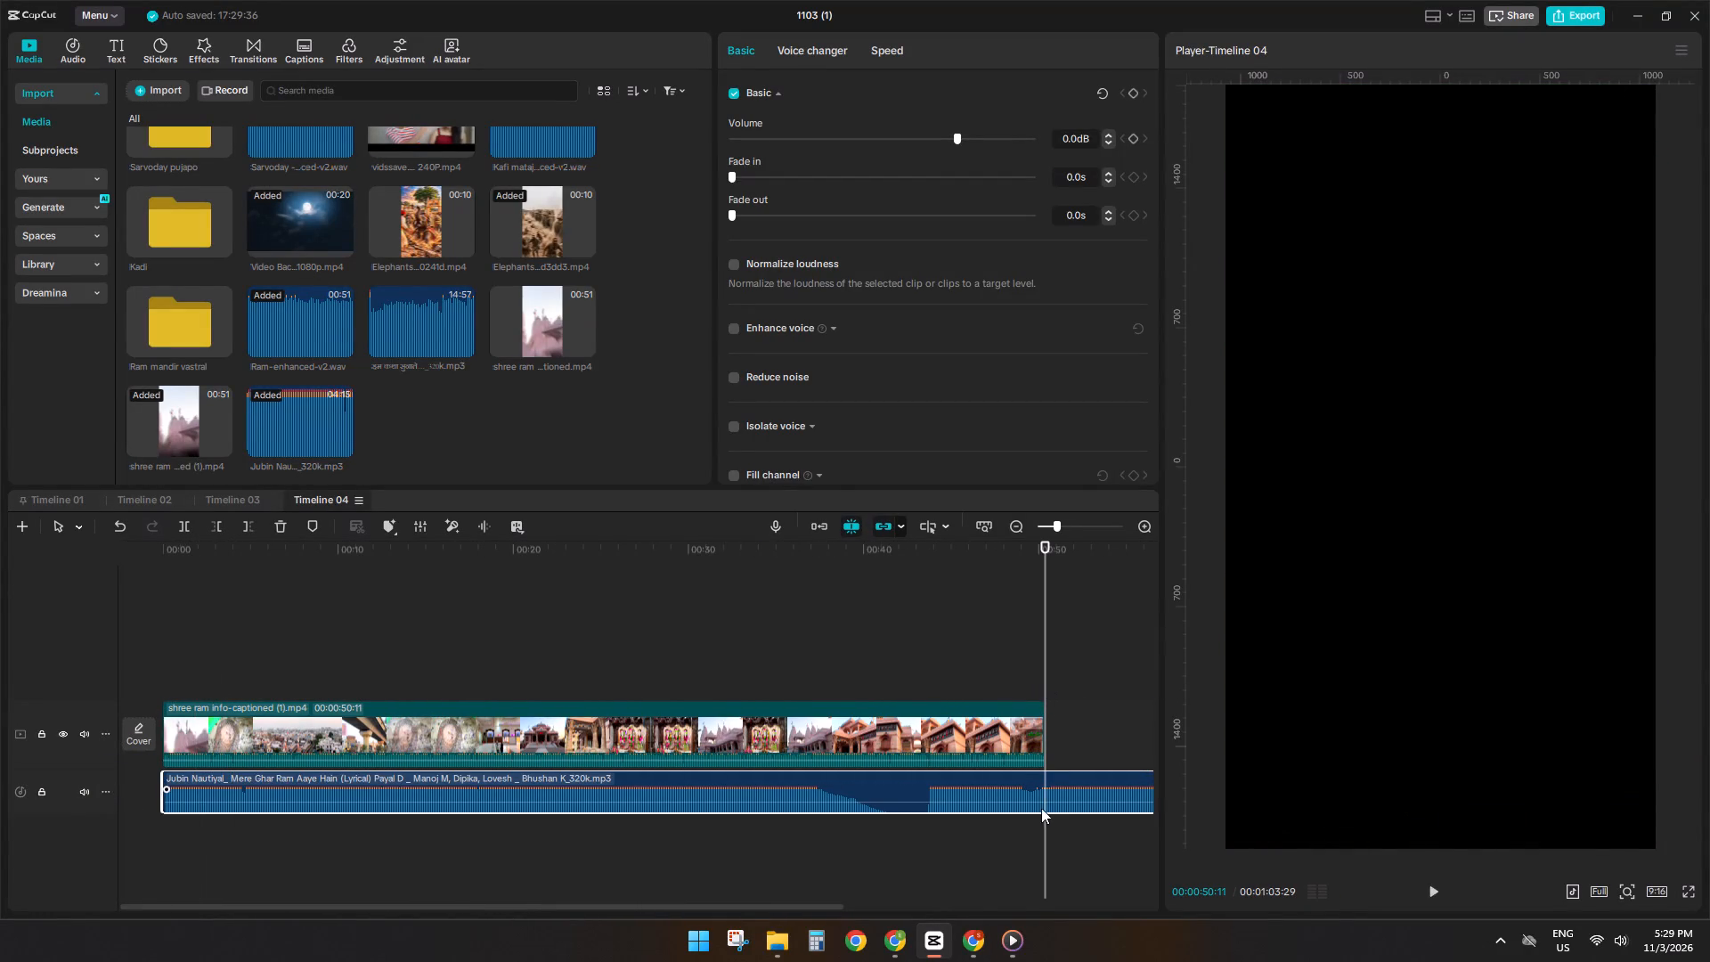
key(s)
key(d)
Lower the song's volume to about -30 dB.
click(935, 789)
drag(902, 141, 832, 145)
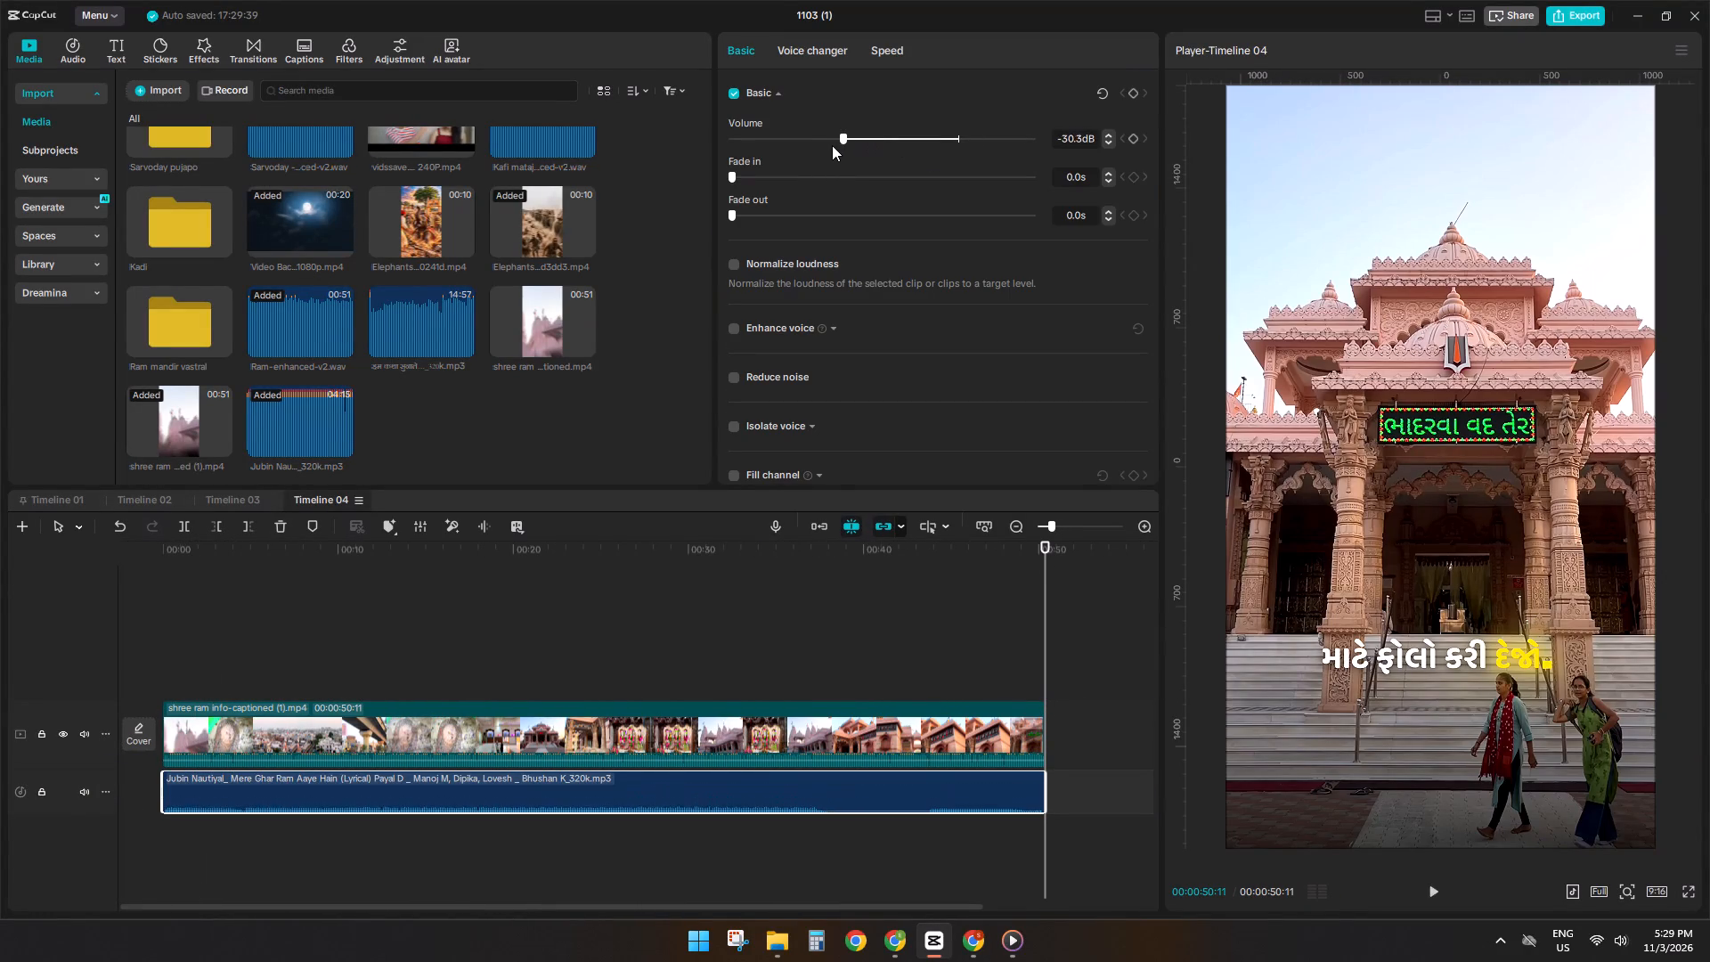
drag(832, 145, 842, 146)
Play the mix from the start and raise the captioned clip's volume to about 4.3 dB.
click(364, 614)
drag(364, 614, 0, 637)
key(space)
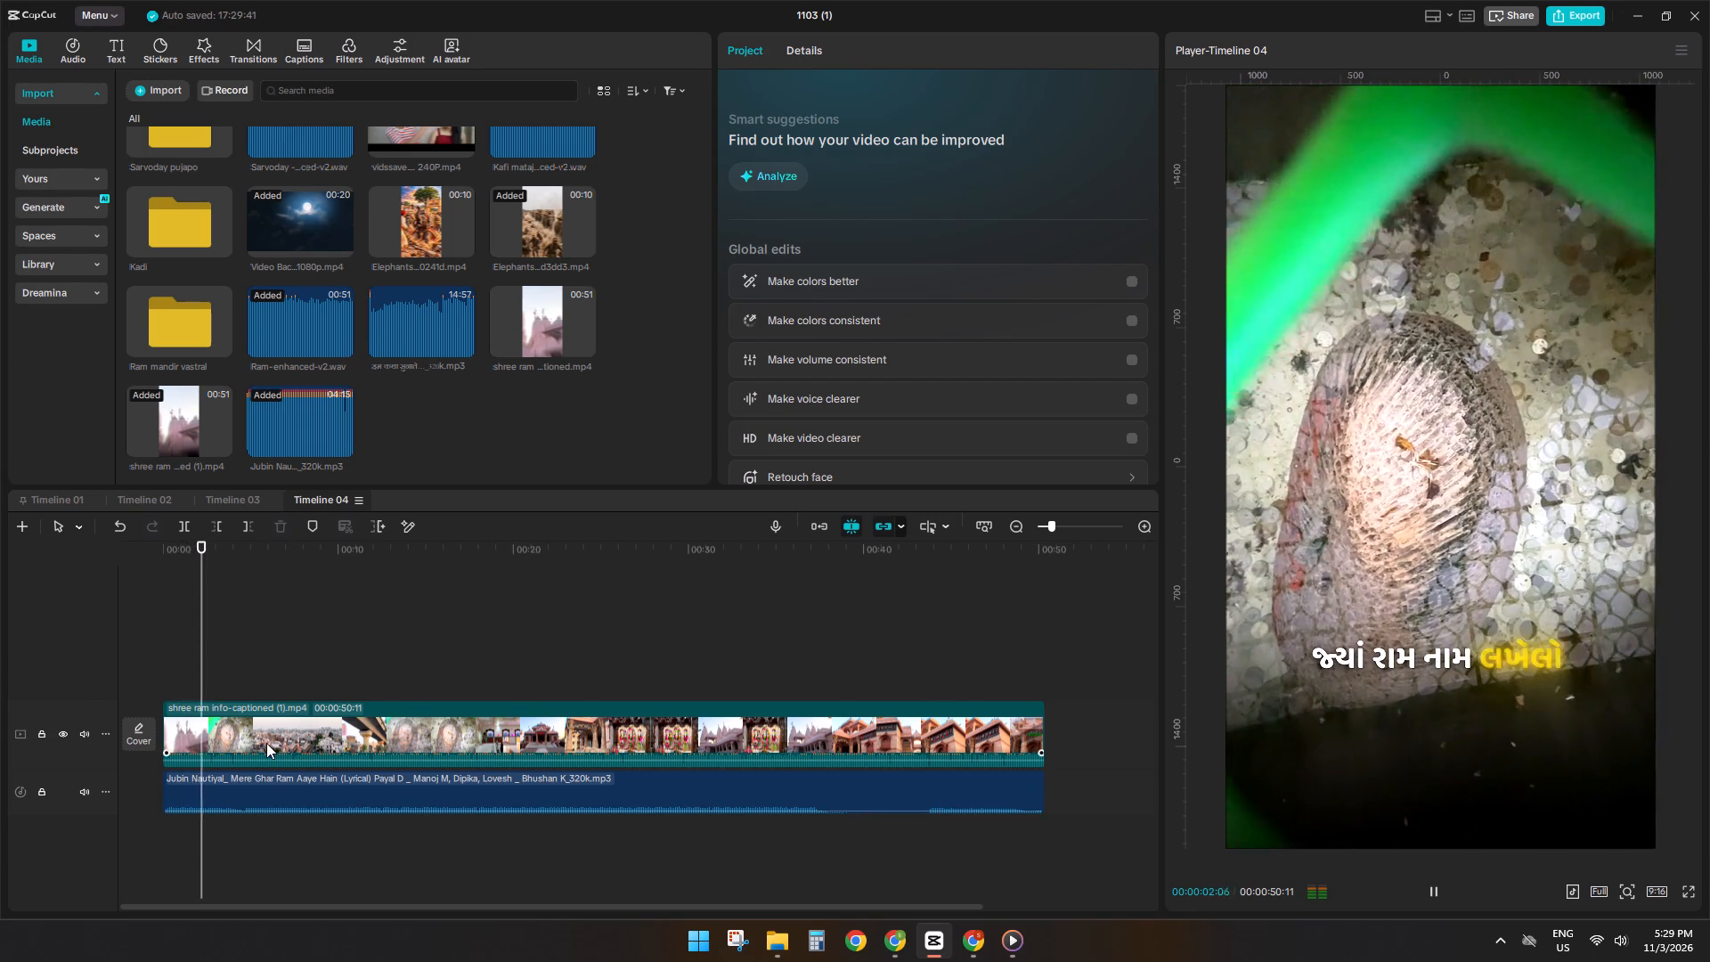
click(266, 743)
click(788, 49)
drag(952, 183, 965, 184)
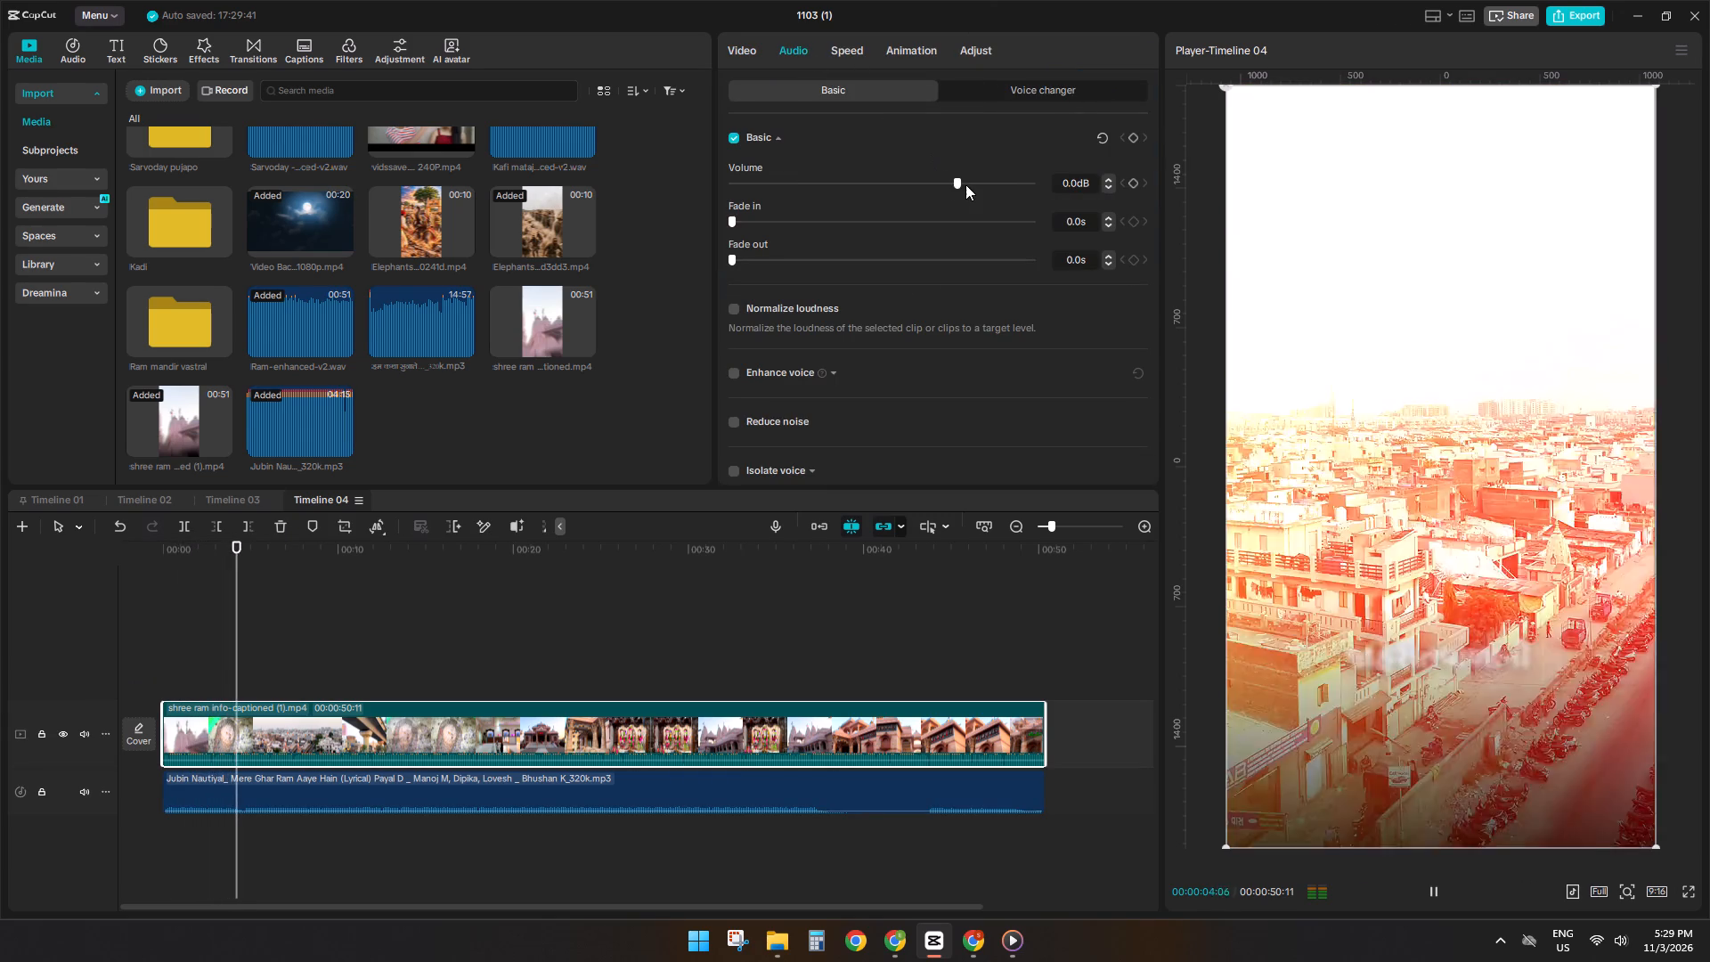
drag(965, 184, 970, 186)
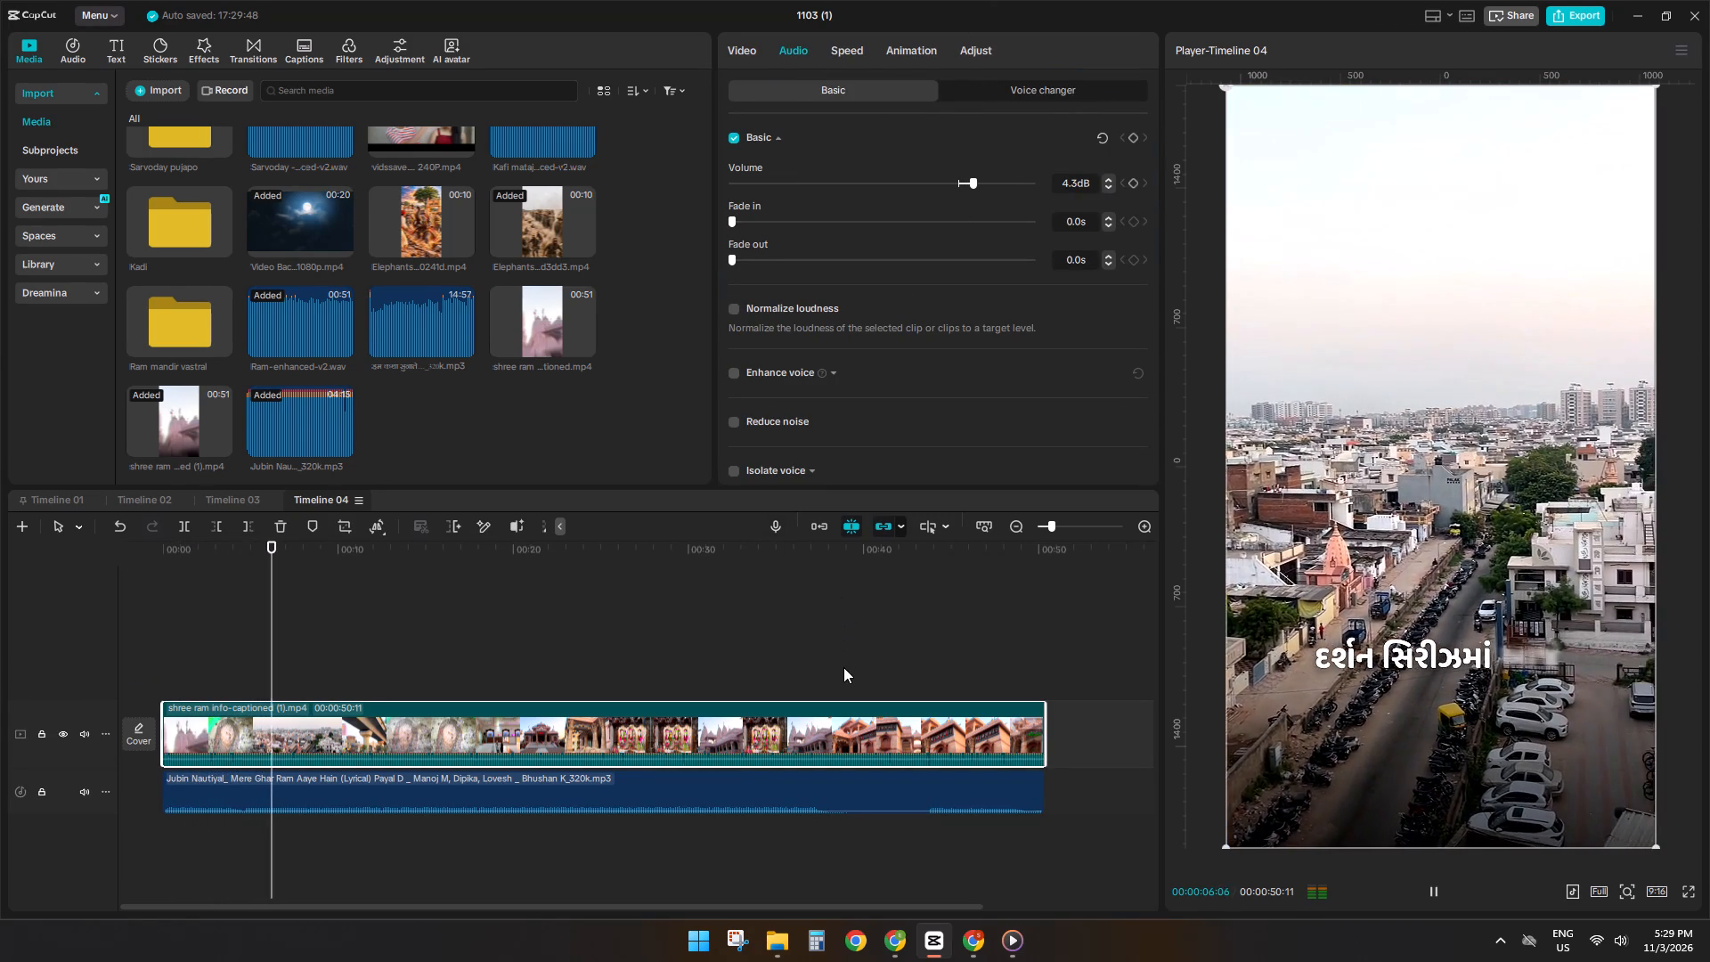
Split the song at about 0:38, set the second segment's volume to about -10 dB and preview it.
click(832, 668)
key(space)
click(833, 670)
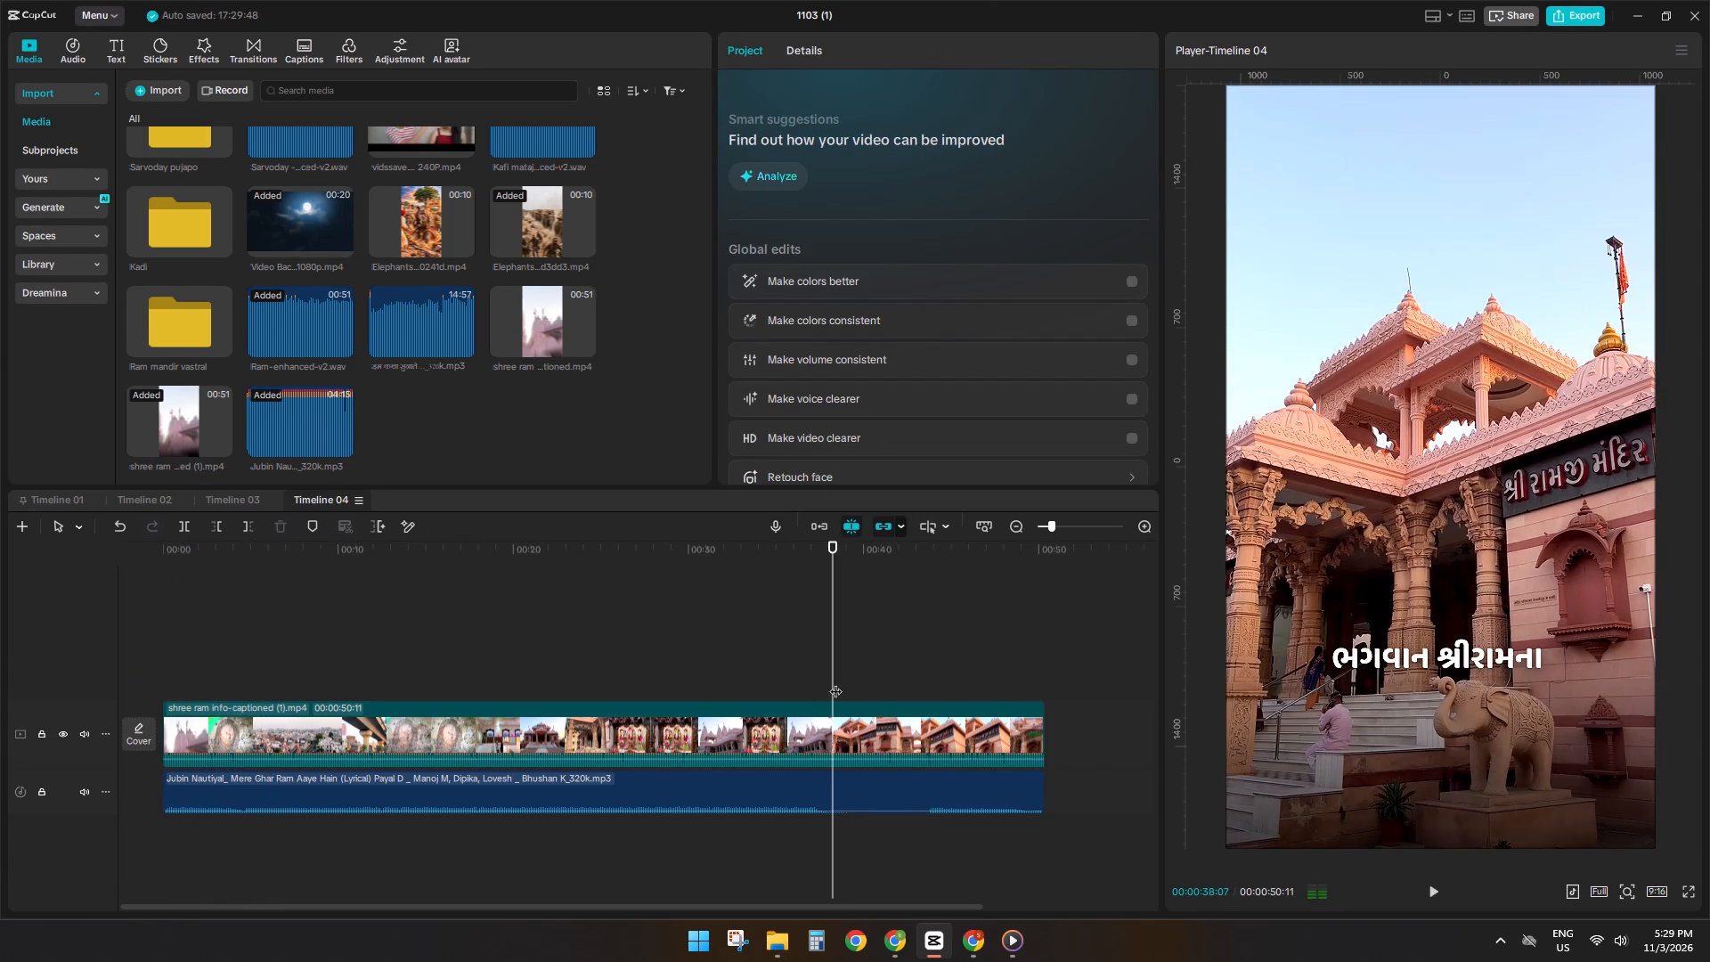
click(837, 795)
key(s)
double_click(913, 132)
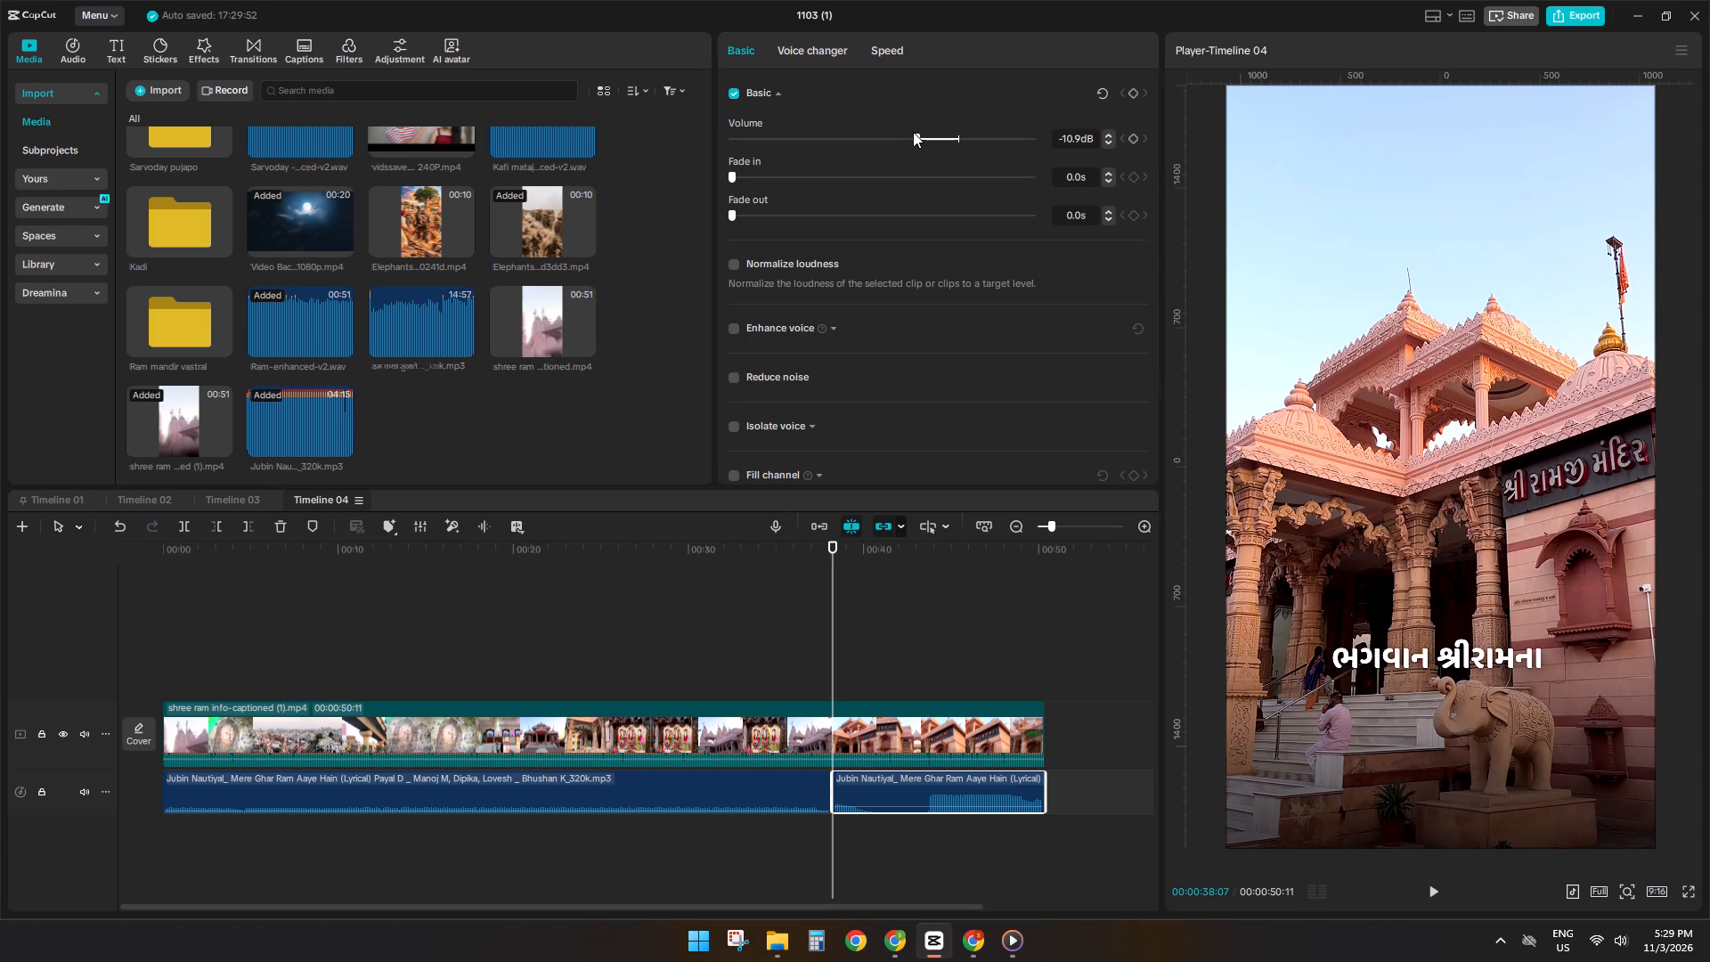
key(space)
Split the song's last segment again at about 0:43.
click(932, 668)
drag(933, 668, 927, 700)
click(930, 796)
key(s)
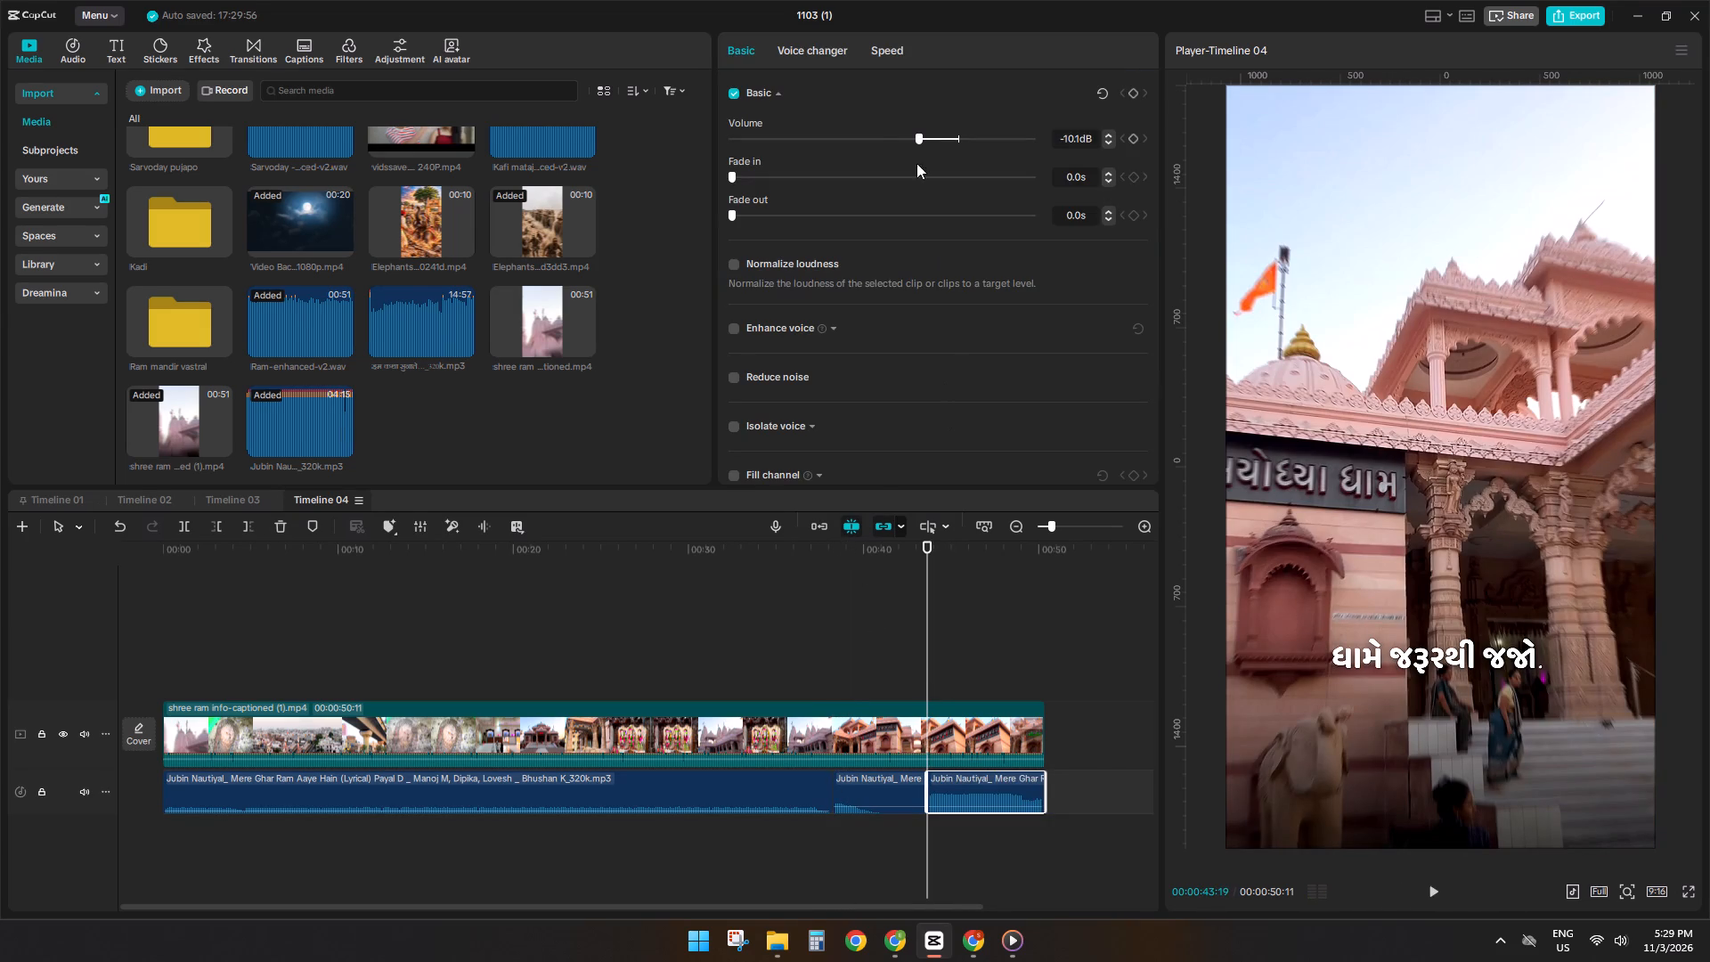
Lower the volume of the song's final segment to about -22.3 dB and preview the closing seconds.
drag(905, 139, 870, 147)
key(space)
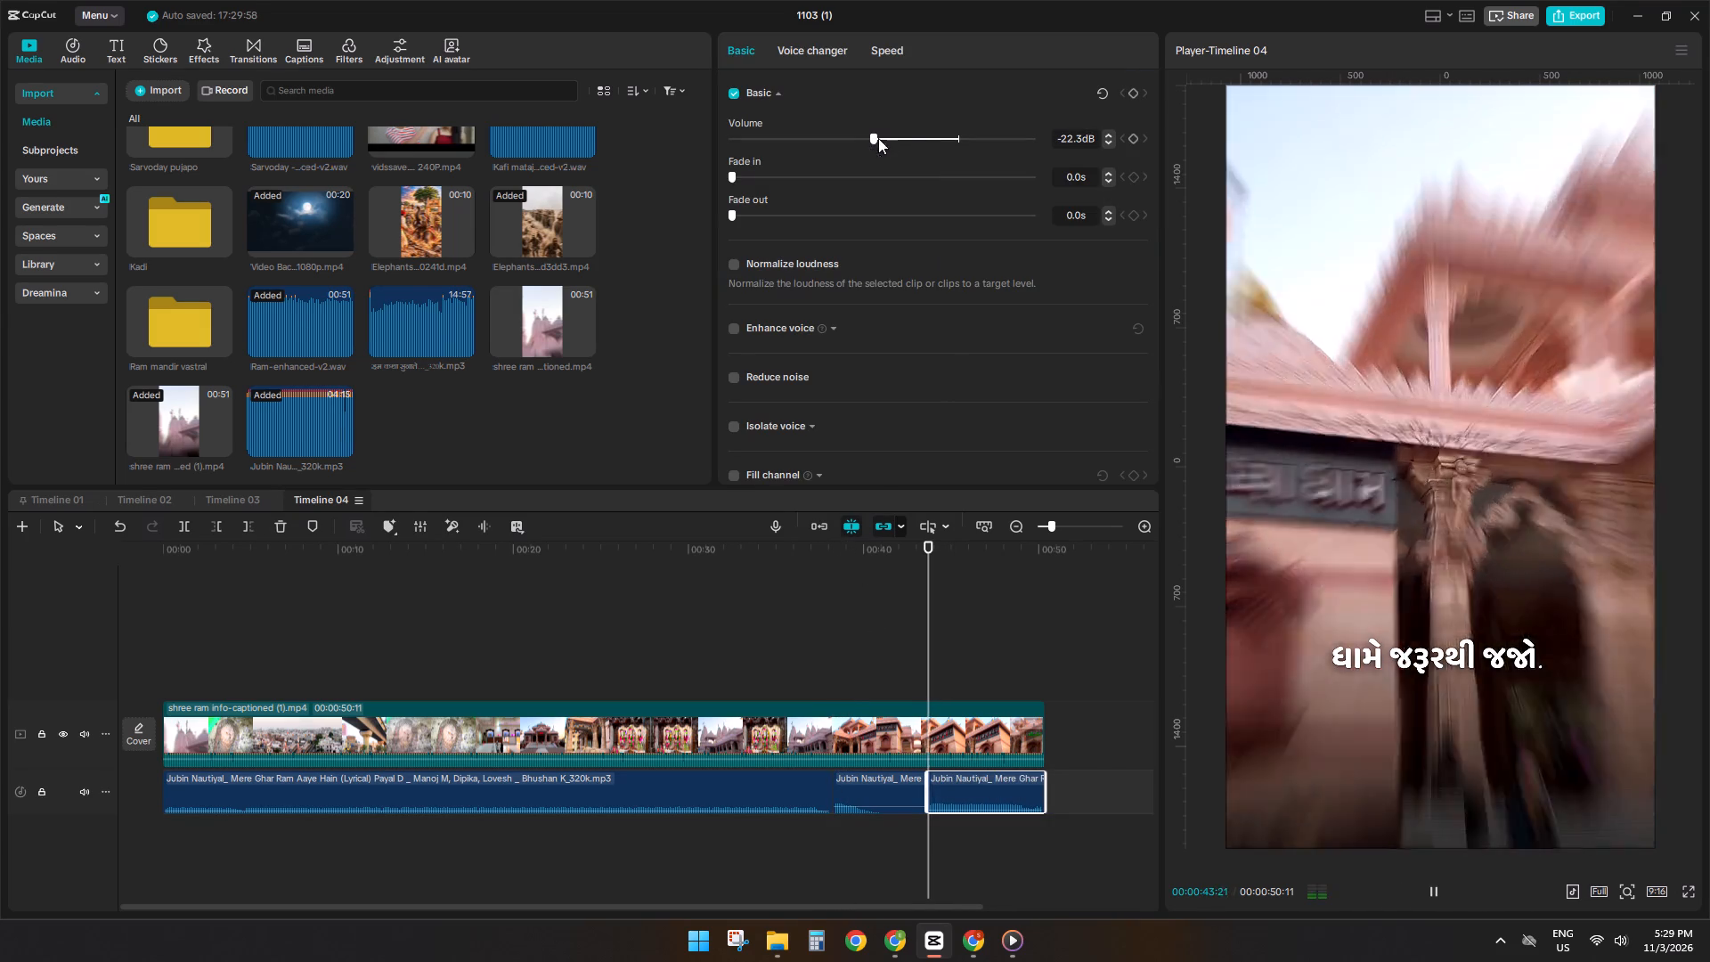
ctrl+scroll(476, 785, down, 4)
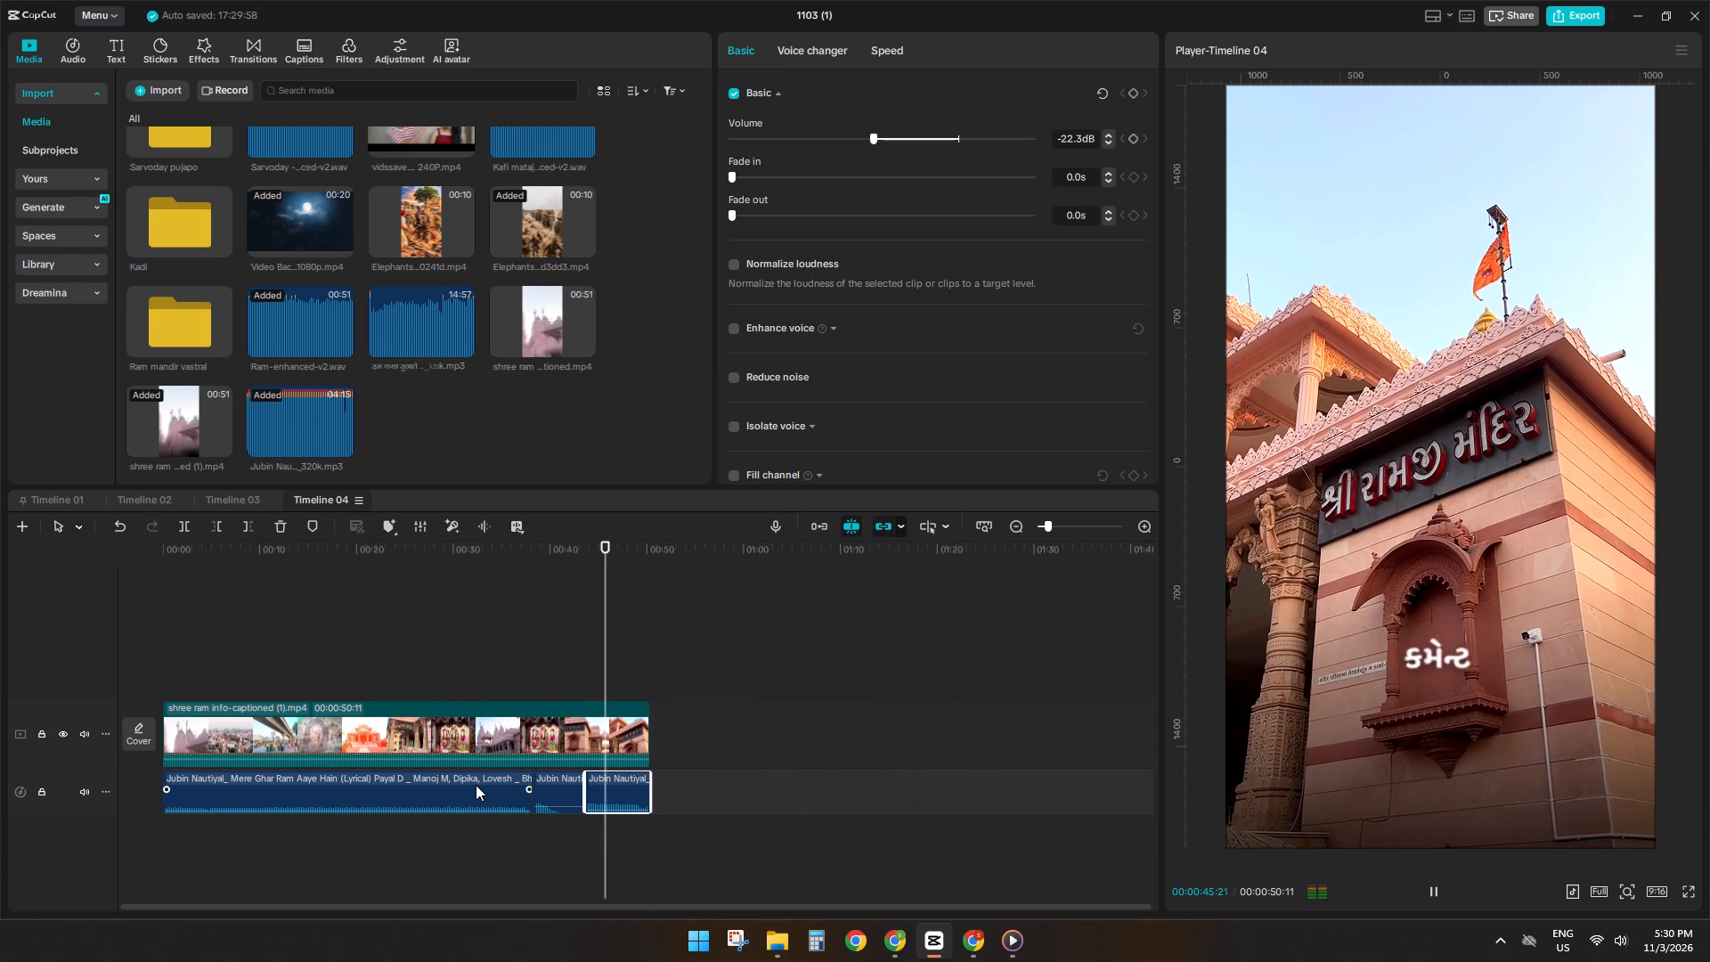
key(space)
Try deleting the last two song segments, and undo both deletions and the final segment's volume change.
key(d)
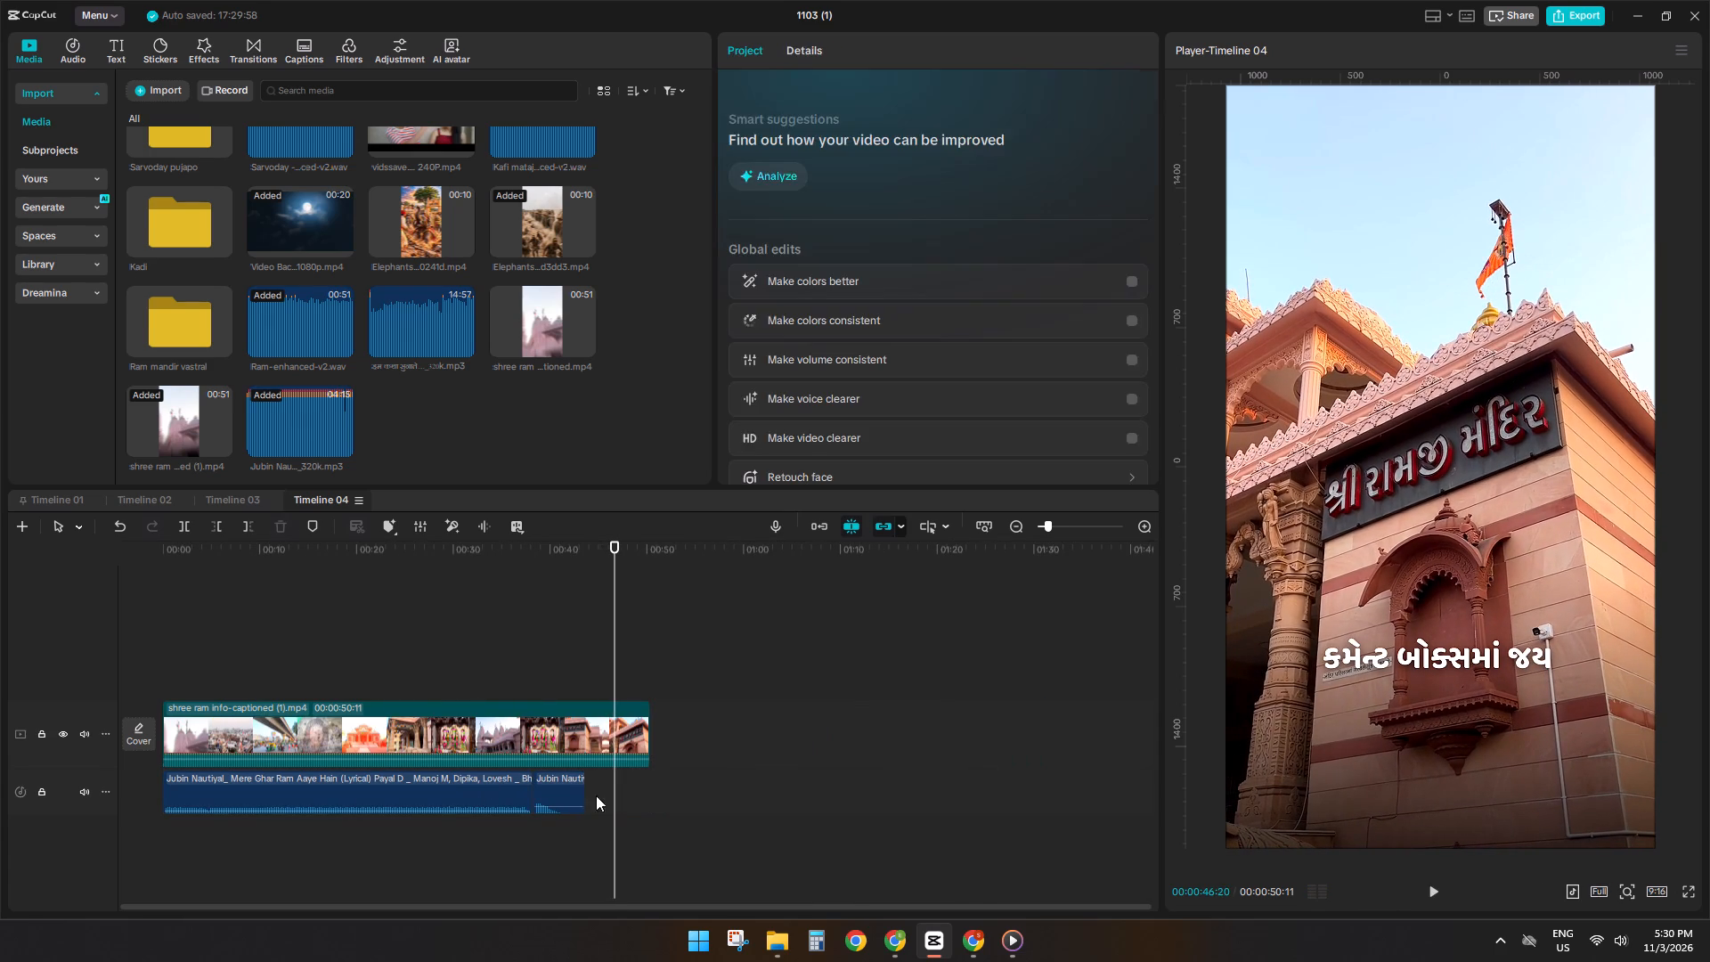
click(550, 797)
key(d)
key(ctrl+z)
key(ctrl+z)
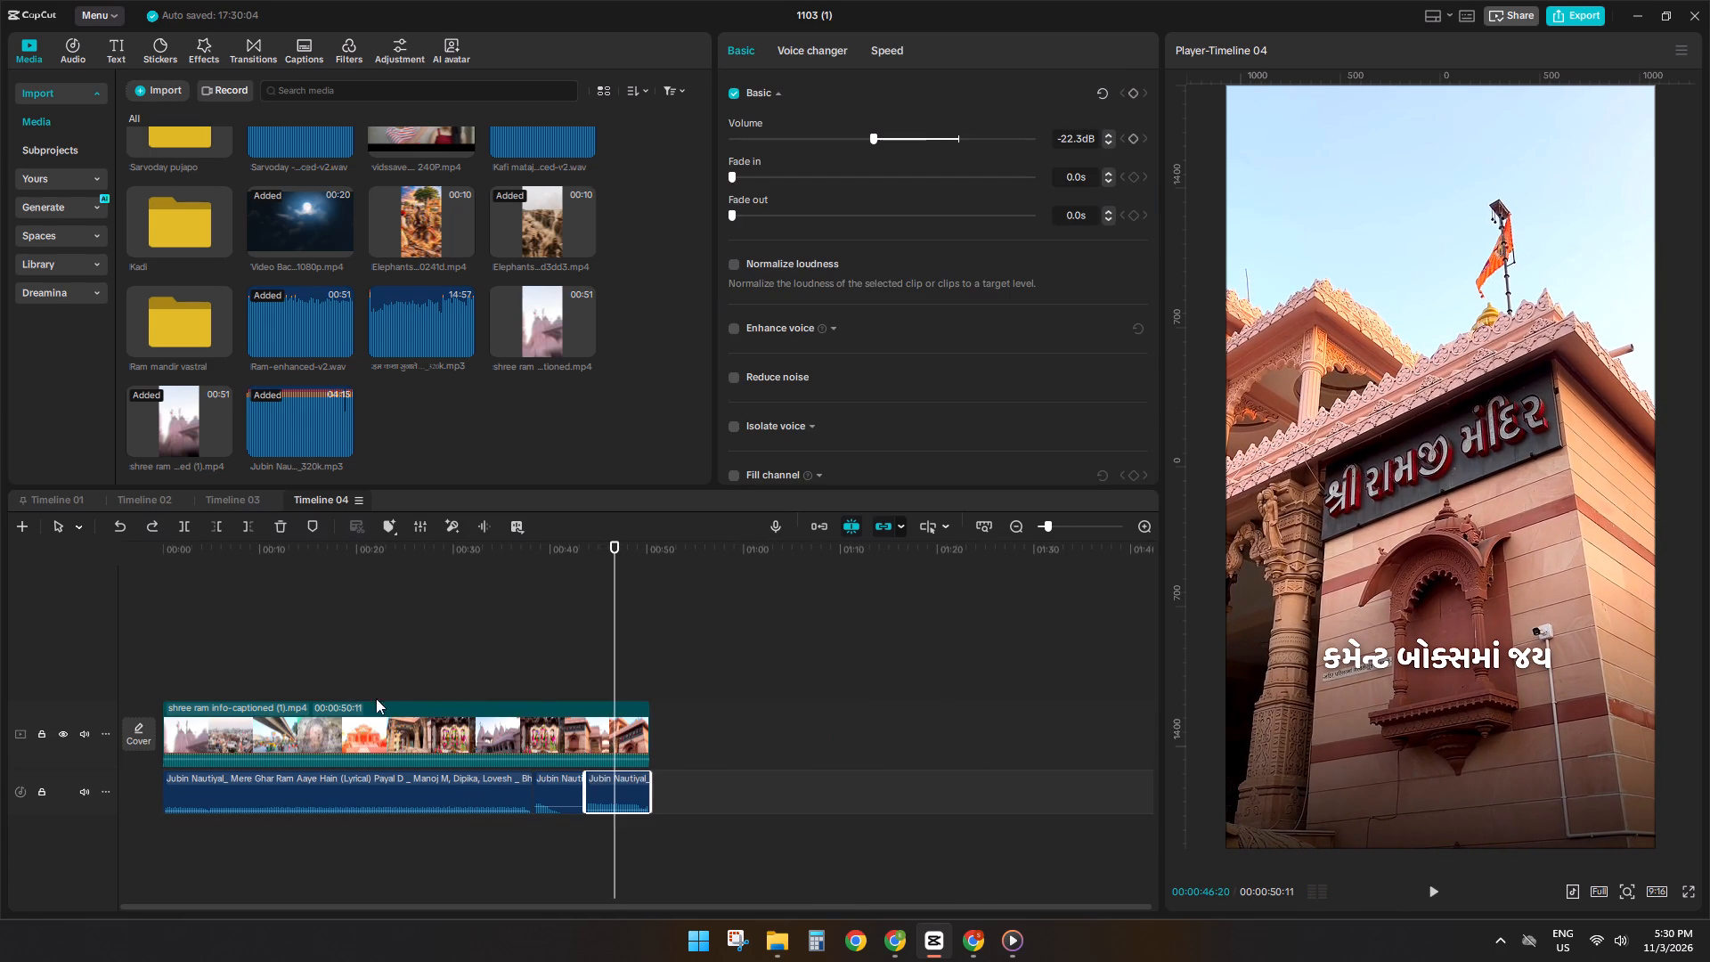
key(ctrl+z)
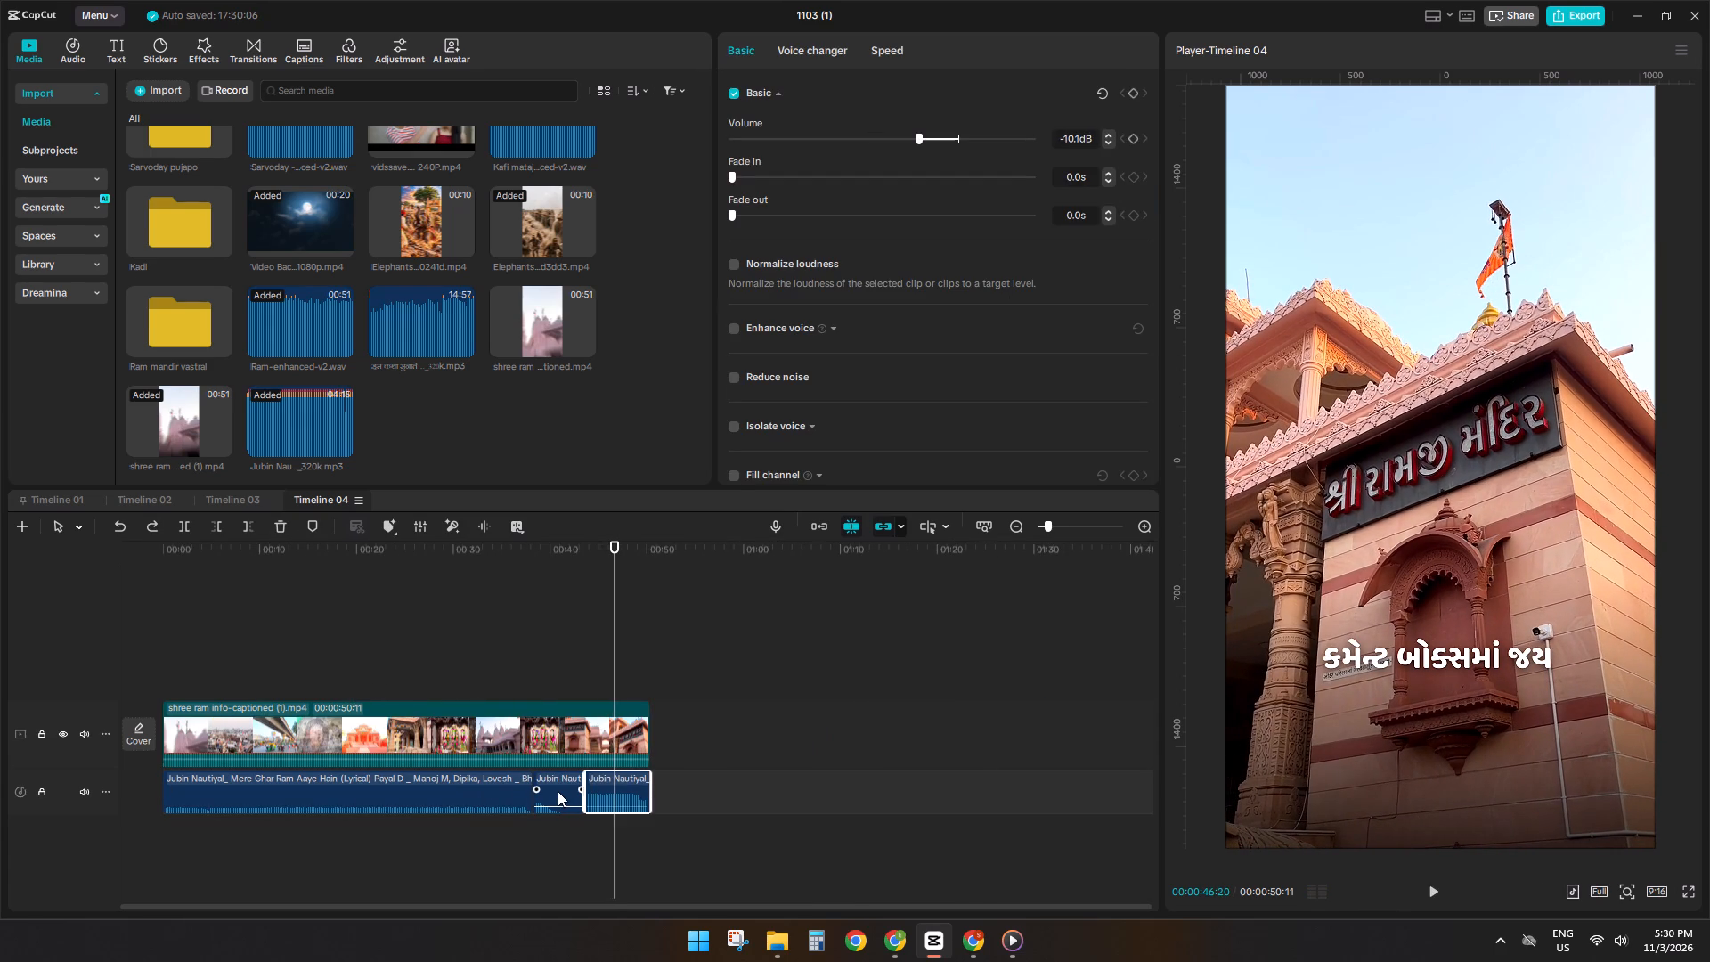
Replace the split song segments below the video with a fresh copy of the Mere Ghar Ram Aaye Hain song.
ctrl+click(551, 792)
ctrl+click(460, 796)
key(d)
click(614, 795)
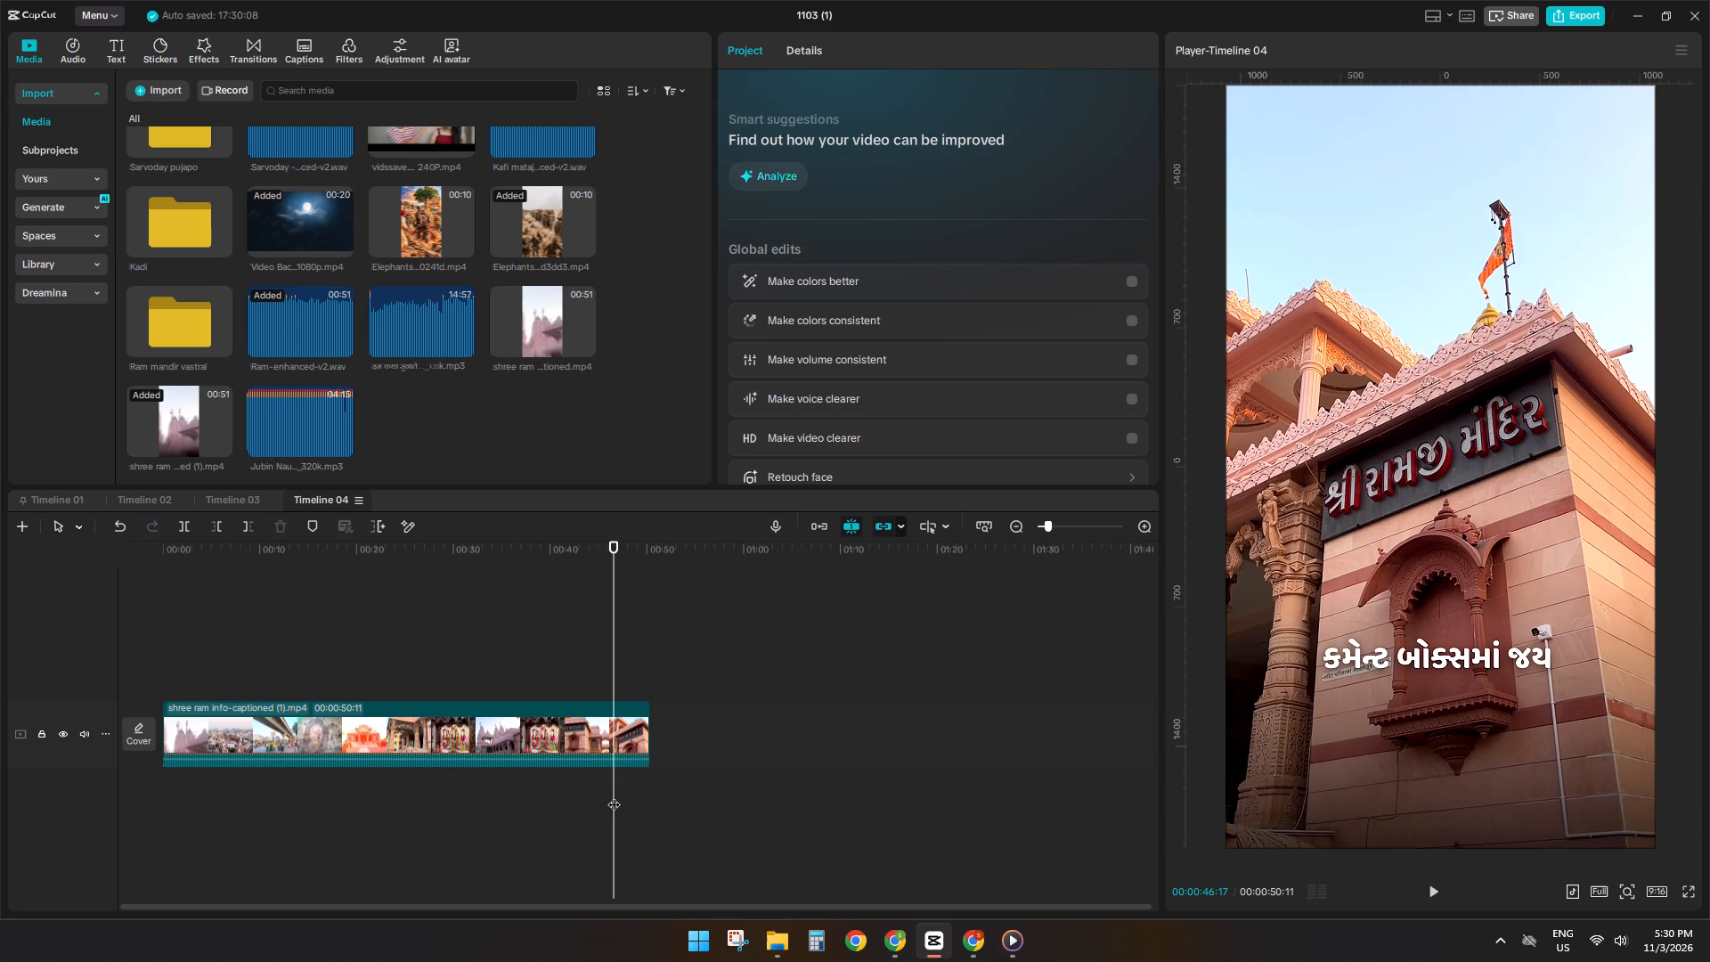
drag(305, 415, 189, 789)
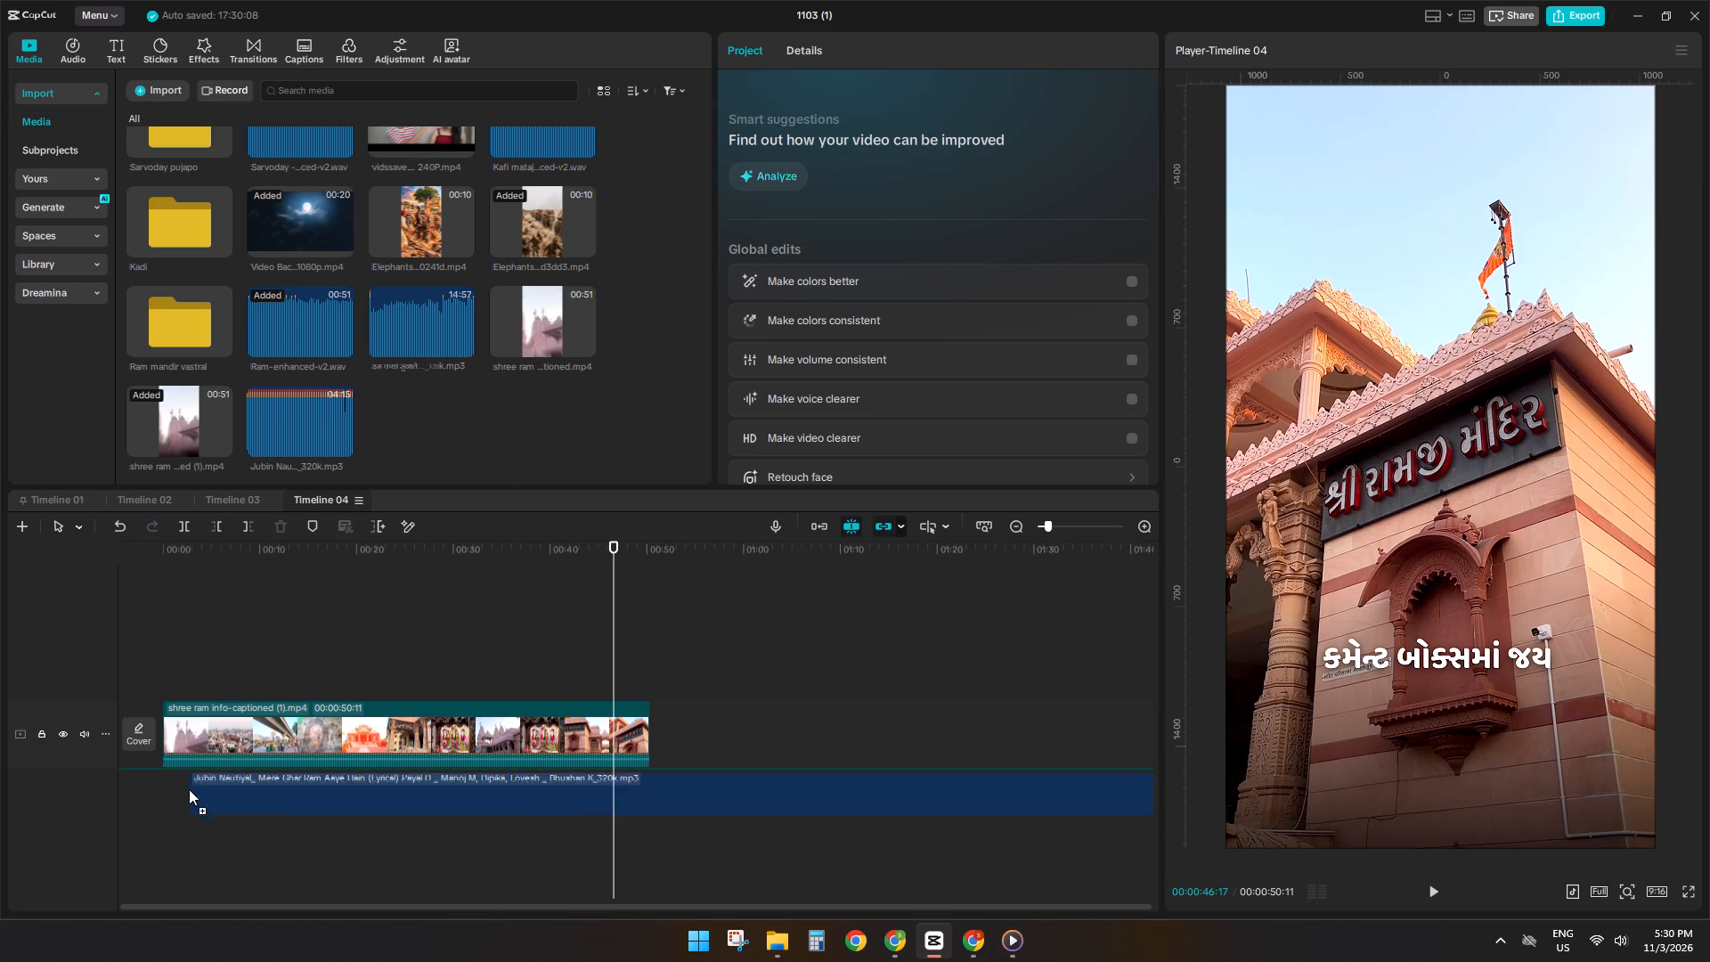
drag(189, 789, 188, 788)
Preview the song, trim off everything before about 0:29, and align the remainder with the start of the timeline.
key(space)
click(787, 719)
key(space)
click(484, 690)
key(space)
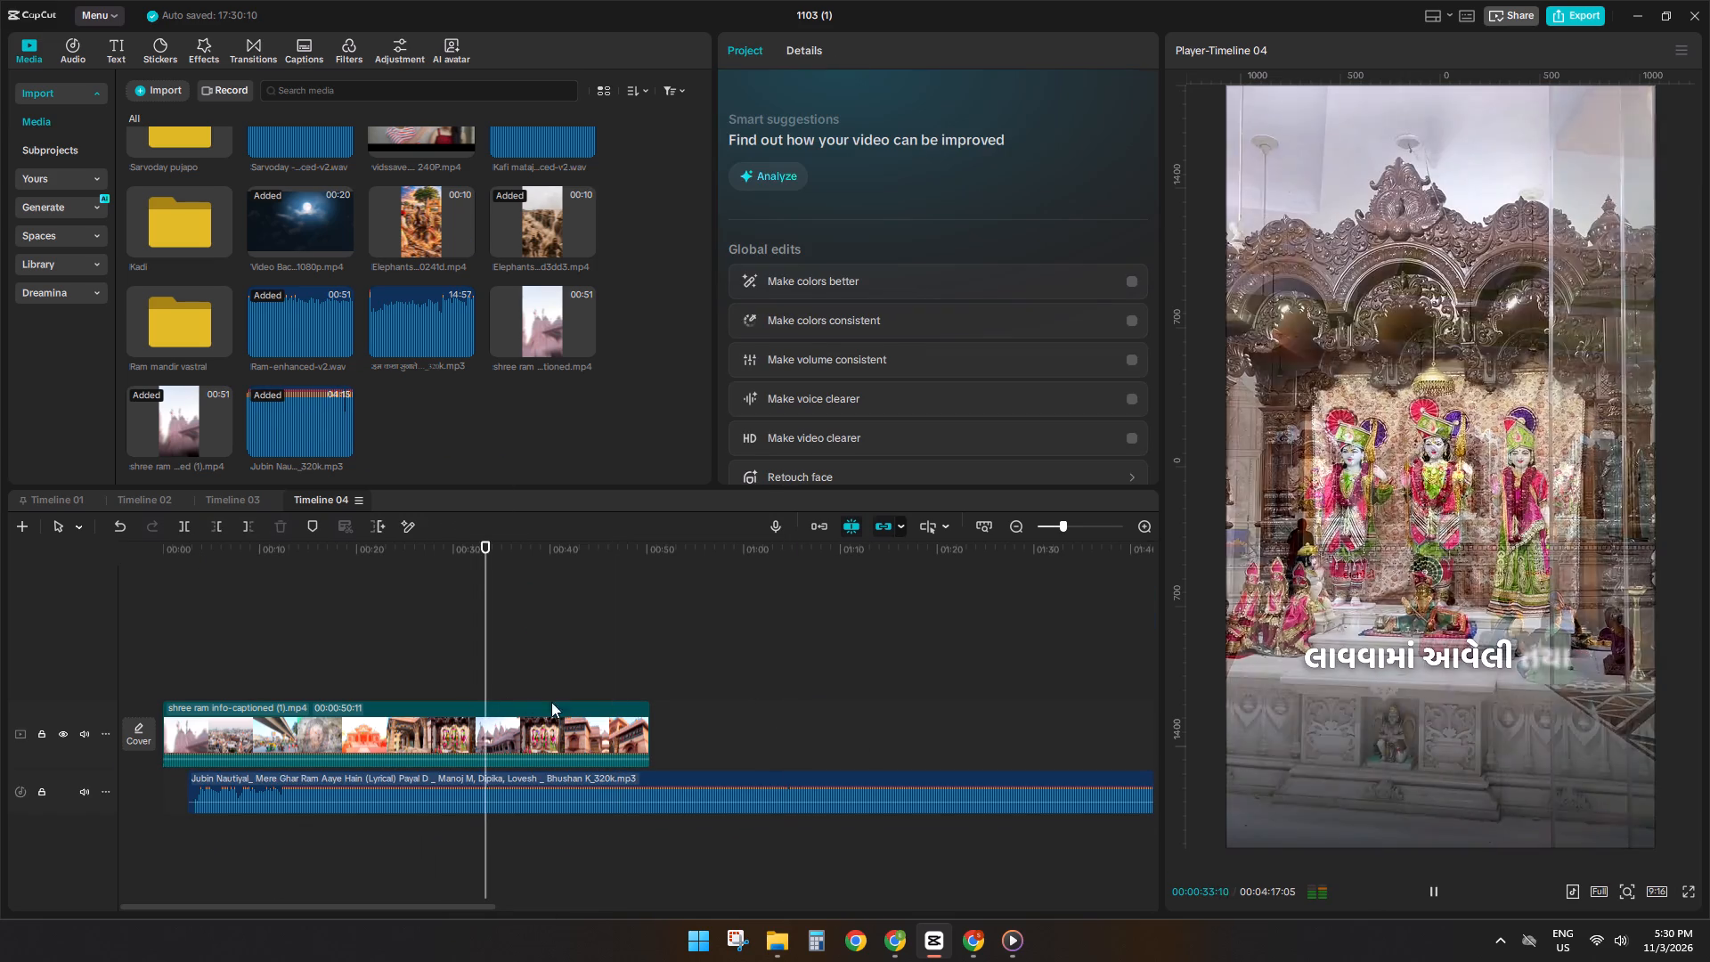
ctrl+scroll(639, 751, up, 10)
click(299, 820)
key(space)
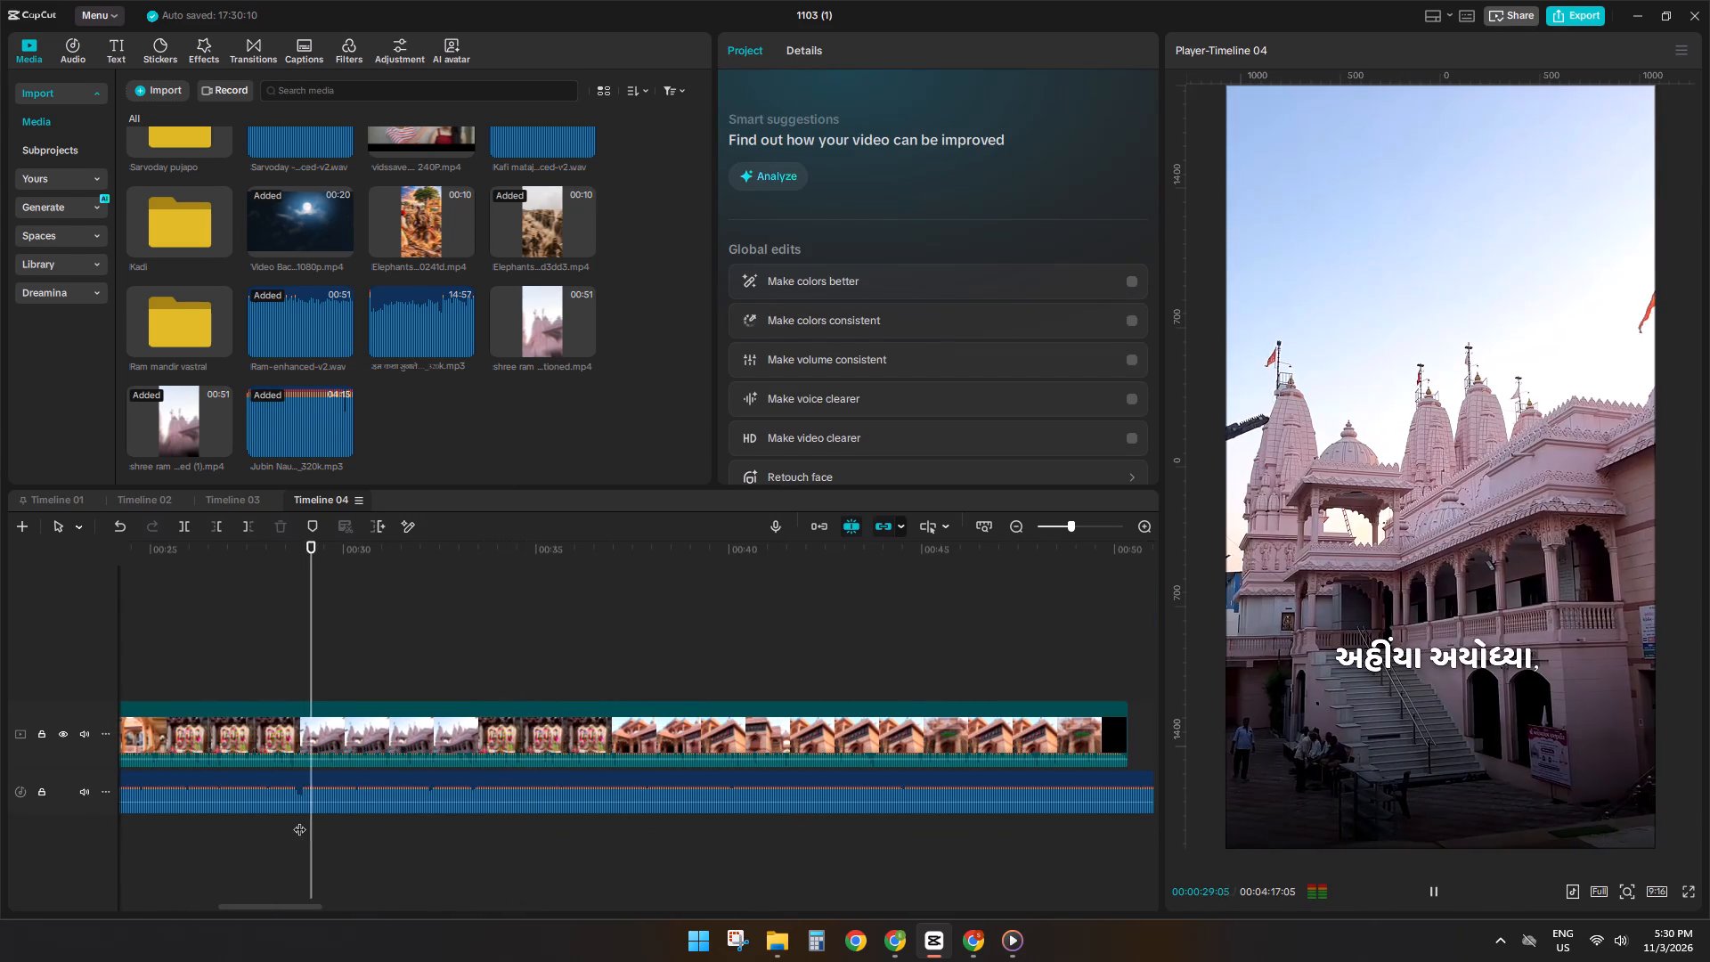
click(299, 820)
click(322, 789)
key(q)
drag(395, 789, 2, 791)
ctrl+scroll(446, 769, down, 8)
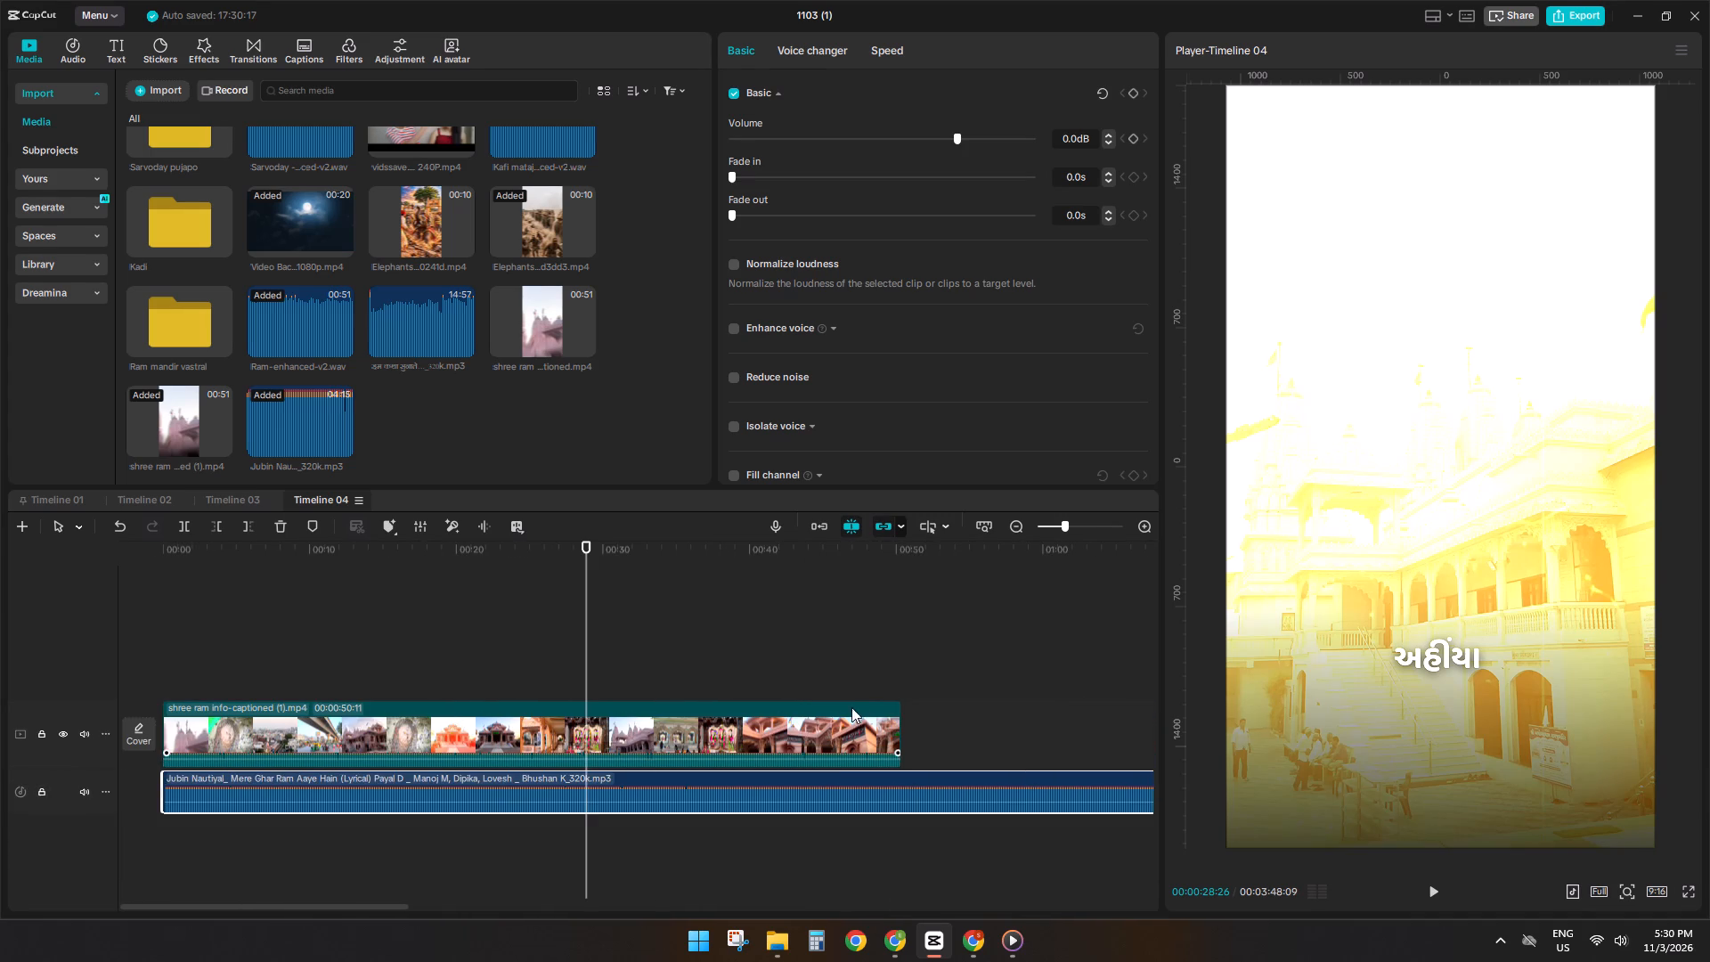
Split the song at the end of the video and delete the excess past about 0:50.
click(897, 690)
click(906, 794)
key(s)
key(d)
Lower the volume of the whole song clip and preview the mix from the start and in the later part.
click(811, 804)
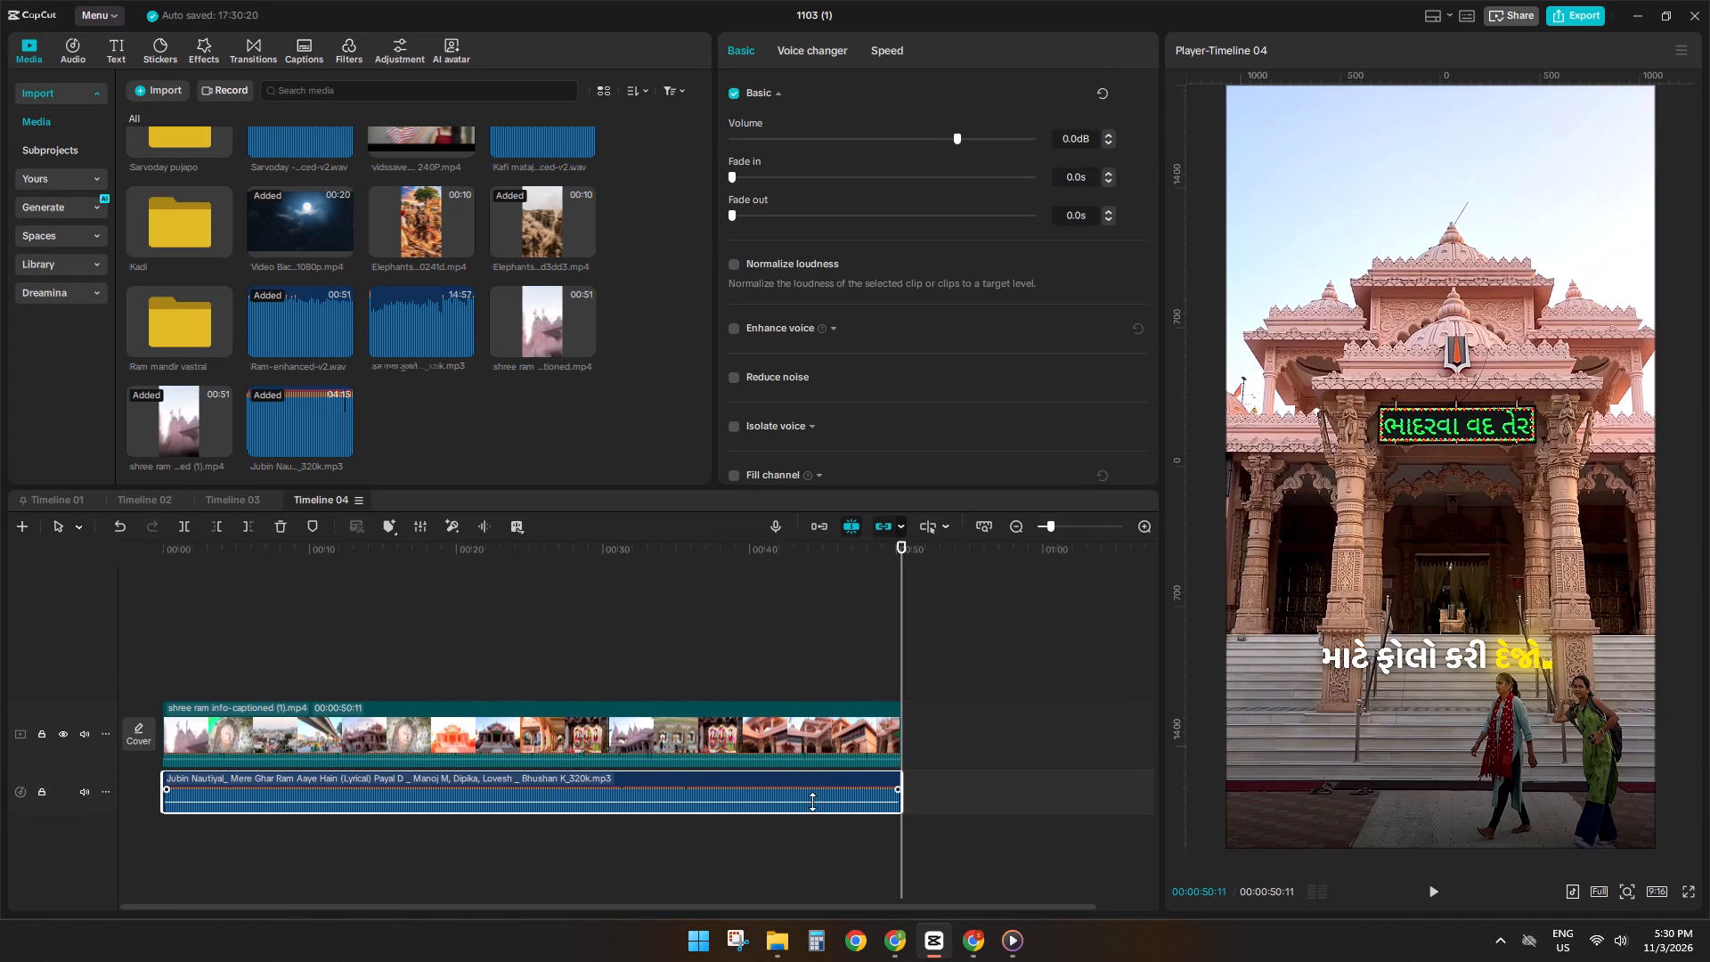
click(907, 133)
drag(904, 133, 860, 152)
click(401, 636)
drag(401, 636, 0, 648)
key(space)
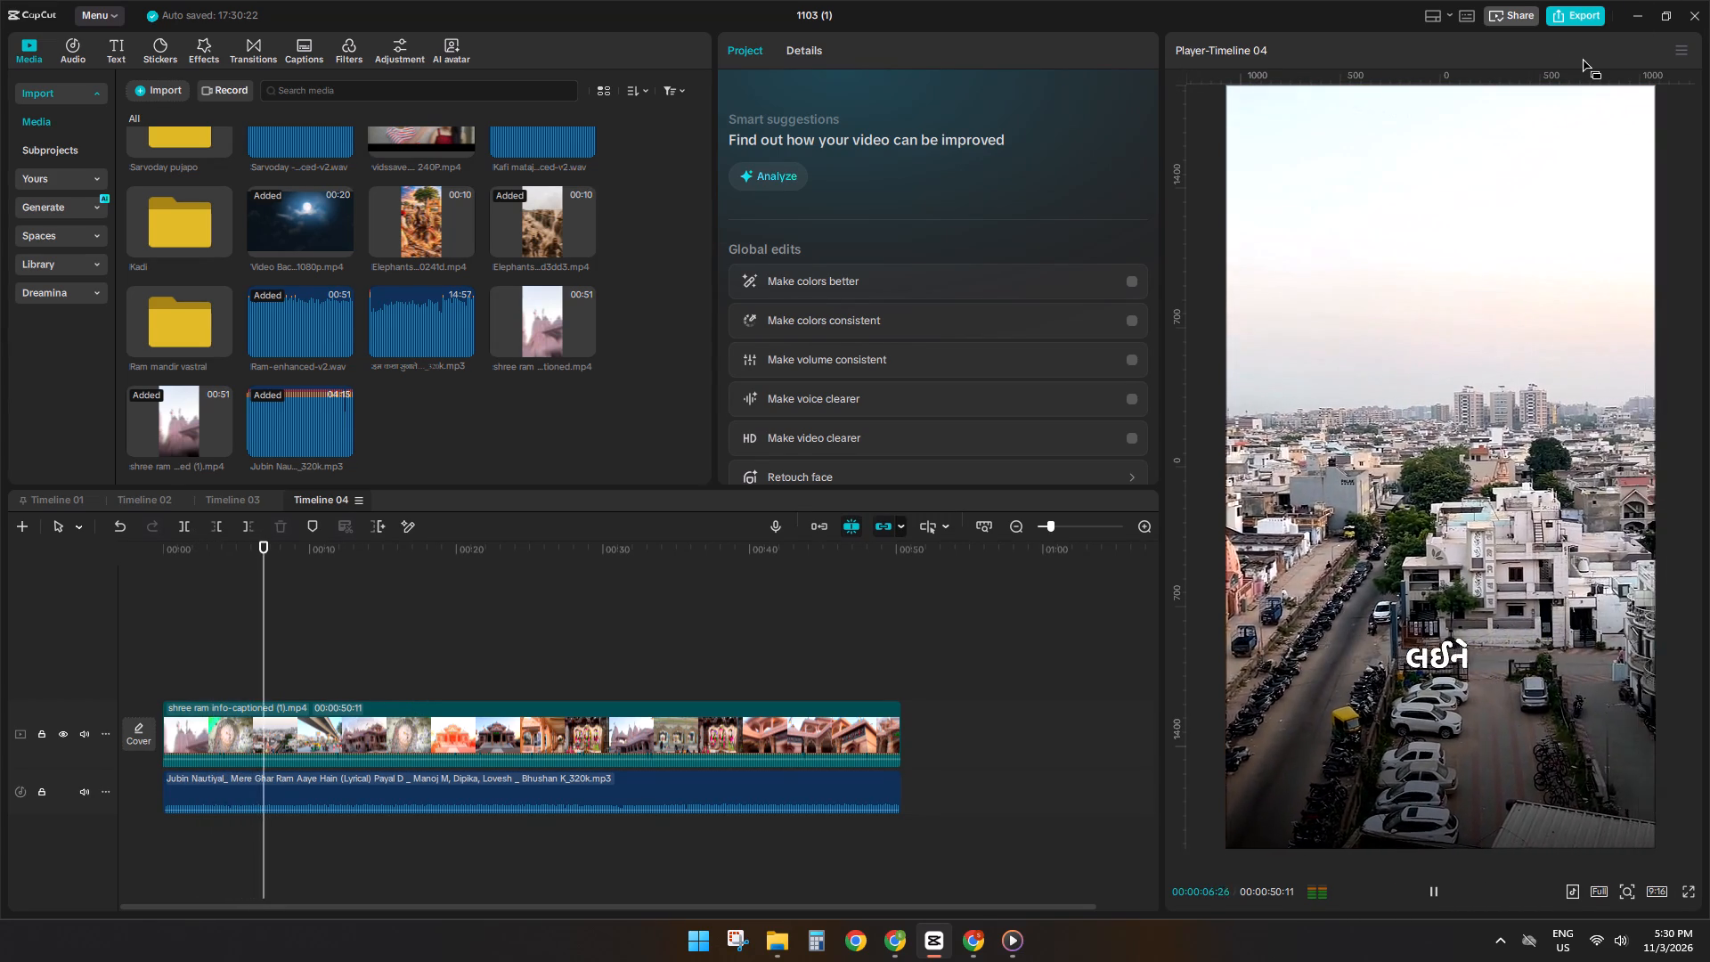
click(684, 679)
key(space)
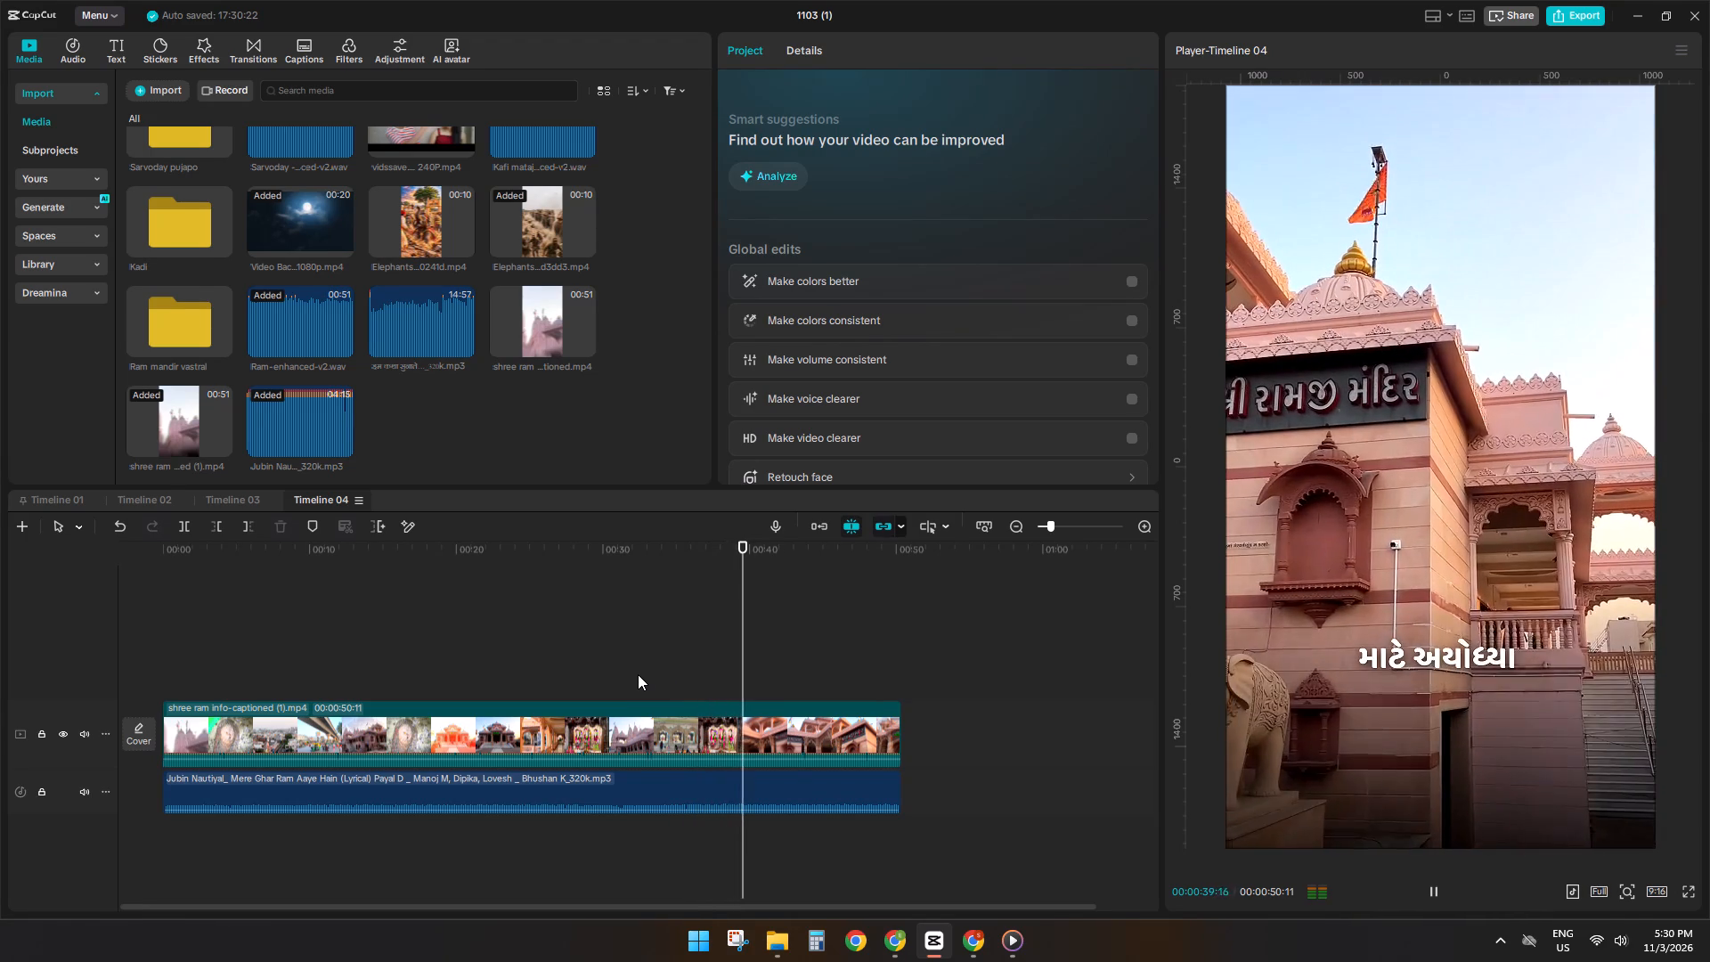
Add the My presets25 SHARE overlay above the video at about 0:45 and raise it to Y 747 in the frame.
click(159, 55)
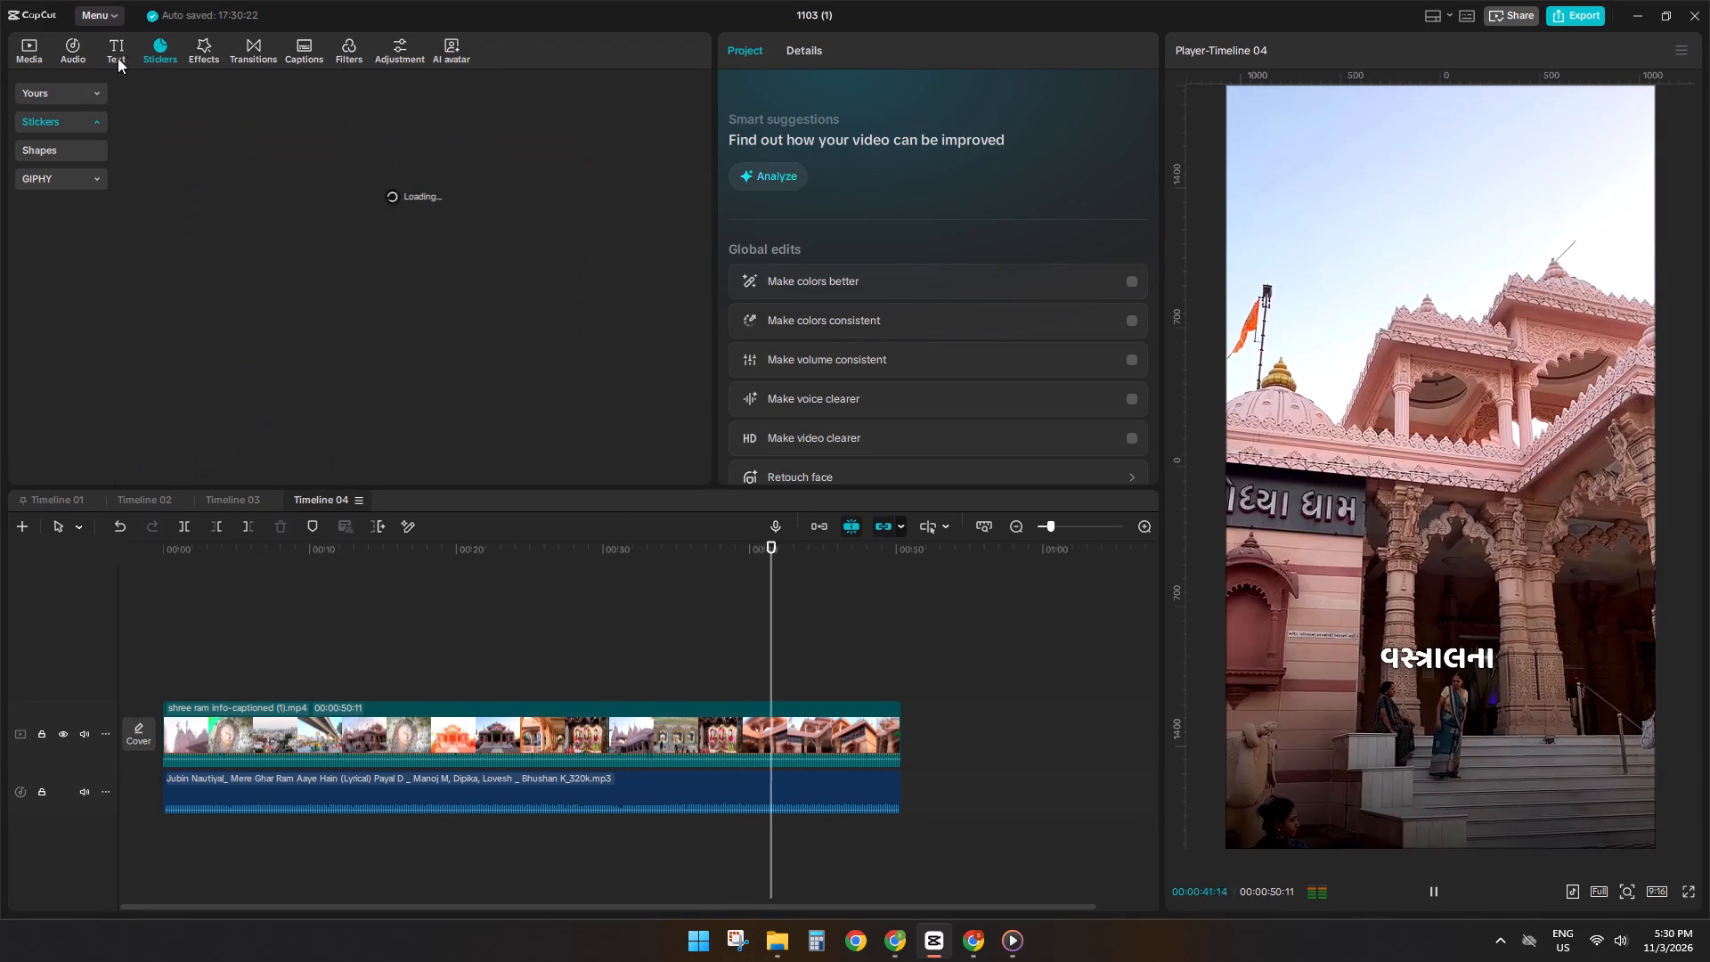
click(31, 51)
click(42, 183)
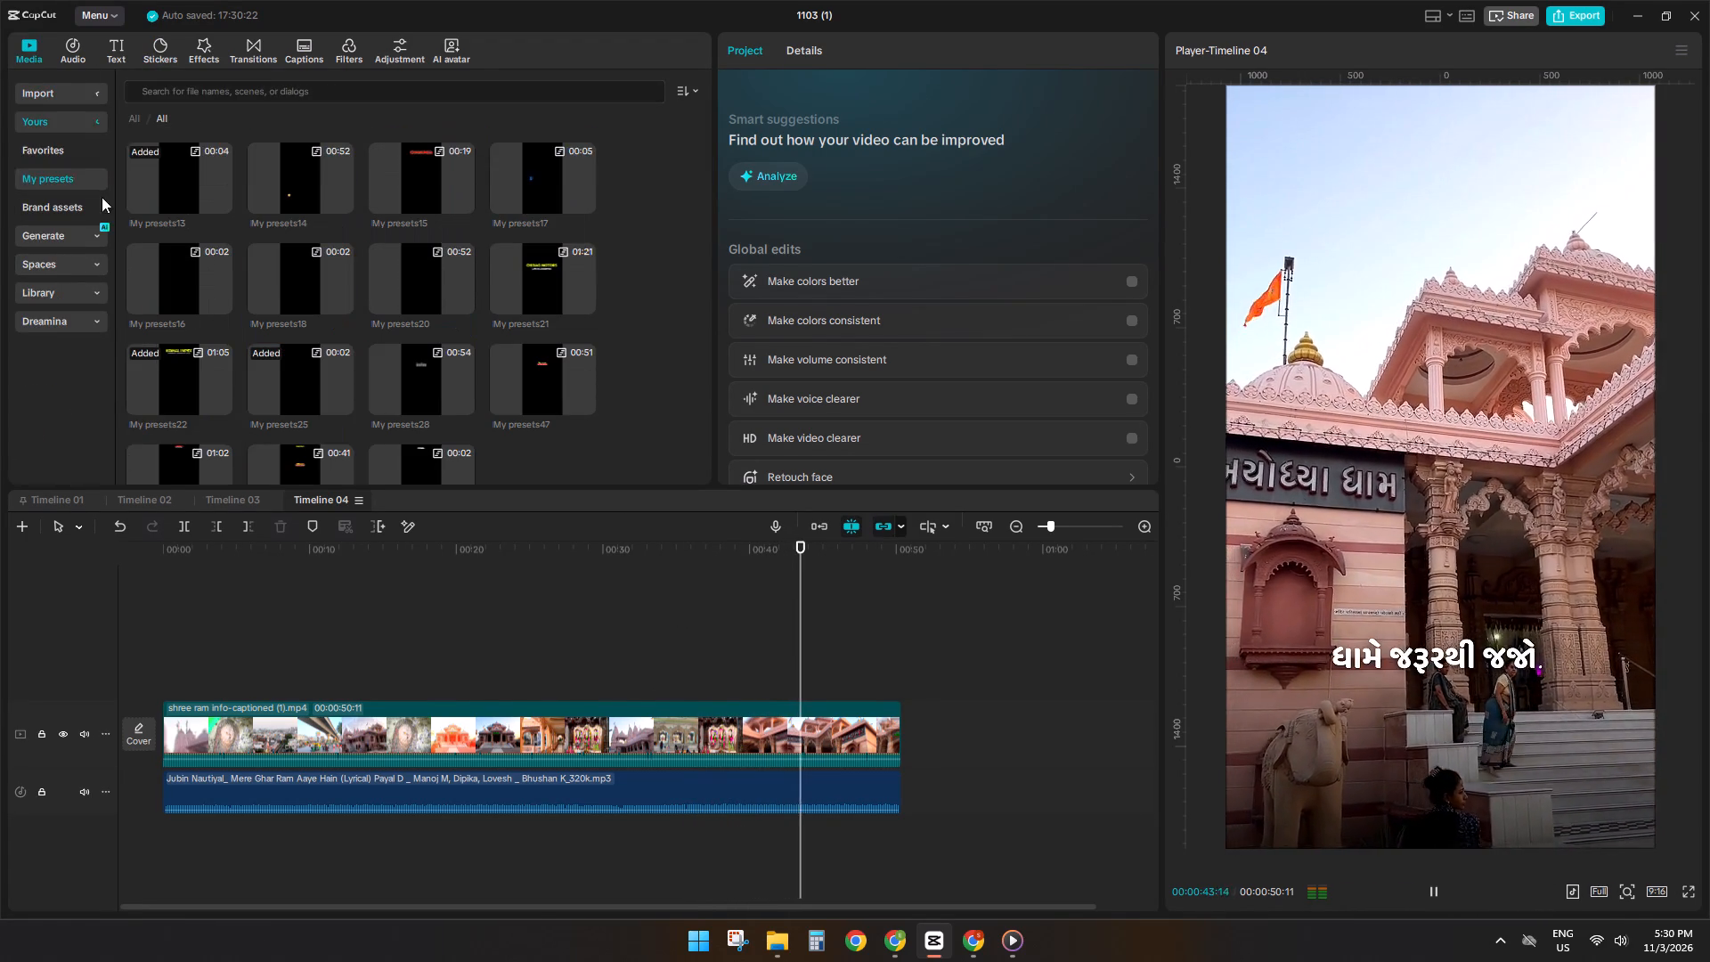
scroll(356, 317, down, 2)
key(space)
drag(284, 336, 812, 542)
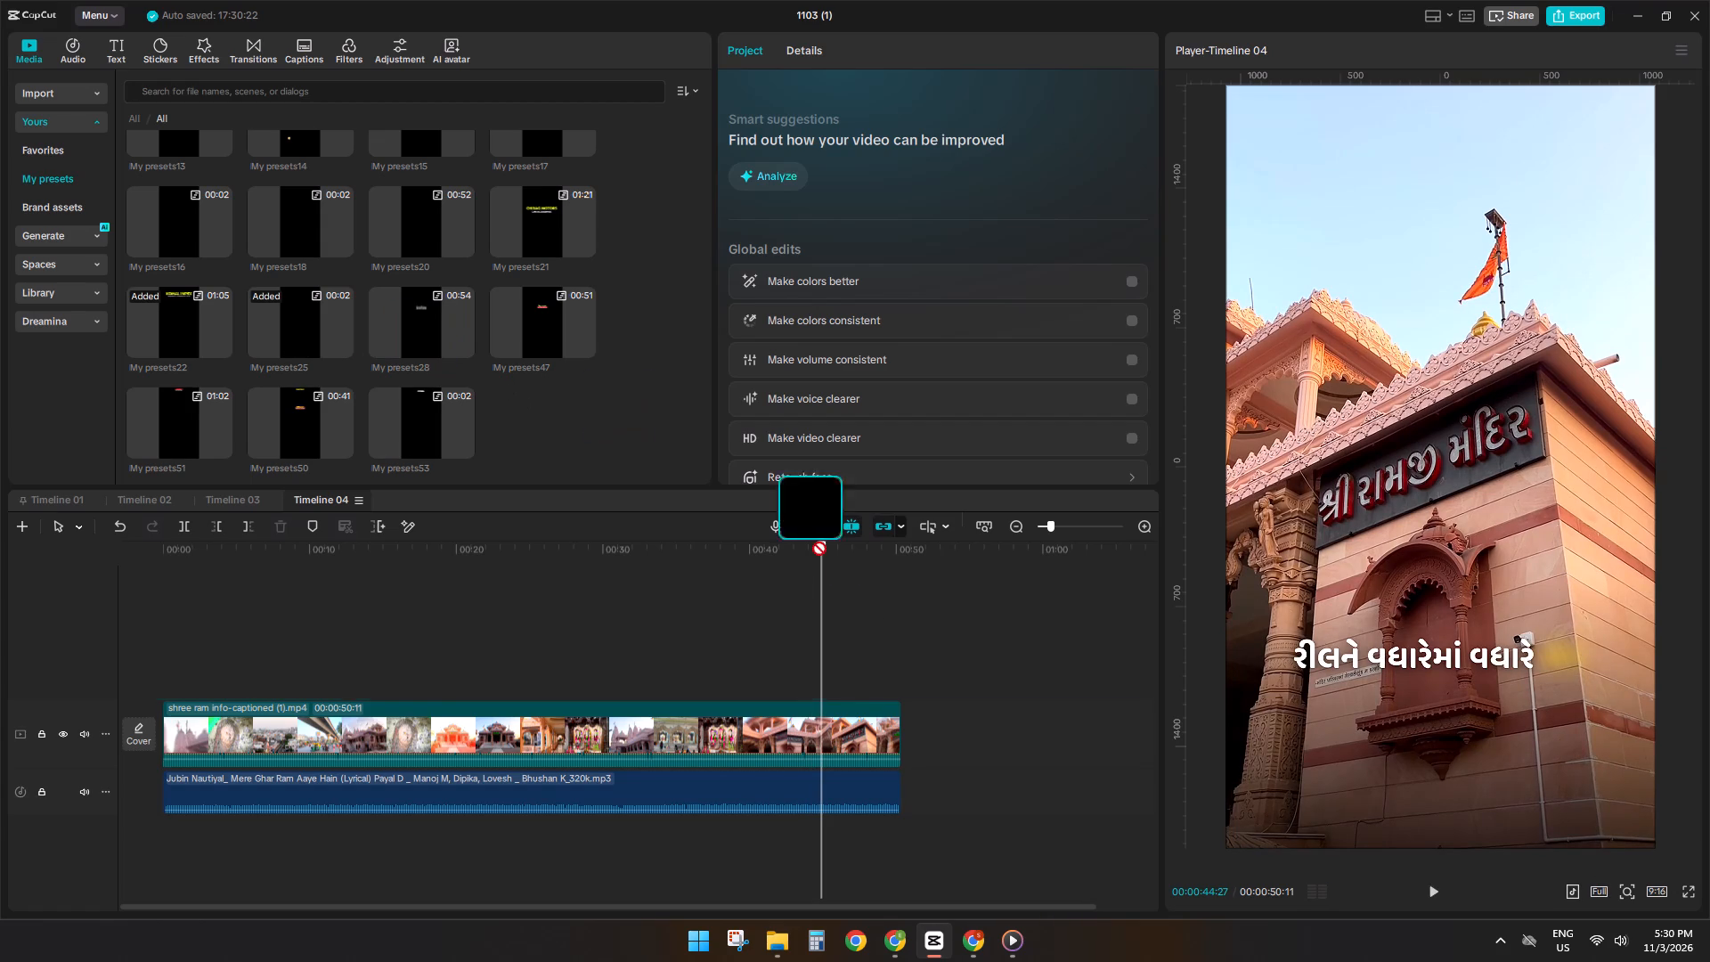
drag(812, 542, 826, 677)
key(space)
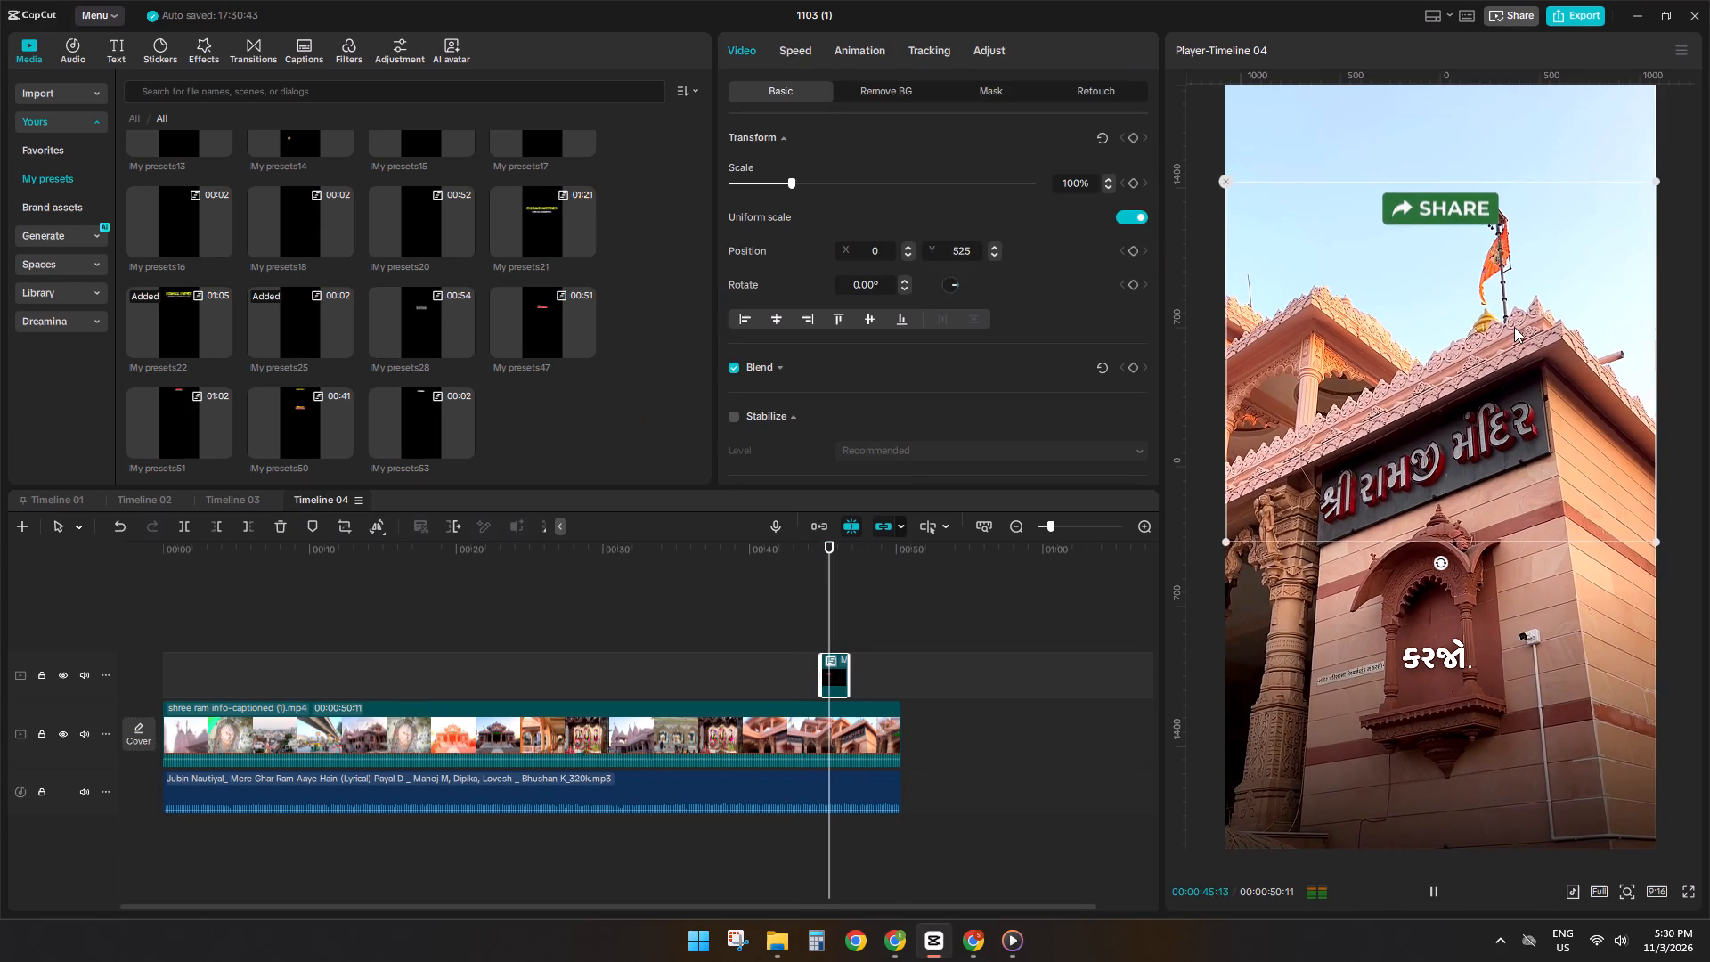
drag(1514, 327, 1510, 283)
key(space)
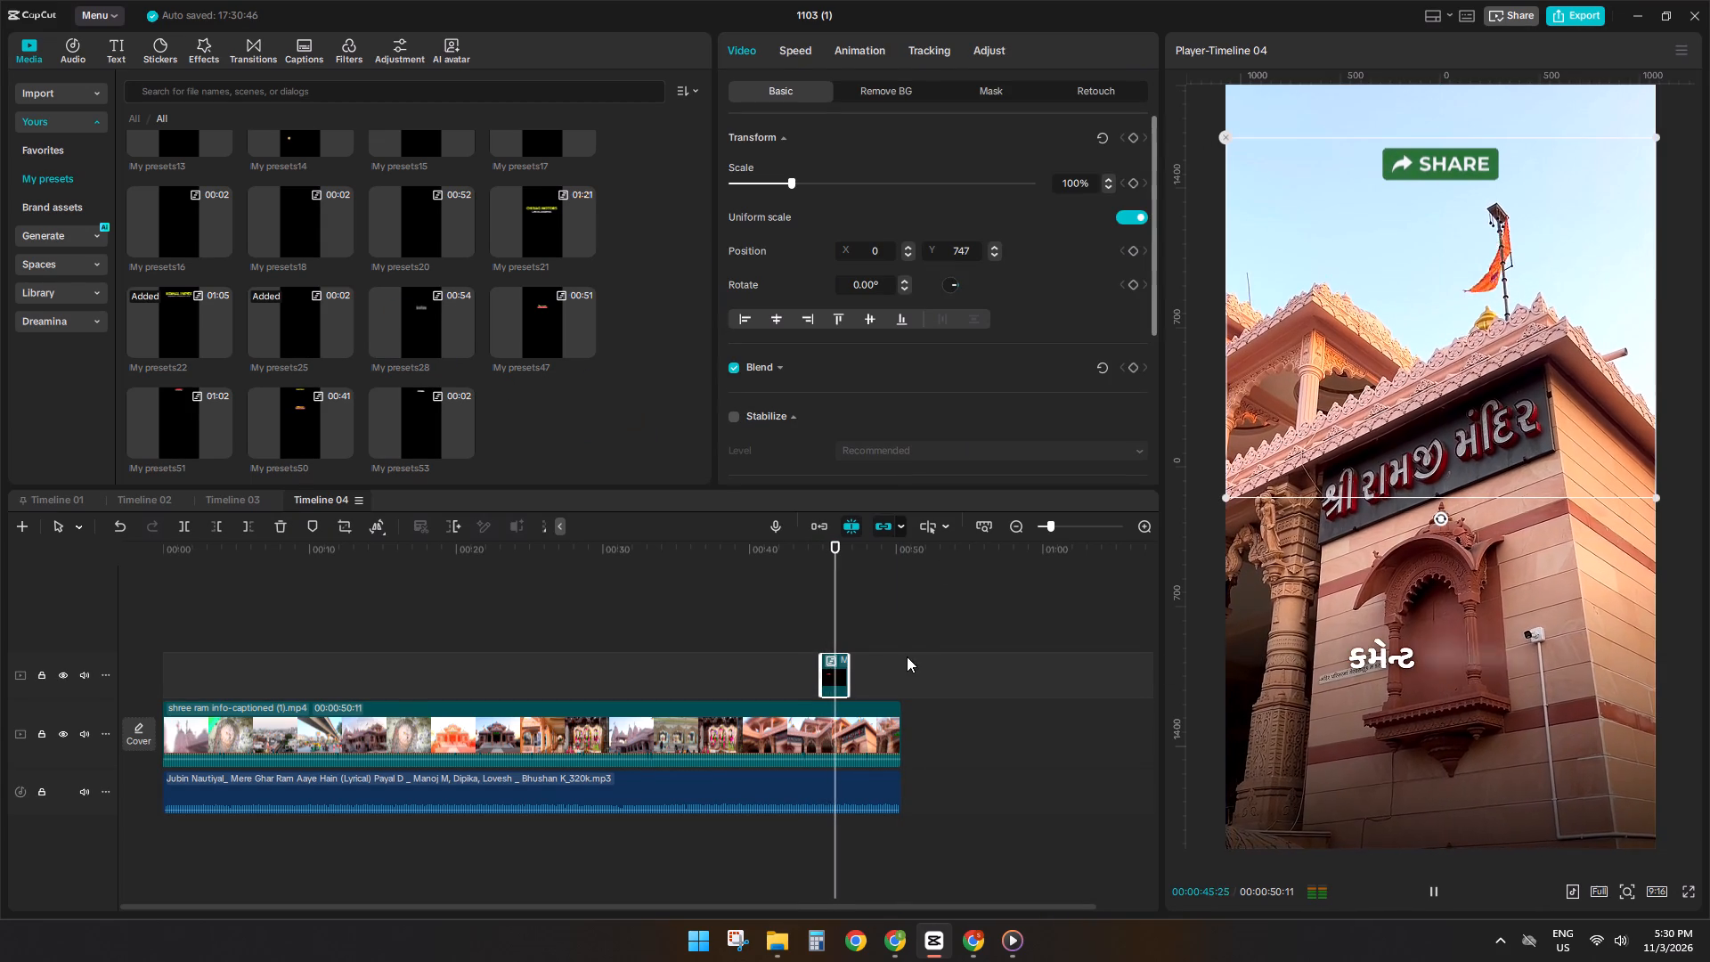
Add the blue Follow sticker with the hand from the favourites at about 0:49 and position it at X 0, Y 1468.
key(space)
key(space)
ctrl+scroll(885, 646, up, 12)
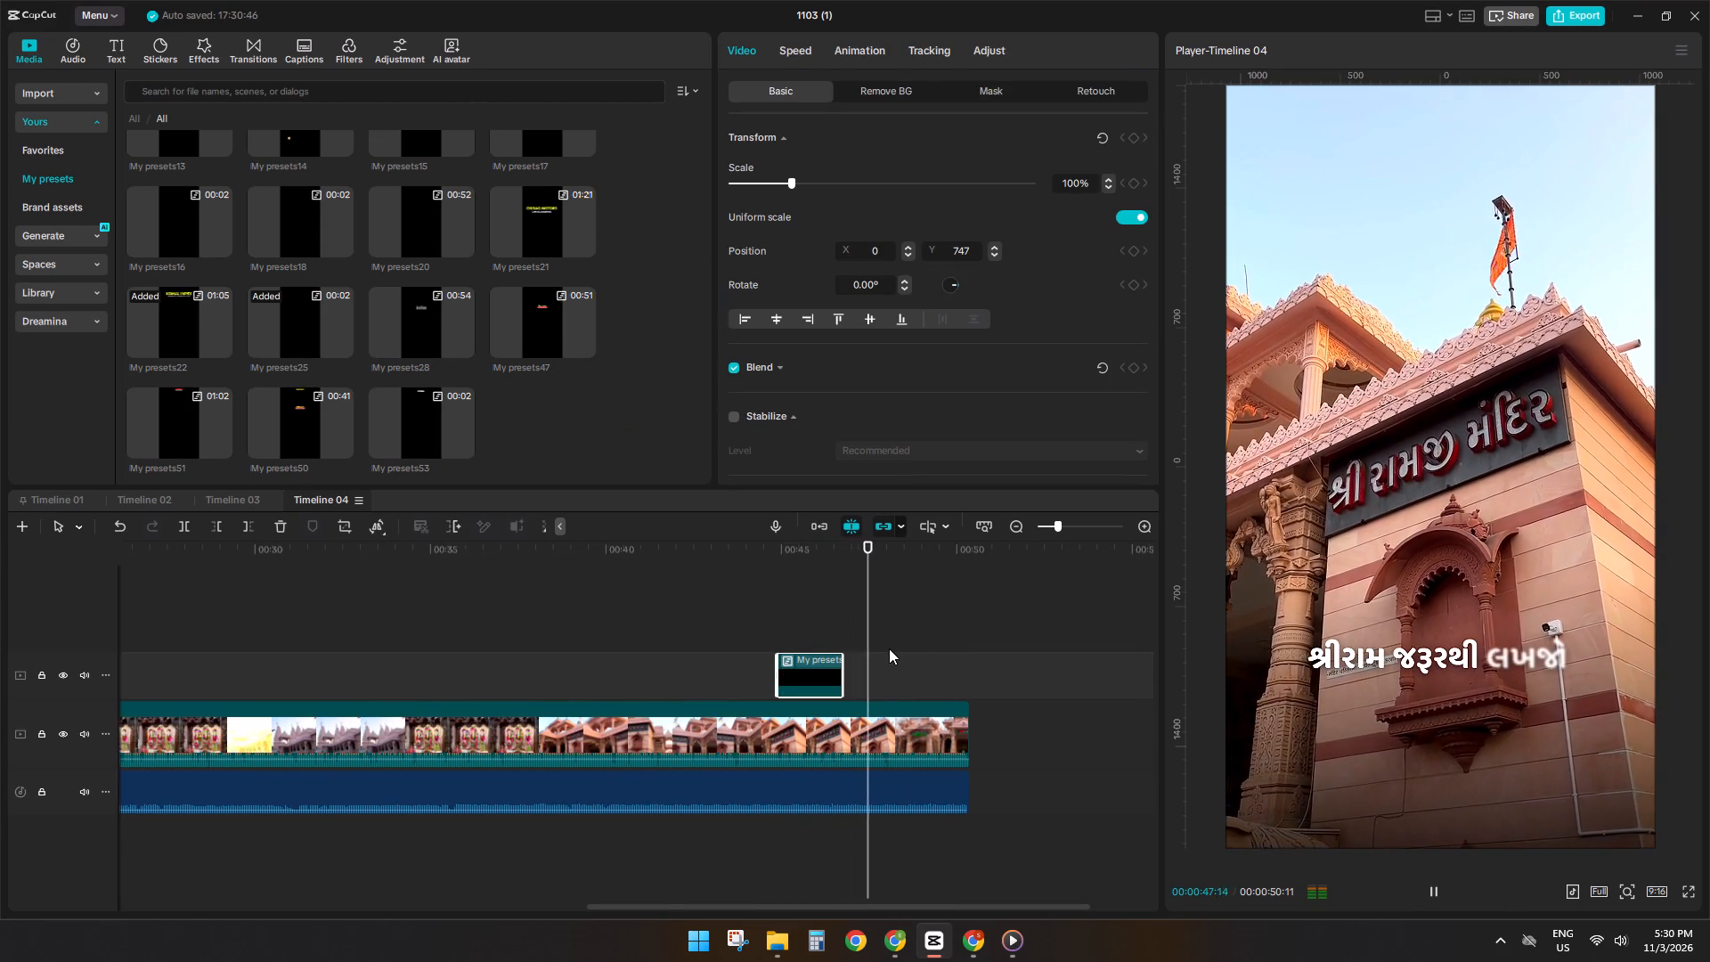
click(59, 58)
key(space)
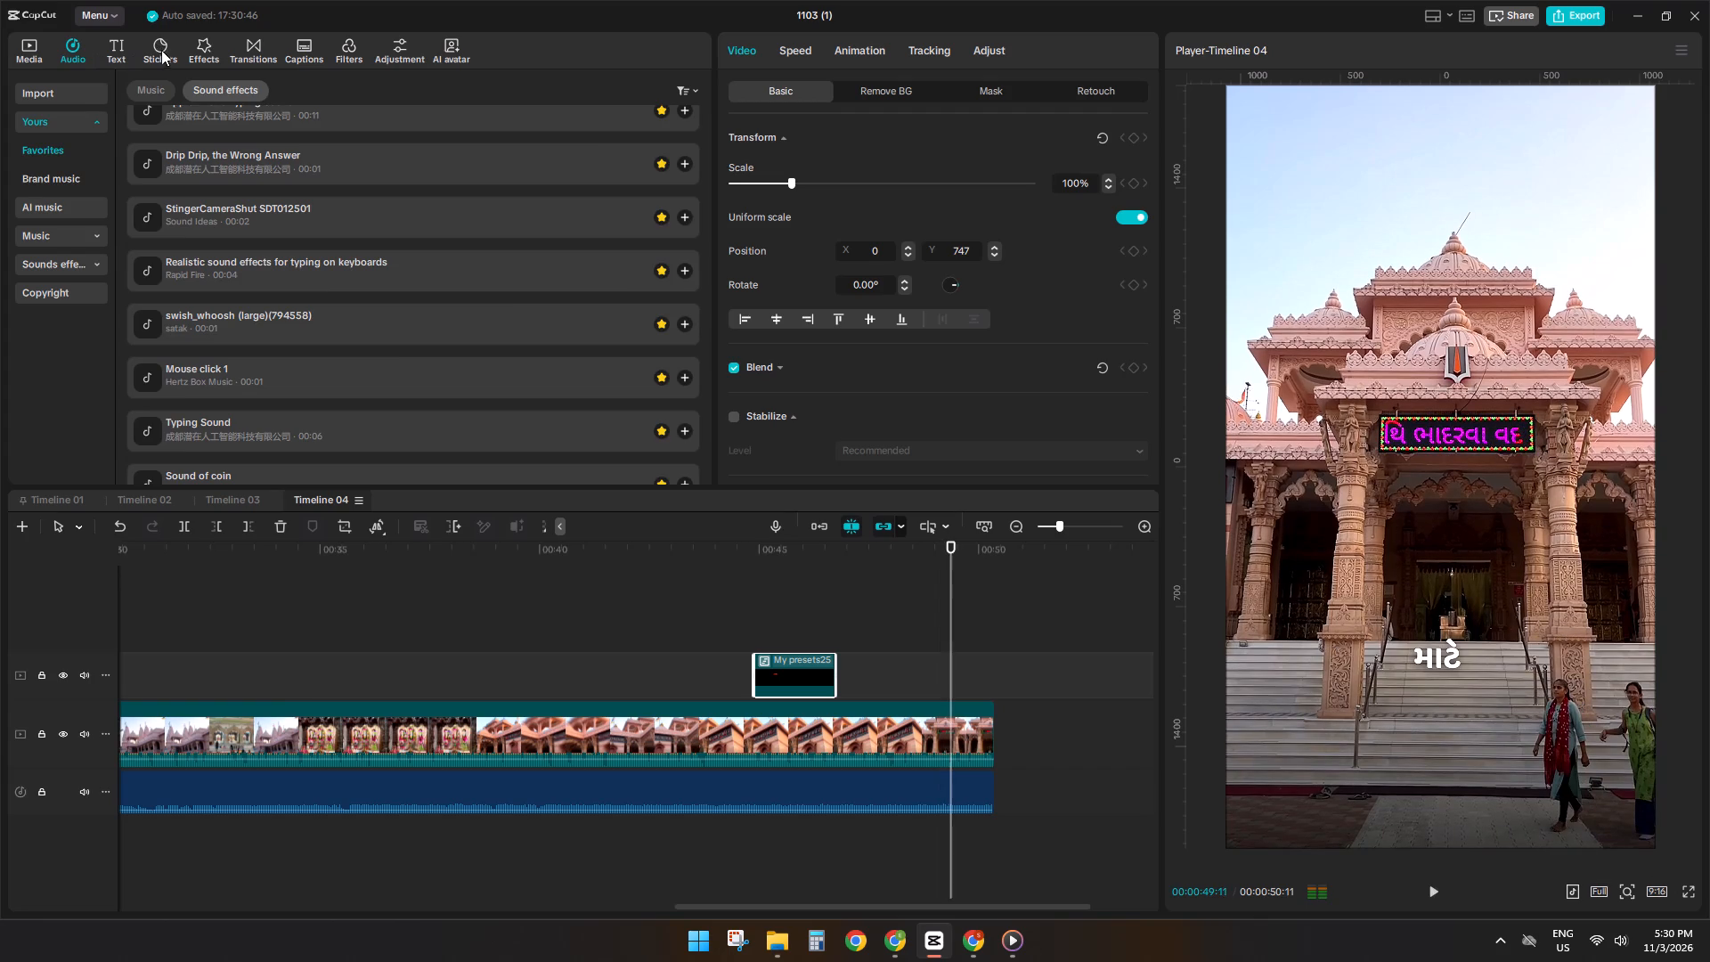
click(161, 51)
click(48, 92)
drag(263, 138, 909, 477)
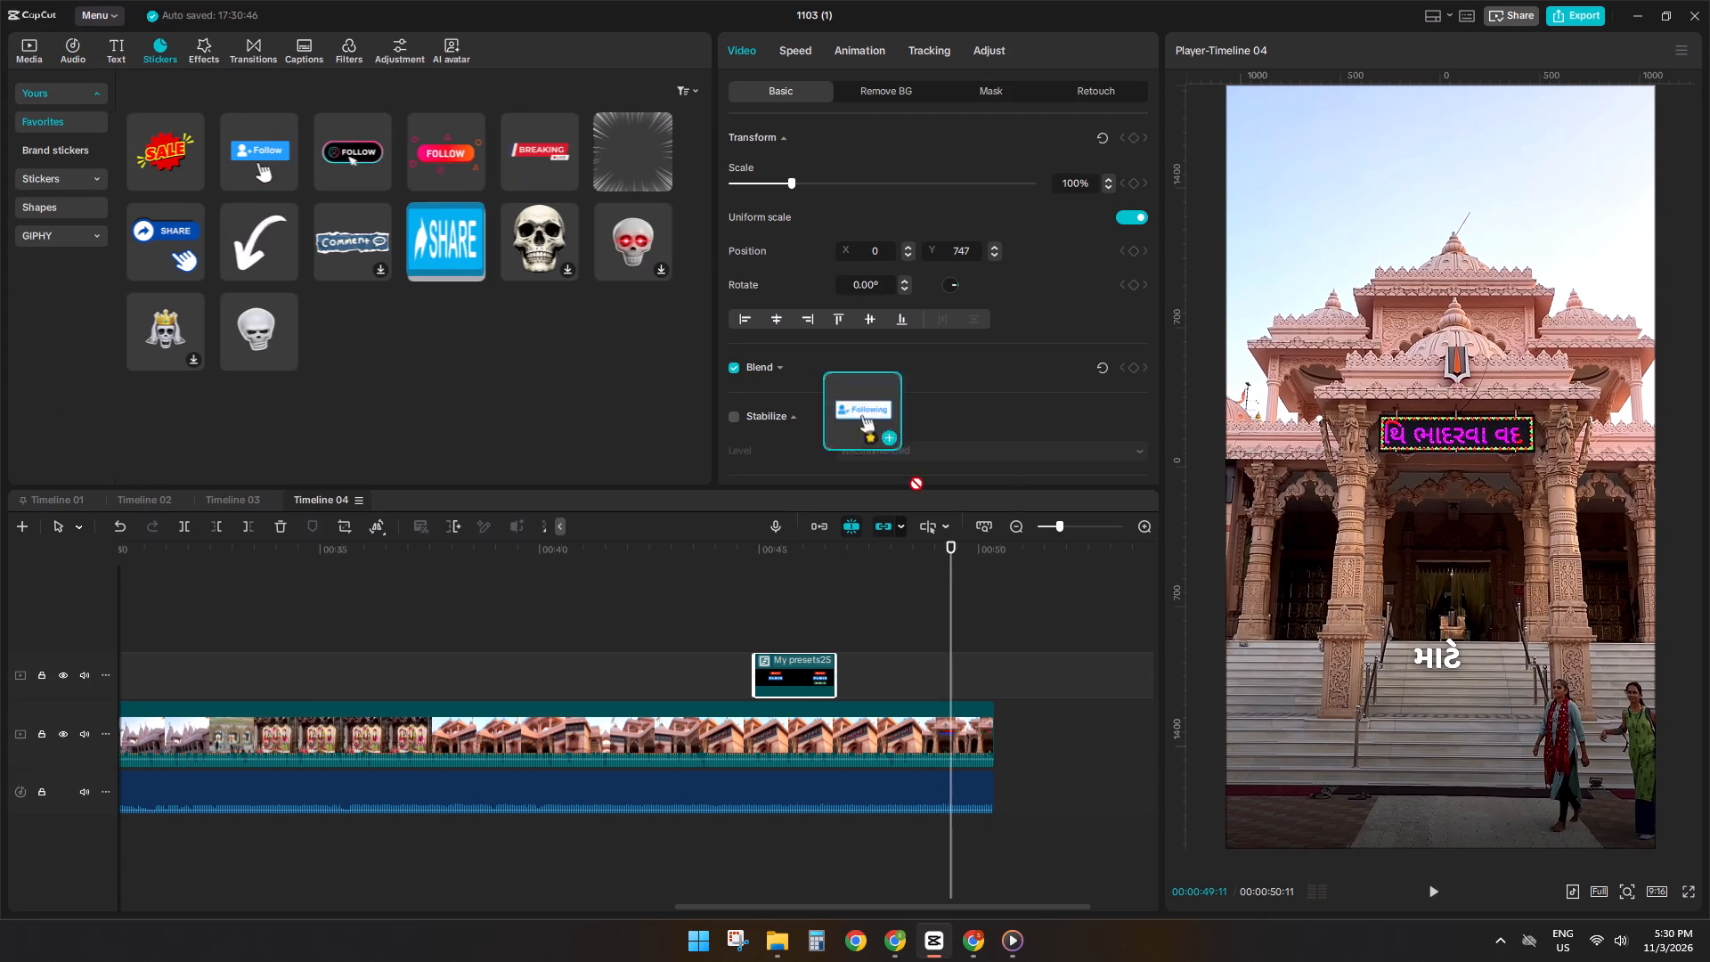
drag(909, 477, 955, 676)
key(space)
drag(1443, 512, 1450, 195)
key(space)
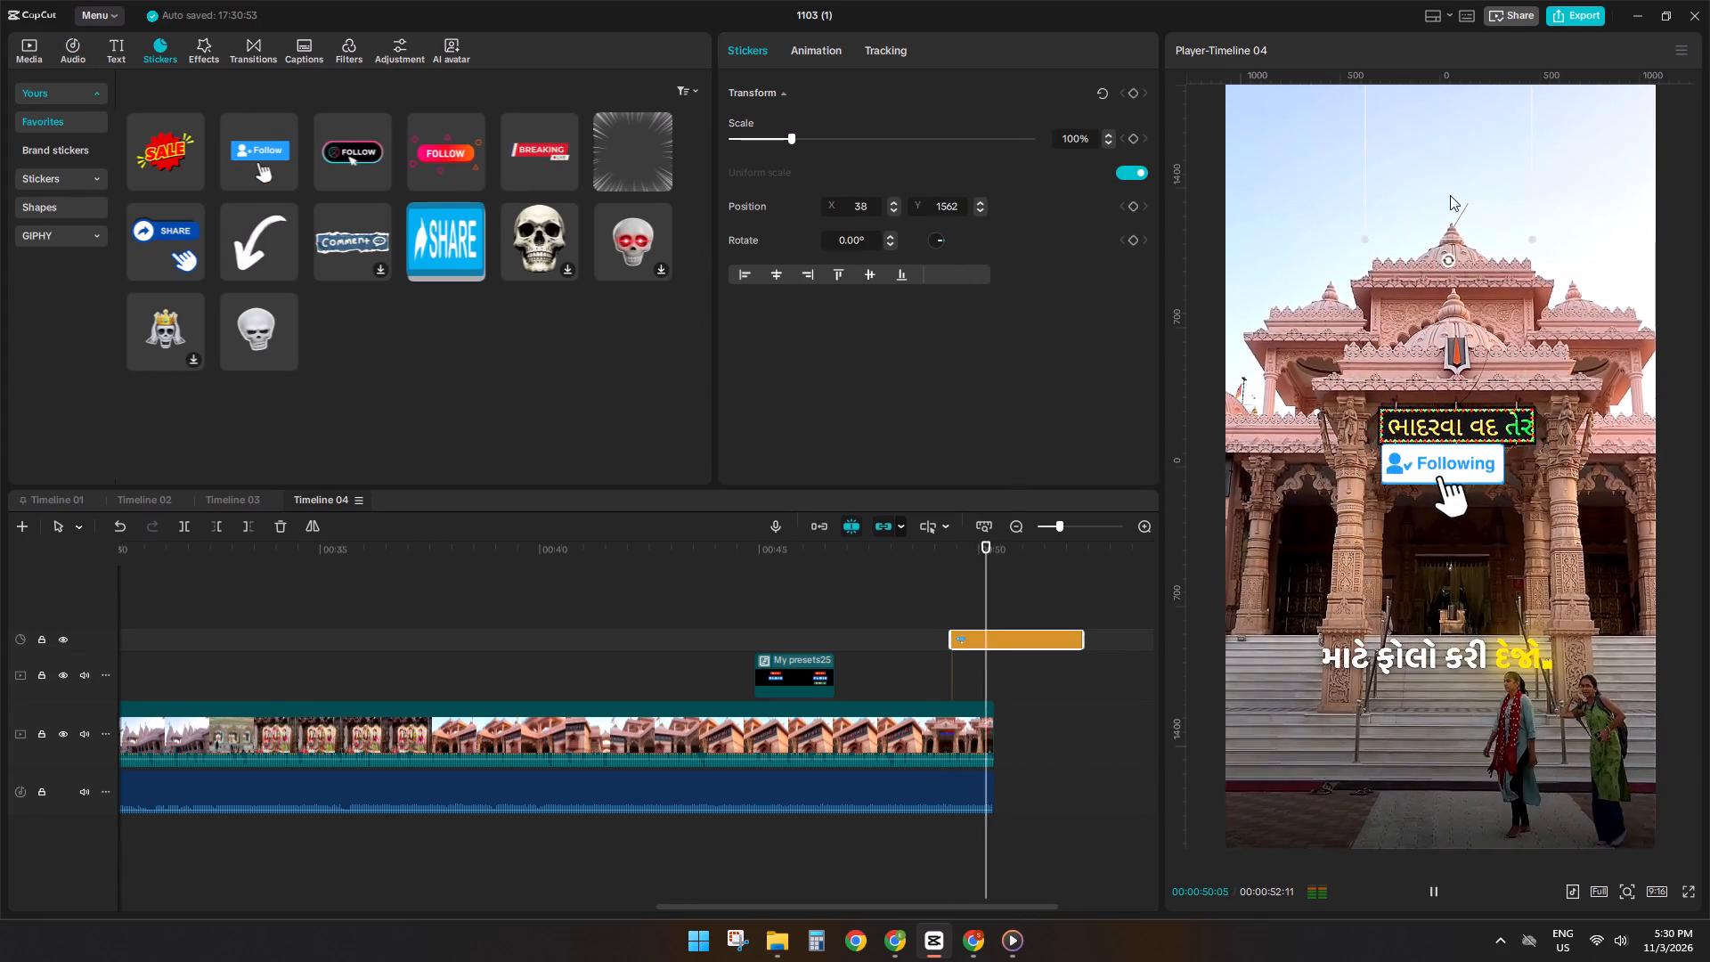
drag(1450, 195, 1445, 220)
Shift the Follow sticker slightly earlier and cut off its part extending past the end of the video.
click(969, 599)
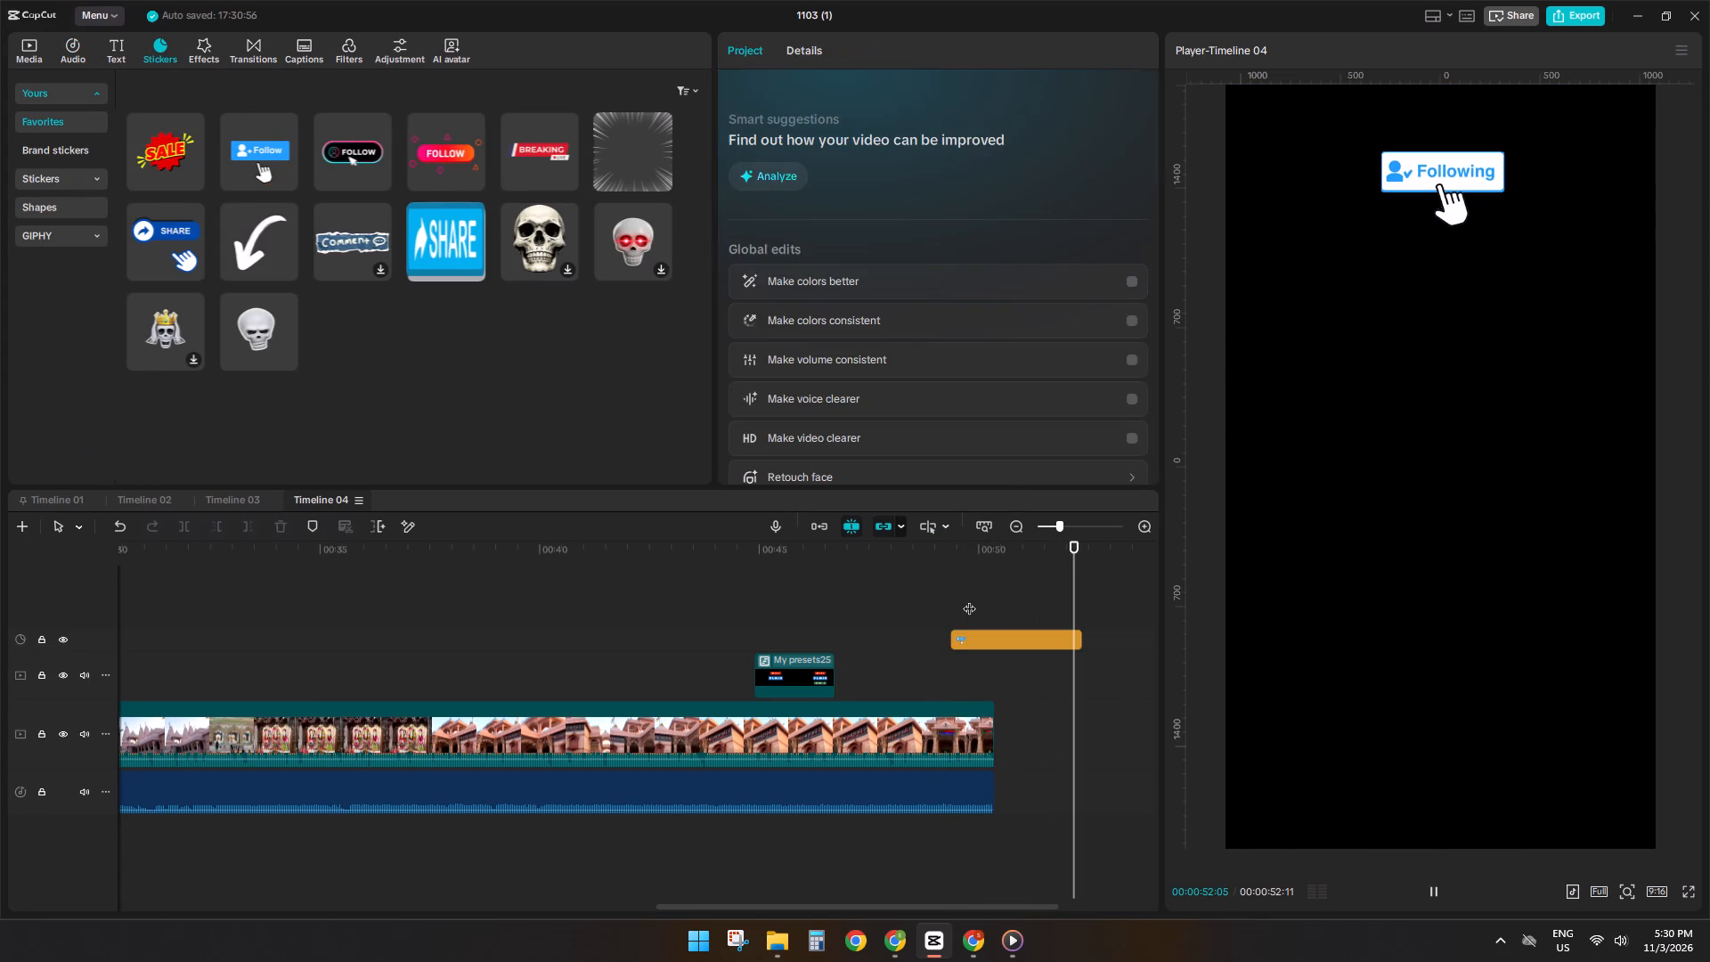
click(967, 641)
key(space)
key(space)
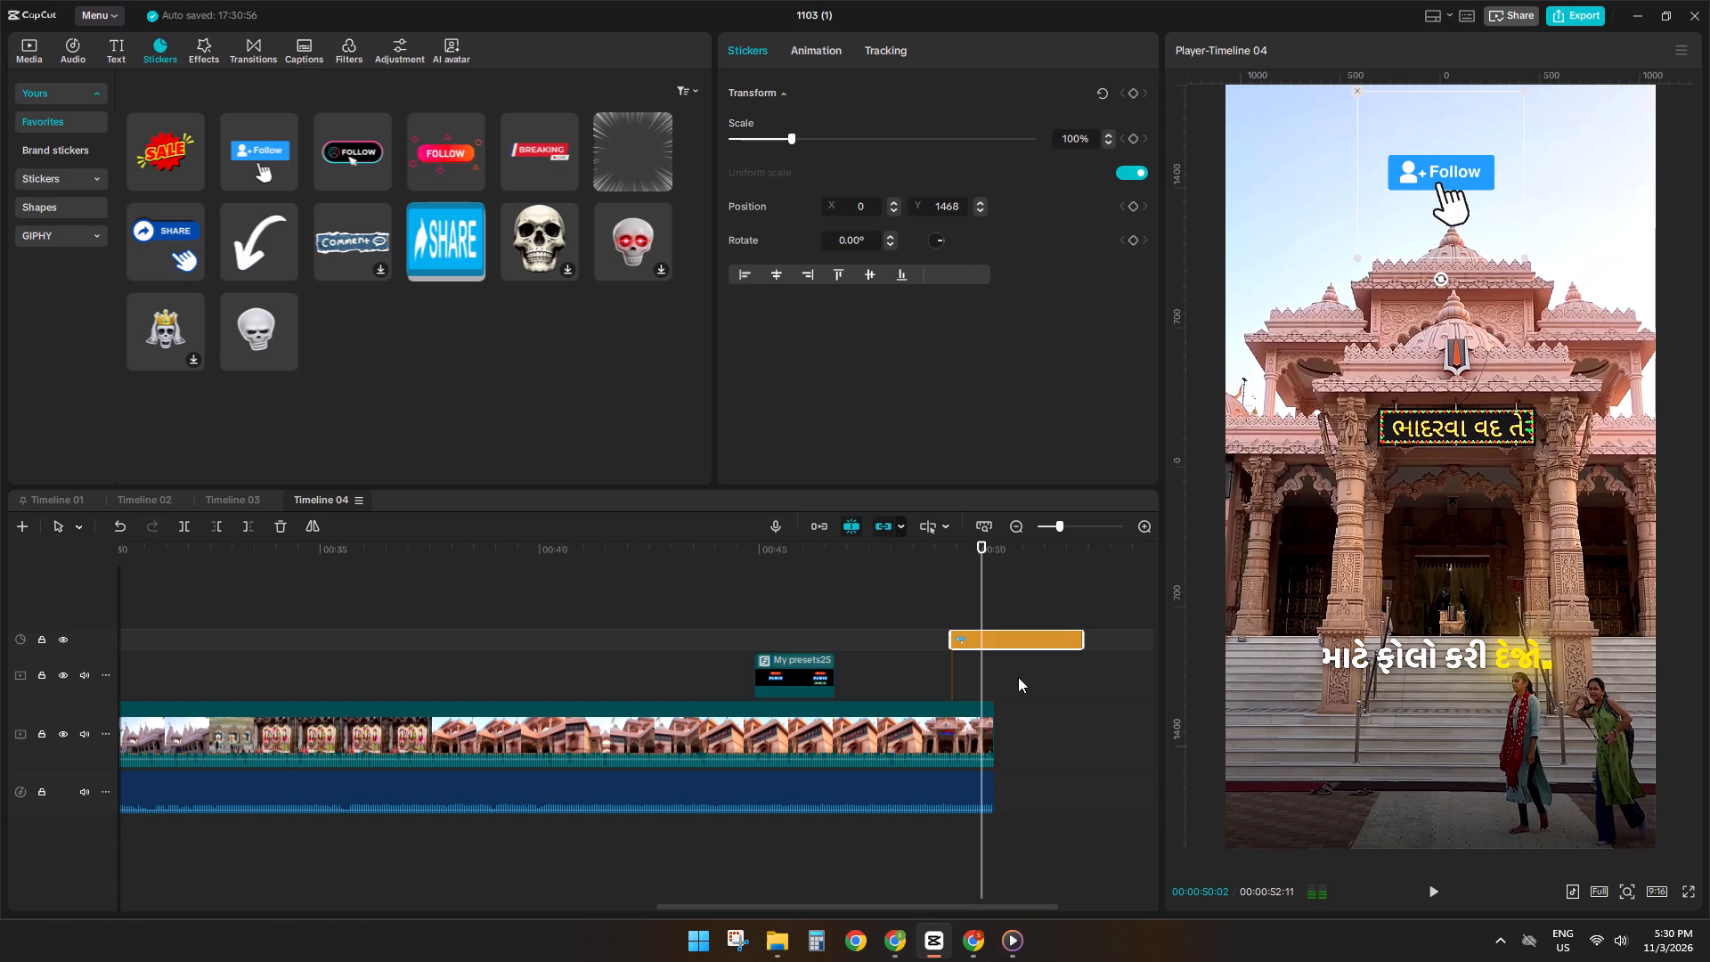
key(space)
key(space)
drag(987, 640, 973, 641)
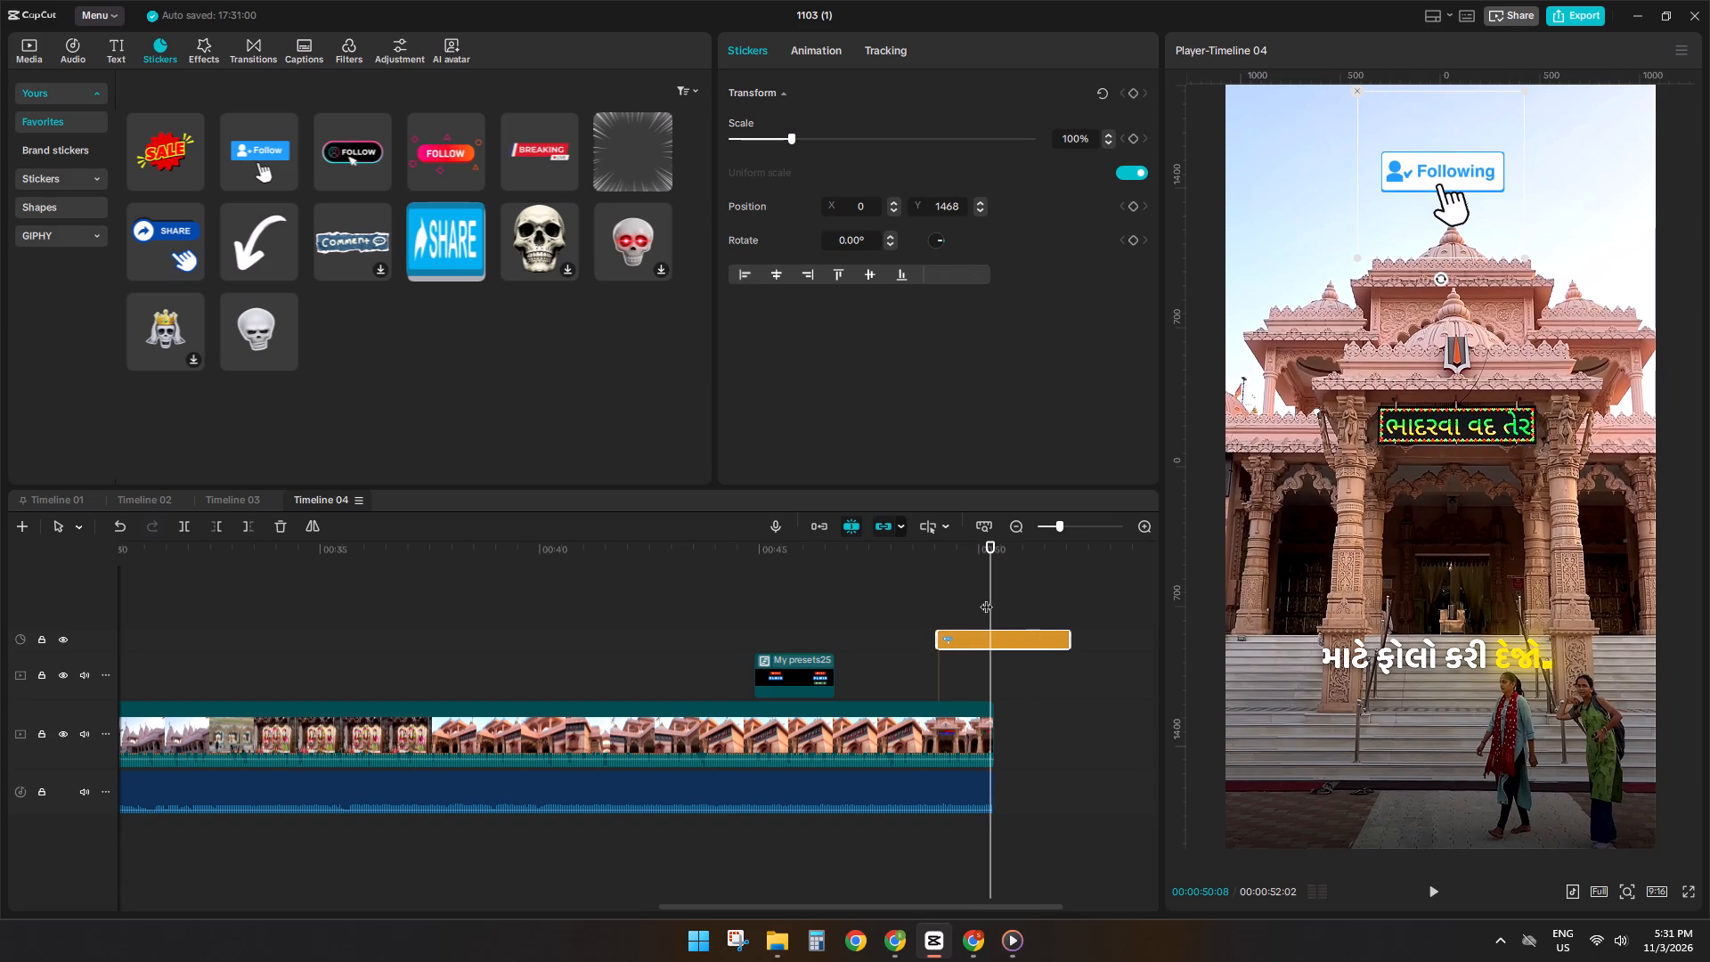
click(991, 599)
key(s)
key(d)
Play back the opening of the finished timeline from the start to check it.
click(918, 622)
drag(918, 622, 0, 661)
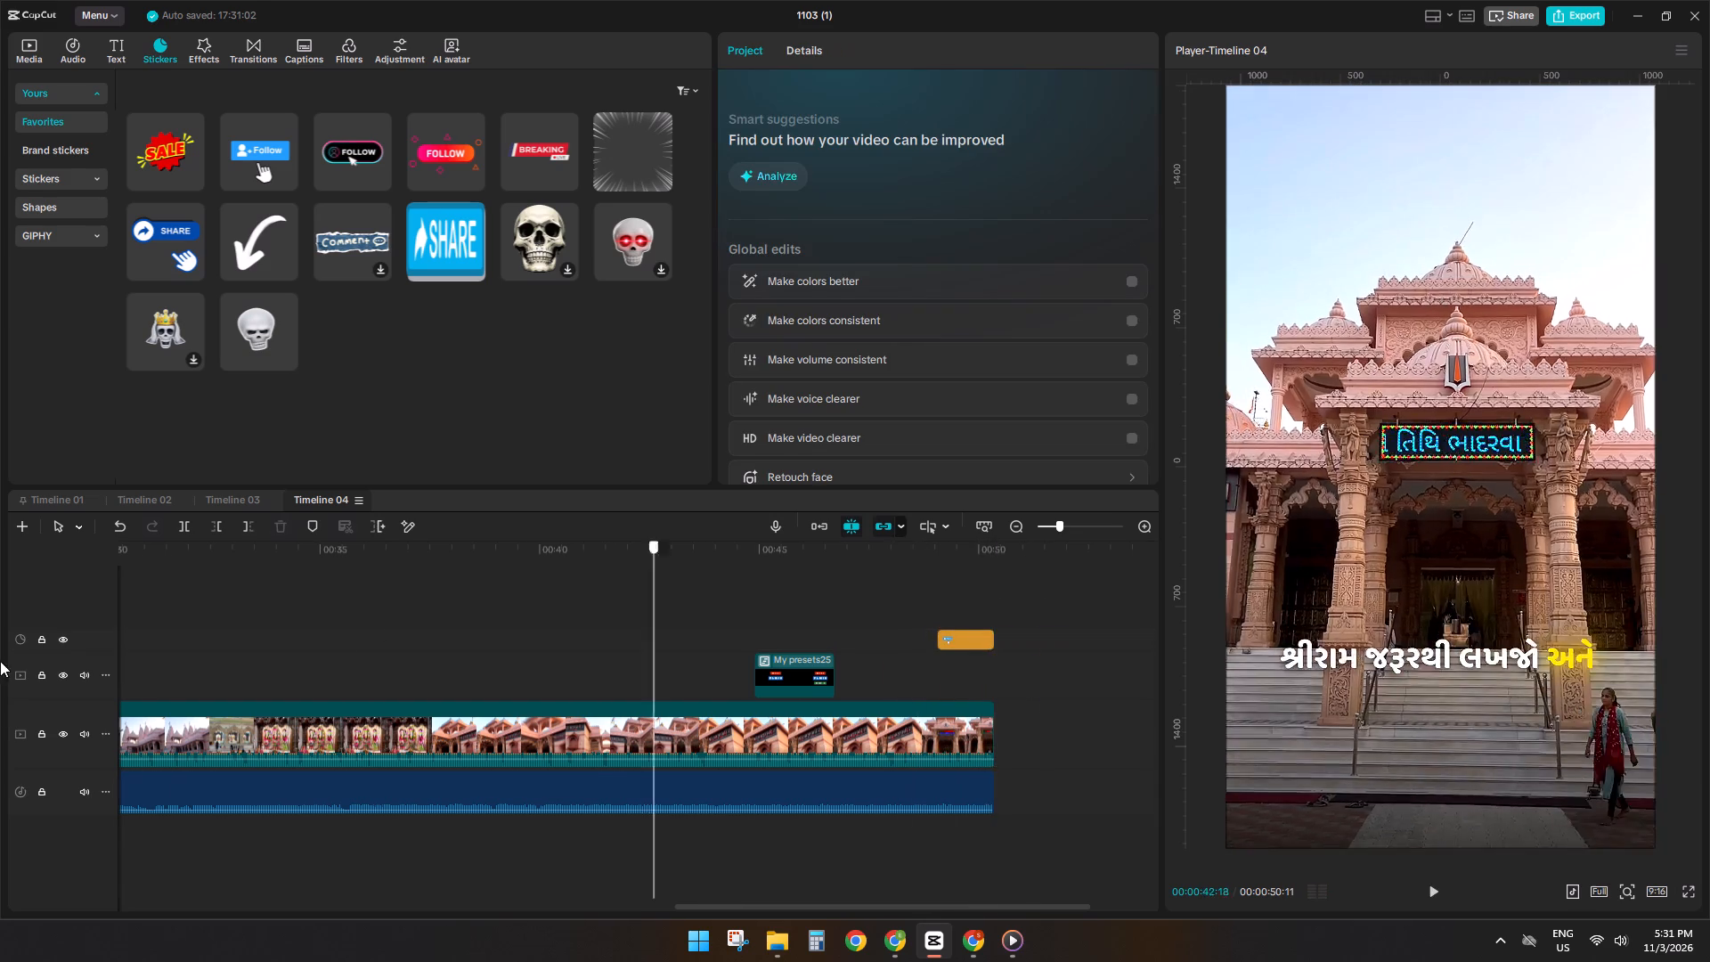
drag(0, 661, 0, 712)
key(space)
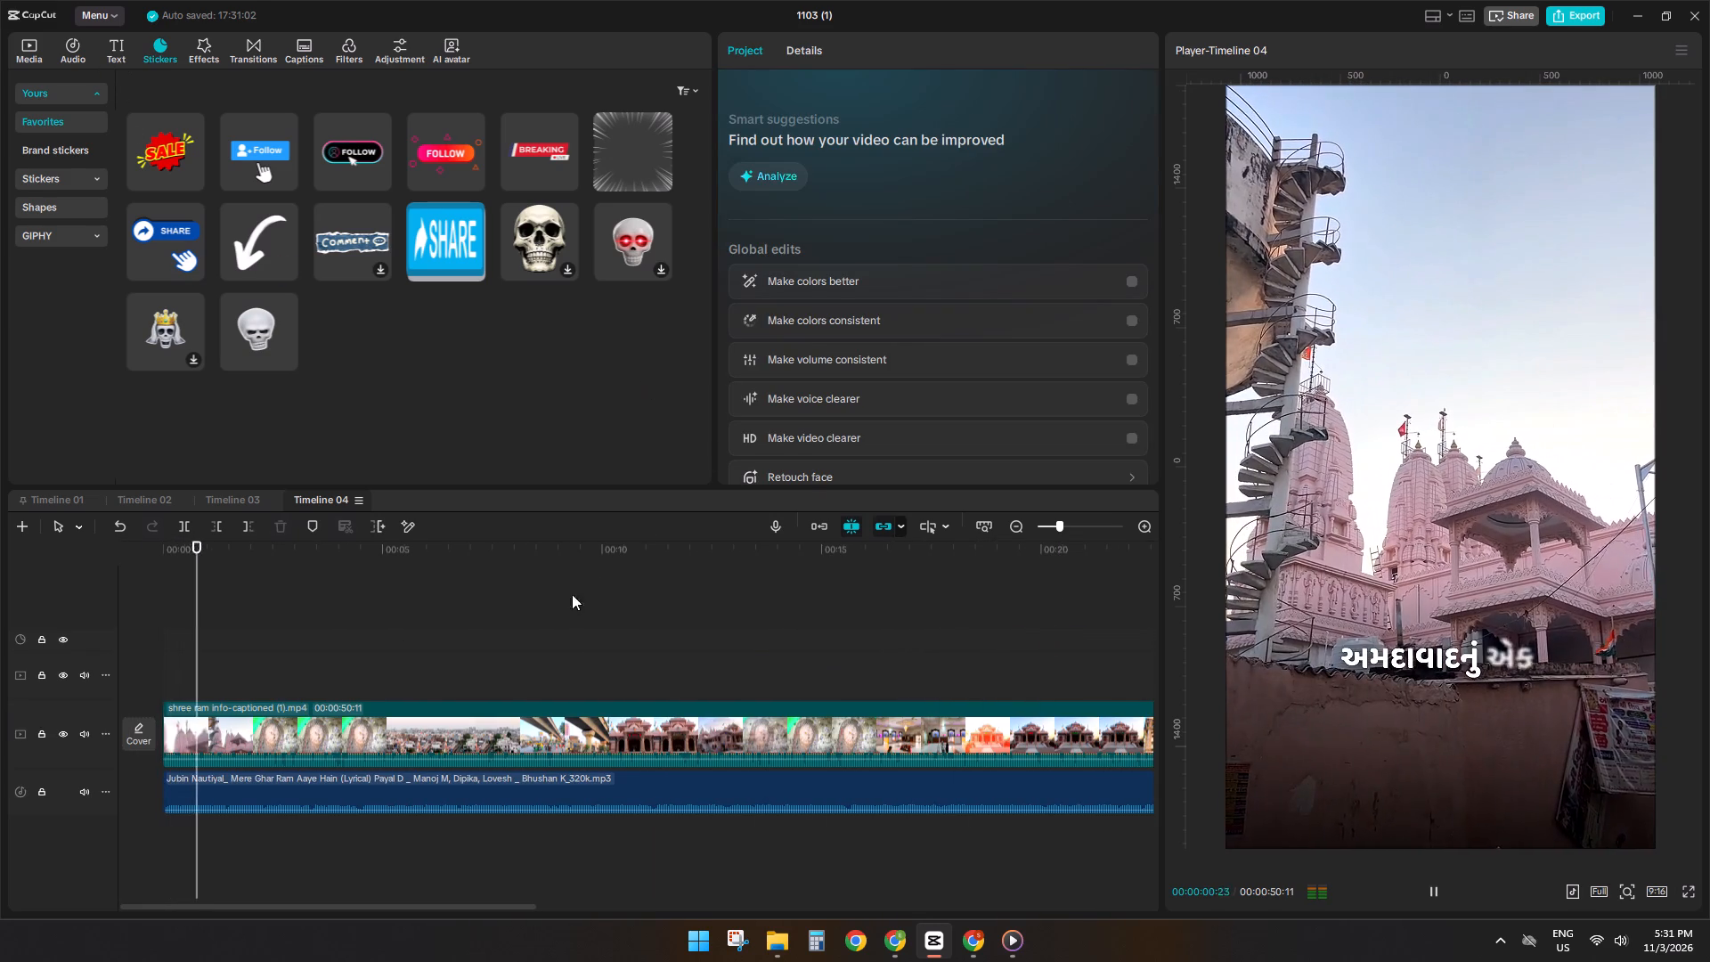
ctrl+scroll(499, 679, down, 2)
click(346, 638)
drag(346, 638, 0, 609)
key(space)
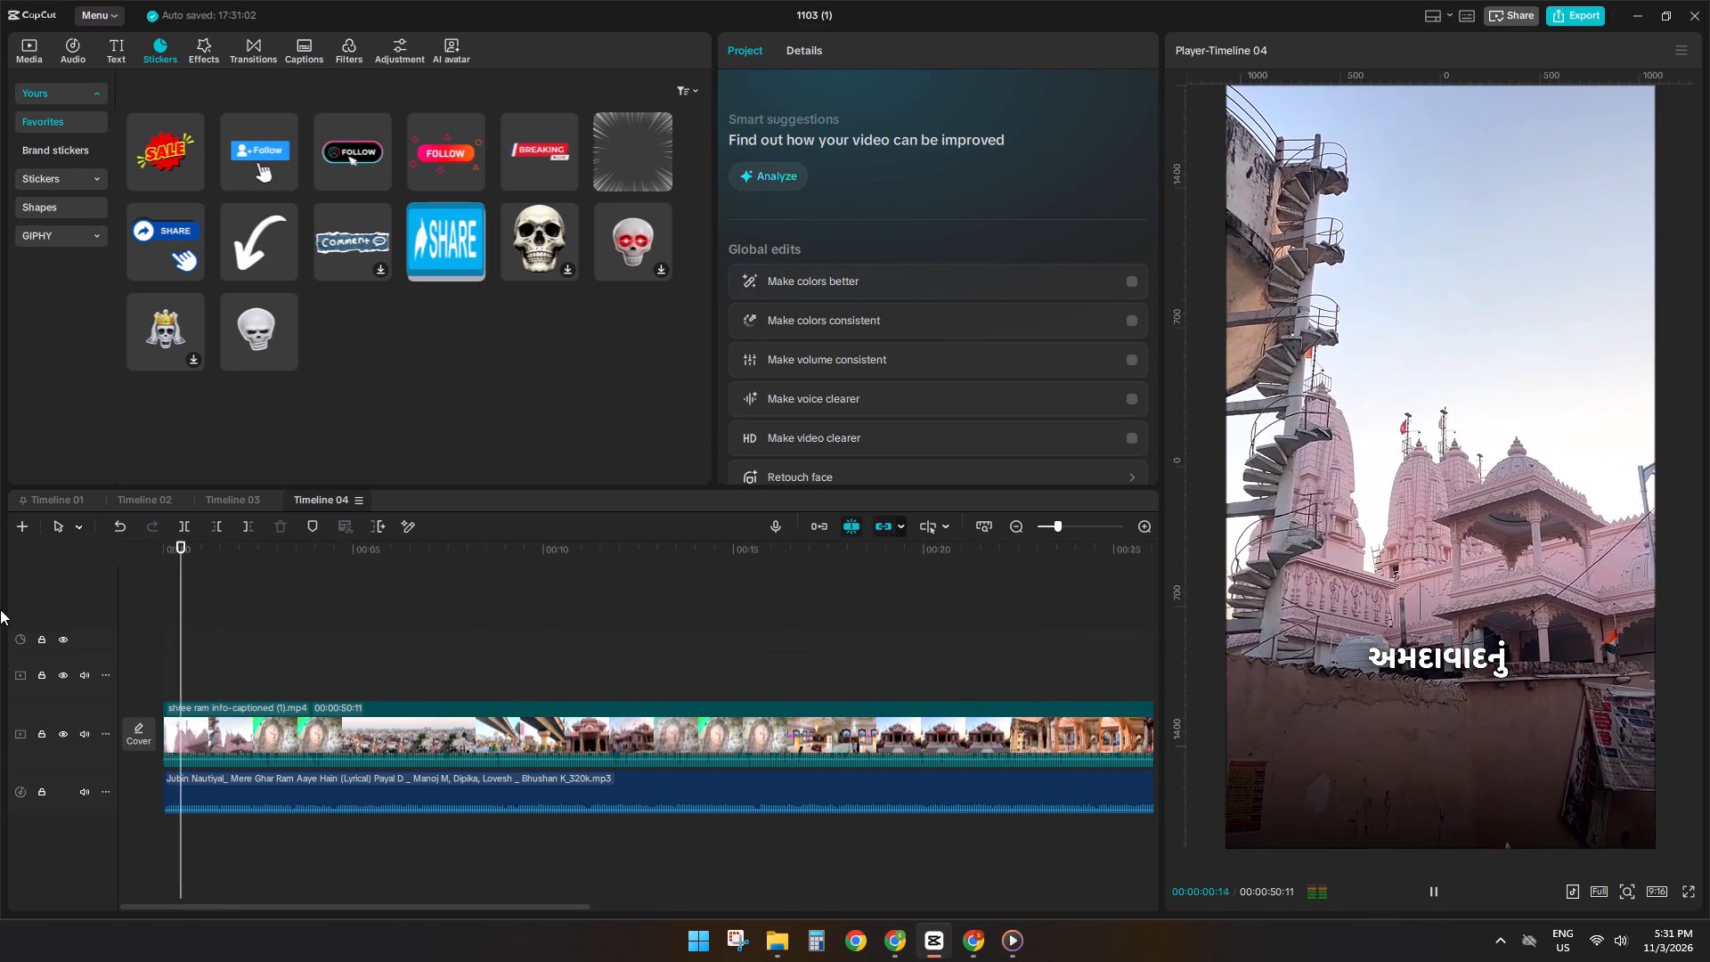
key(space)
Try to export the timeline under the name shree ram info.
click(1573, 20)
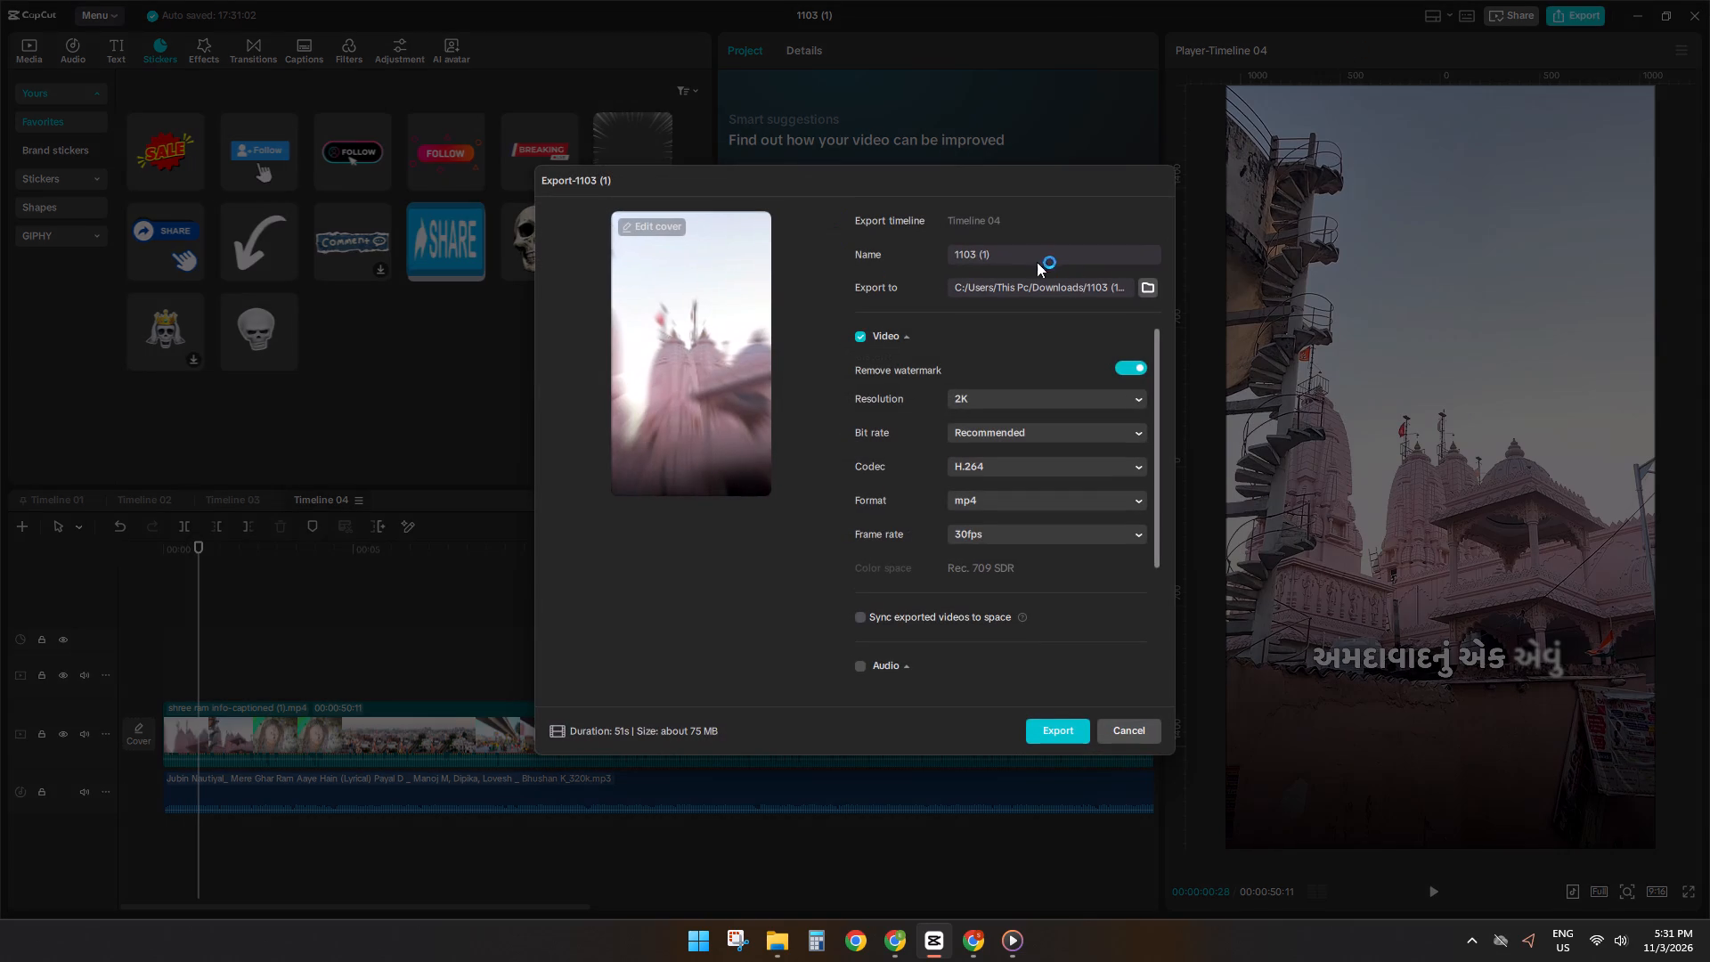
drag(1030, 260, 483, 220)
text(finly)
key(BackSpace)
key(BackSpace)
key(BackSpace)
key(BackSpace)
key(BackSpace)
text(shree ram)
key(space)
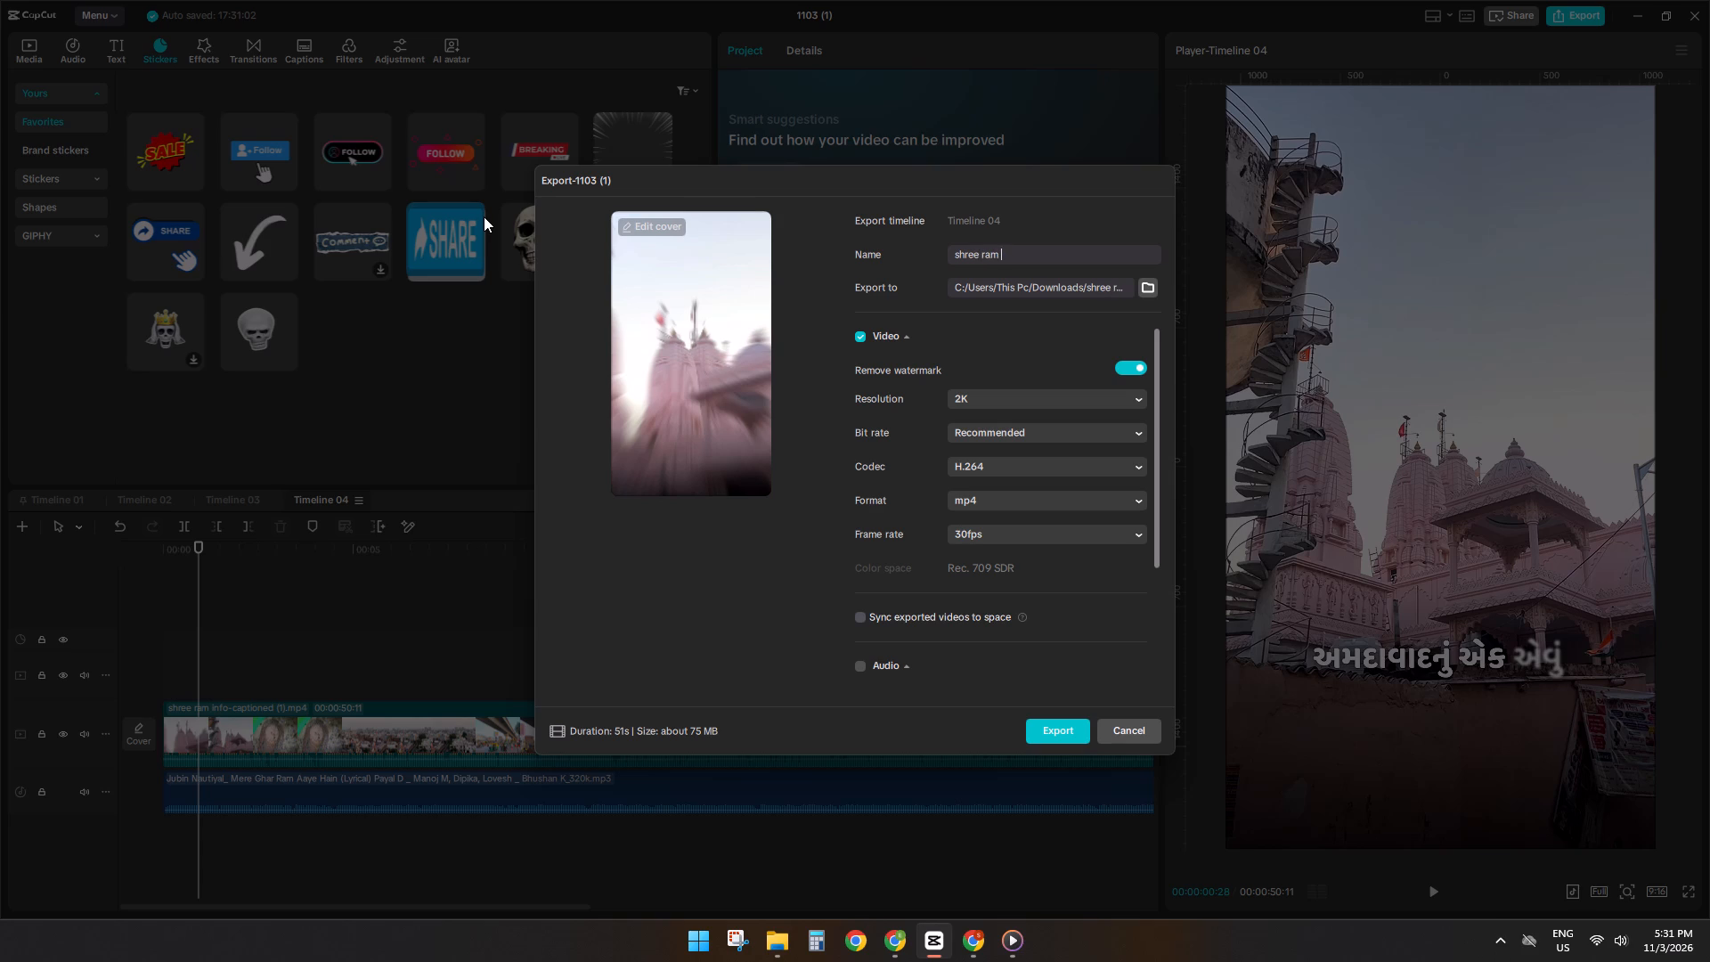
text(info)
key(Return)
click(881, 528)
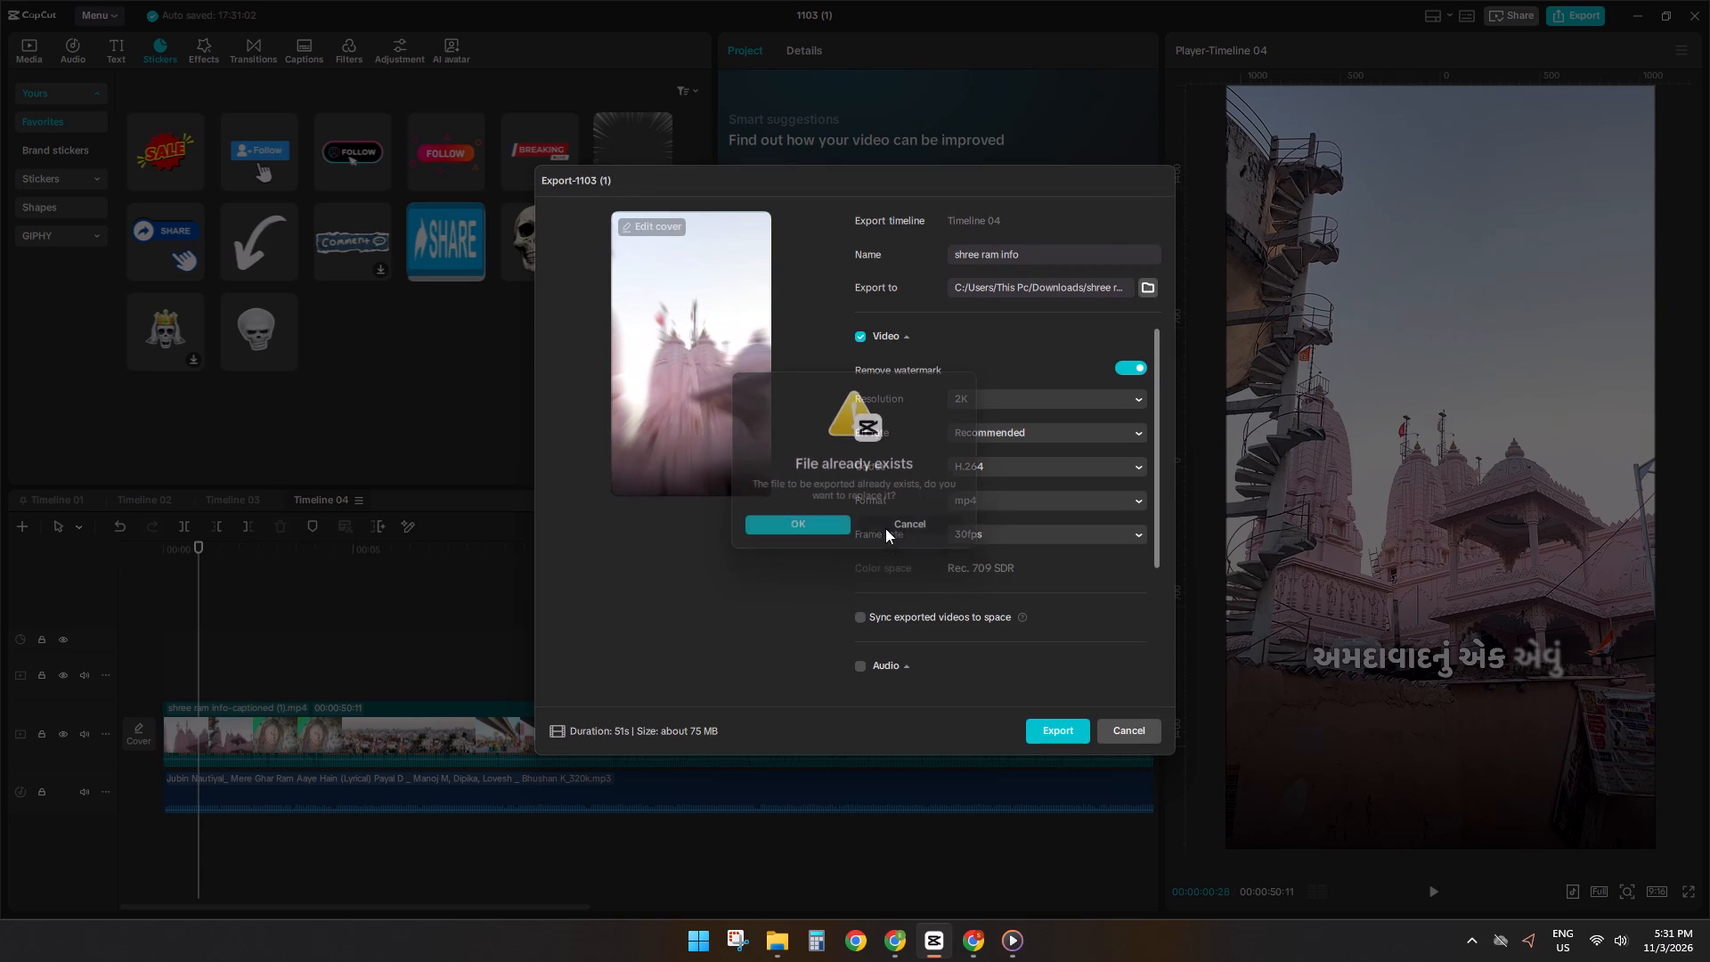
Extend the export name to shree ram info reel, export the video and close the export window.
click(1029, 261)
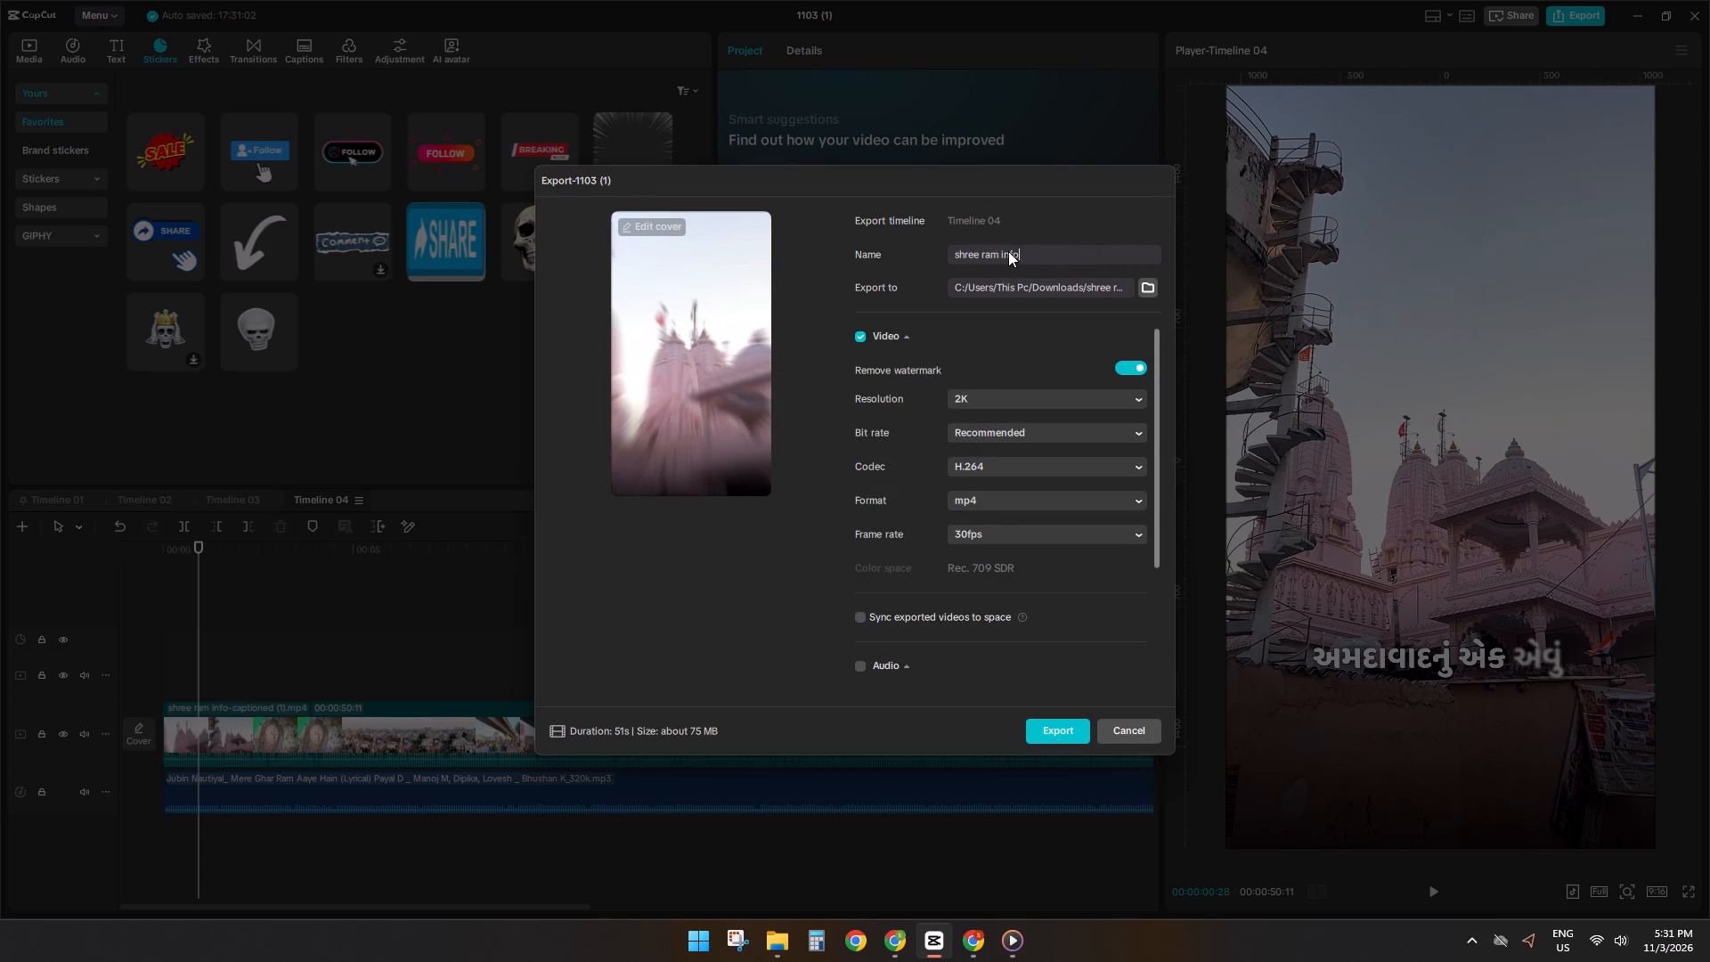
key(space)
text(reel)
key(Return)
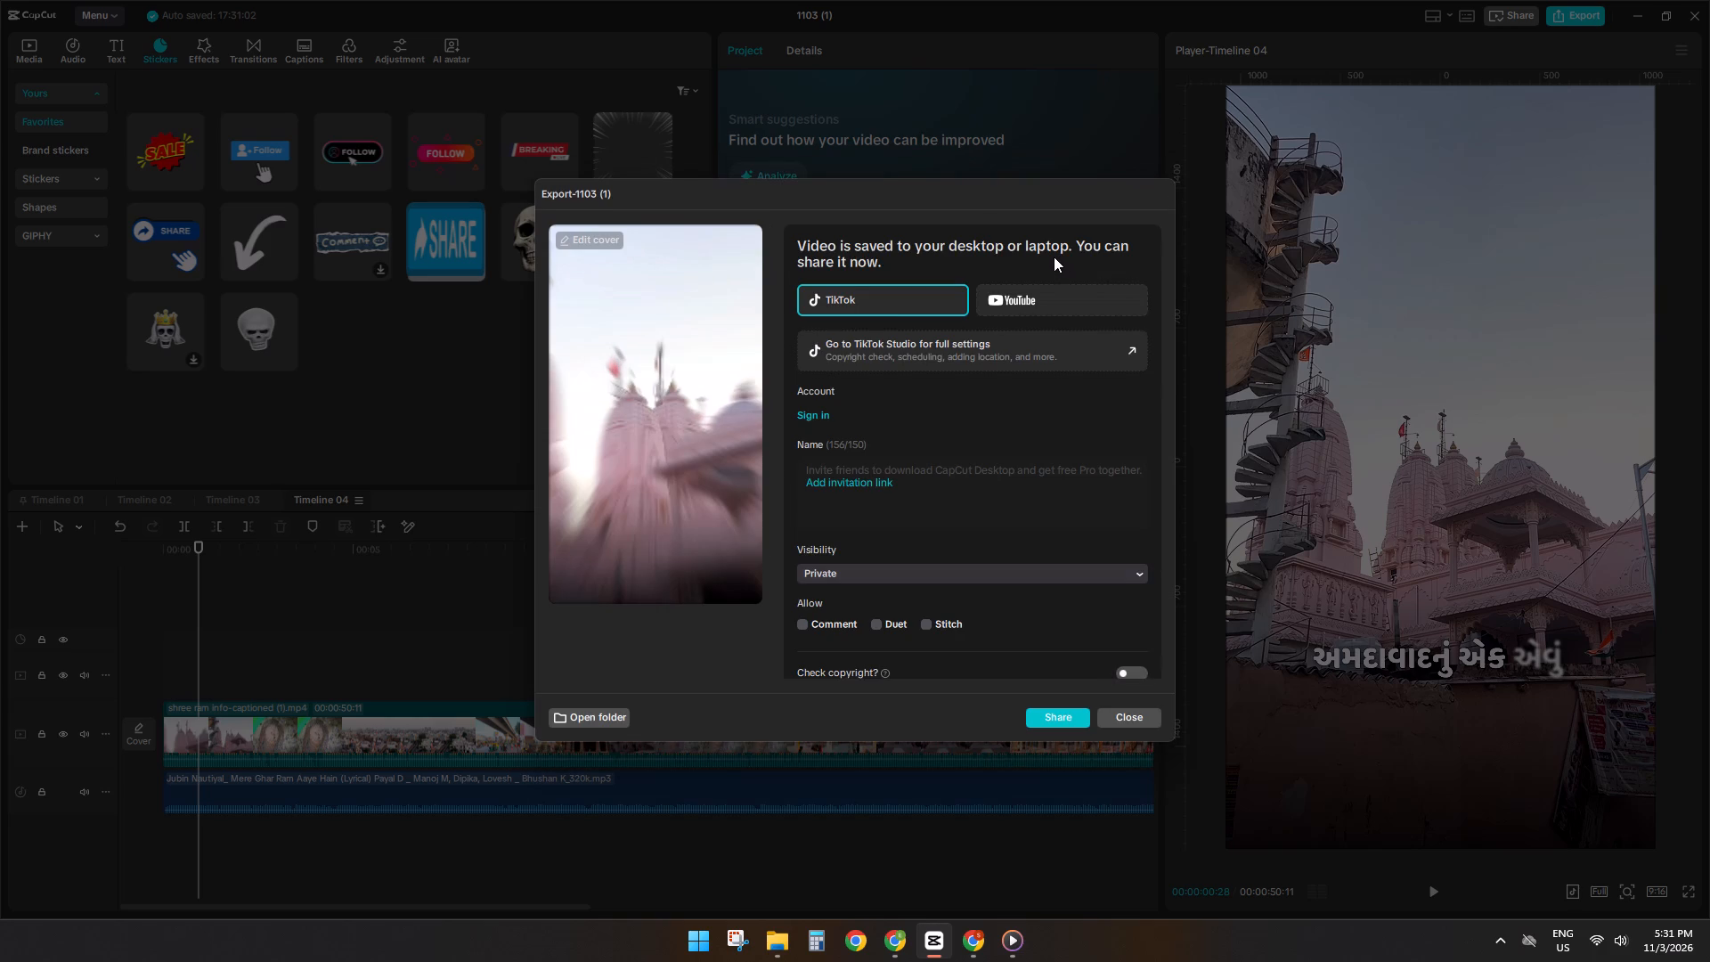
click(1152, 721)
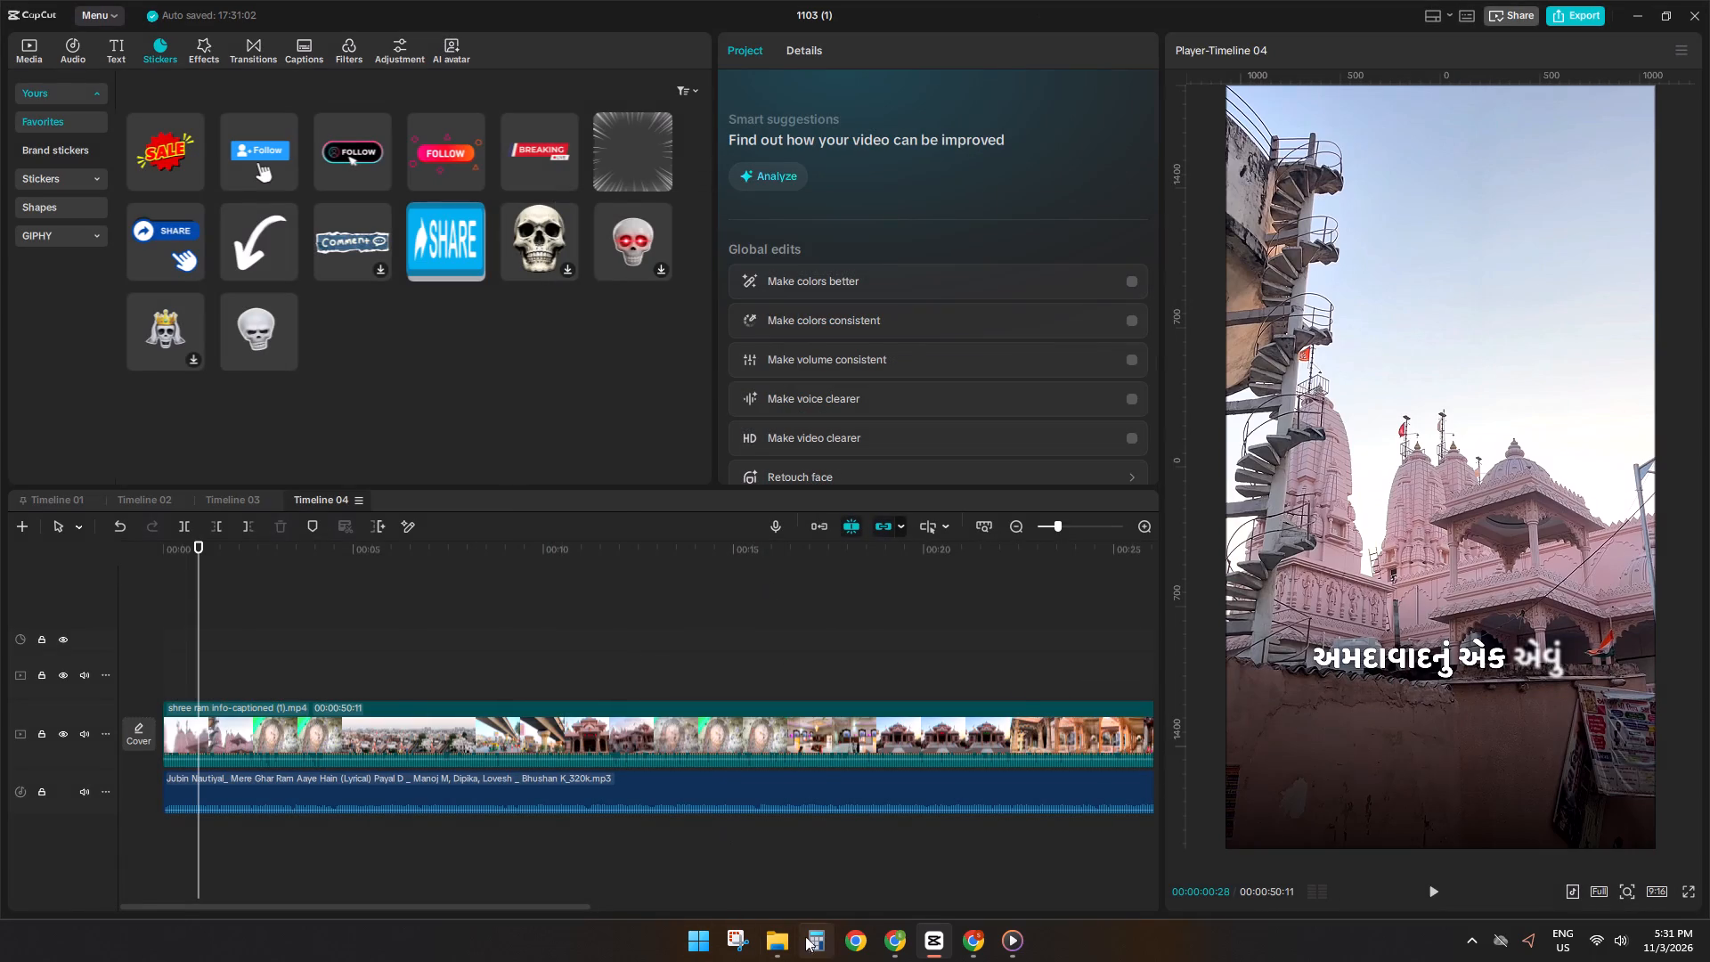
Move the exported shree ram info reel file from Downloads into the info reels folder on the Desktop.
click(769, 961)
click(89, 285)
click(185, 219)
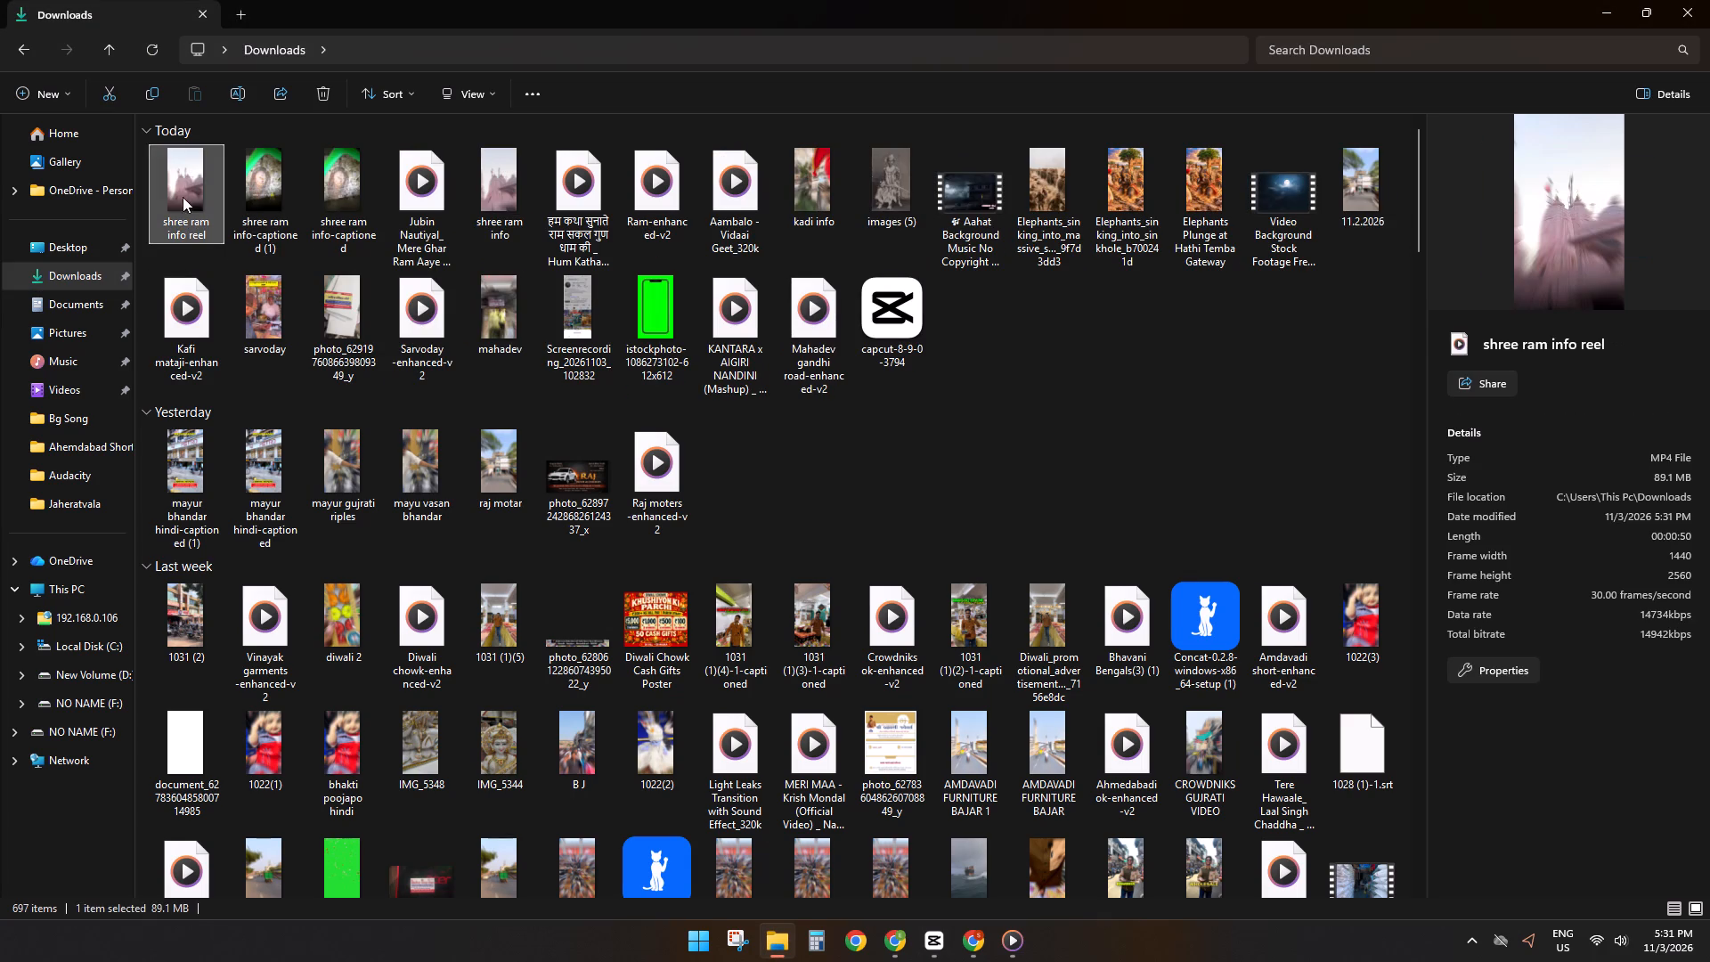
click(117, 101)
click(77, 244)
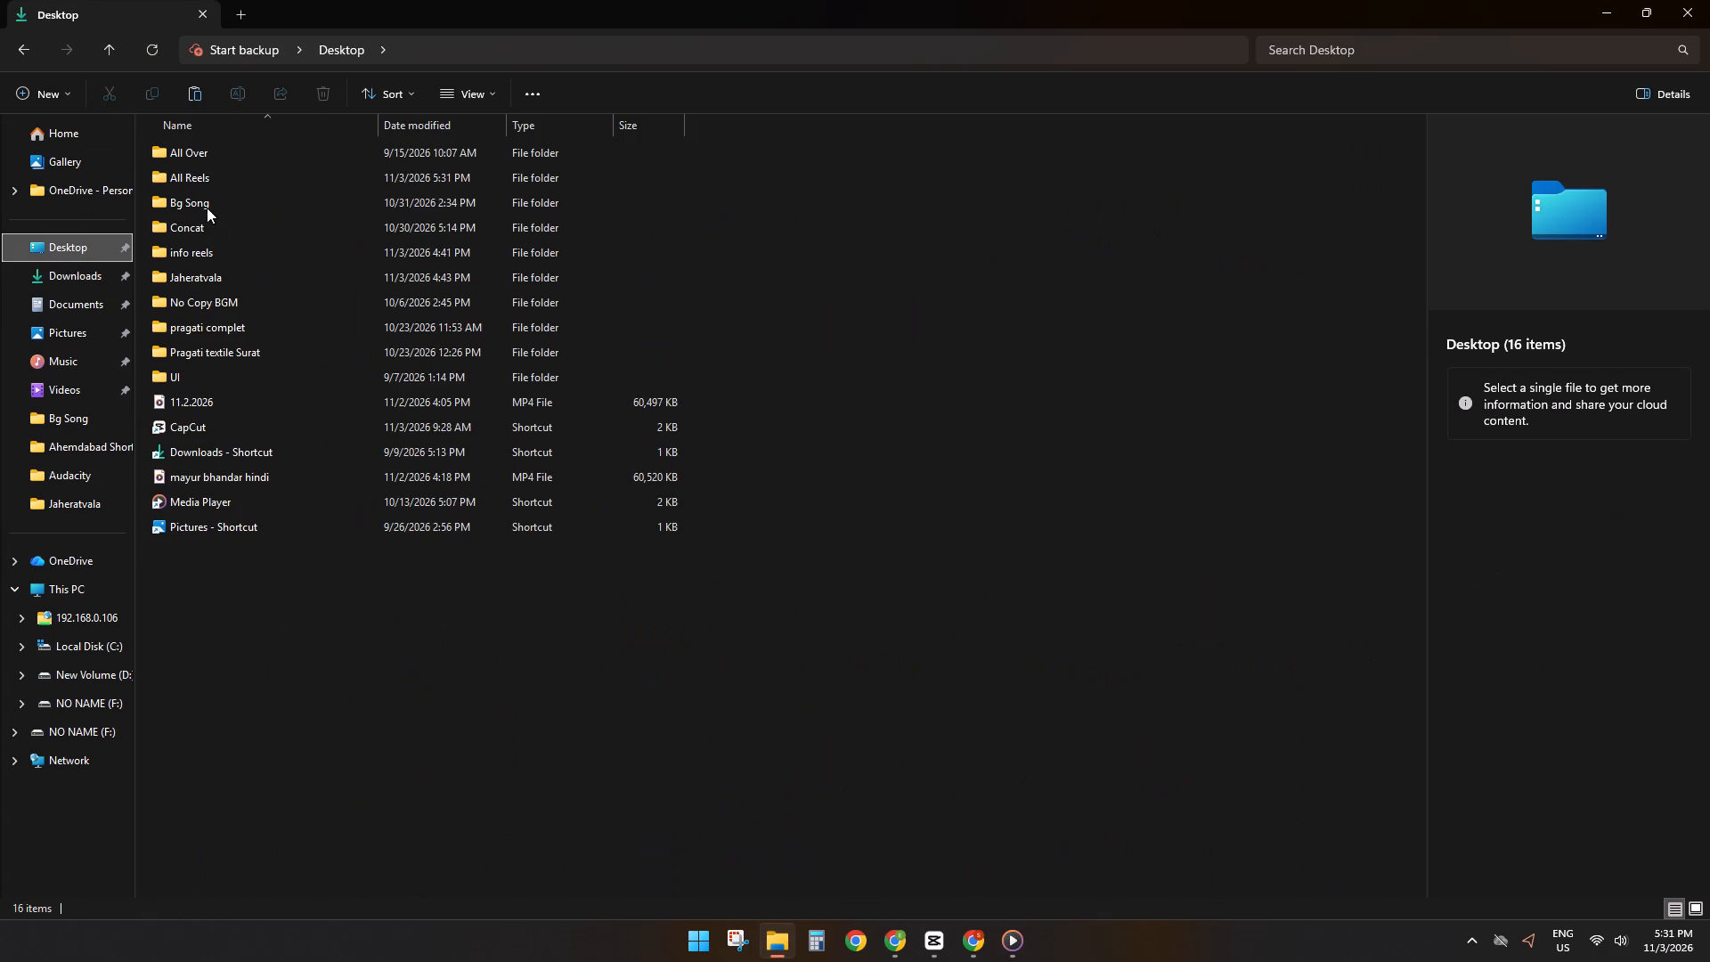
click(208, 240)
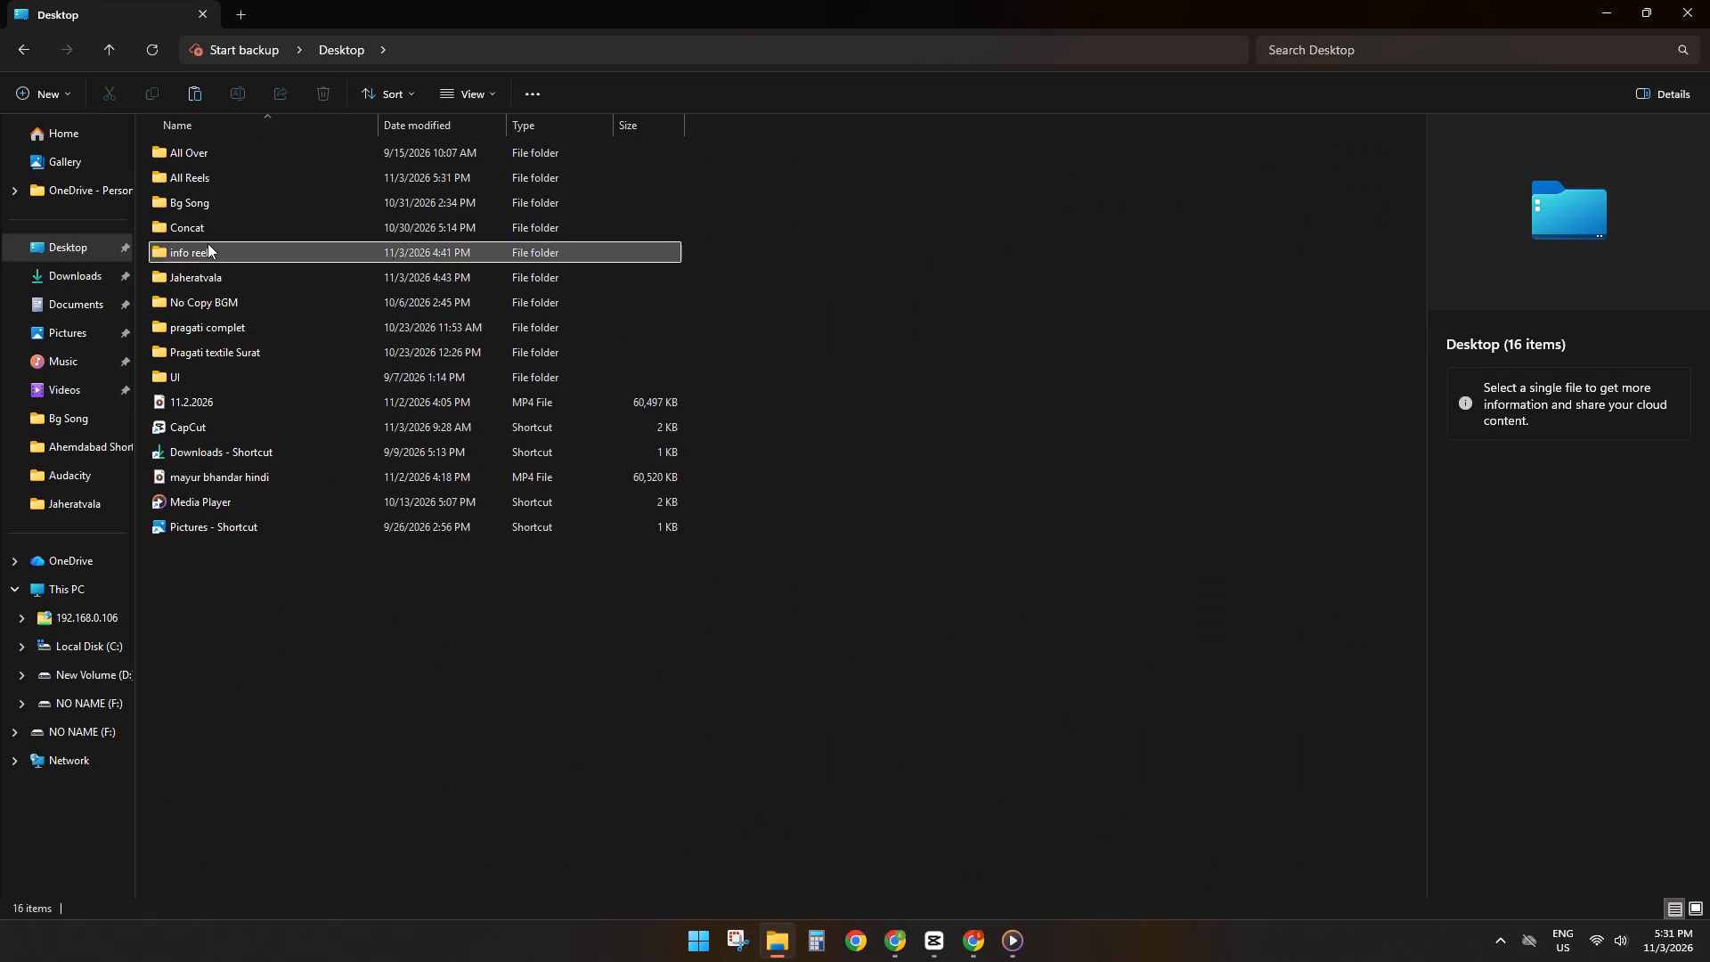
double_click(208, 243)
click(188, 92)
click(243, 303)
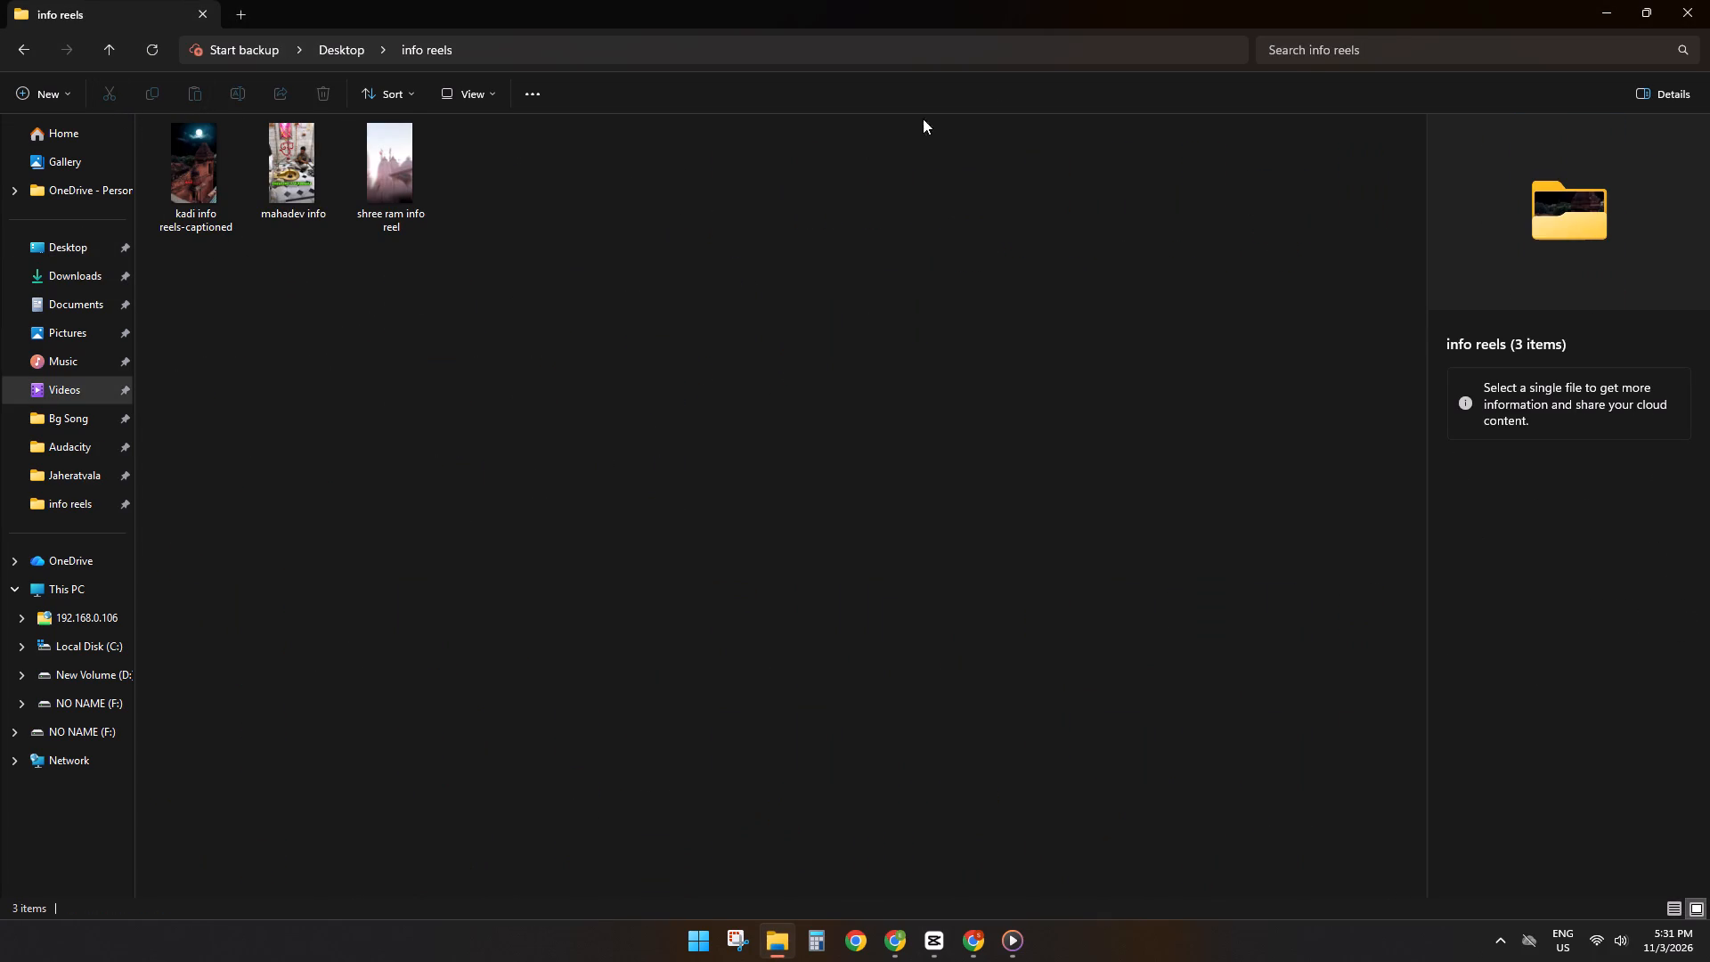
Close the file window and the CapCut project window.
click(1683, 16)
click(1683, 16)
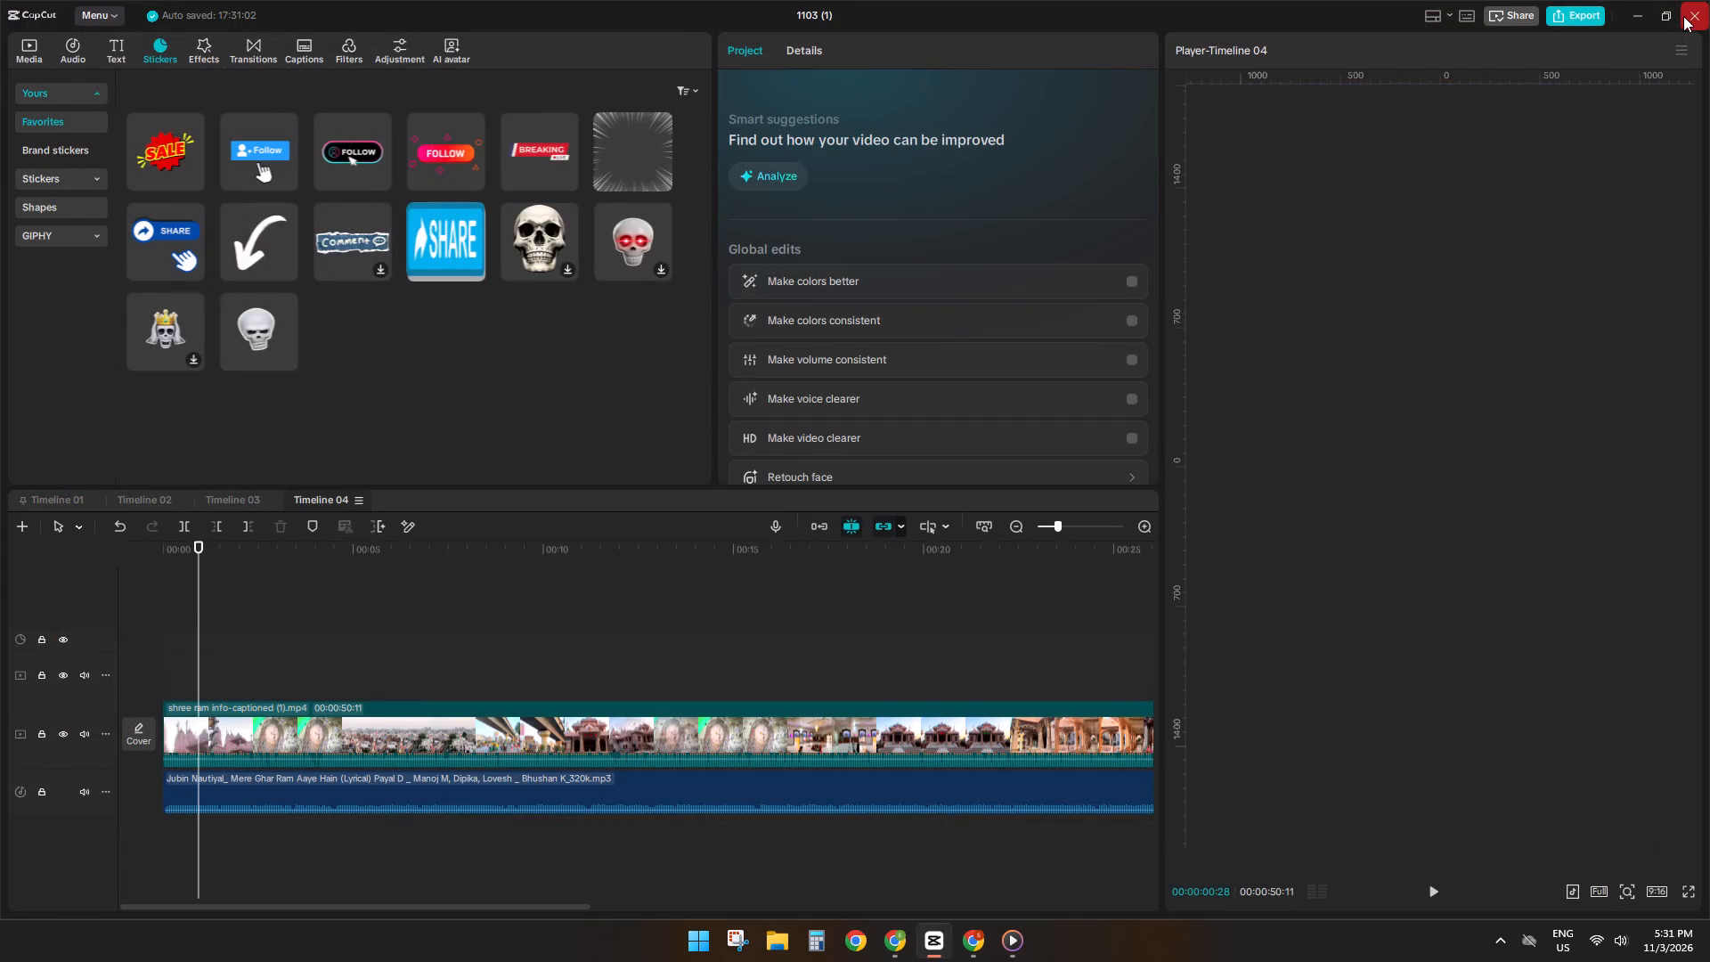
Close the remaining CapCut, Chrome and Media Player windows to get back to the desktop.
click(1683, 16)
double_click(1675, 26)
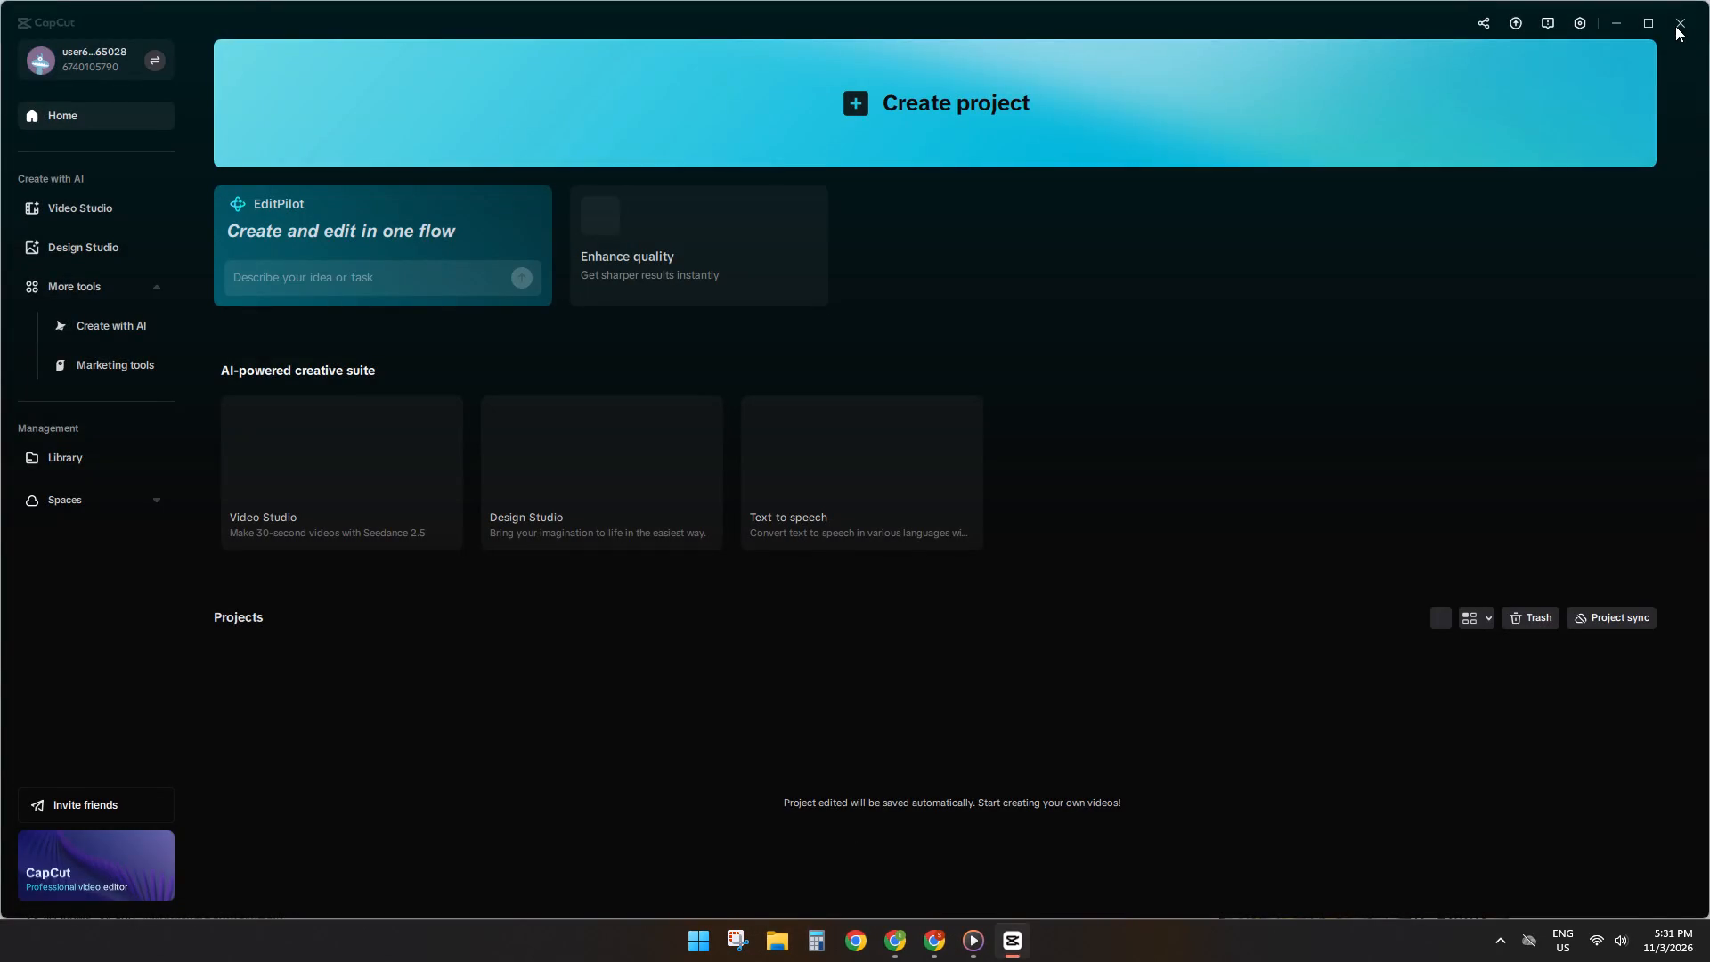
click(1675, 26)
double_click(1694, 17)
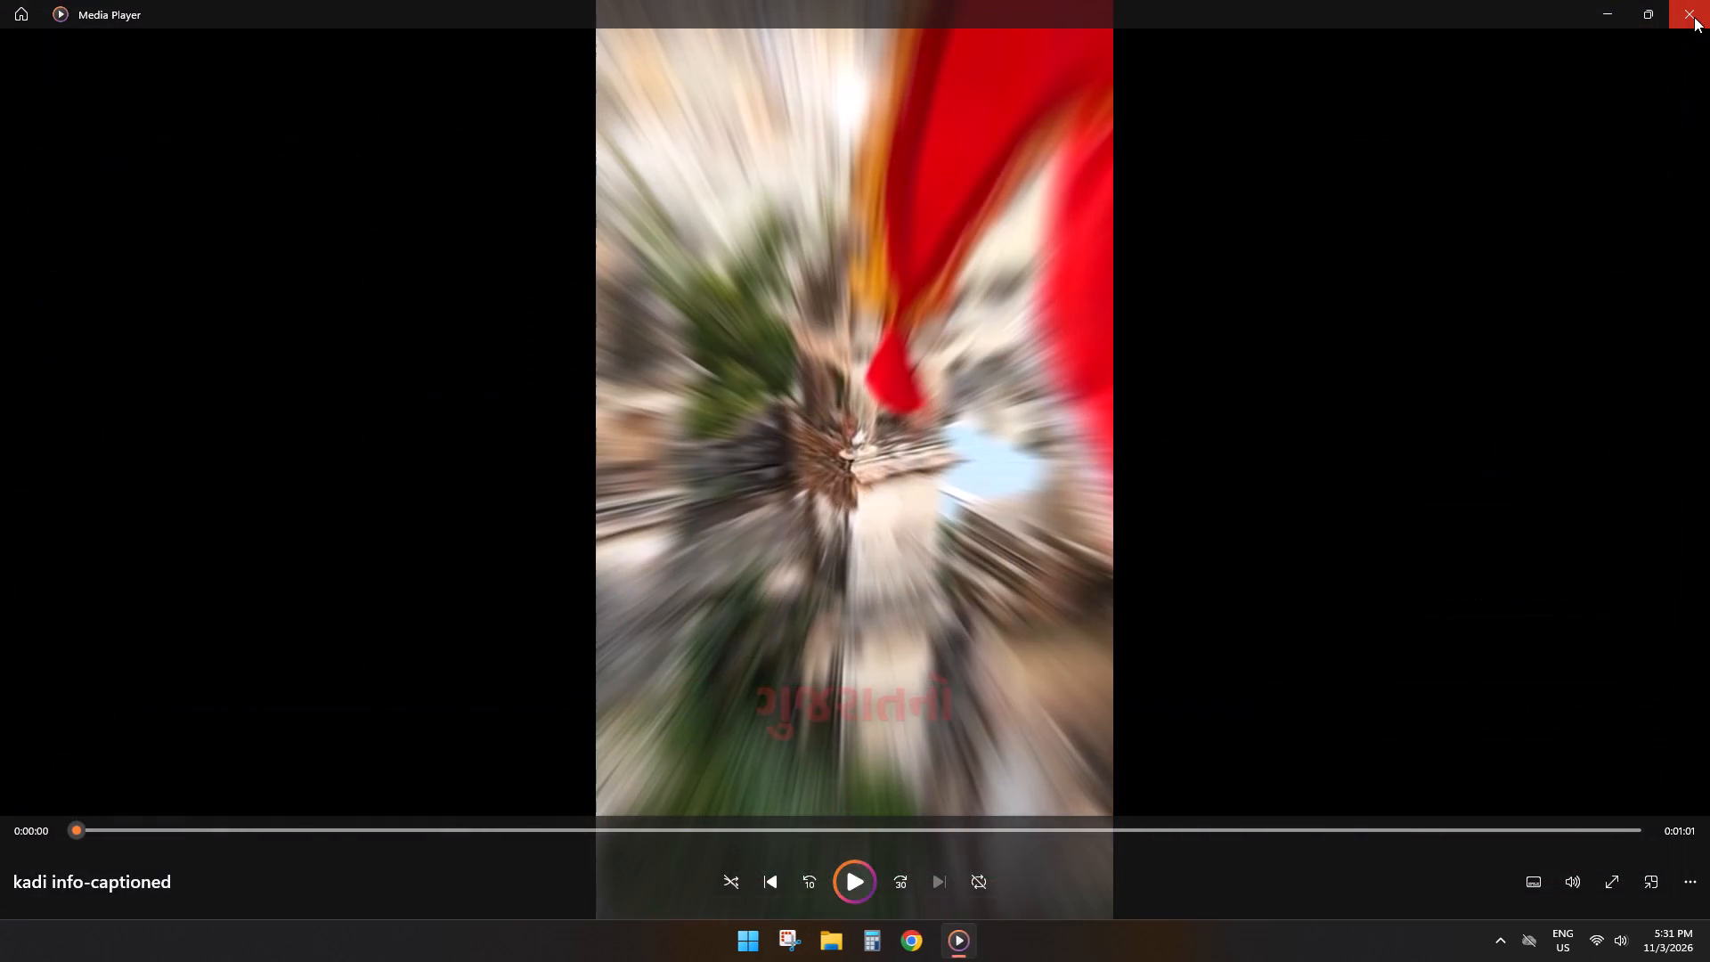
click(1692, 17)
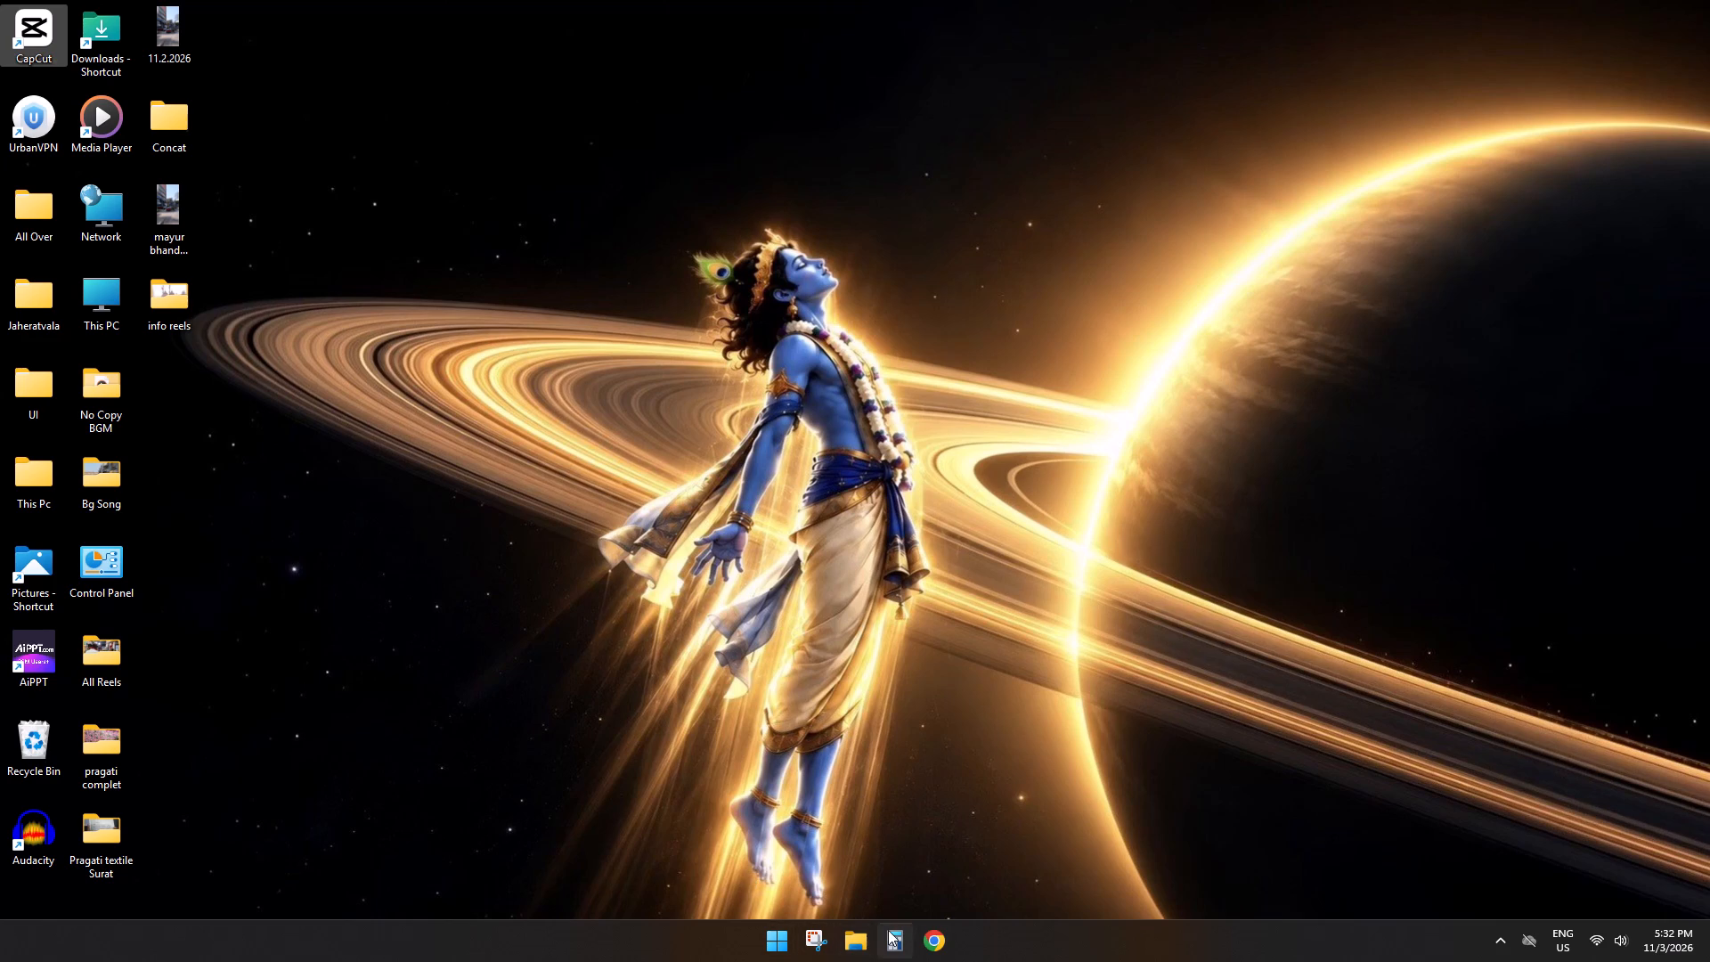
Look through the Desktop's Concat folder, down to the cache folder of Untitled project, and return to Desktop.
click(867, 950)
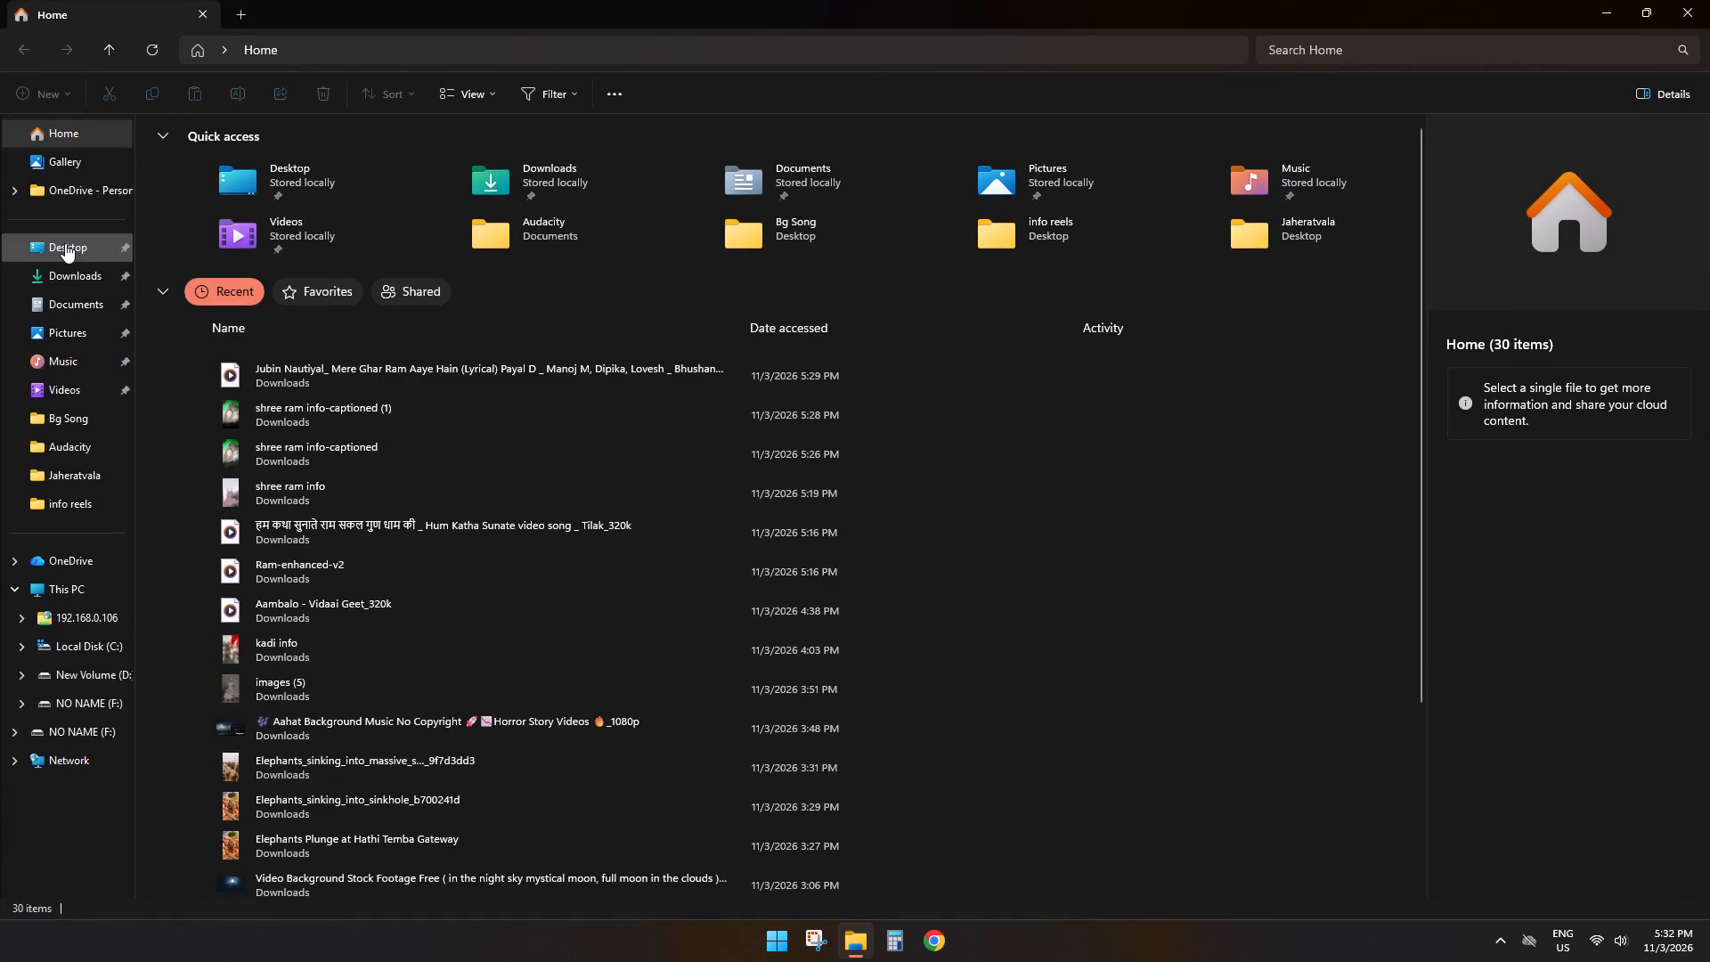
click(65, 243)
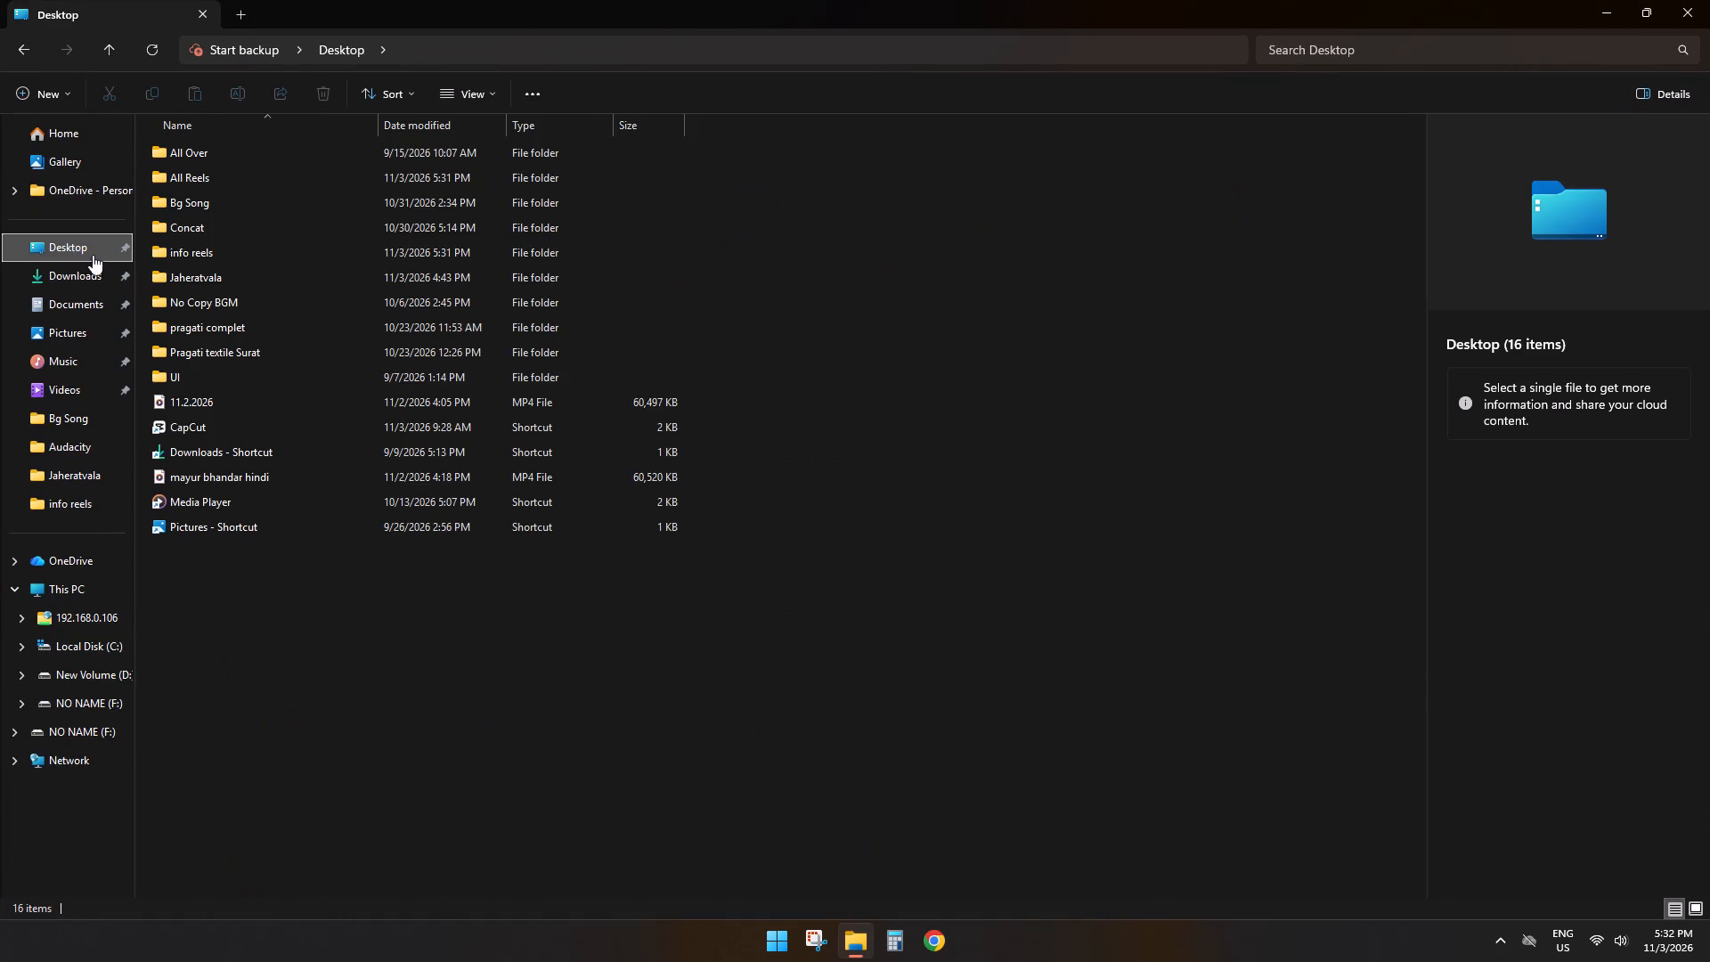
double_click(181, 230)
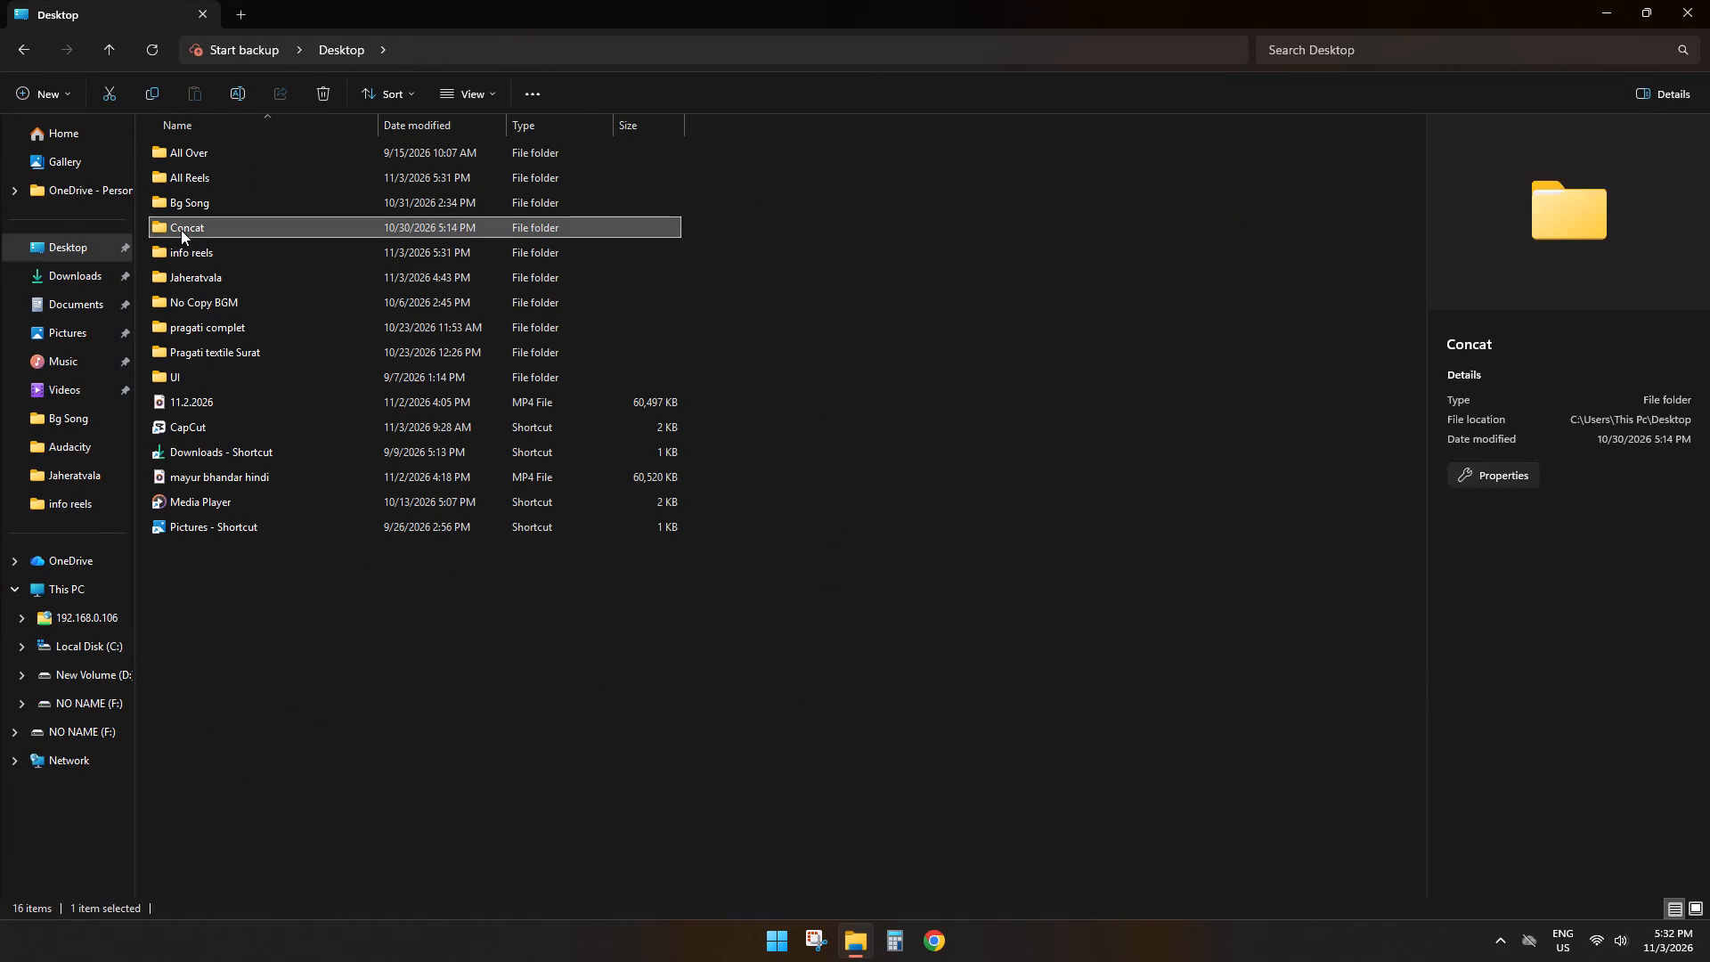
double_click(226, 147)
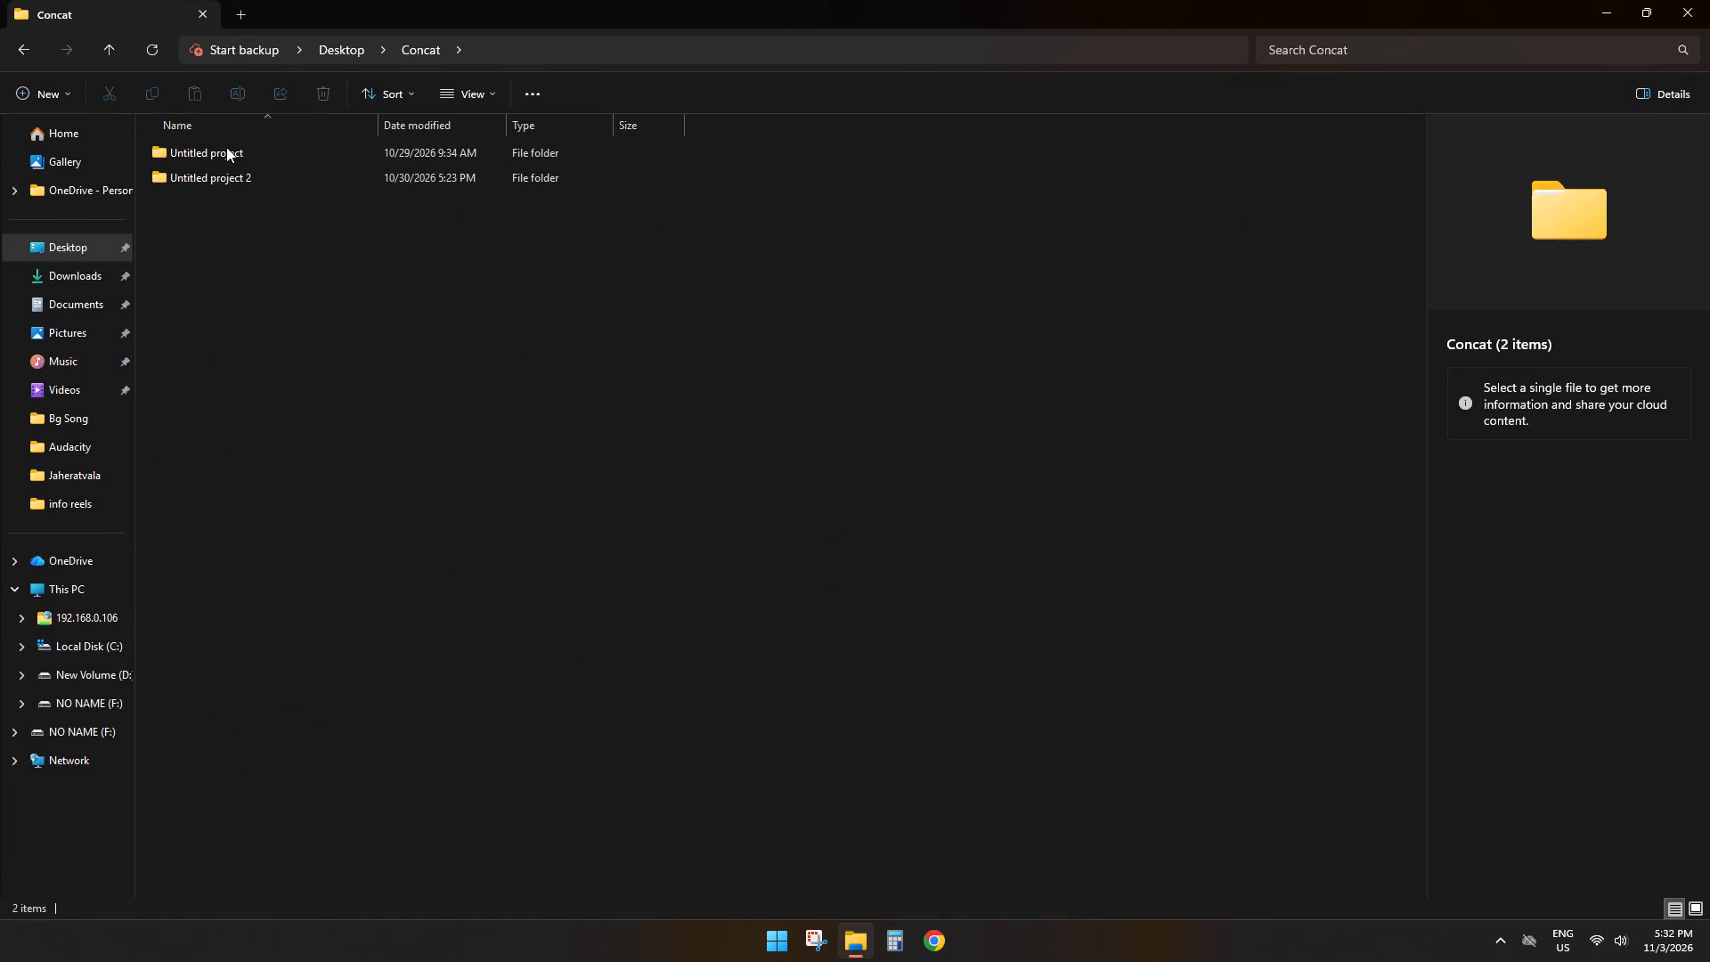
double_click(226, 147)
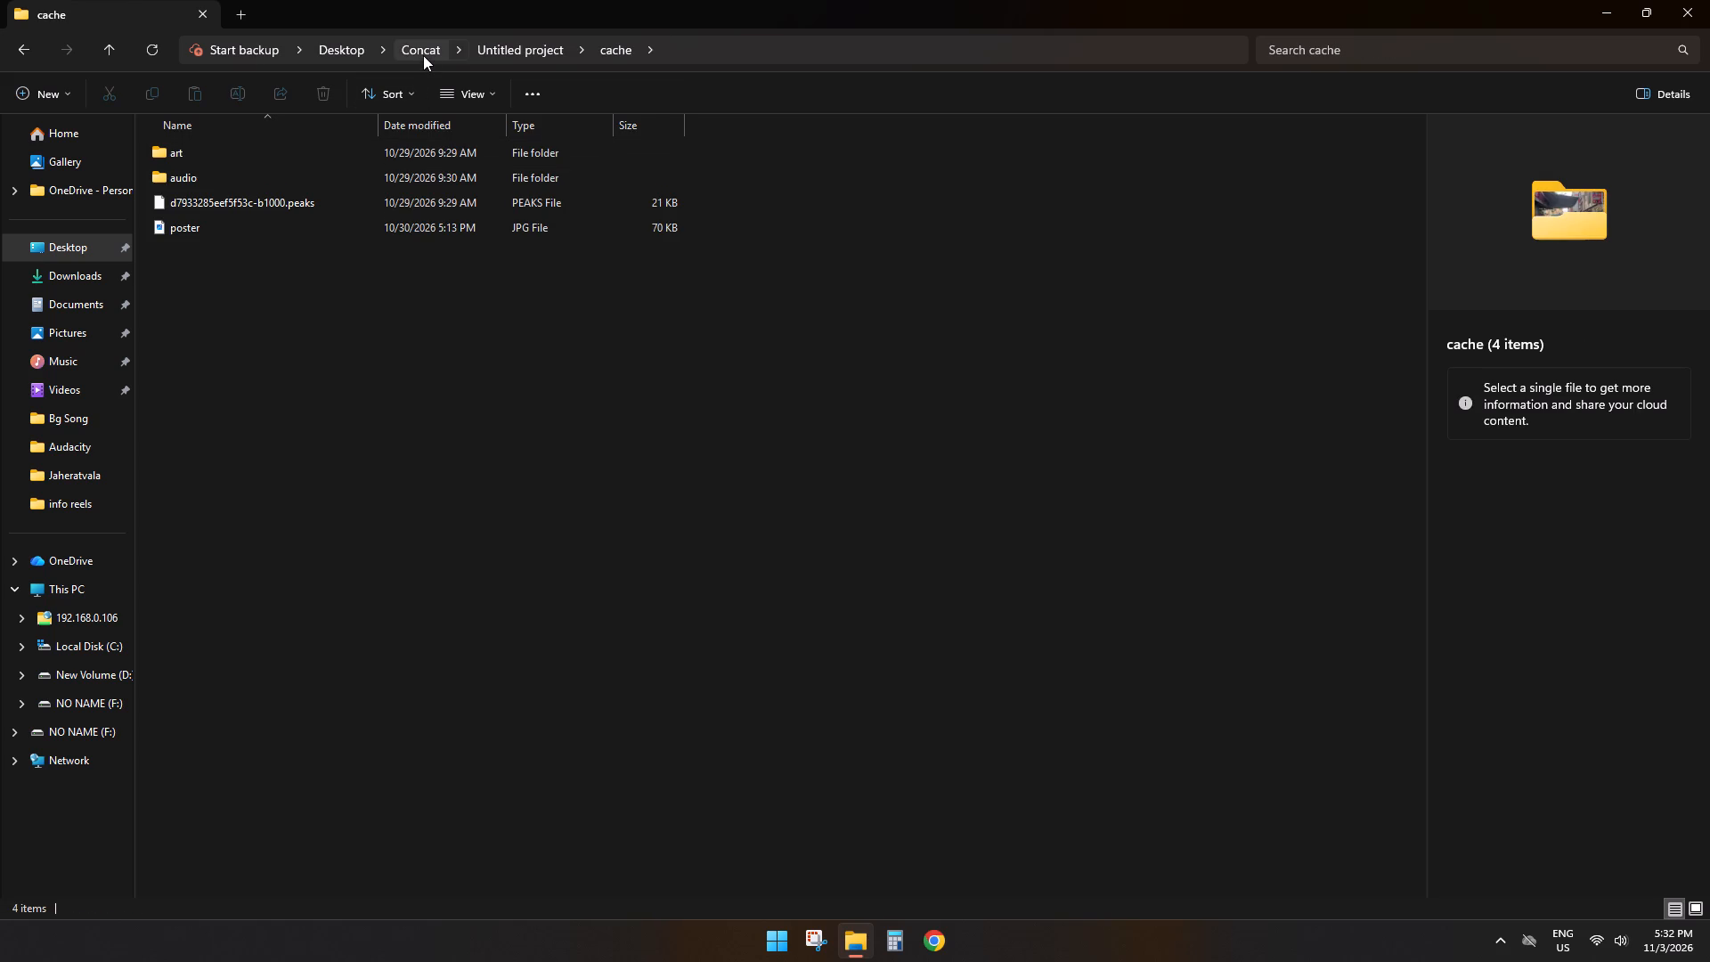
click(363, 55)
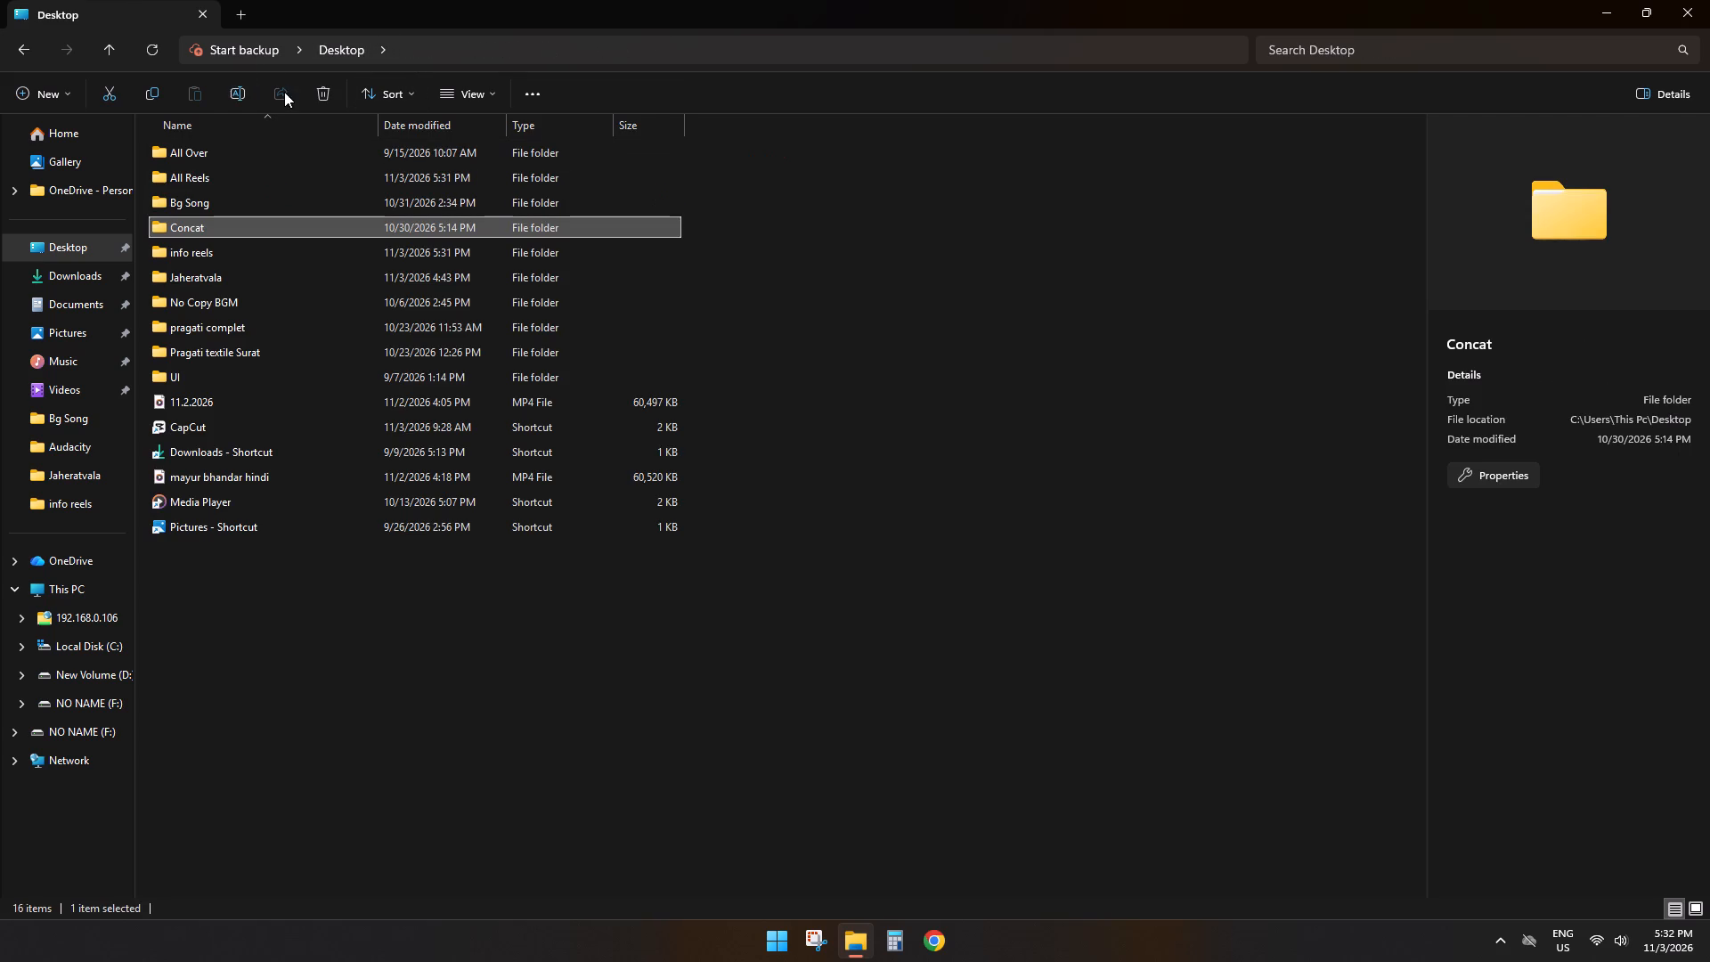
Play the shree ram info reel from the info reels folder and recheck it from about 0:07, pausing at intervals.
double_click(225, 254)
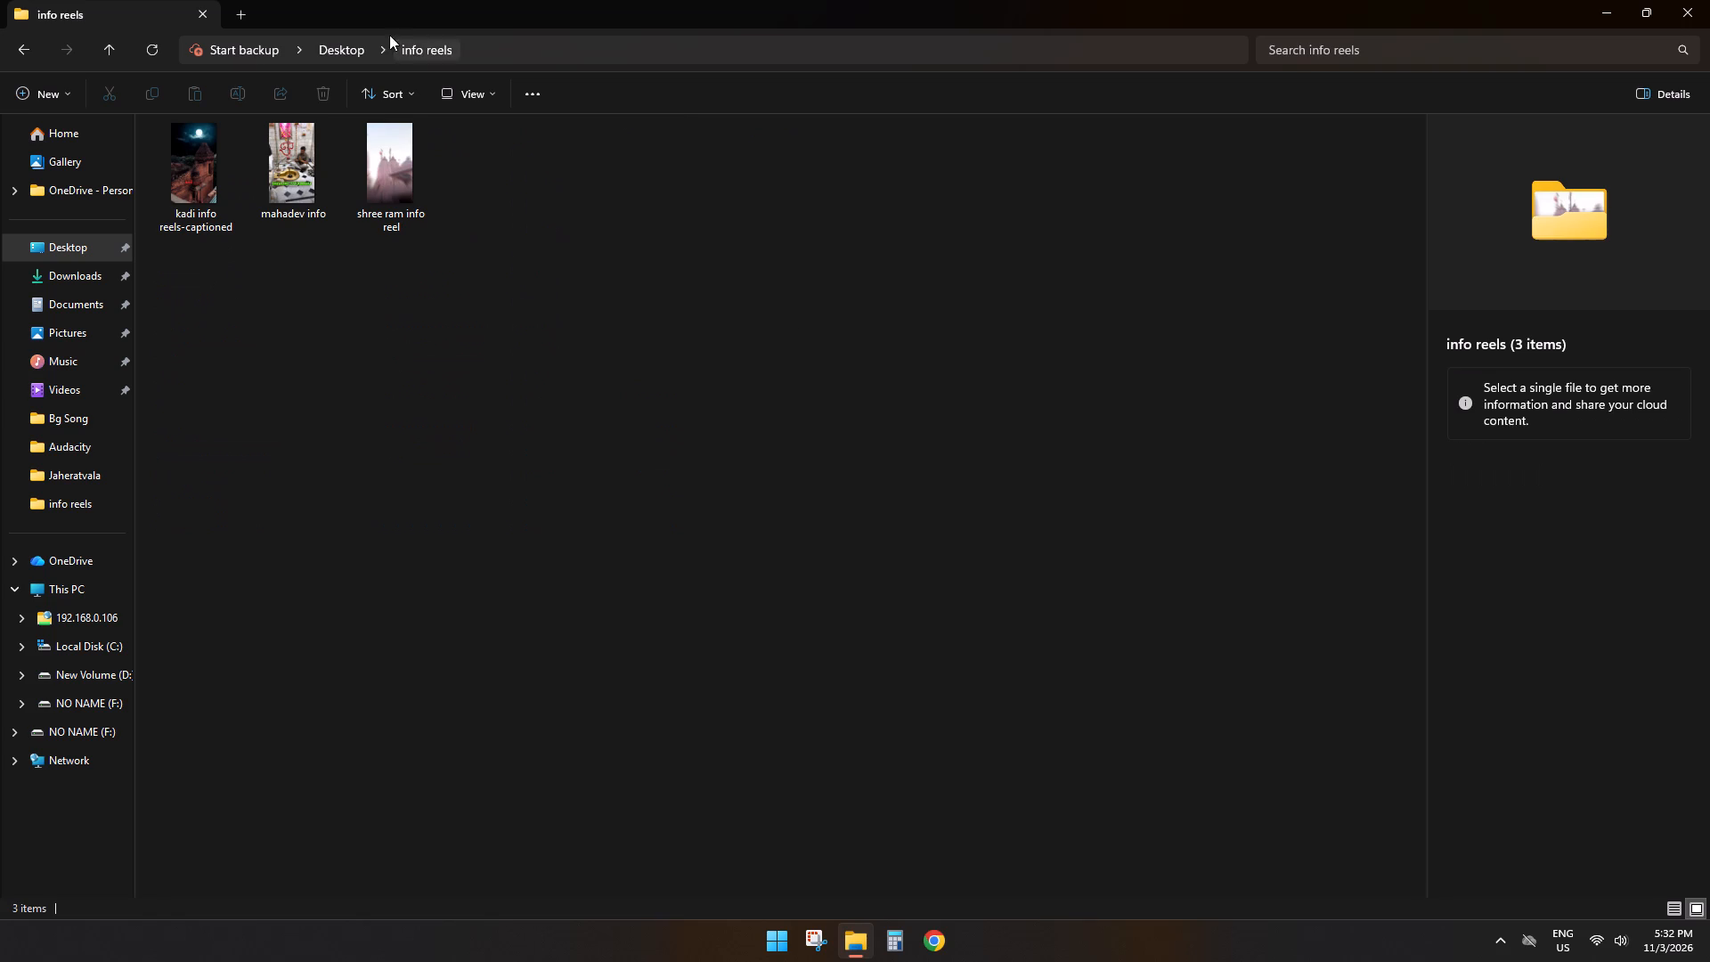
click(343, 43)
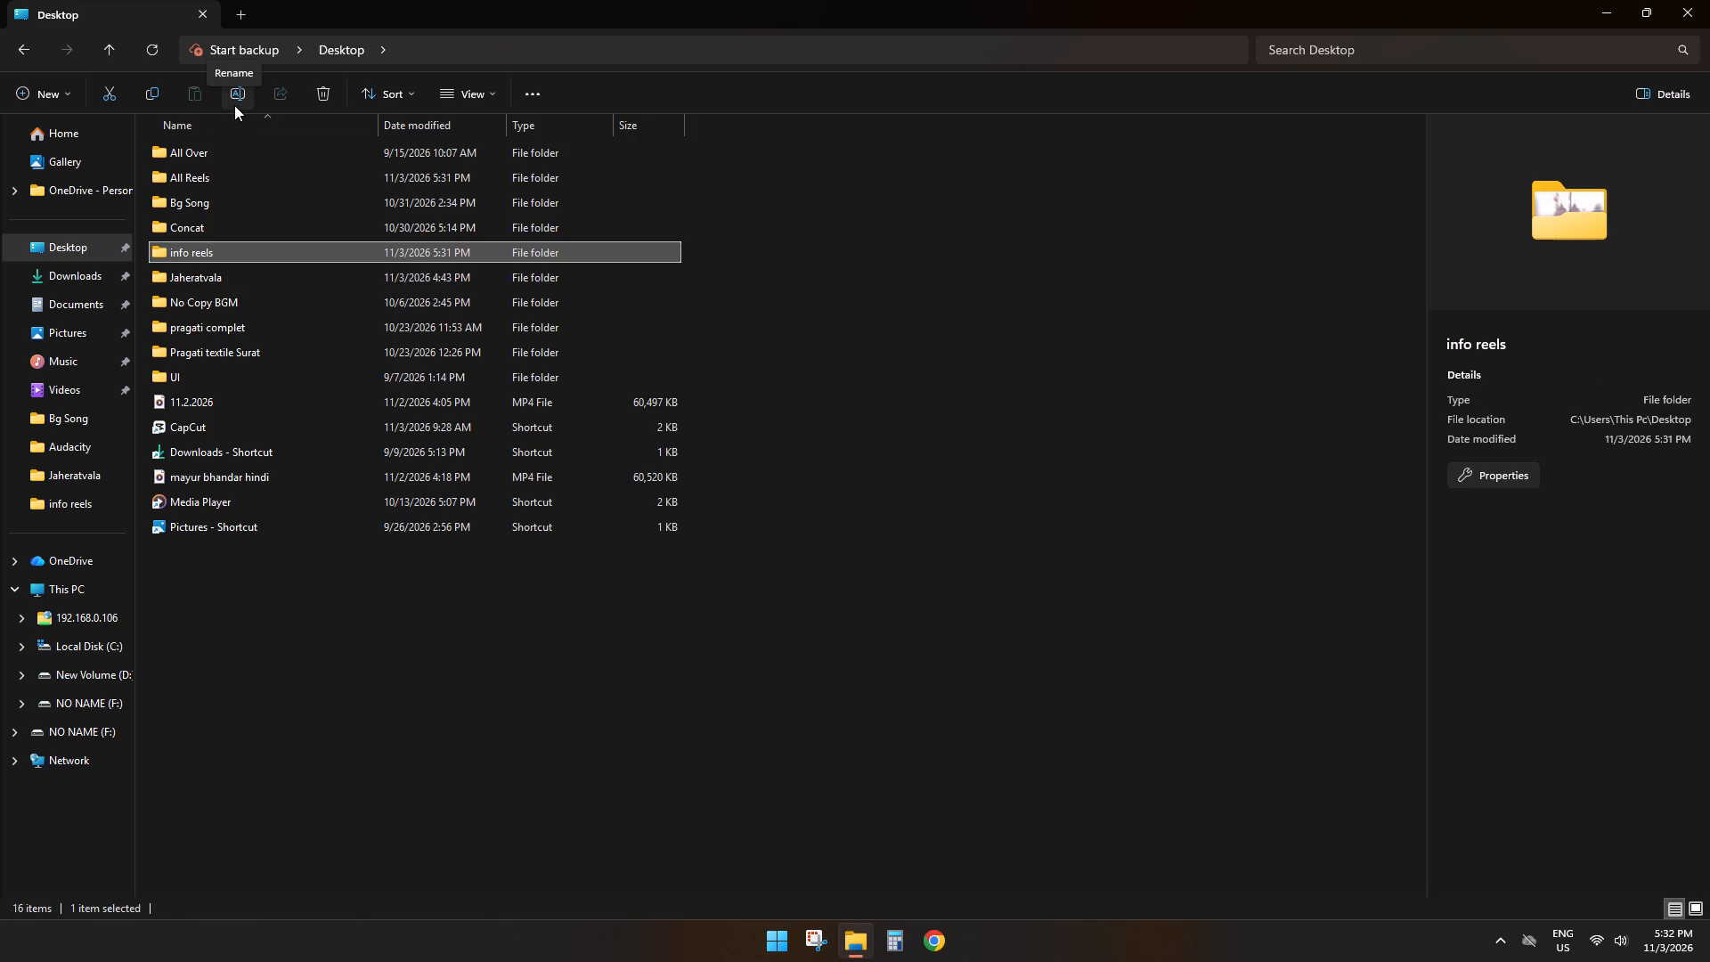
click(275, 235)
double_click(273, 245)
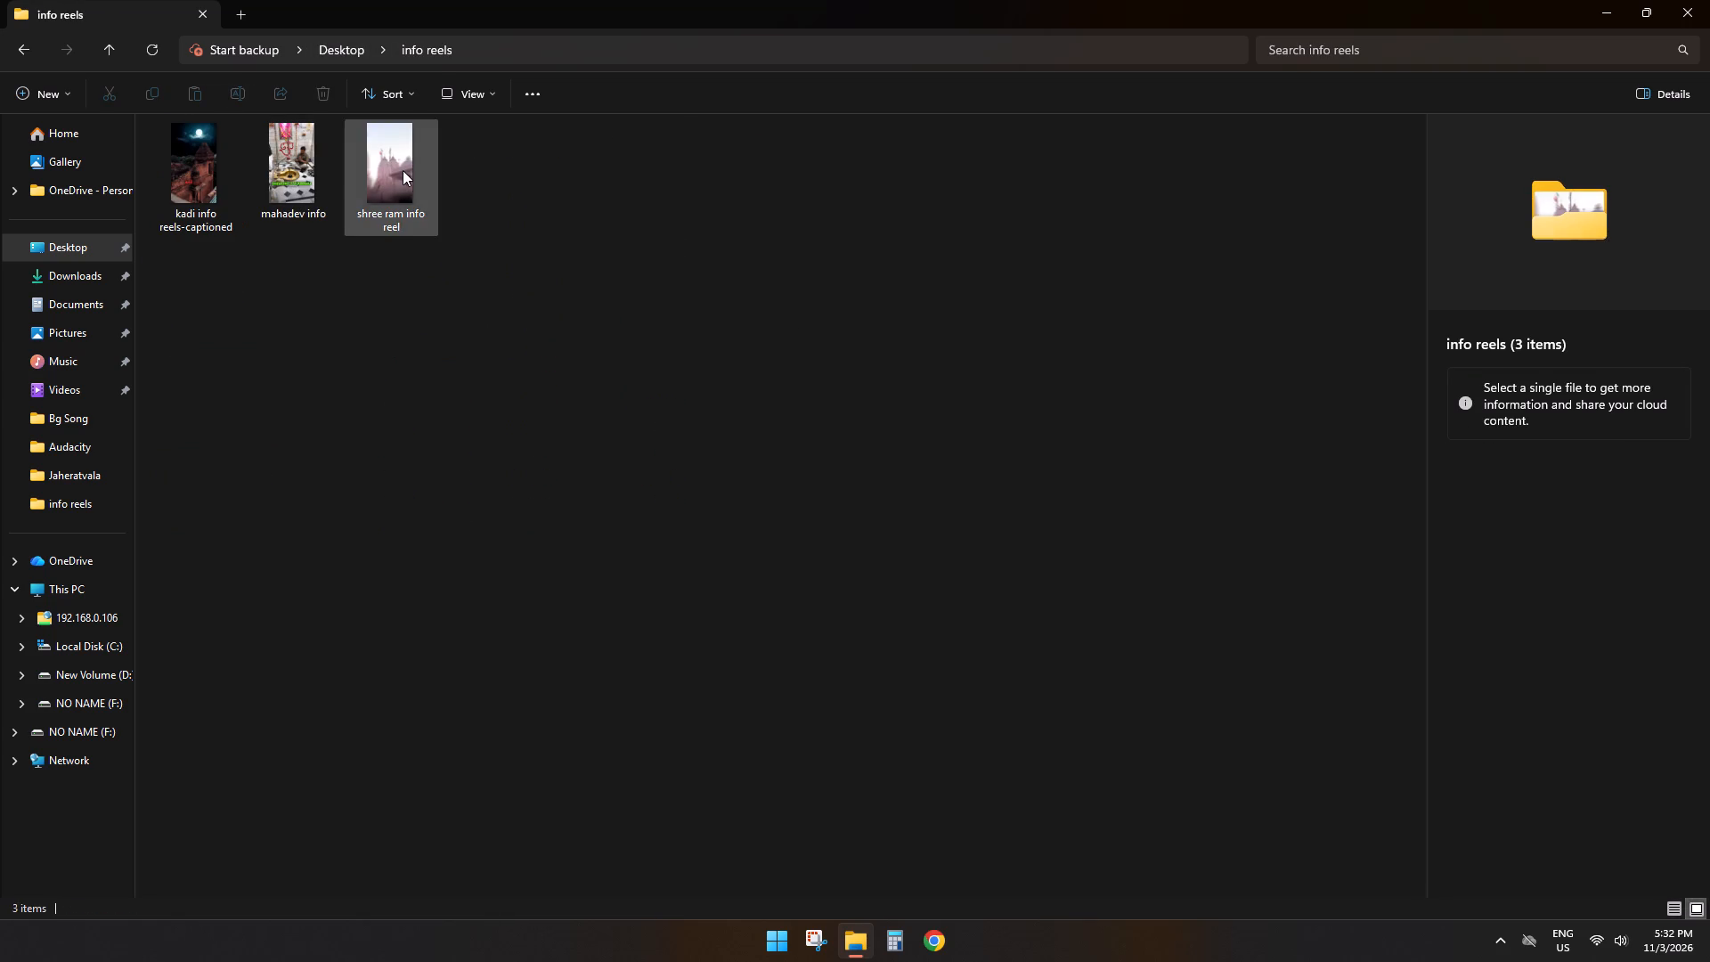
double_click(374, 174)
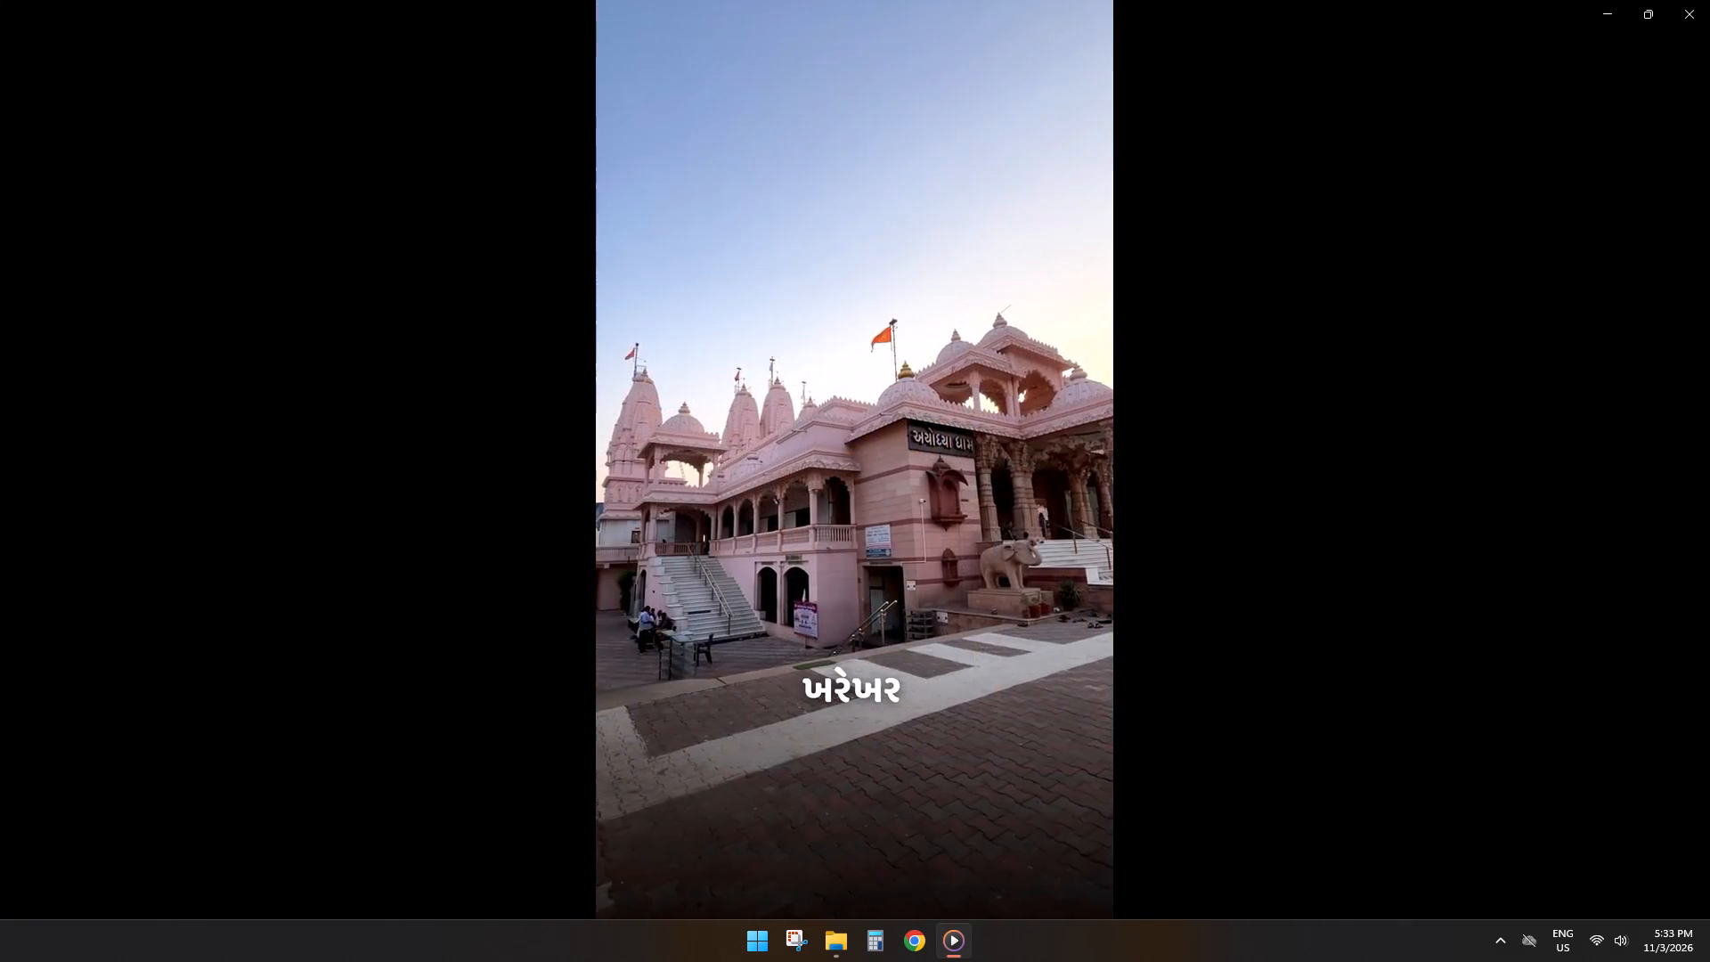
key(space)
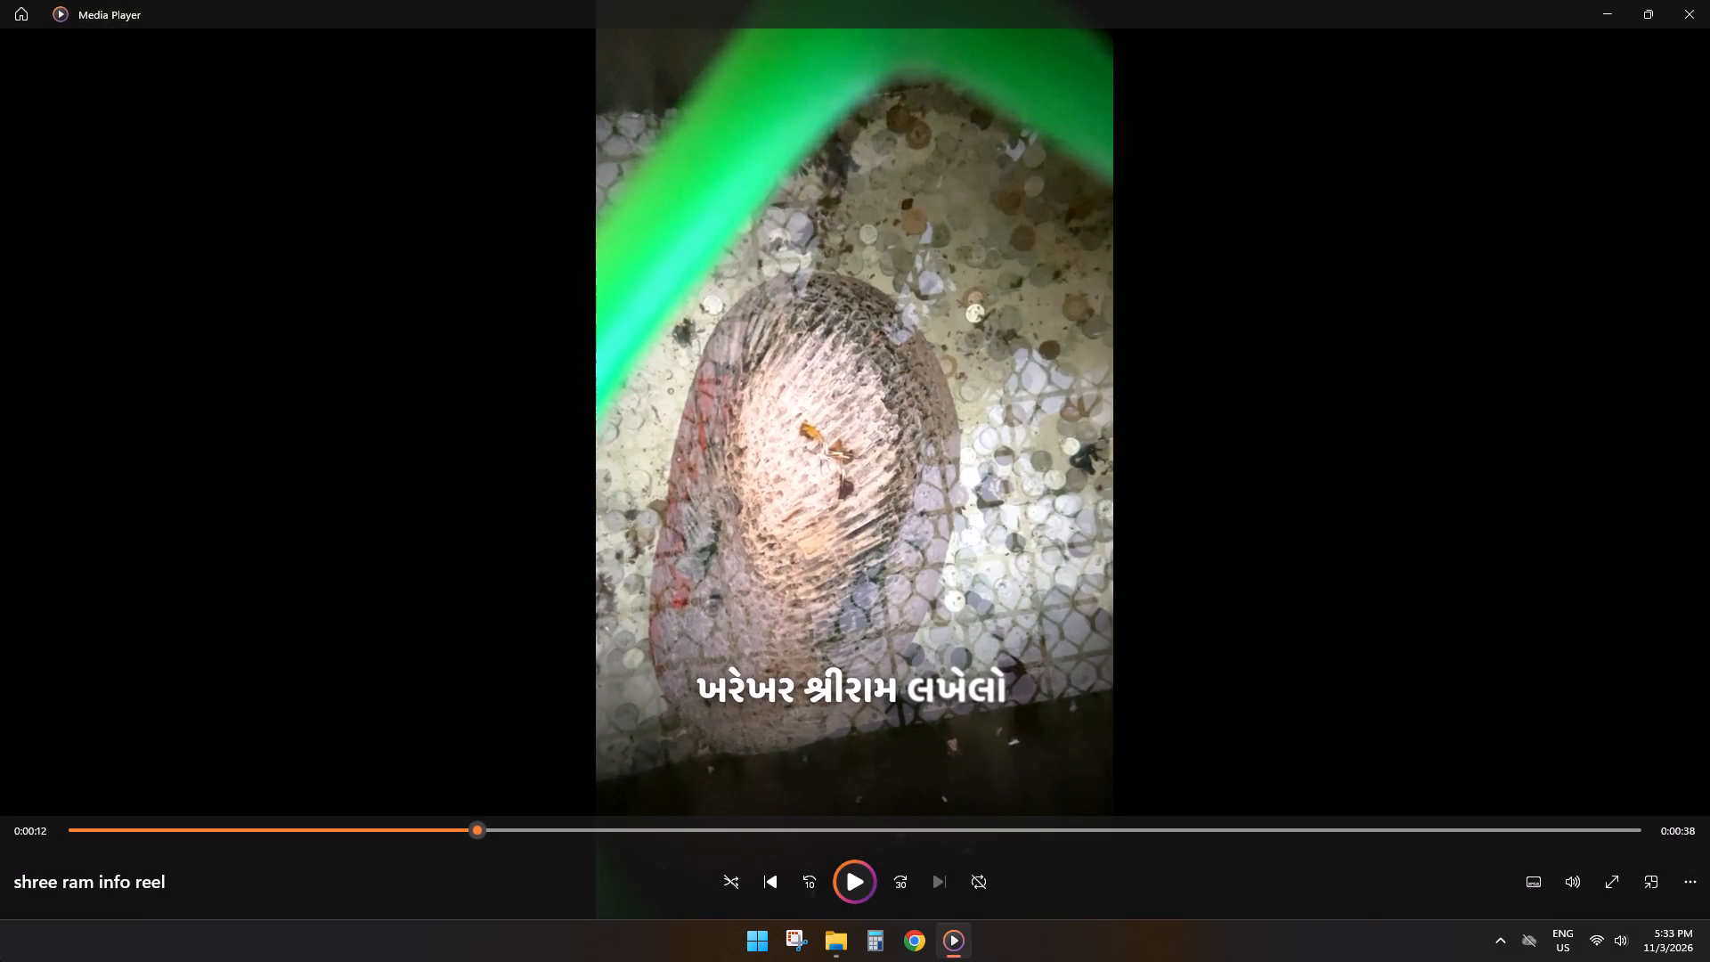
click(313, 841)
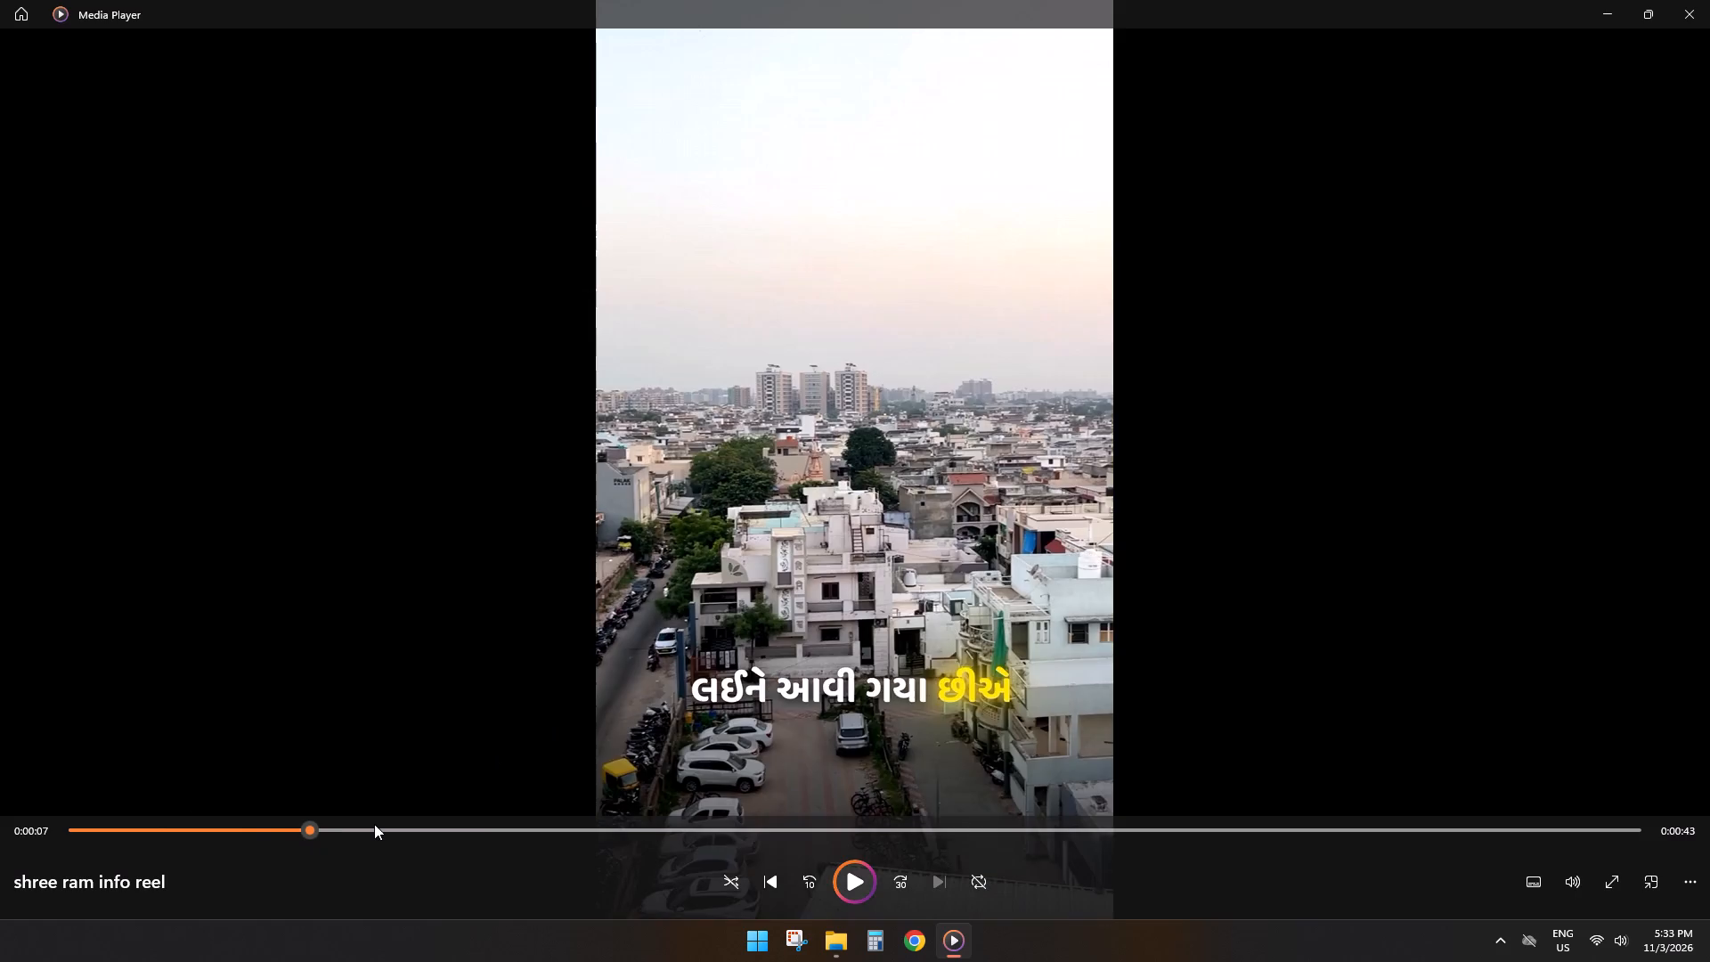
key(space)
key(space)
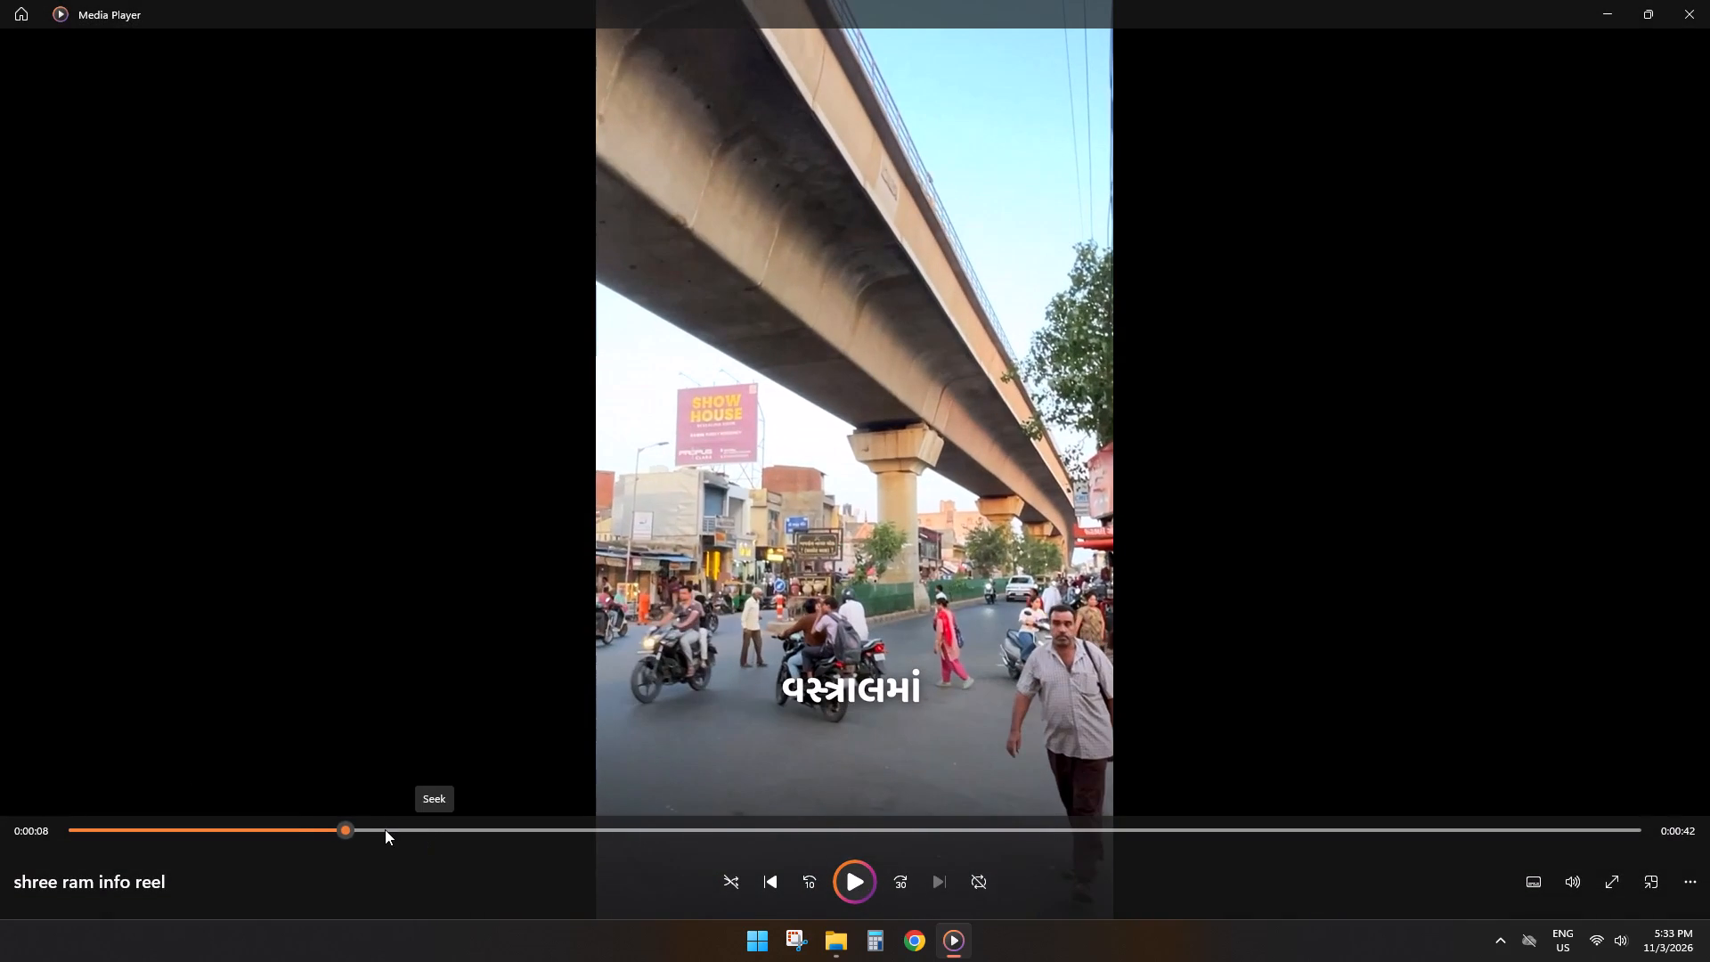
key(space)
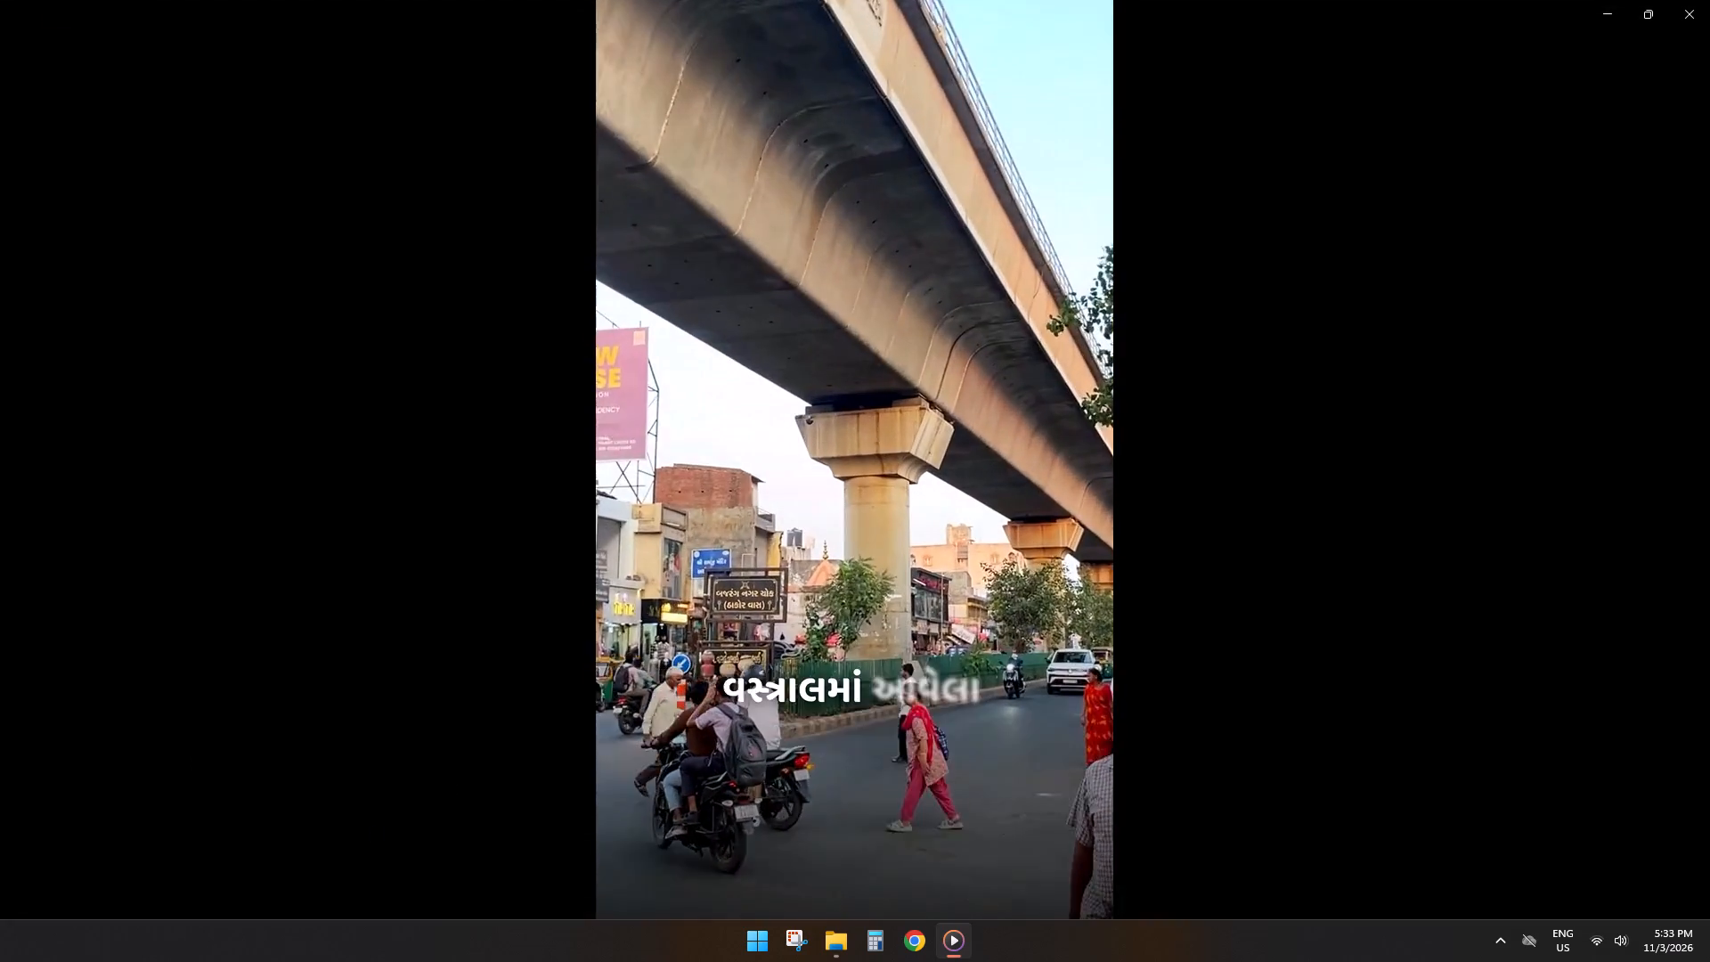
key(space)
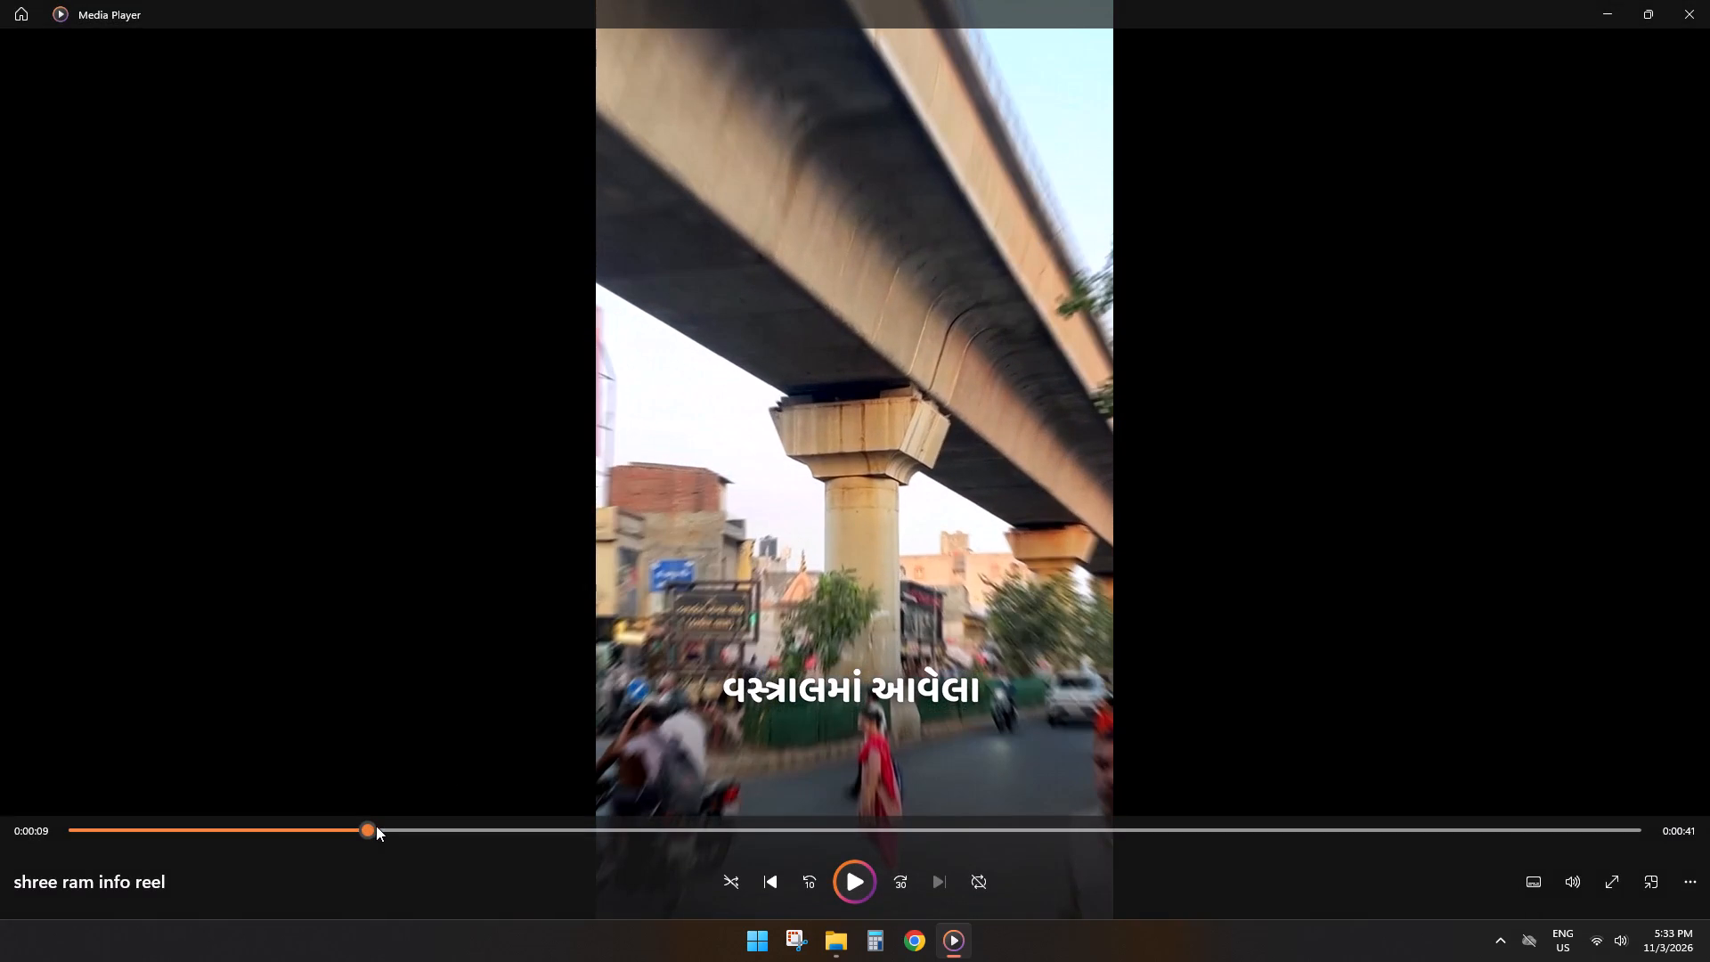
key(space)
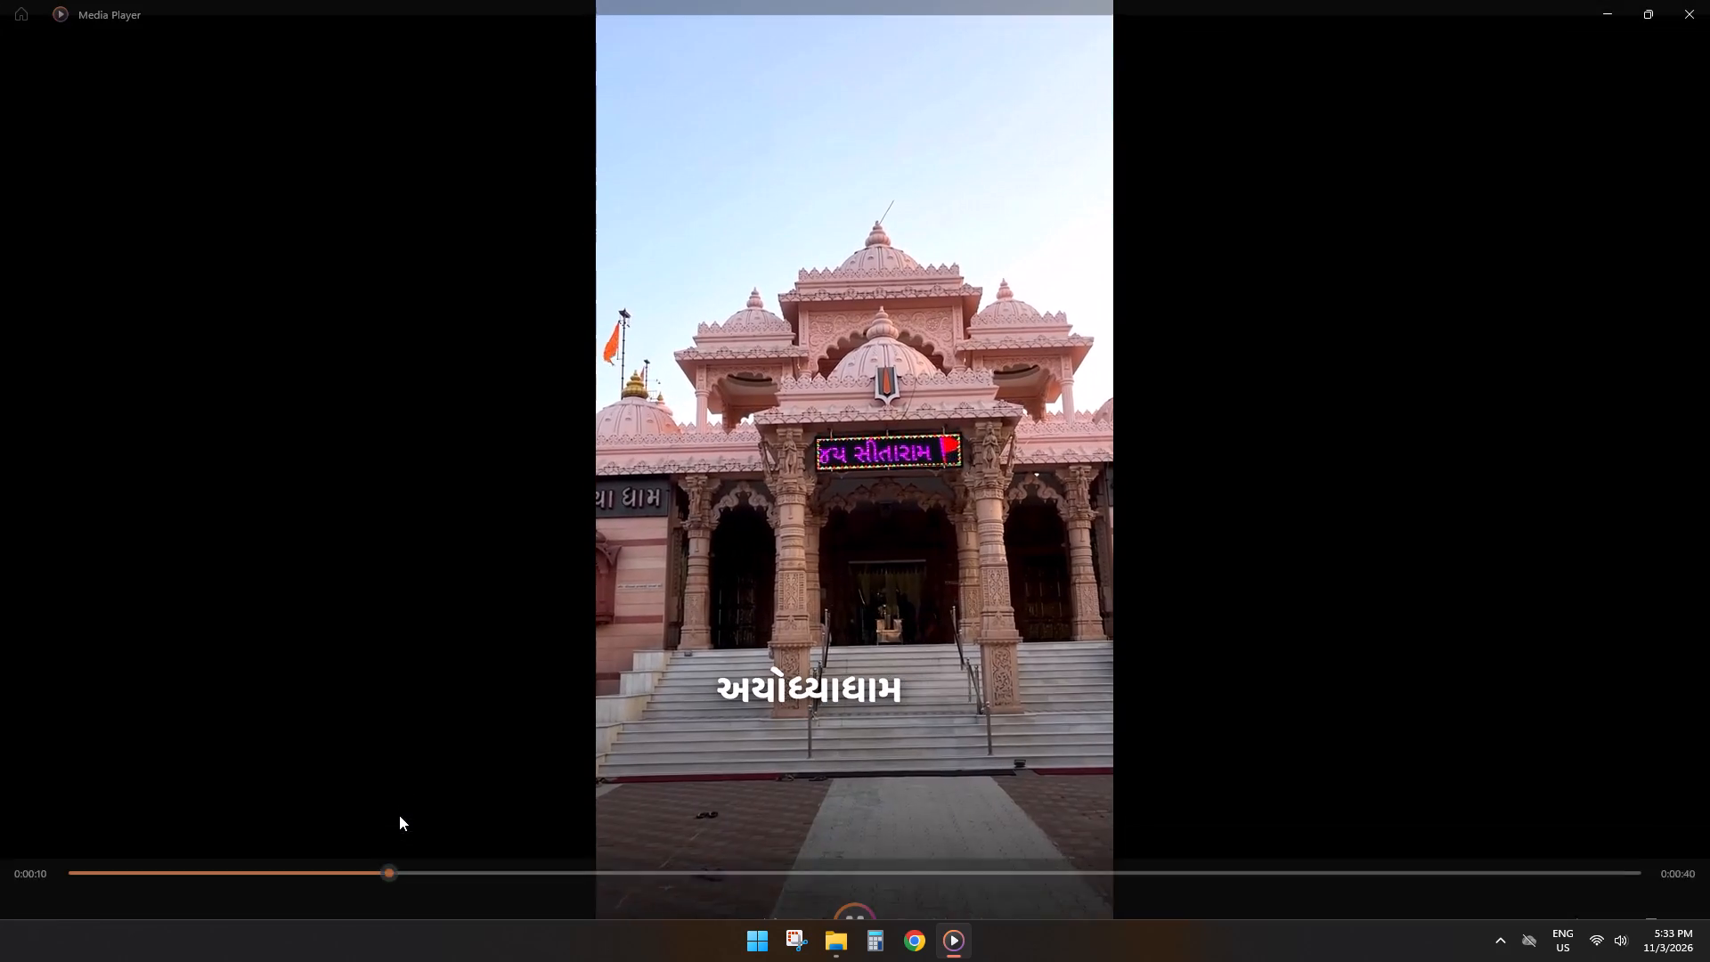